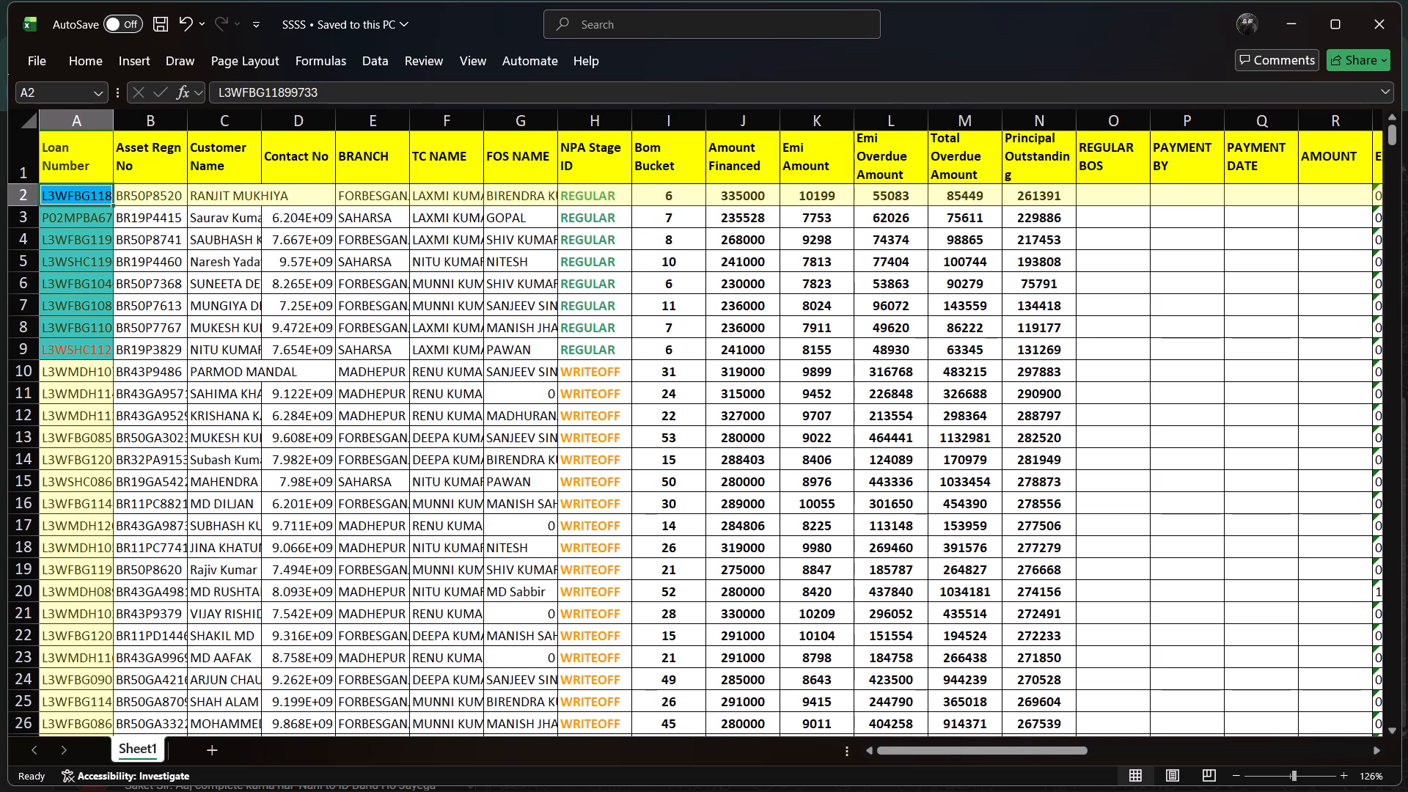
Copy the whole loan table, including headers, from Sheet1 and paste it into a new sheet.
click(147, 211)
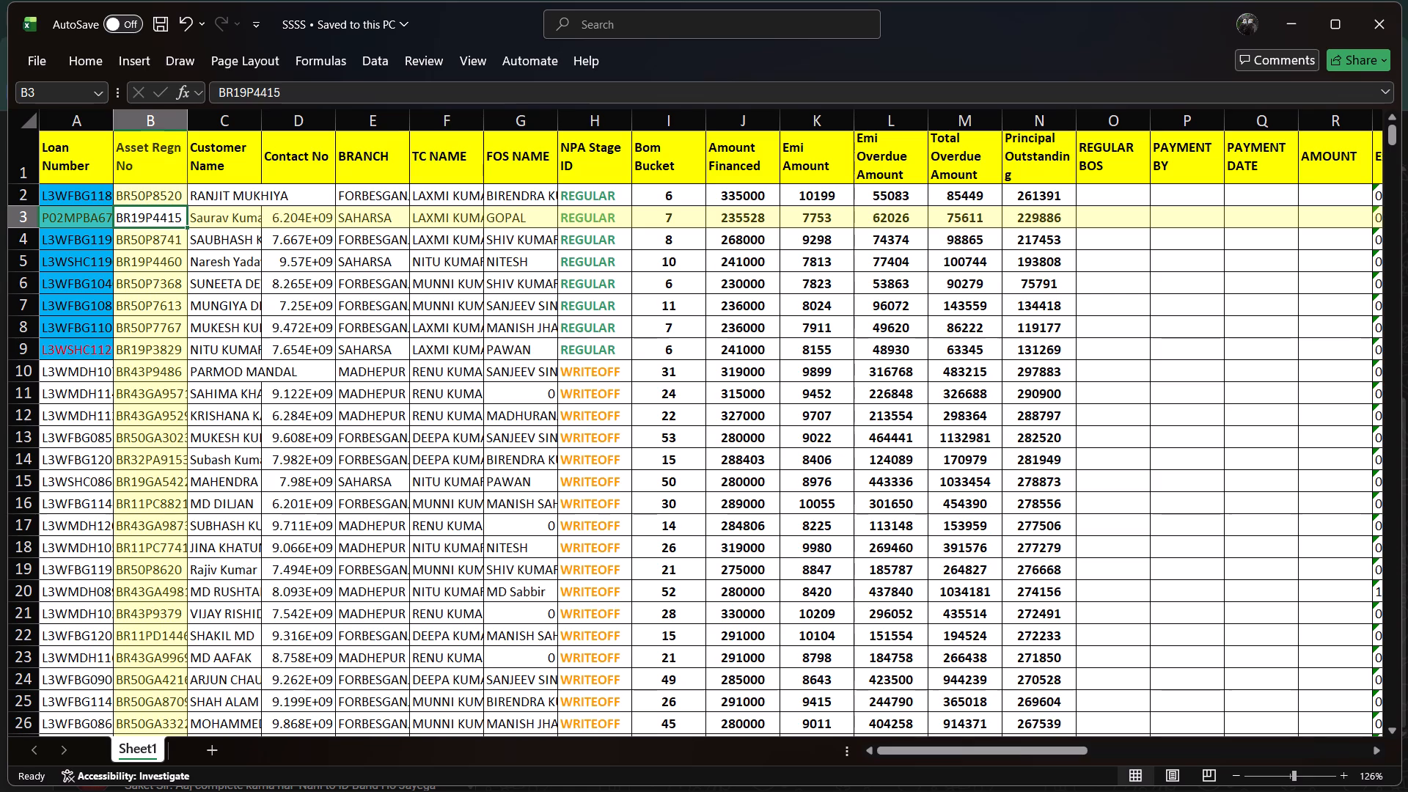
click(167, 201)
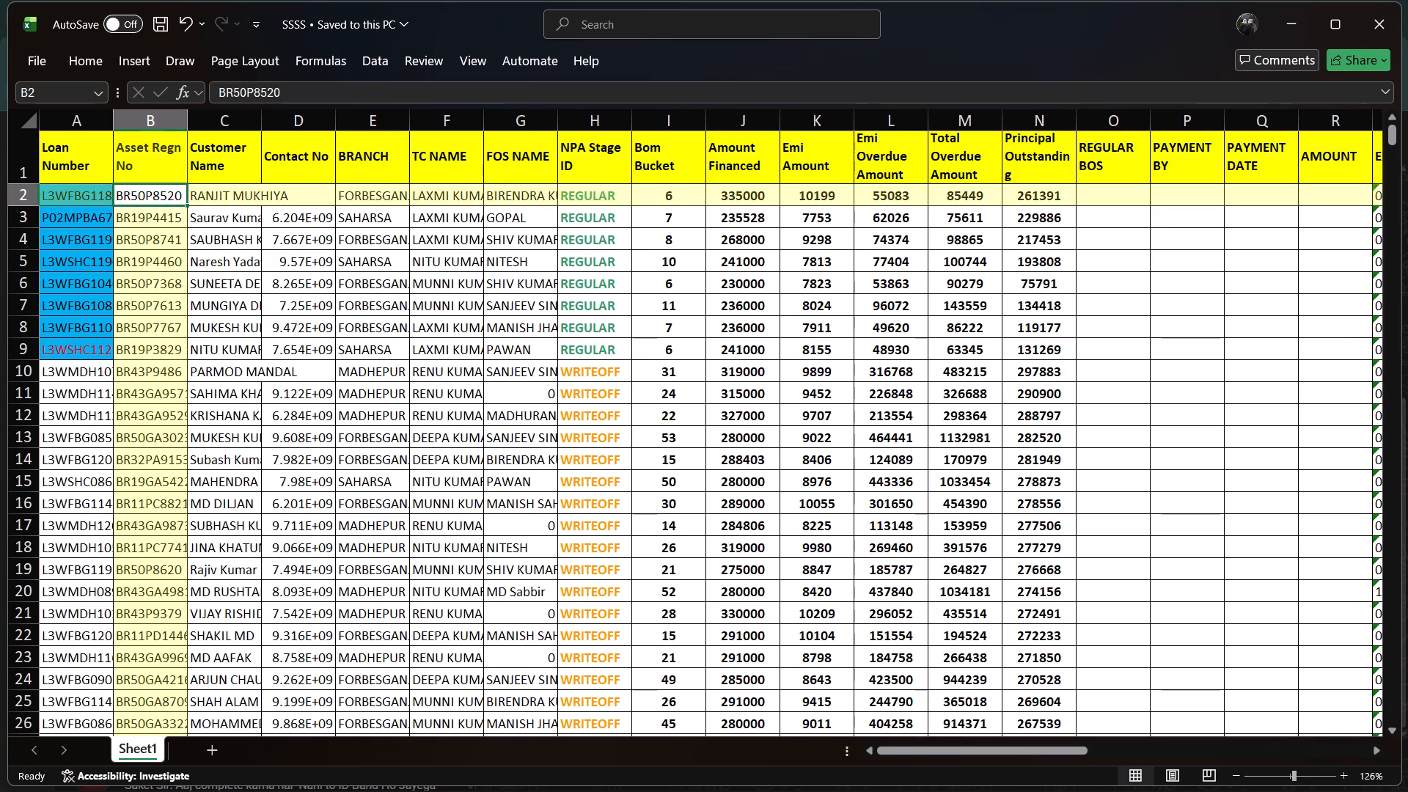
key(Left)
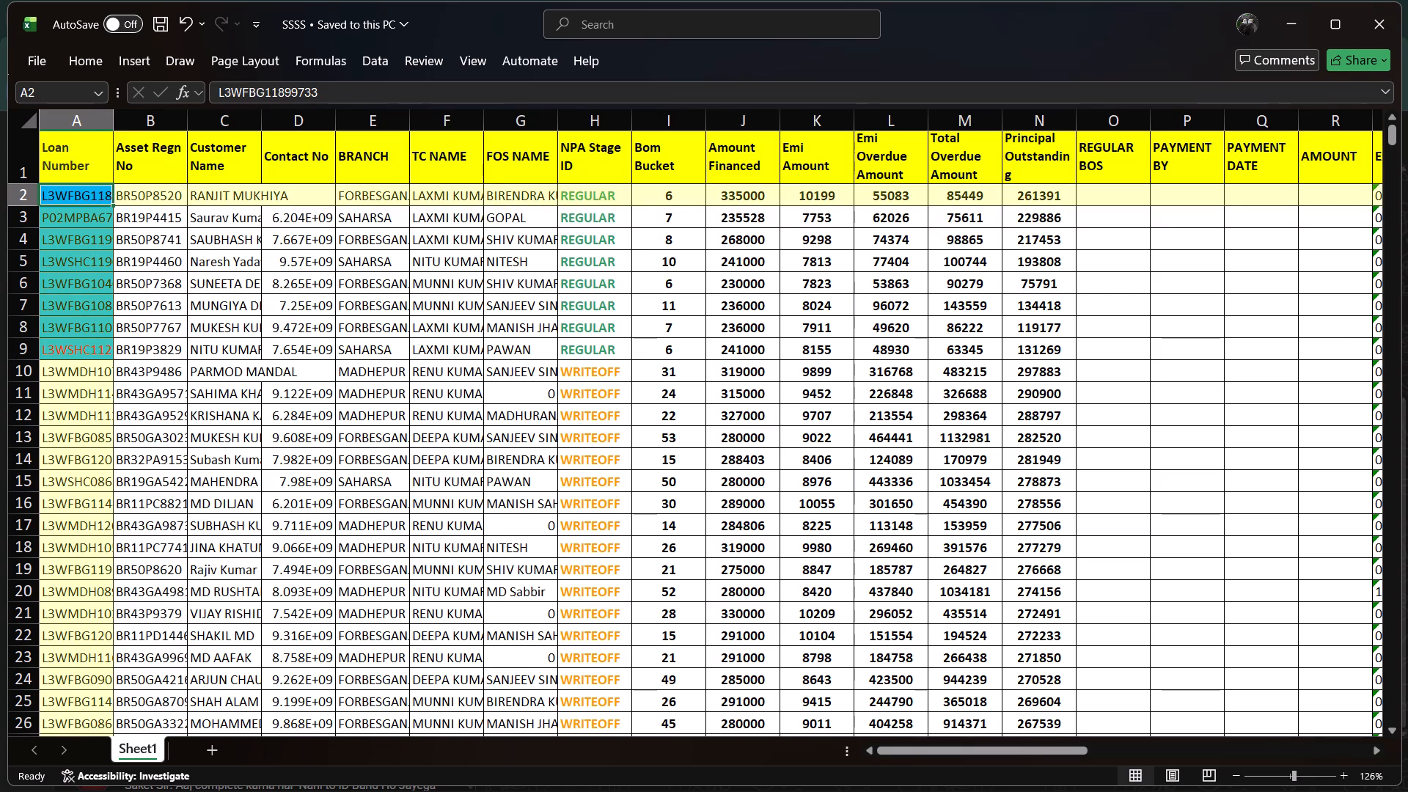
key(Up)
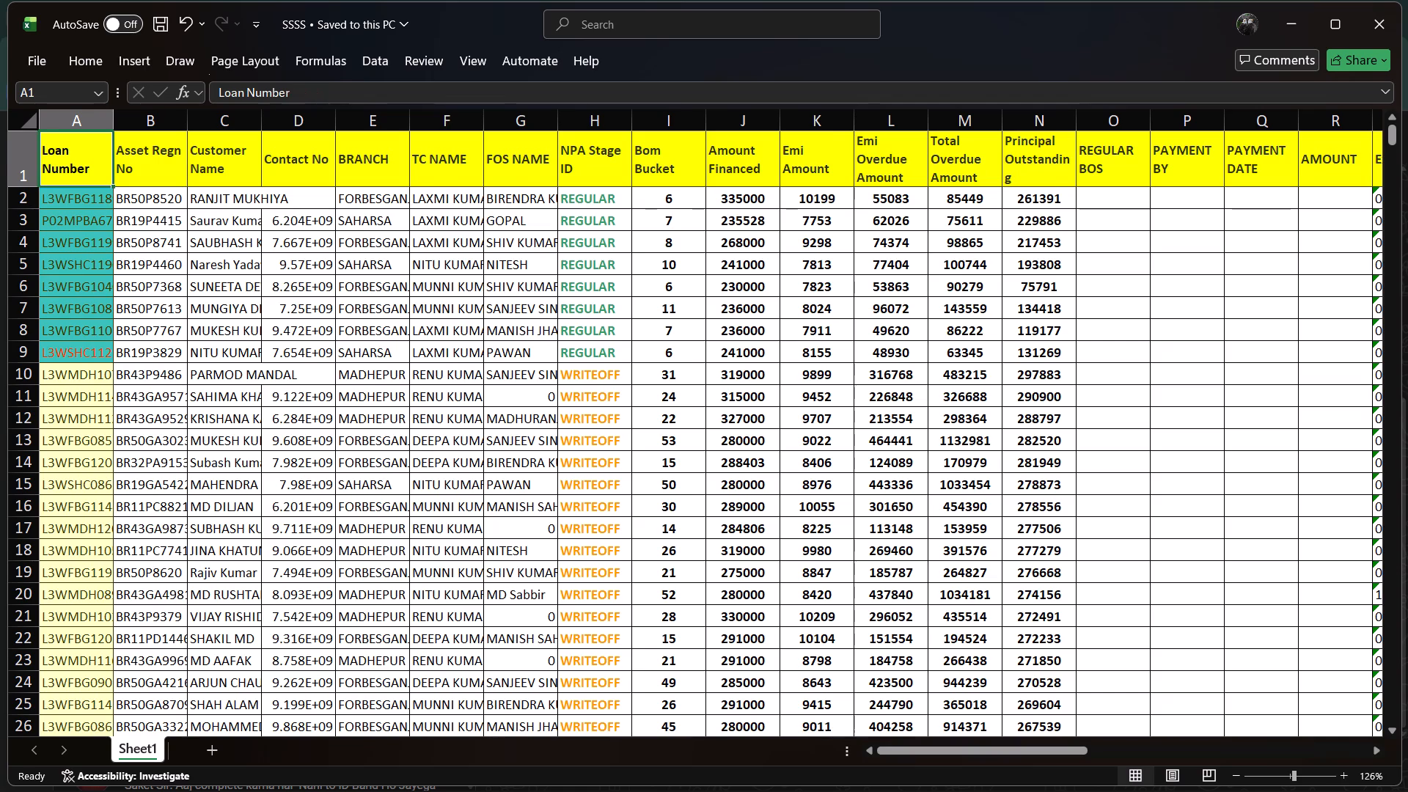
key(ctrl+shift+Down)
key(ctrl+shift+Right)
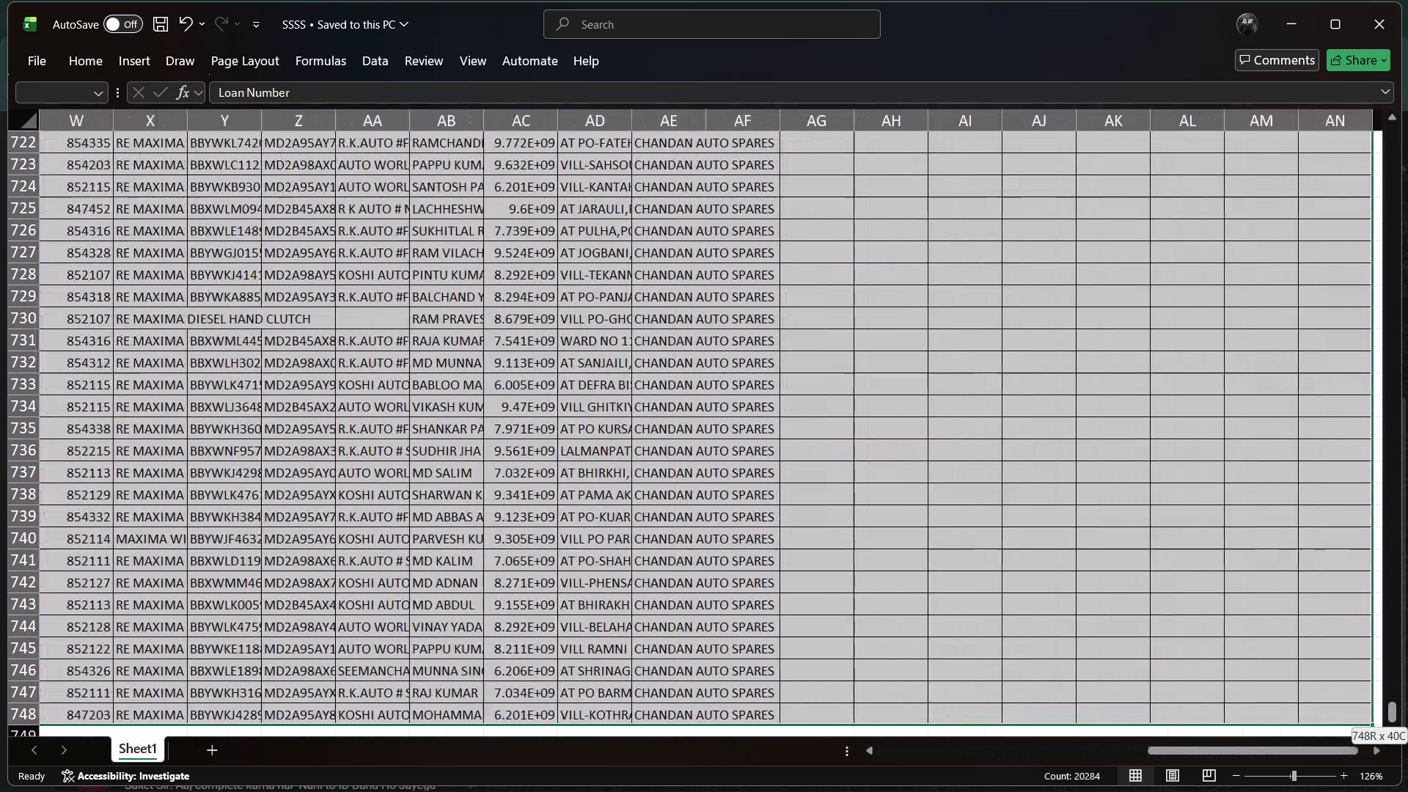
key(ctrl+c)
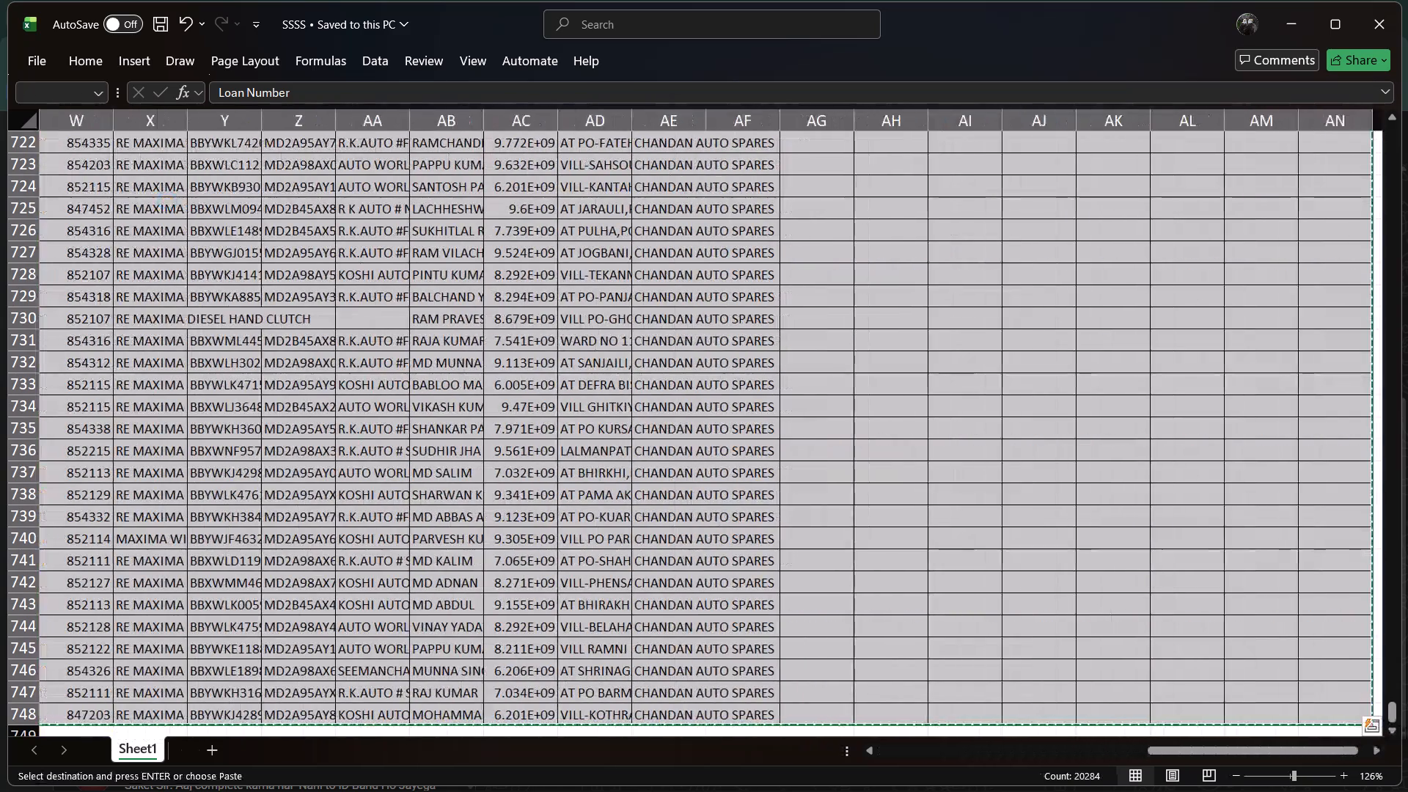
click(221, 757)
key(ctrl+v)
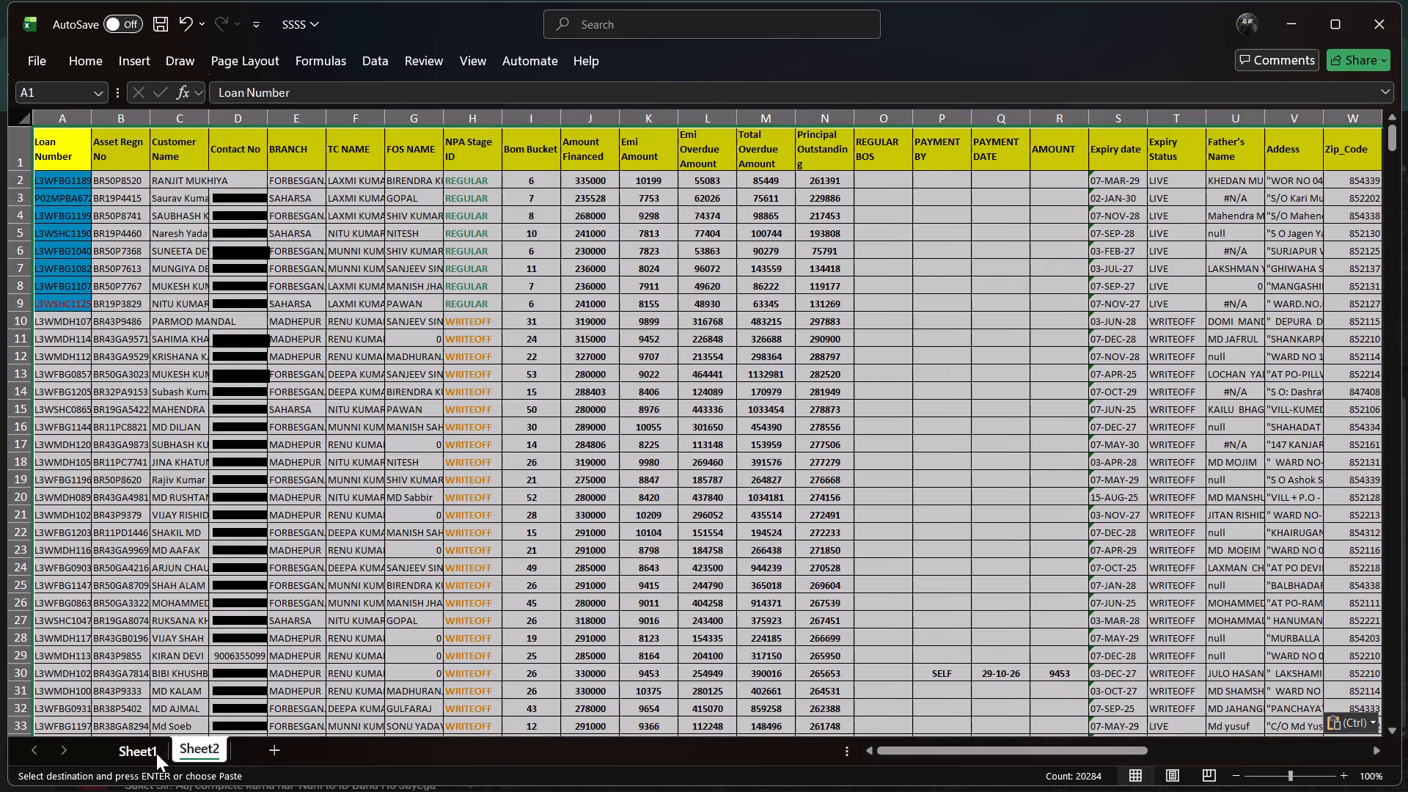
On Sheet1, clear rows 2 to 748 of columns B to S, from Asset Regn No through Expiry date, keeping the headers.
click(156, 753)
click(242, 532)
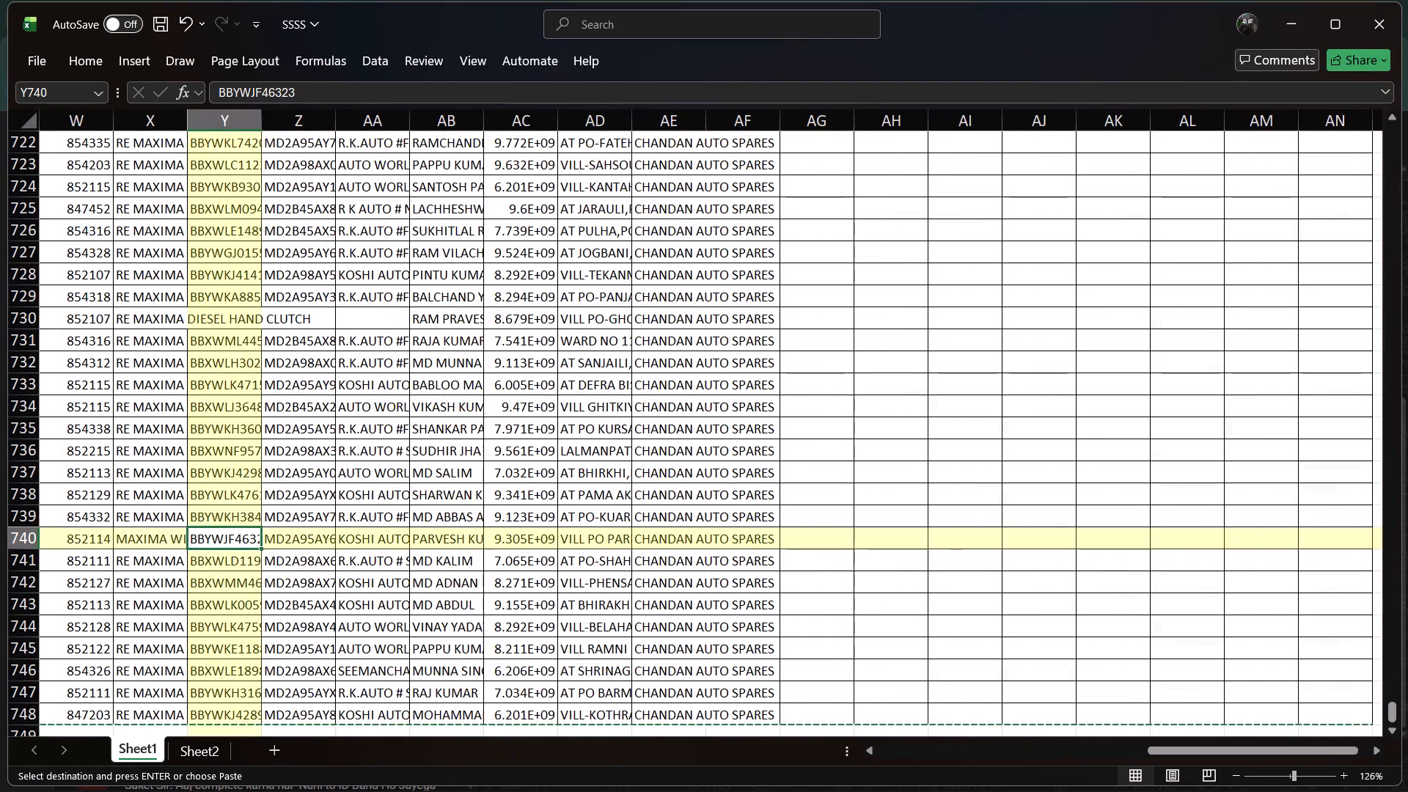
key(ctrl+Left)
key(ctrl+Left)
key(ctrl+Left)
key(ctrl+Left)
key(ctrl+Left)
key(ctrl+Left)
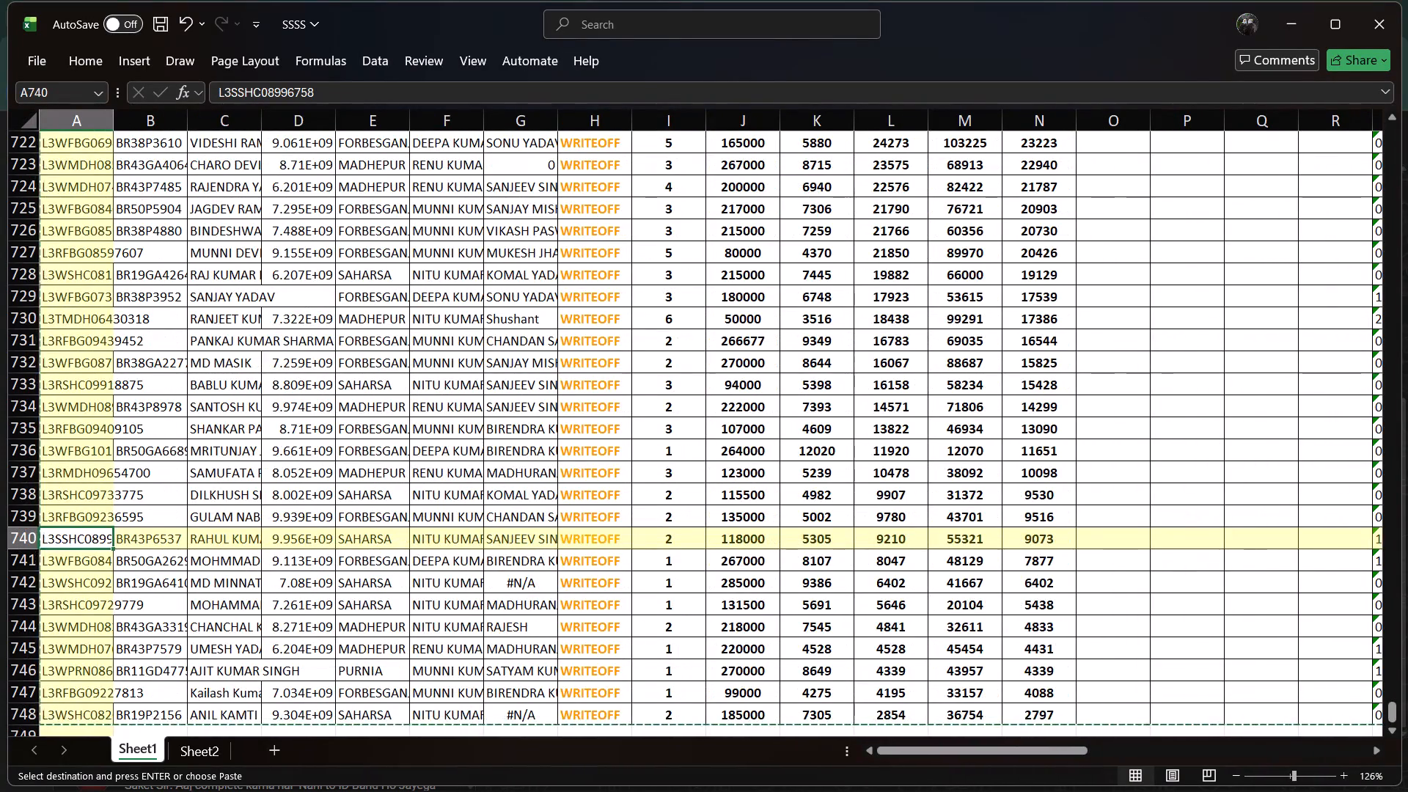
key(ctrl+Up)
key(Down)
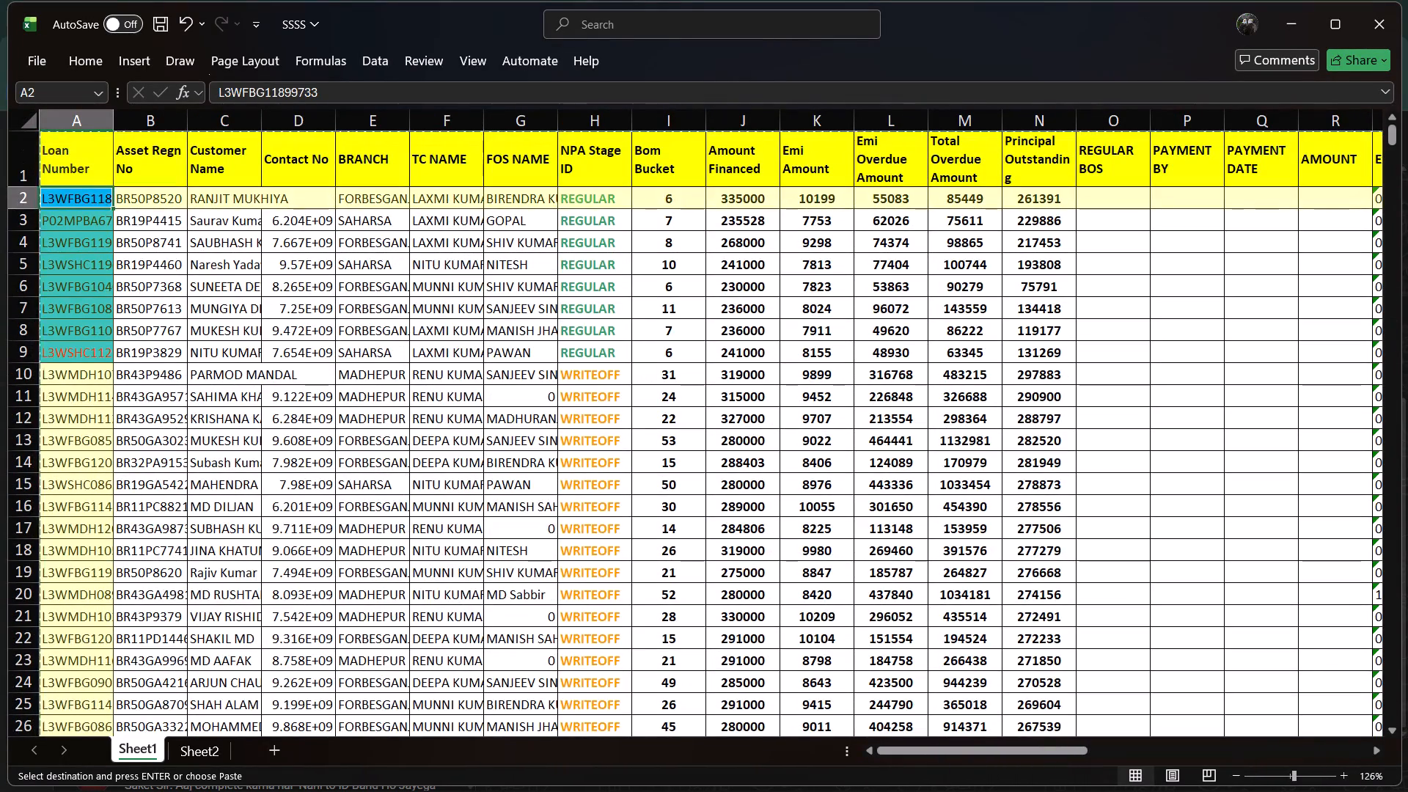
key(Right)
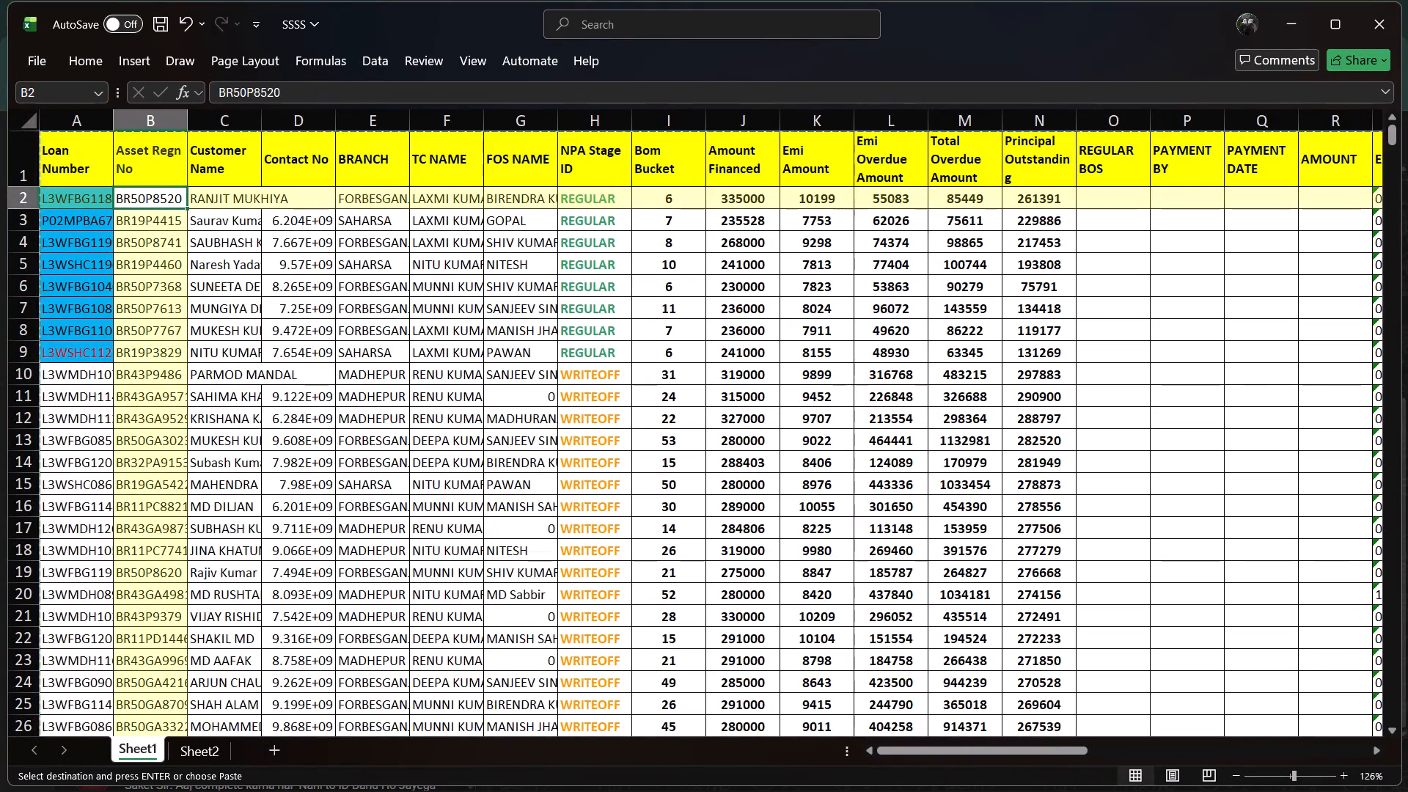
key(ctrl+shift+Down)
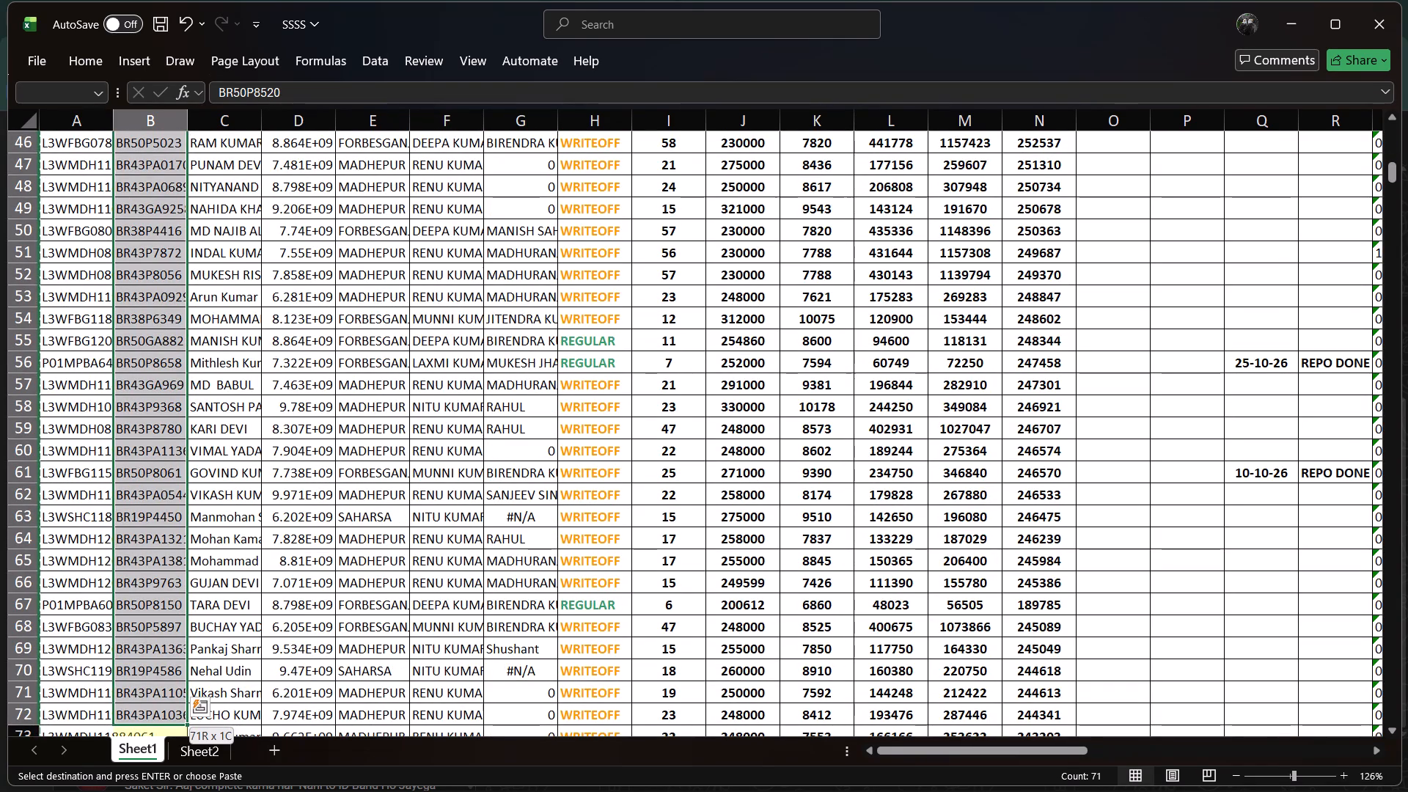
key(ctrl+shift+Down)
key(ctrl+shift+Down)
key(ctrl+shift+Down)
key(ctrl+shift+Down)
key(ctrl+shift+Down)
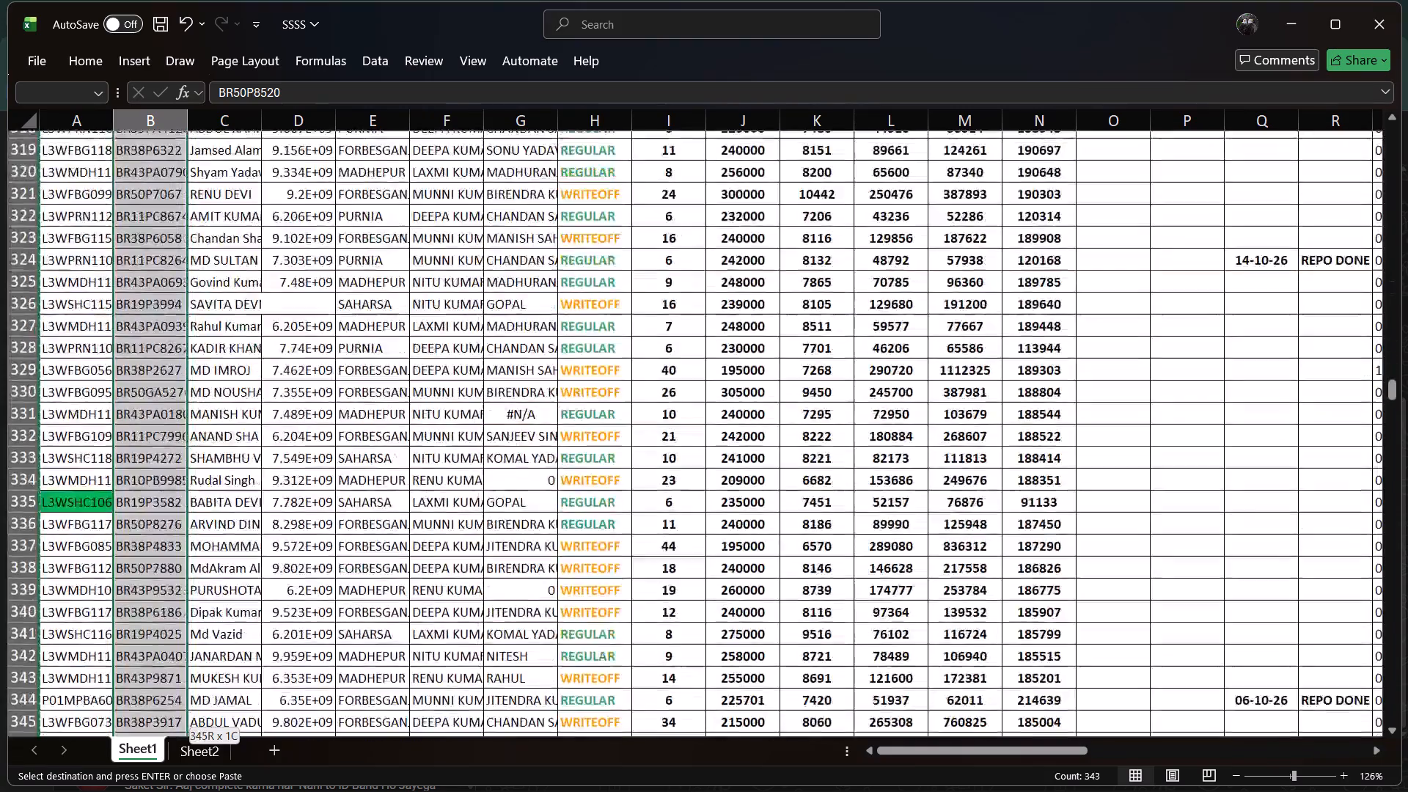
key(ctrl+shift+Down)
key(ctrl+shift+Down)
key(ctrl+shift+Down)
key(ctrl+shift+Down)
key(ctrl+shift+Down)
key(ctrl+shift+Down)
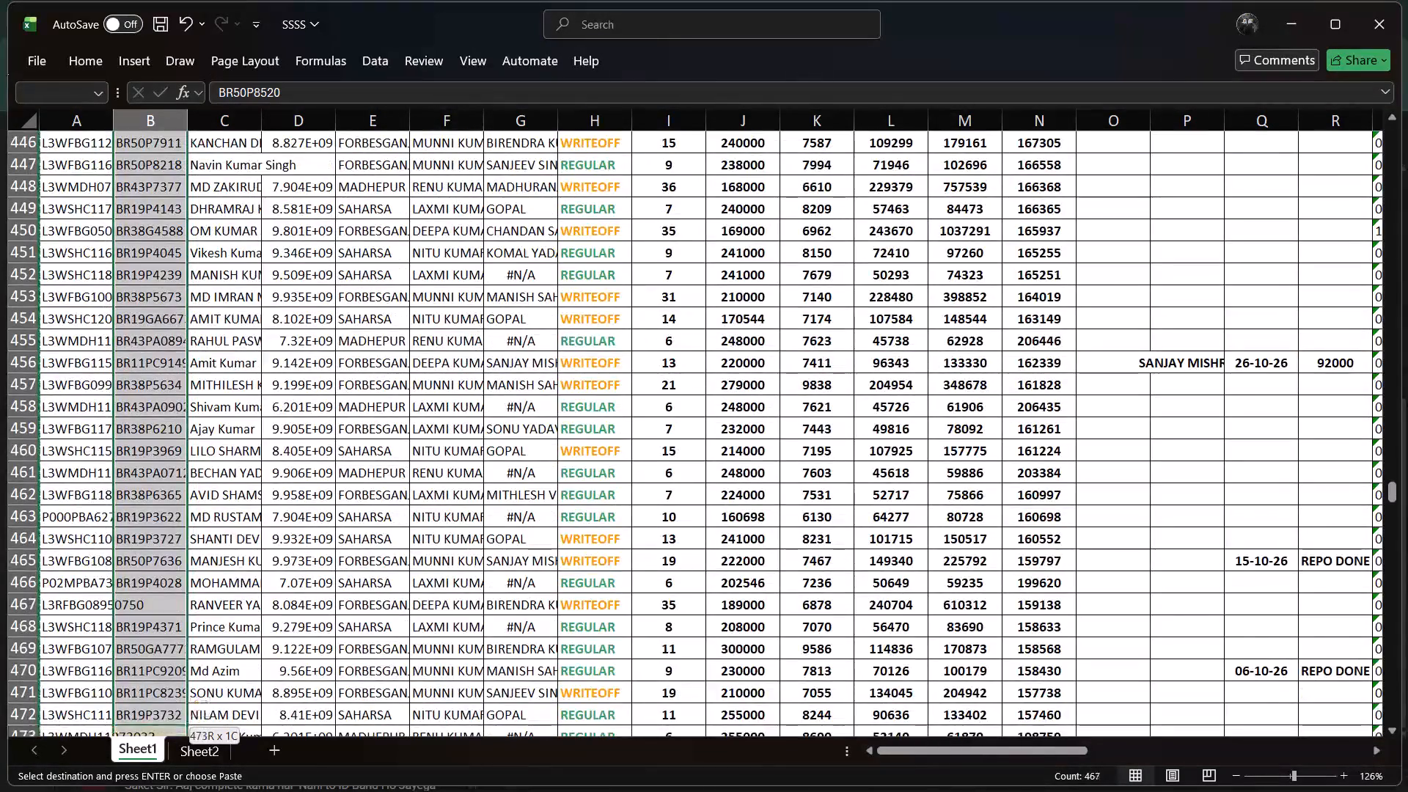
key(ctrl+shift+Down)
key(ctrl+shift+Down)
key(ctrl+shift+Down)
key(ctrl+shift+Down)
key(ctrl+shift+Down)
key(ctrl+shift+Down)
key(ctrl+shift+Down)
key(ctrl+shift+Down)
key(ctrl+shift+Down)
key(ctrl+shift+Down)
key(ctrl+shift+Down)
key(ctrl+shift+Down)
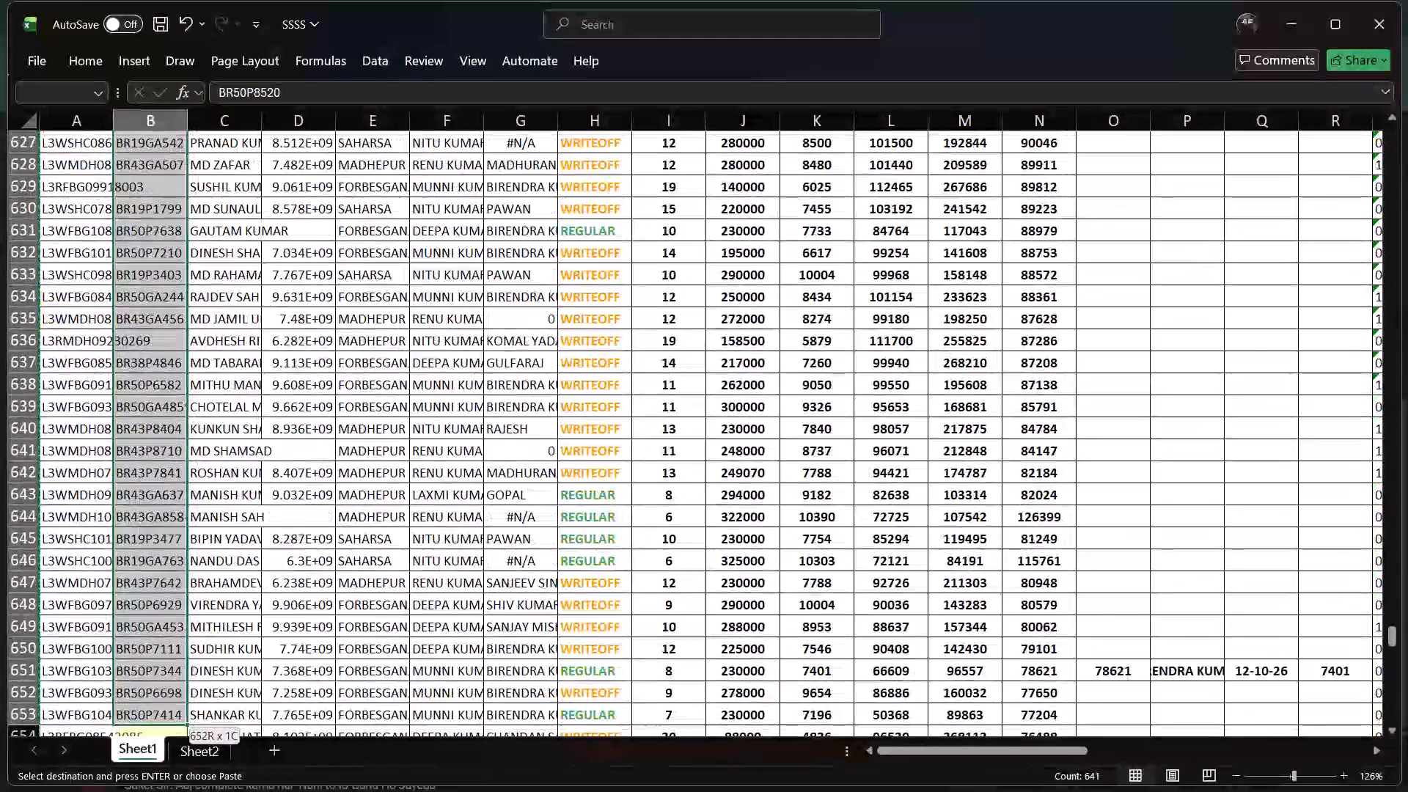
key(ctrl+shift+Down)
key(ctrl+shift+Down)
key(ctrl+shift+Down)
key(ctrl+shift+Down)
key(ctrl+shift+Down)
key(ctrl+shift+Down)
key(ctrl+shift+Down)
key(ctrl+shift+Down)
key(ctrl+shift+Down)
key(ctrl+shift+Down)
key(ctrl+shift+Down)
key(ctrl+shift+Down)
key(ctrl+shift+Down)
key(ctrl+shift+Down)
key(ctrl+shift+Down)
key(ctrl+shift+Down)
key(ctrl+shift+Down)
key(ctrl+shift+Down)
key(ctrl+shift+Down)
key(ctrl+shift+Down)
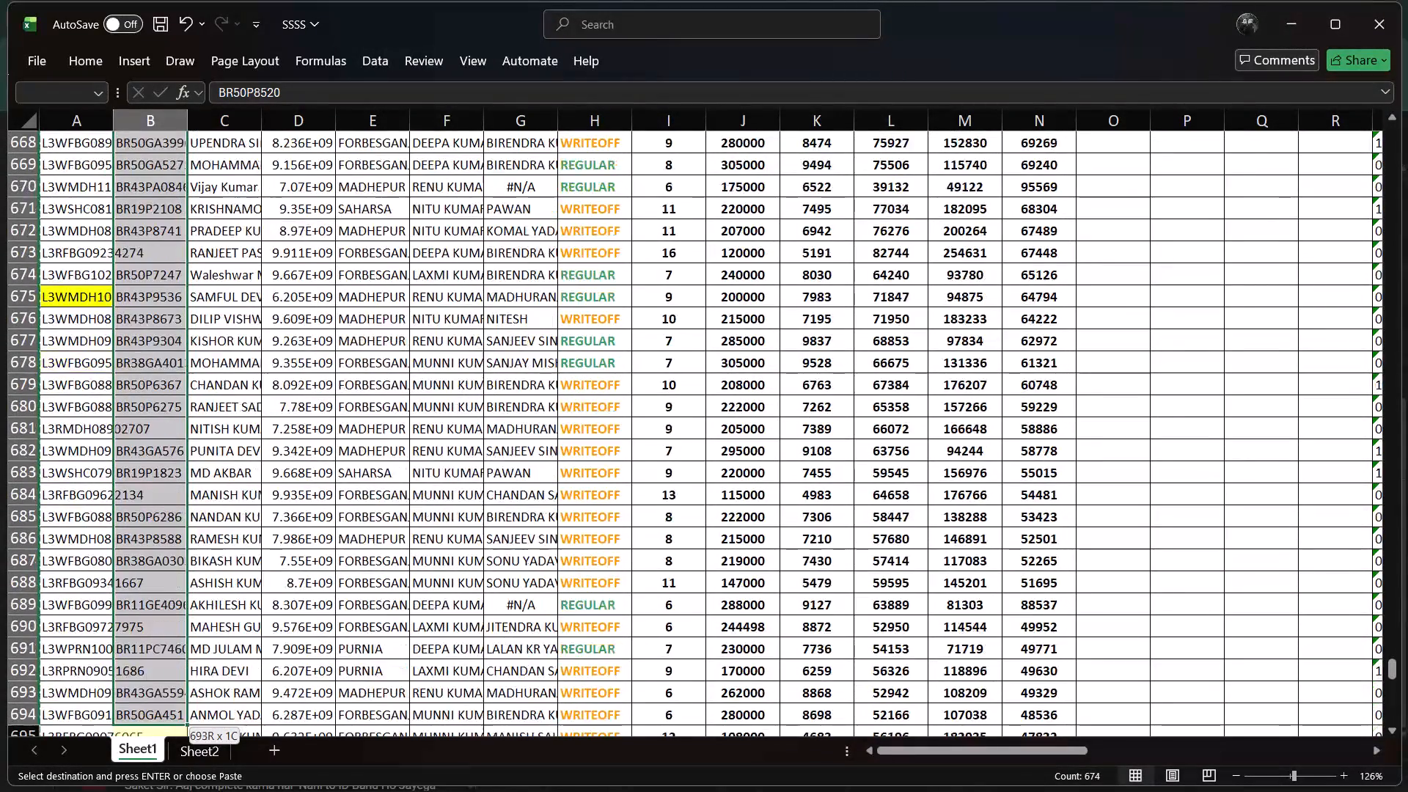
key(ctrl+shift+Down)
key(ctrl+shift+Down)
key(ctrl+shift+Down)
key(ctrl+shift+Down)
key(ctrl+shift+Down)
key(ctrl+shift+Down)
key(ctrl+shift+Down)
key(ctrl+shift+Down)
key(ctrl+shift+Down)
key(ctrl+shift+Down)
key(ctrl+shift+Down)
key(ctrl+shift+Down)
key(ctrl+shift+Down)
key(ctrl+shift+Down)
key(ctrl+shift+Down)
key(ctrl+shift+Down)
key(ctrl+shift+Down)
key(ctrl+shift+Down)
key(ctrl+shift+Down)
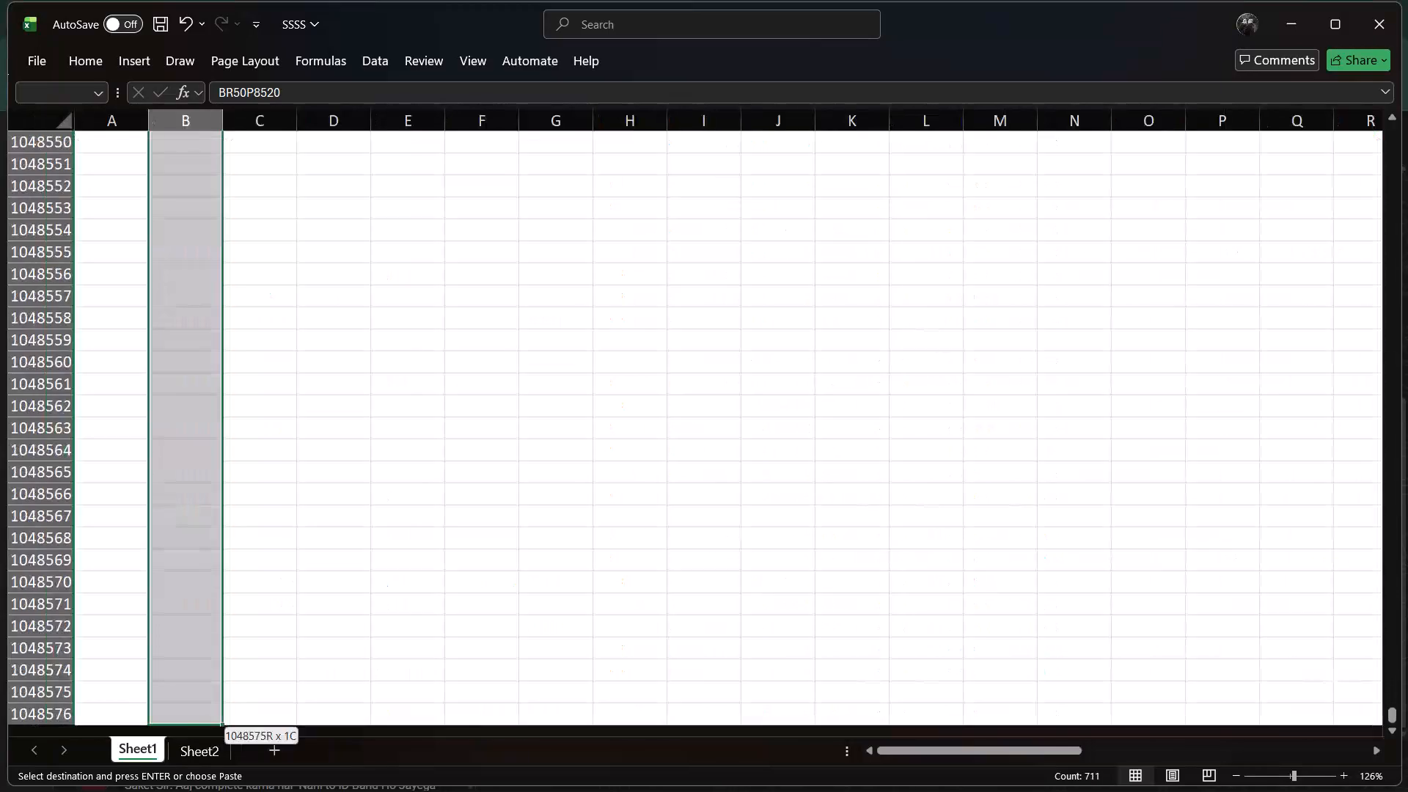
key(ctrl+shift+Up)
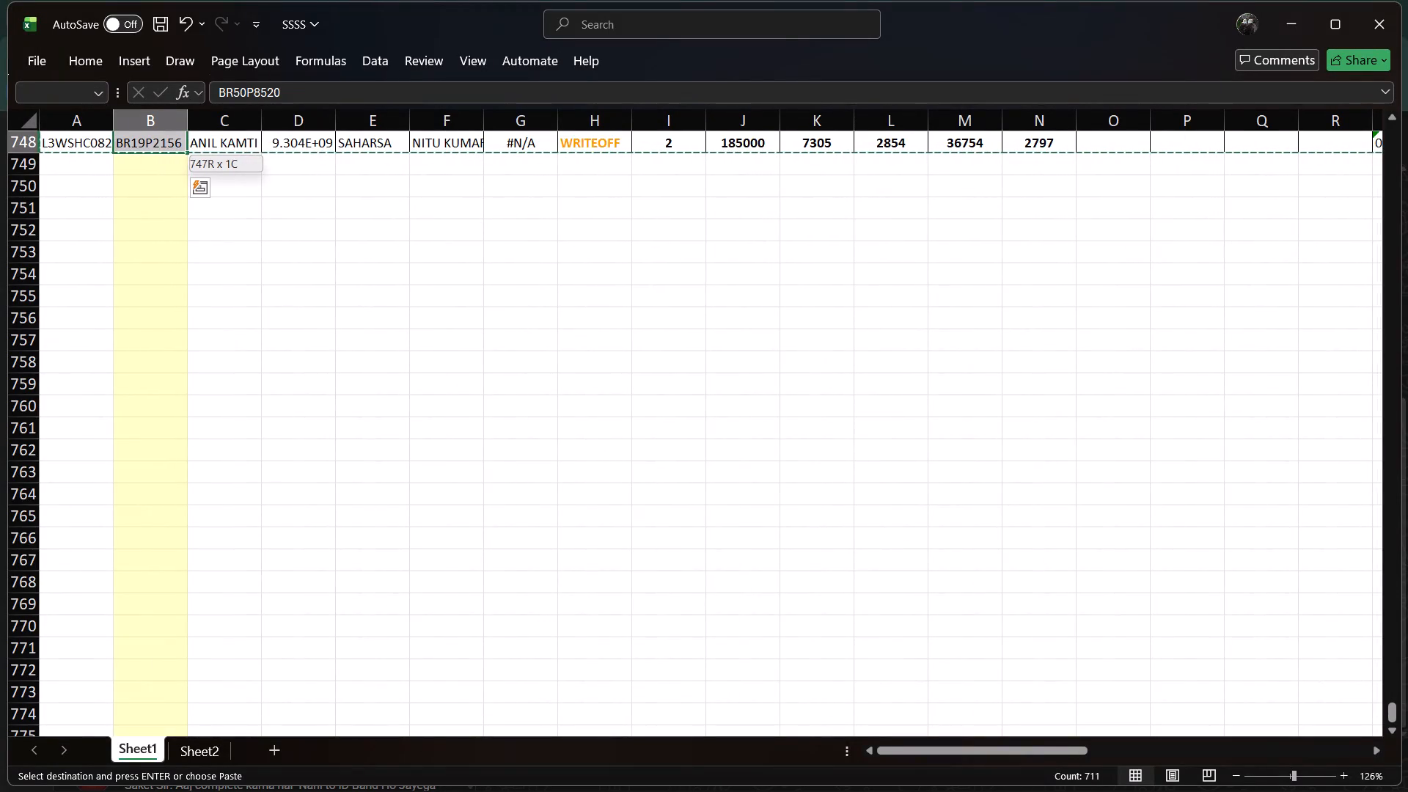
key(shift+Right)
key(shift+Right)
key(shift+Right)
key(shift+Right)
key(shift+Right)
key(shift+Right)
key(shift+Right)
key(shift+Right)
key(shift+Right)
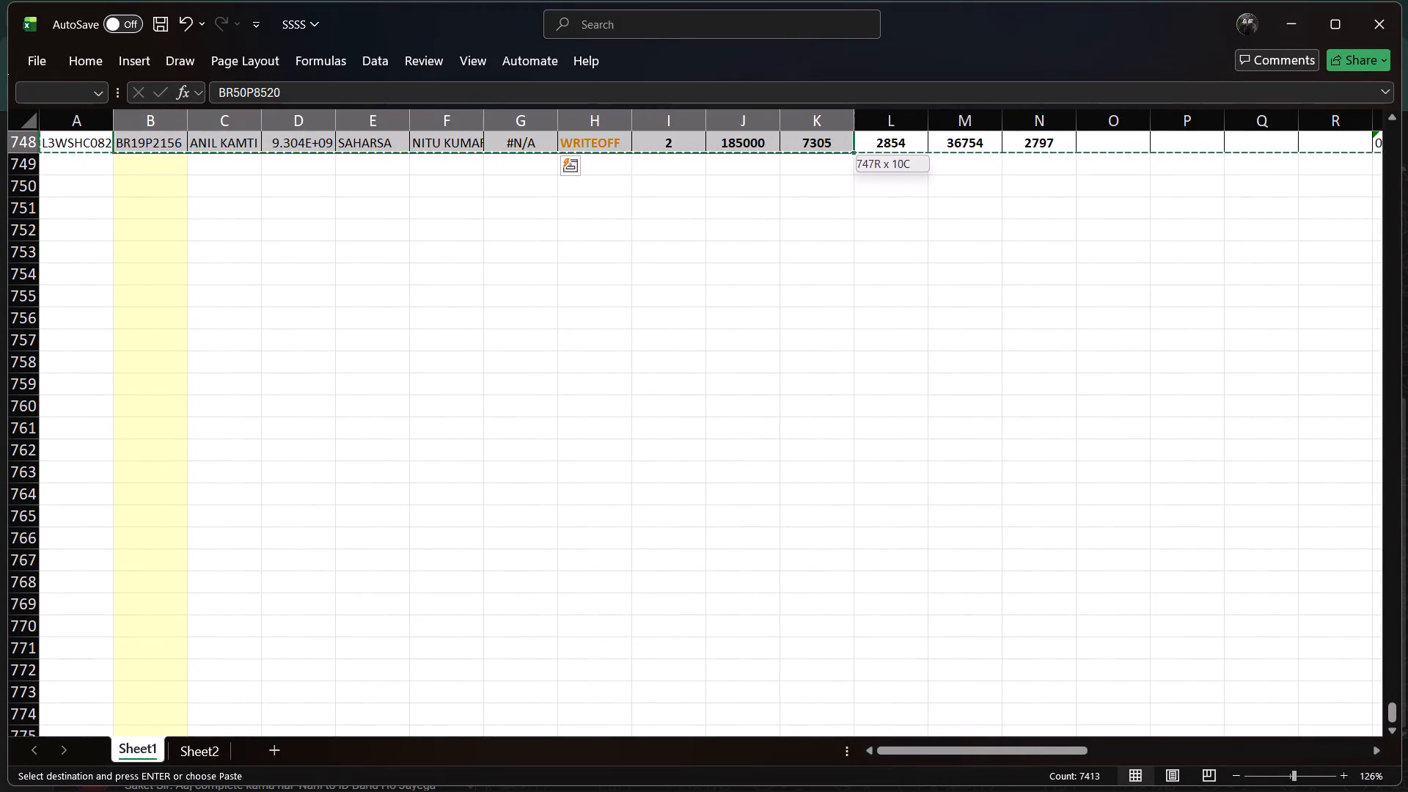
key(shift+Right)
key(shift+Right)
key(shift+Right)
key(shift+Right)
key(shift+Right)
key(shift+Right)
key(shift+Right)
key(shift+Right)
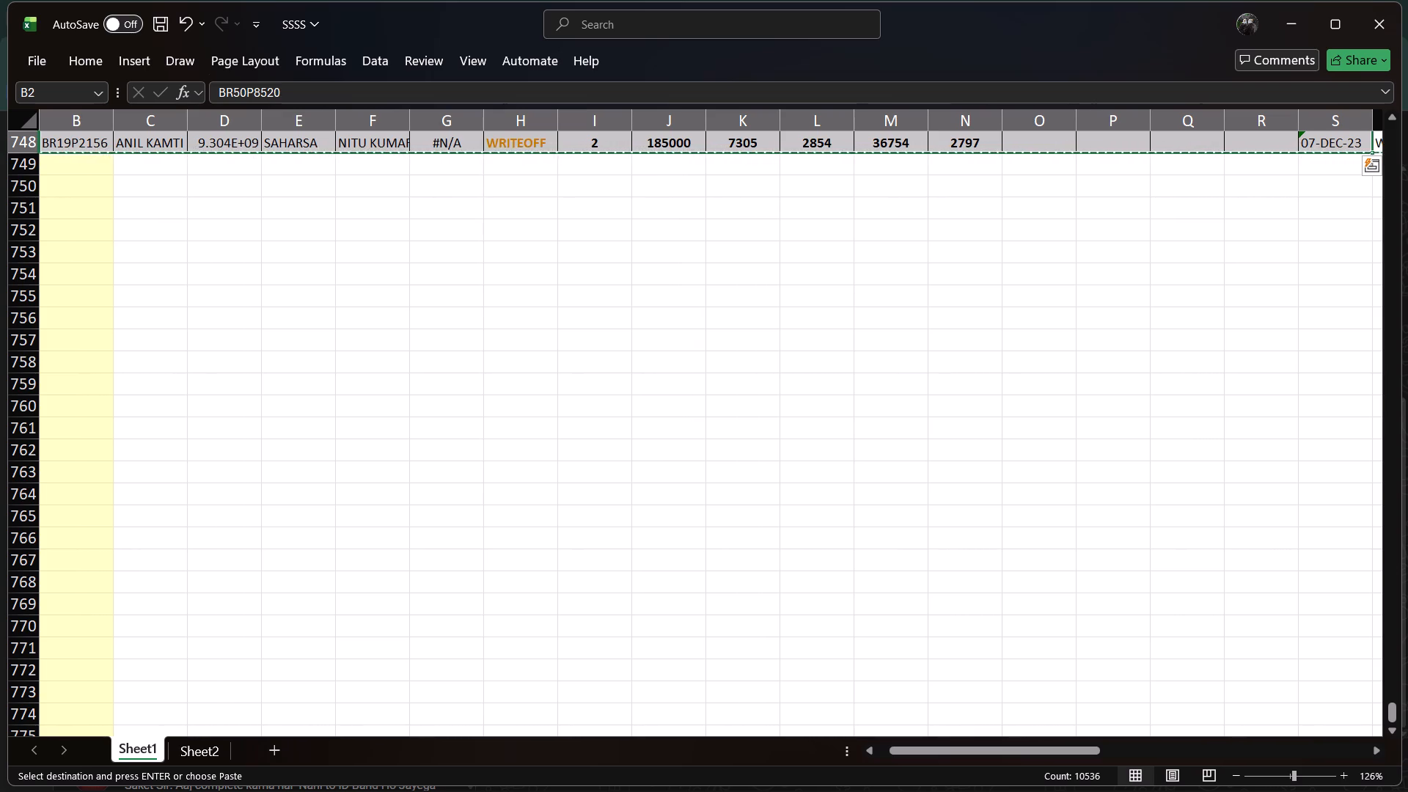
key(Delete)
click(524, 414)
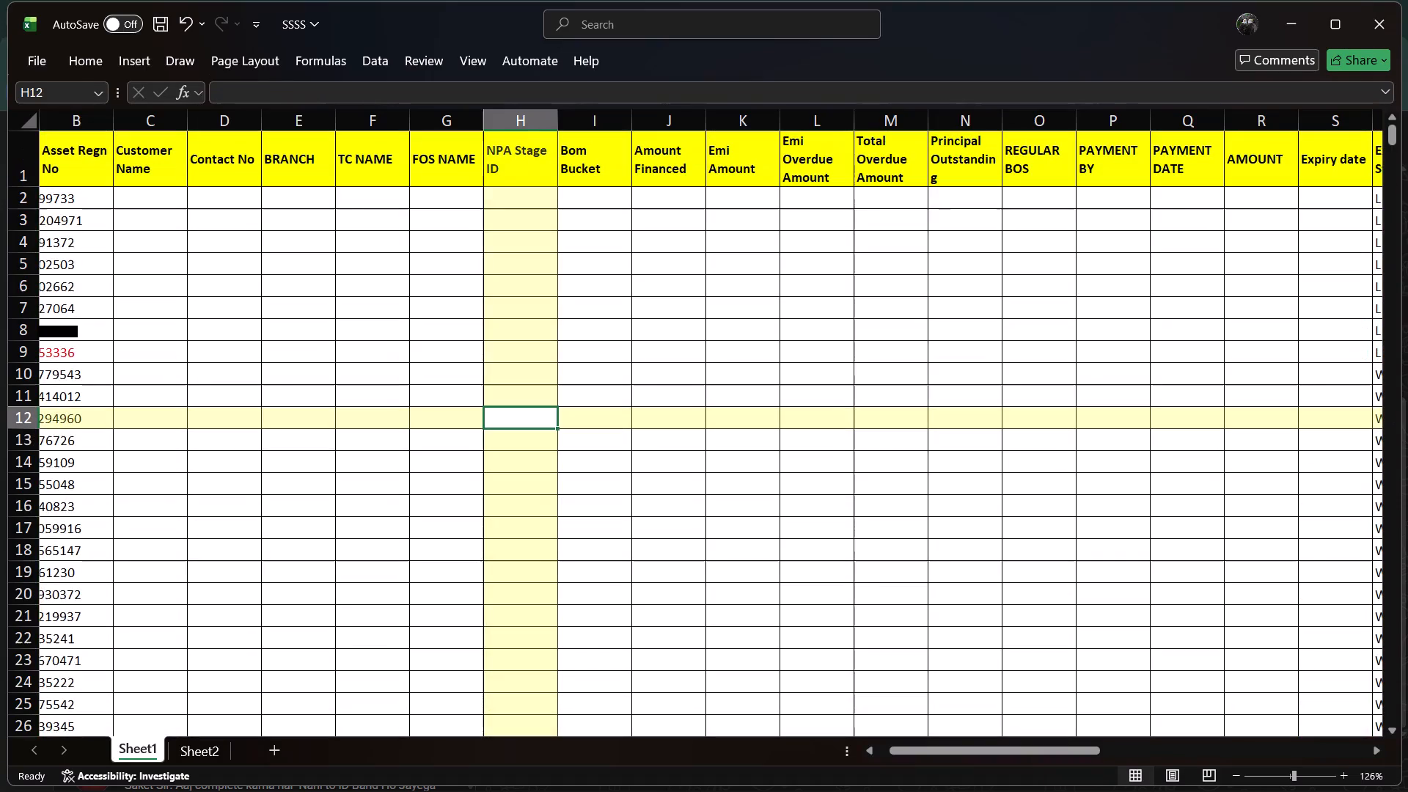
Widen the Loan Number column on Sheet1 to fit the full loan numbers, and select cell B2.
key(Left)
key(Left)
key(Left)
key(Left)
key(Left)
key(Left)
key(Left)
key(Left)
key(Left)
key(Left)
key(Left)
key(Left)
key(Left)
key(Left)
key(Left)
key(Left)
key(Left)
key(Left)
key(Left)
key(Left)
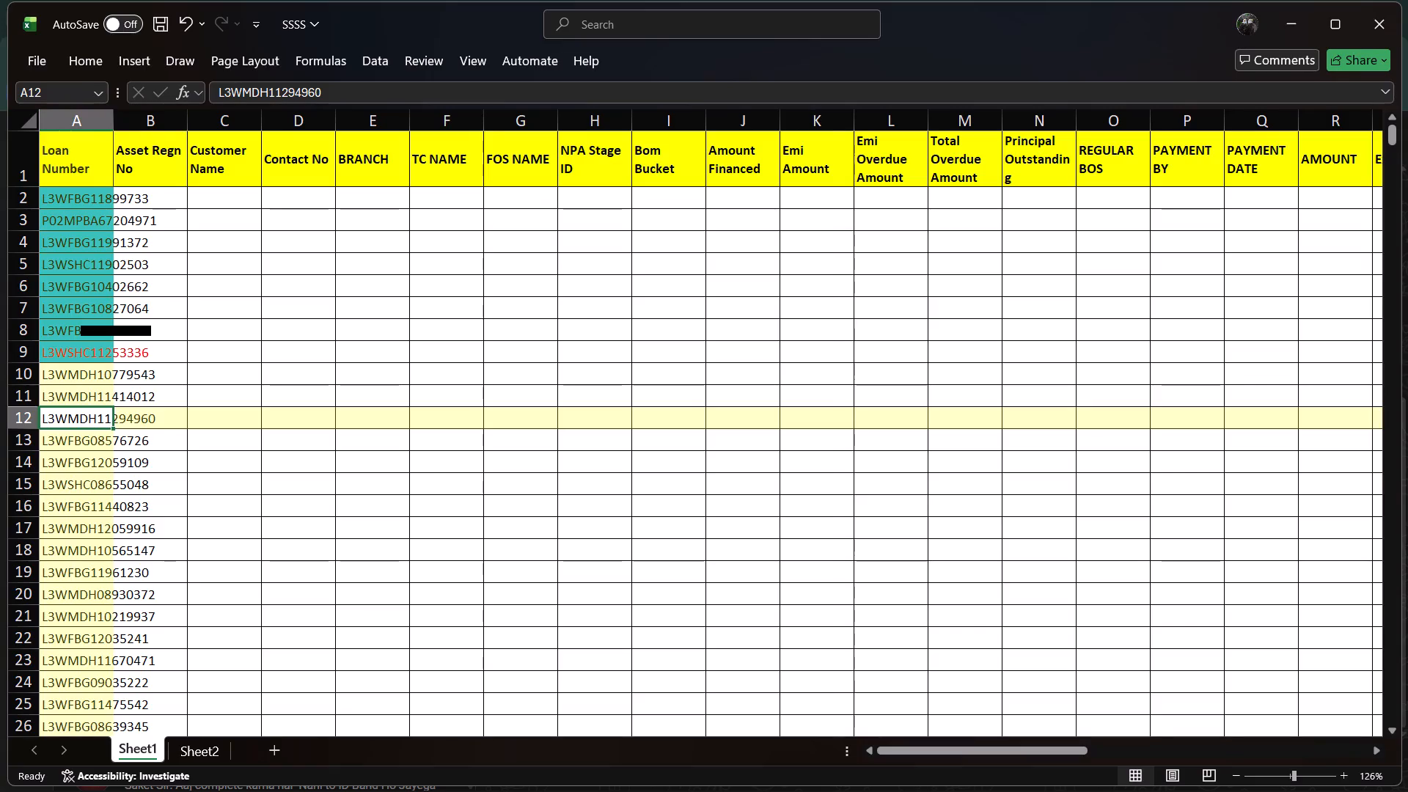
click(104, 128)
click(104, 128)
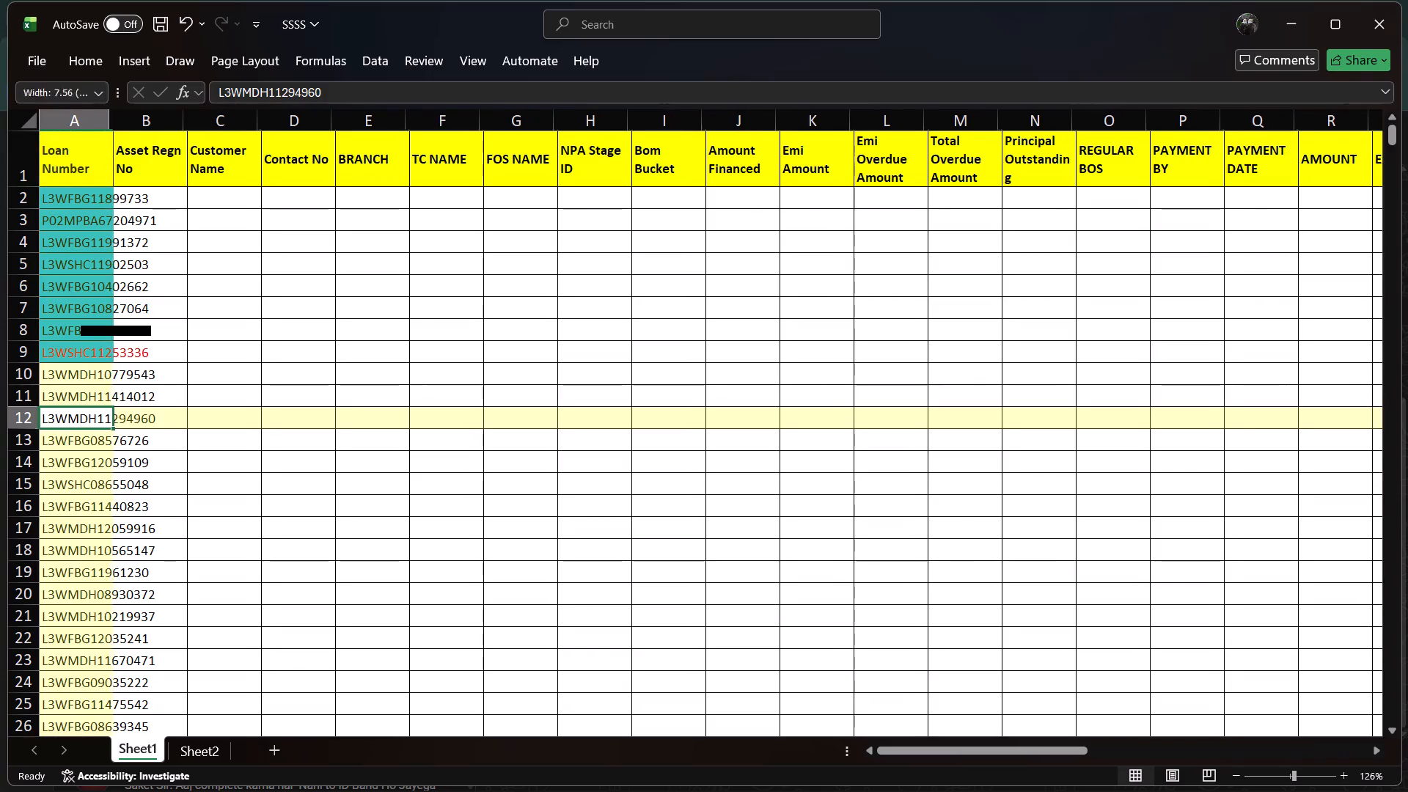
drag(110, 120, 178, 115)
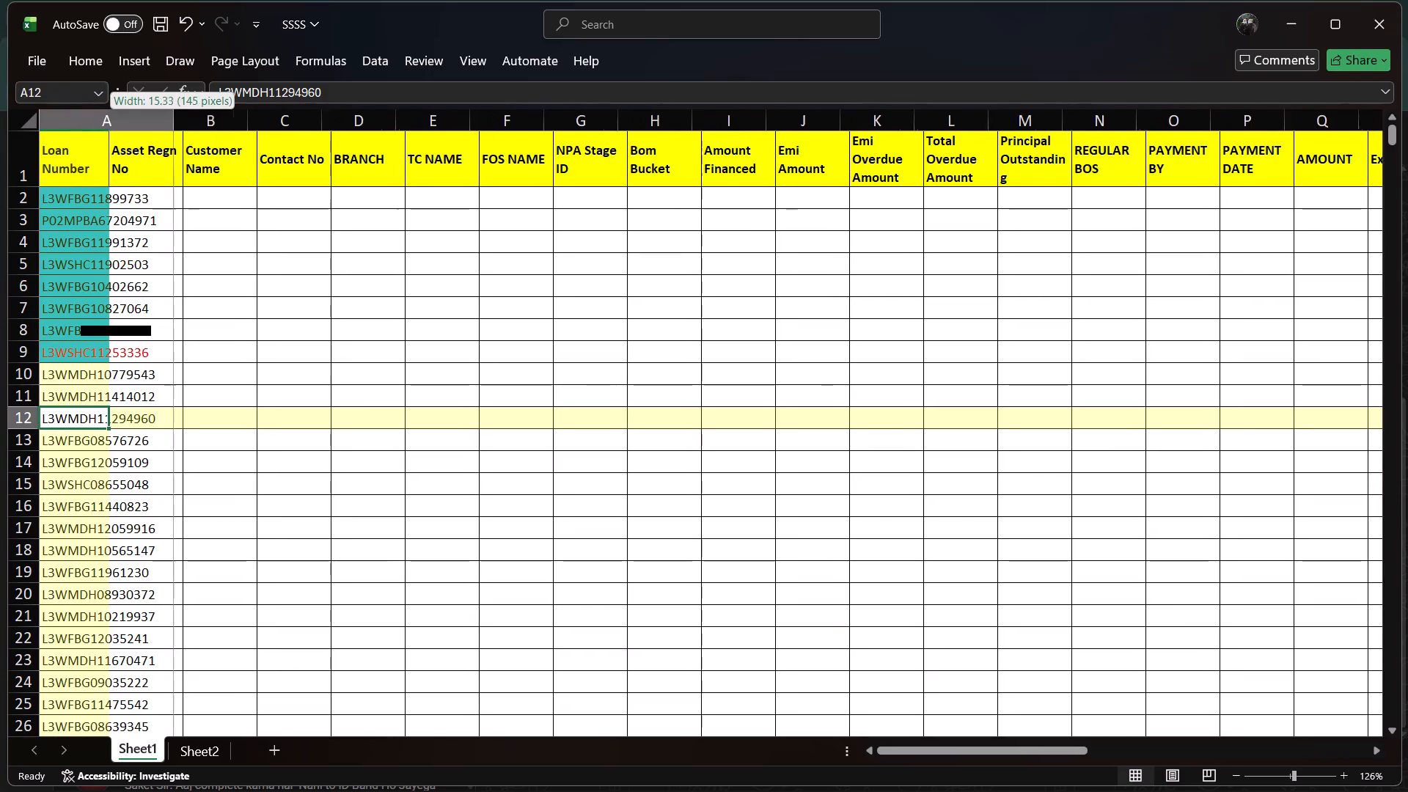
drag(178, 115, 185, 115)
click(302, 208)
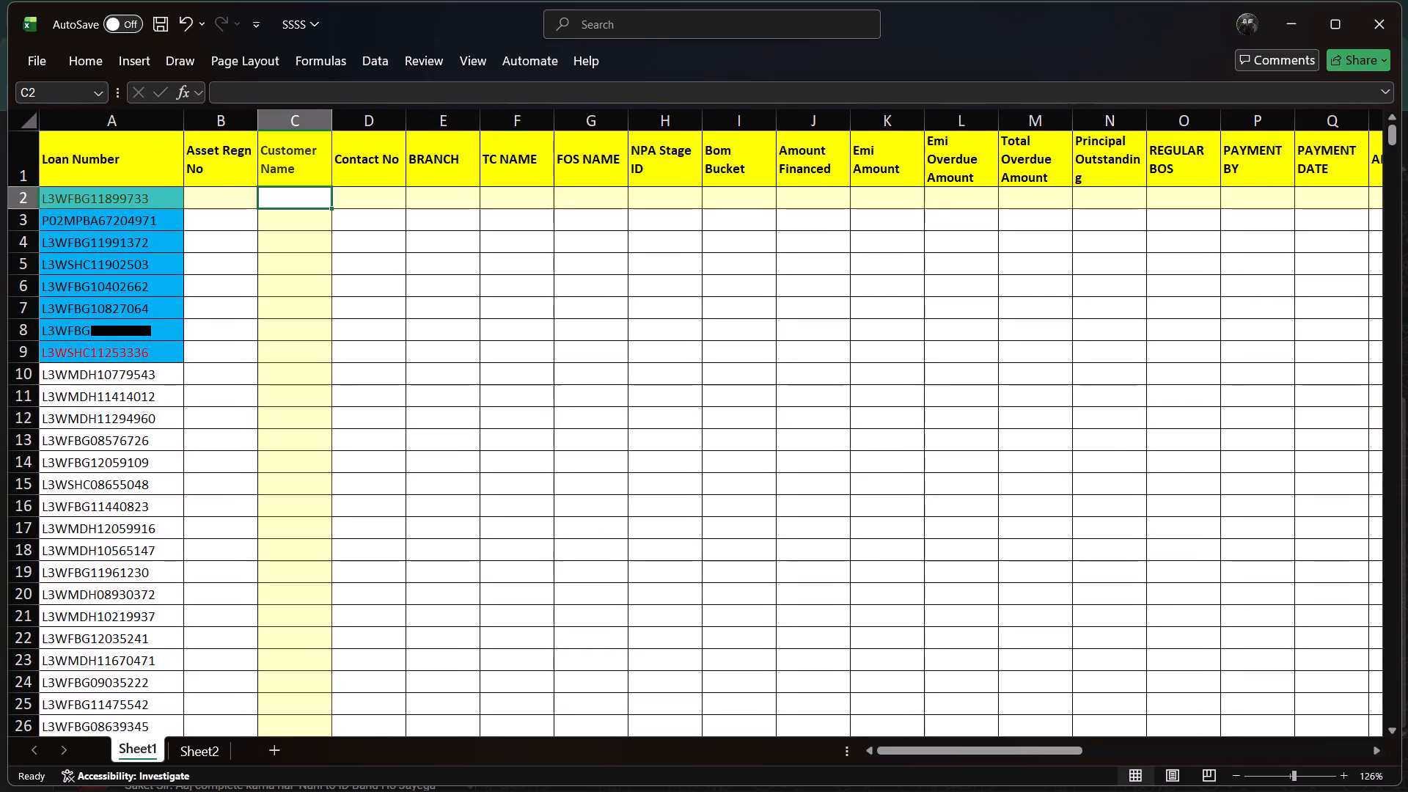
click(199, 199)
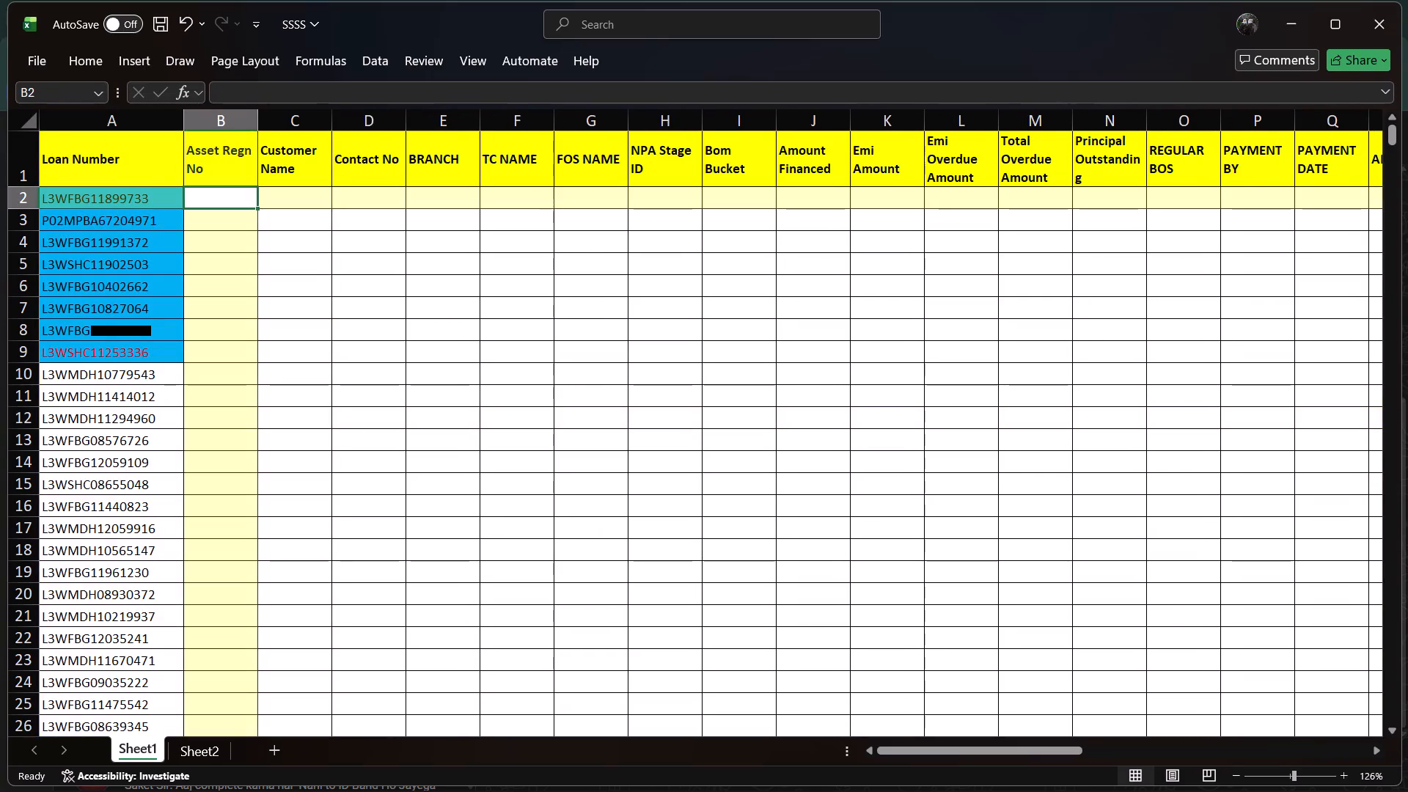
On Sheet2, auto-fit the widths of all columns to their contents.
click(205, 763)
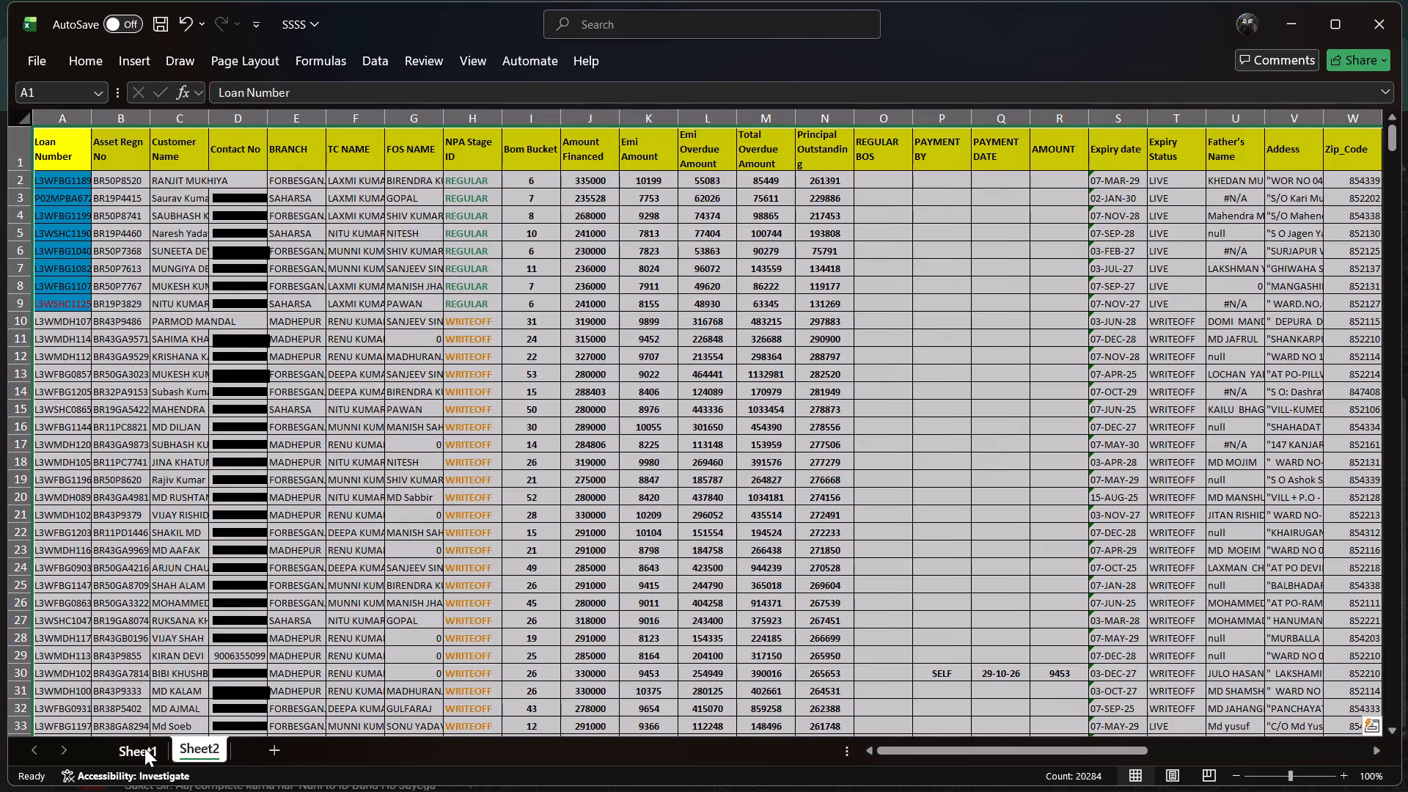
click(161, 583)
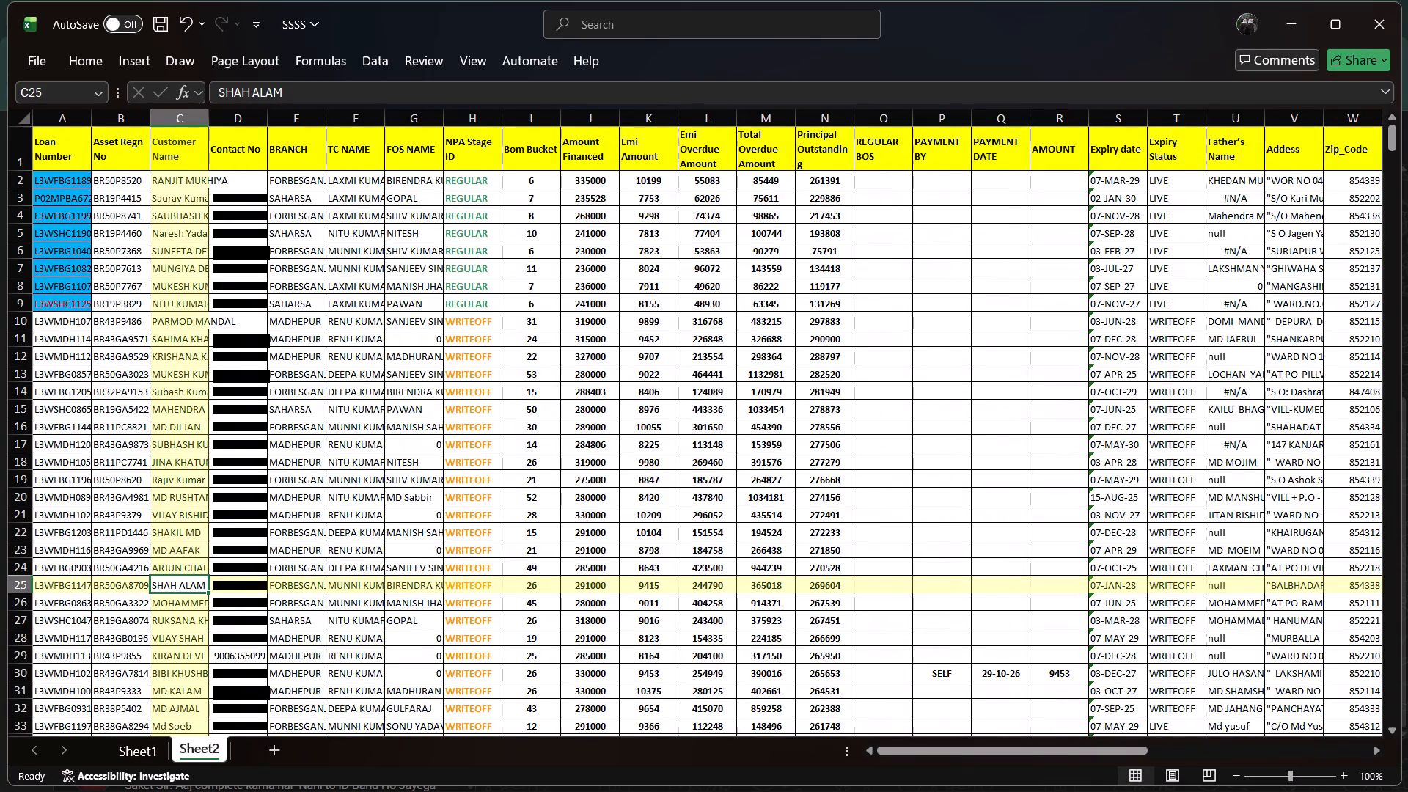
click(29, 117)
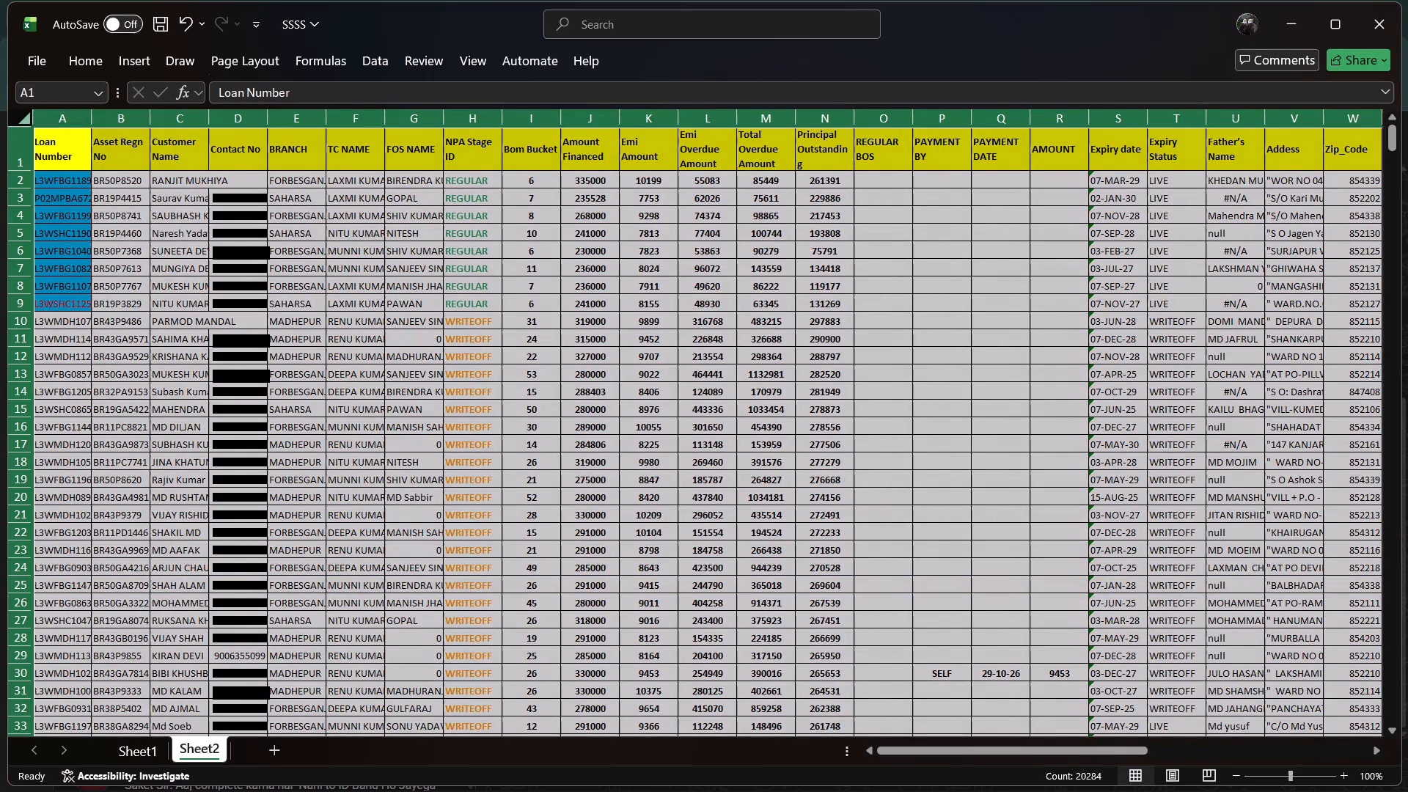
click(91, 117)
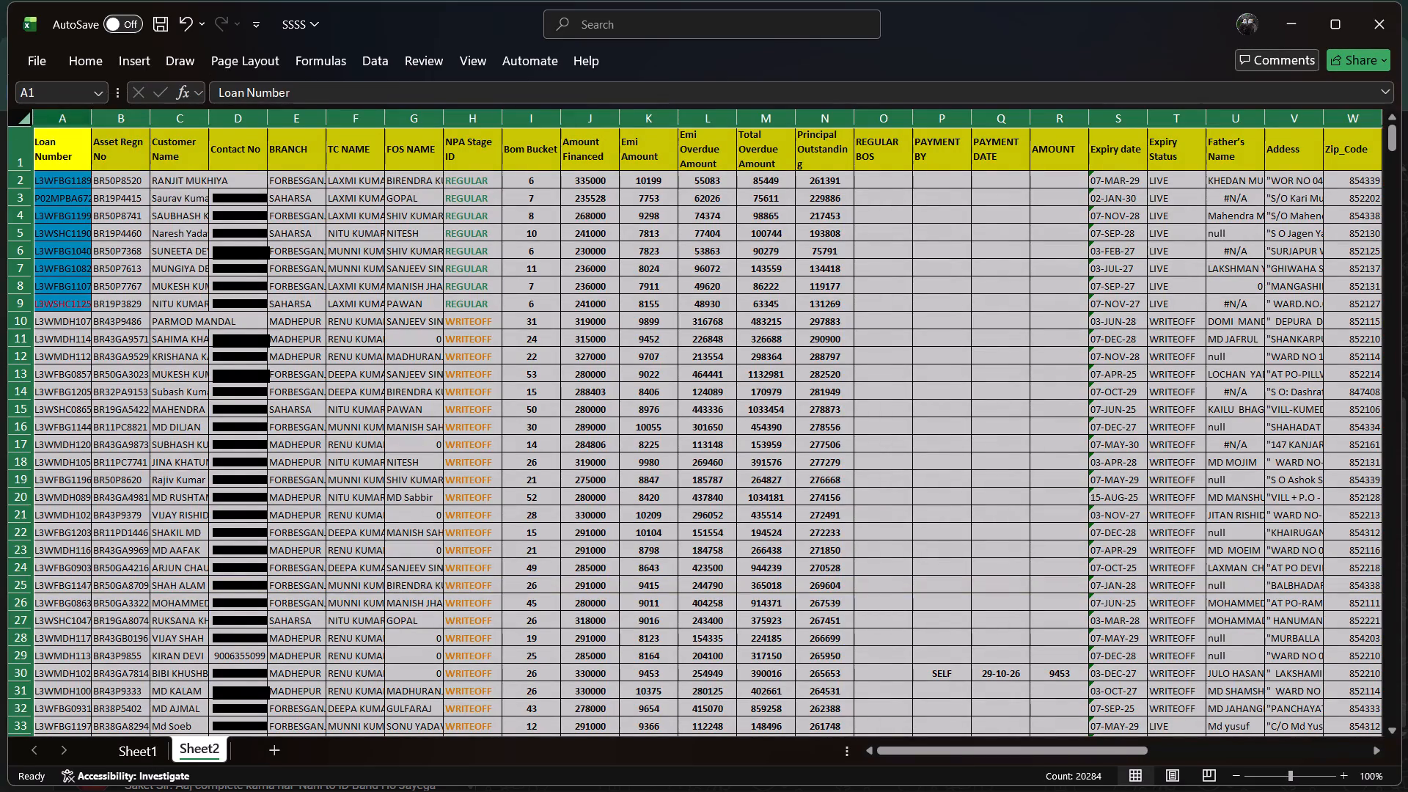
click(15, 120)
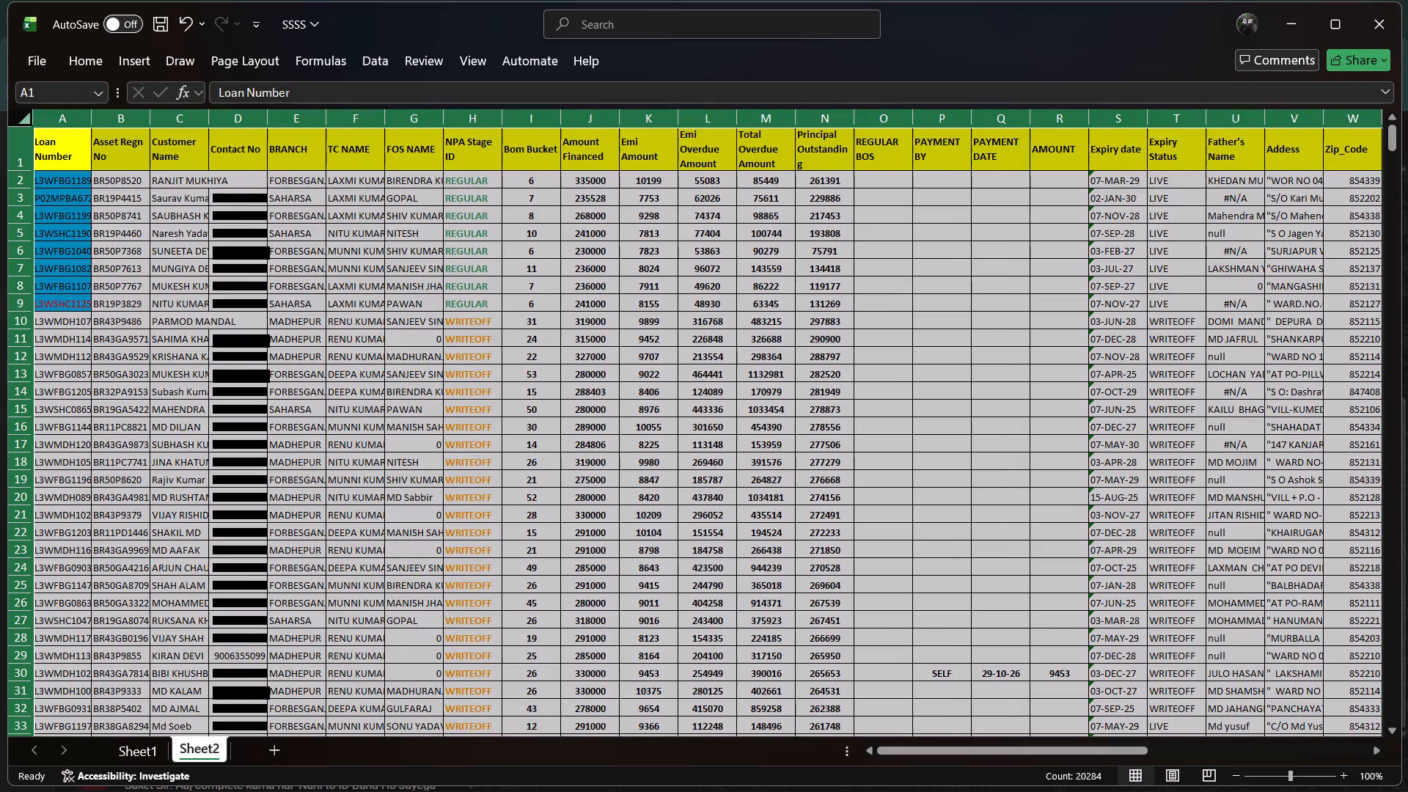
double_click(91, 116)
click(211, 192)
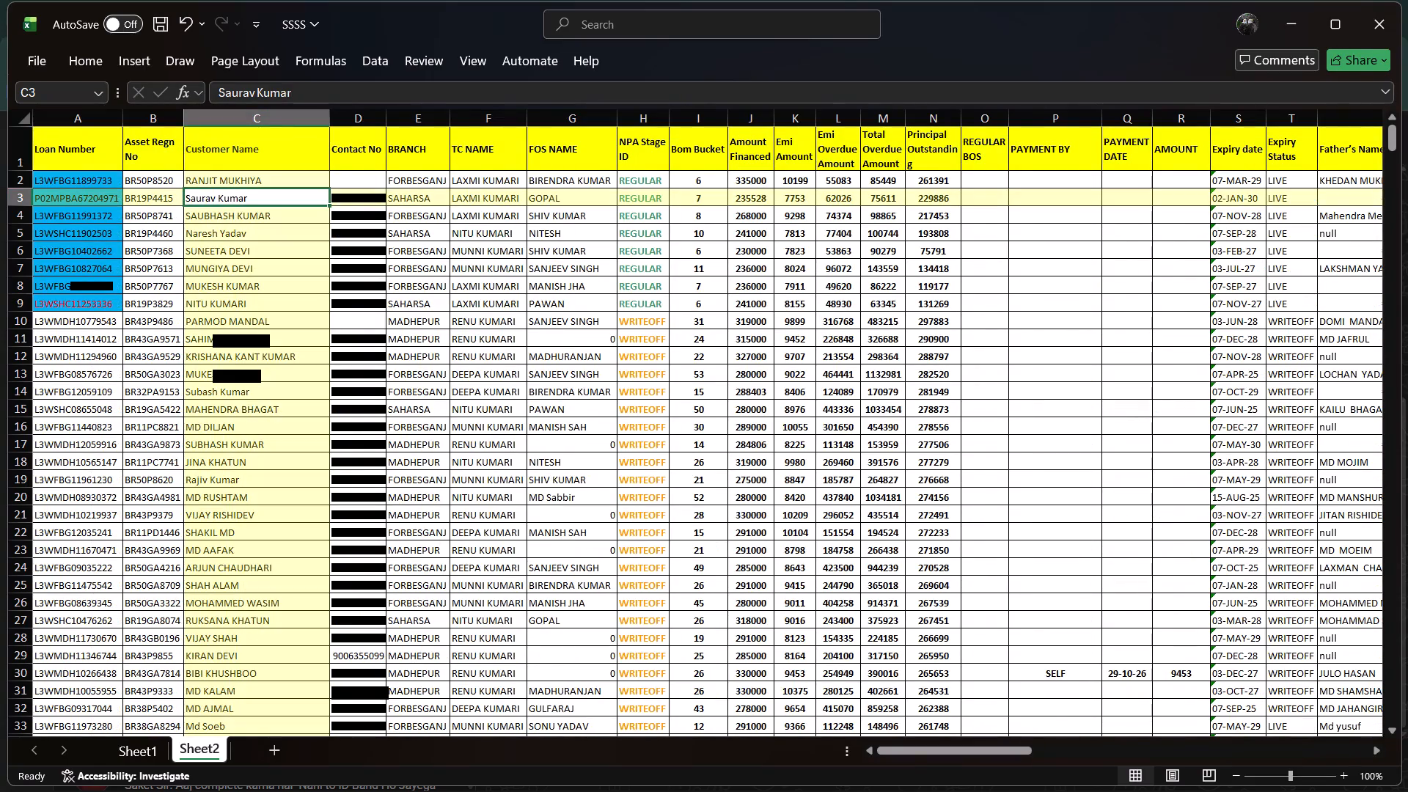
Add filters to the Sheet2 header row and sort the table by Principal Outstanding from largest to smallest.
click(243, 159)
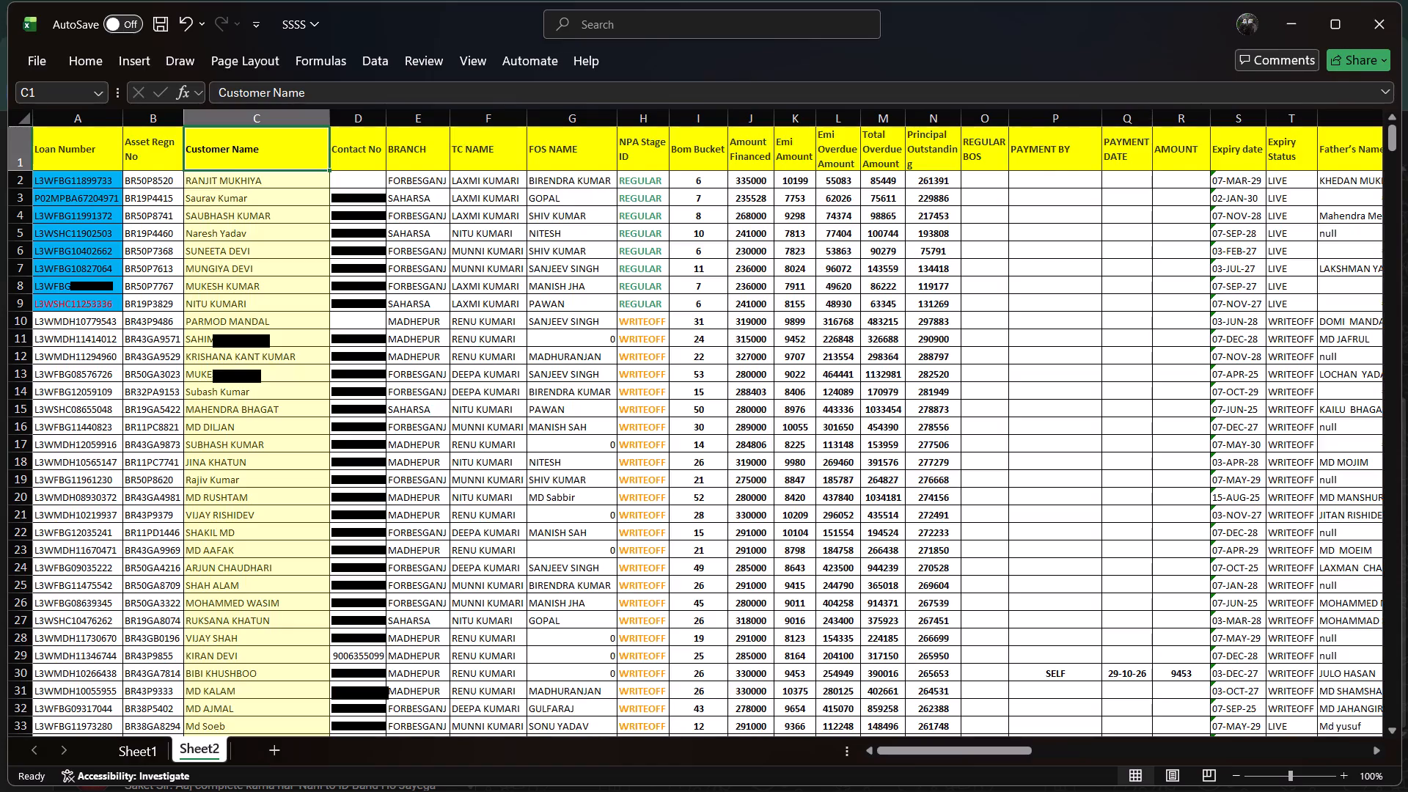
click(927, 147)
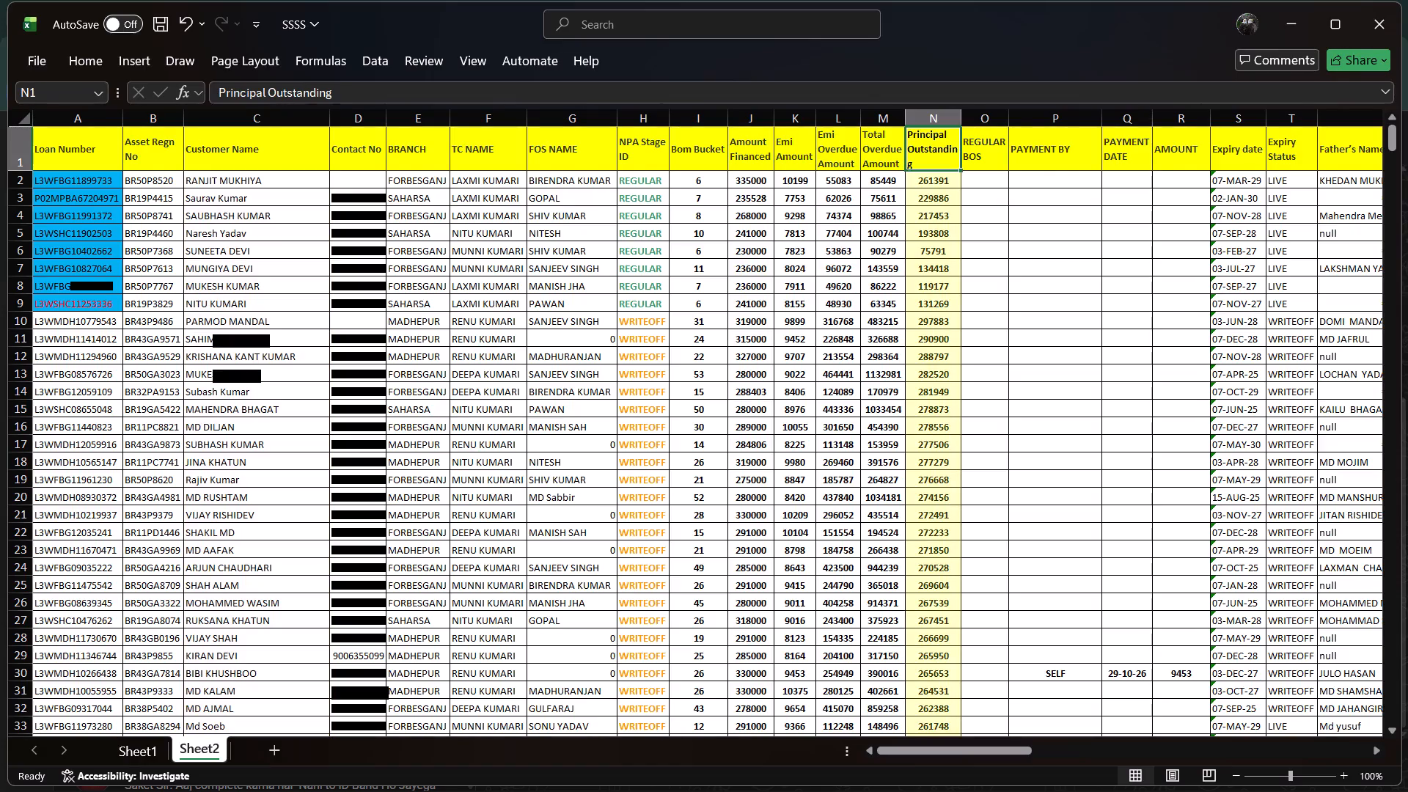
key(ctrl+shift+l)
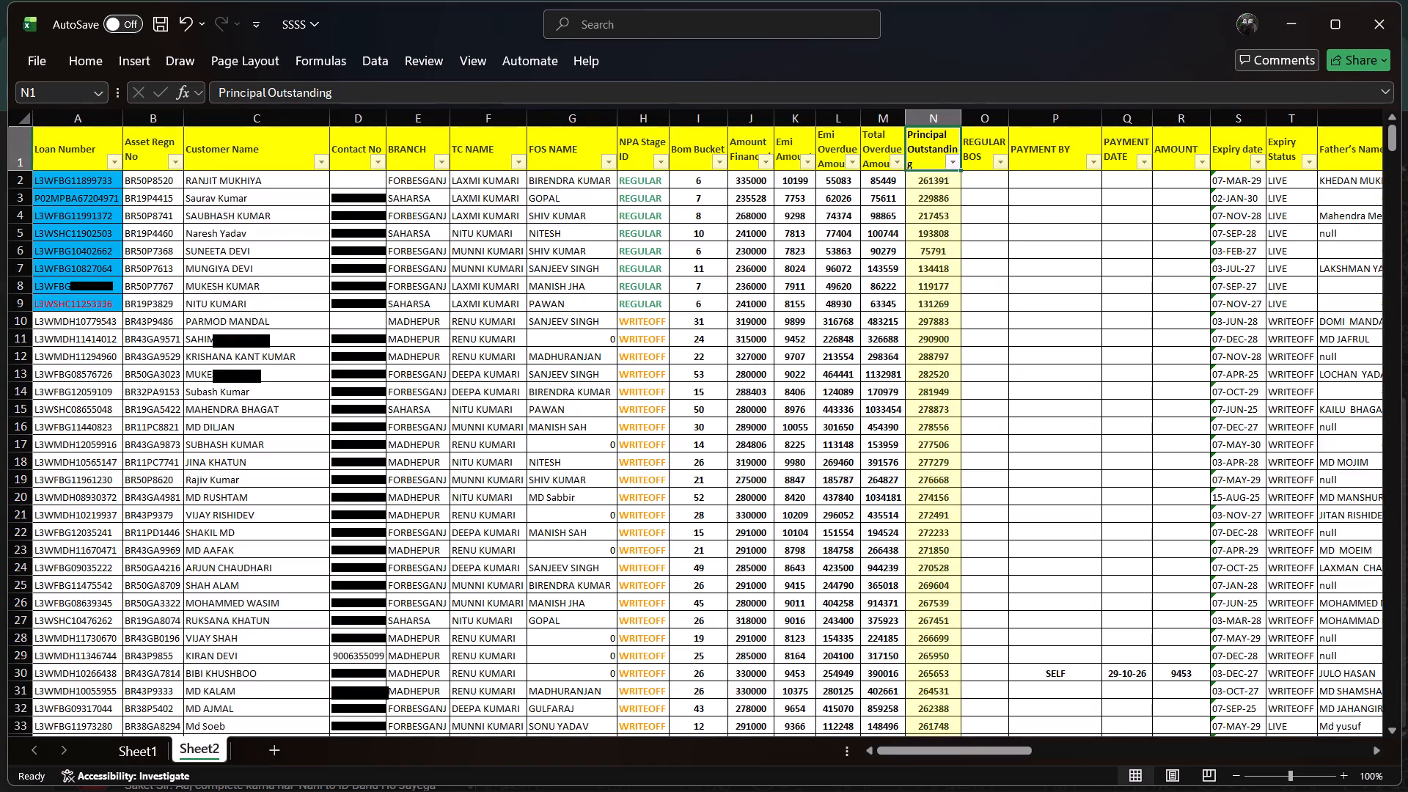
click(949, 162)
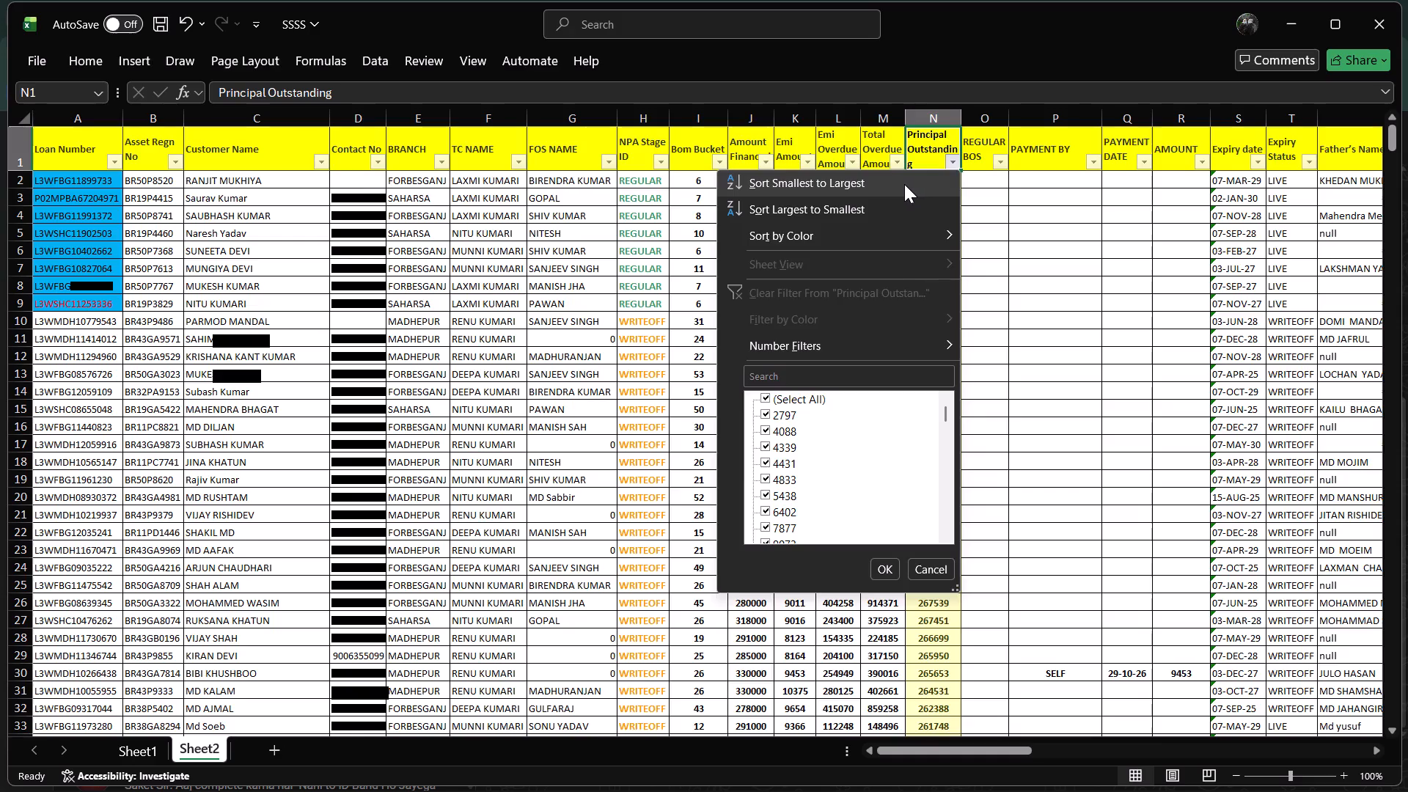
click(912, 212)
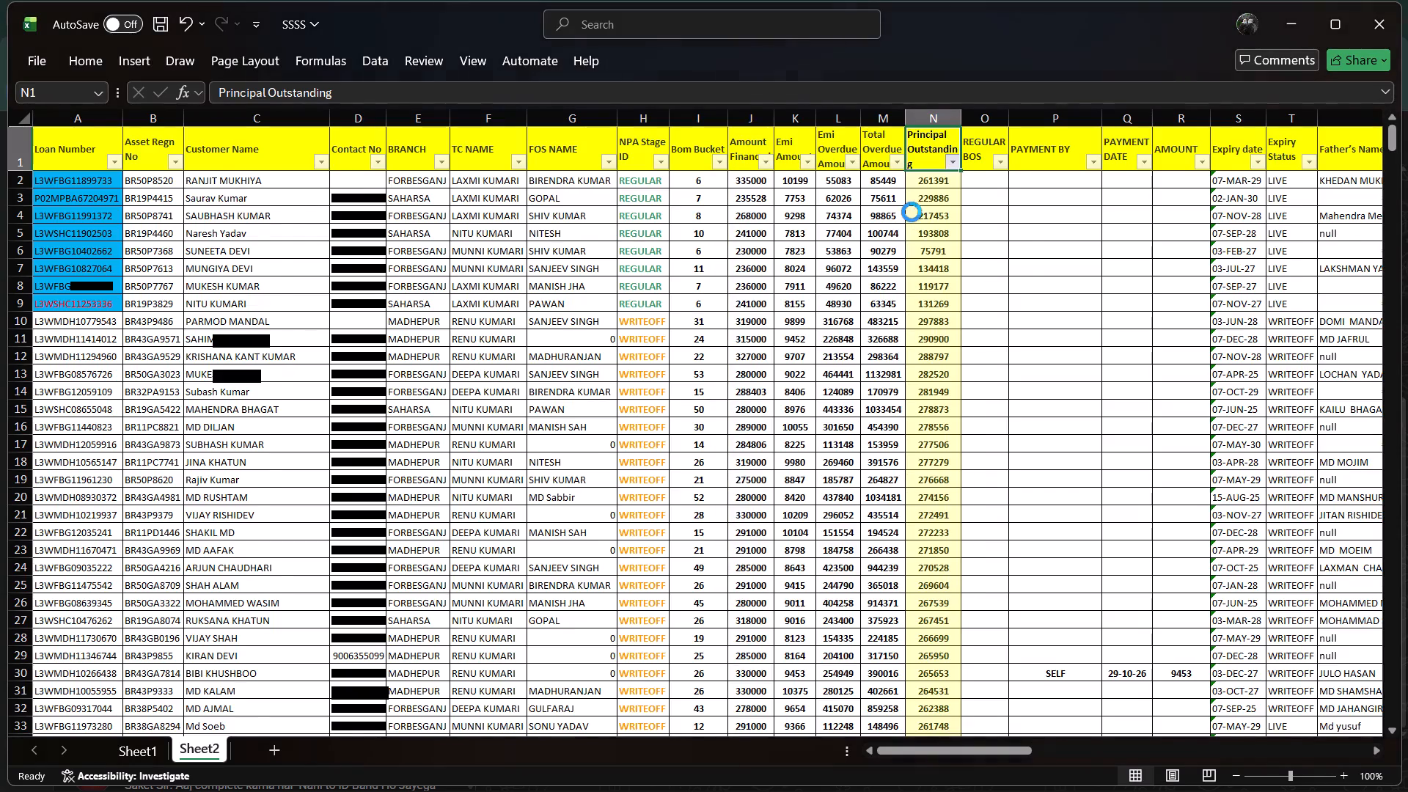
click(746, 221)
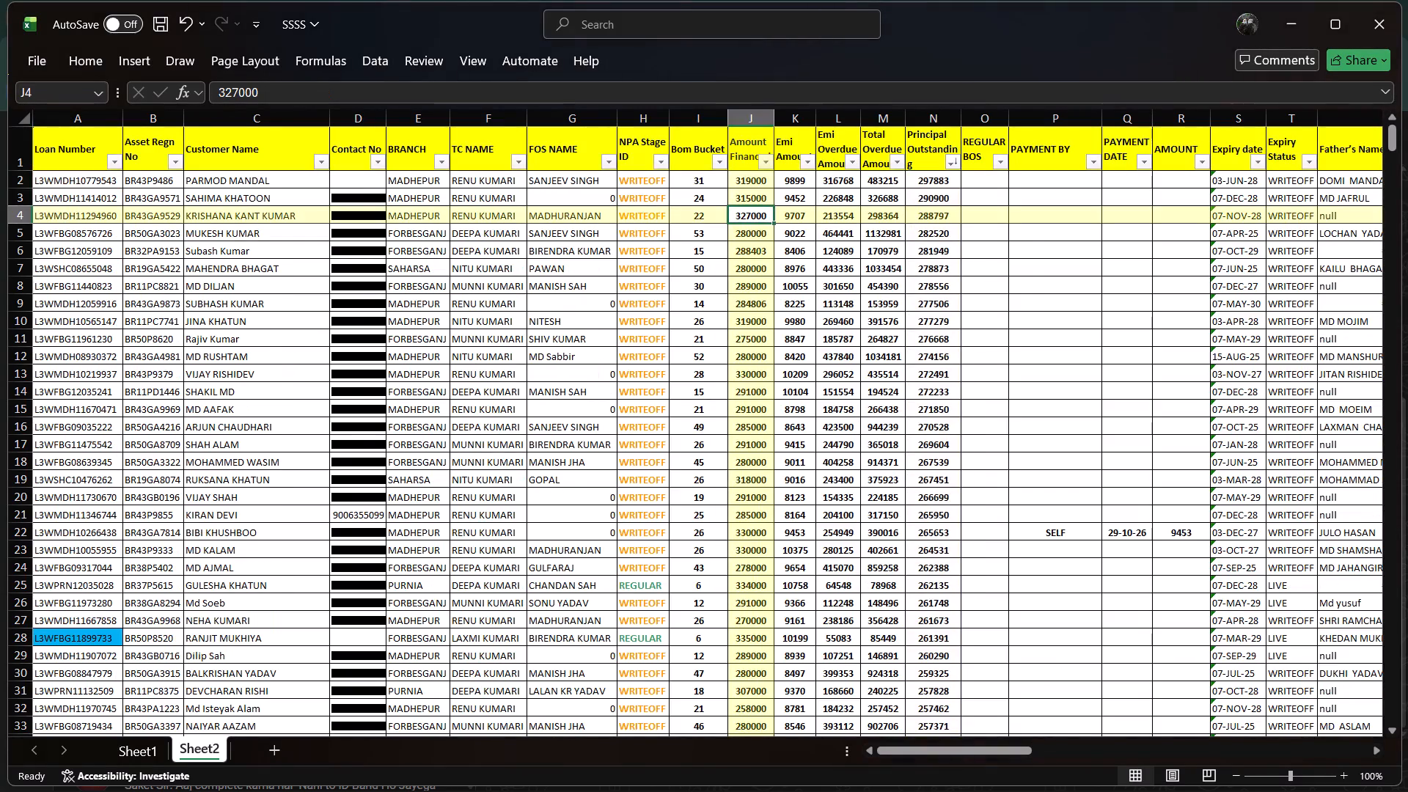
key(ctrl+Left)
key(ctrl+Left)
key(ctrl+Left)
key(ctrl+Left)
key(ctrl+Left)
key(ctrl+Left)
key(ctrl+Left)
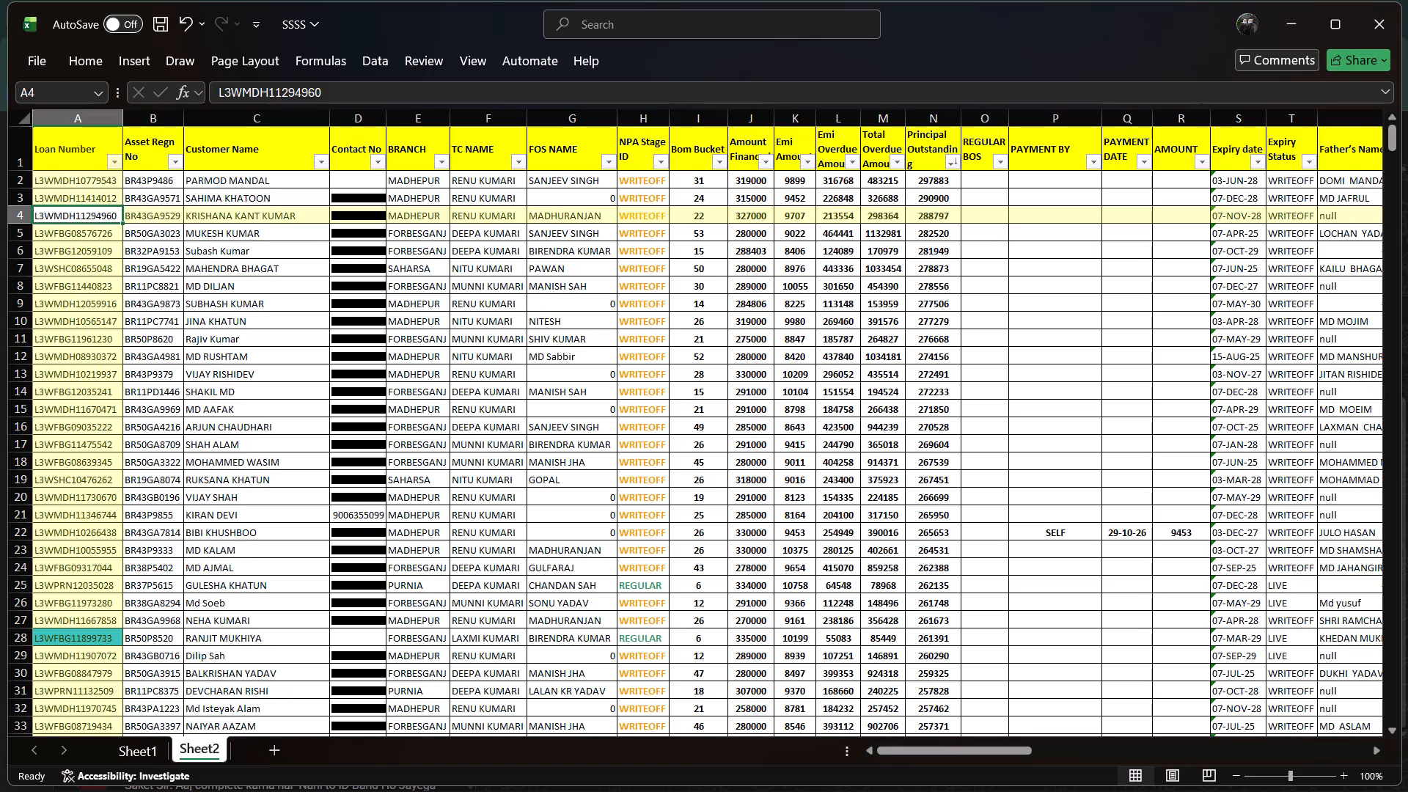
Return to Sheet1 at the empty first cell under Asset Regn No.
click(151, 747)
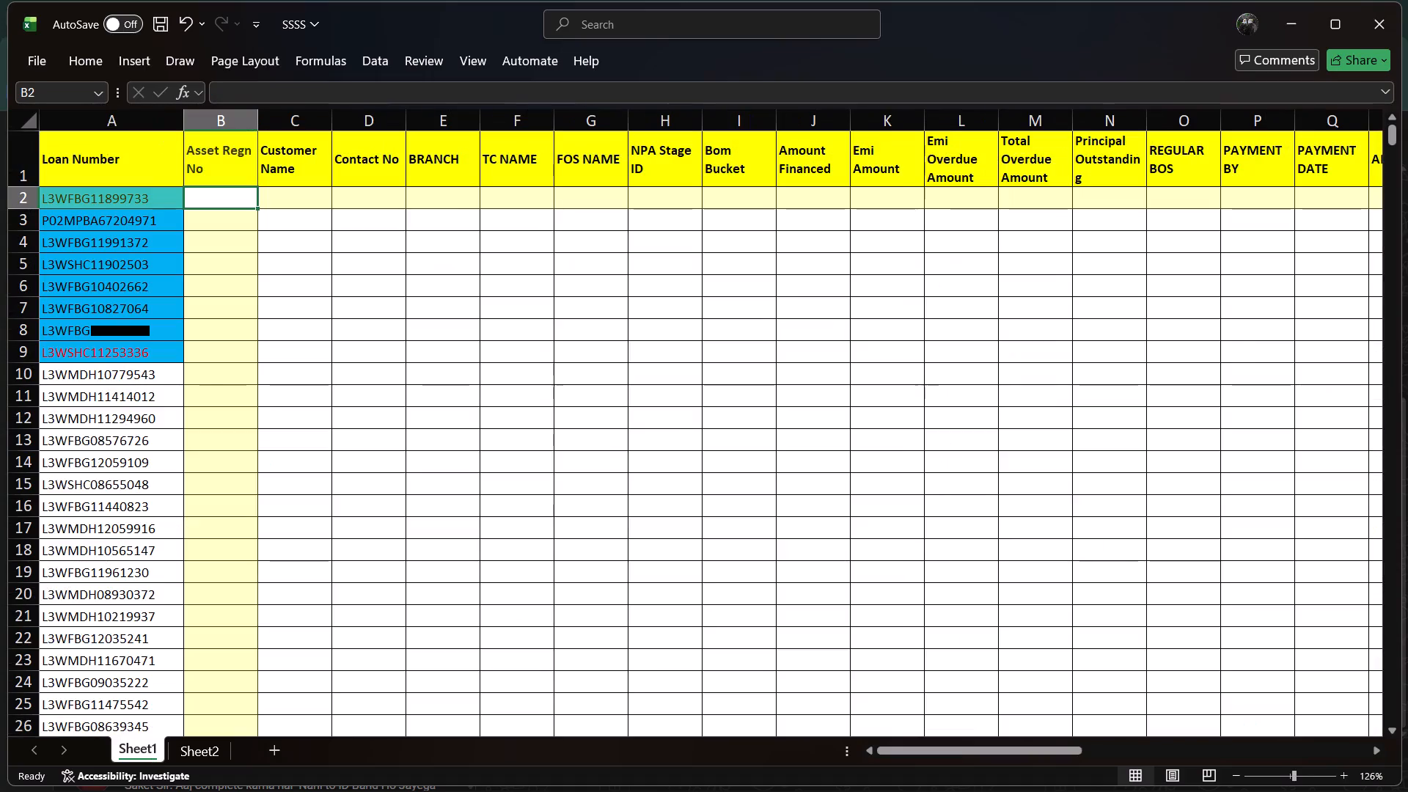
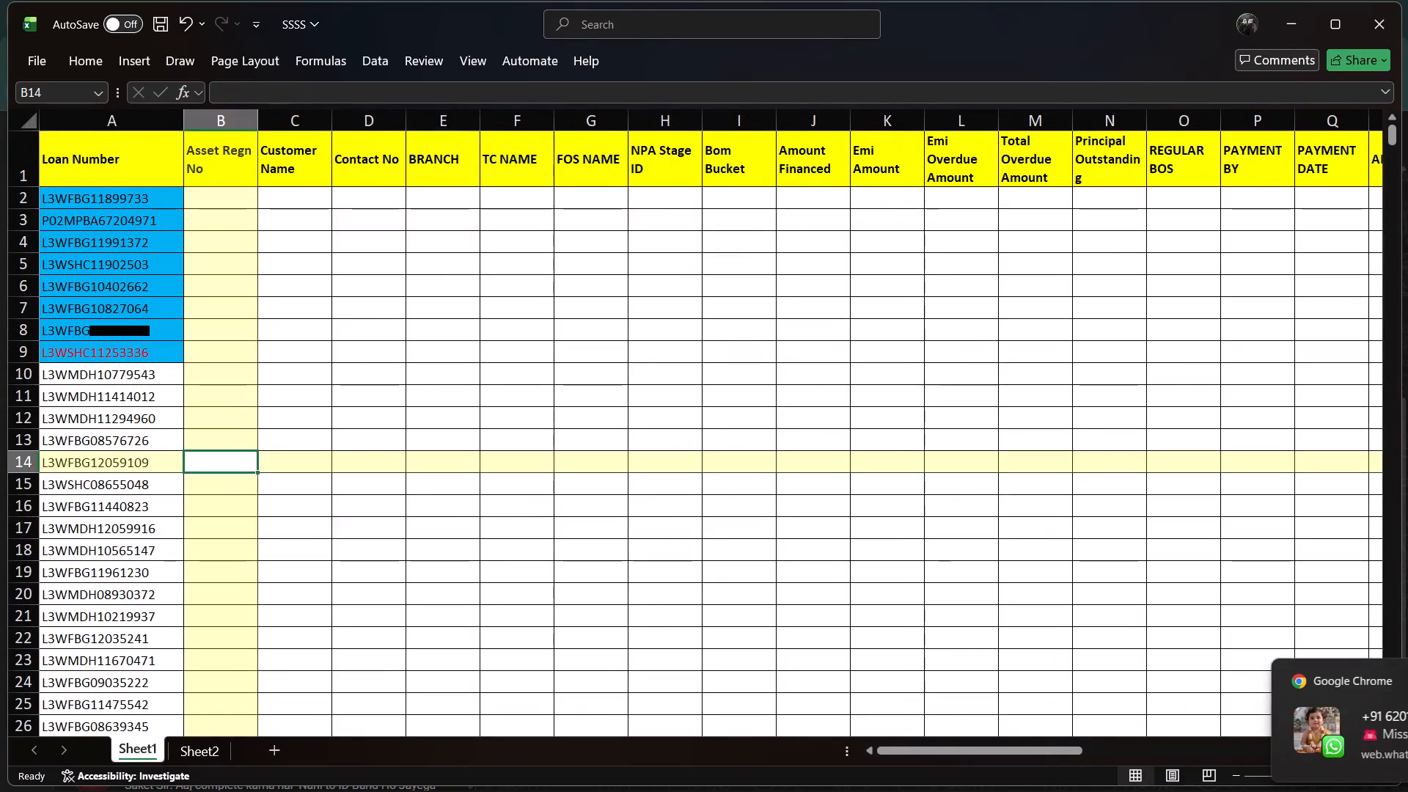
Start a VLOOKUP formula in Sheet1 cell B2 under Asset Regn No, using the whole Loan Number column A:A as lookup value.
click(200, 195)
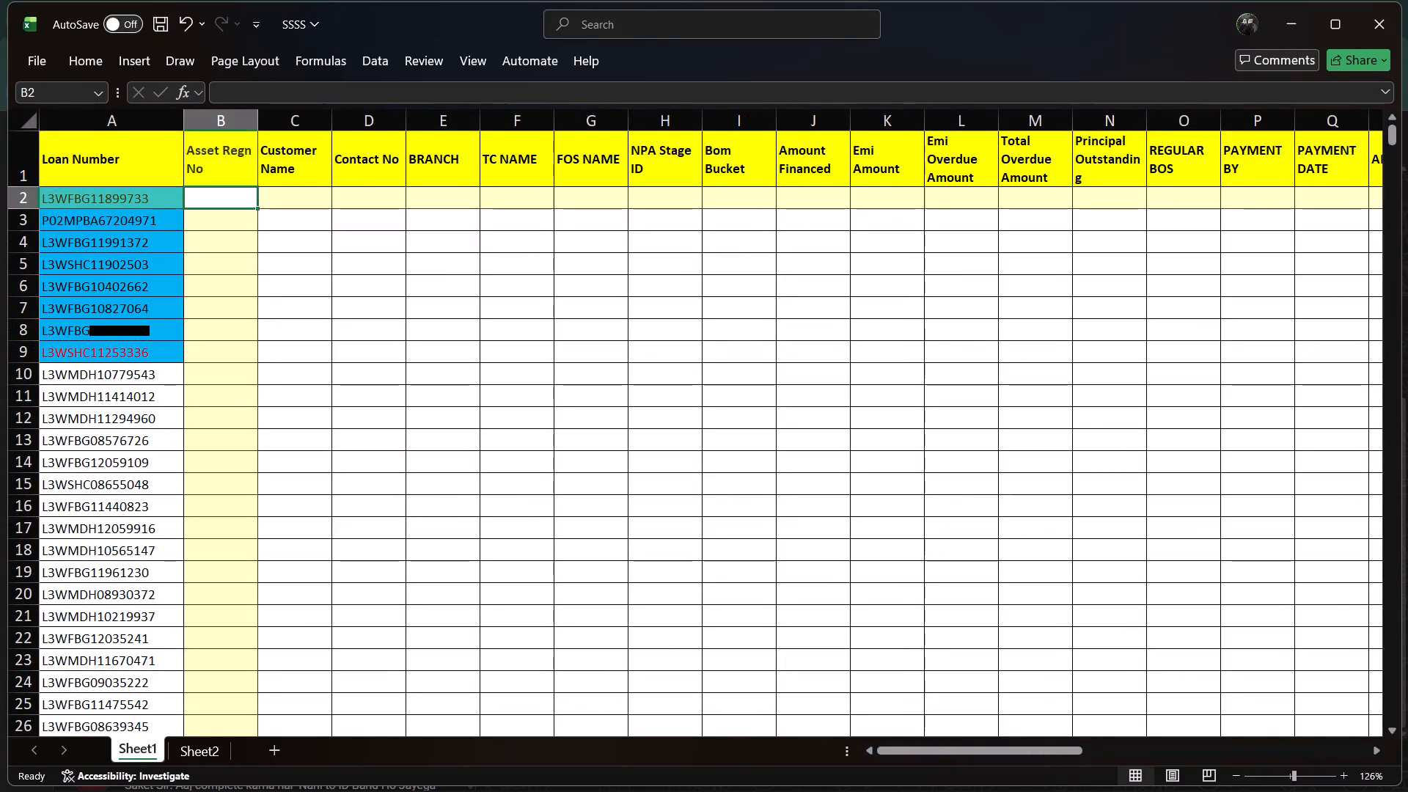
key(equal)
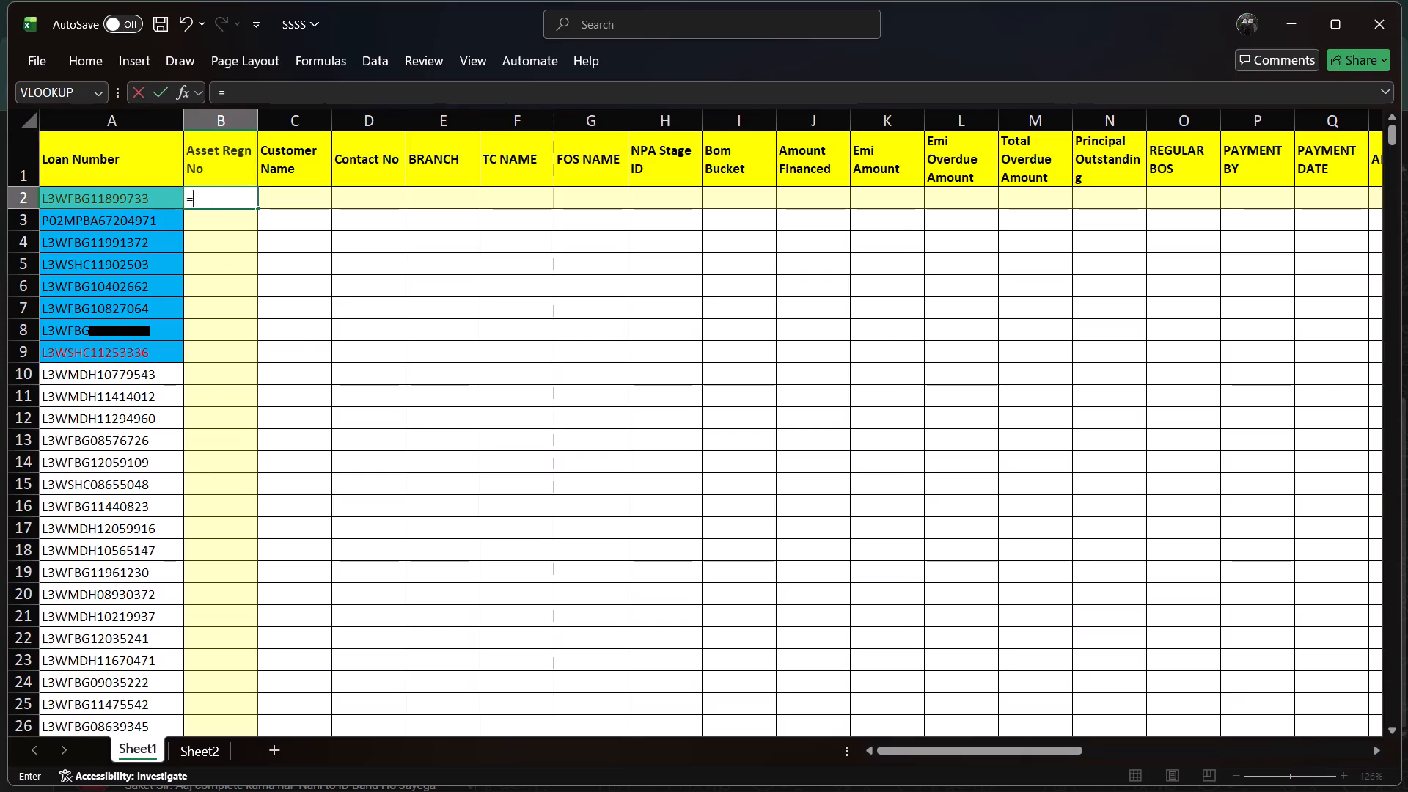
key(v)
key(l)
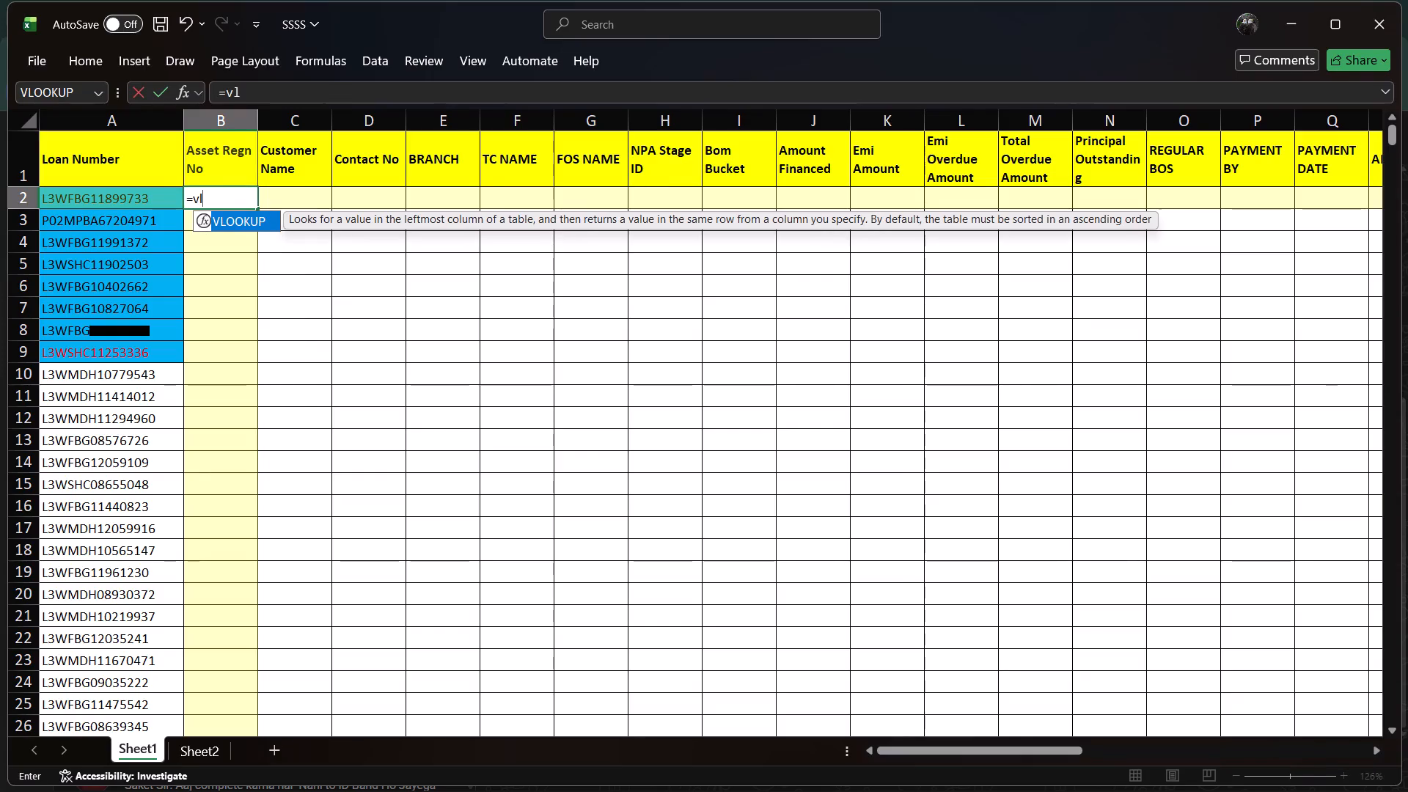
click(236, 224)
click(236, 224)
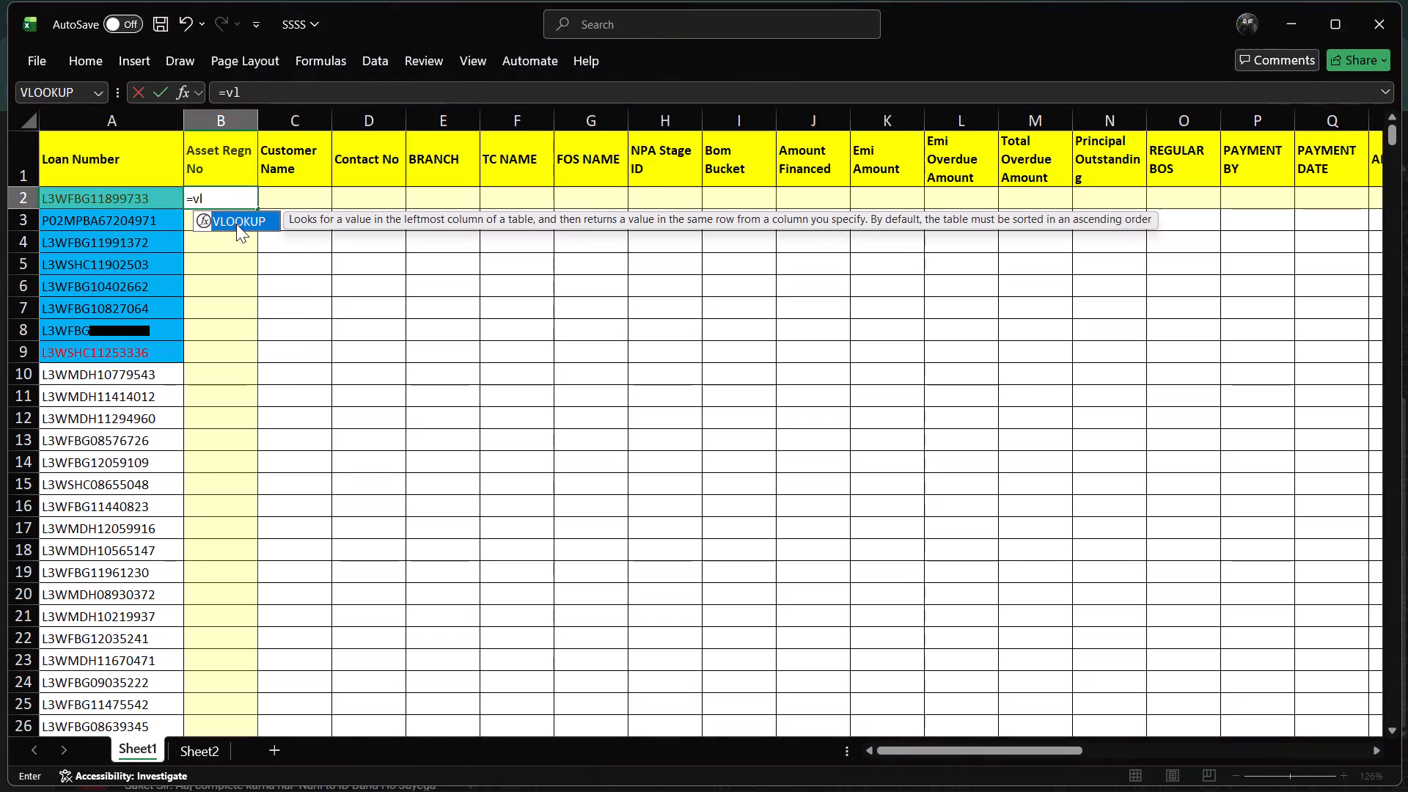
click(241, 211)
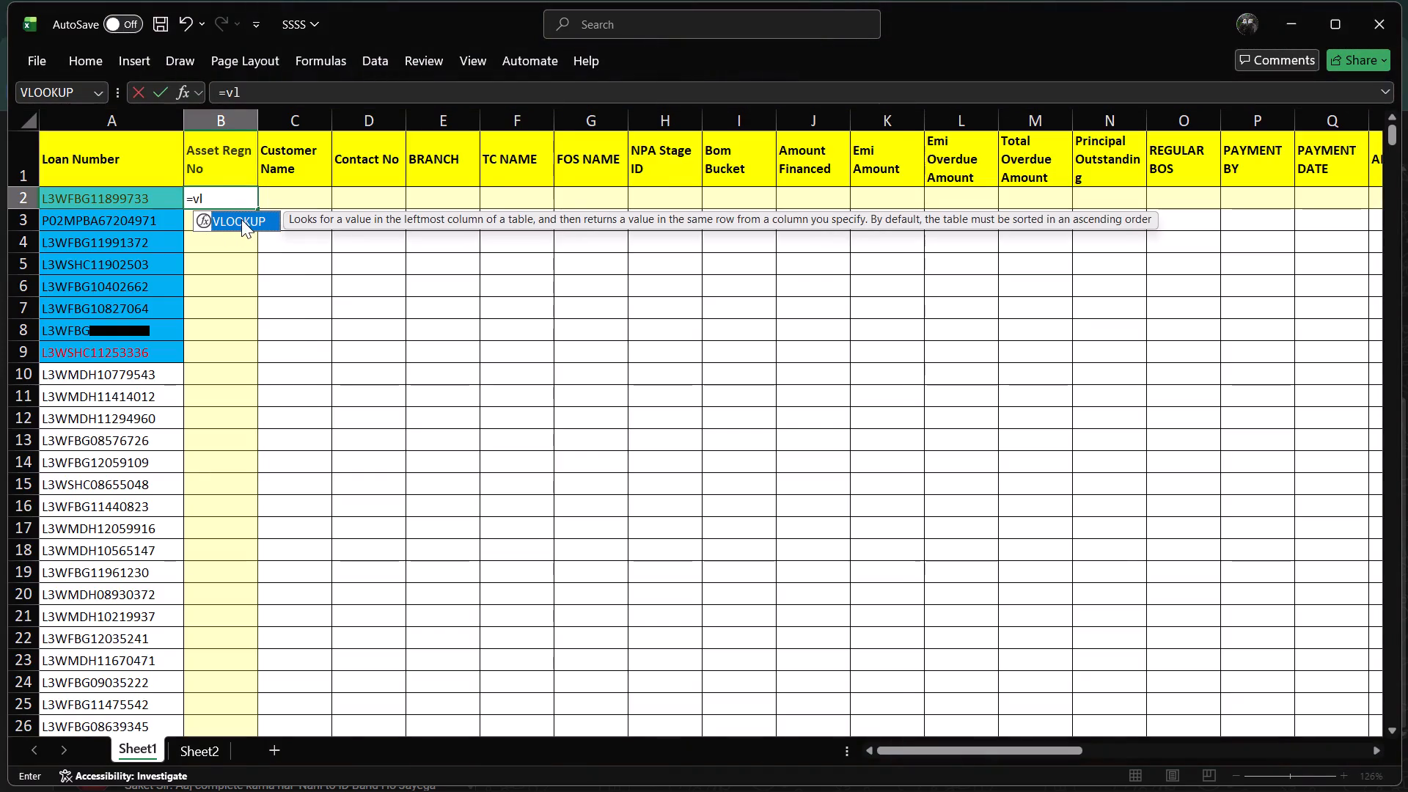
click(241, 219)
triple_click(241, 219)
right_drag(241, 219, 233, 223)
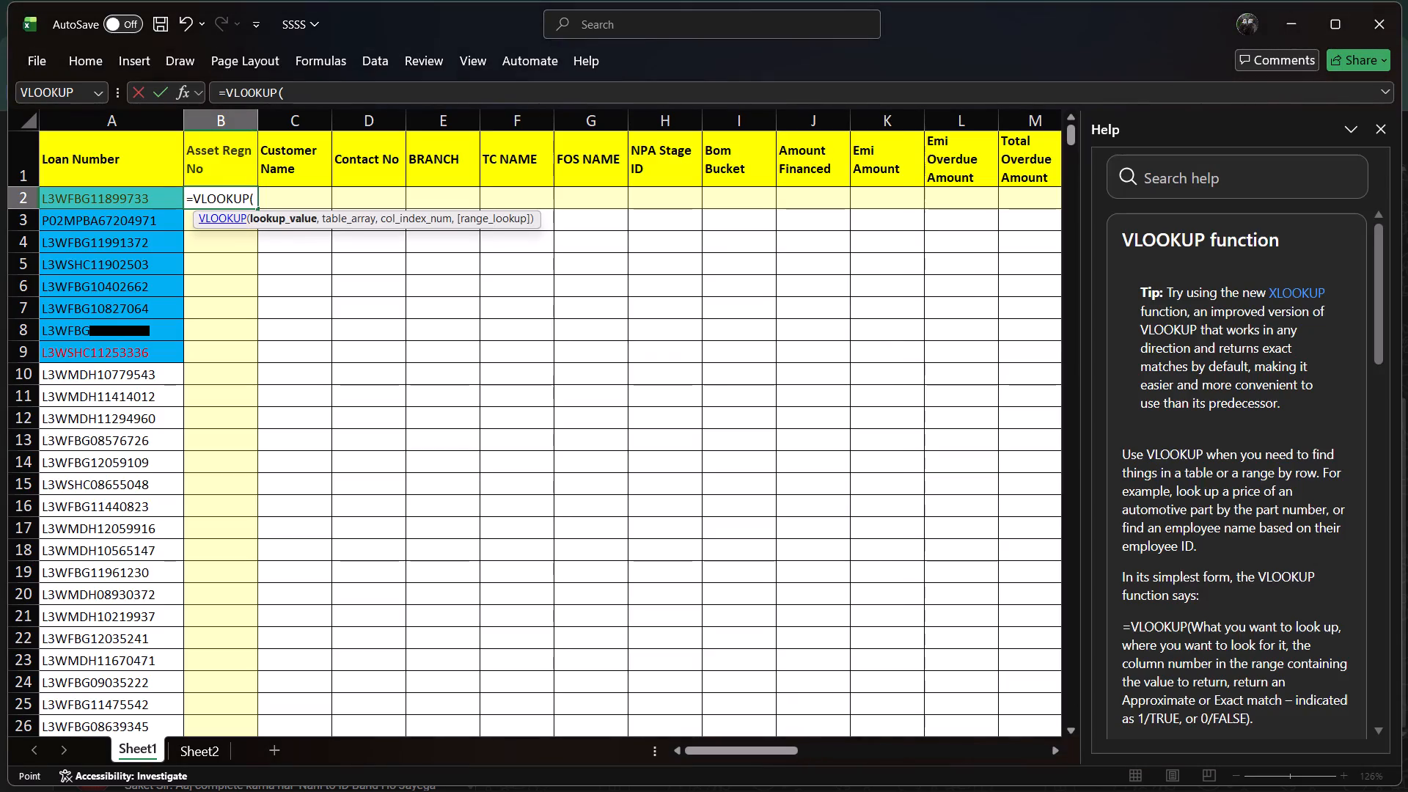
click(124, 124)
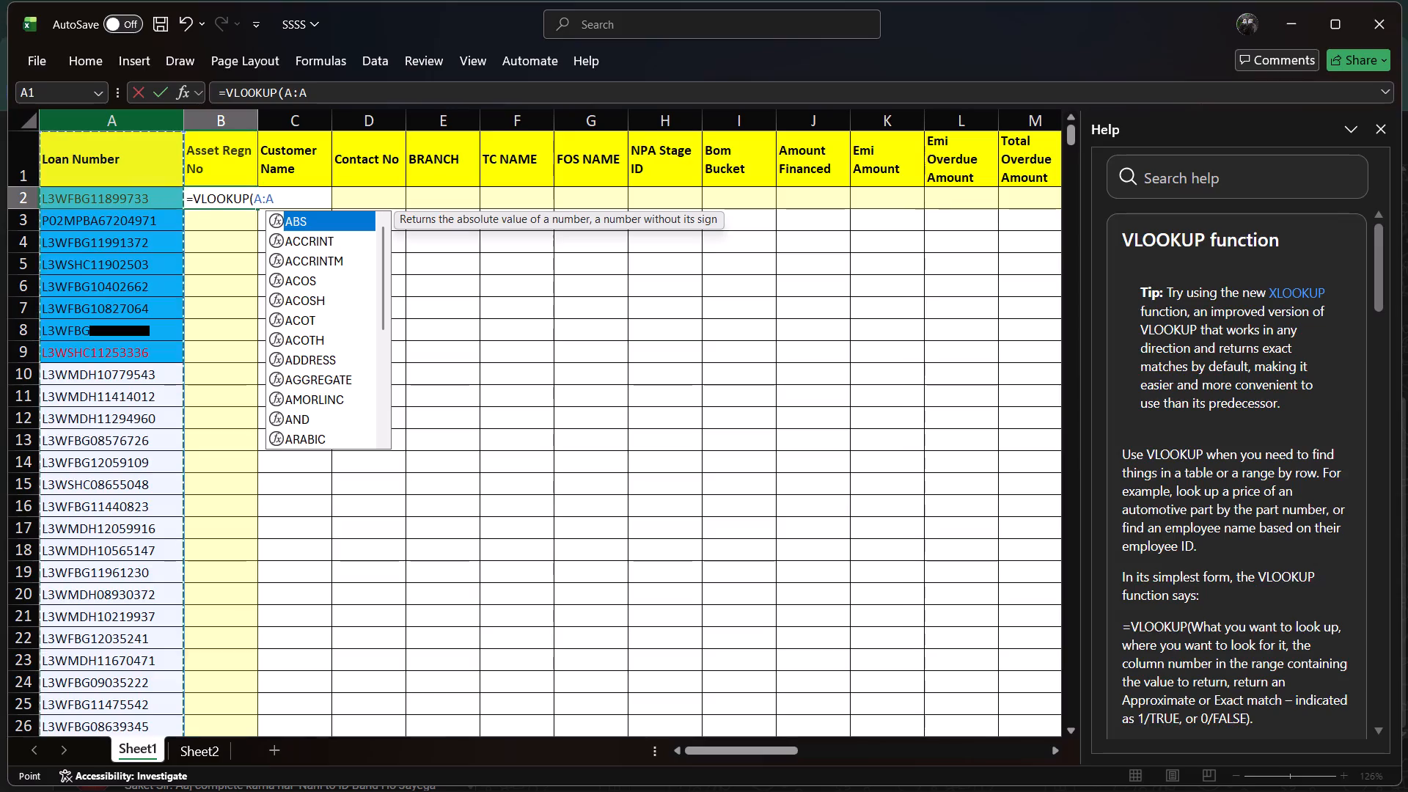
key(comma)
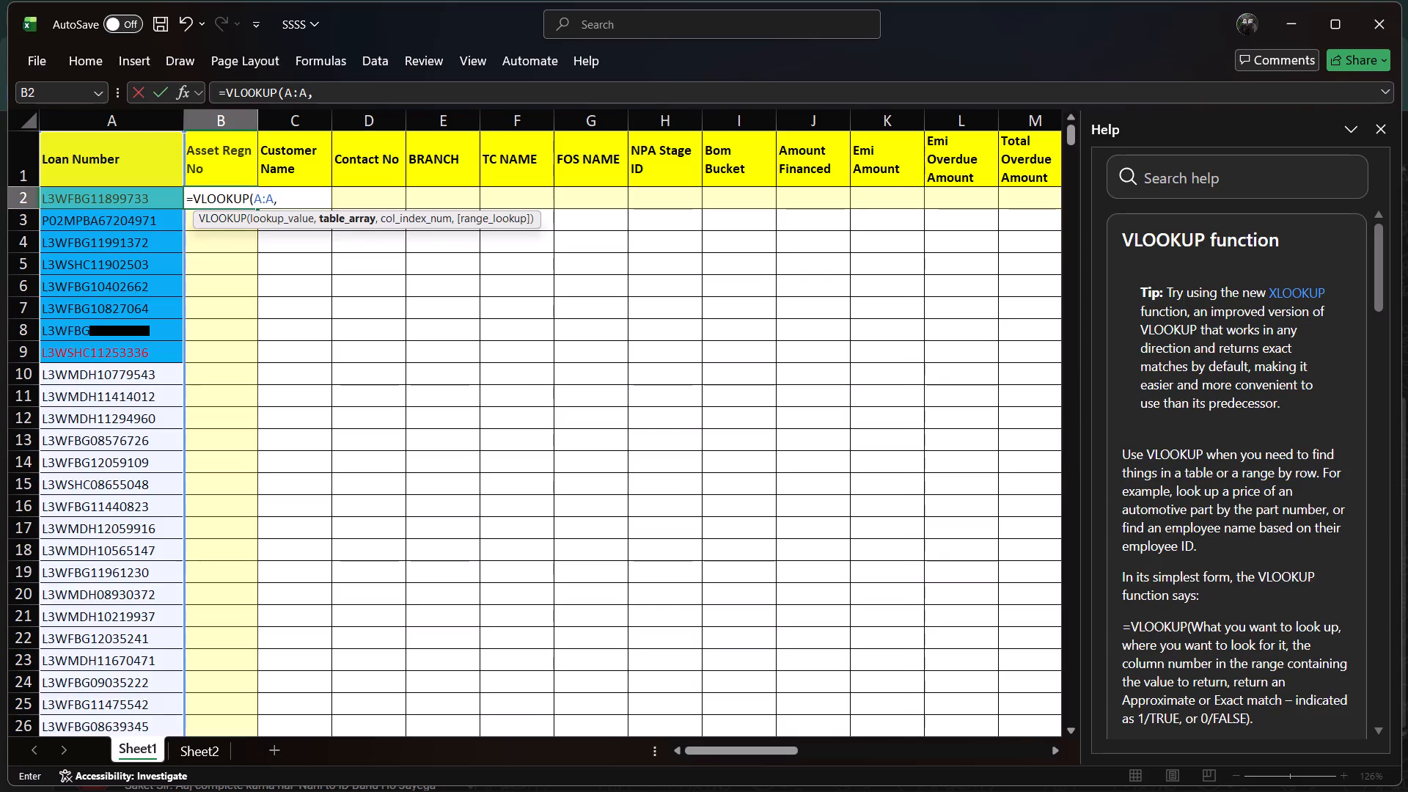
Complete the B2 VLOOKUP with Sheet2 columns A:B as table array, column index 2 and range lookup 0, accepting the suggested @A:A form.
click(199, 749)
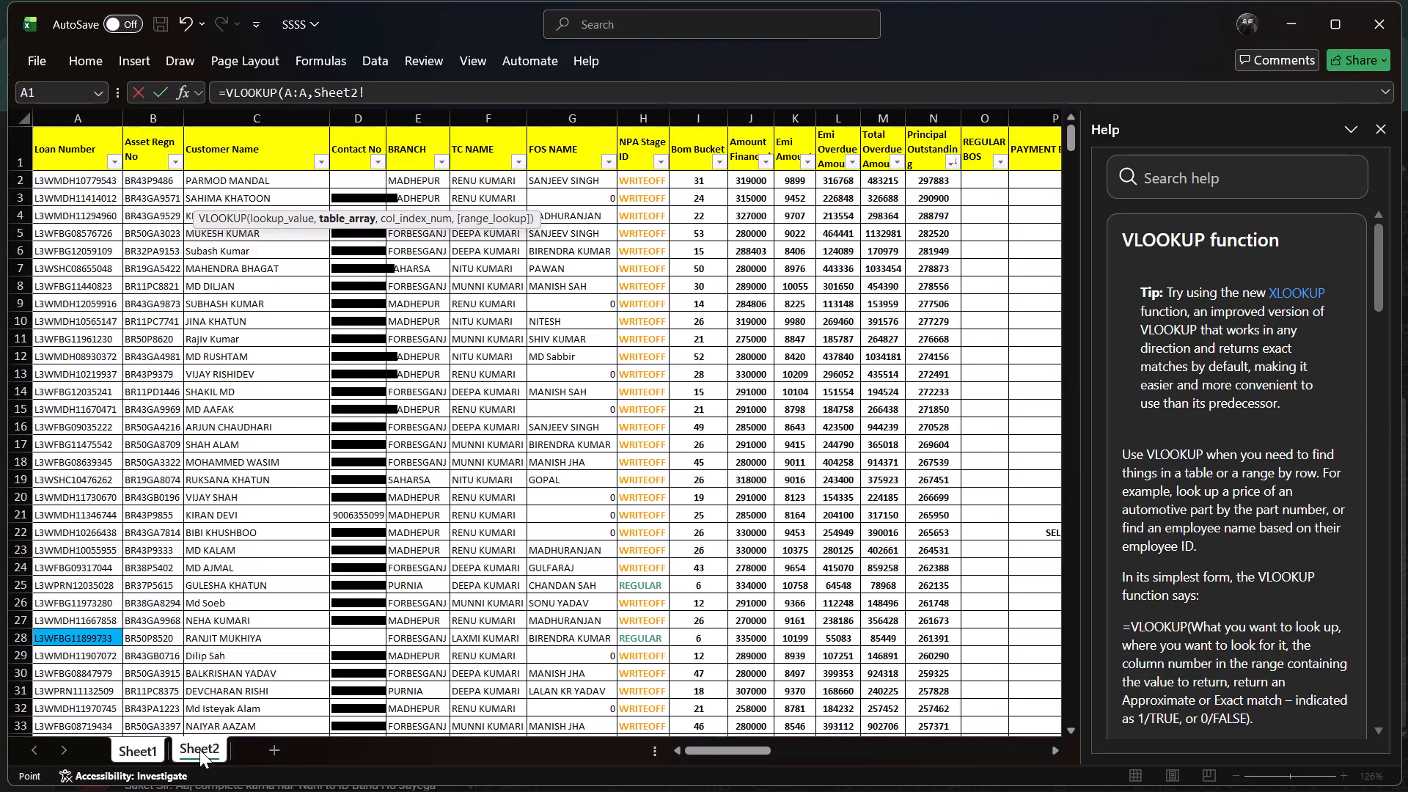
double_click(1384, 131)
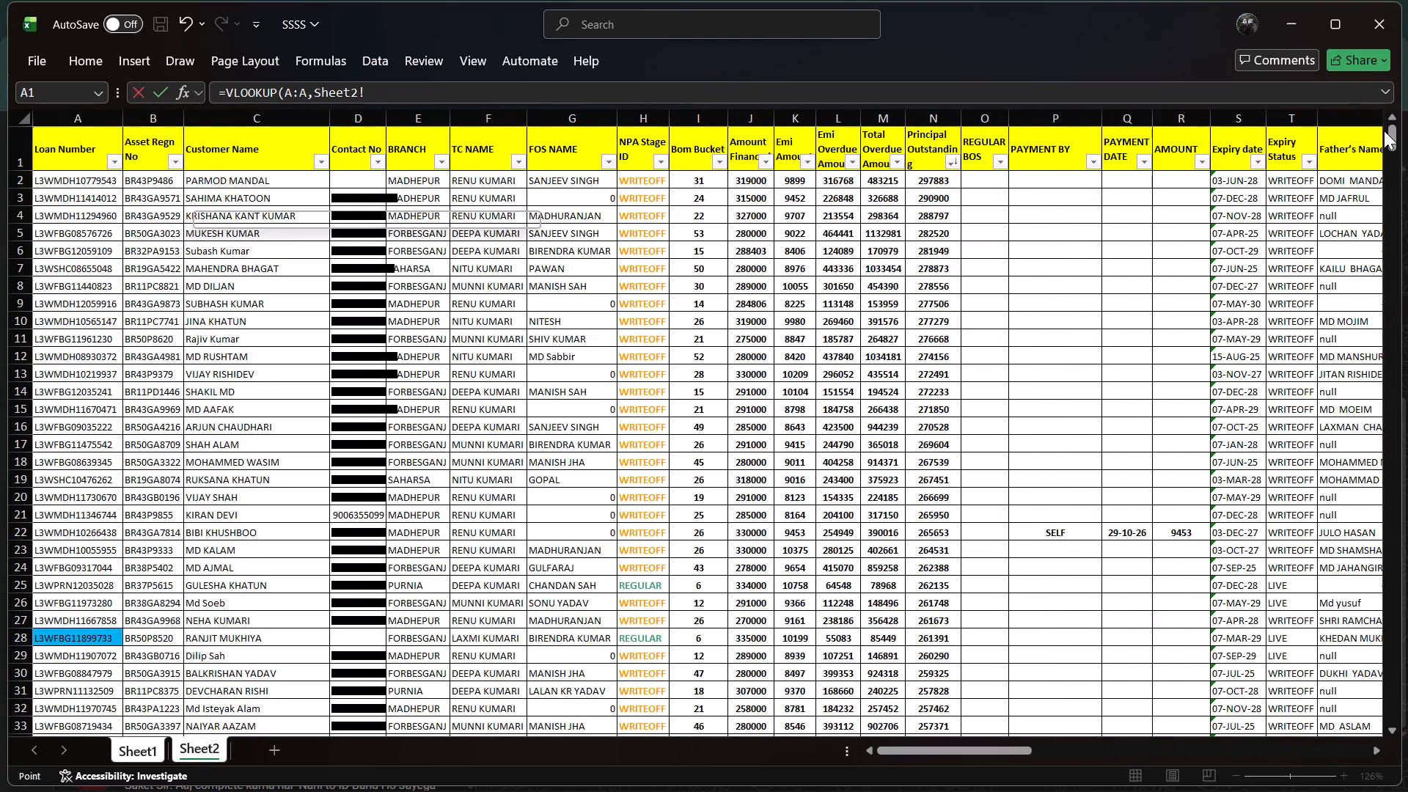
click(62, 114)
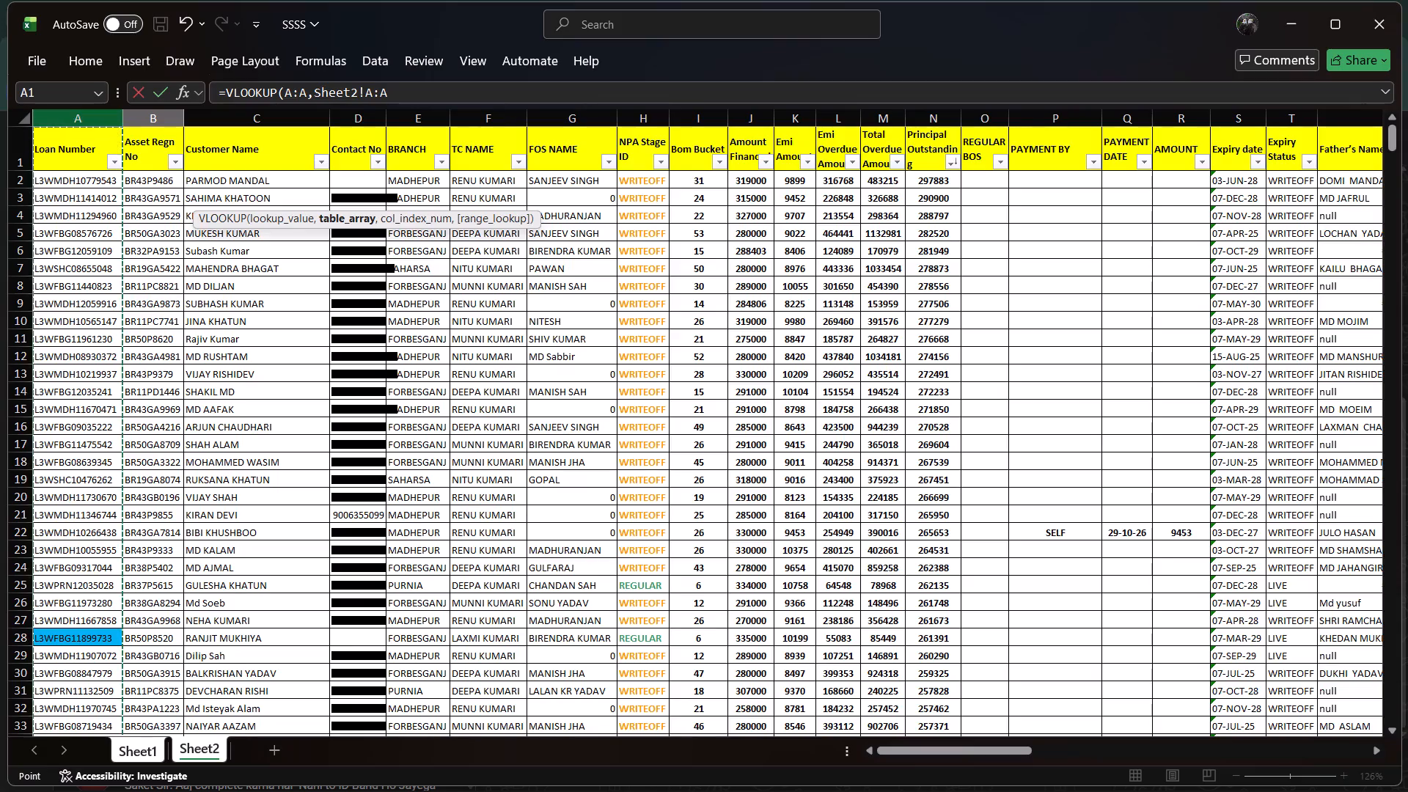
click(153, 121)
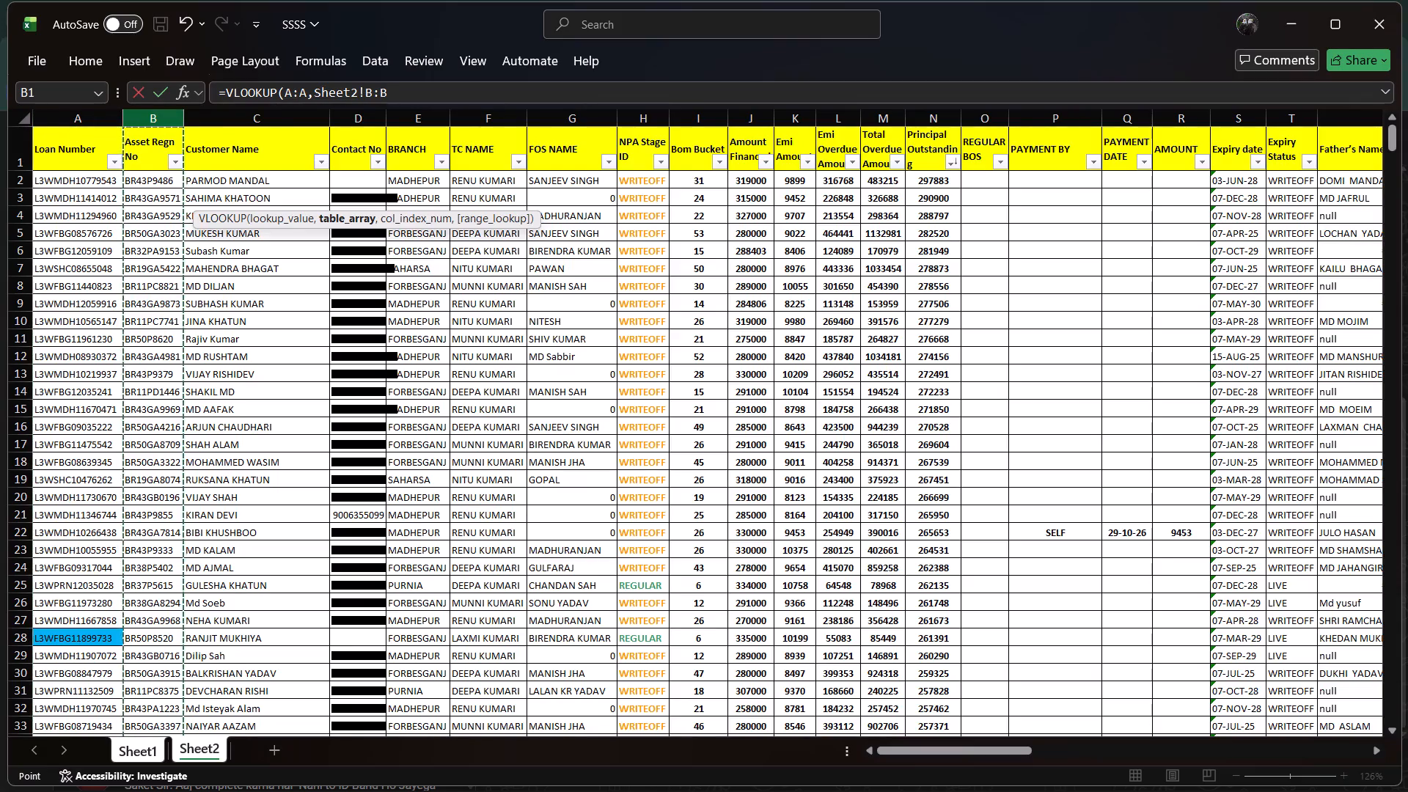
click(80, 120)
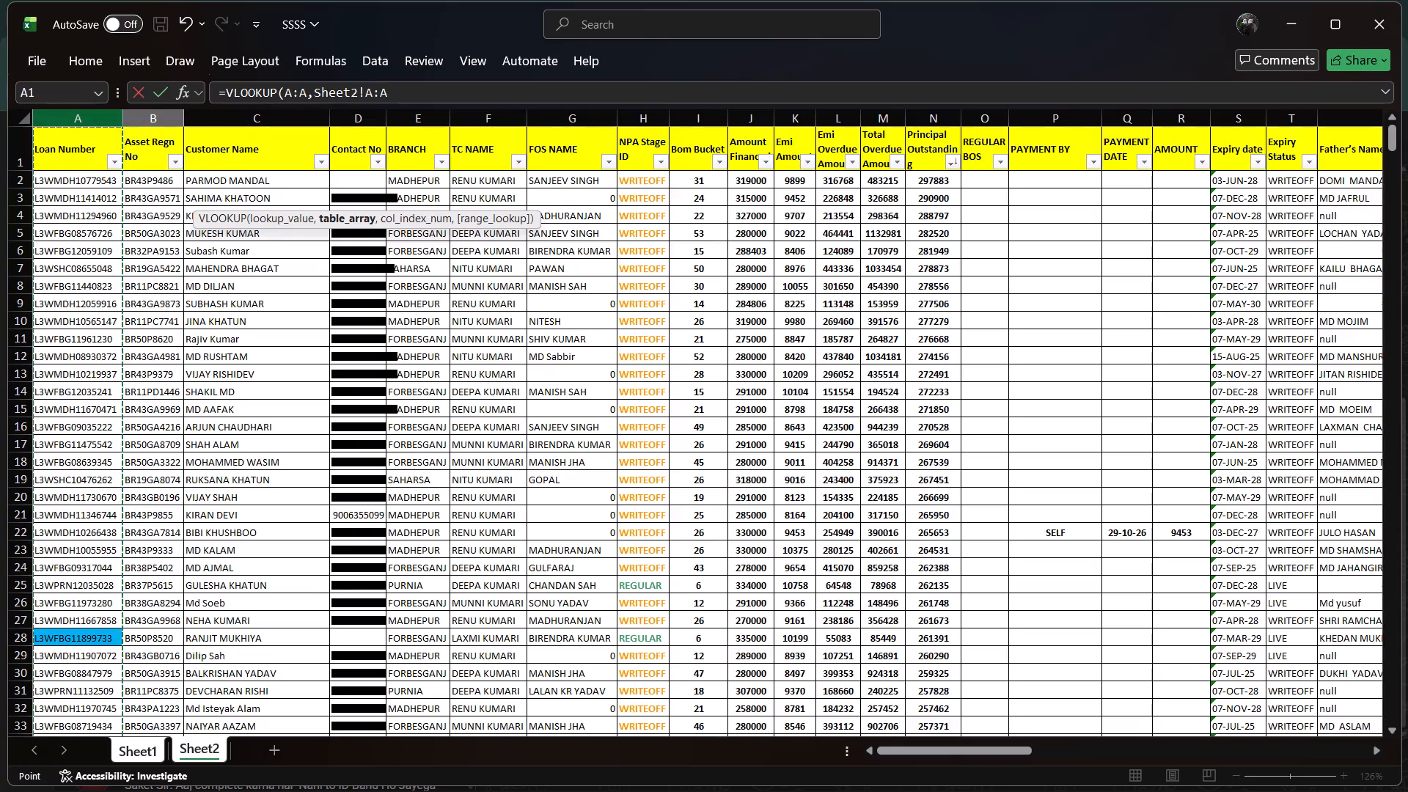
key(shift+Right)
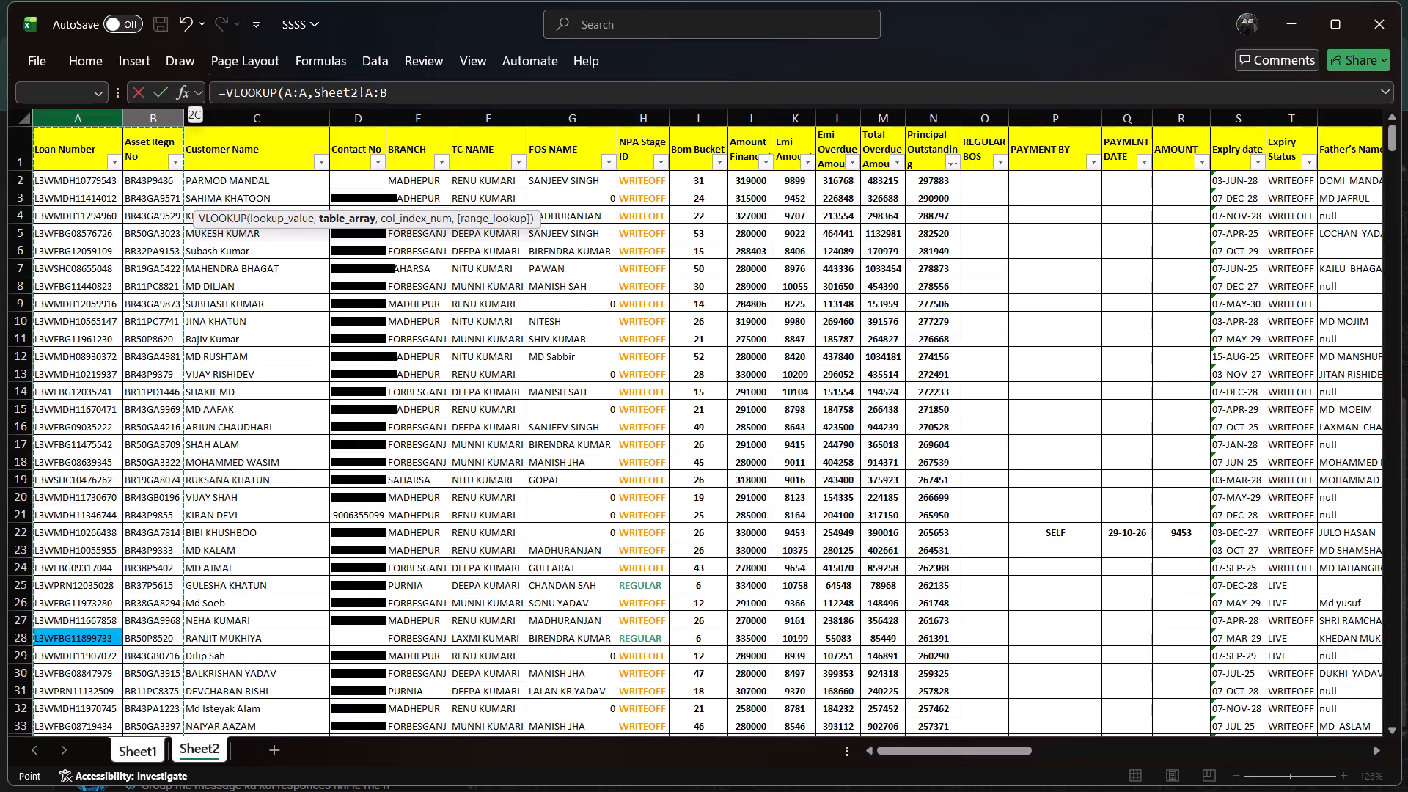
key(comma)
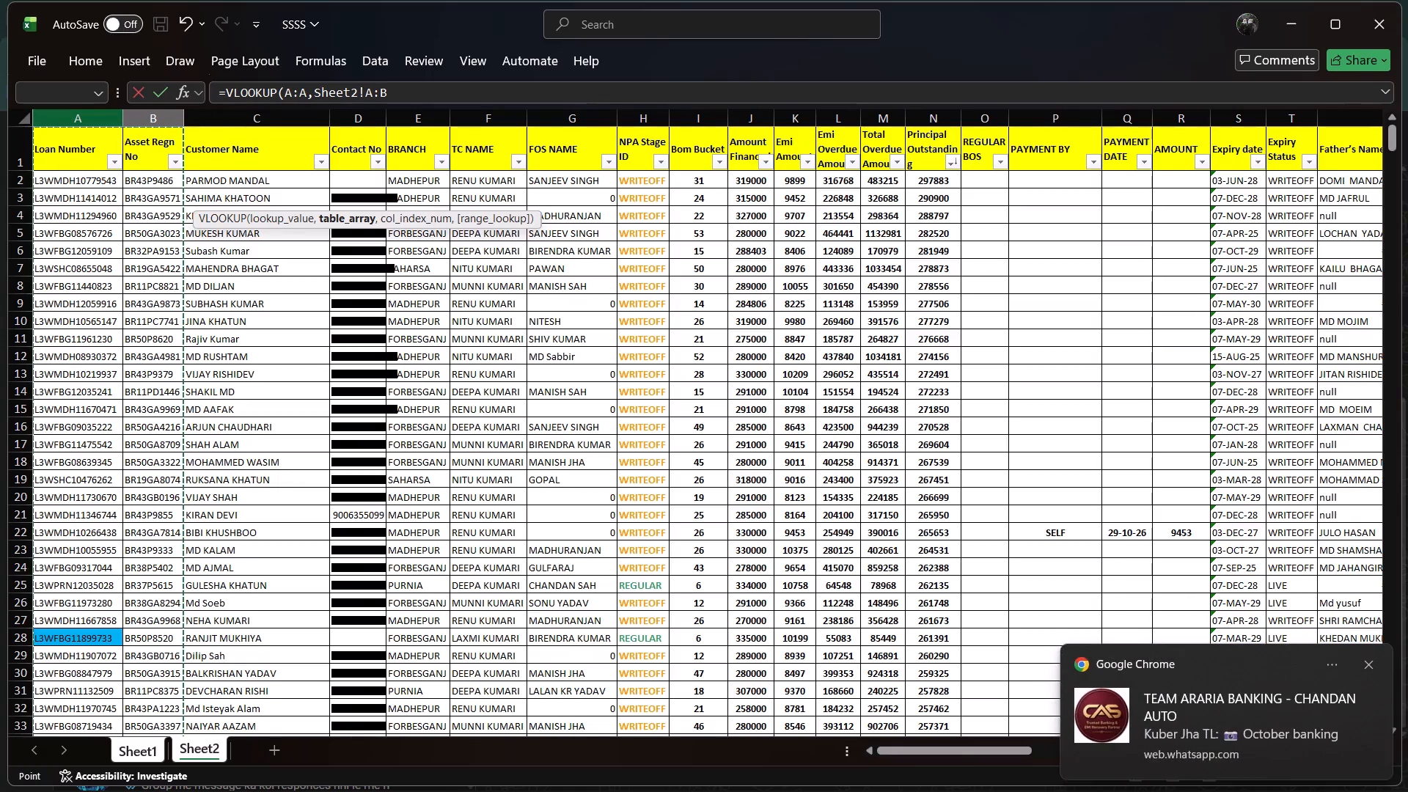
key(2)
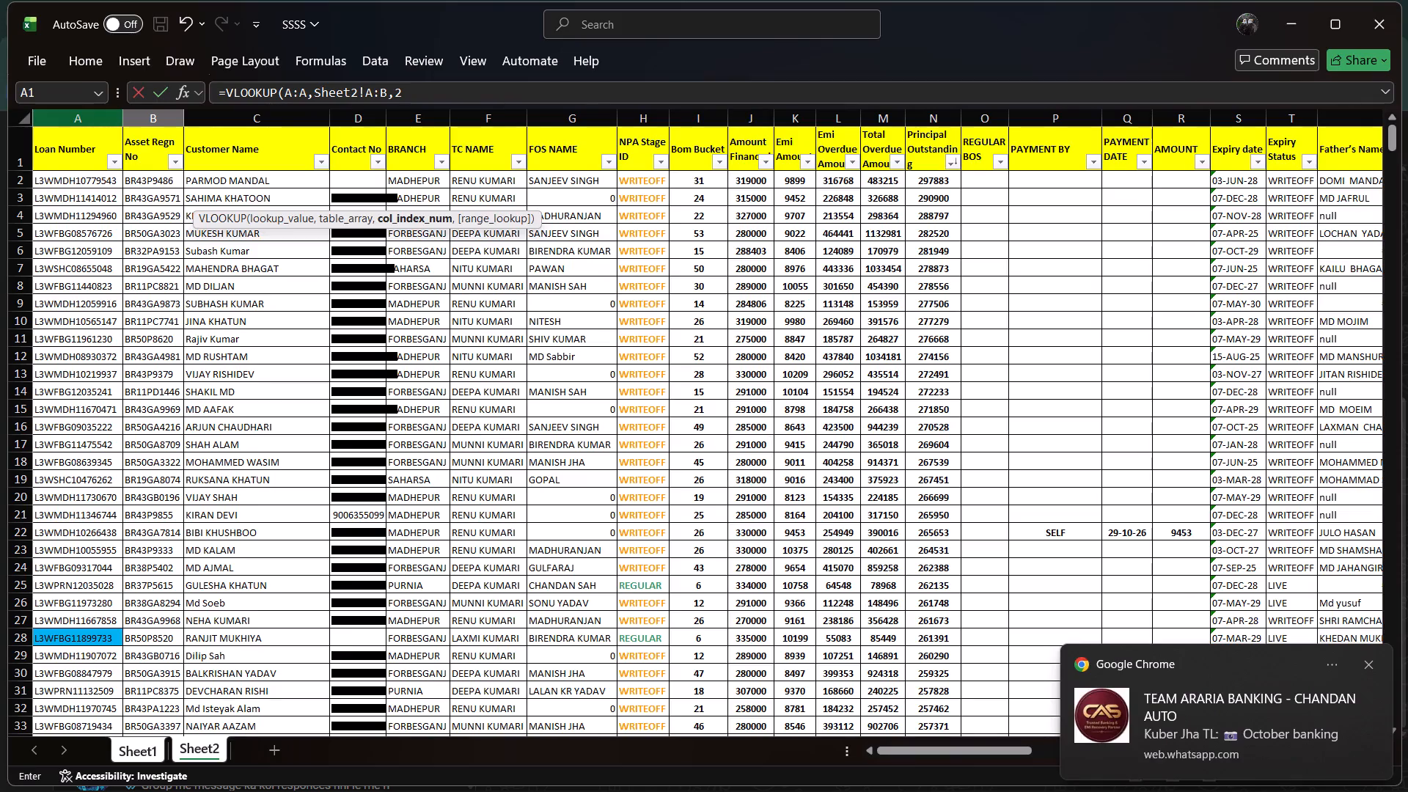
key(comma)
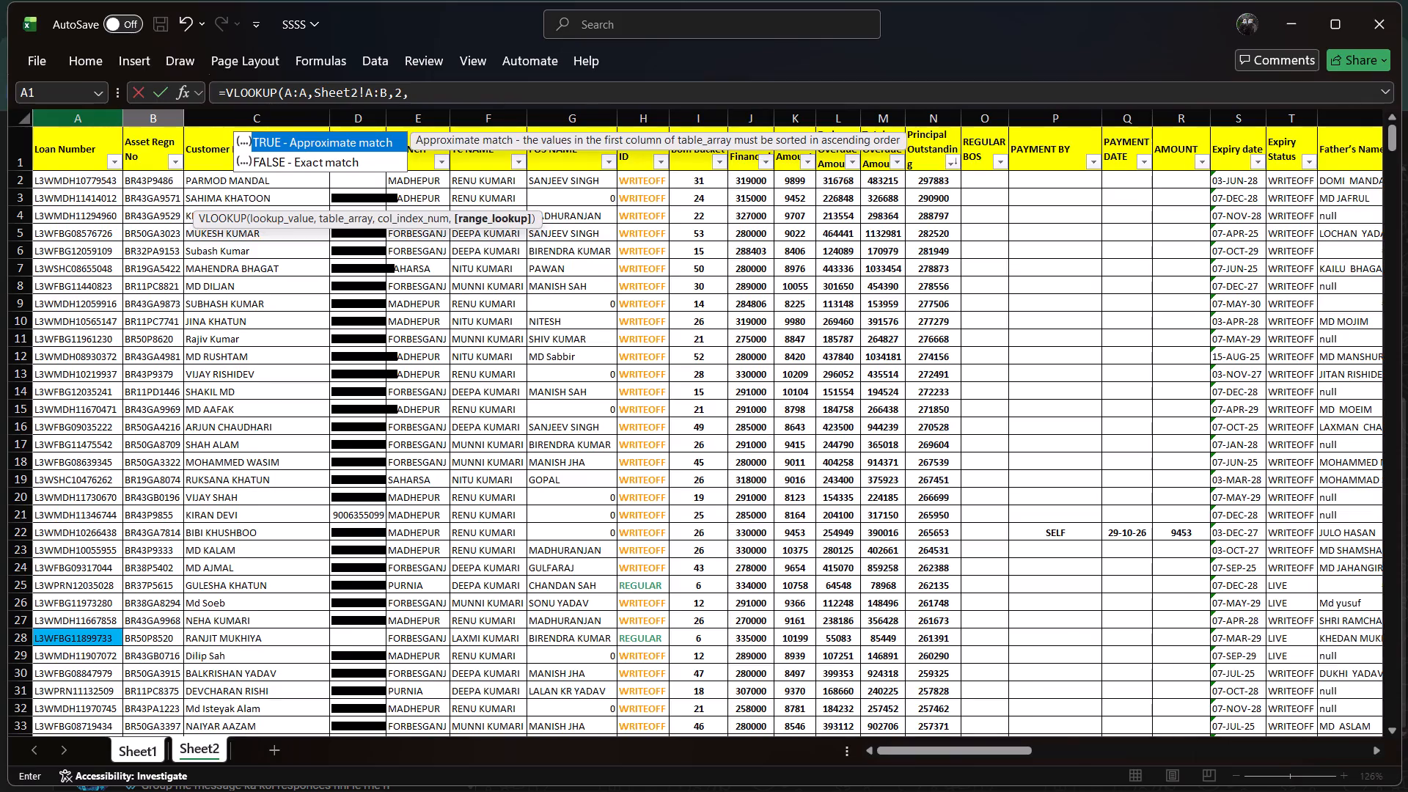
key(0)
key(Return)
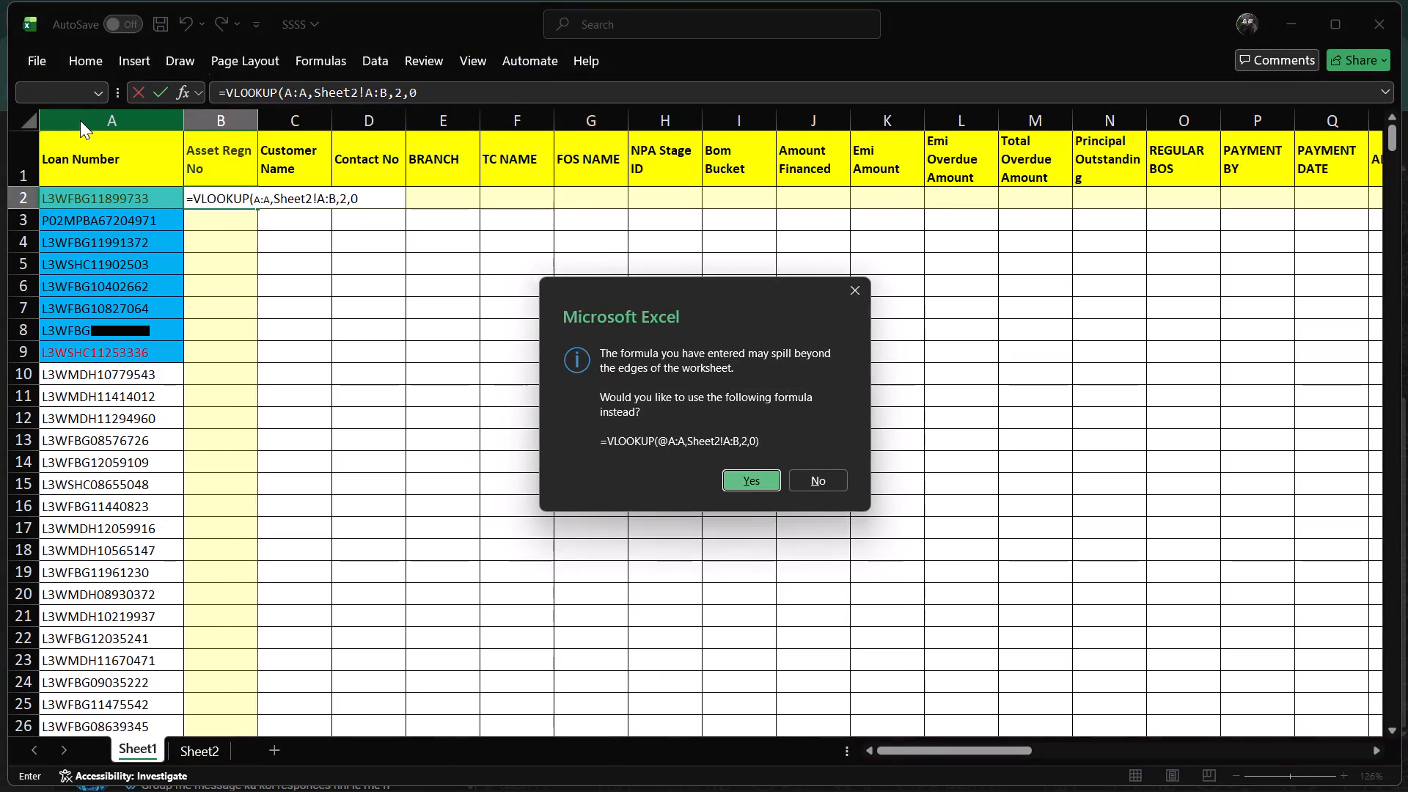
key(Return)
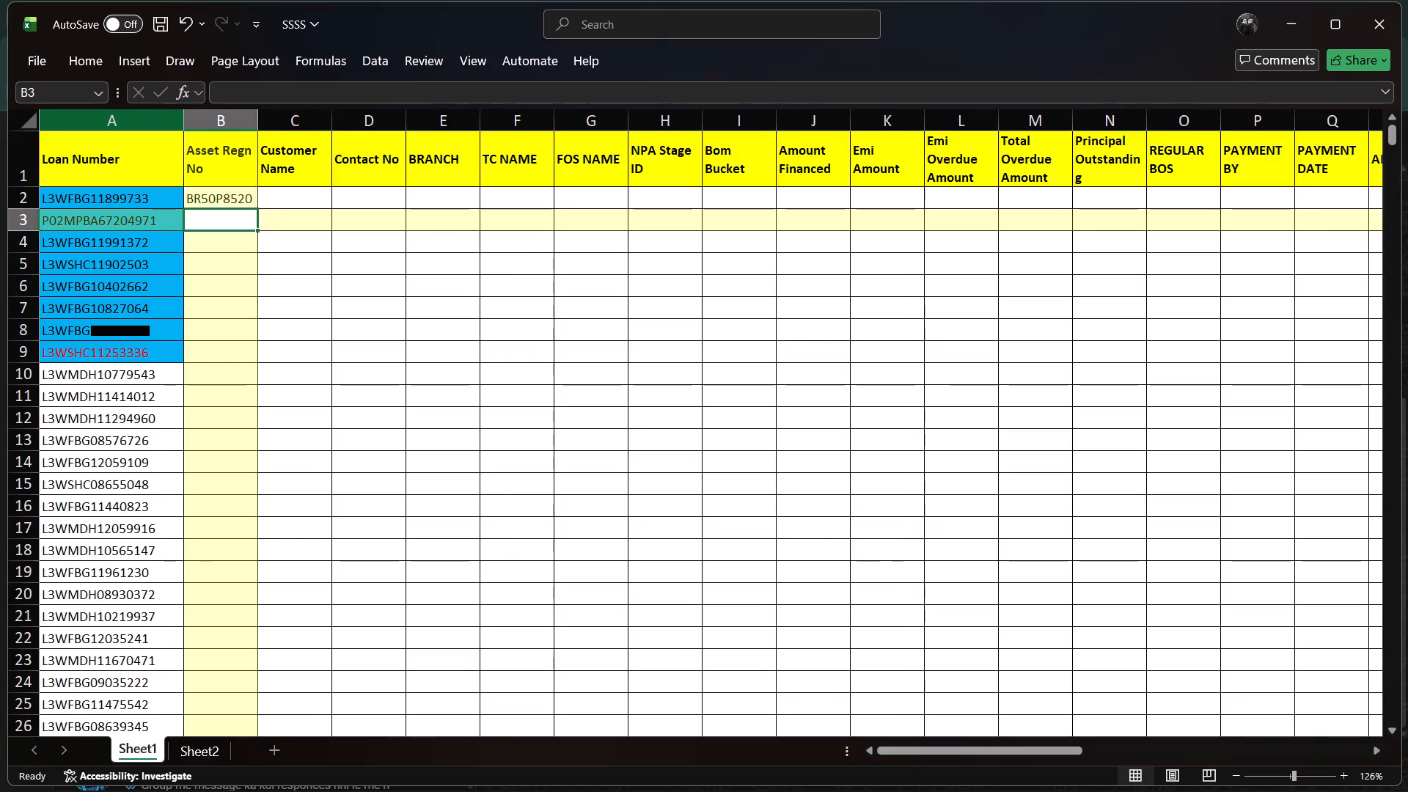
Fill the B2 lookup formula down the Asset Regn No column to the last loan number row.
key(Left)
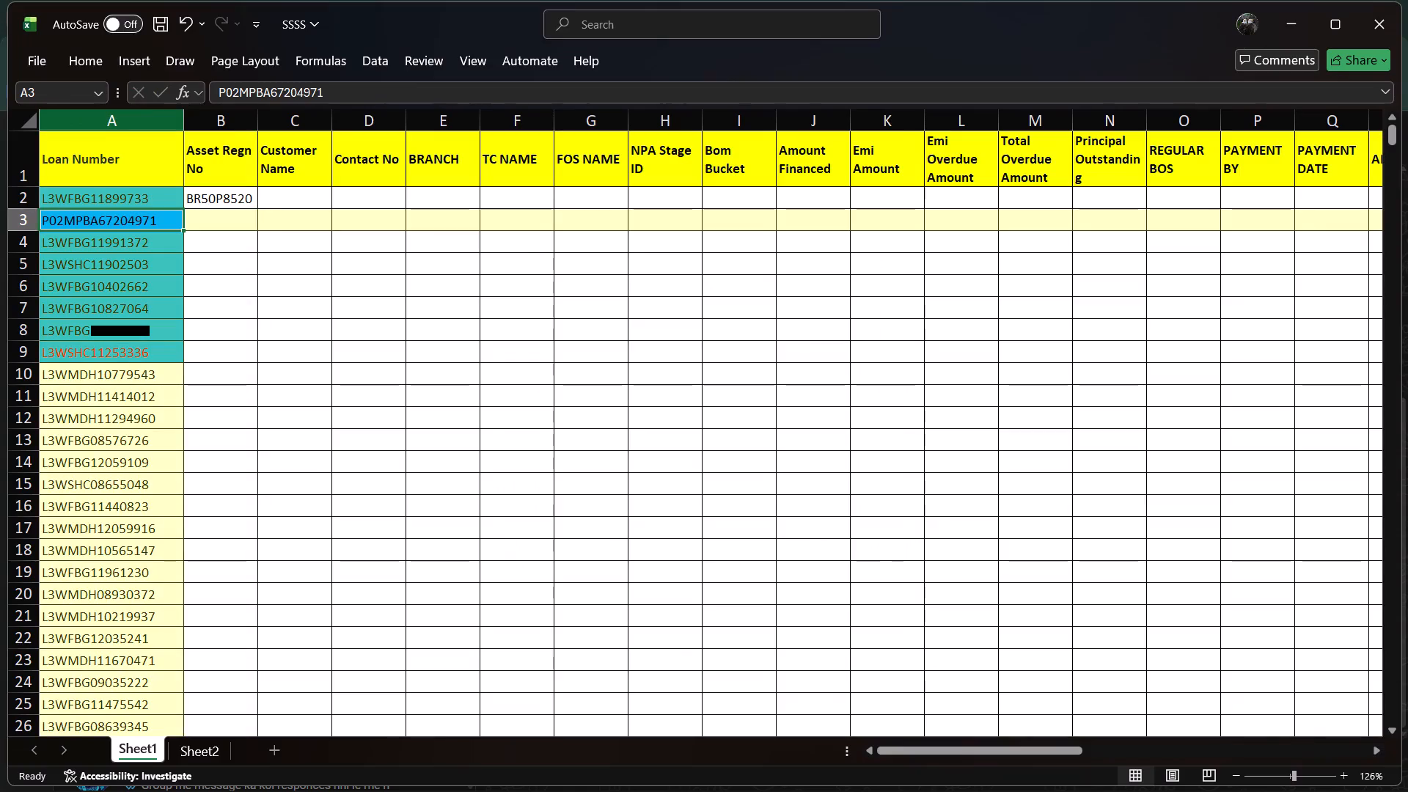
key(ctrl+Down)
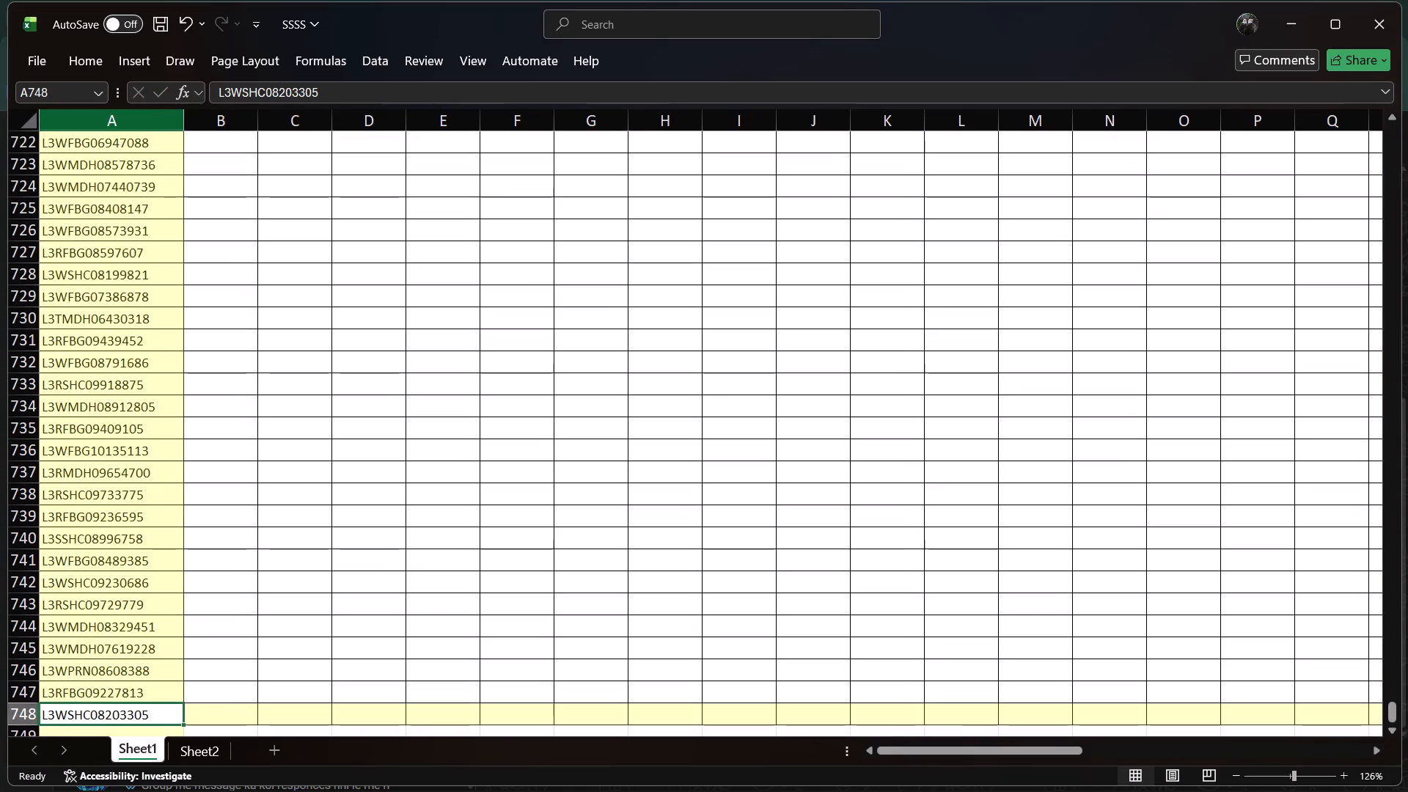
key(Right)
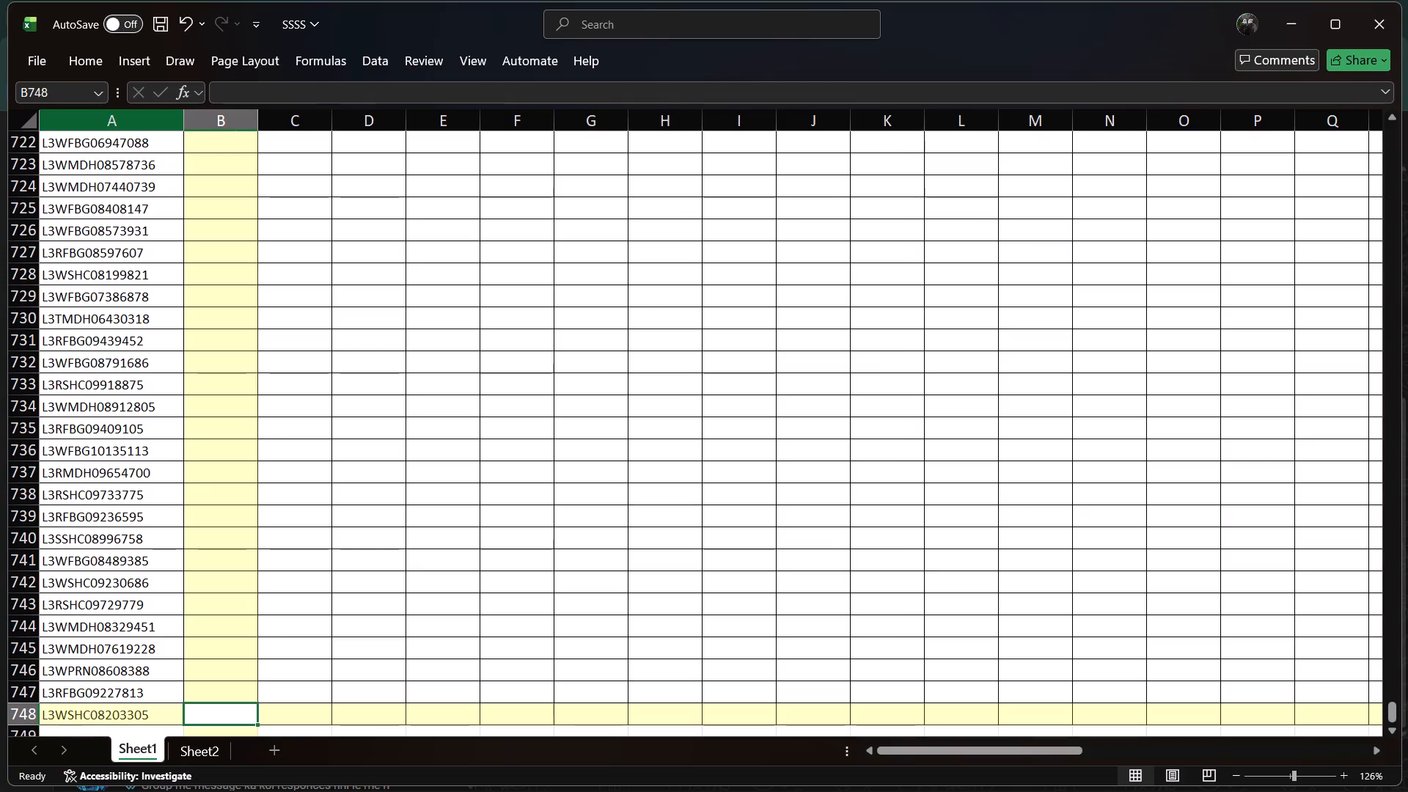
key(ctrl+Left)
key(Up)
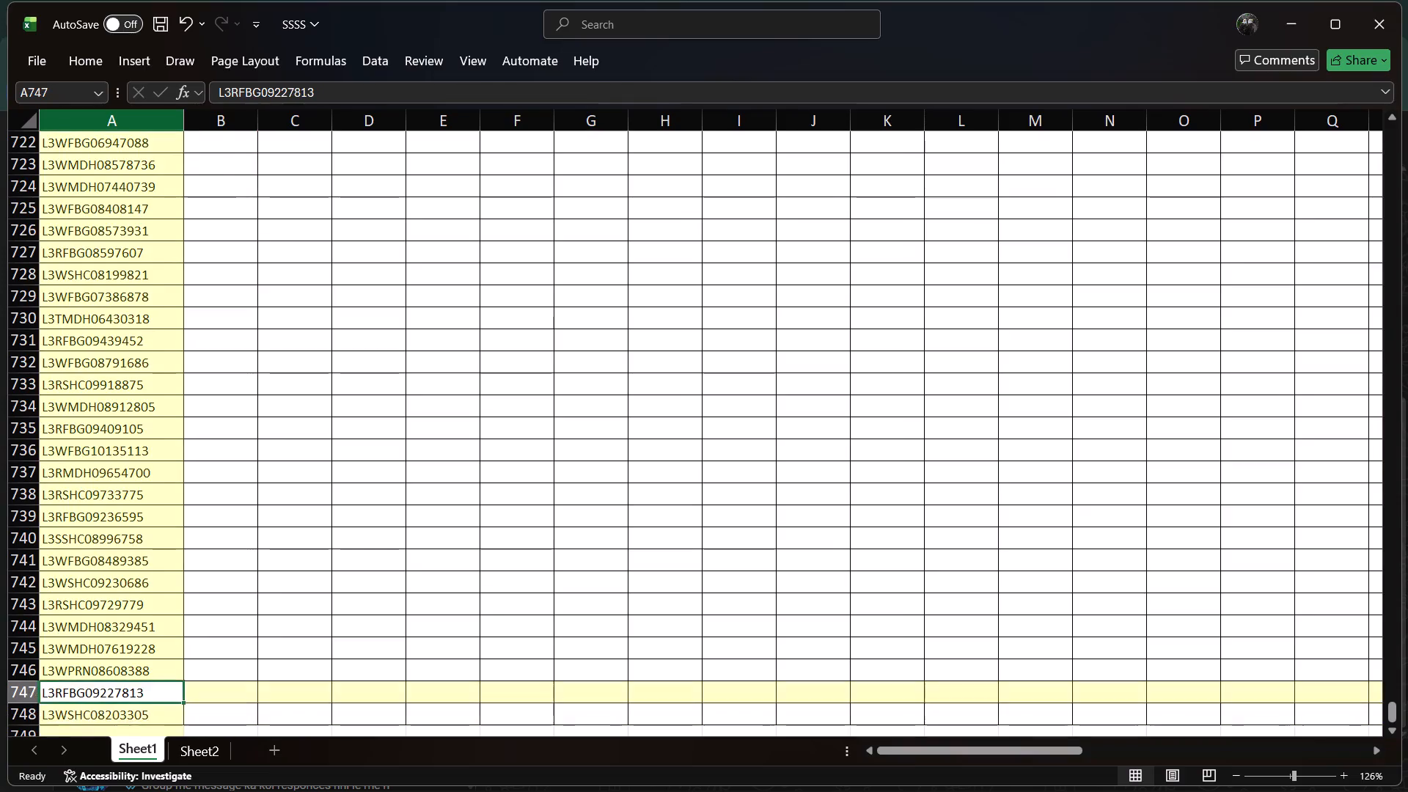
key(ctrl+Up)
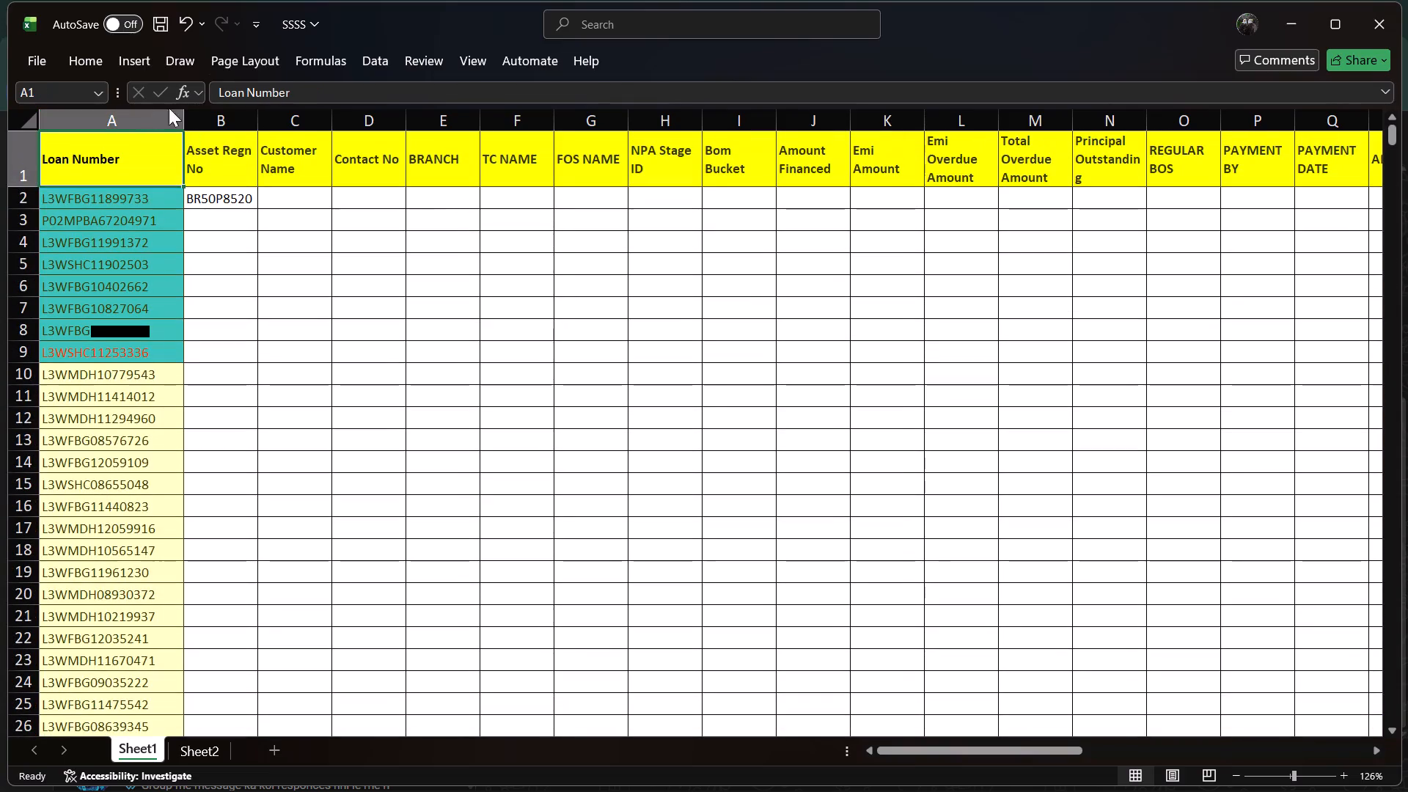
click(245, 191)
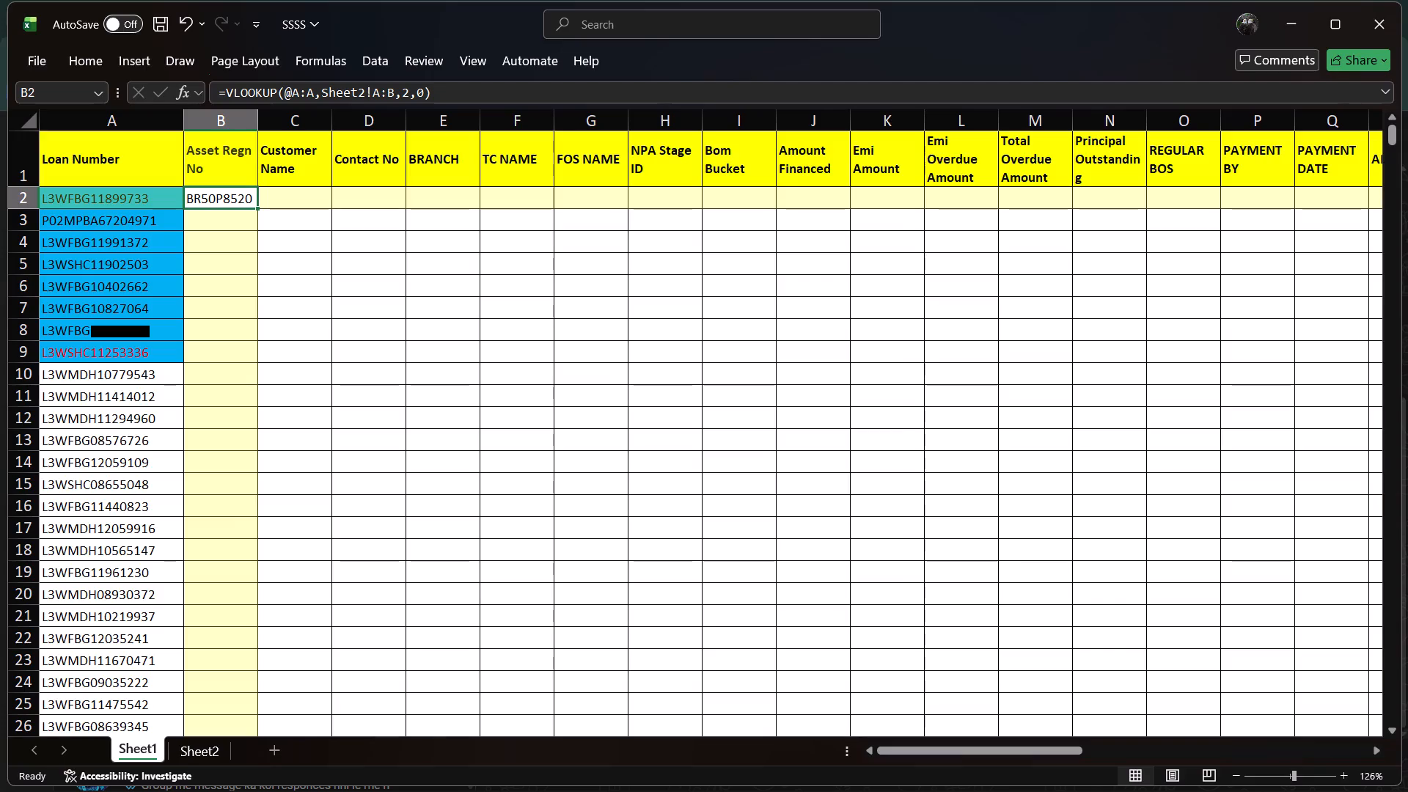
click(255, 207)
double_click(255, 207)
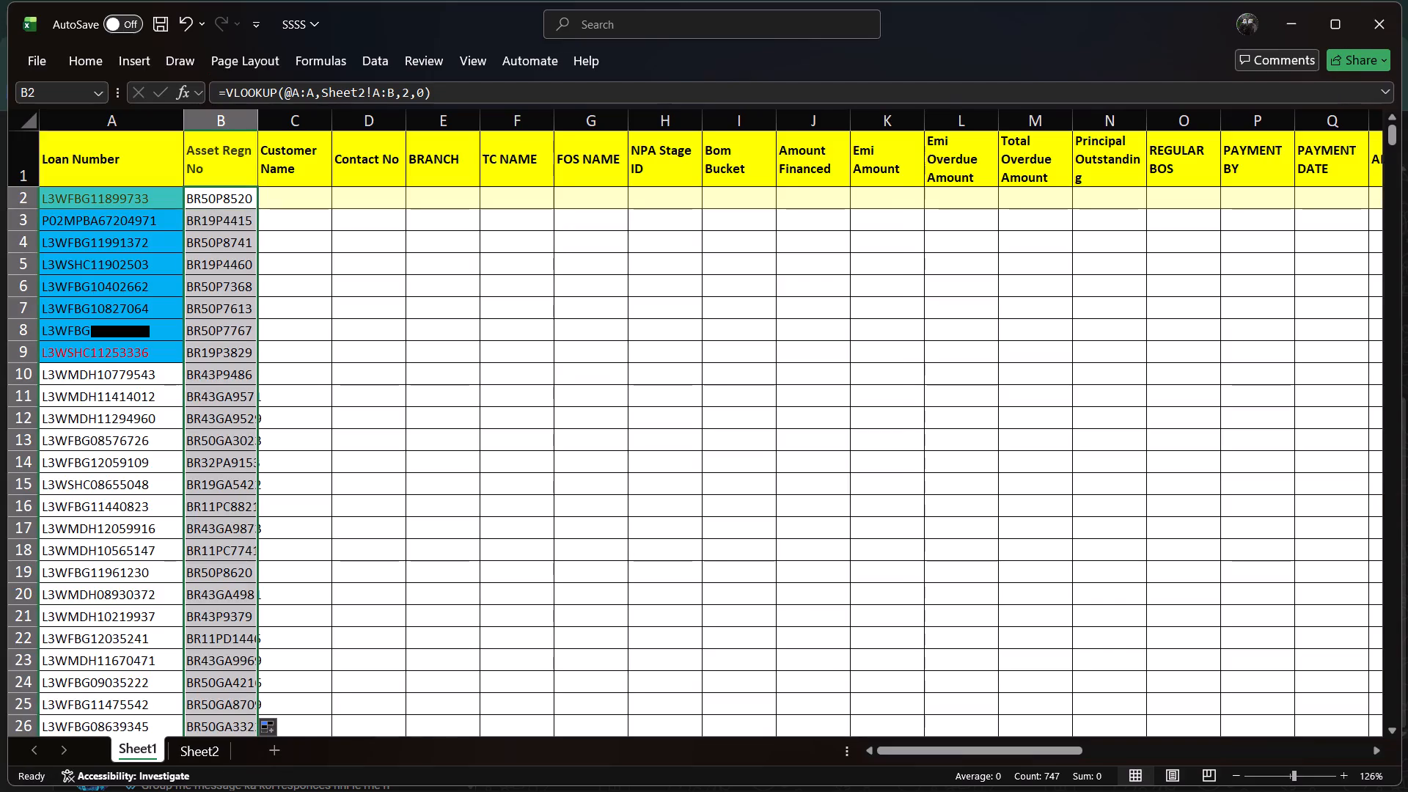
In C2 under Customer Name, enter the lookup formula =VLOOKUP(@A:A,Sheet2!A:C,3,0), accepting the suggested @ correction.
click(318, 202)
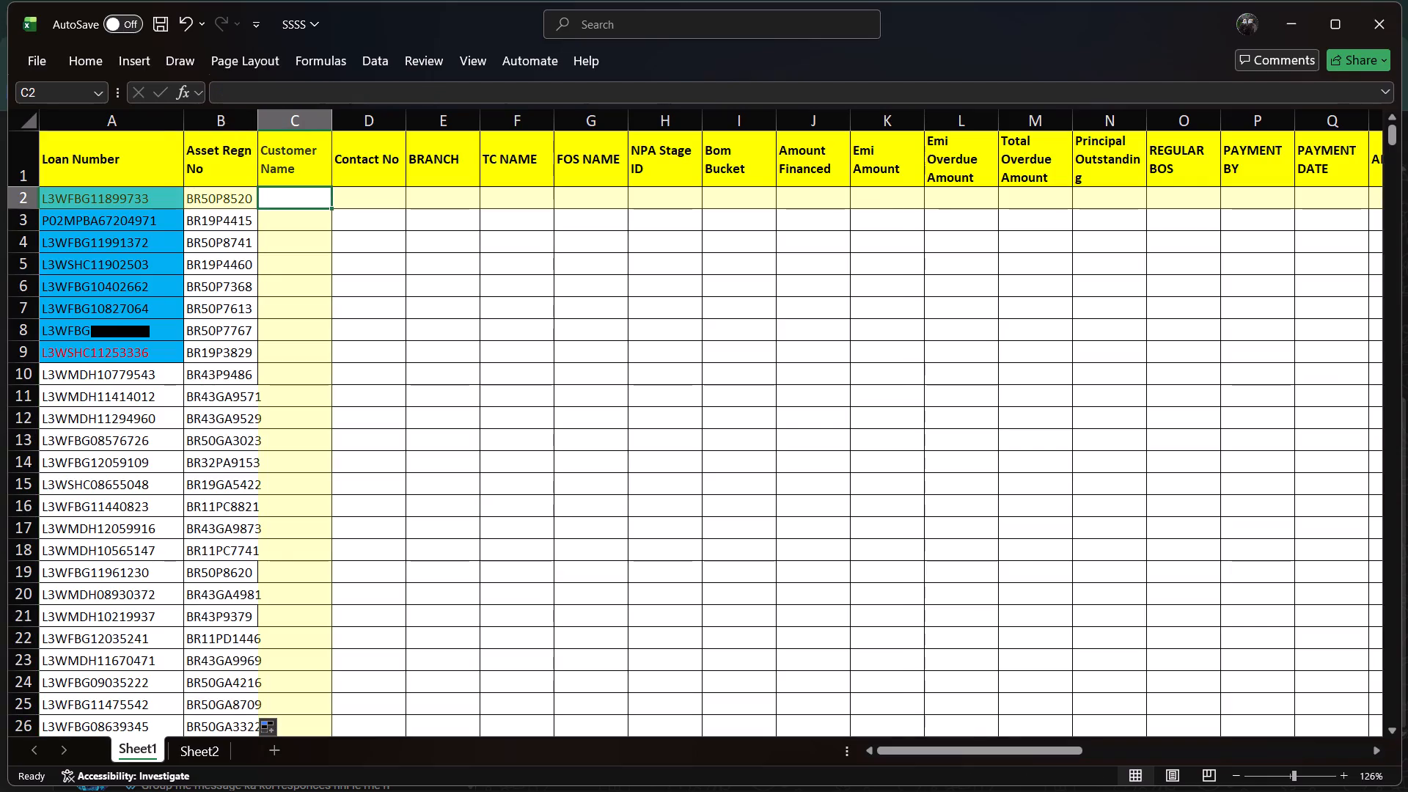
key(equal)
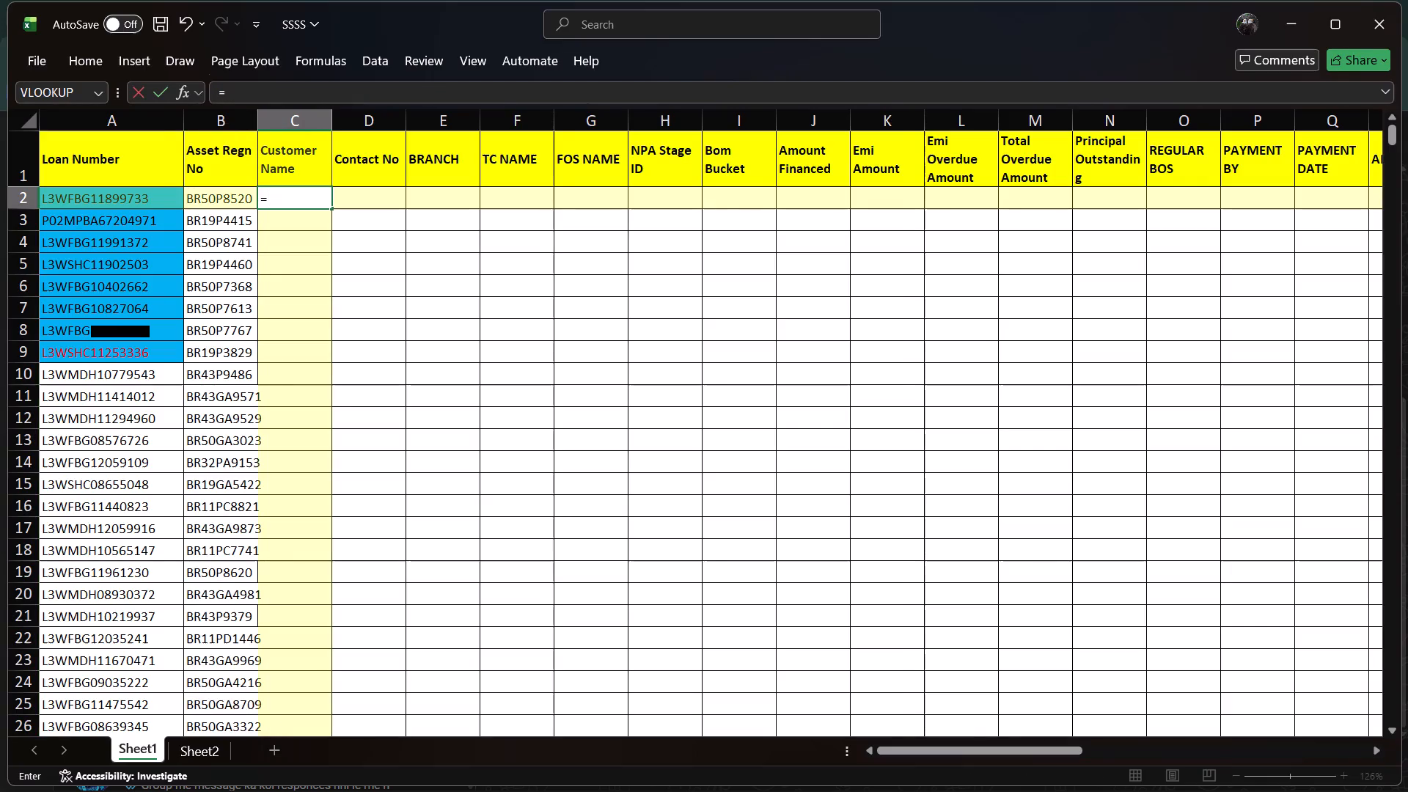
key(v)
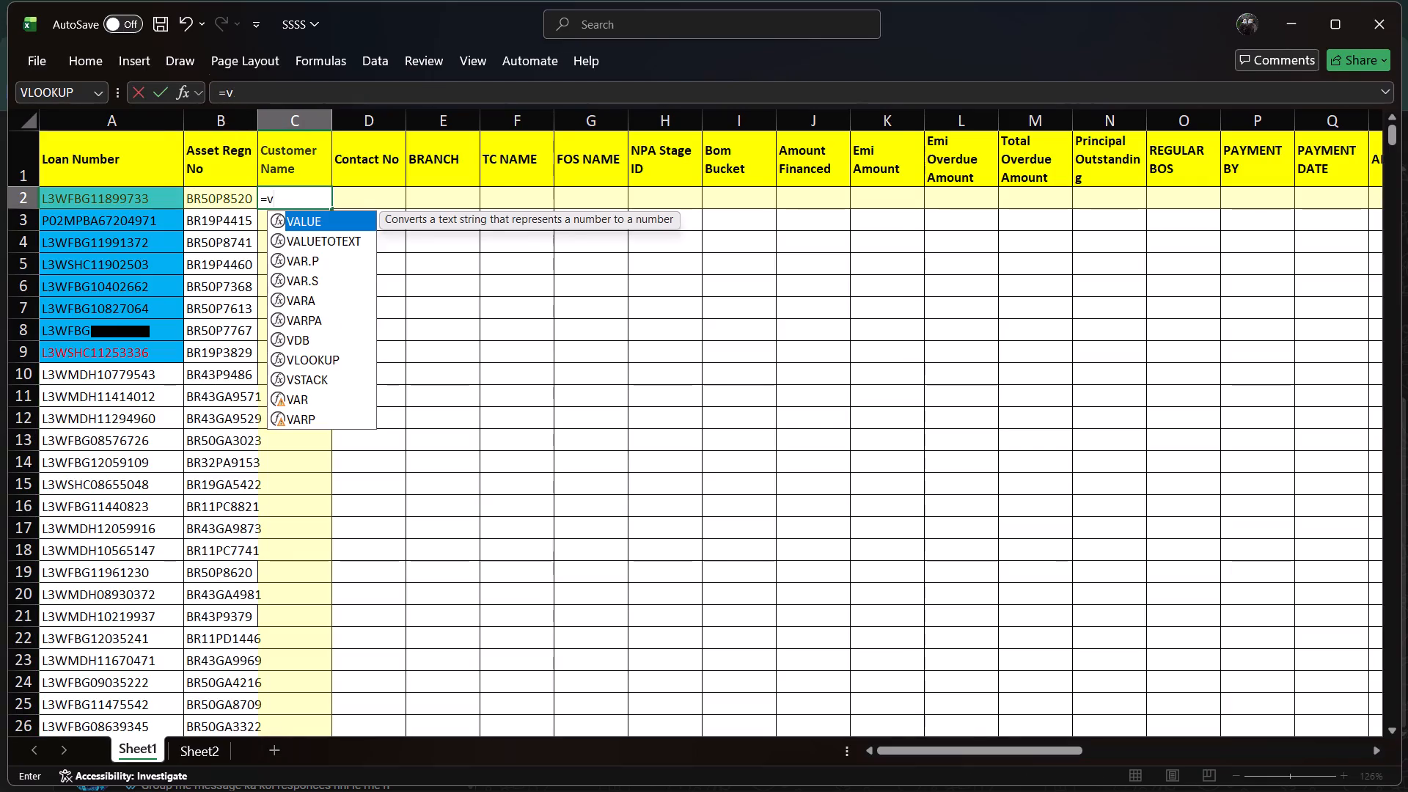
key(l)
click(320, 223)
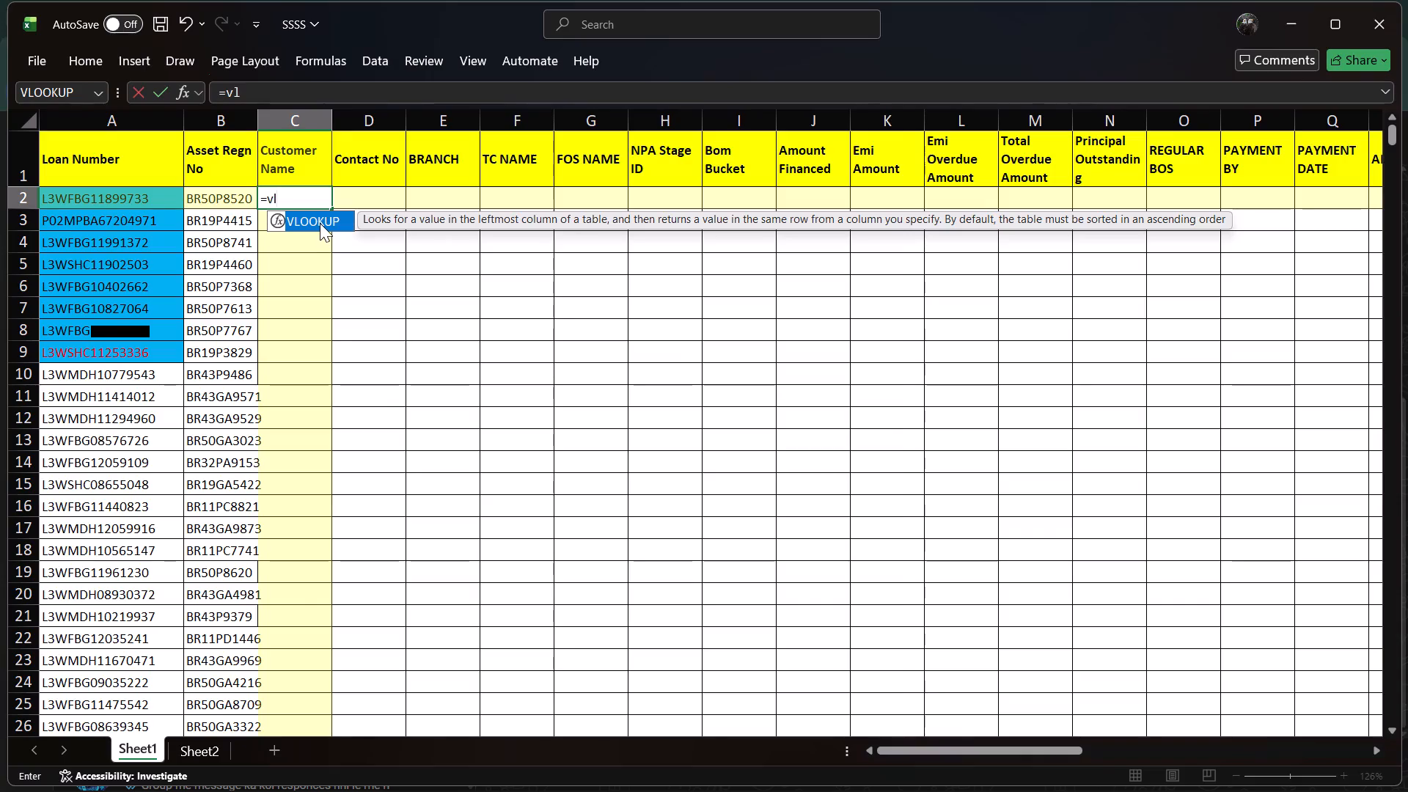
triple_click(320, 223)
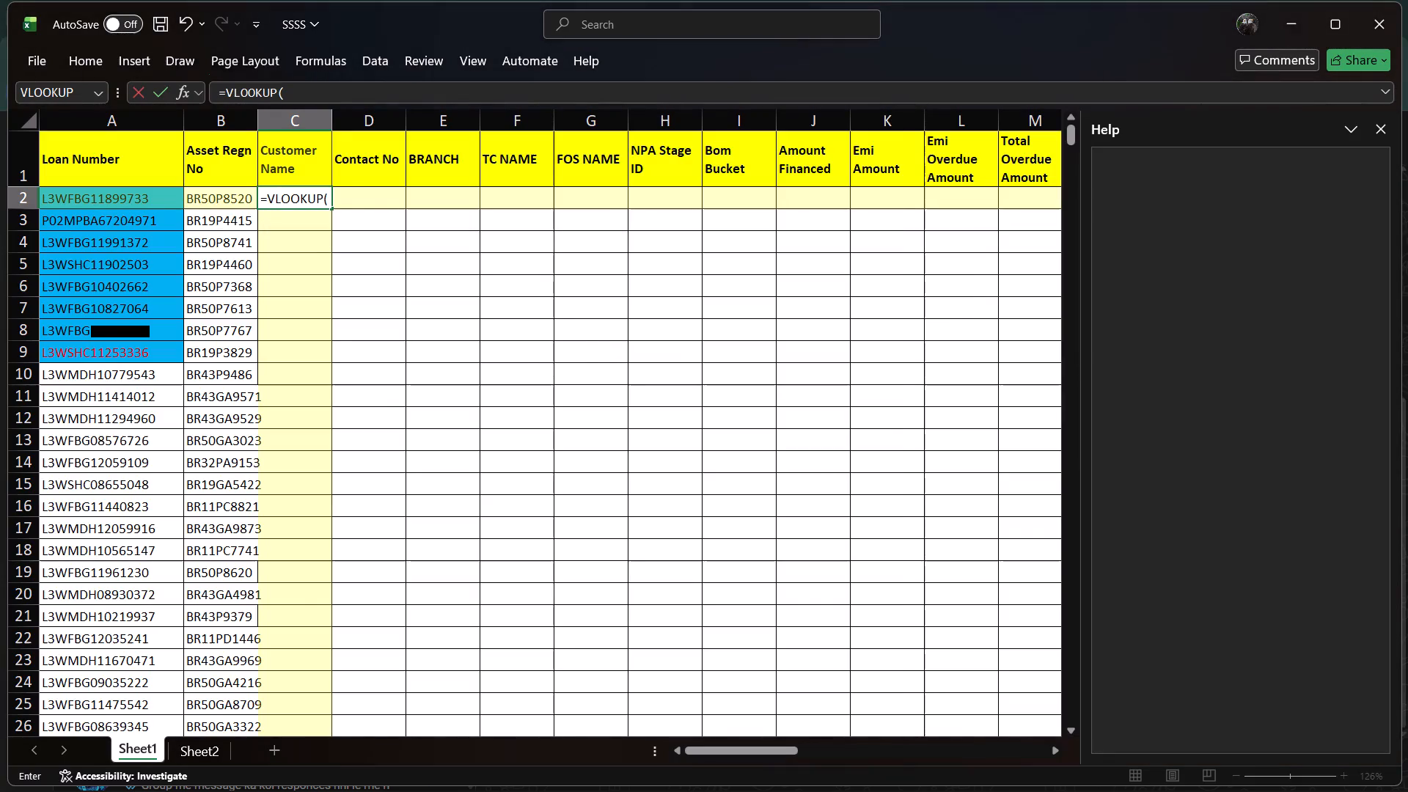
click(120, 120)
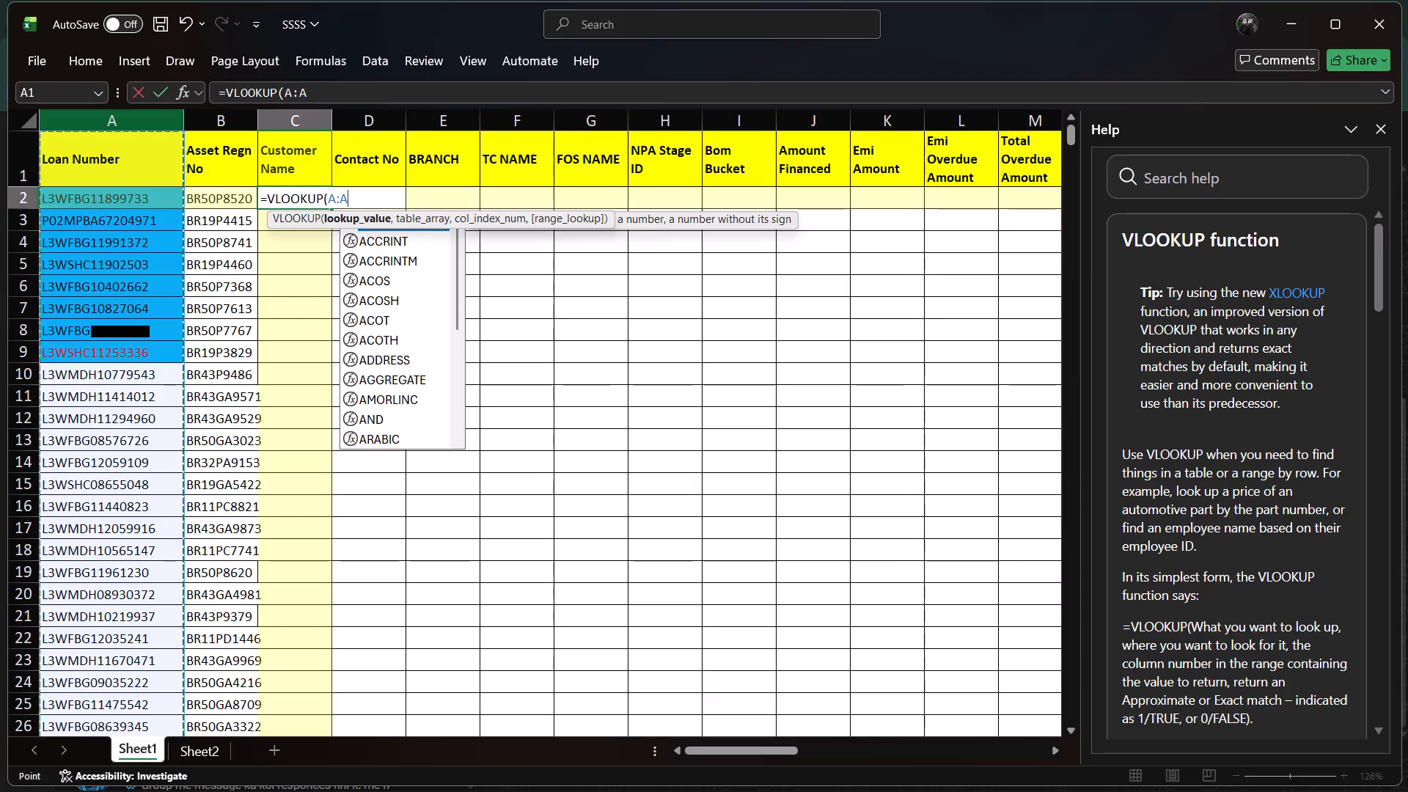
key(comma)
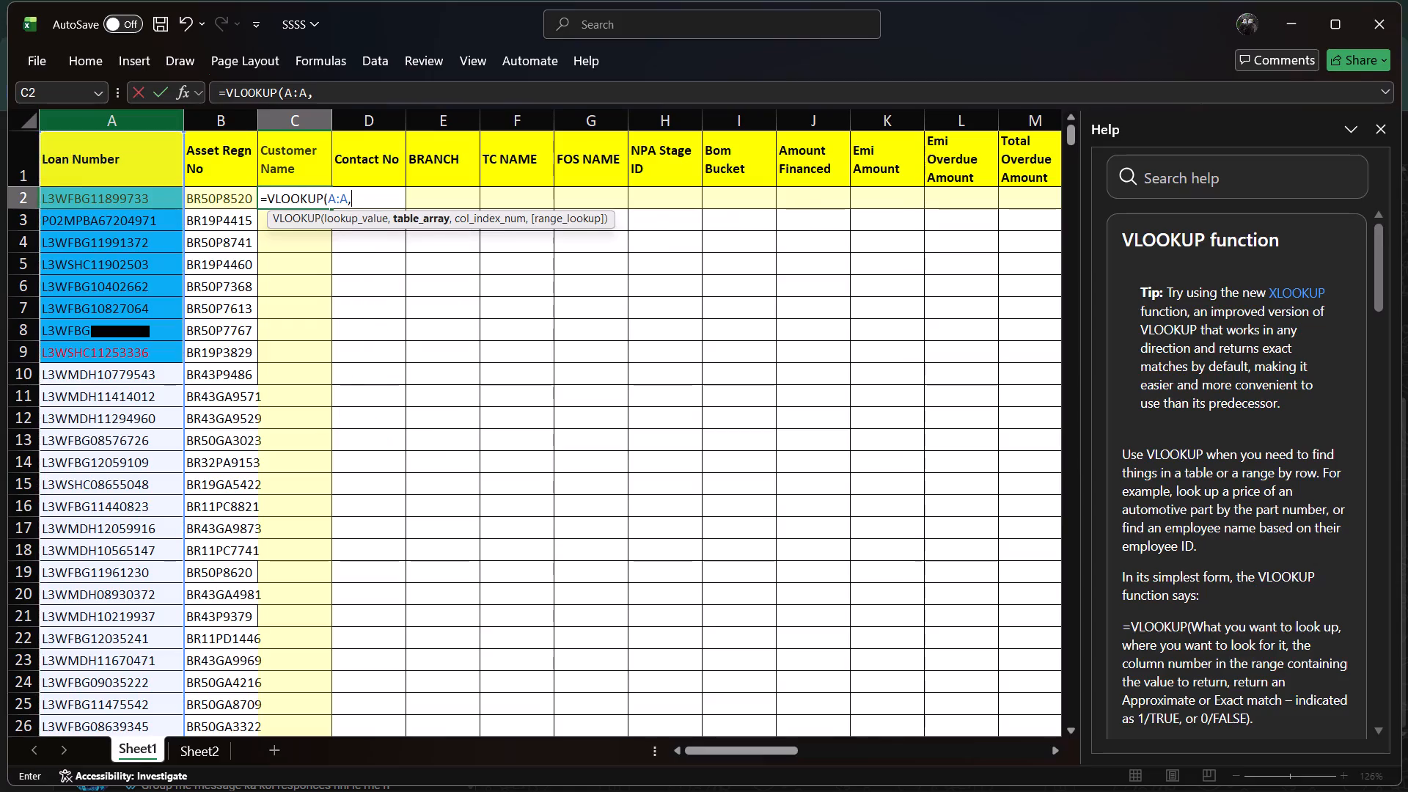
click(210, 749)
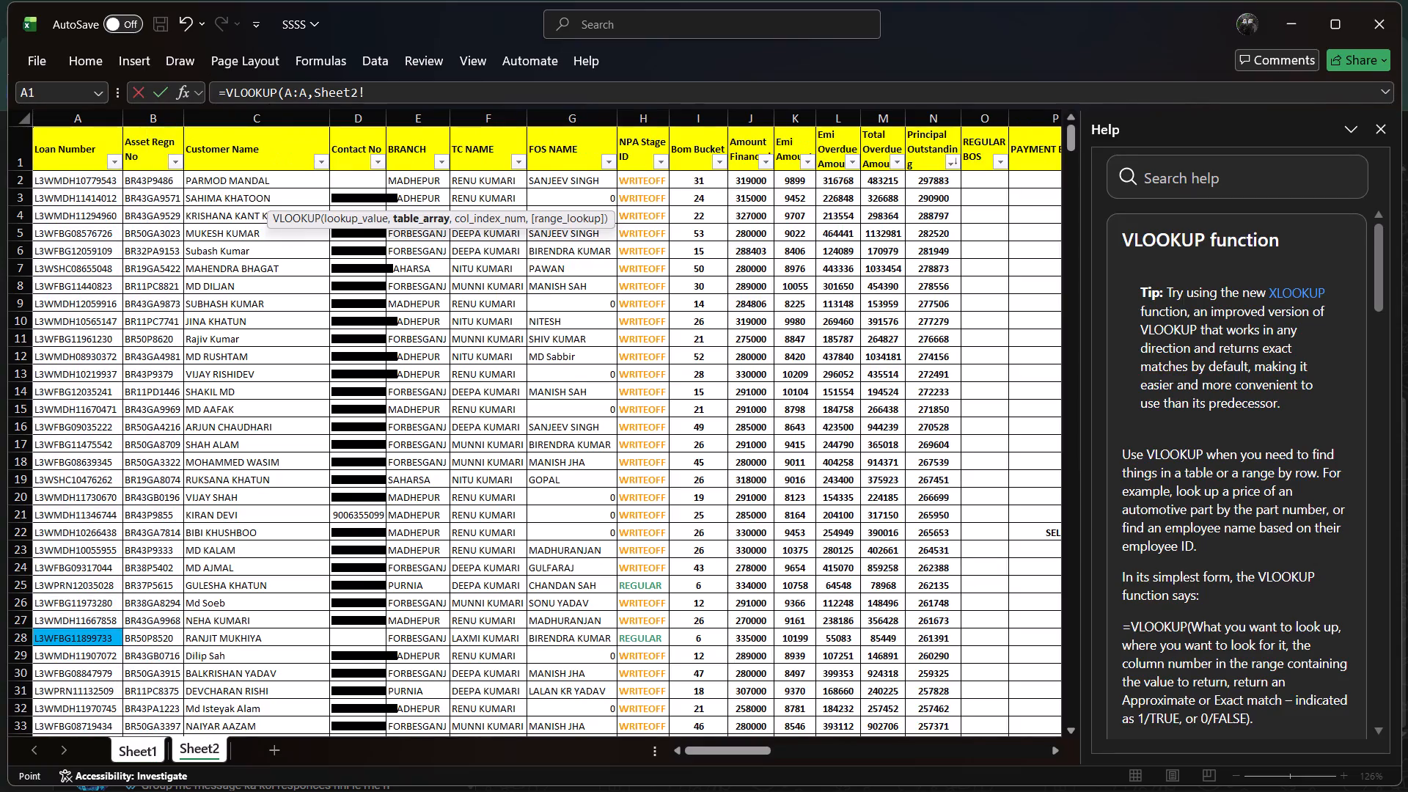
click(54, 120)
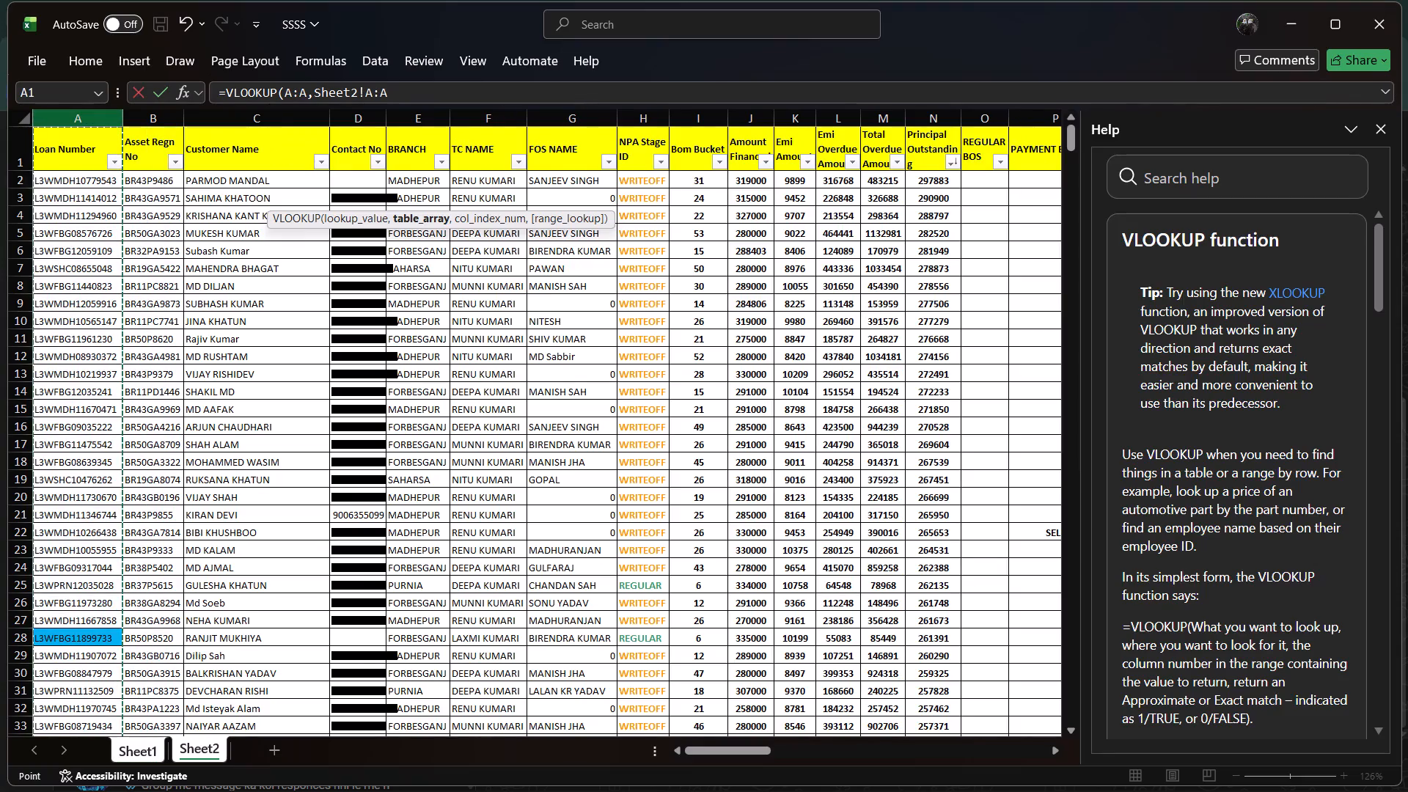
key(shift+Right)
key(shift+Right)
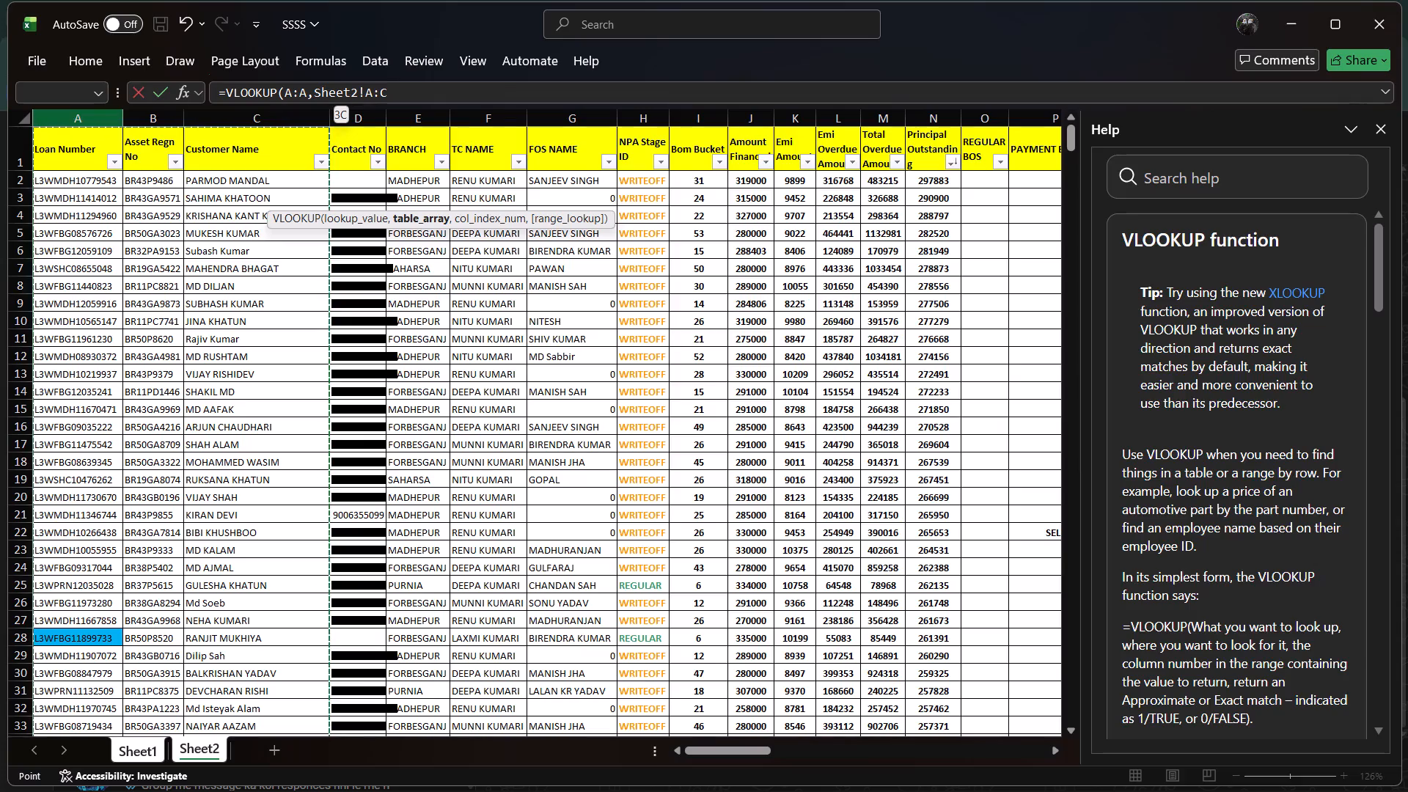
text(,3)
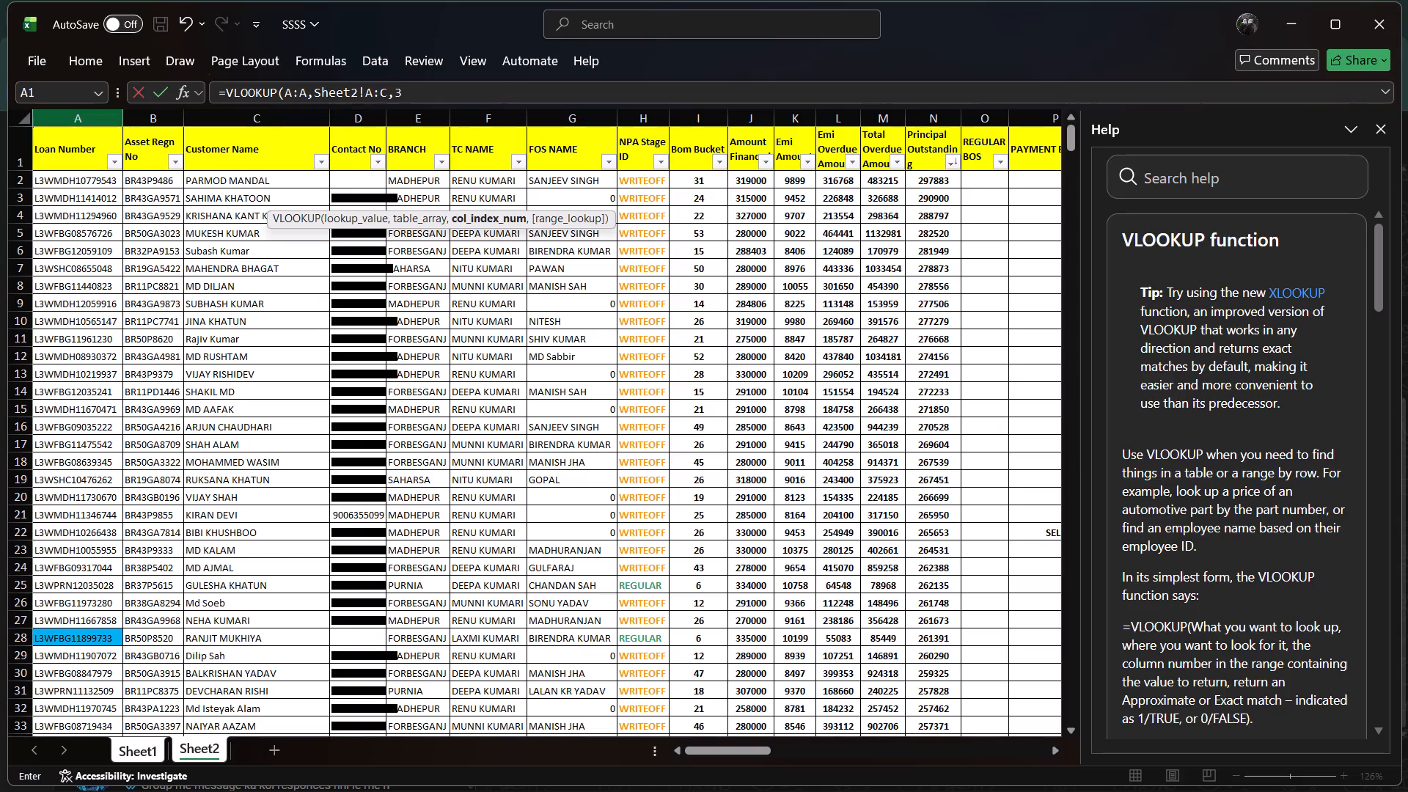
key(comma)
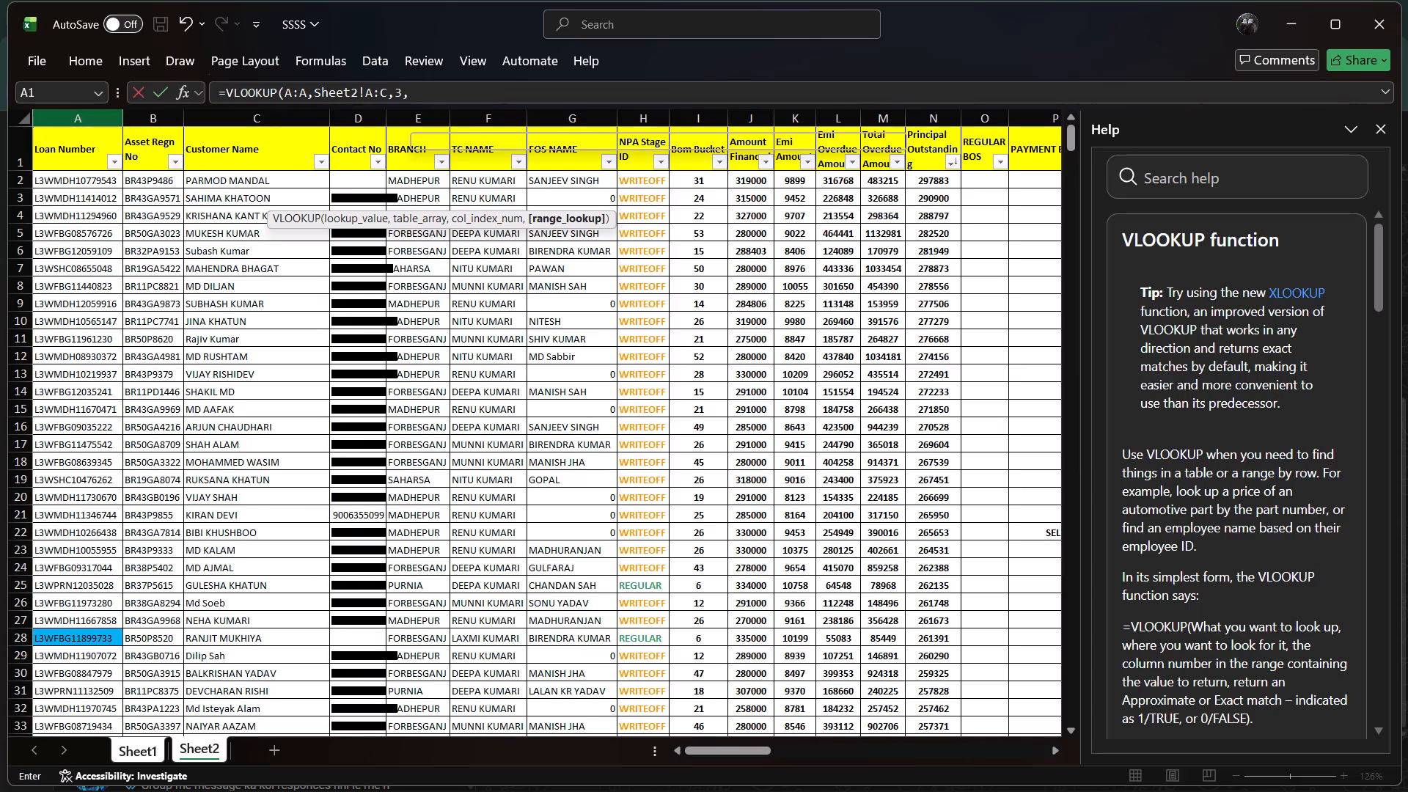
key(0)
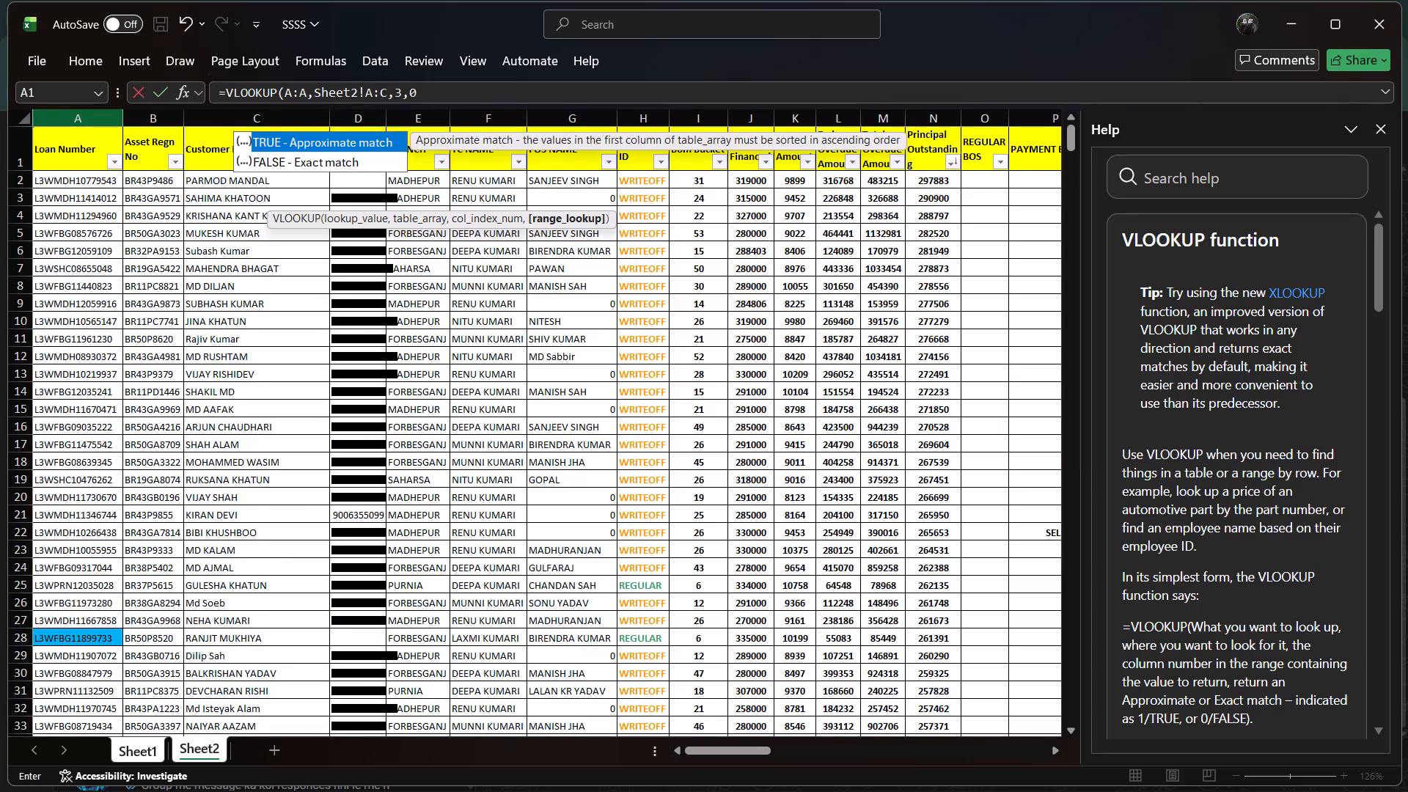
key(Return)
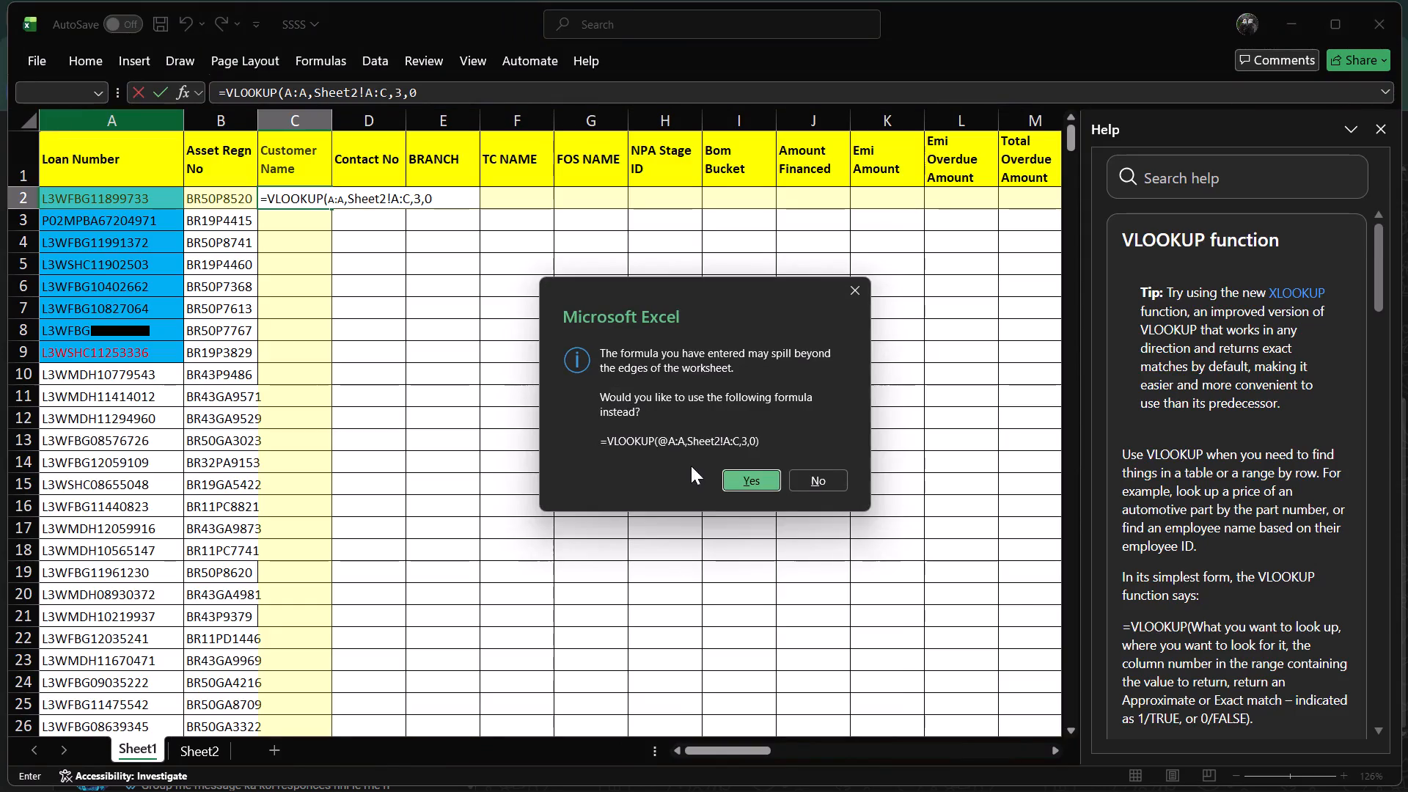
key(Return)
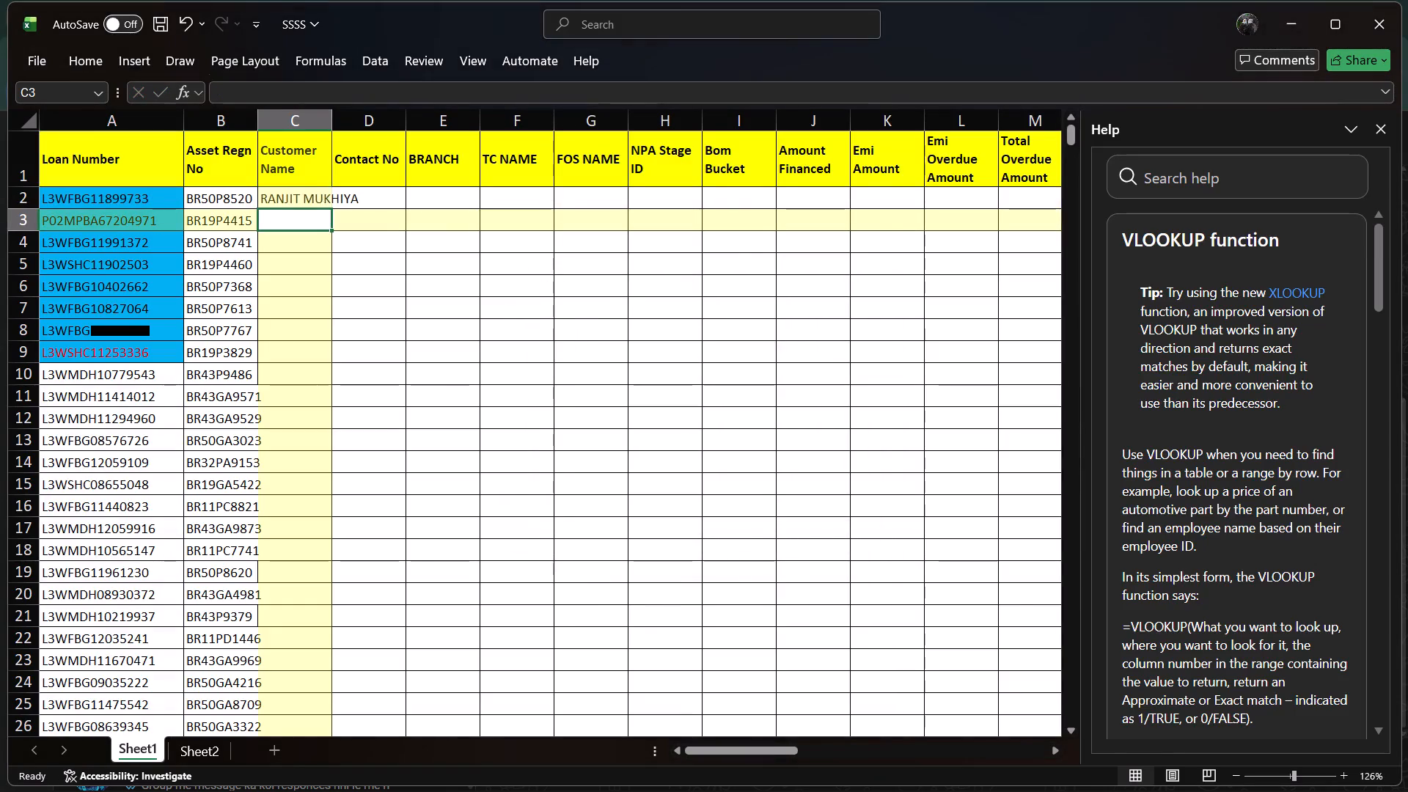
Fill the C2 lookup formula down the Customer Name column to the last loan number row, returning to the sheet's first columns.
click(306, 197)
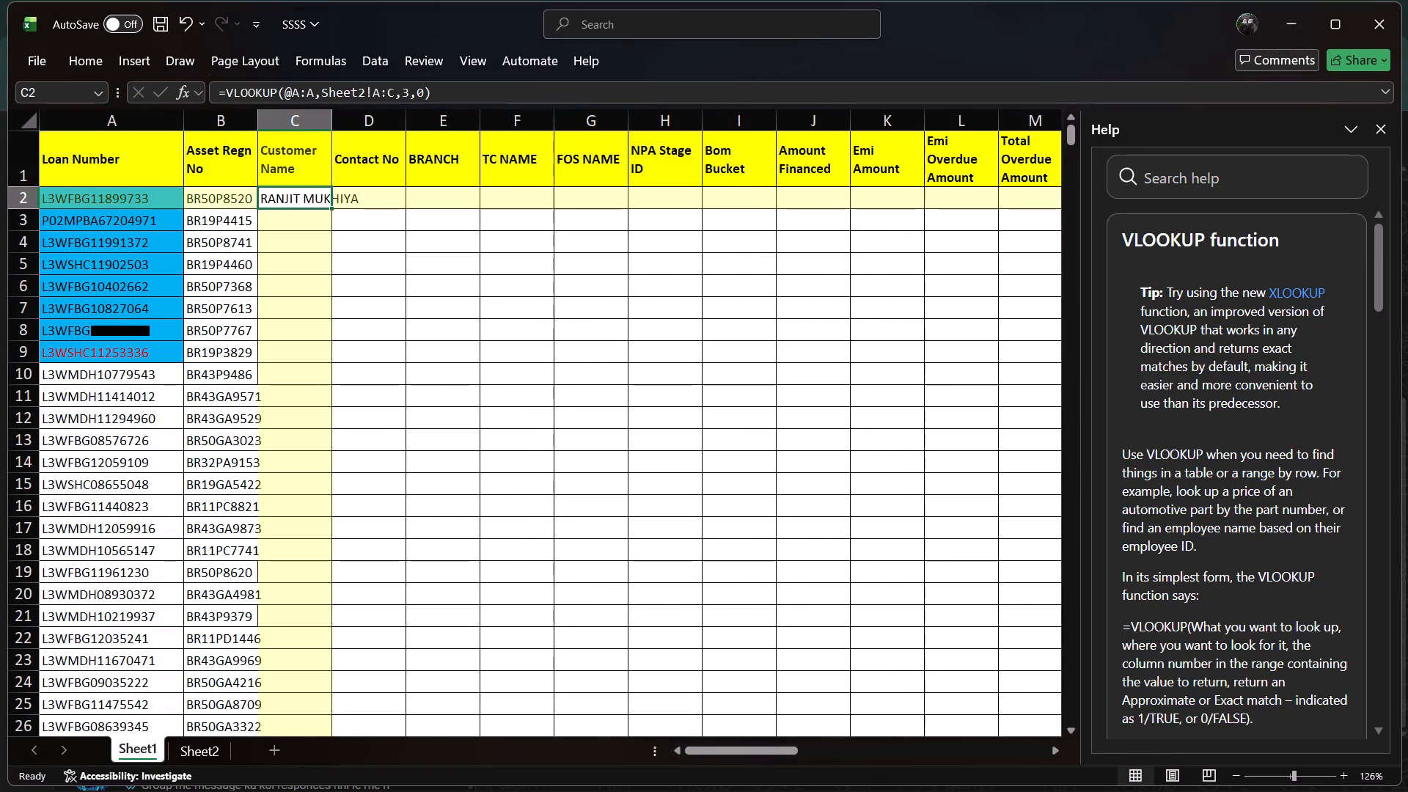
double_click(312, 198)
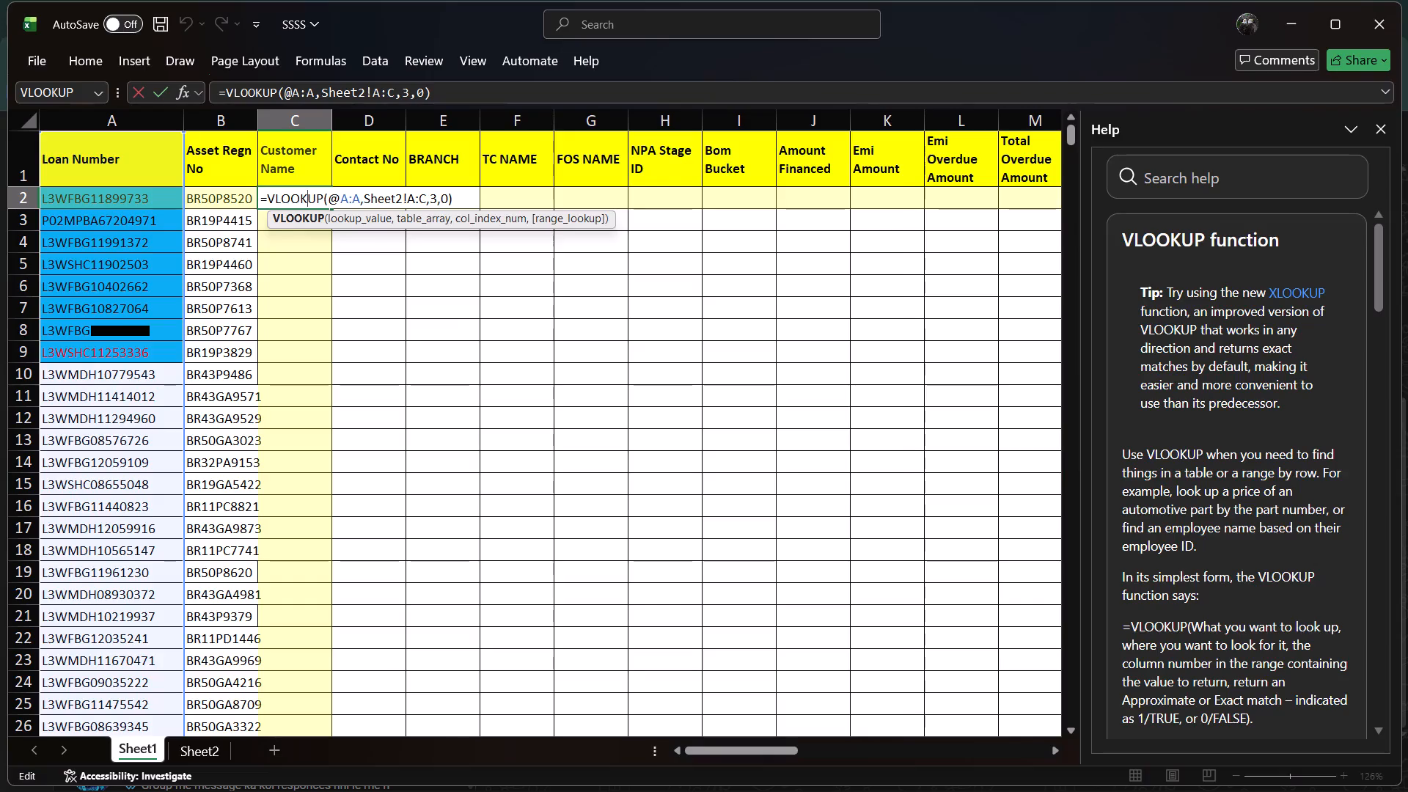
click(414, 259)
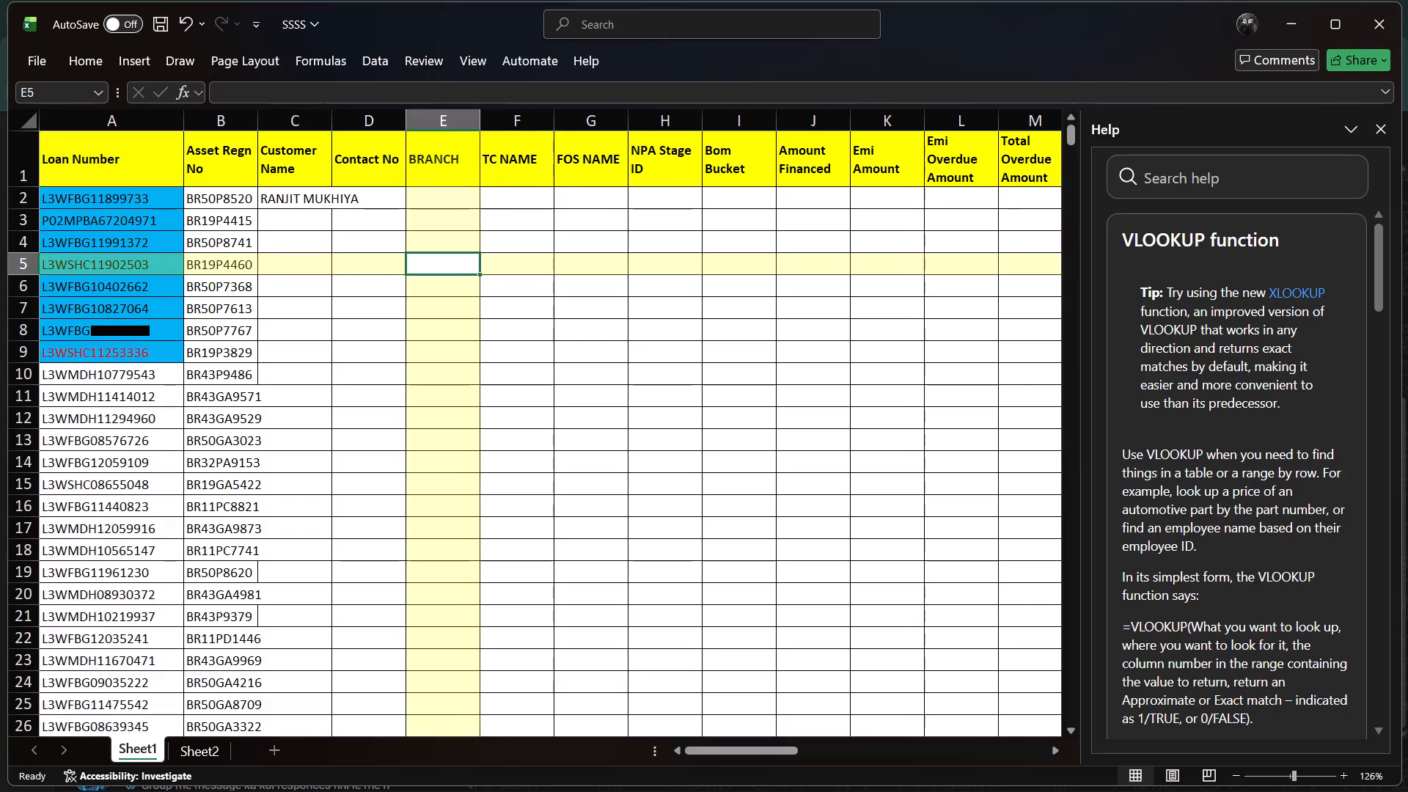
click(293, 197)
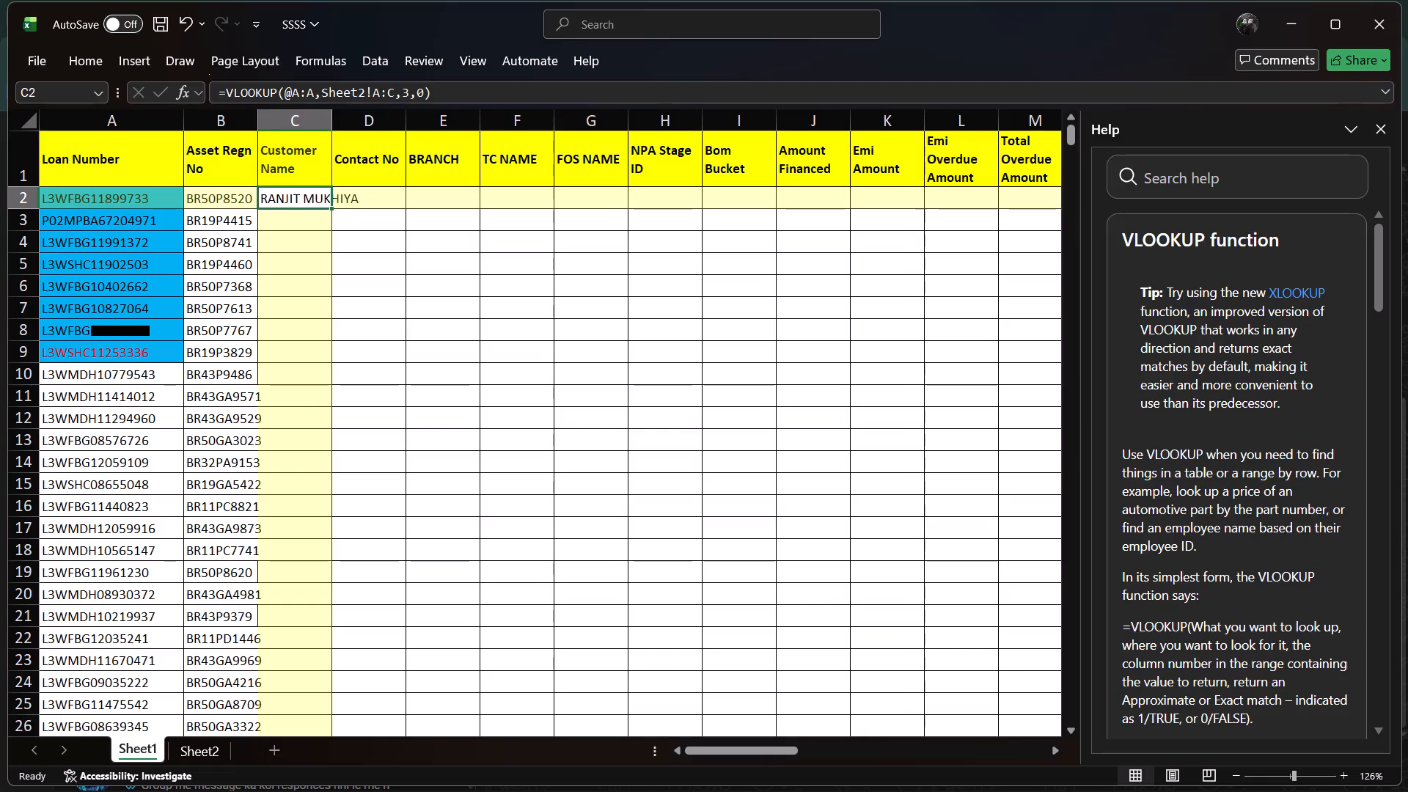
click(332, 206)
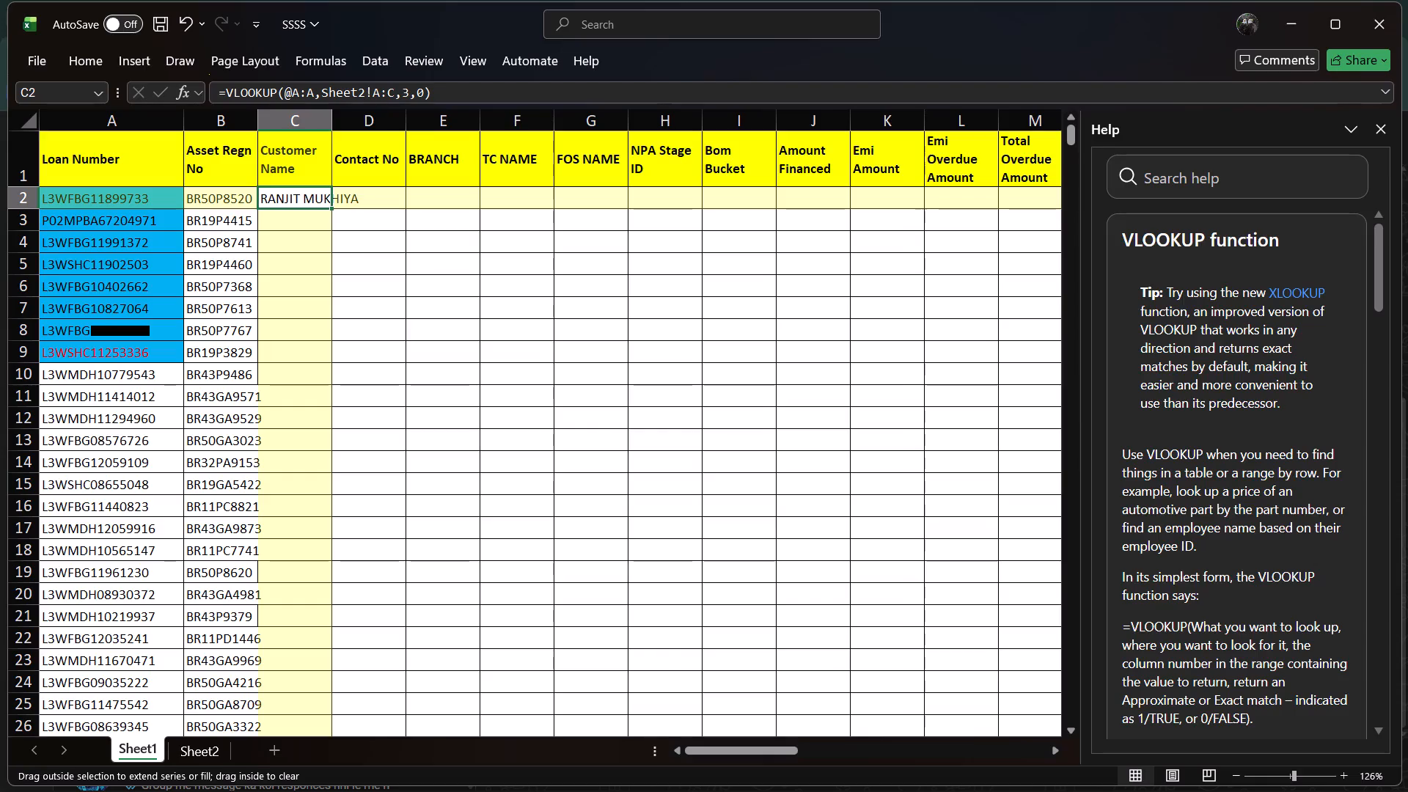
click(330, 206)
triple_click(330, 206)
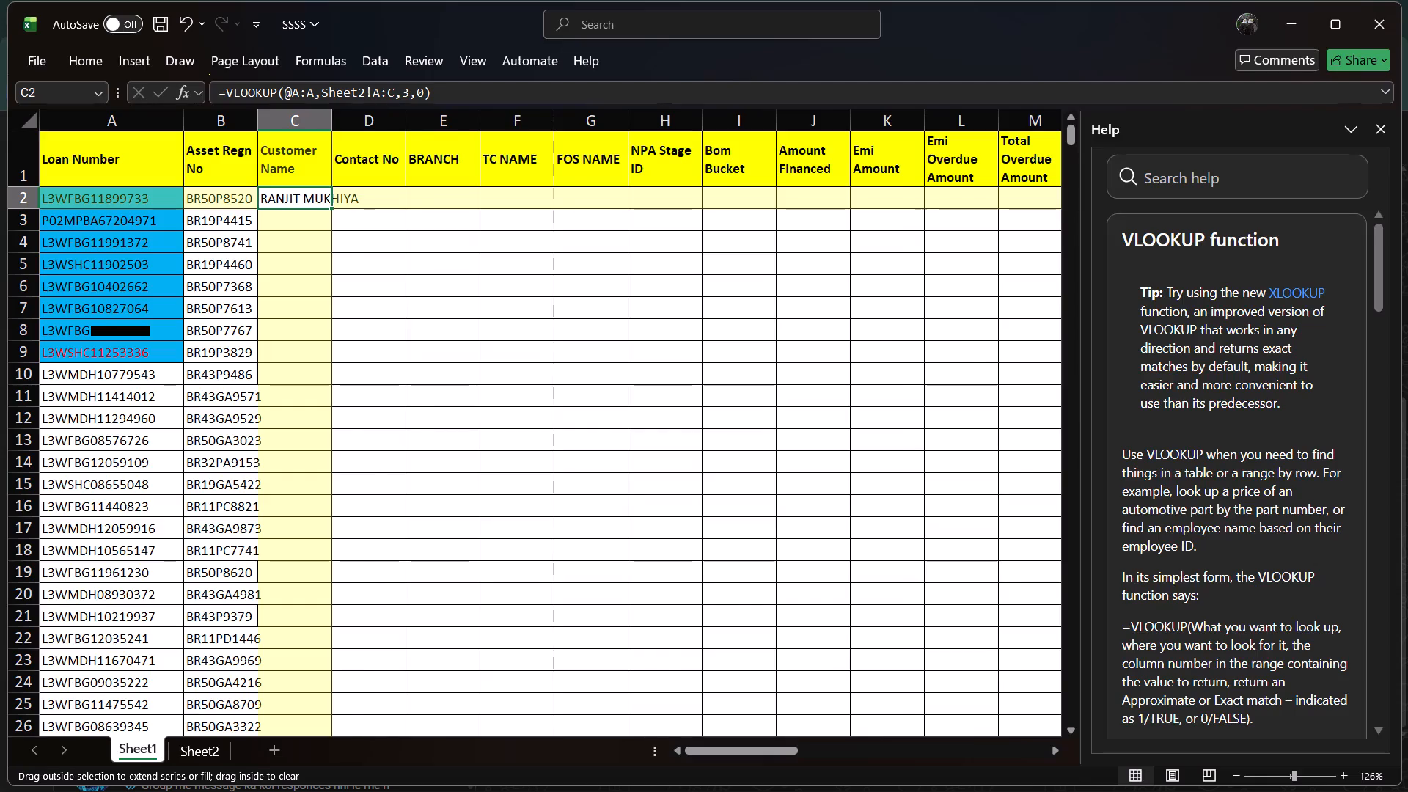
click(330, 206)
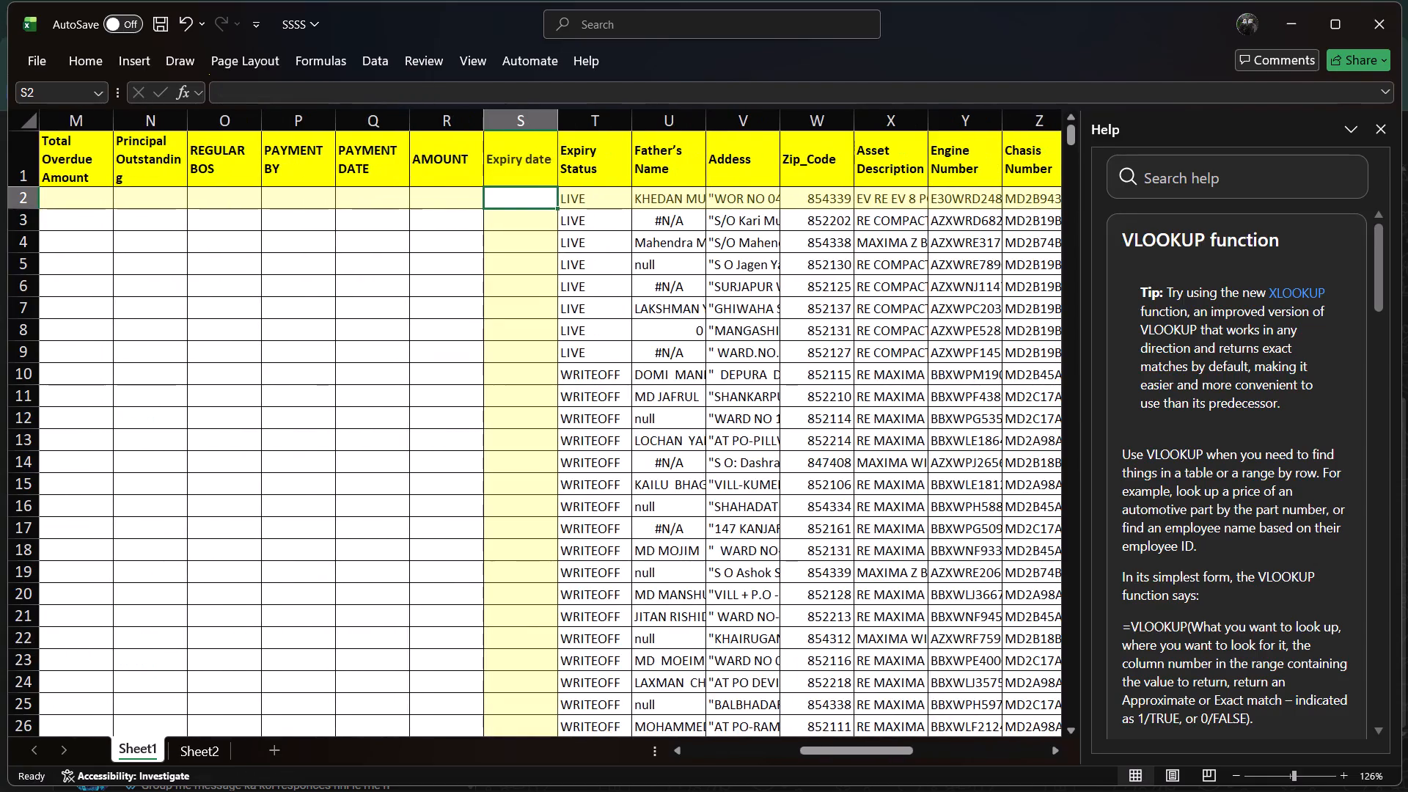
key(Left)
key(Left)
key(Left)
key(Left)
key(Left)
key(Left)
key(Left)
key(Left)
key(Left)
key(Left)
key(Left)
key(Left)
key(Left)
key(Left)
key(Left)
key(Left)
key(Left)
key(Left)
key(Left)
key(Left)
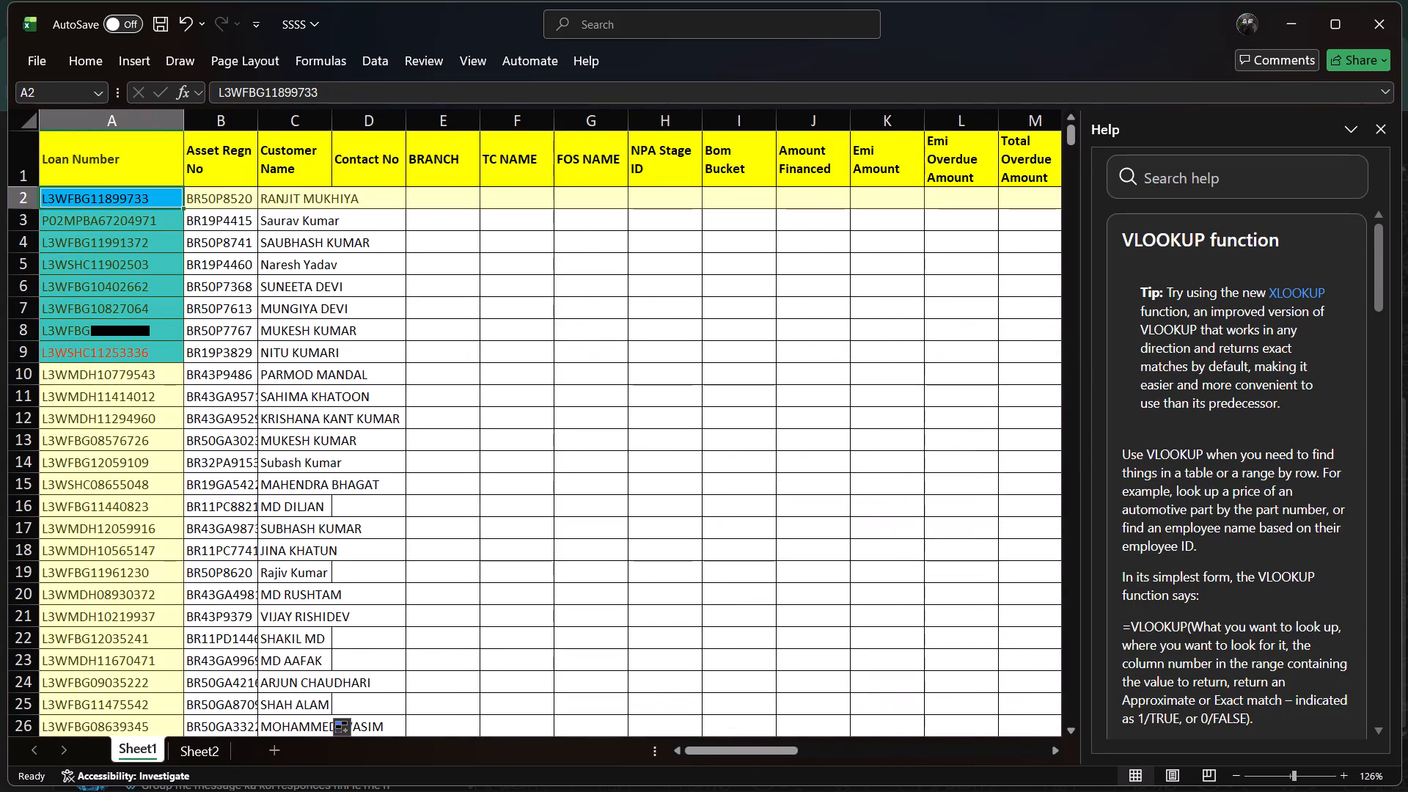
Widen the Customer Name column so the full names fit.
drag(330, 120, 430, 137)
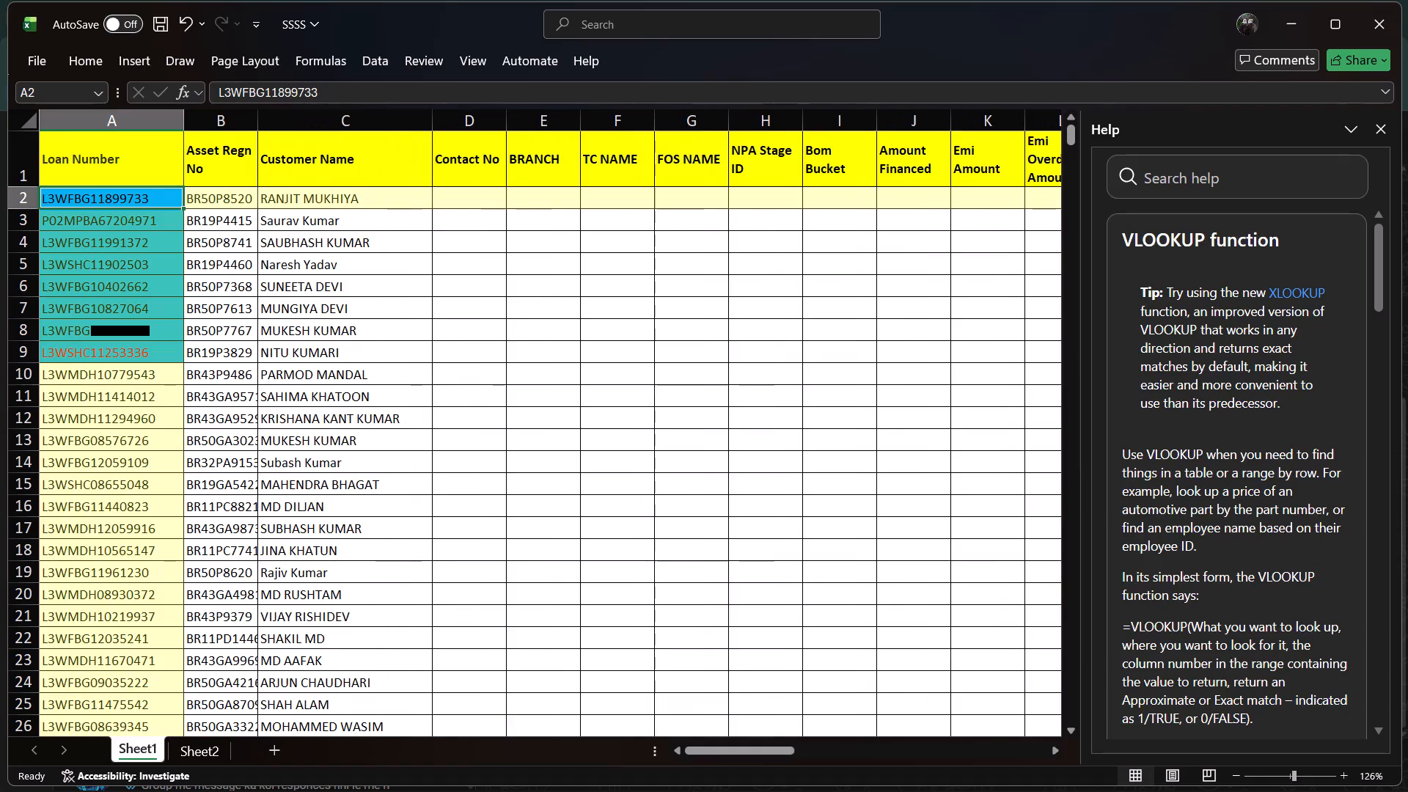
In D2 under Contact No, enter the lookup formula =VLOOKUP(@A:A,Sheet2!A:D,4,0), accepting the suggested @ correction.
click(464, 203)
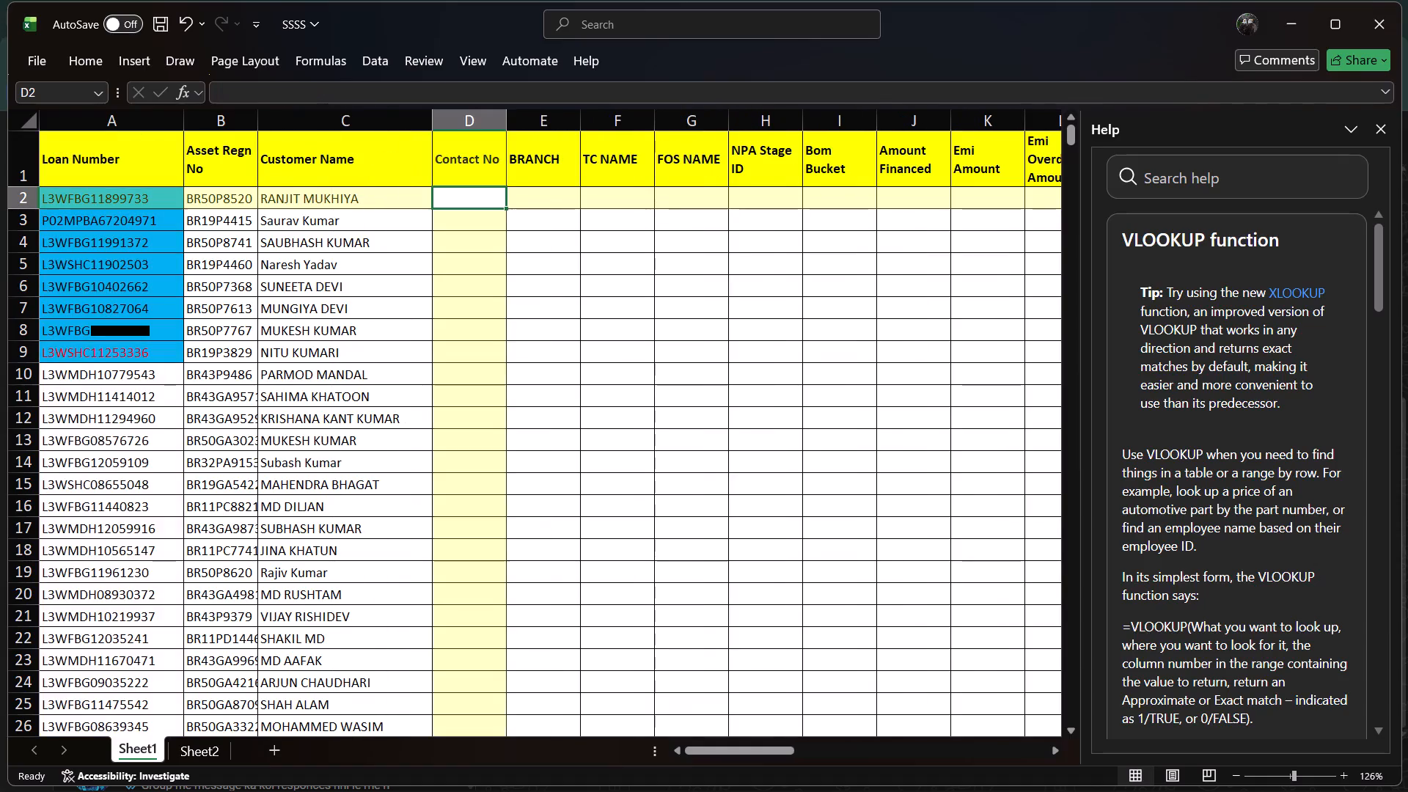
key(equal)
key(v)
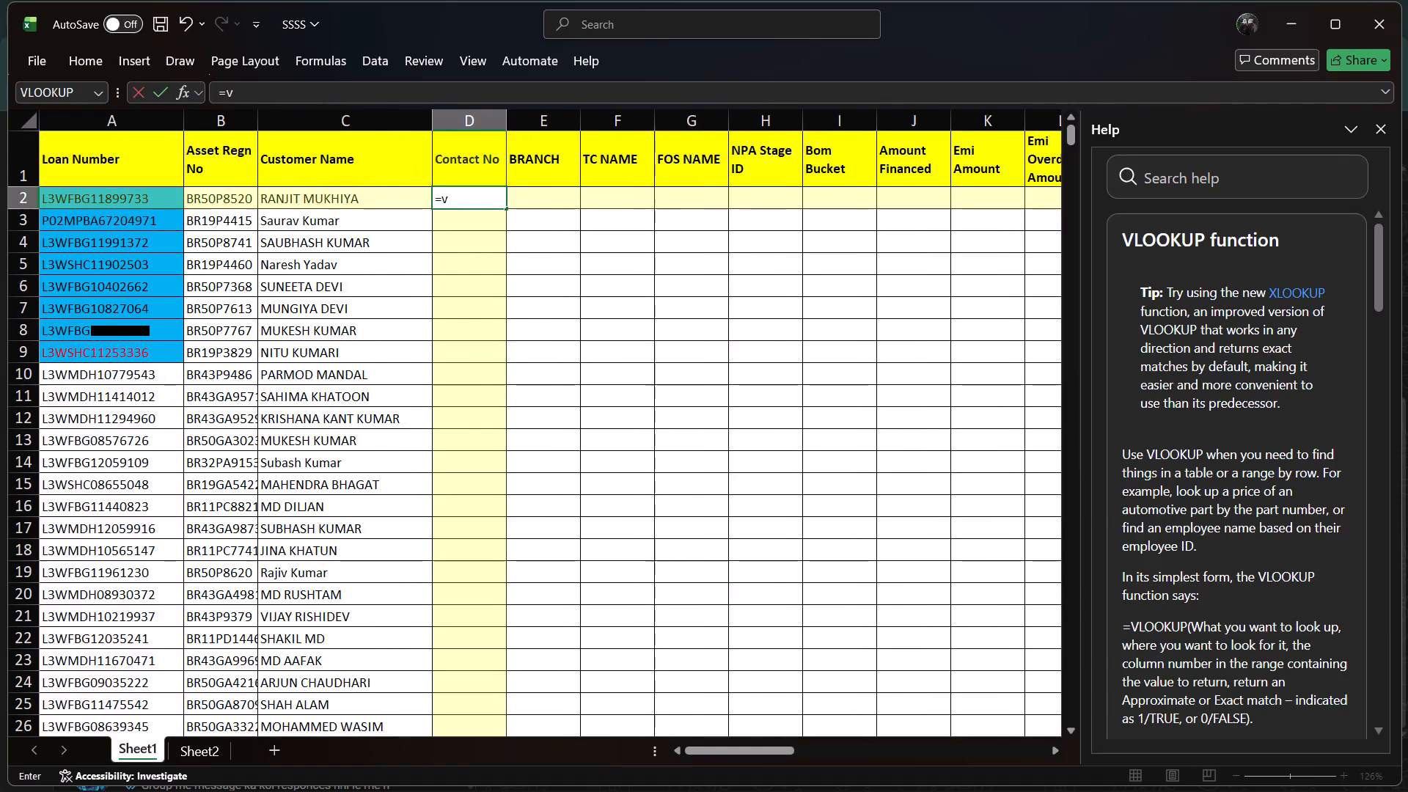
key(l)
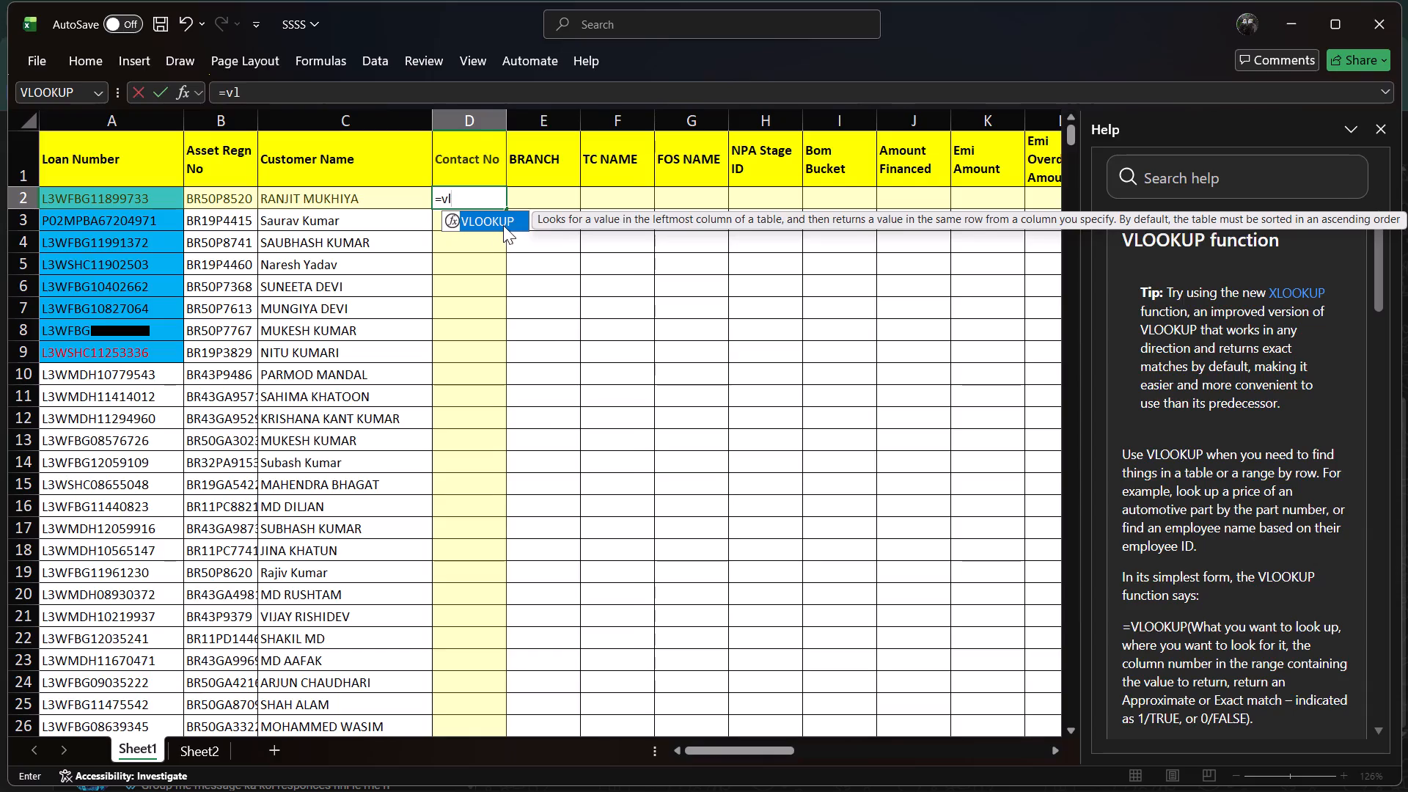
double_click(499, 221)
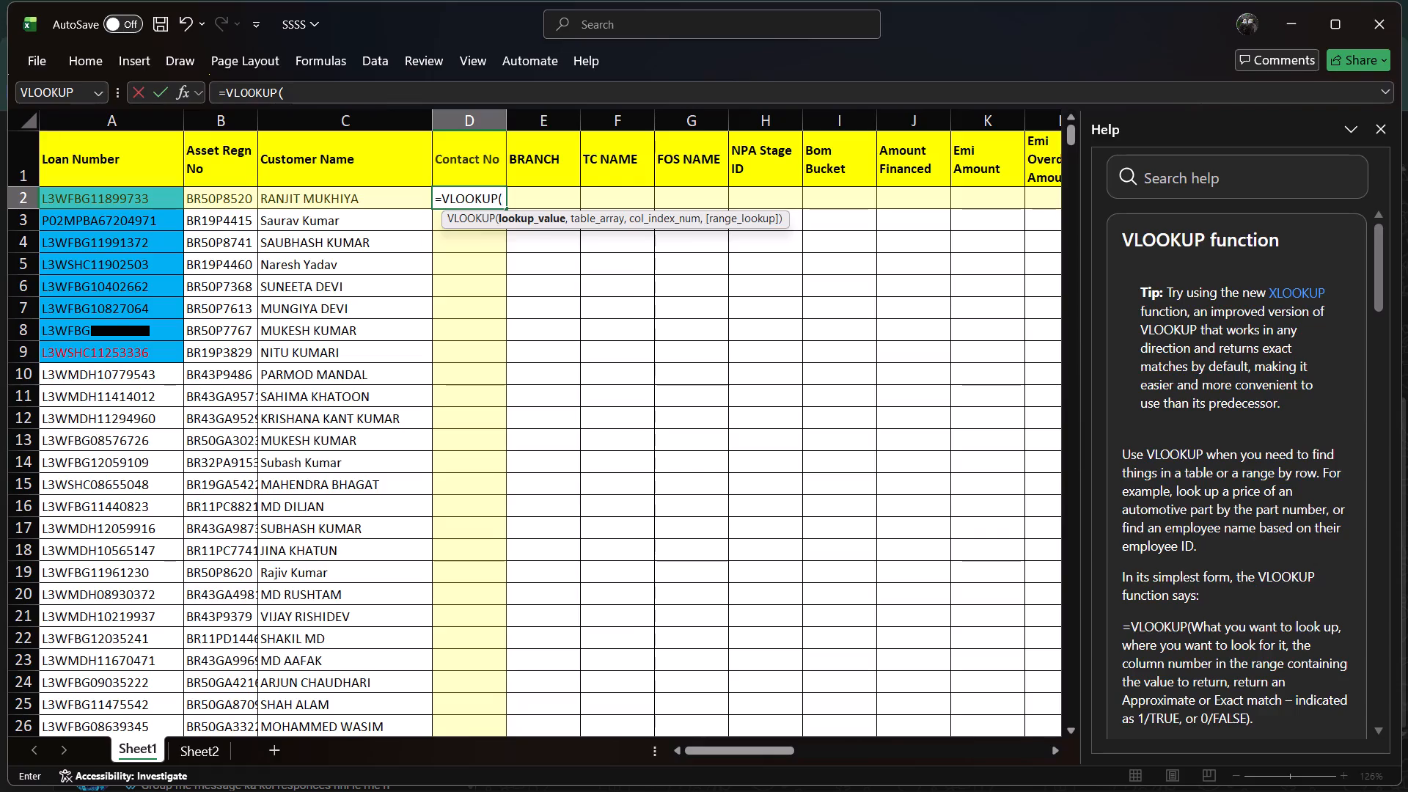
click(117, 111)
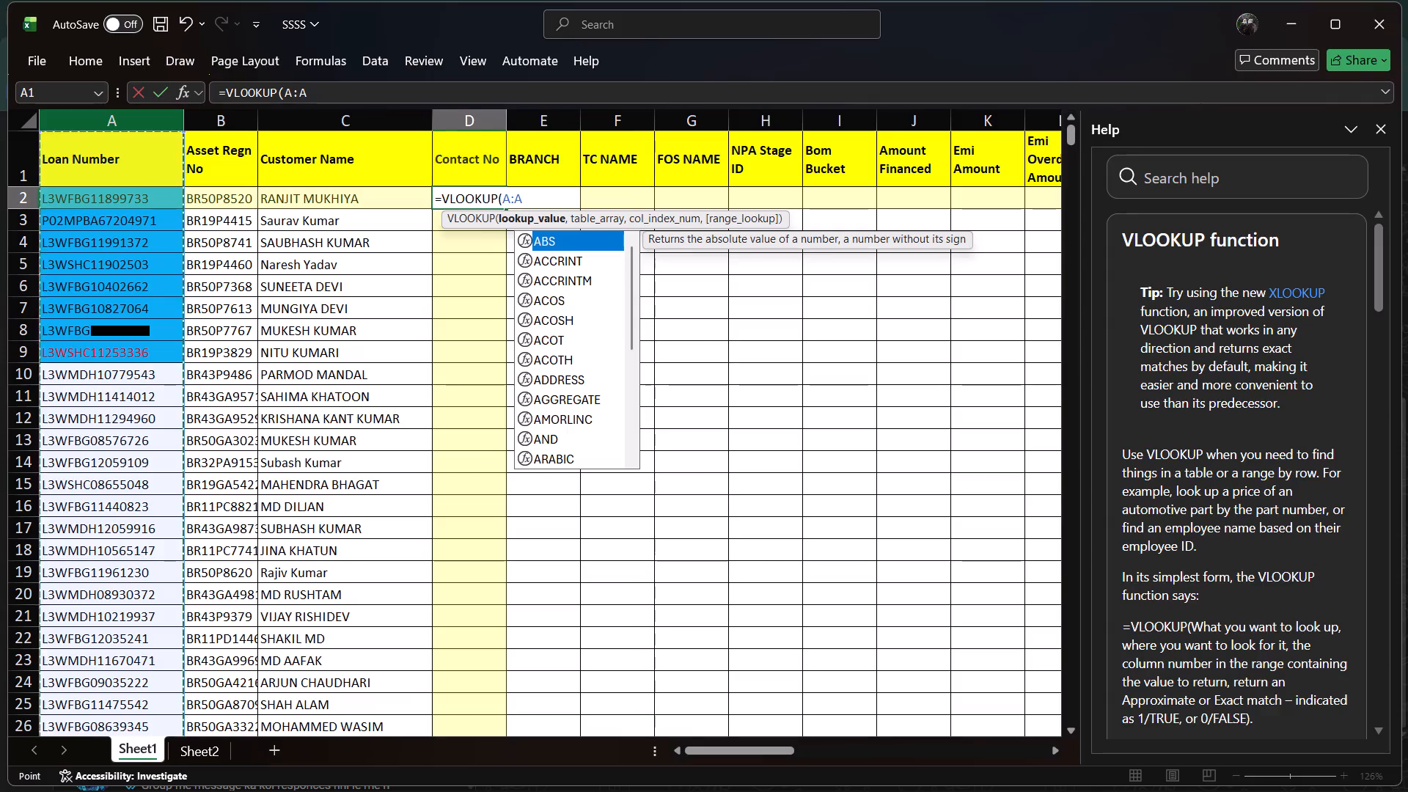
key(comma)
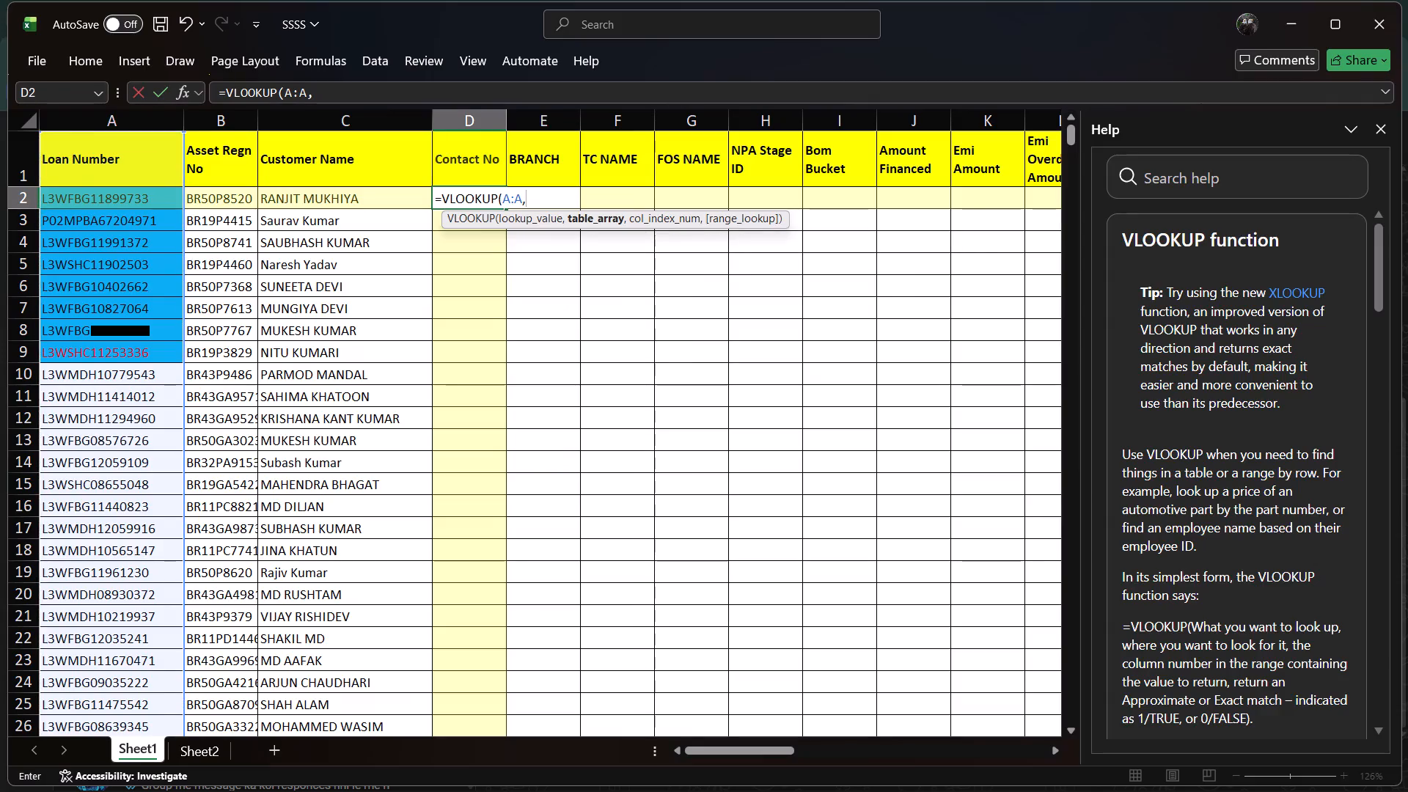
click(207, 751)
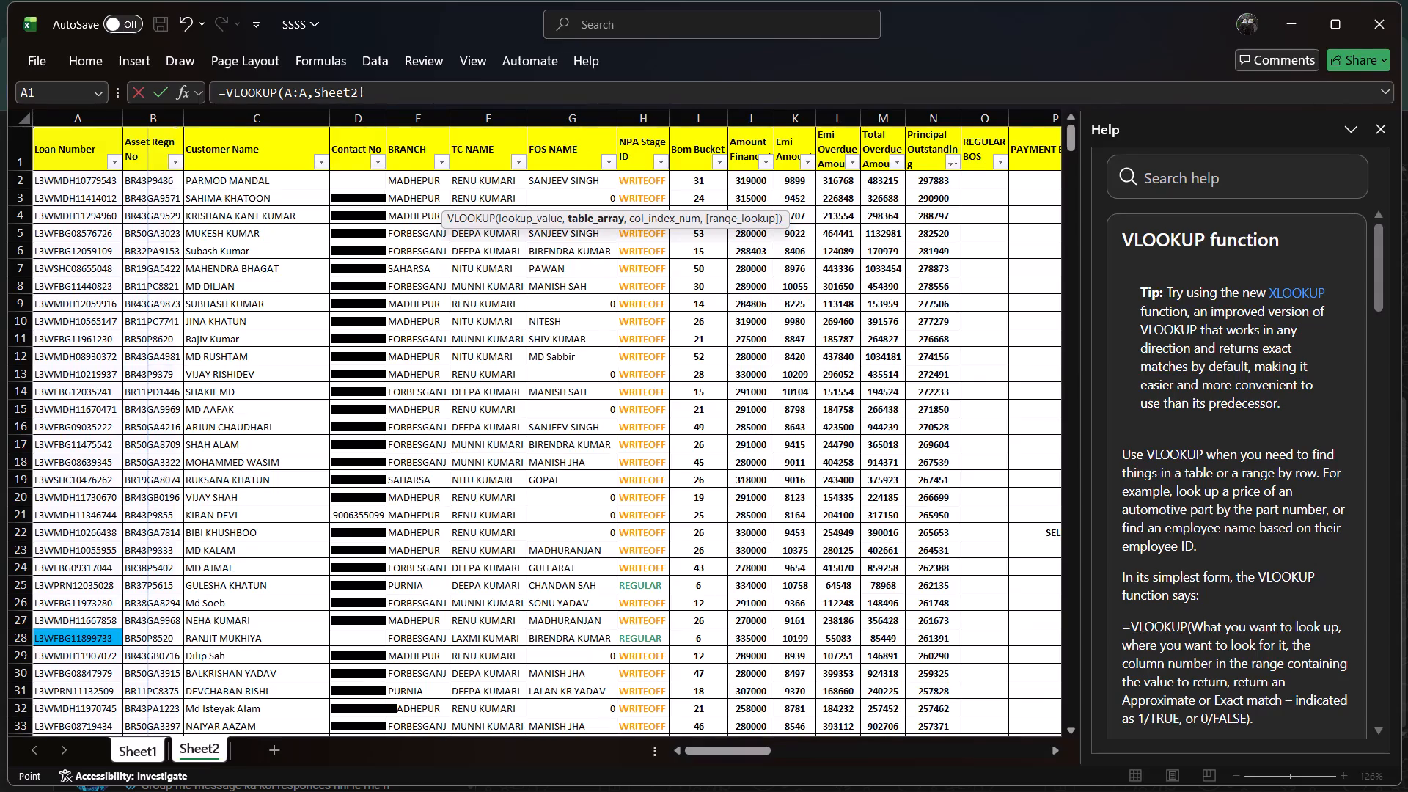
click(150, 752)
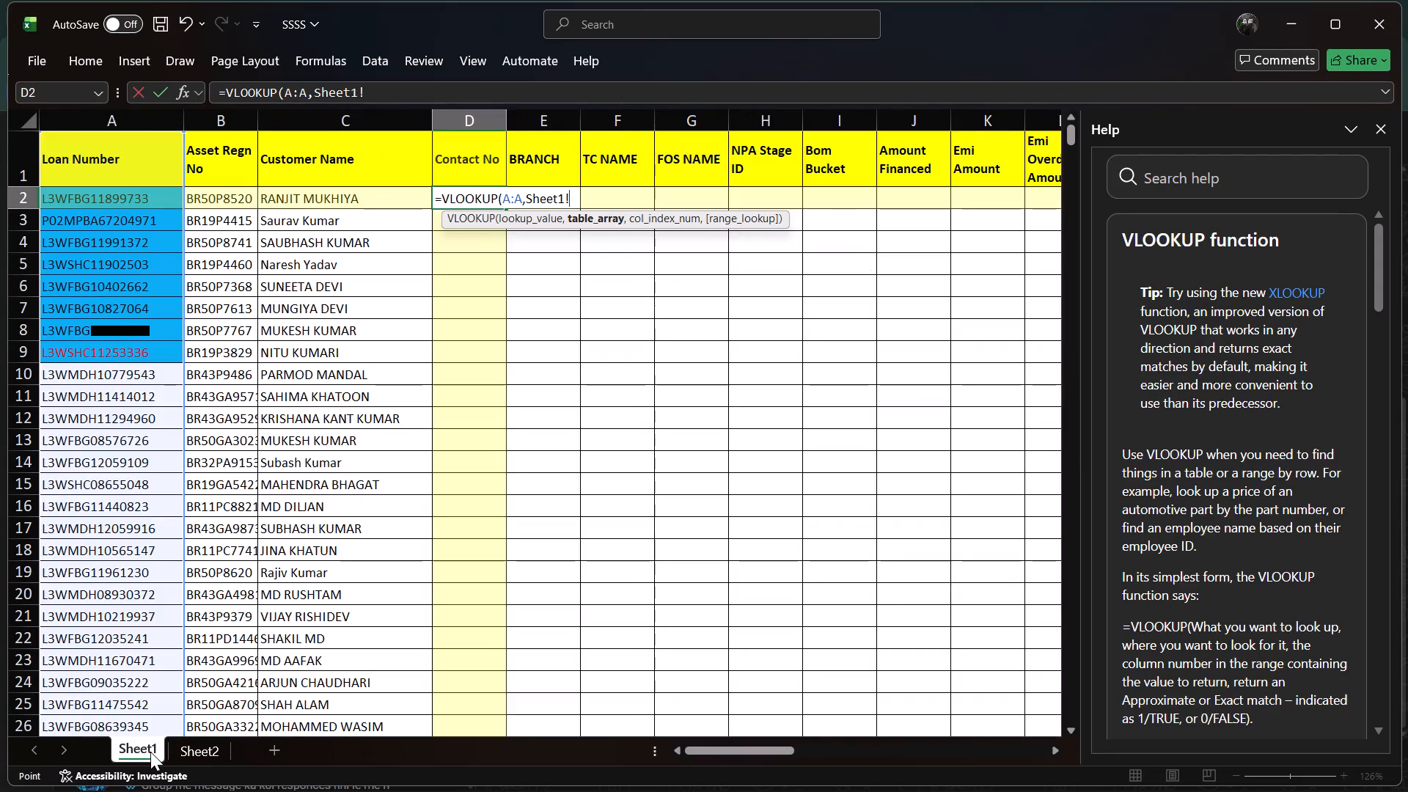
click(197, 748)
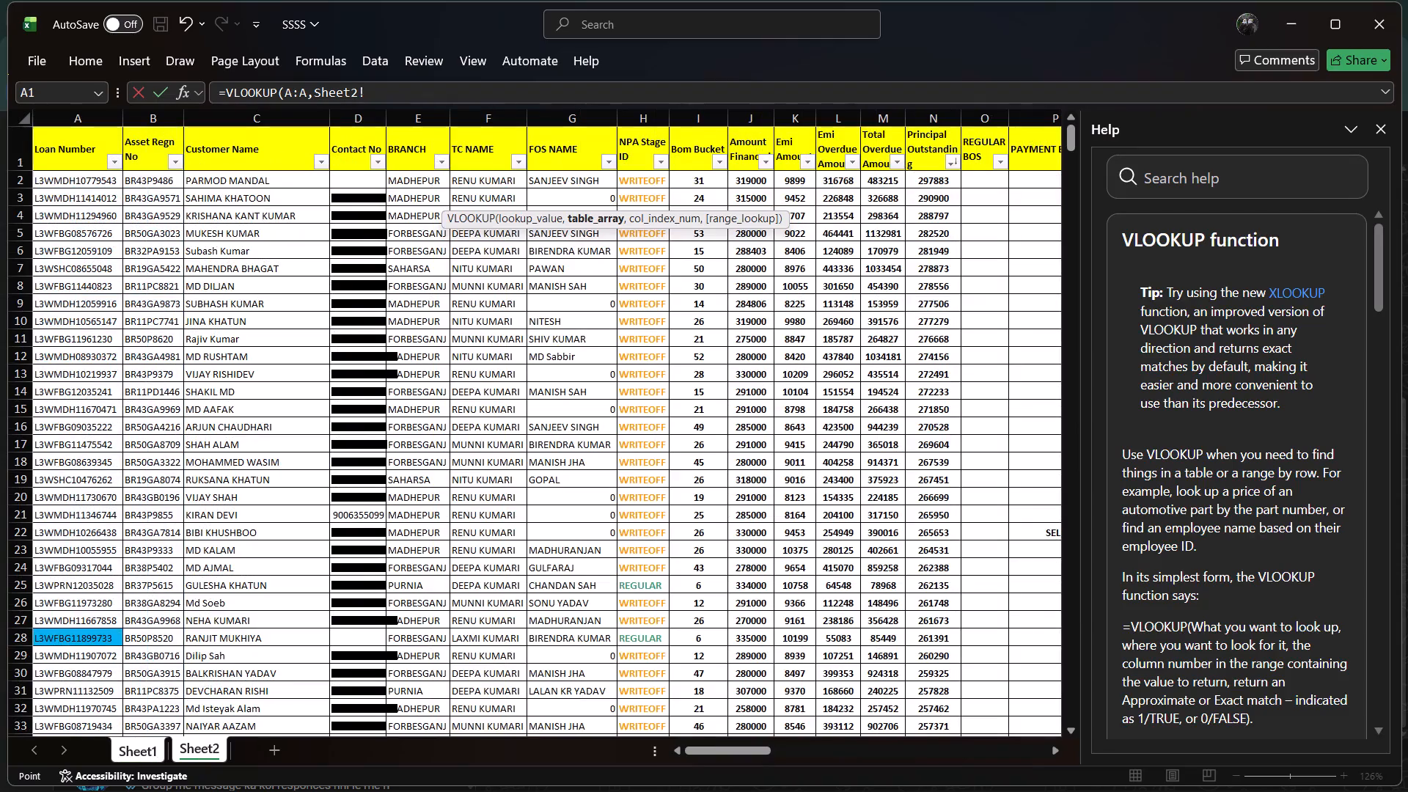
click(84, 112)
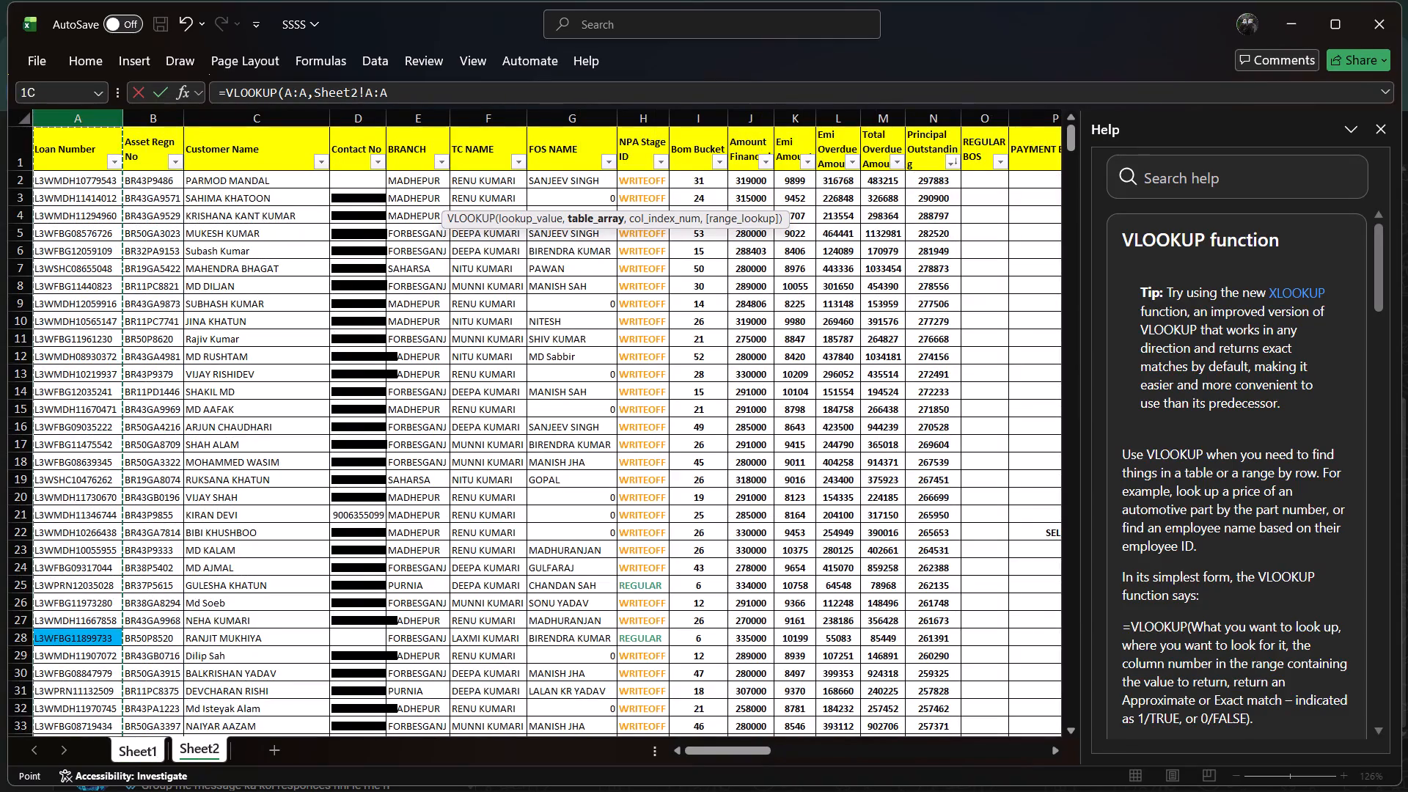
key(shift+Right)
key(shift+Right)
key(shift+Right)
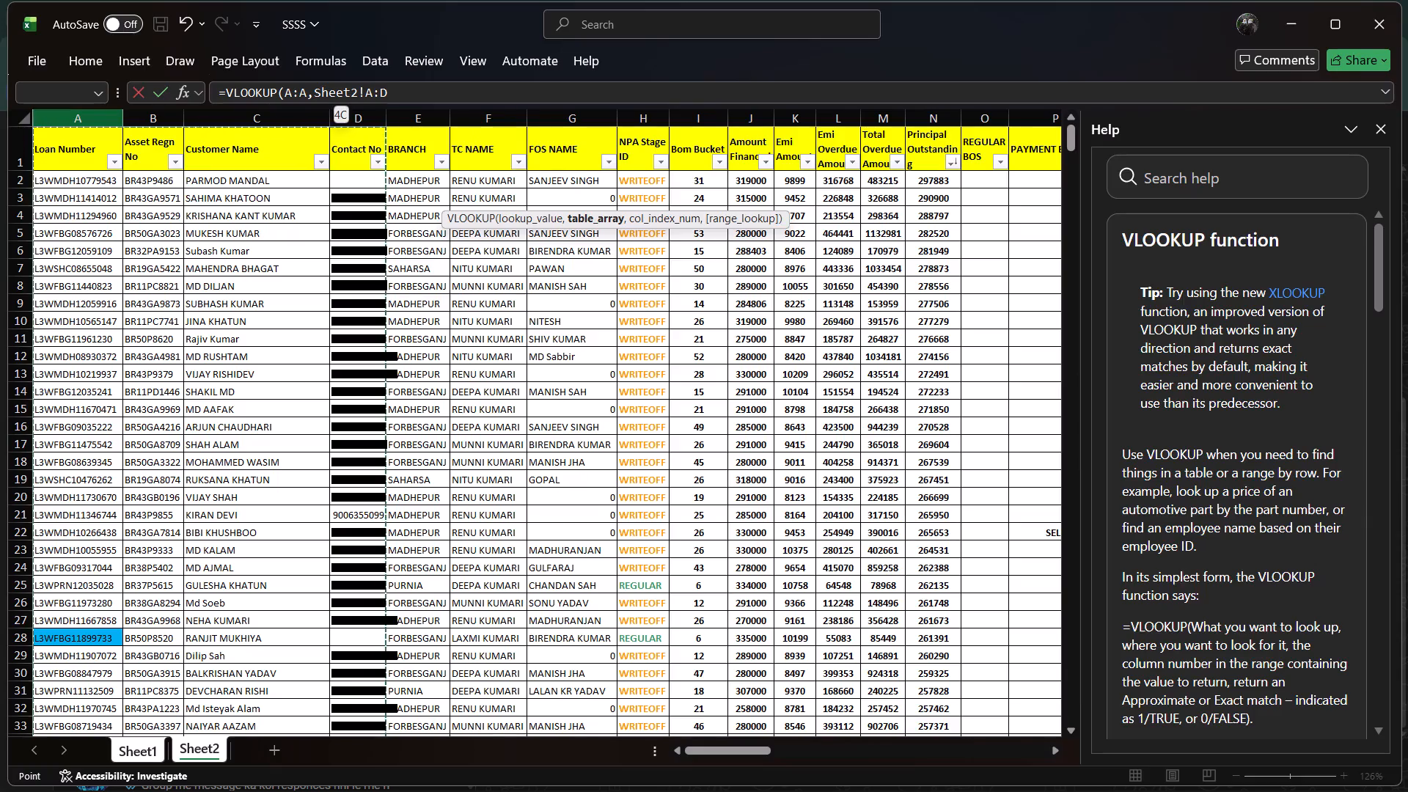
key(comma)
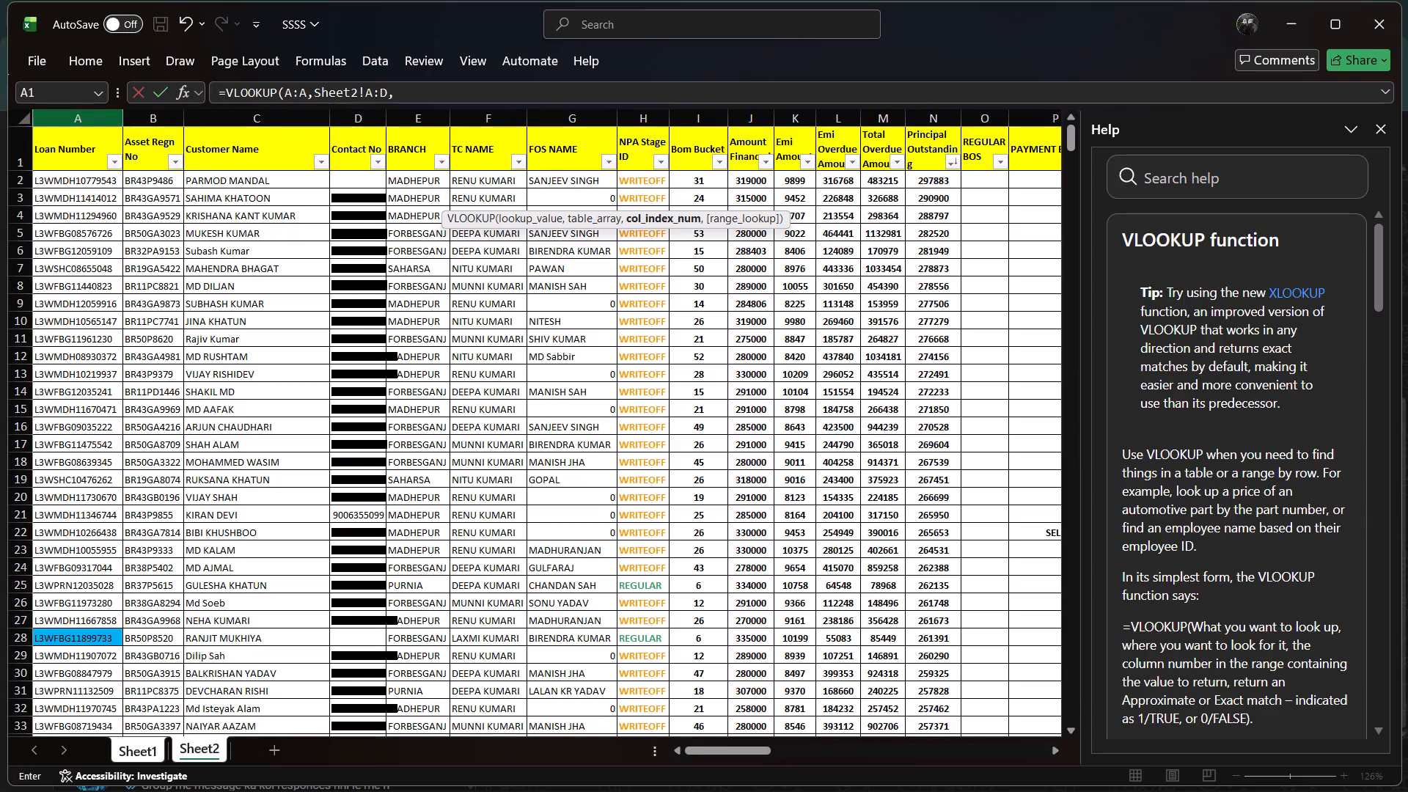
key(4)
key(comma)
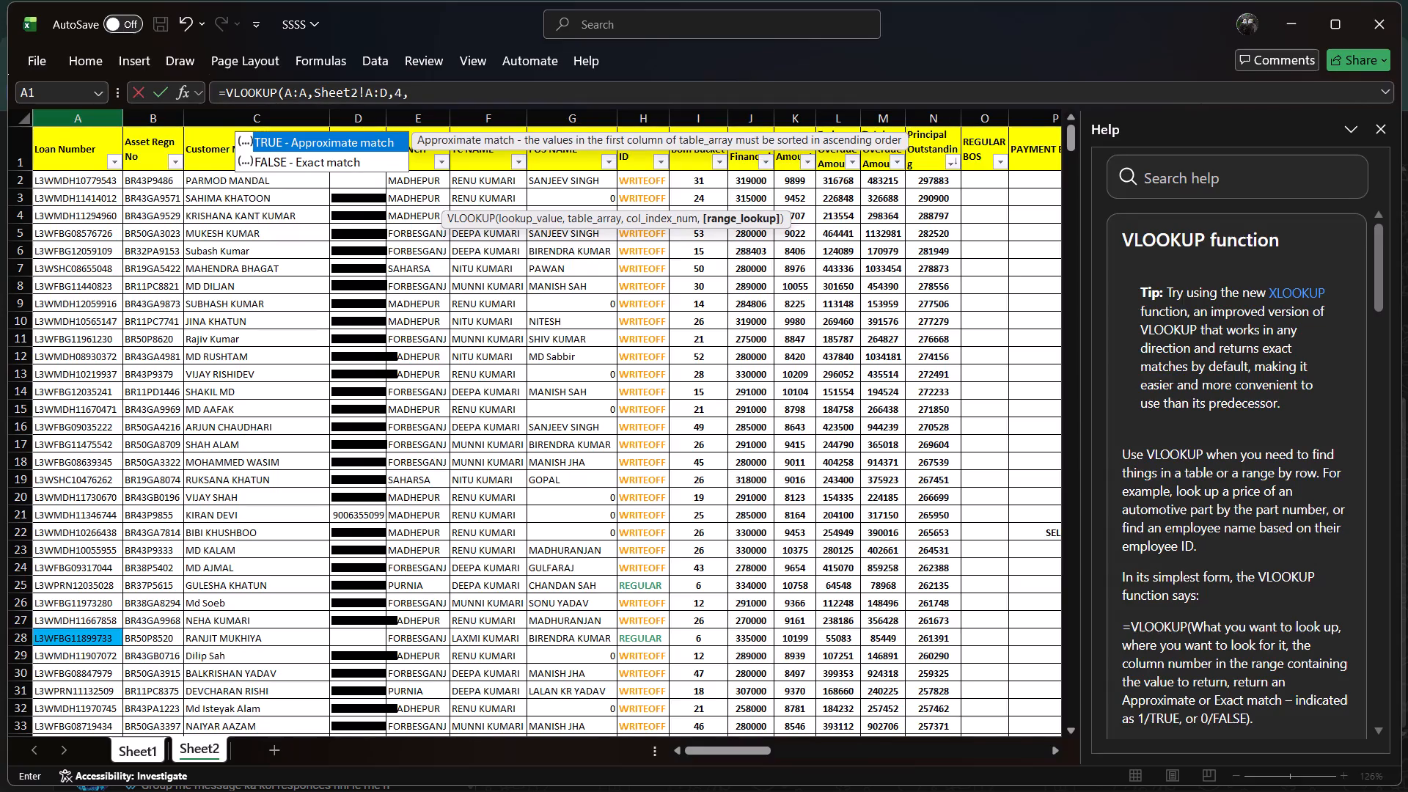
key(c)
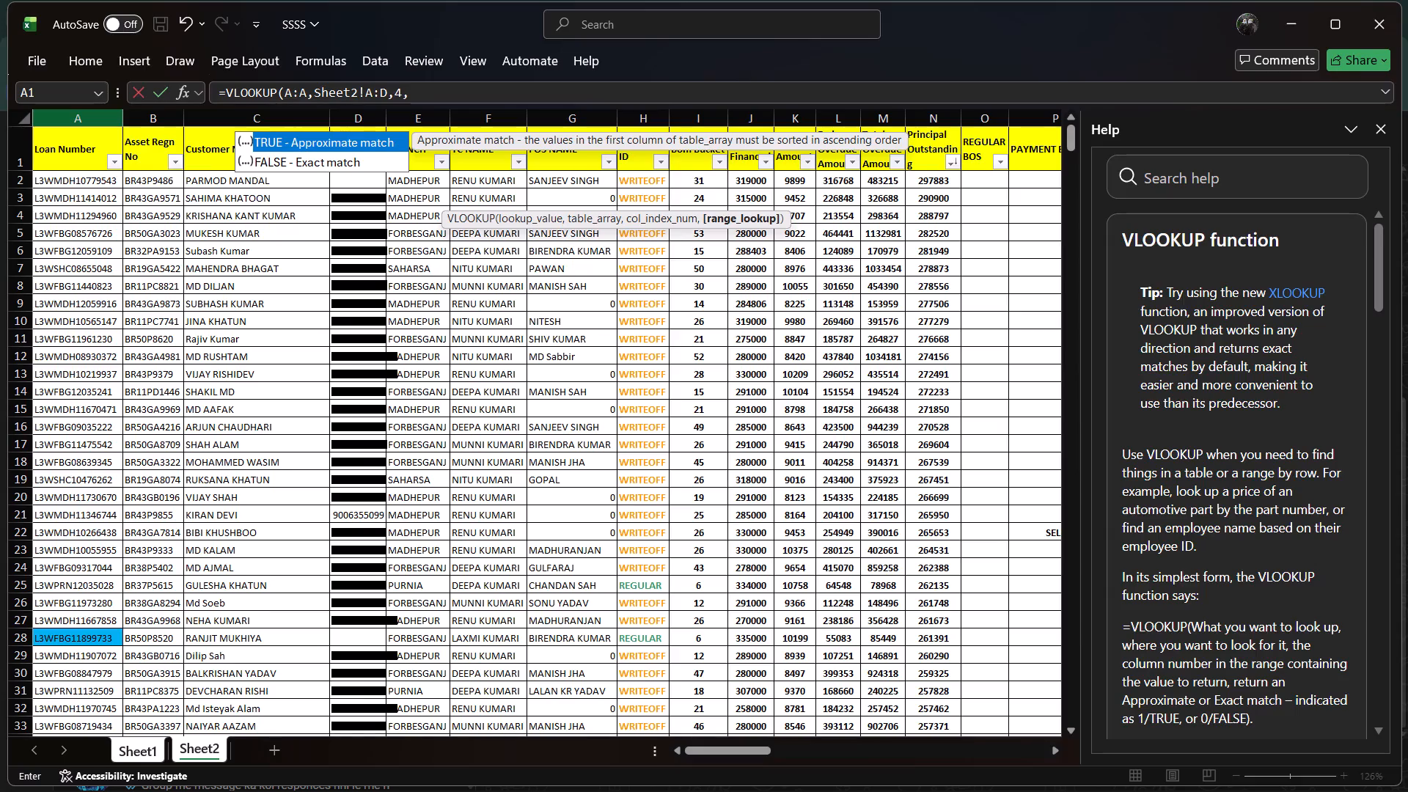
key(BackSpace)
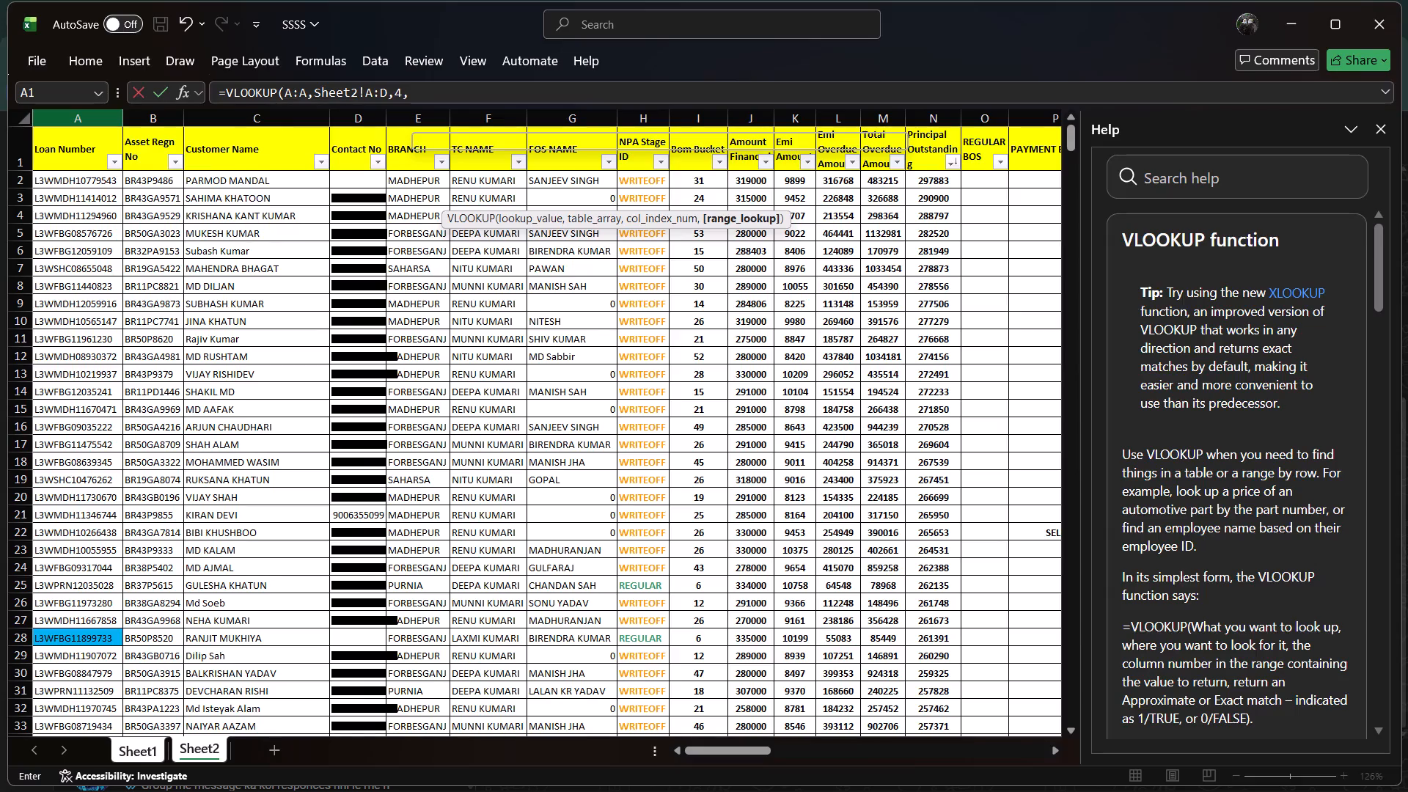
key(0)
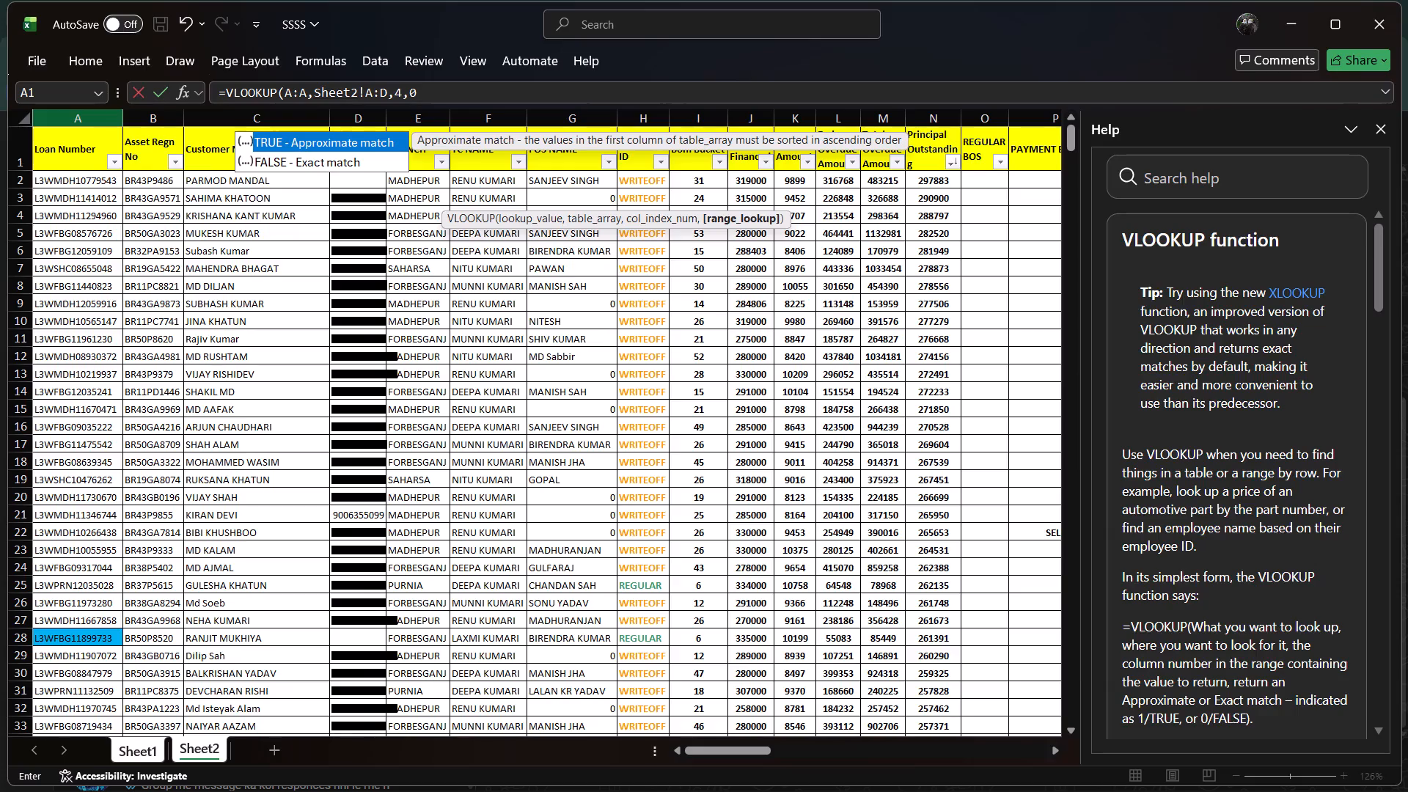
key(Return)
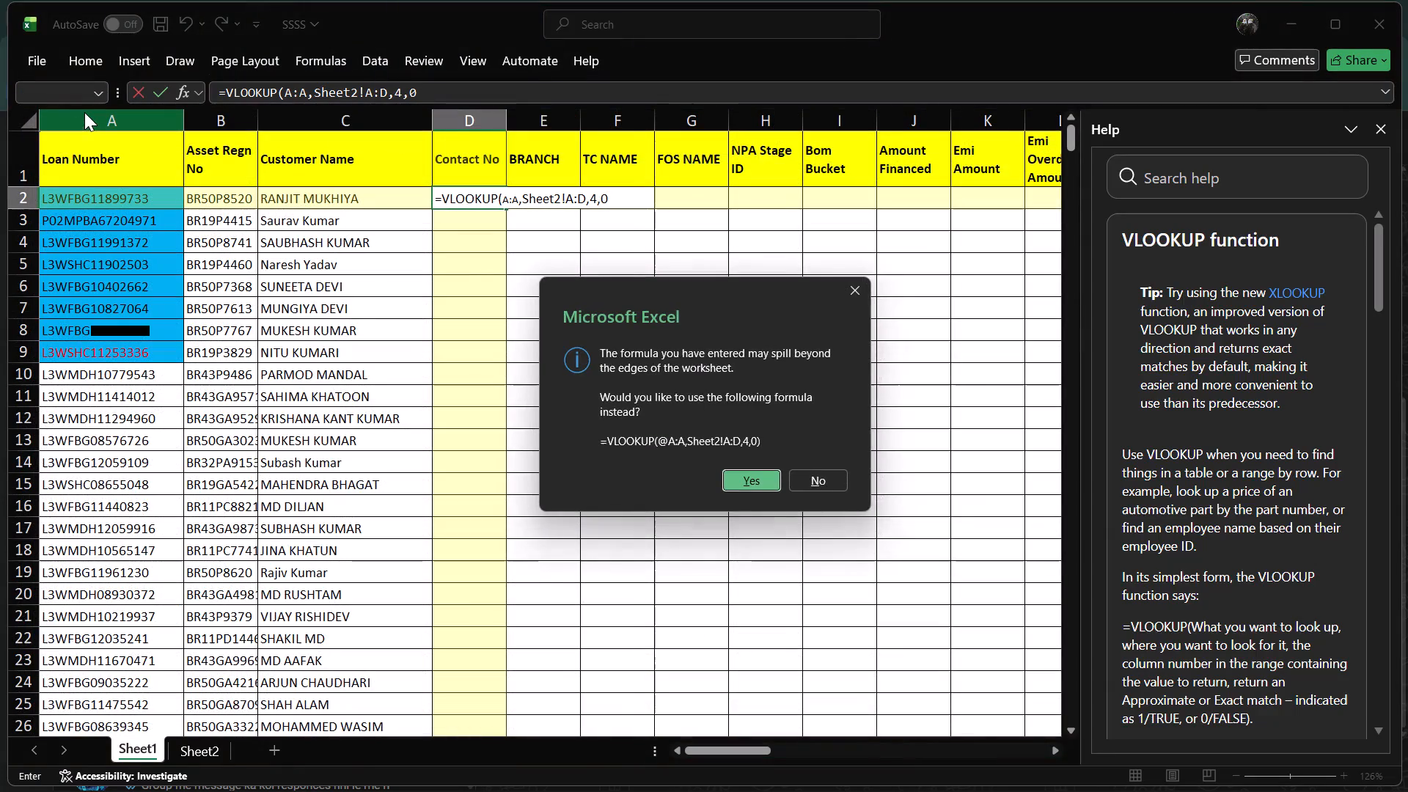
double_click(757, 480)
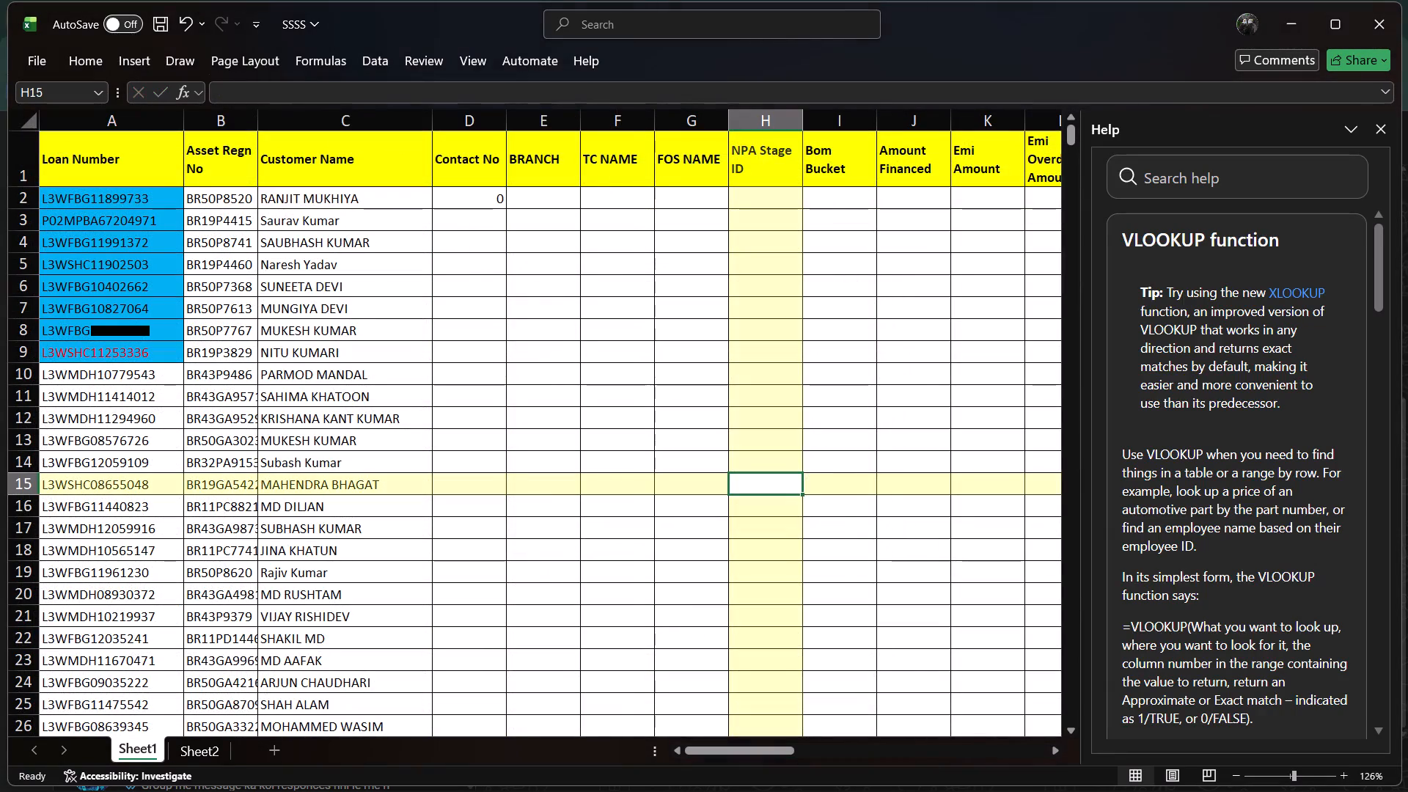
Fill the D2 lookup formula down the Contact No column to the last loan number row.
click(490, 199)
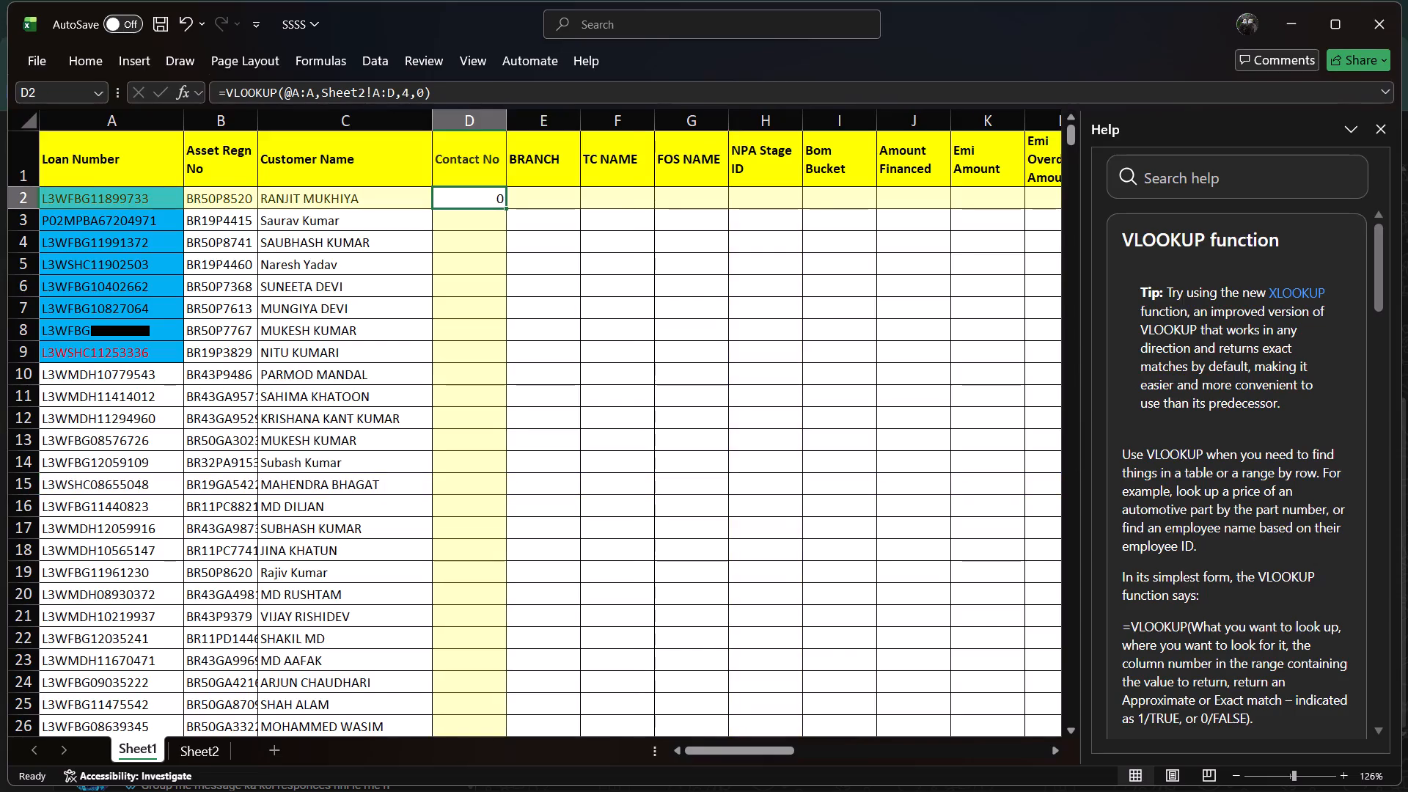
double_click(504, 209)
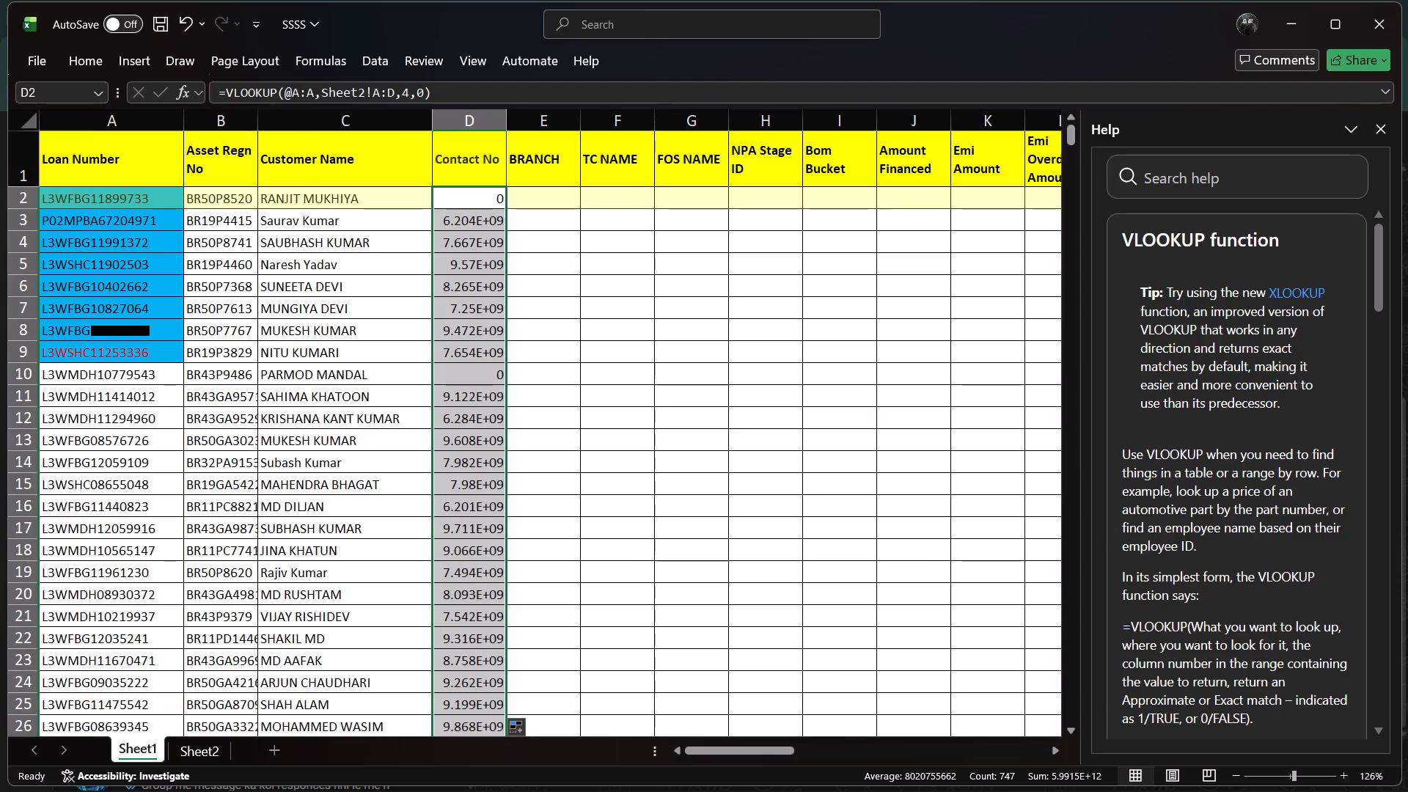
click(592, 271)
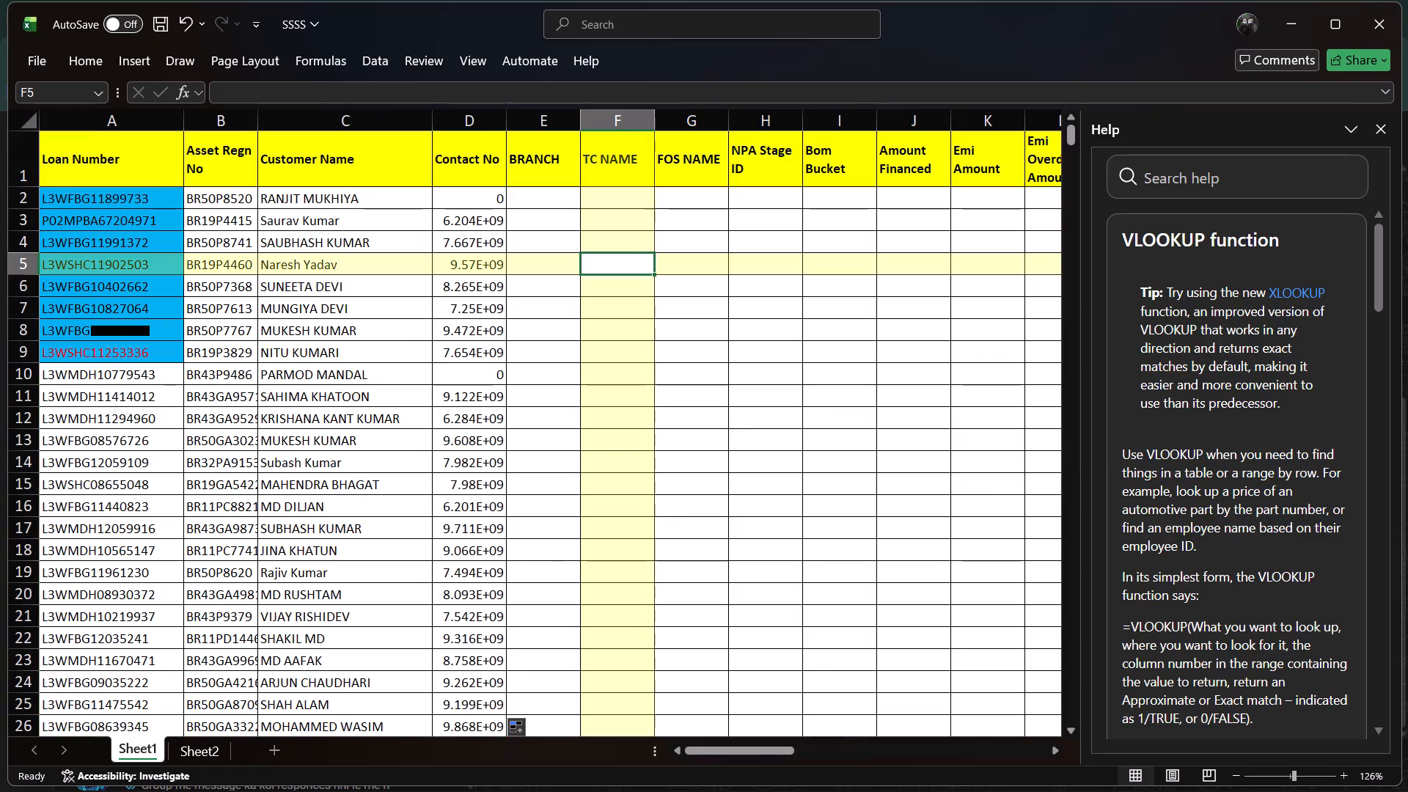
Widen the Contact No column so the numbers show in full instead of scientific notation.
drag(507, 126, 534, 131)
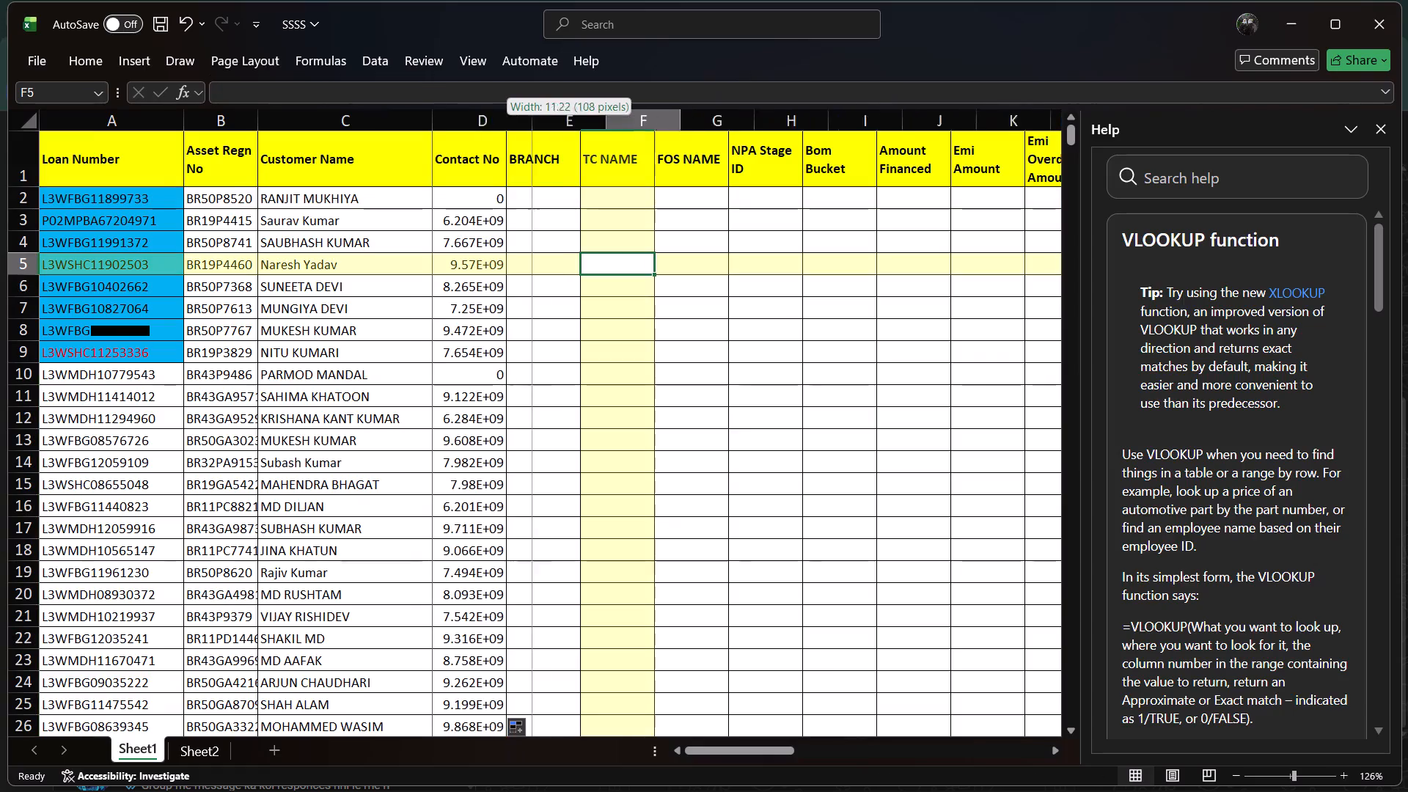
drag(534, 131, 571, 141)
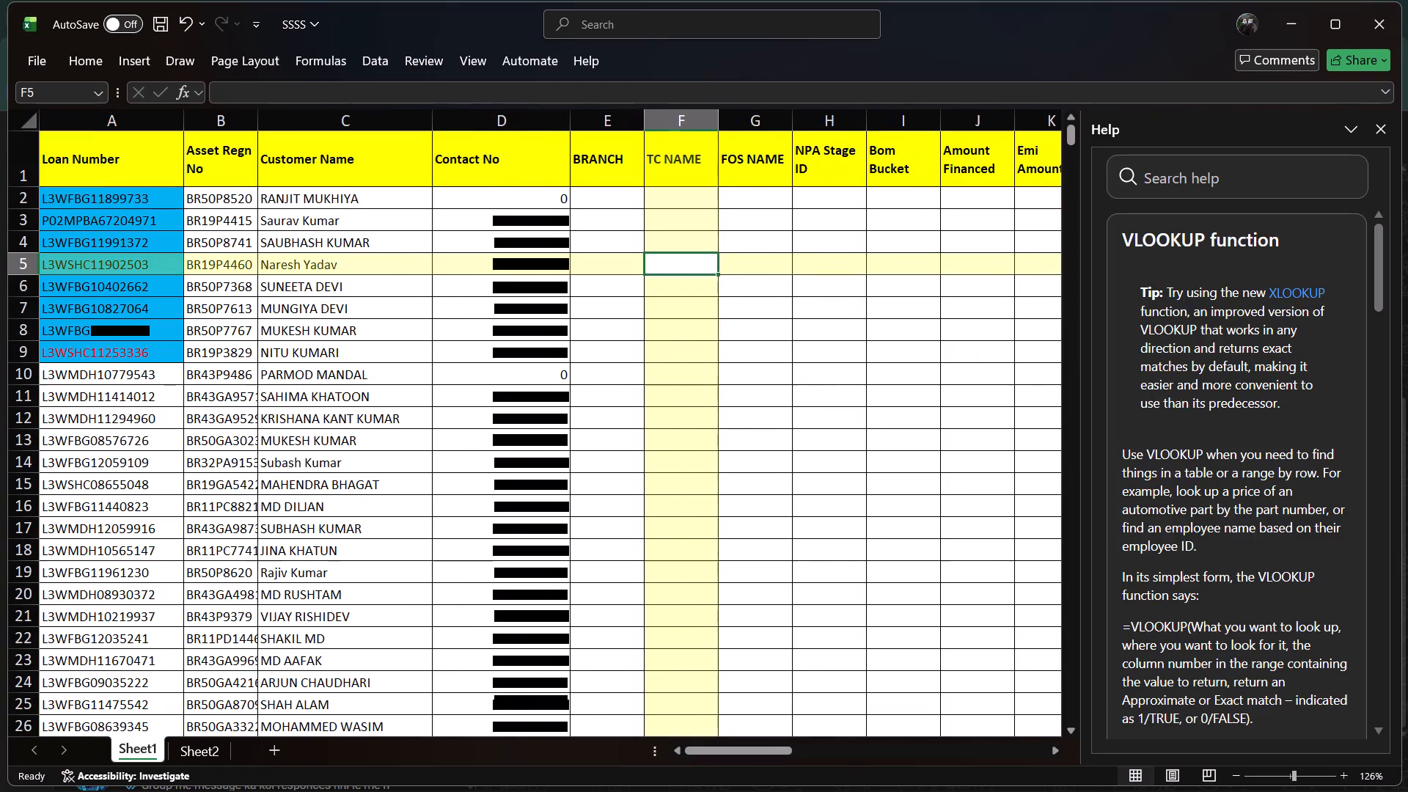
Select the empty cell E2 under BRANCH and close the VLOOKUP help pane.
click(616, 200)
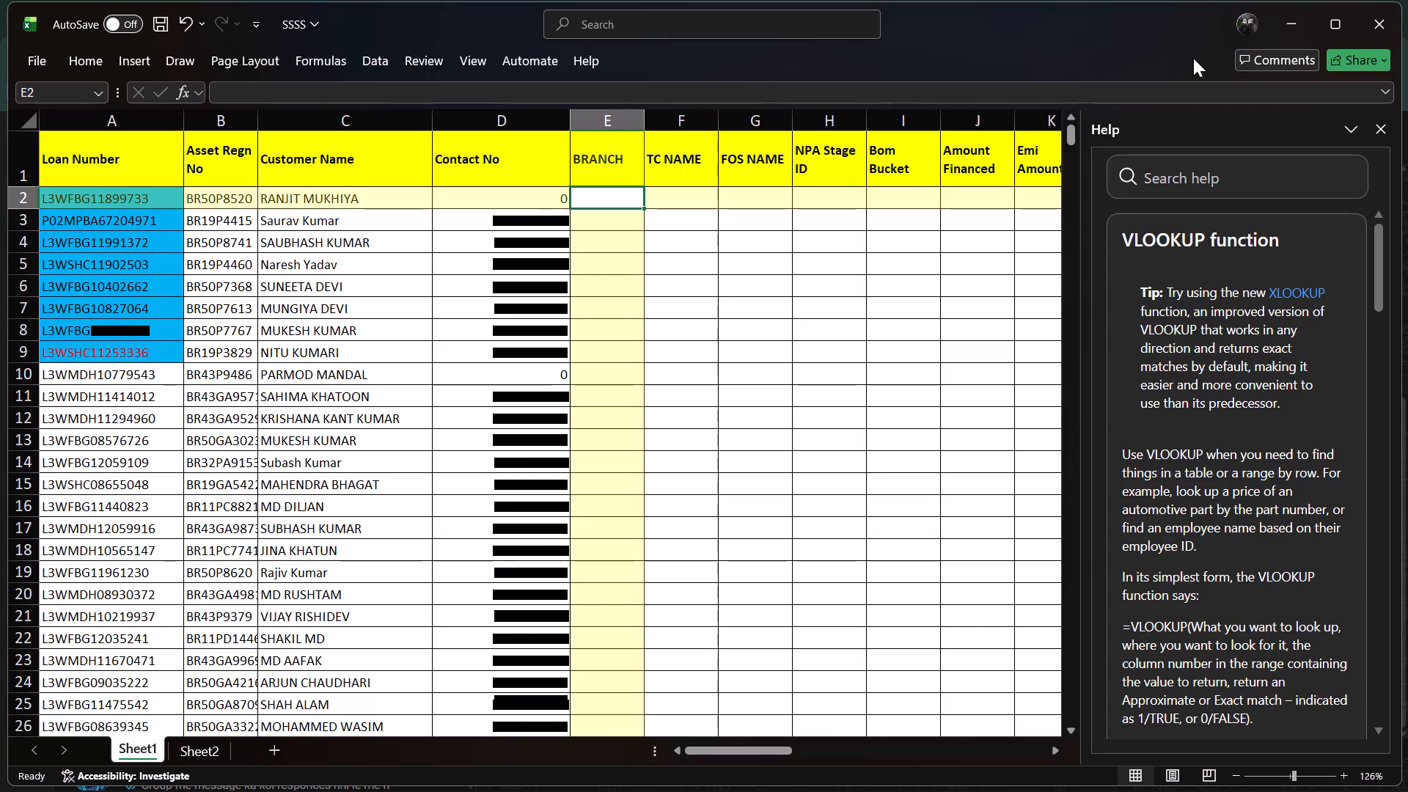
click(1383, 129)
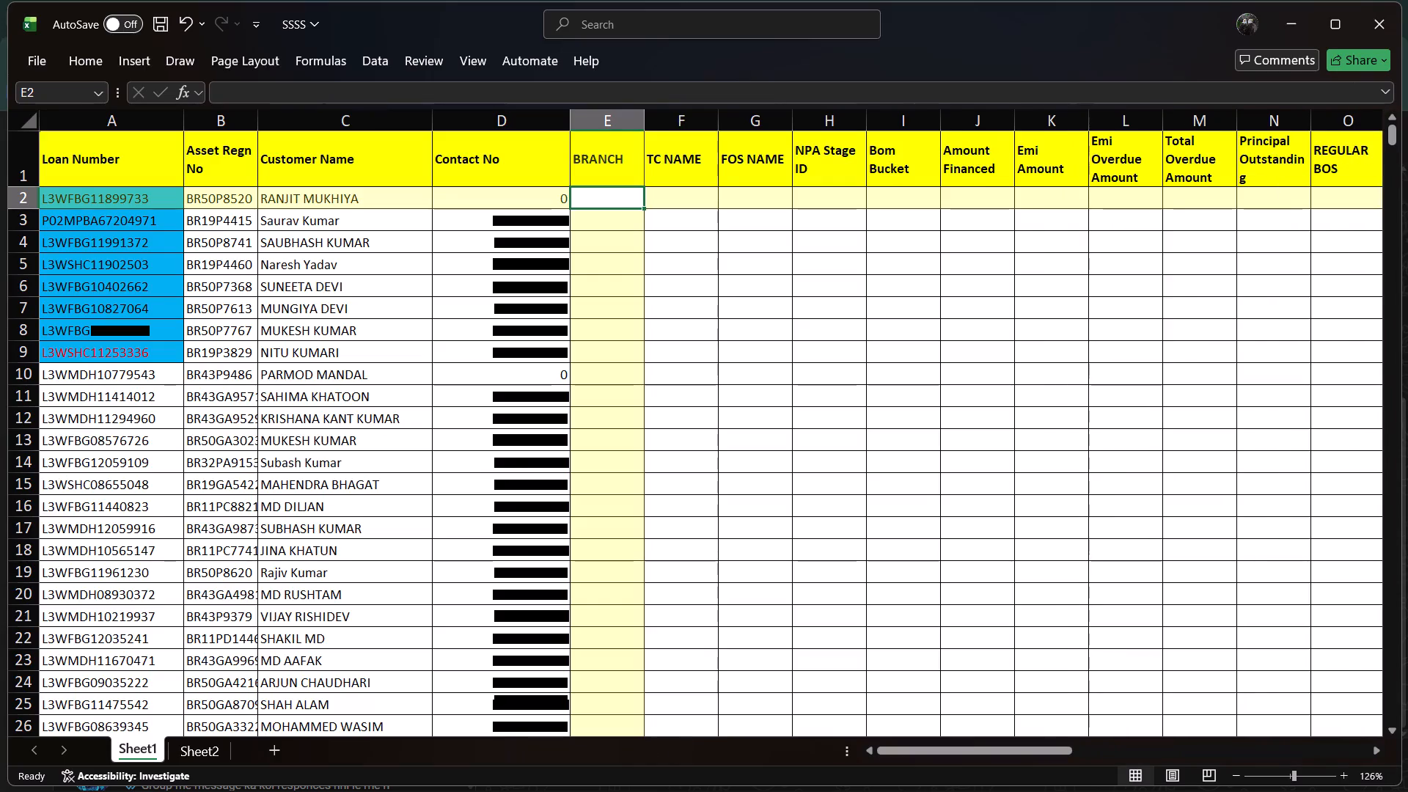
In E2 under BRANCH, enter the lookup formula =VLOOKUP(@A:A,Sheet2!A:E,5,0), accepting the suggested @ correction.
click(594, 204)
key(equal)
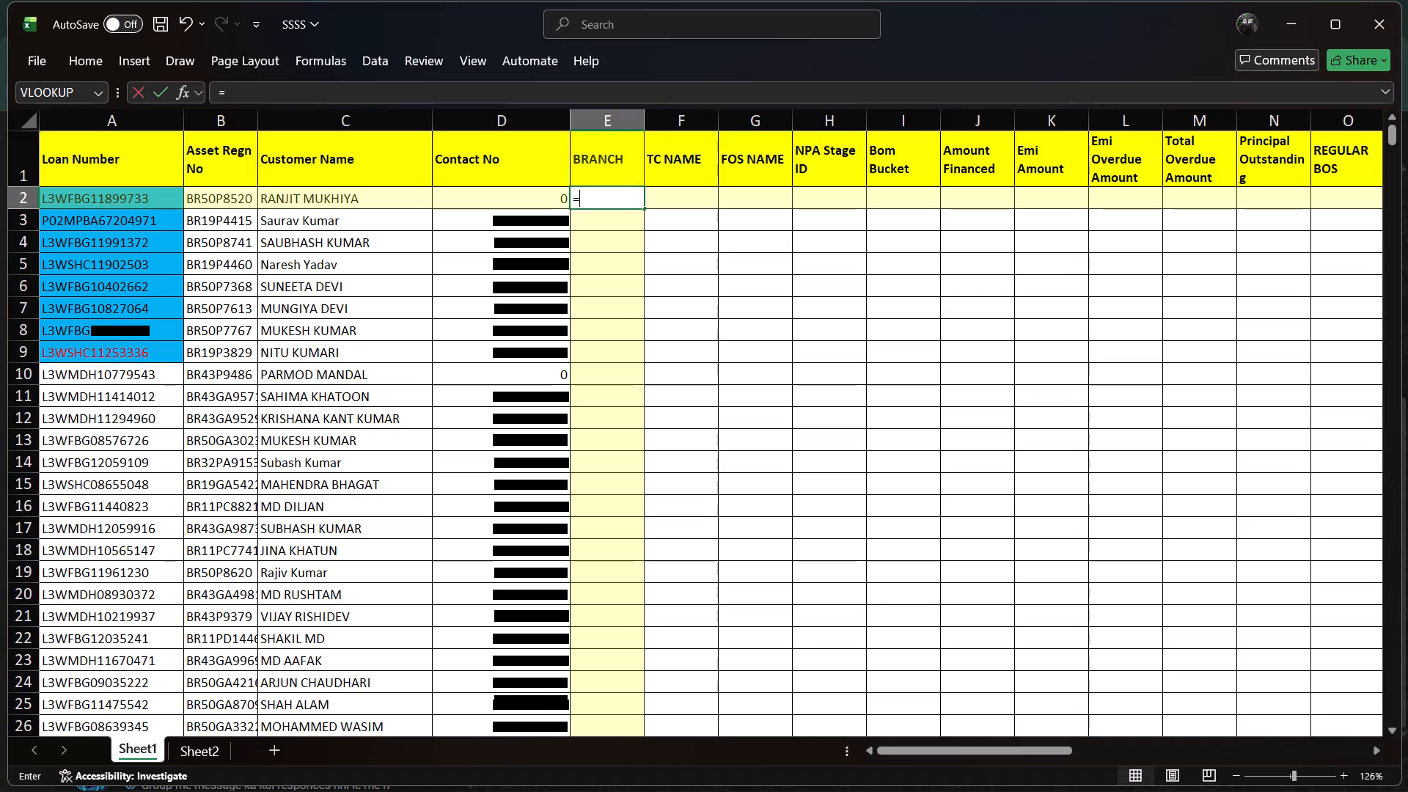
key(v)
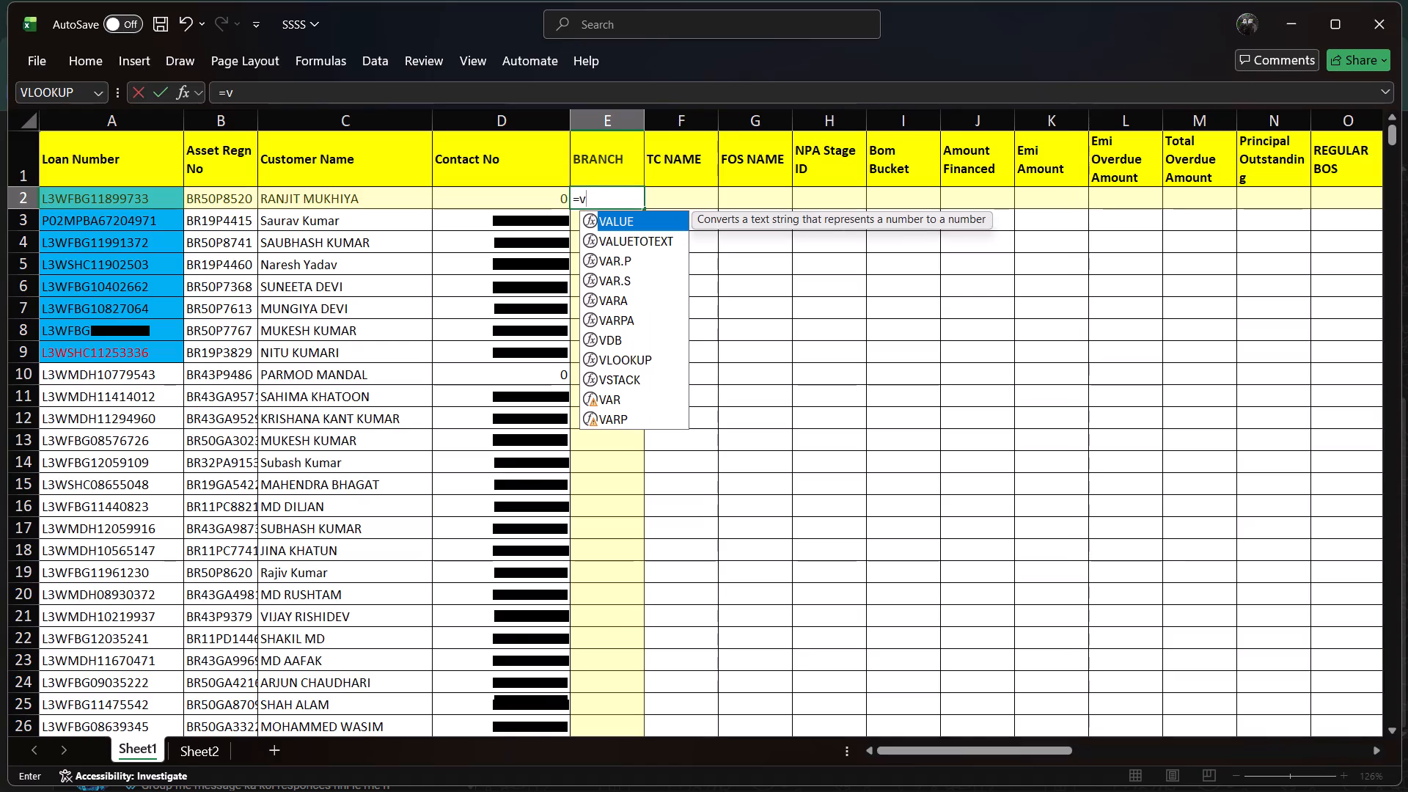
key(l)
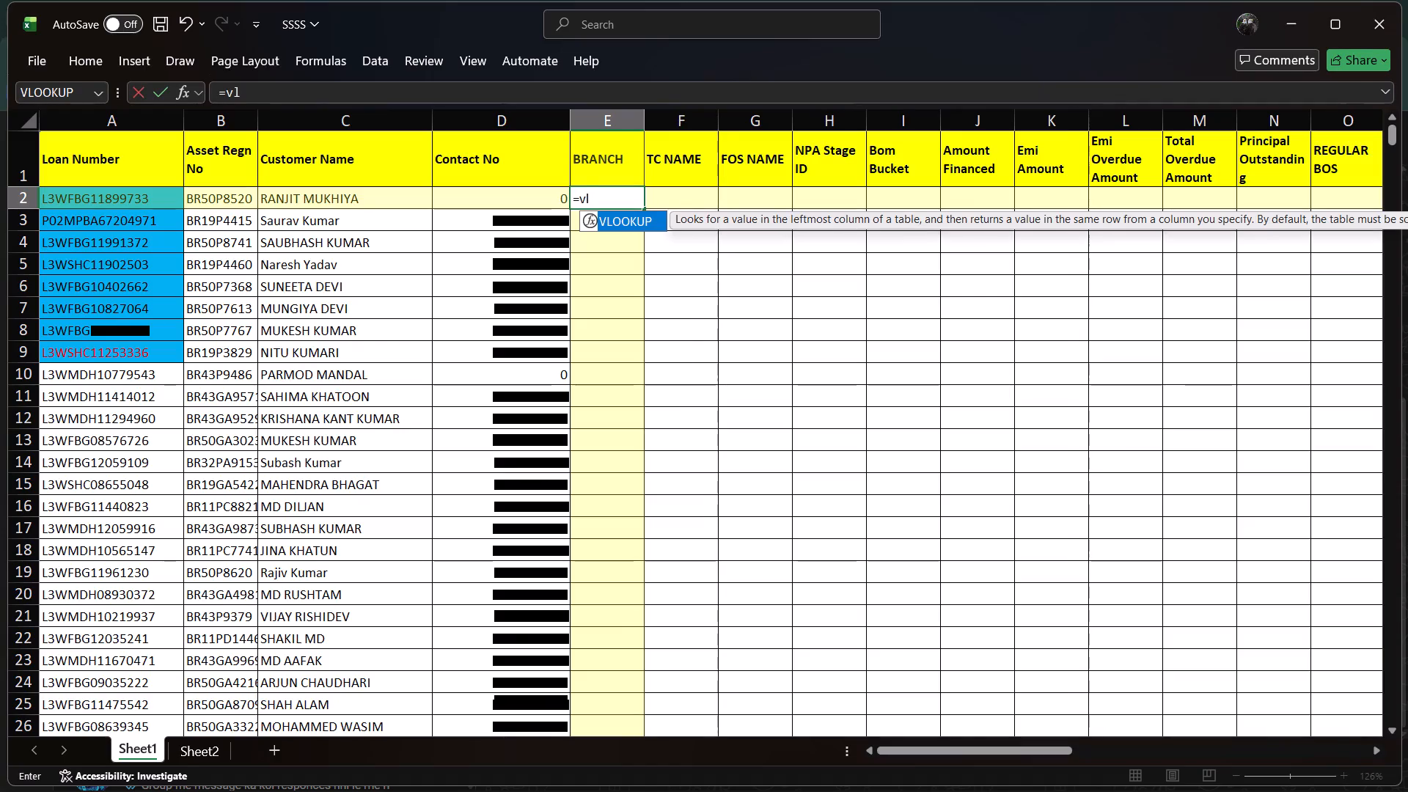
click(637, 220)
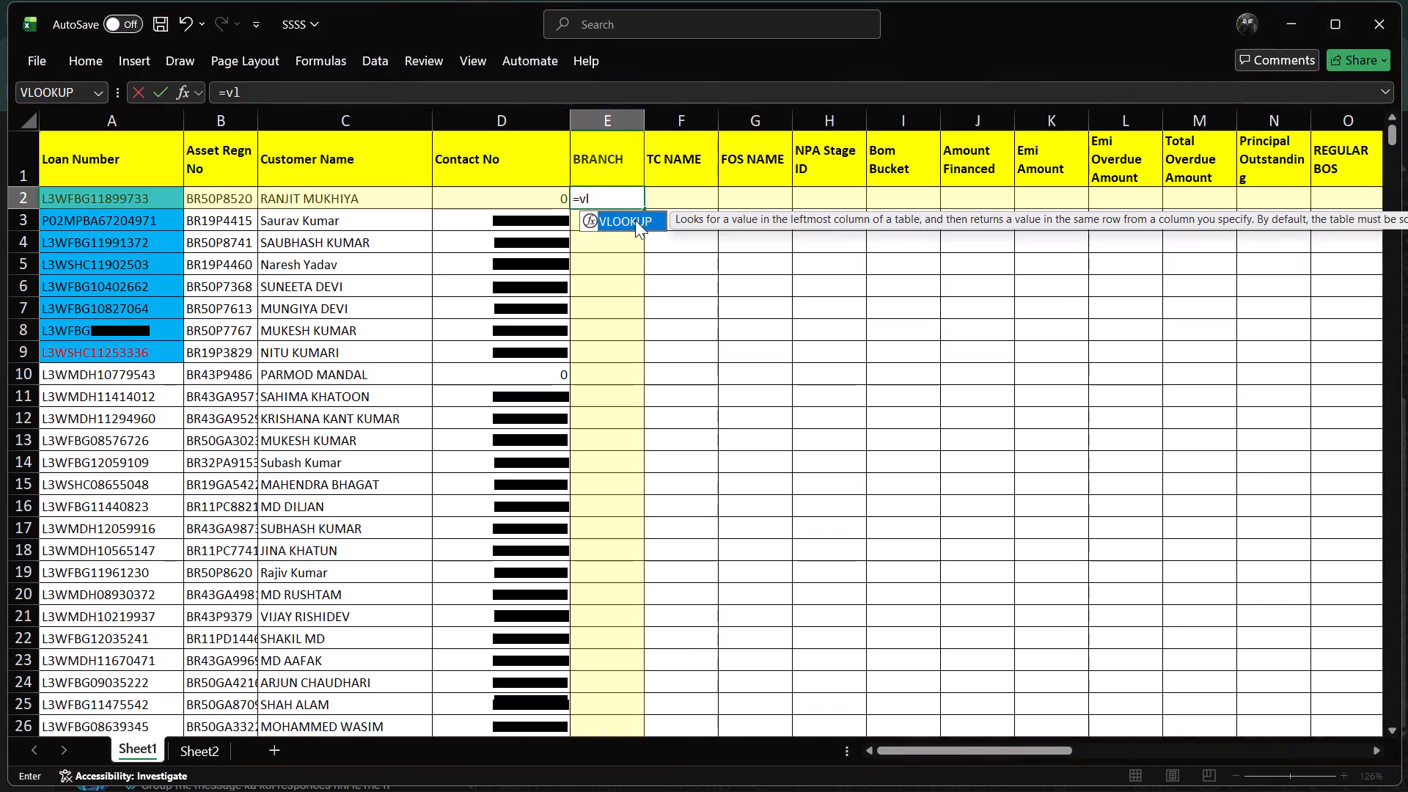
click(635, 220)
double_click(634, 220)
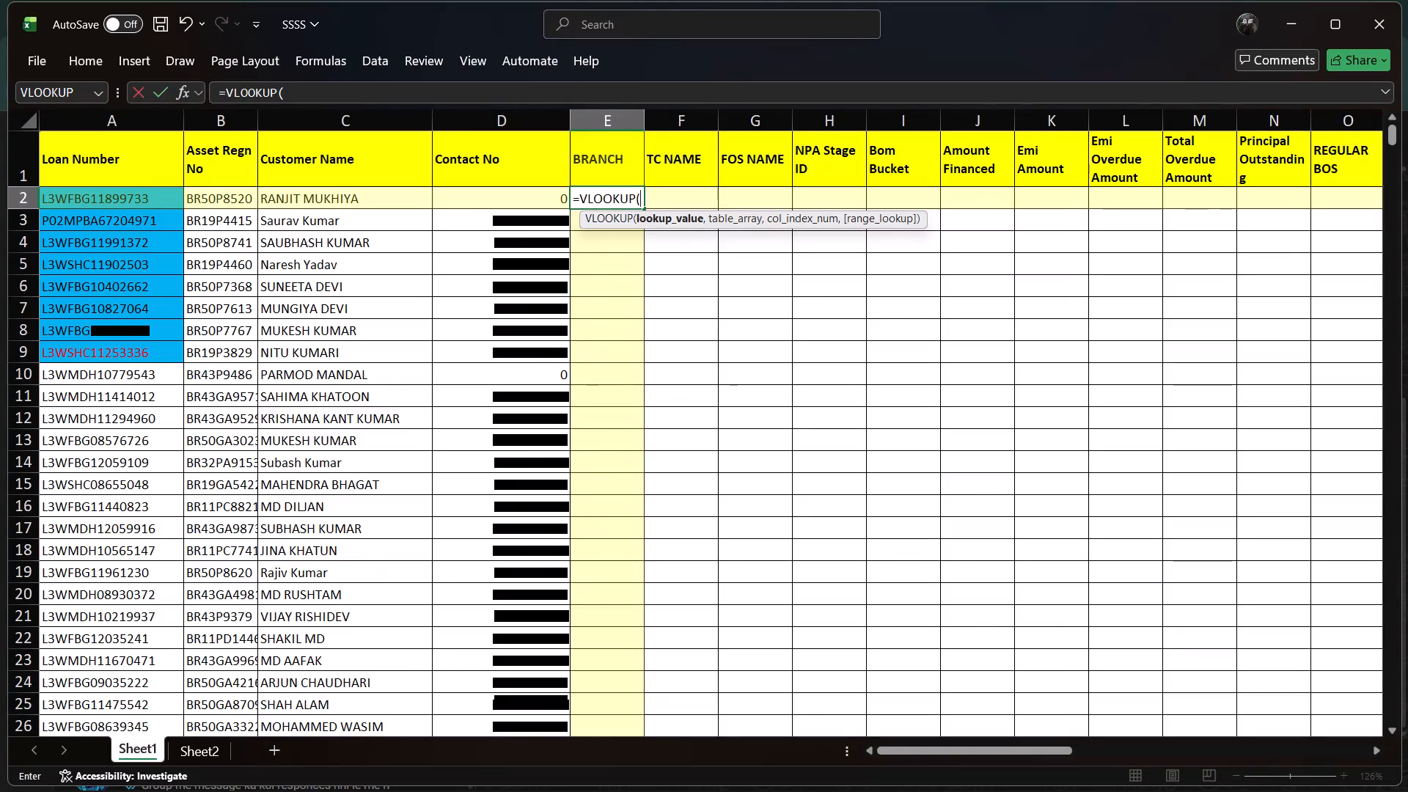
click(125, 120)
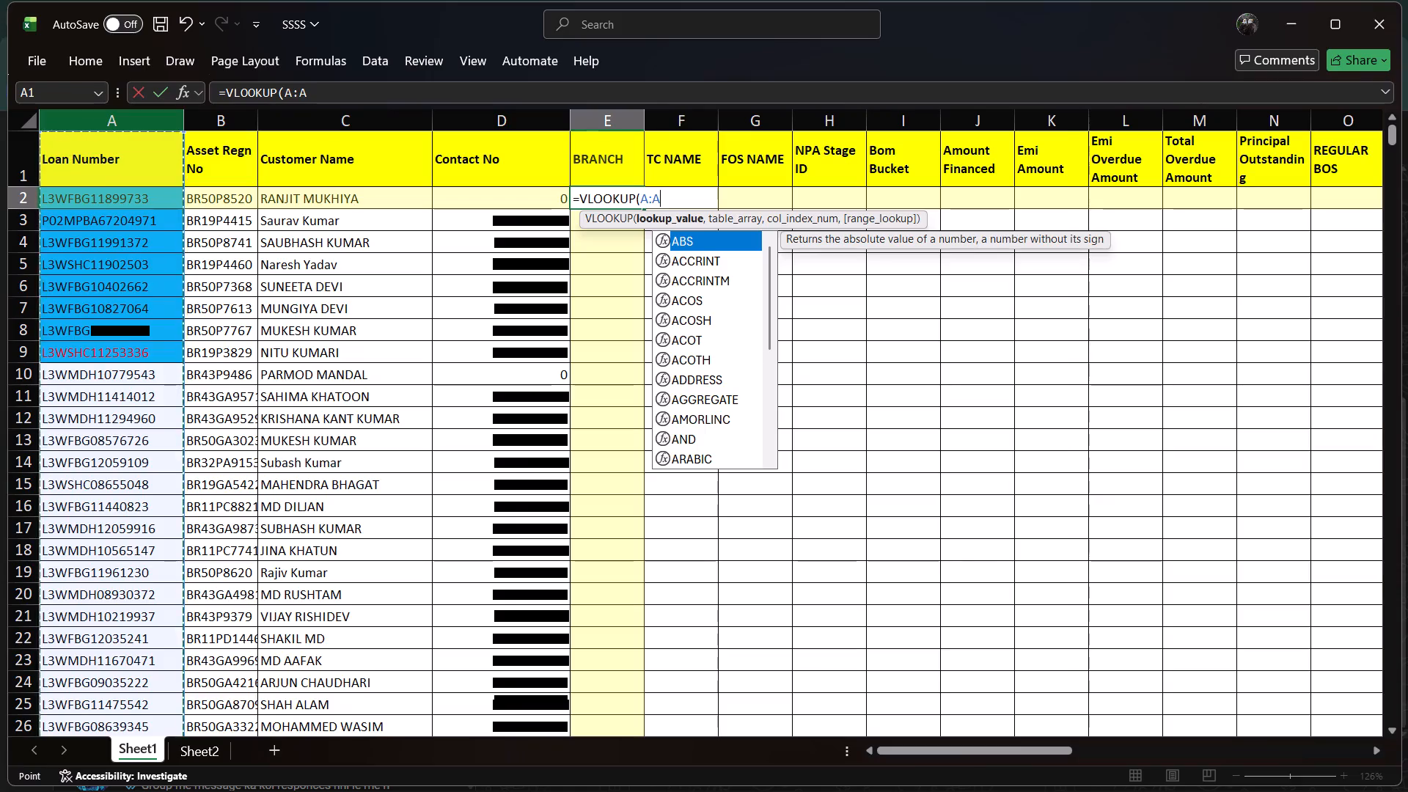
key(comma)
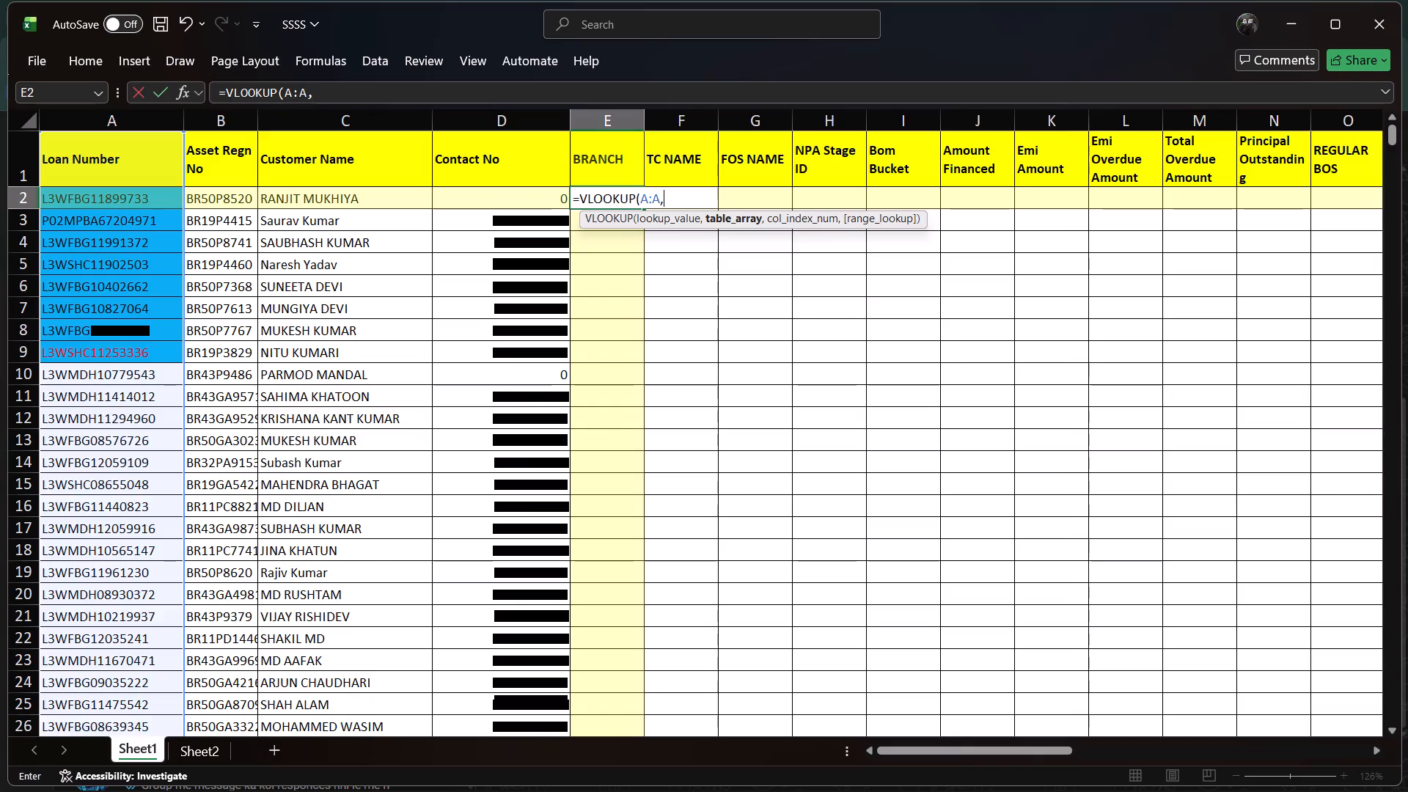
click(211, 749)
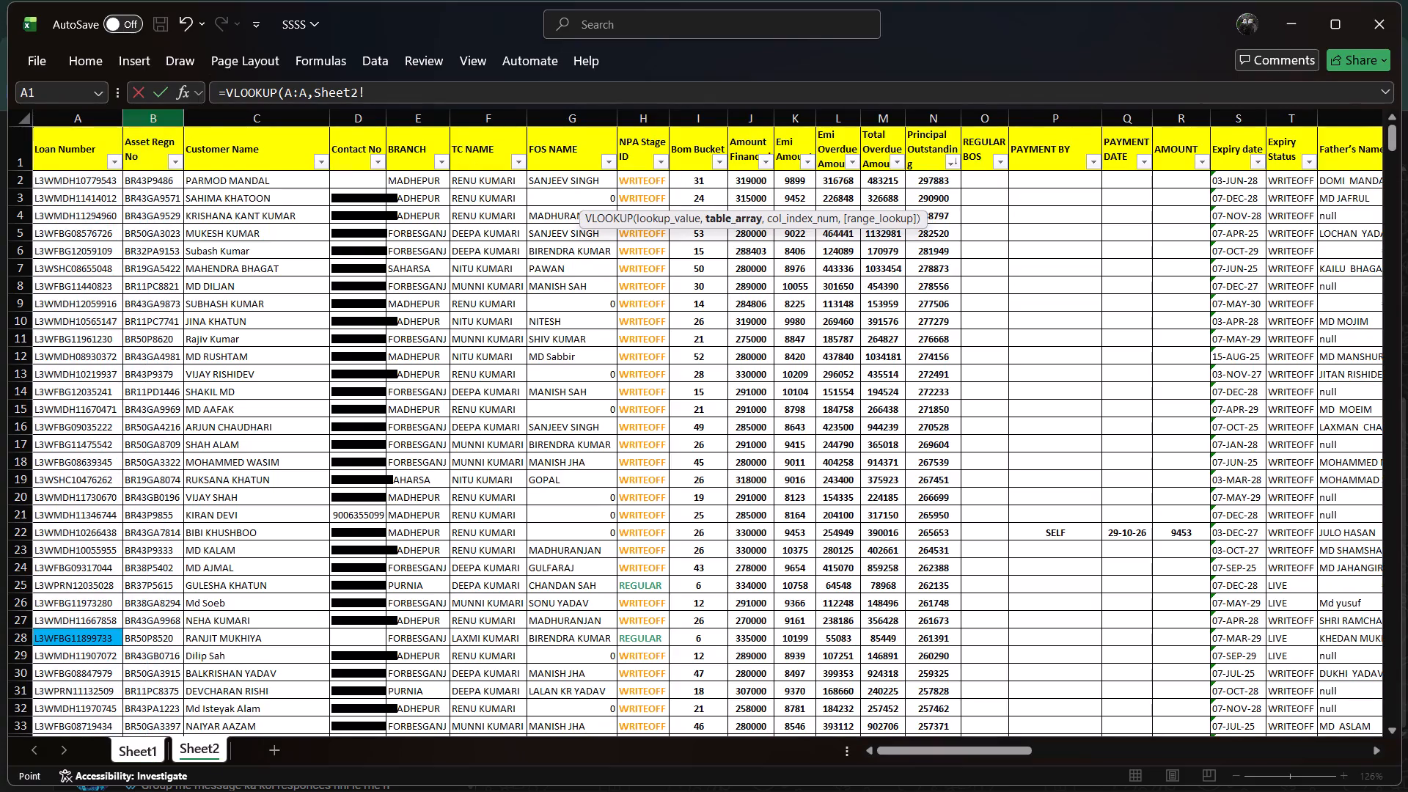
click(83, 115)
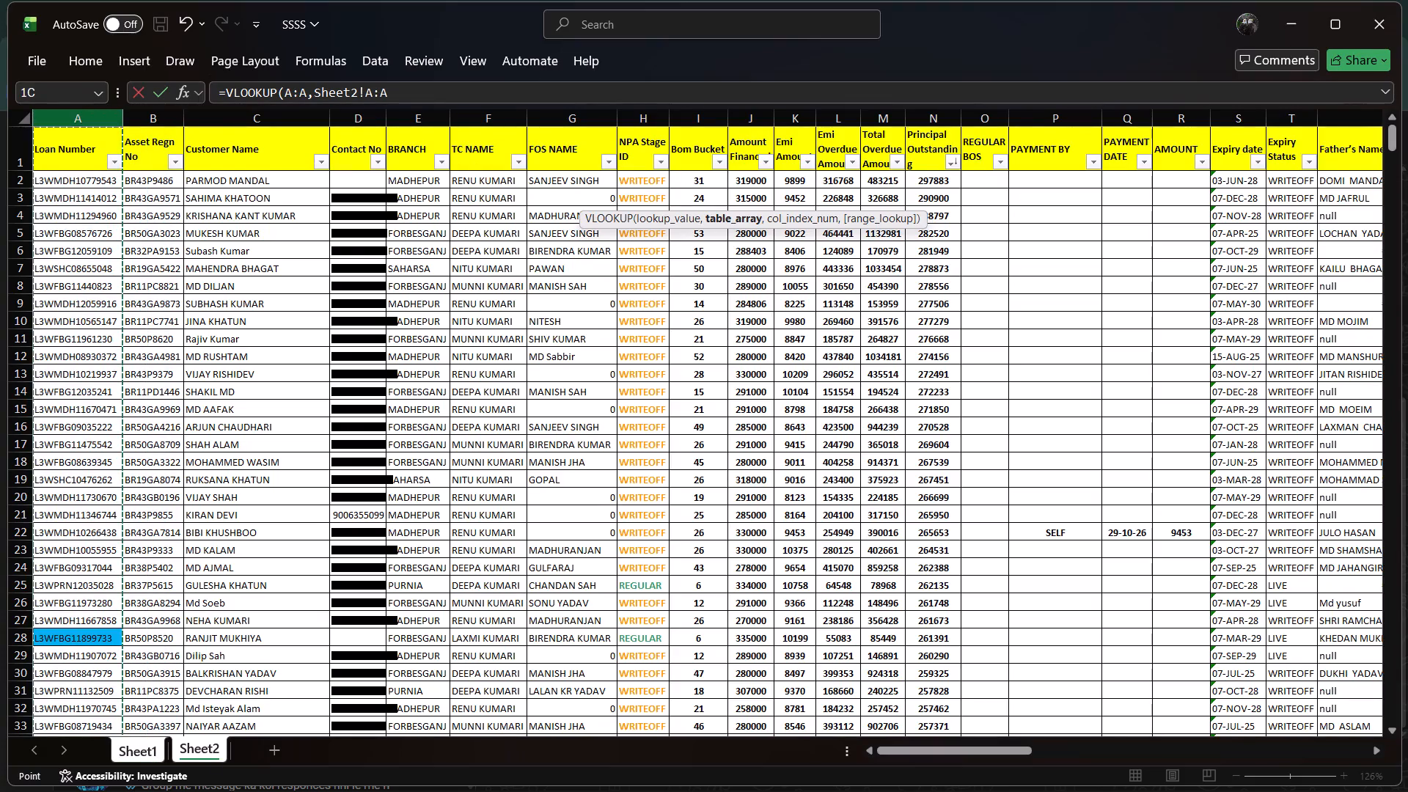
key(shift+Right)
key(shift+Right)
key(shift+Right)
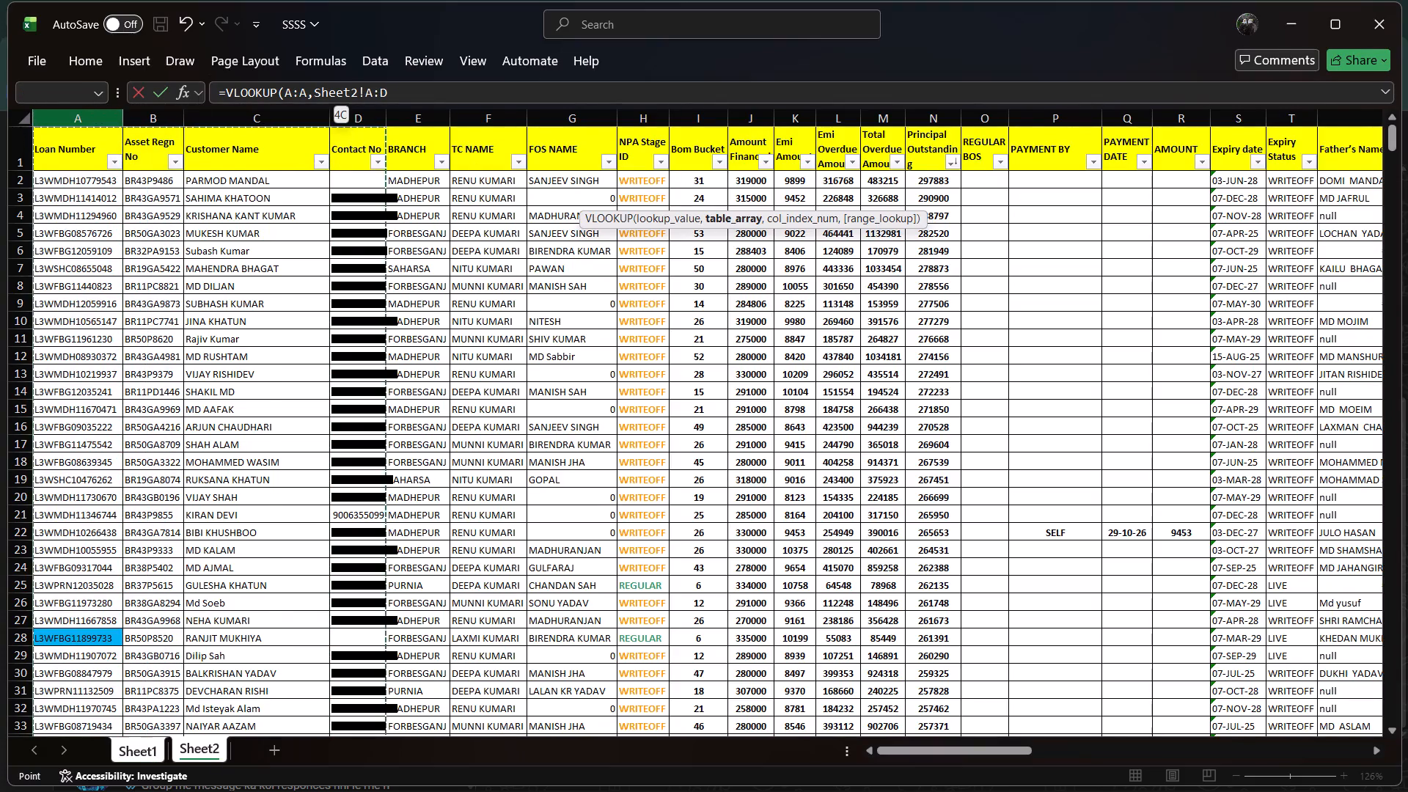
key(shift+Right)
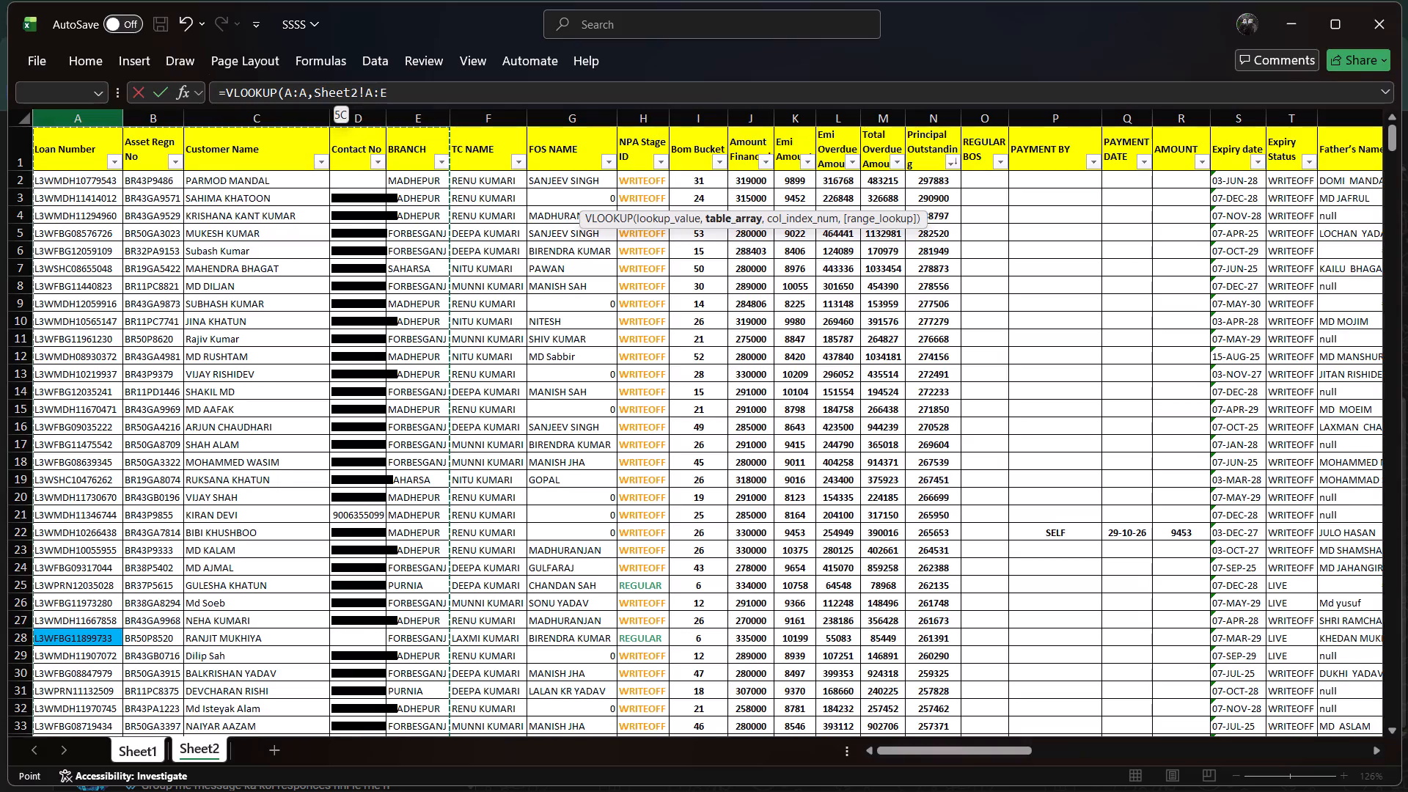
key(comma)
key(5)
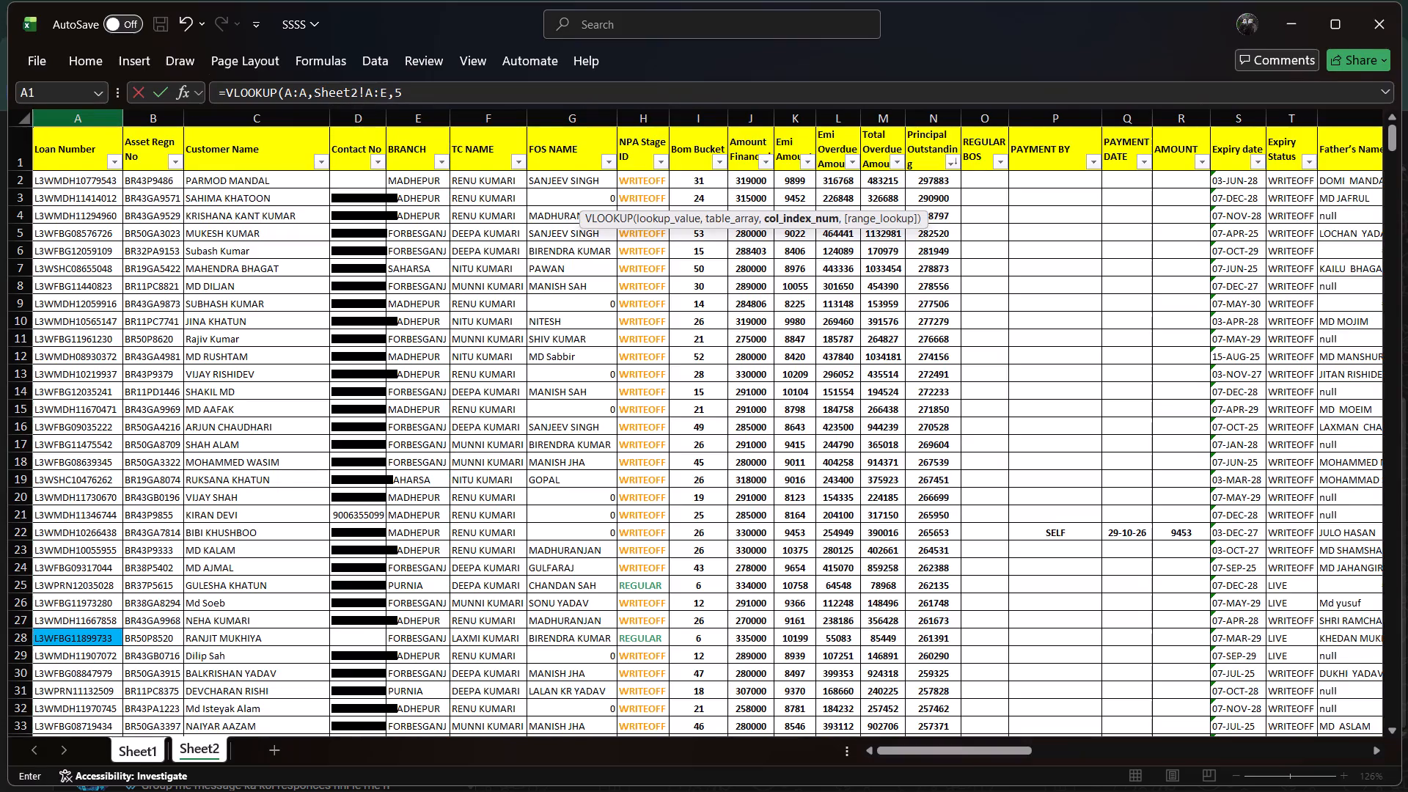
key(0)
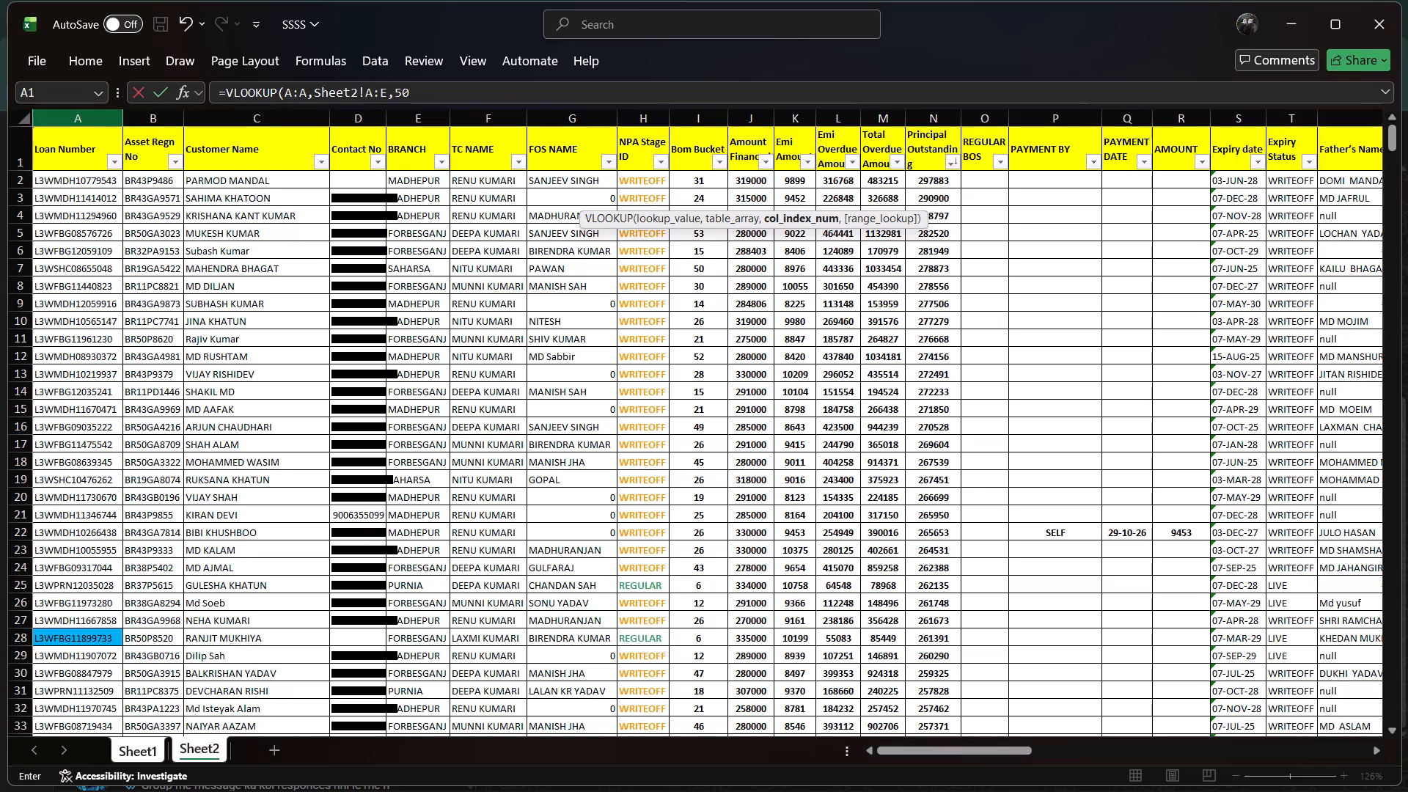
key(BackSpace)
key(comma)
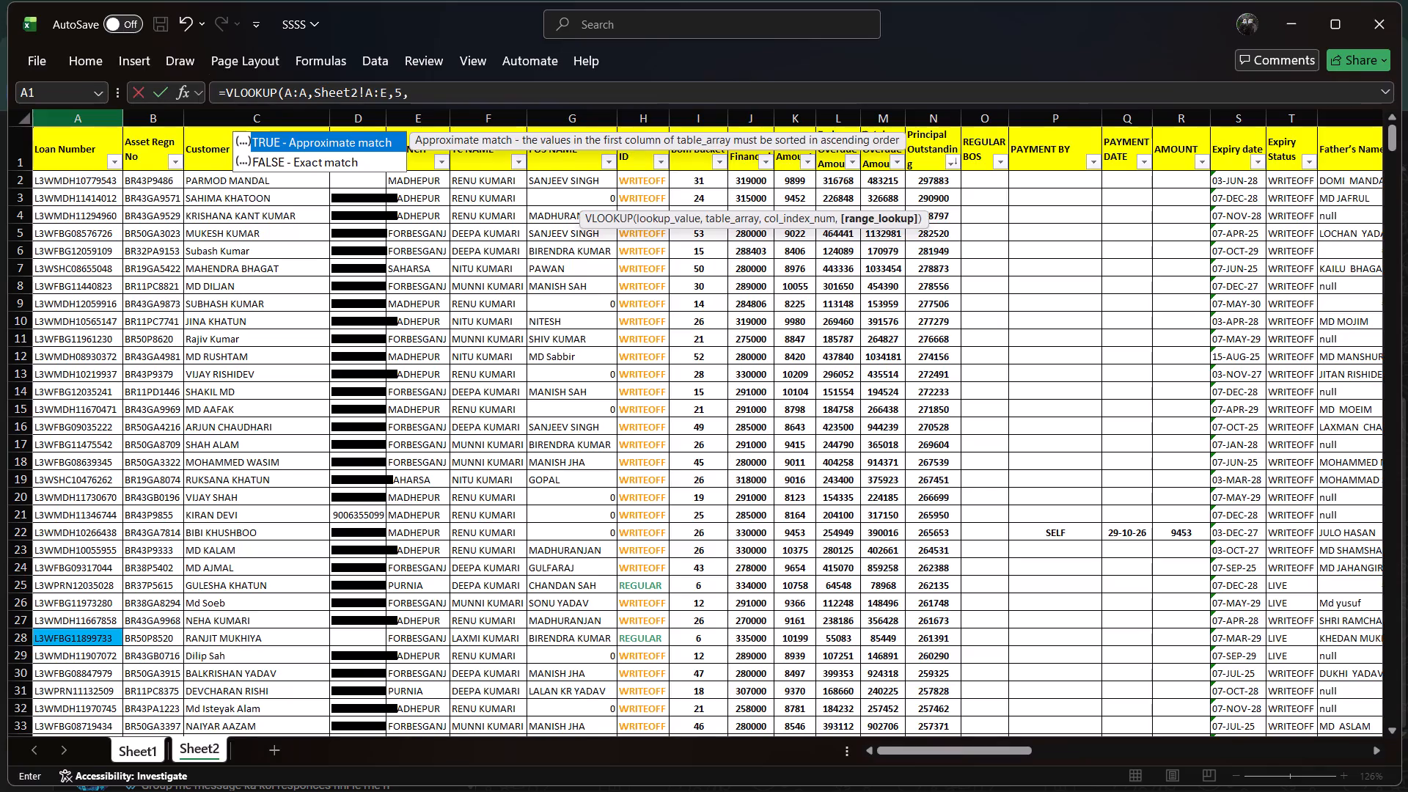
key(0)
key(Return)
key(Return)
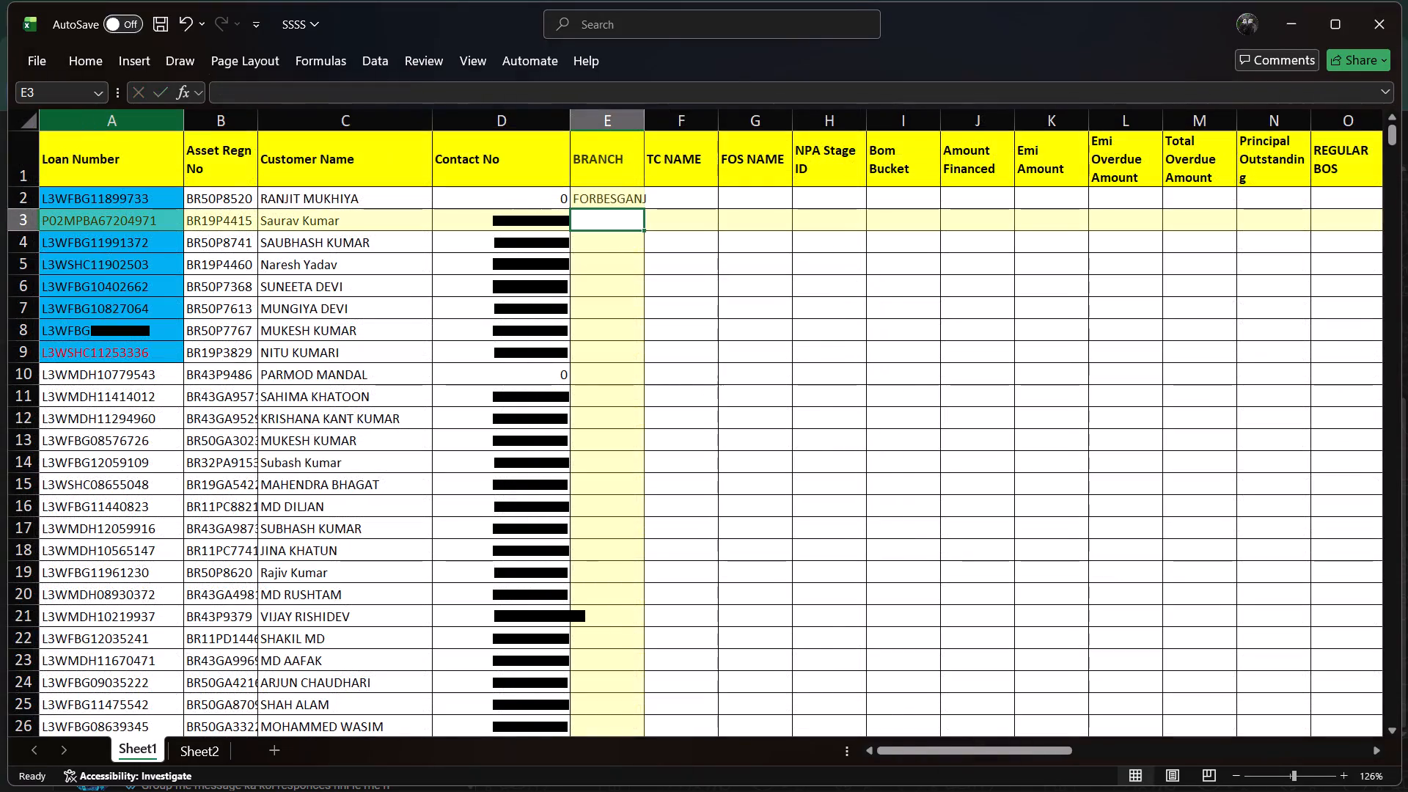
Fill the E2 lookup formula down the BRANCH column to the last loan number row.
click(620, 194)
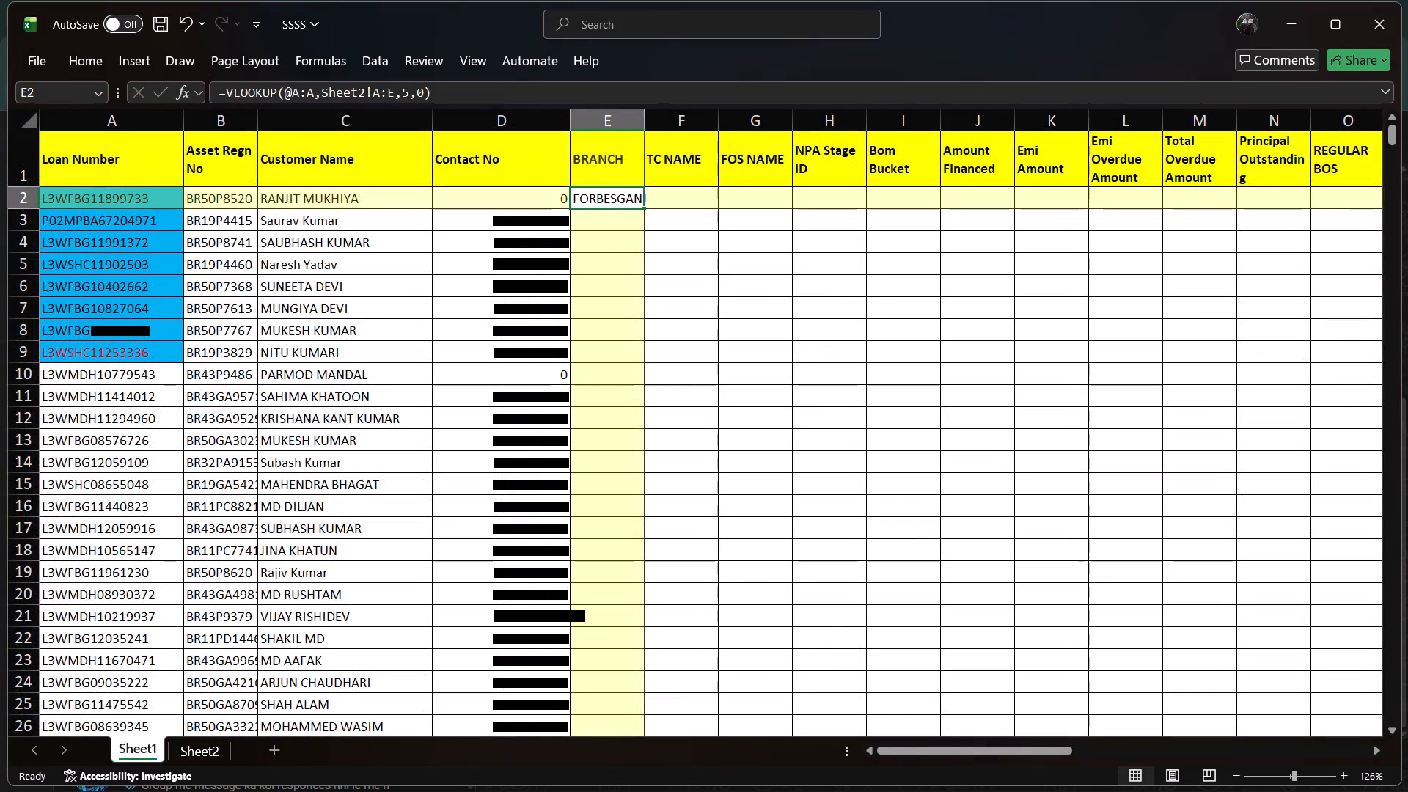
double_click(641, 205)
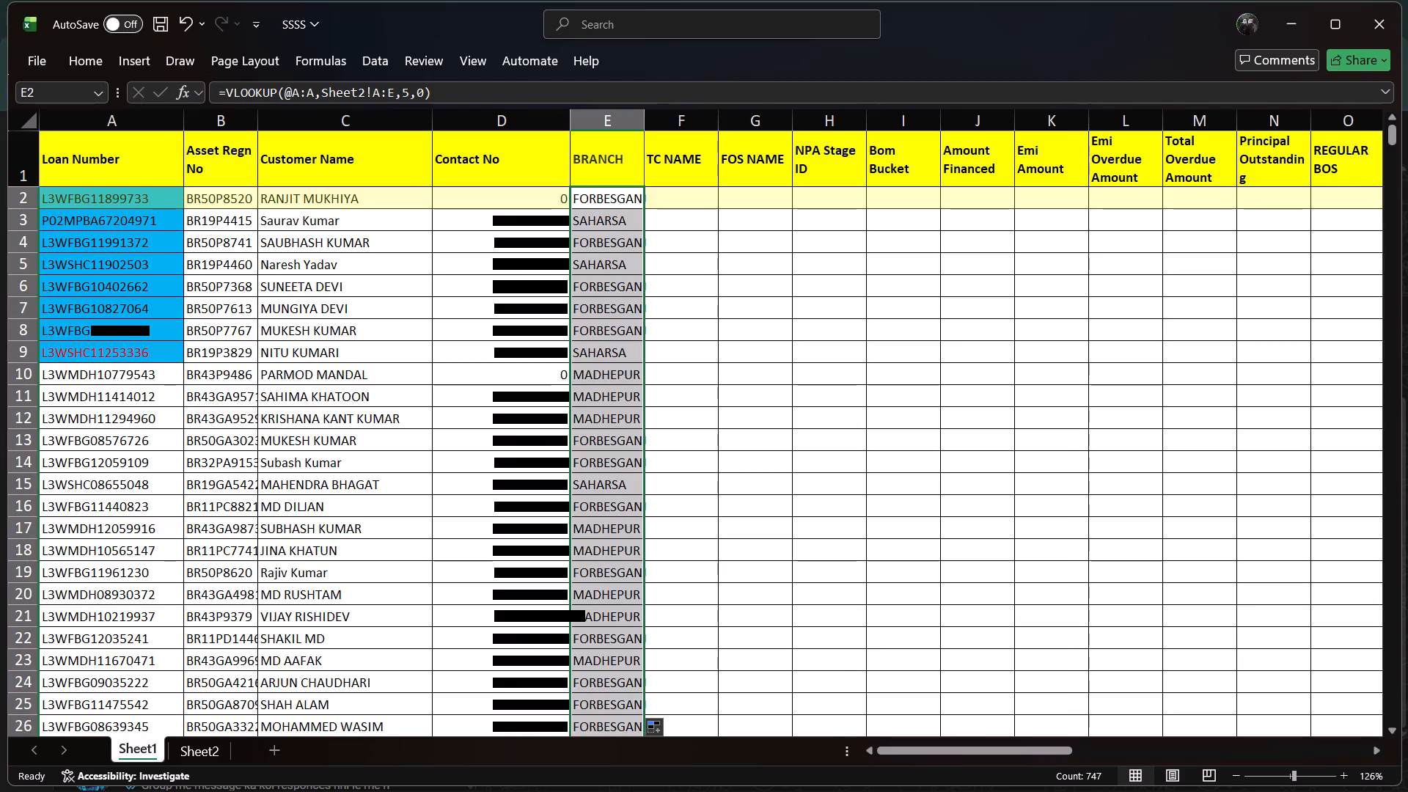
Widen the BRANCH column to roughly double its width so the branch names show in full.
drag(648, 120, 717, 125)
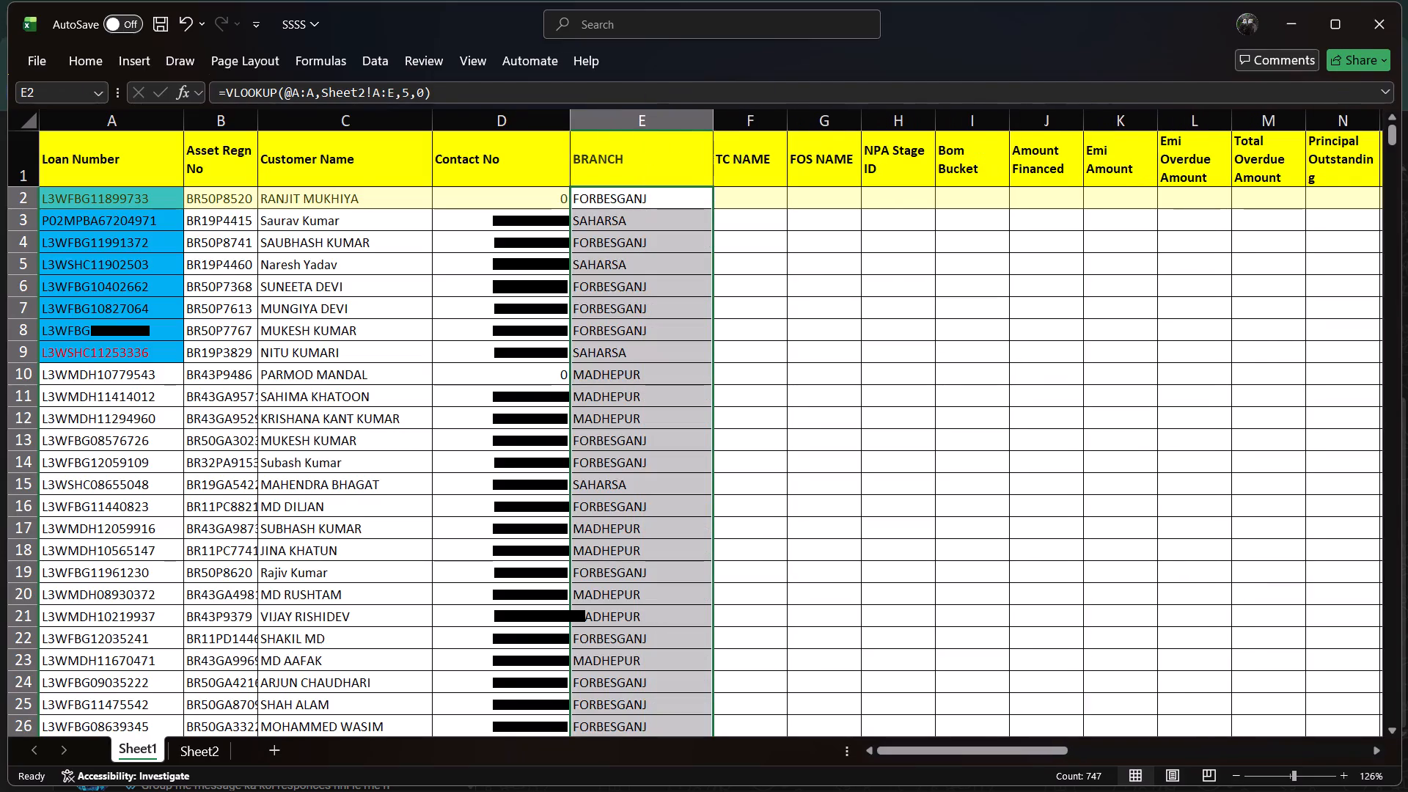
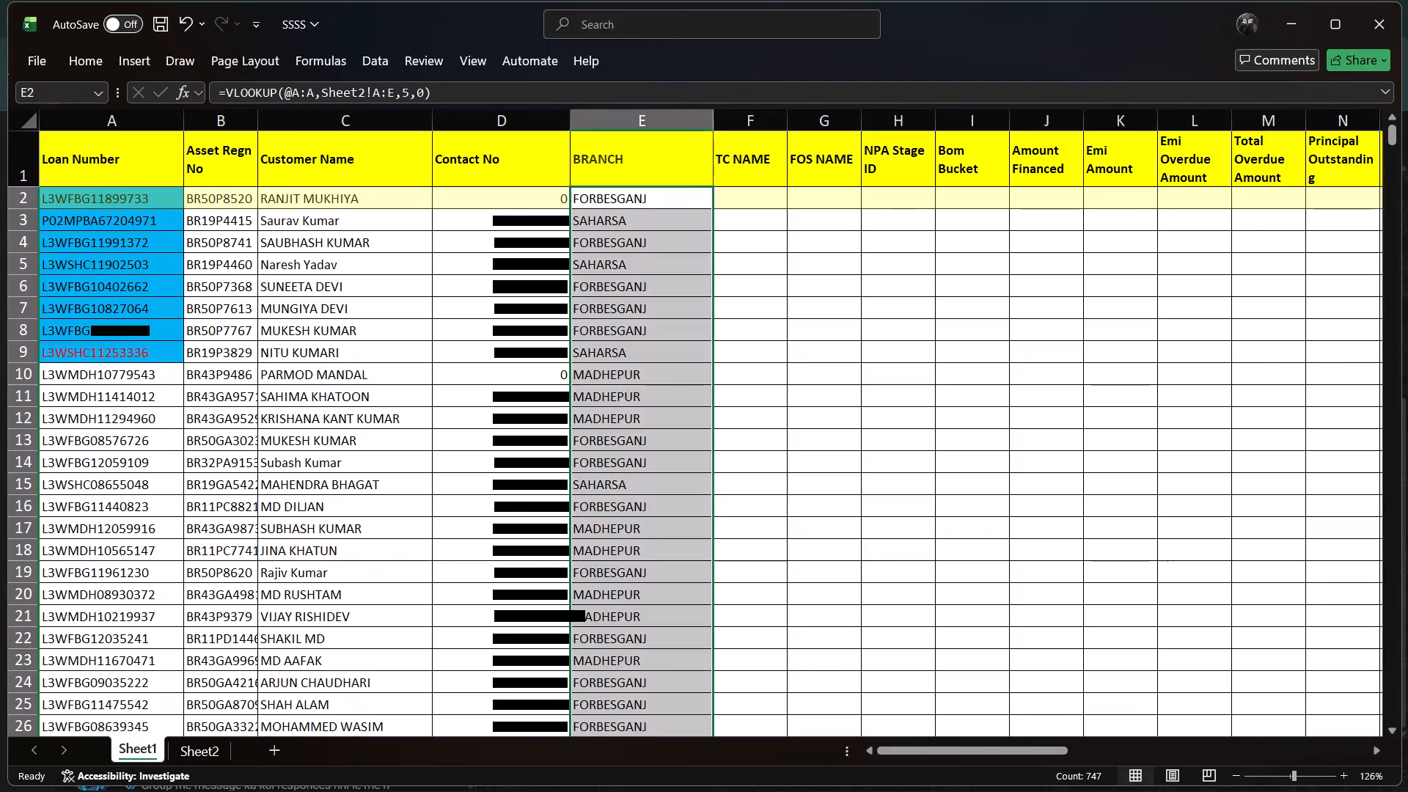
In F2 under TC NAME, enter the lookup formula =VLOOKUP(@A:A,Sheet2!A:F,6,0), accepting the suggested @ correction.
click(749, 200)
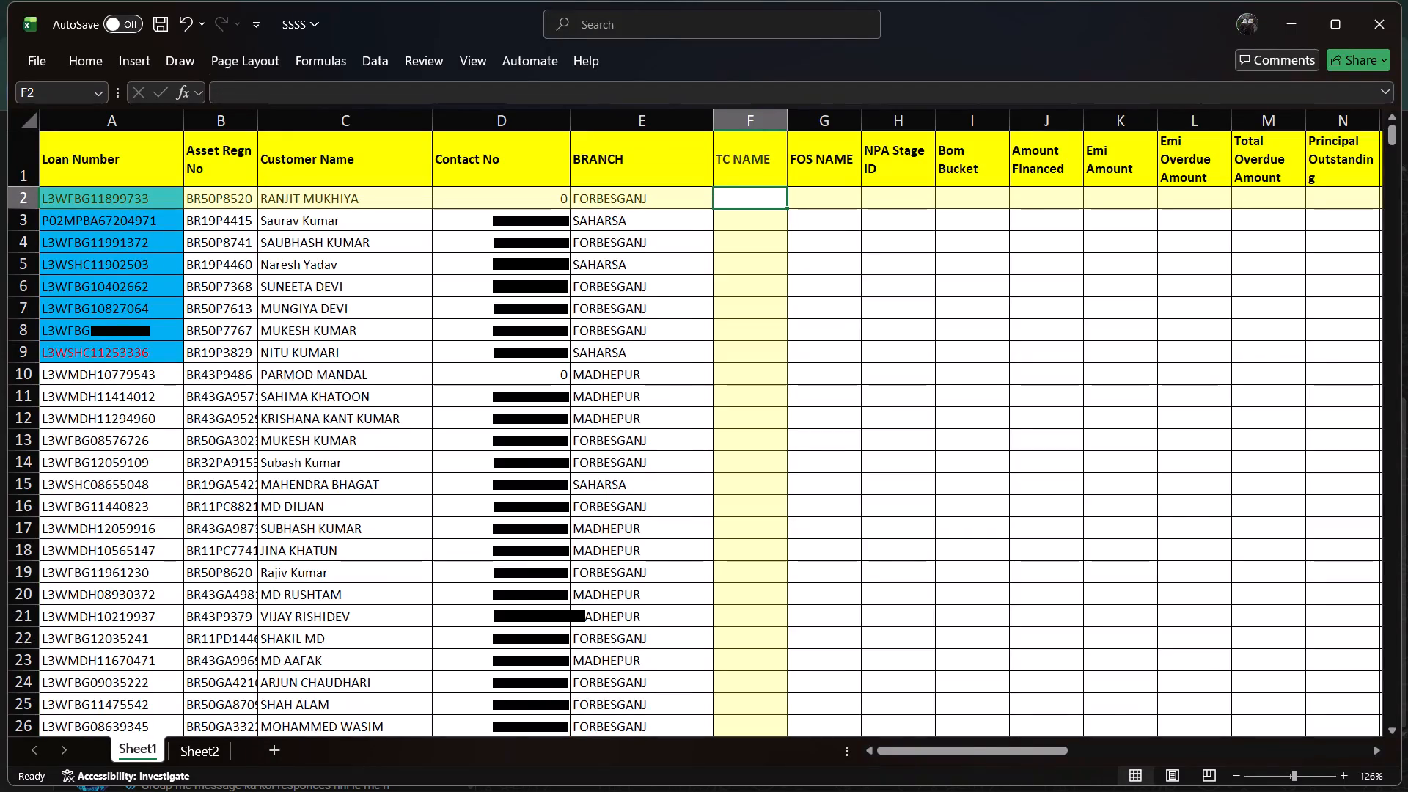
click(180, 748)
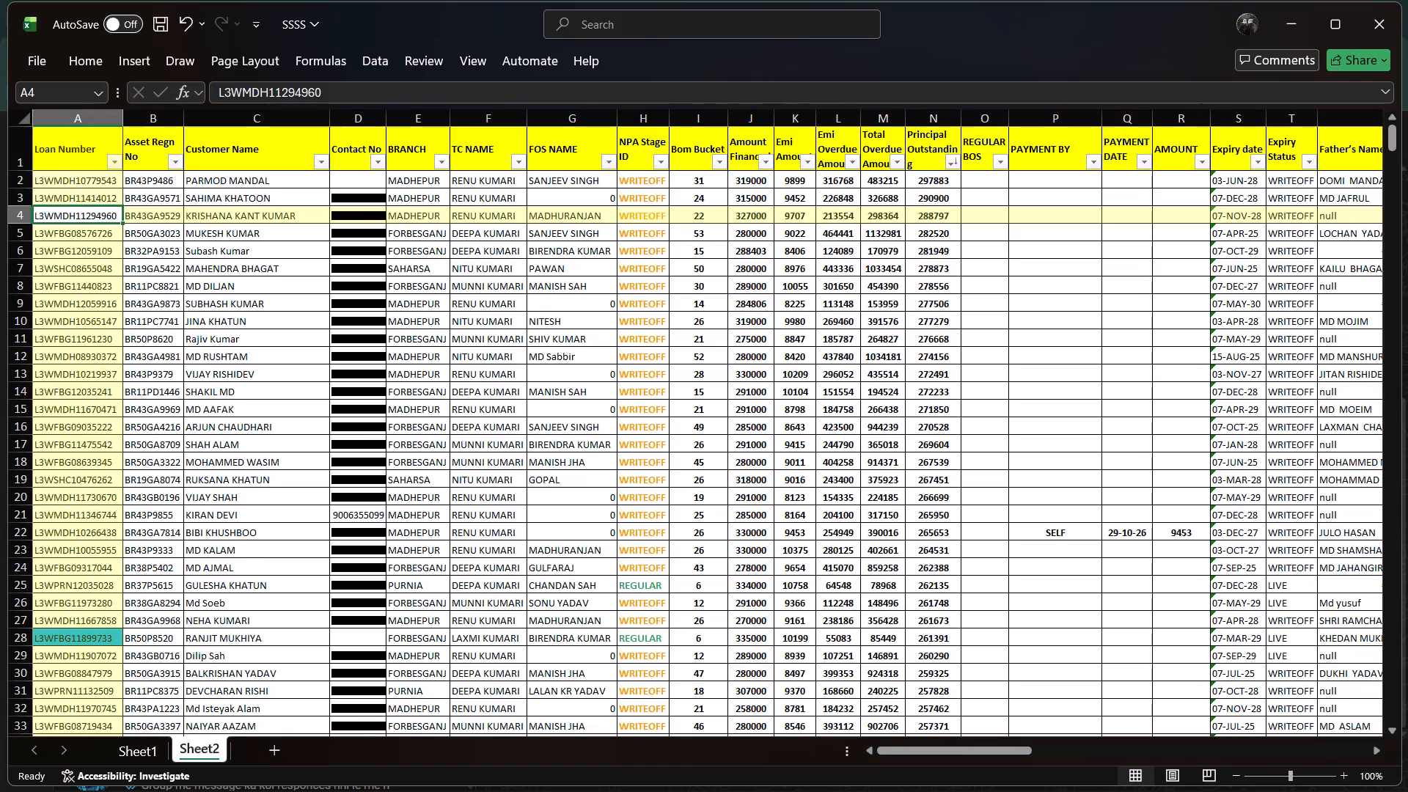
click(134, 749)
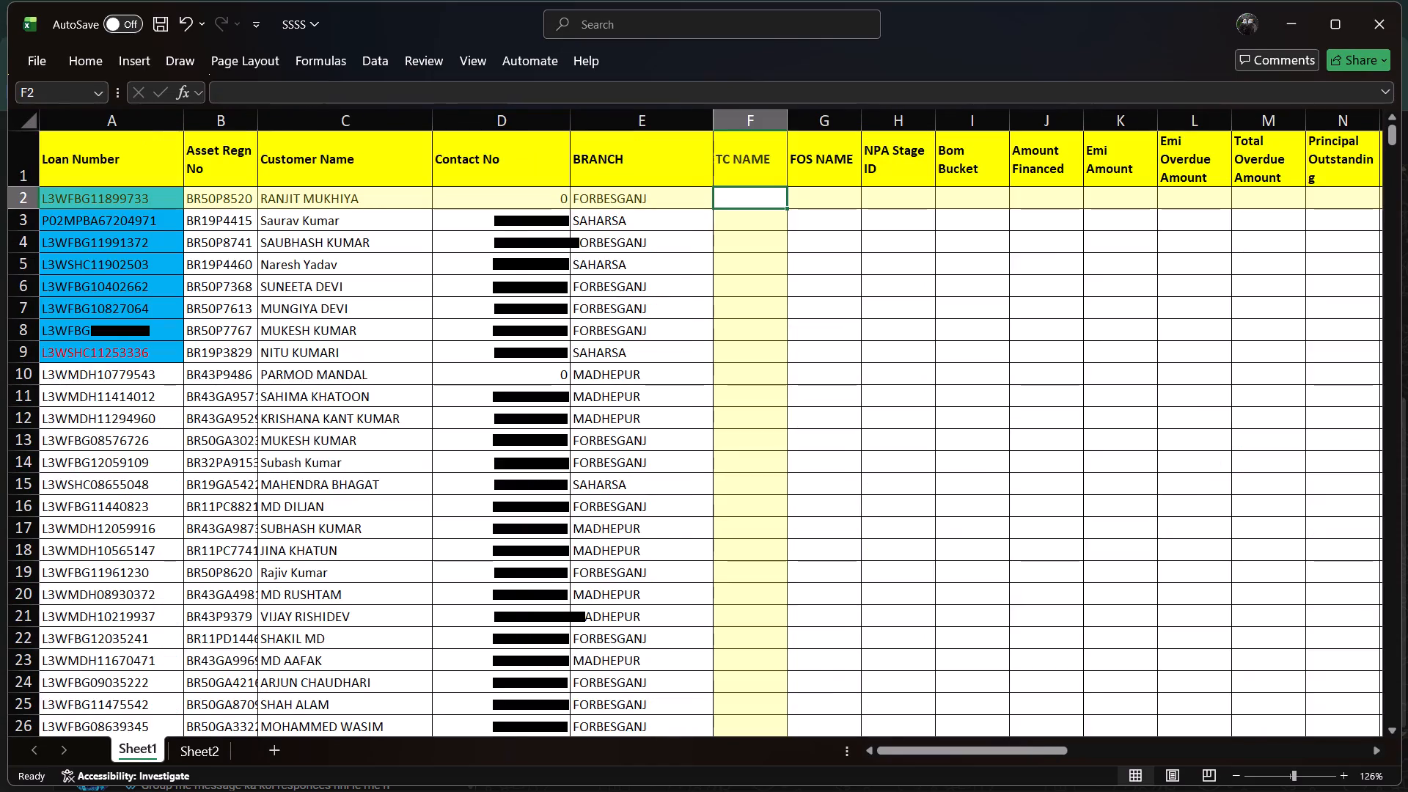
key(equal)
key(v)
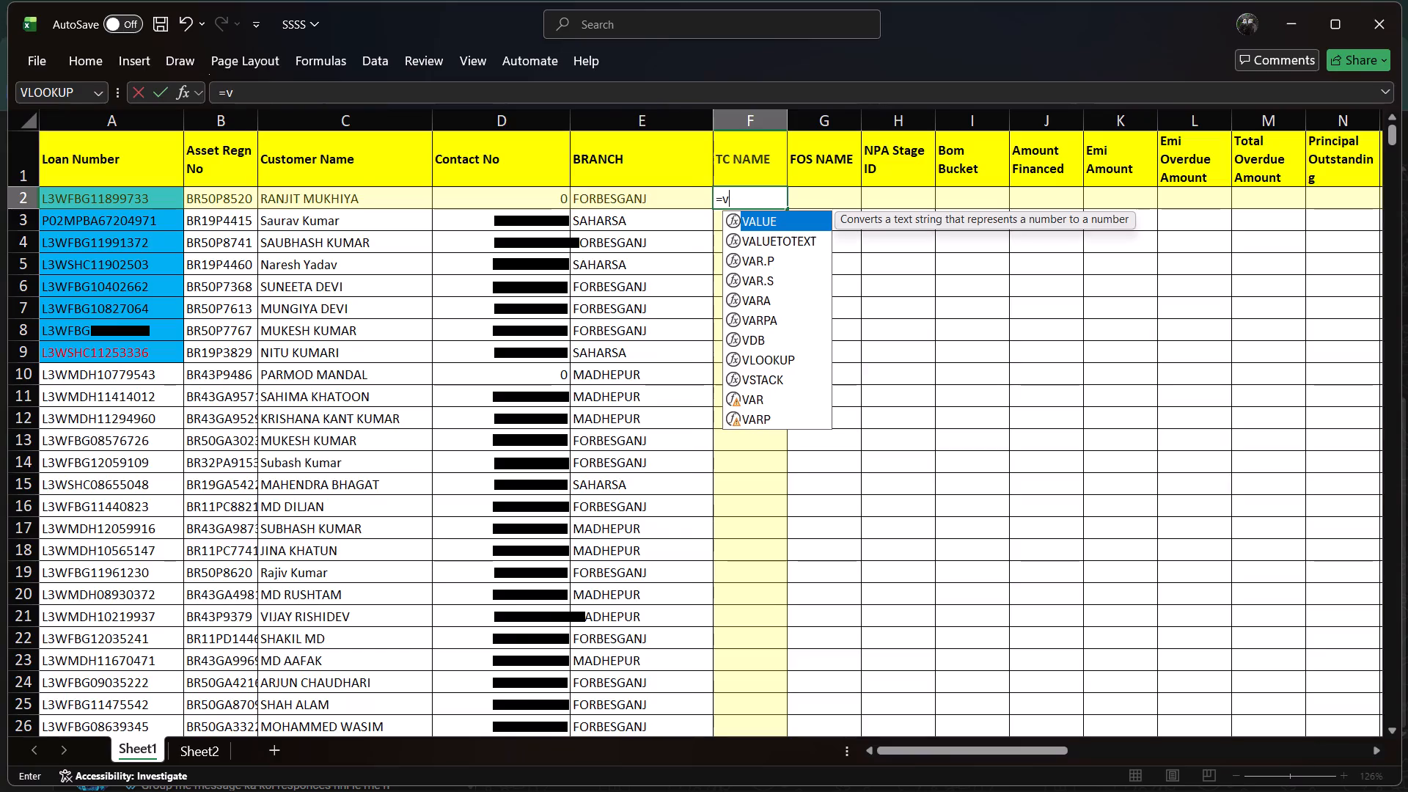
key(l)
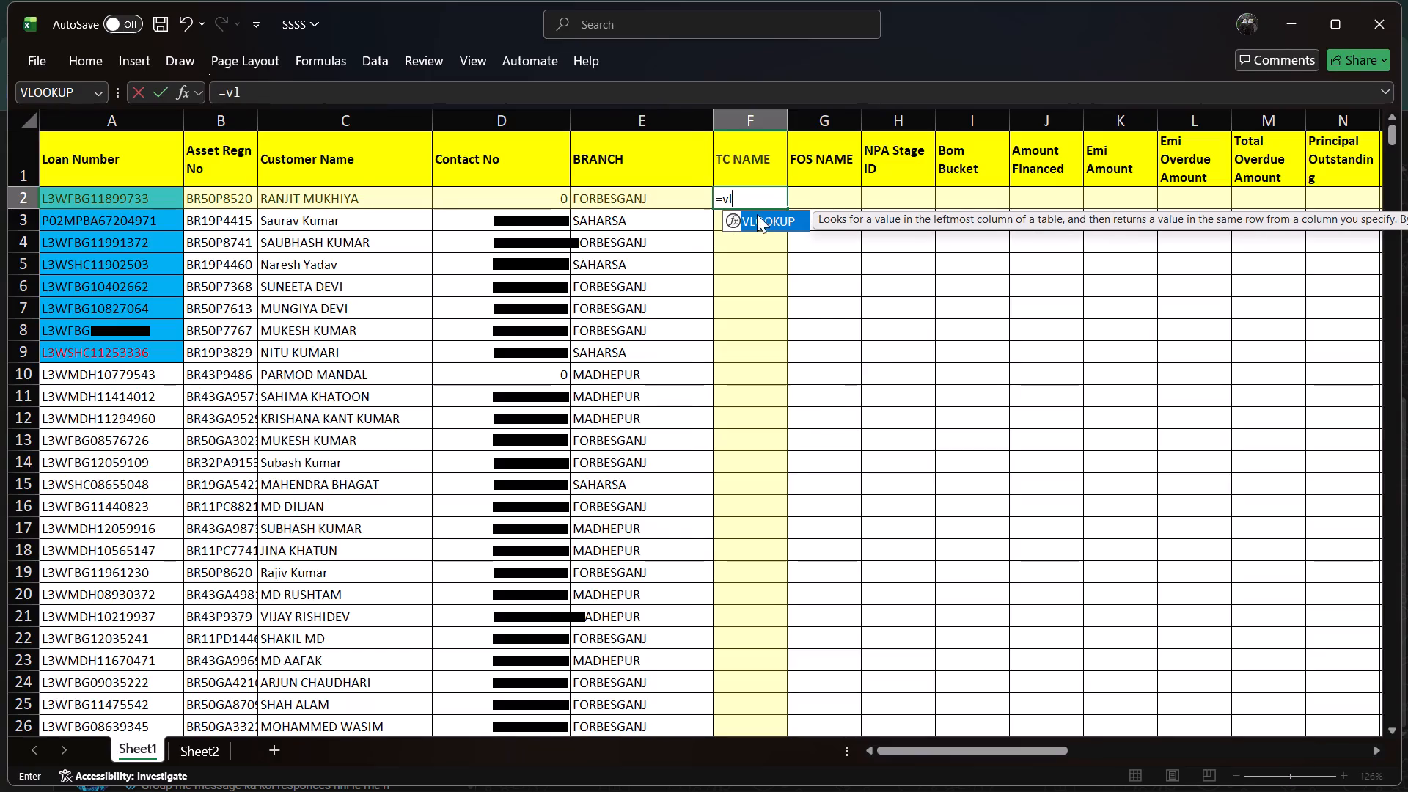
click(763, 217)
double_click(765, 217)
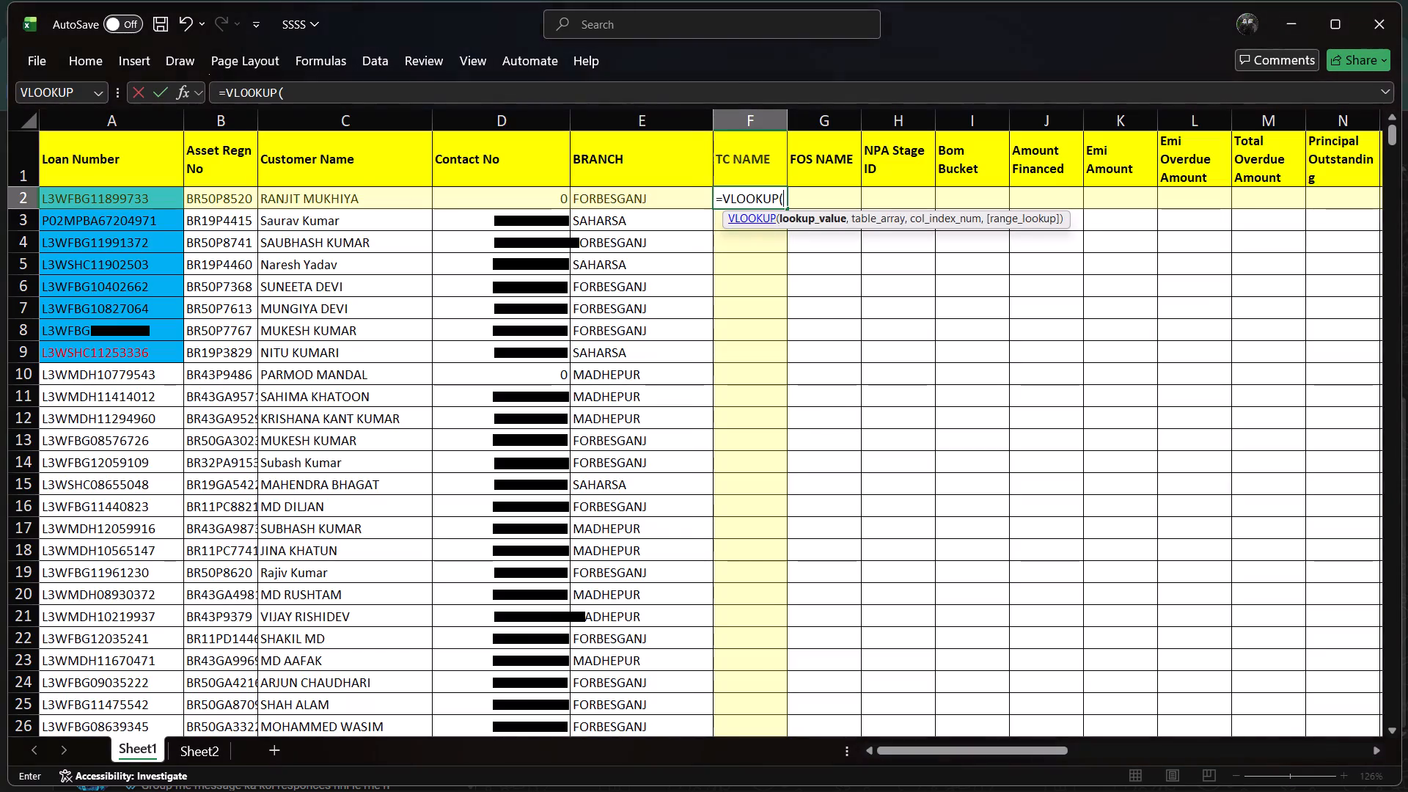
click(98, 120)
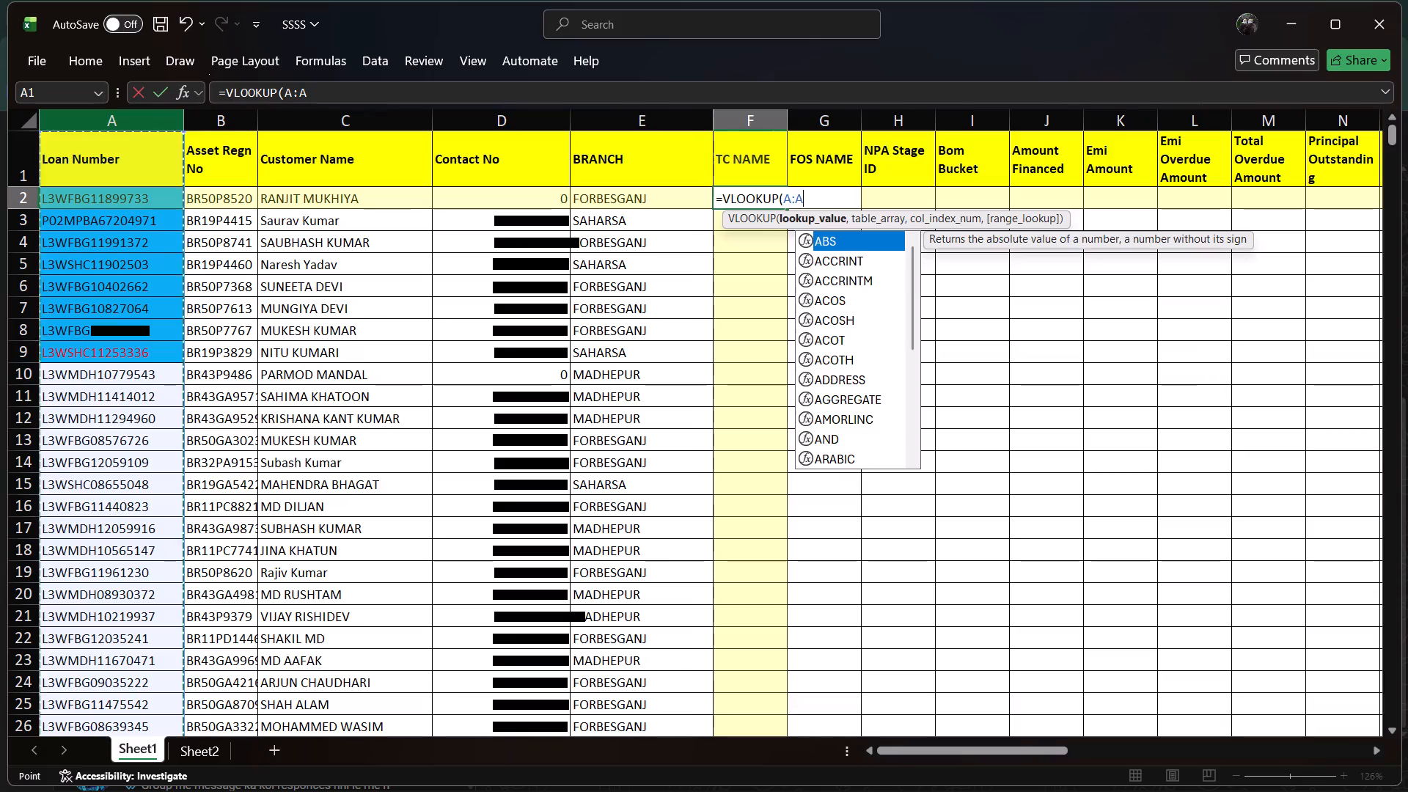
key(comma)
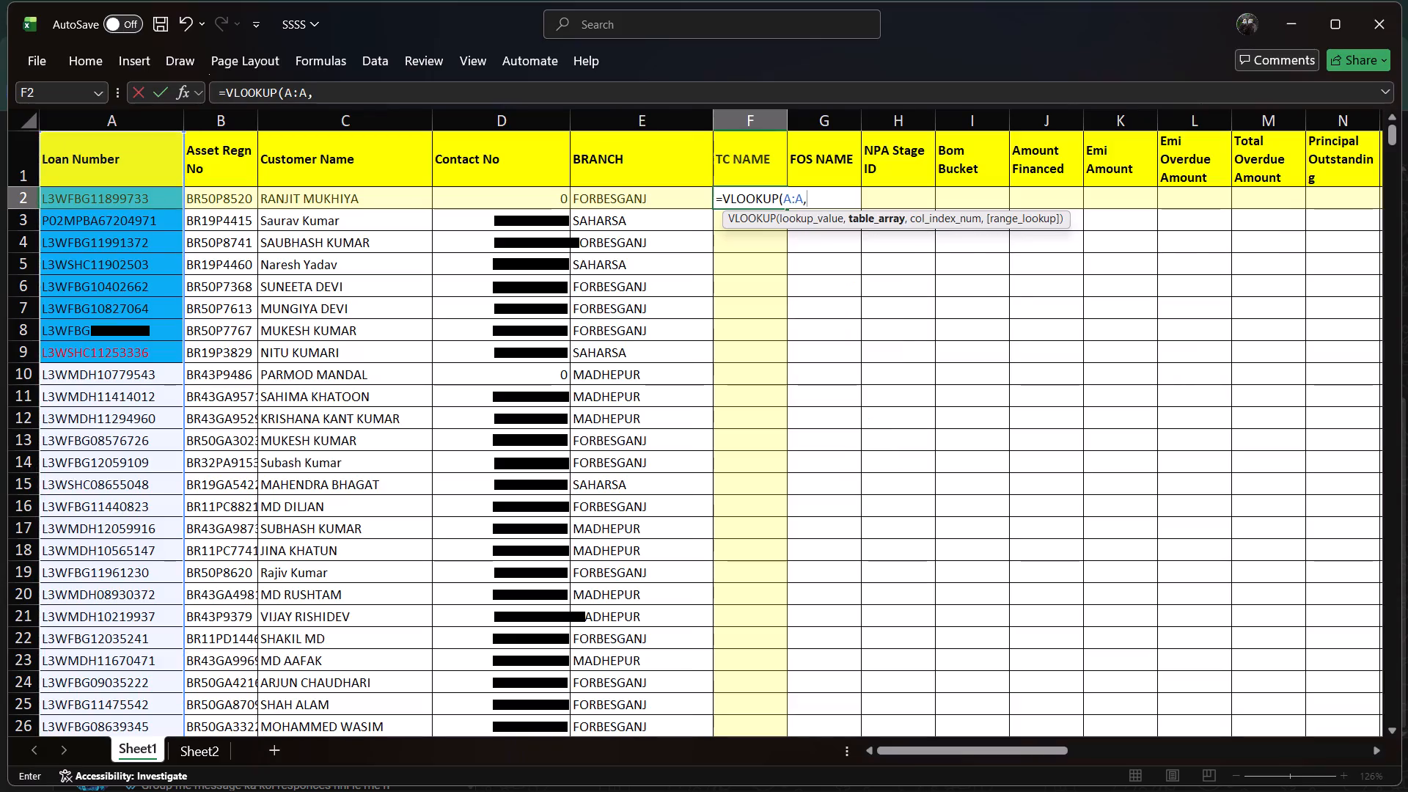
click(198, 752)
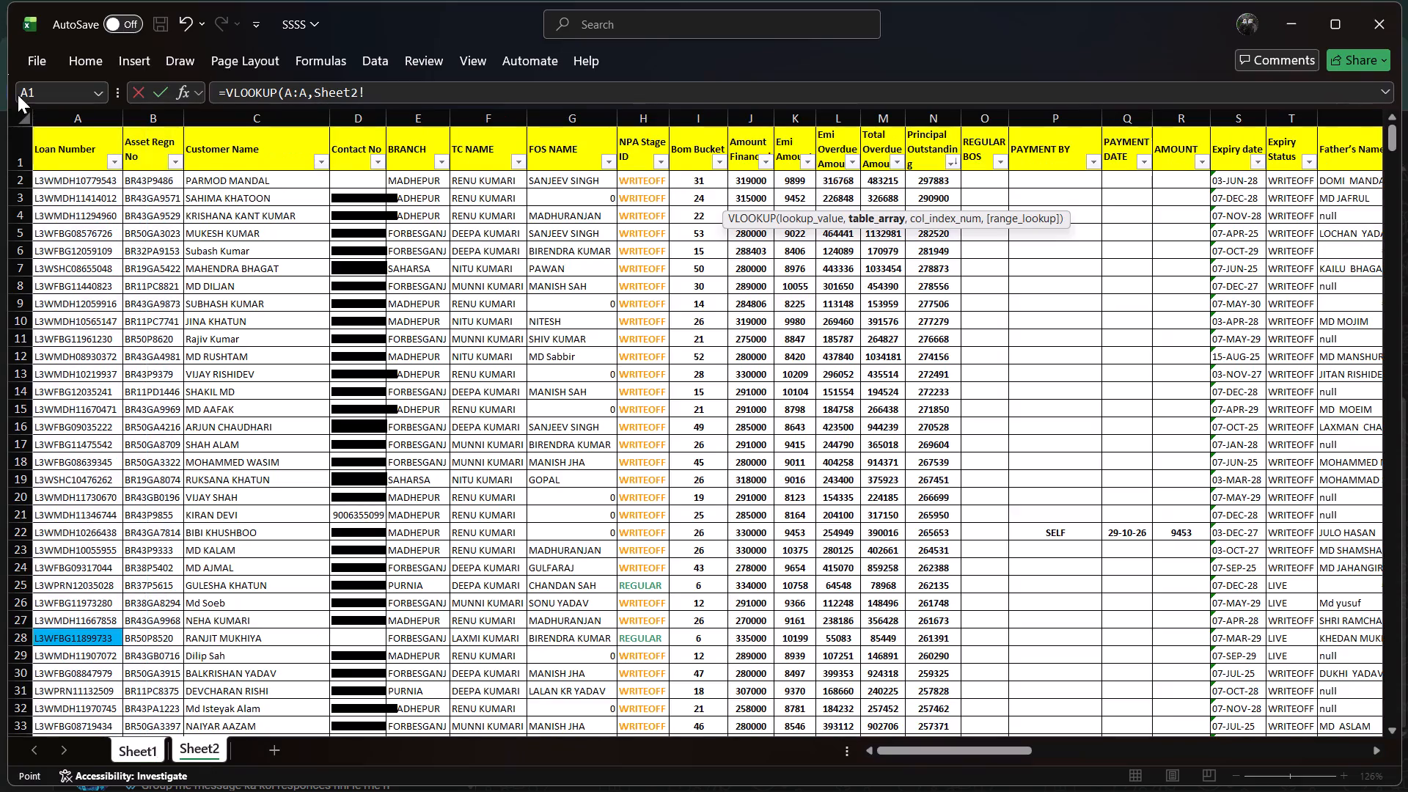
click(70, 116)
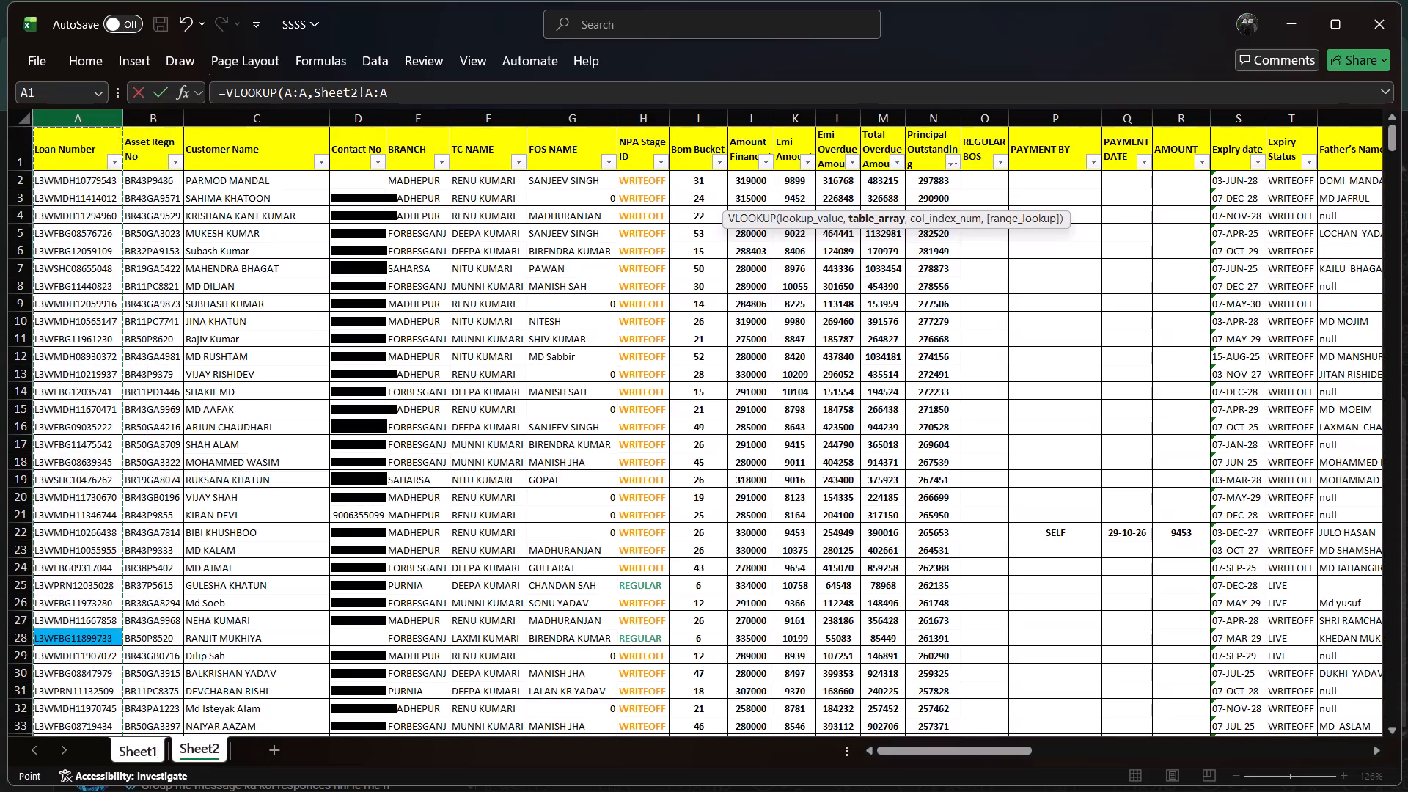
key(shift+Right)
key(shift+Right)
key(shift+Right)
key(shift+Right)
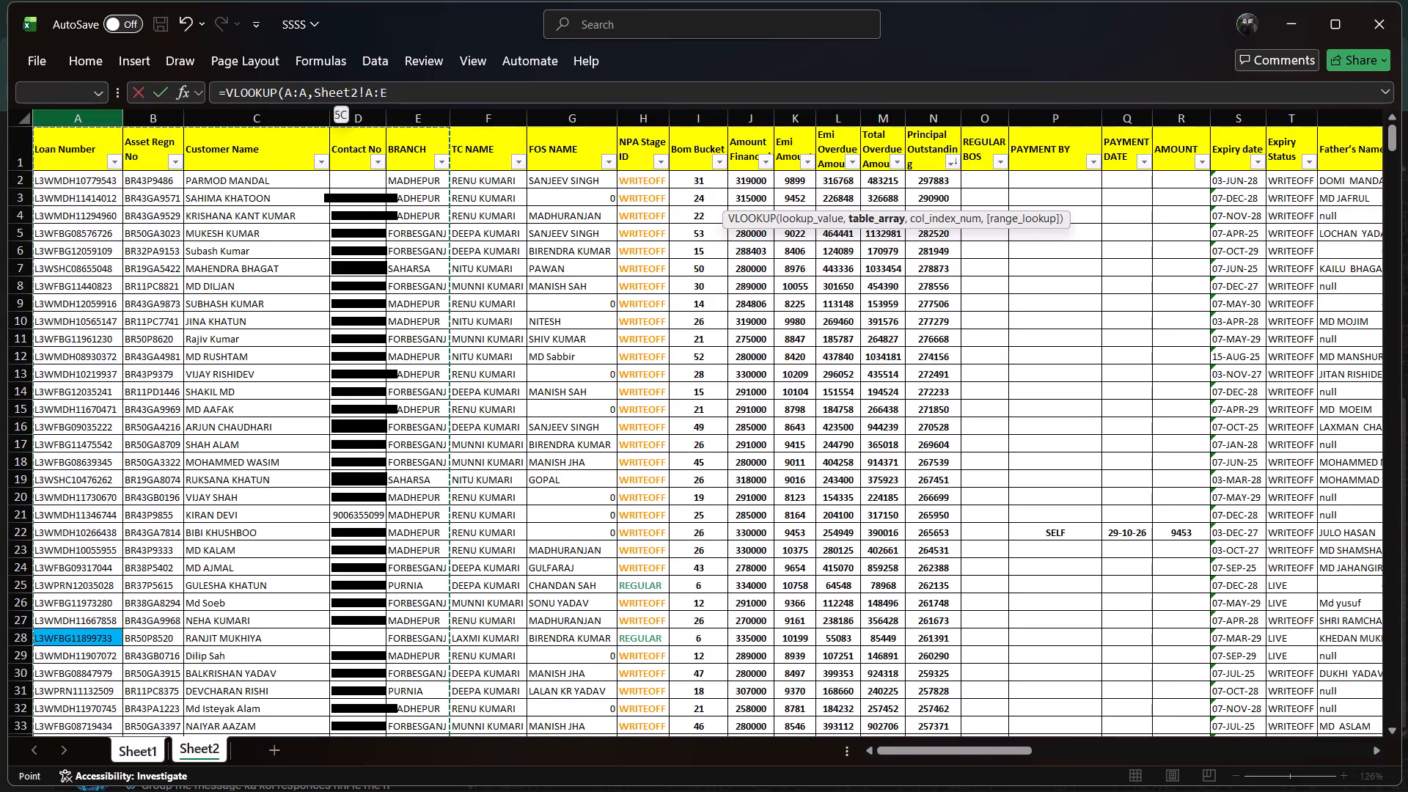
key(shift+Right)
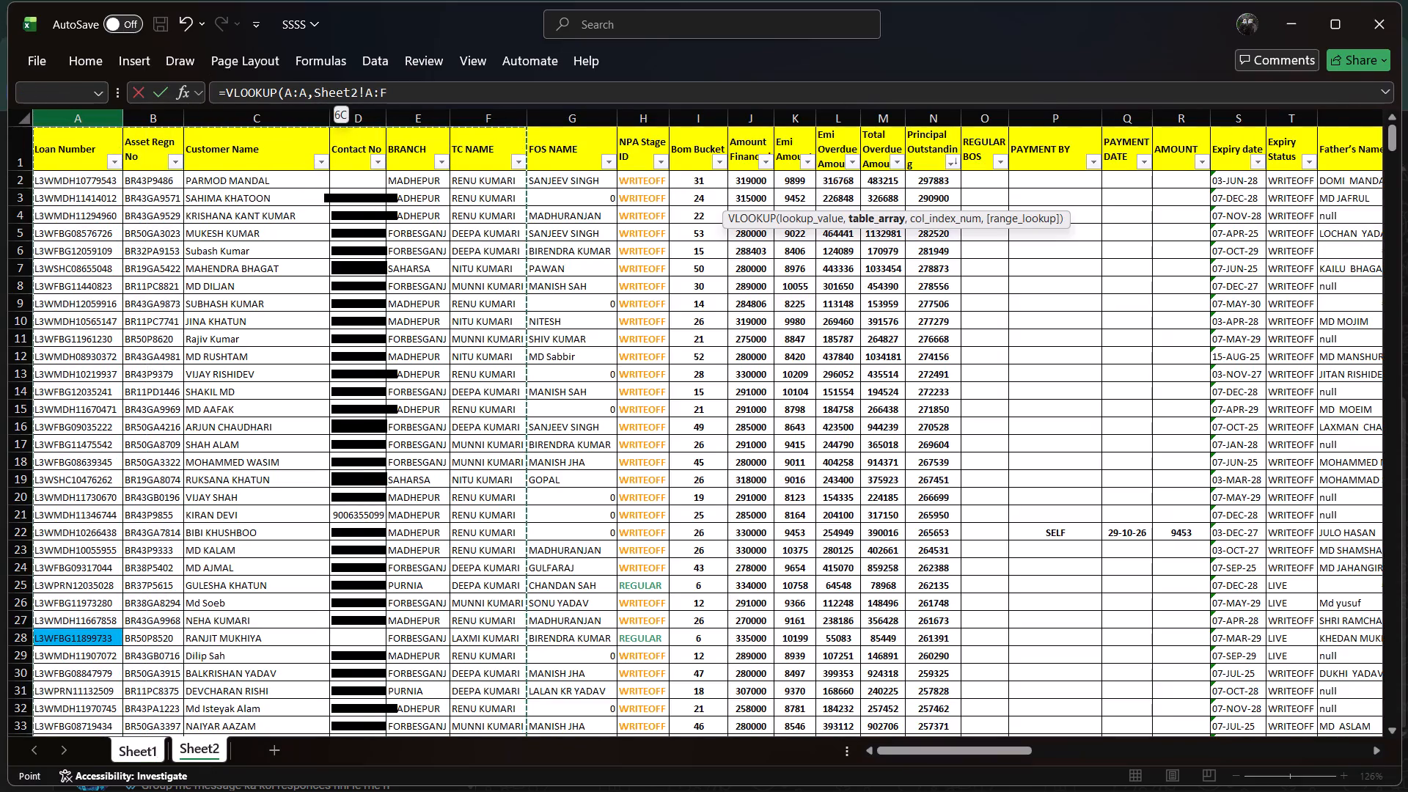
key(comma)
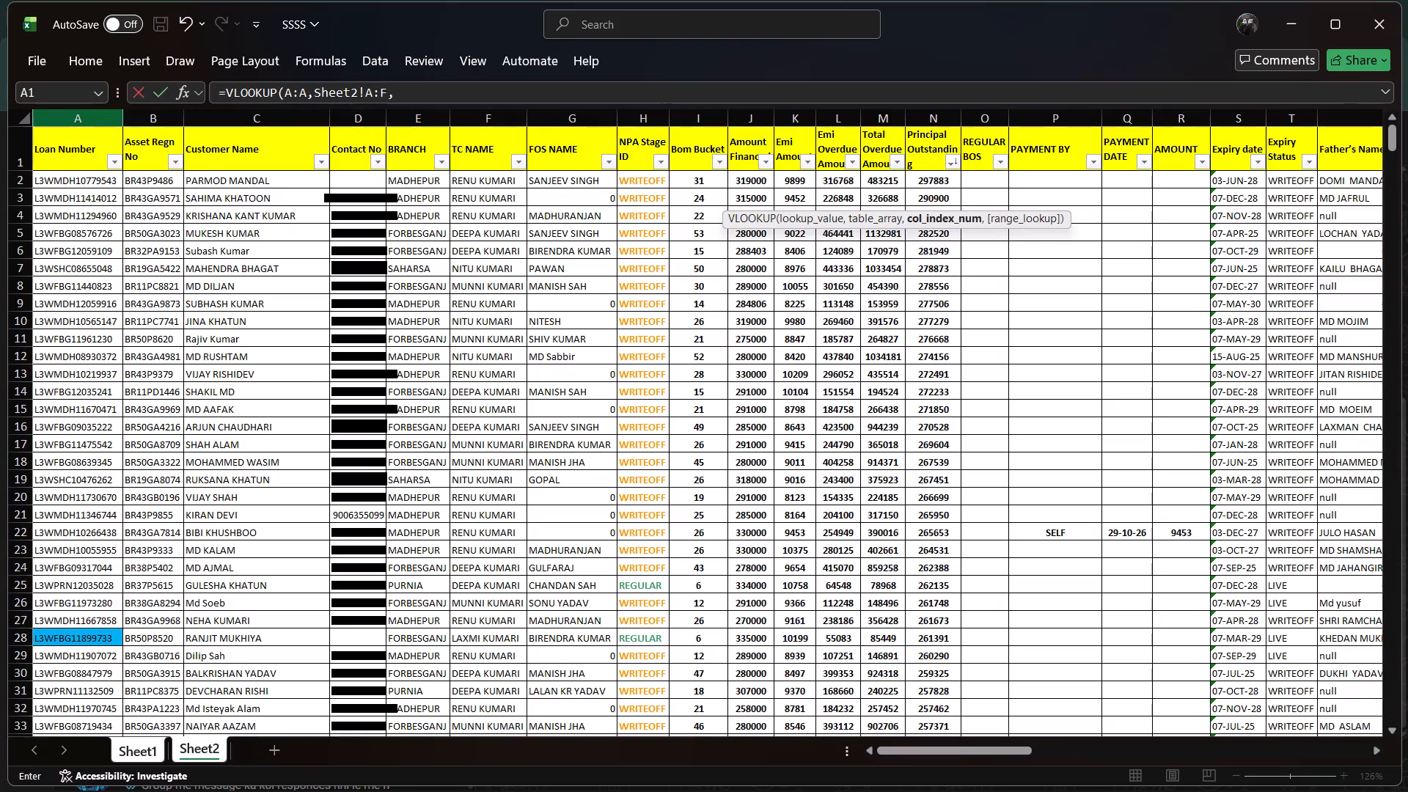
key(6)
text(,0)
key(Return)
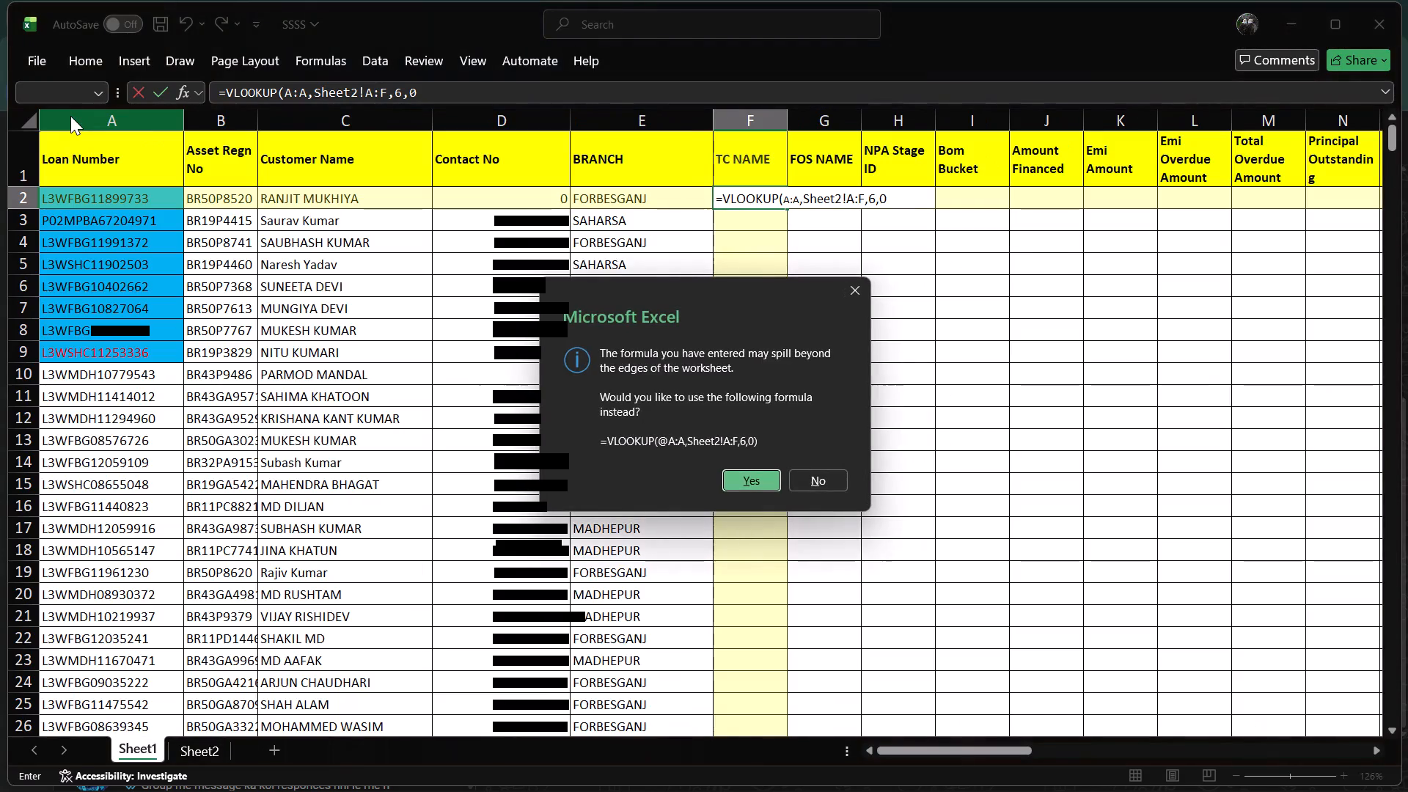
click(748, 479)
Fill the F2 lookup formula down the TC NAME column to the last loan number row.
click(771, 199)
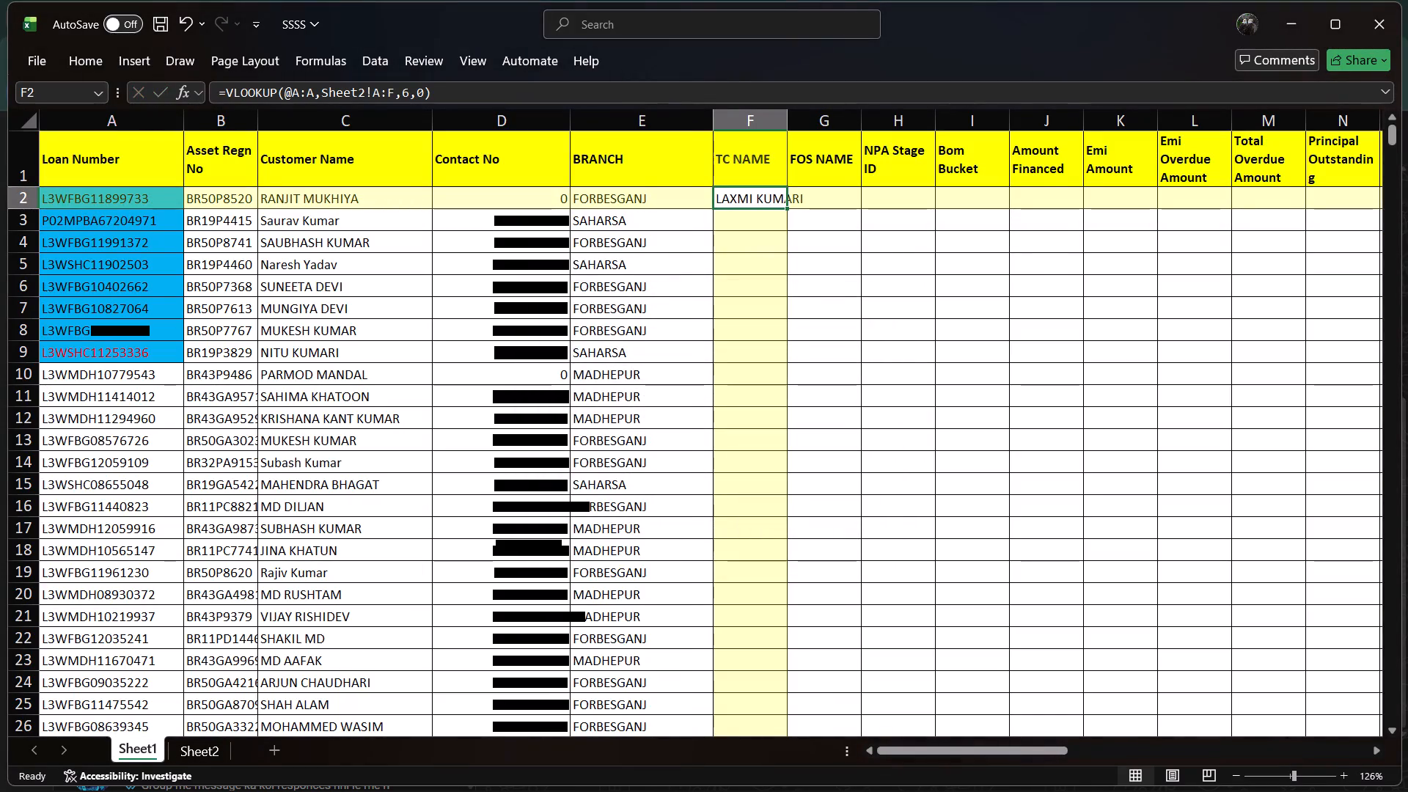
double_click(790, 208)
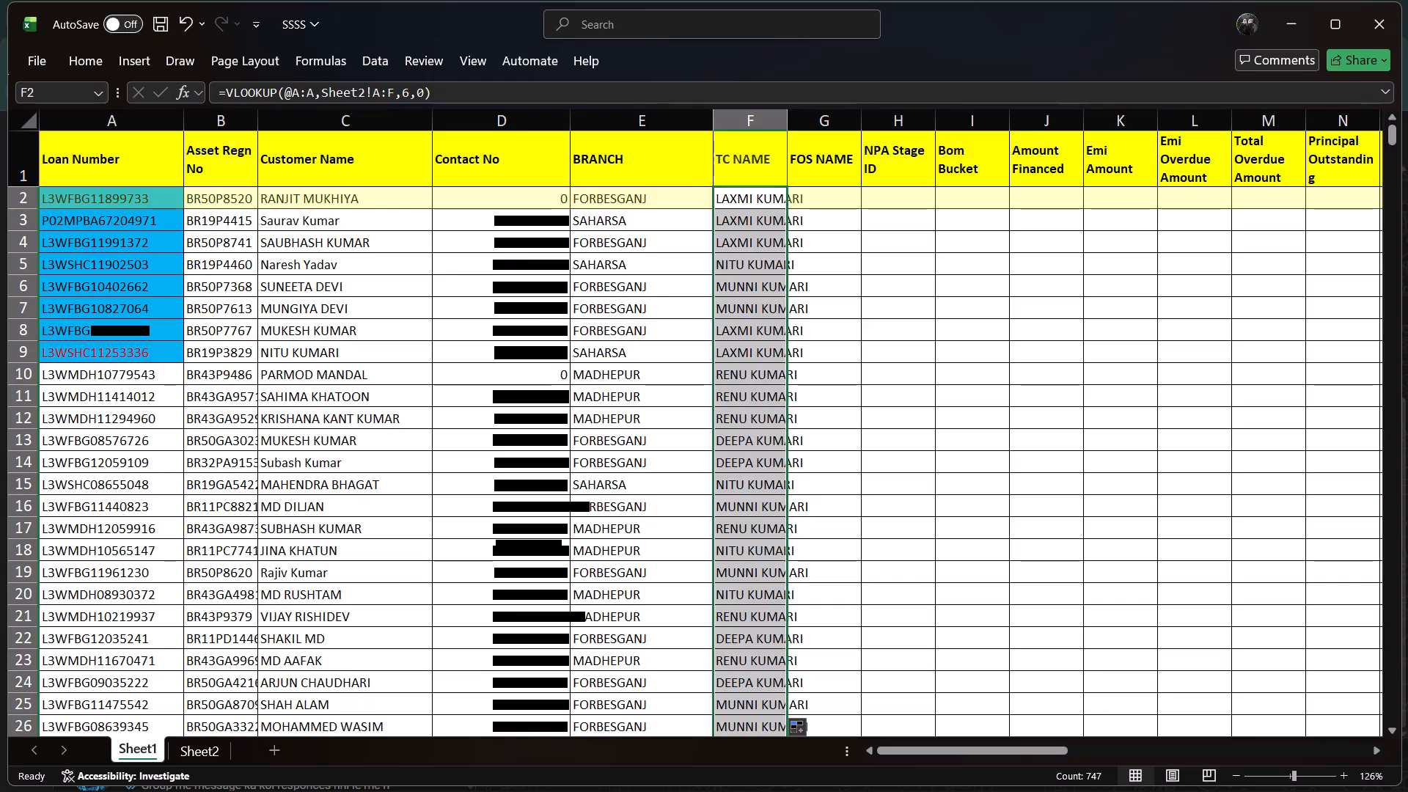
Widen the TC NAME column to roughly double its width so the names show in full.
drag(788, 123, 862, 128)
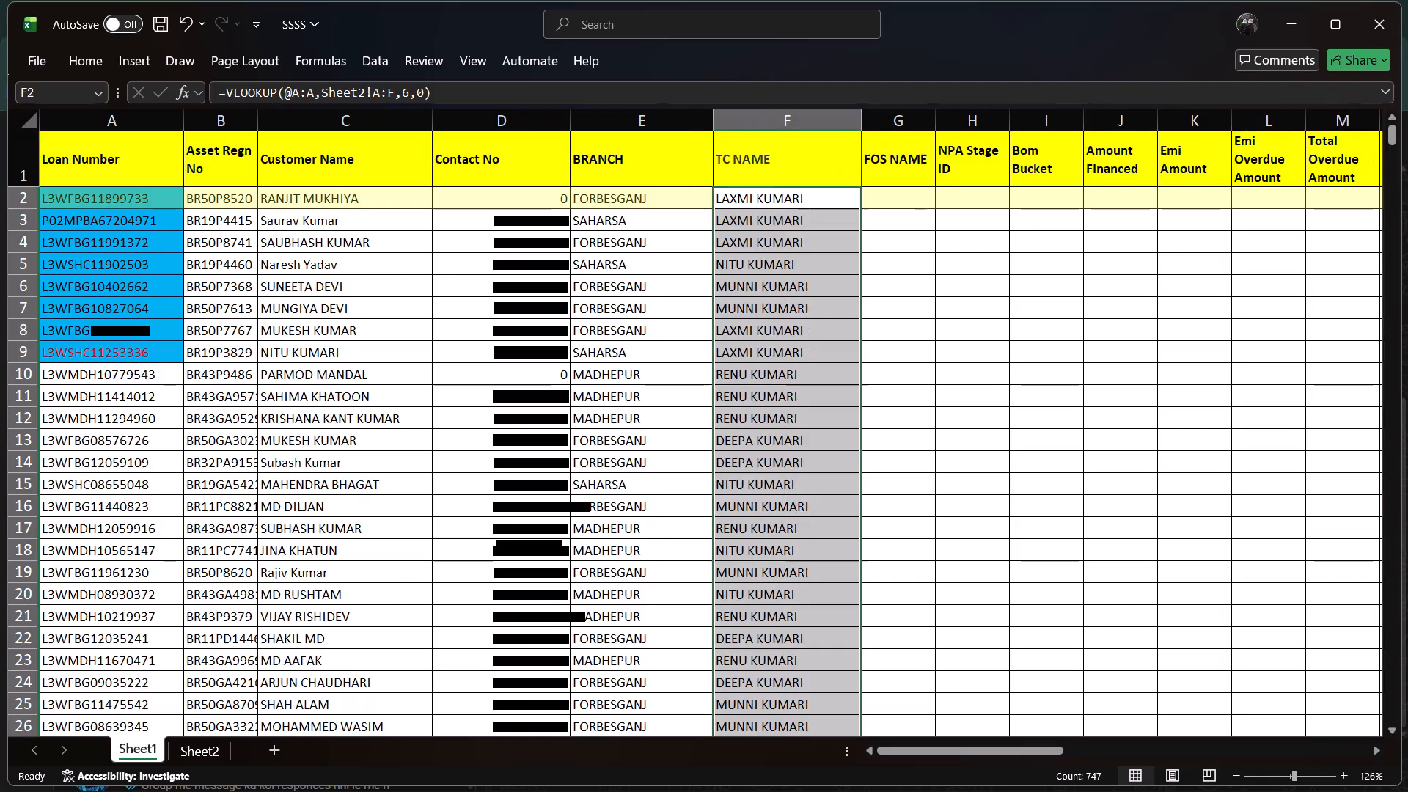
In G2 under FOS NAME, enter the lookup formula =VLOOKUP(@A:A,Sheet2!A:G,7,0), accepting the suggested @ correction.
click(901, 195)
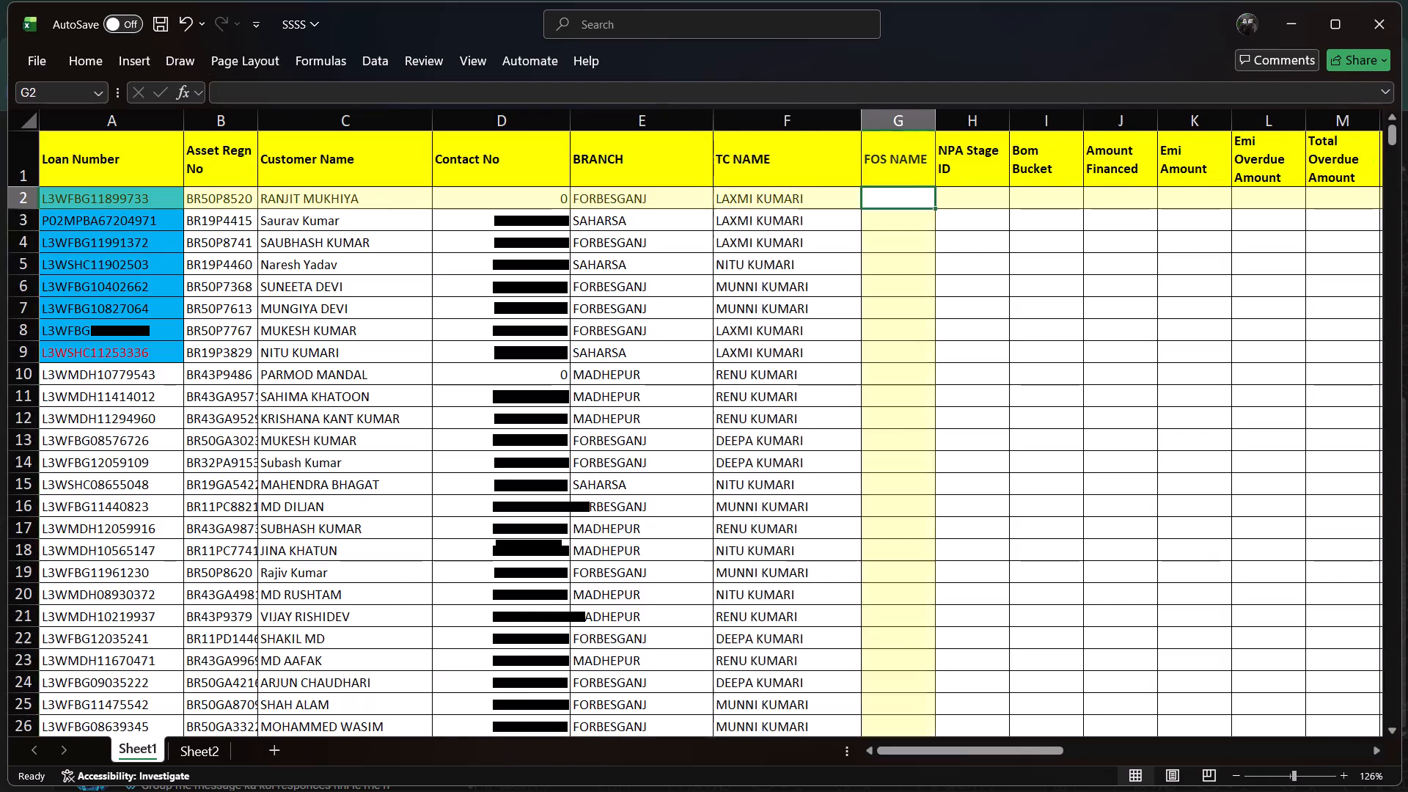
text(=v)
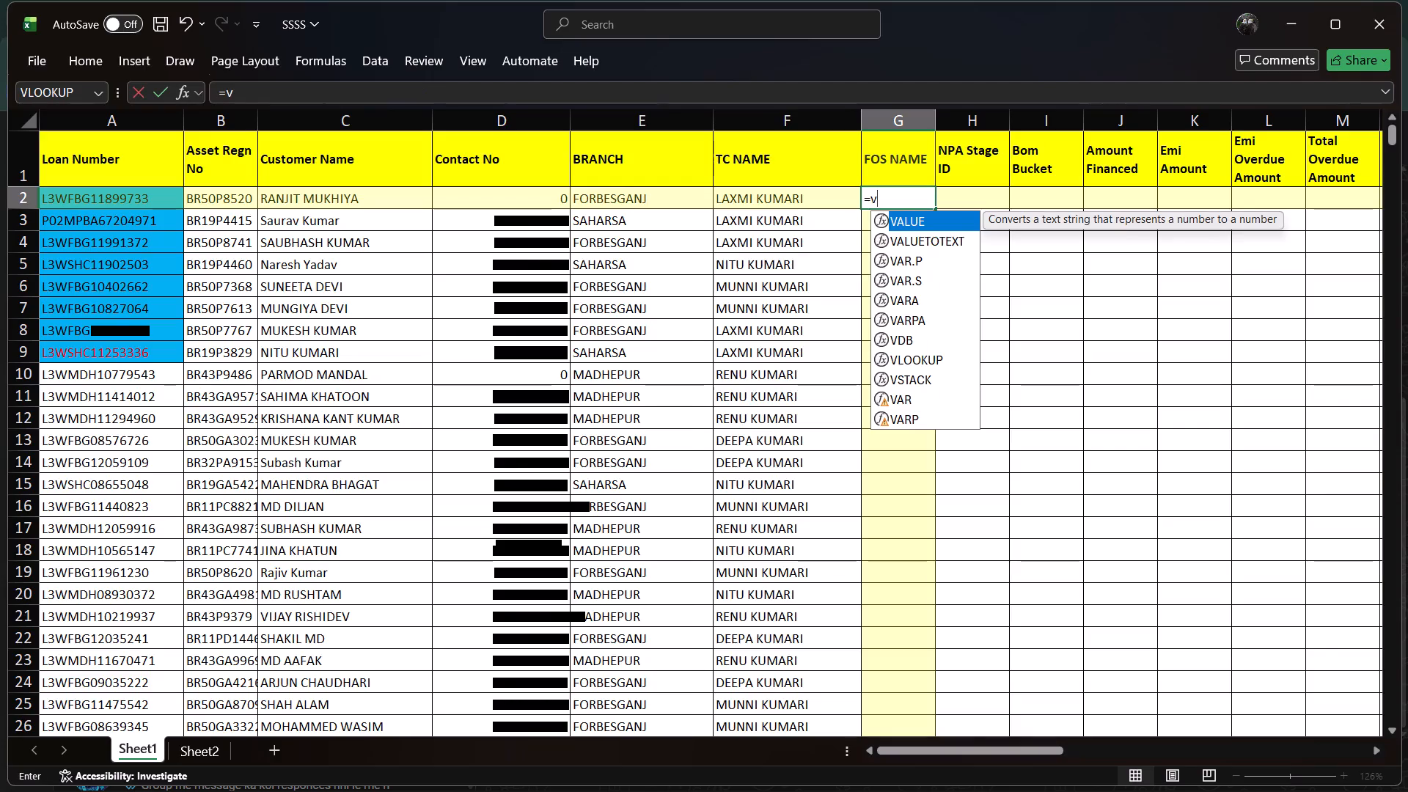
key(l)
click(915, 221)
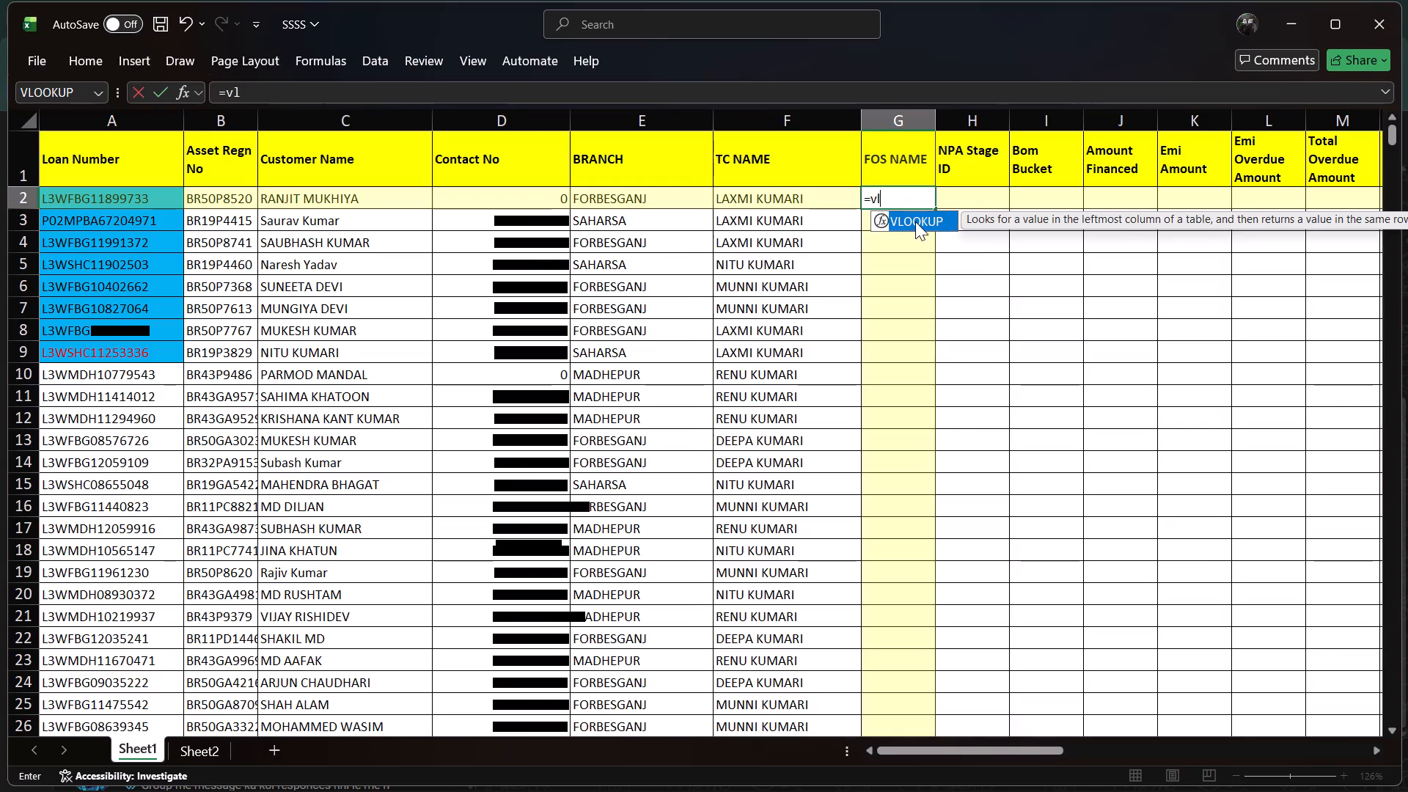
double_click(915, 221)
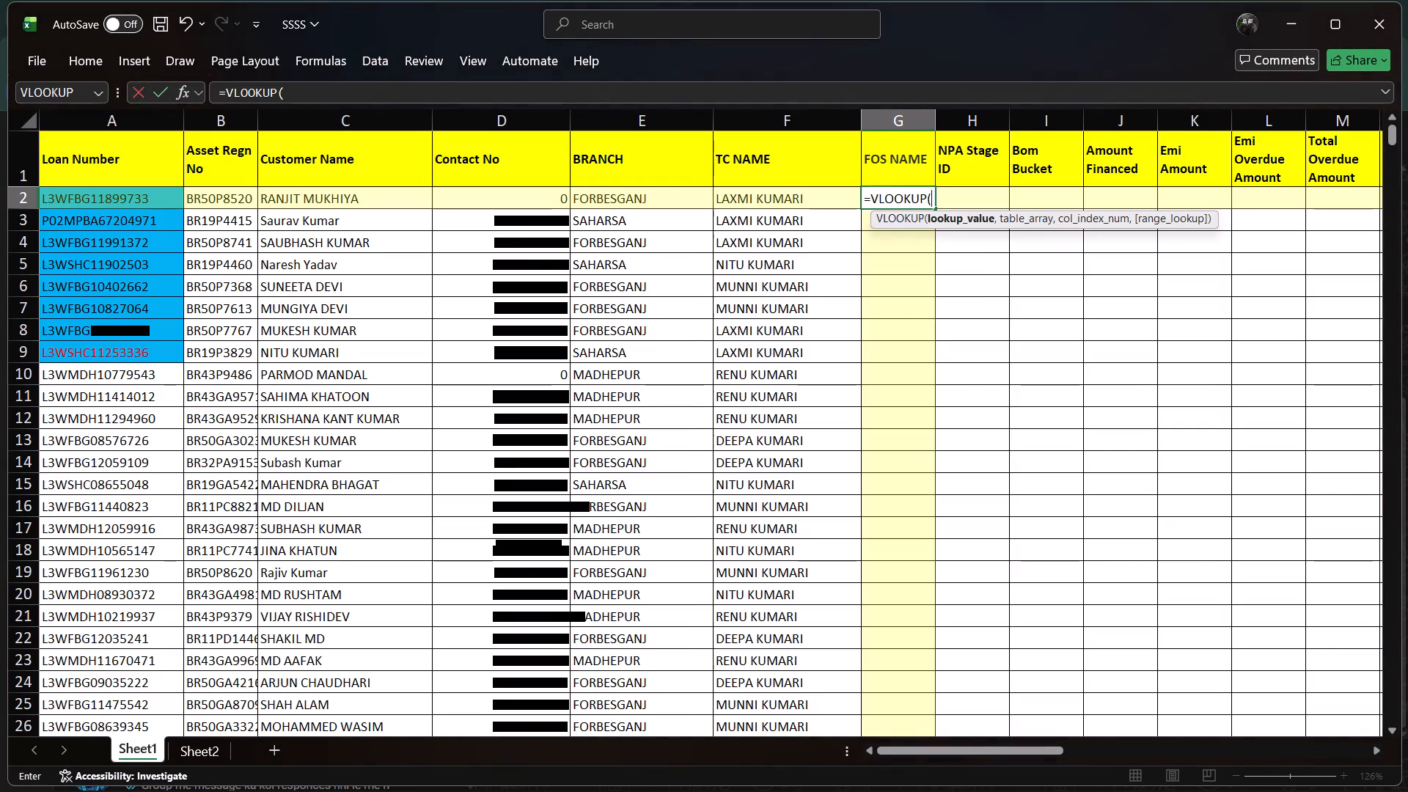
click(134, 113)
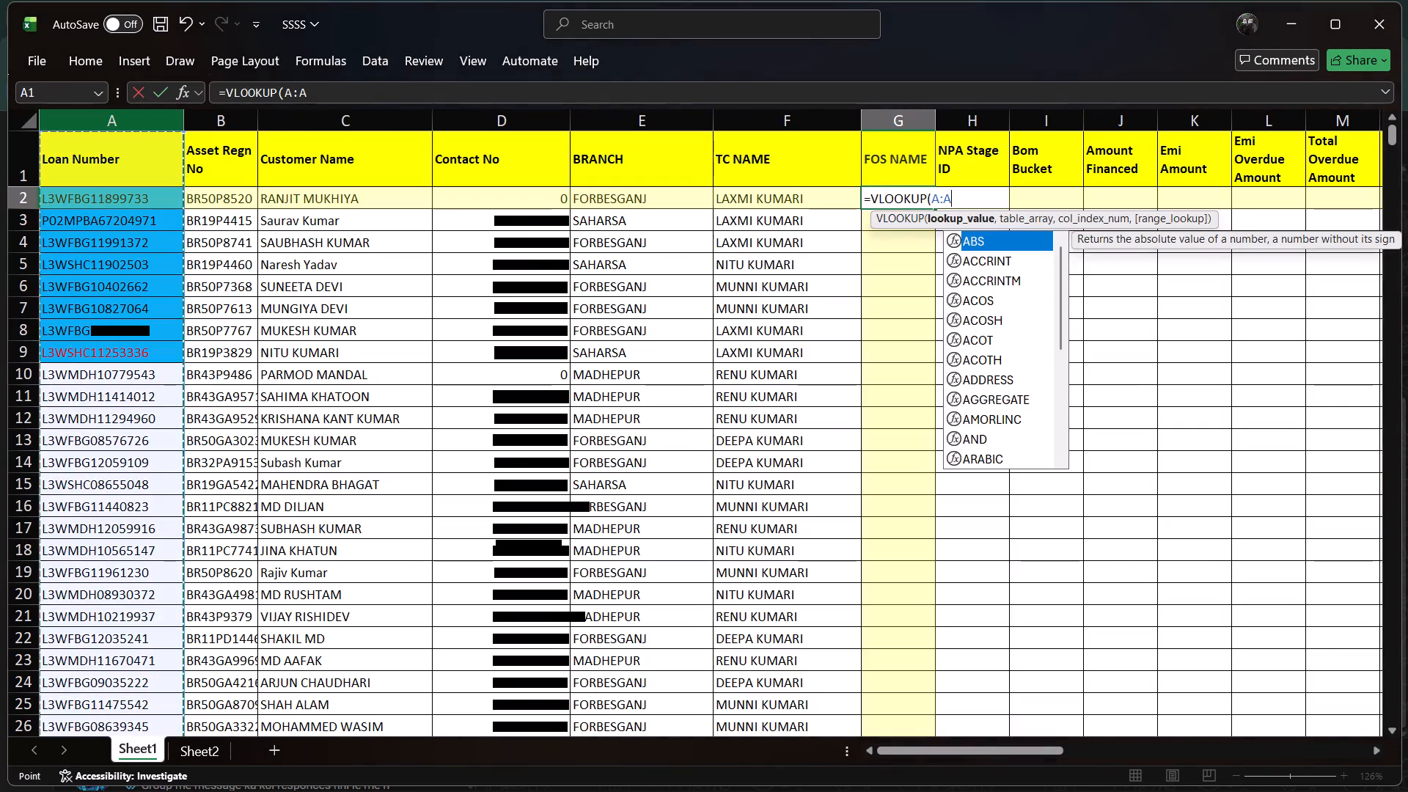
key(comma)
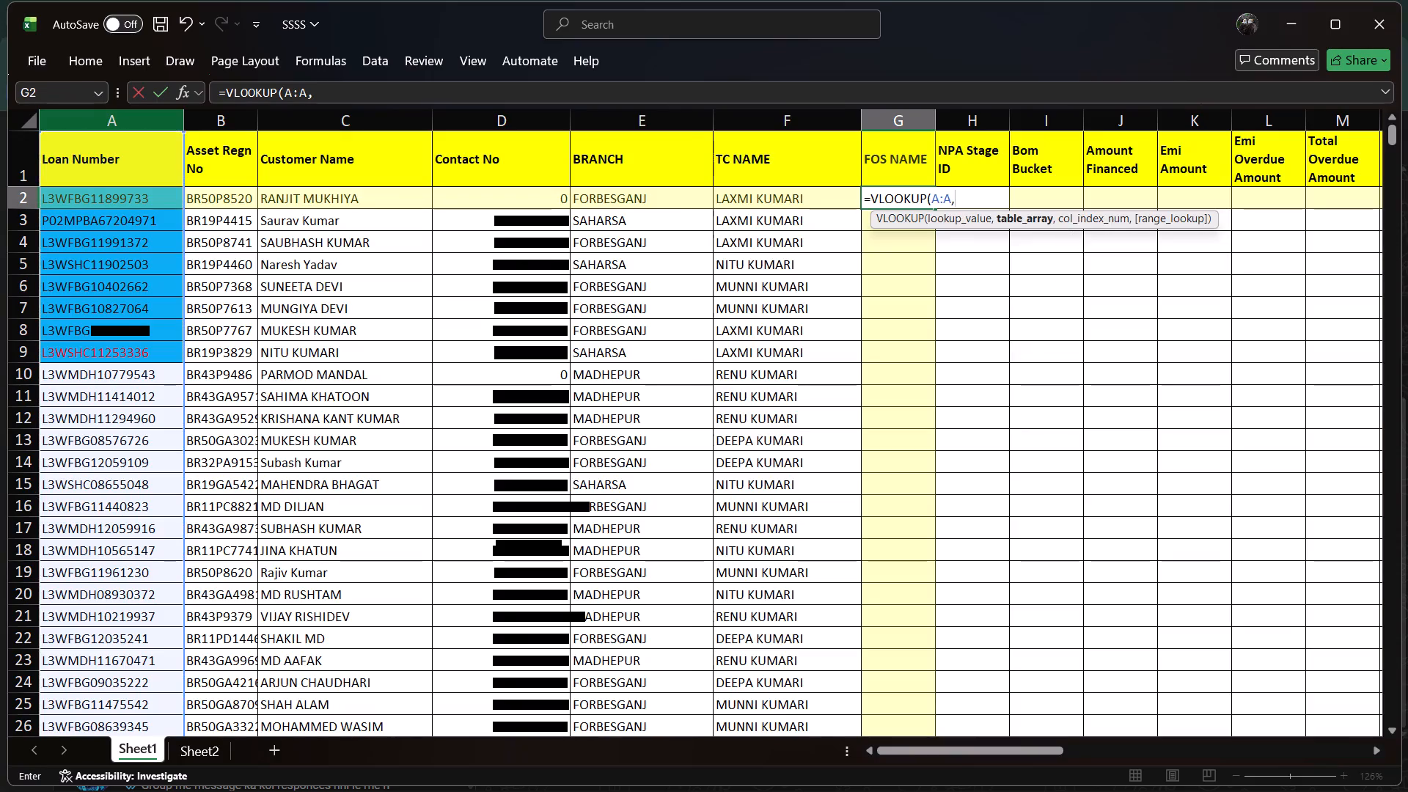
click(209, 753)
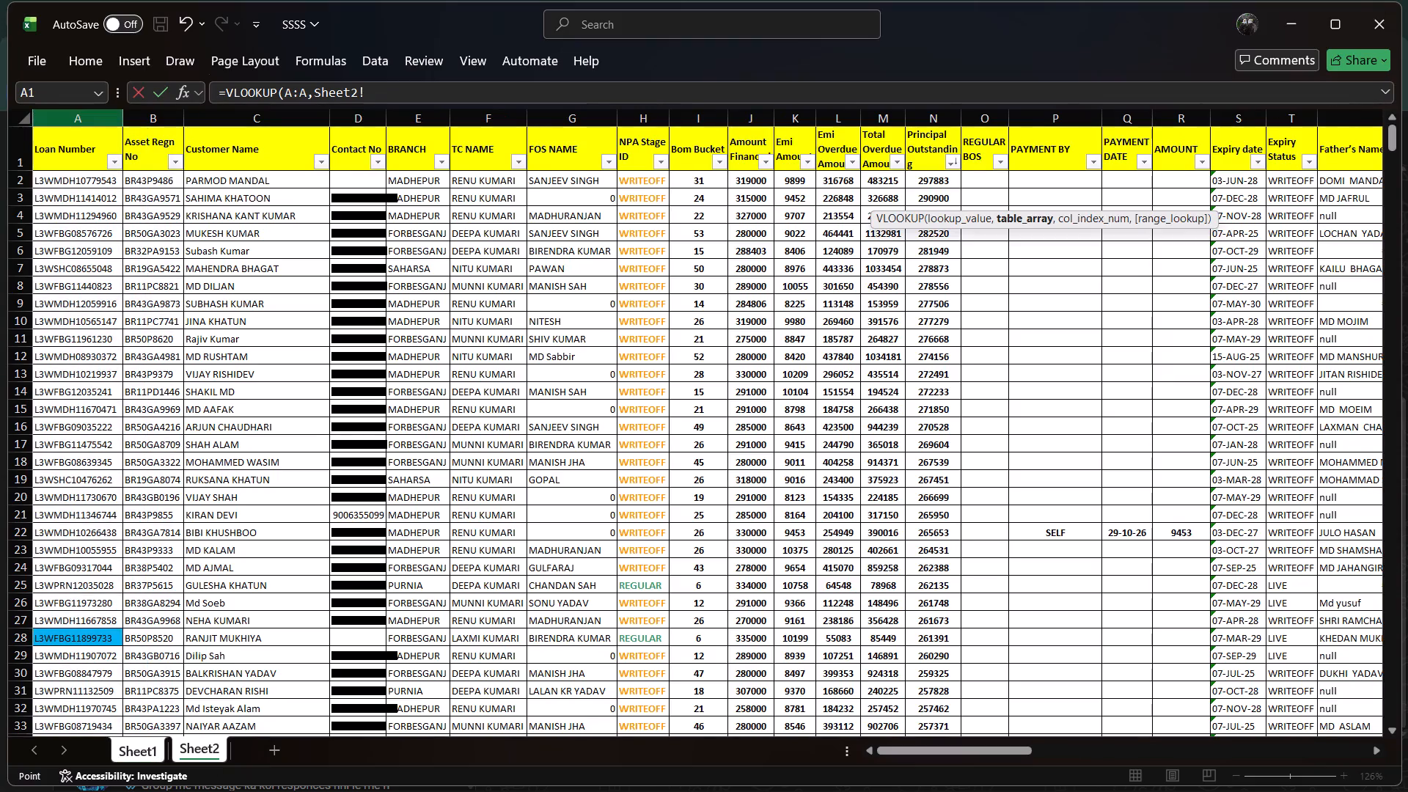
click(85, 115)
key(shift+Right)
key(shift+Right)
key(shift+Right)
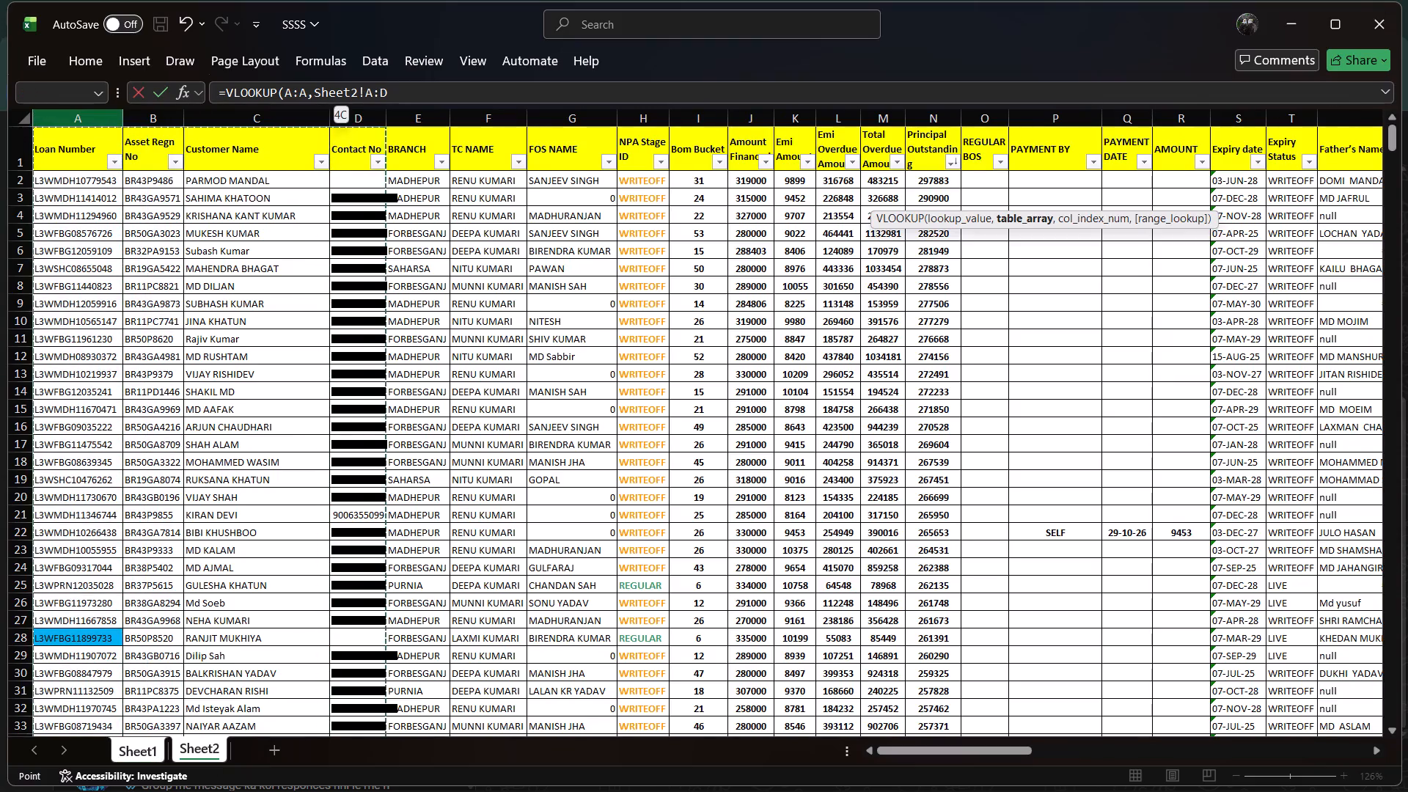
key(shift+Right)
key(shift+Right)
key(shift+Right)
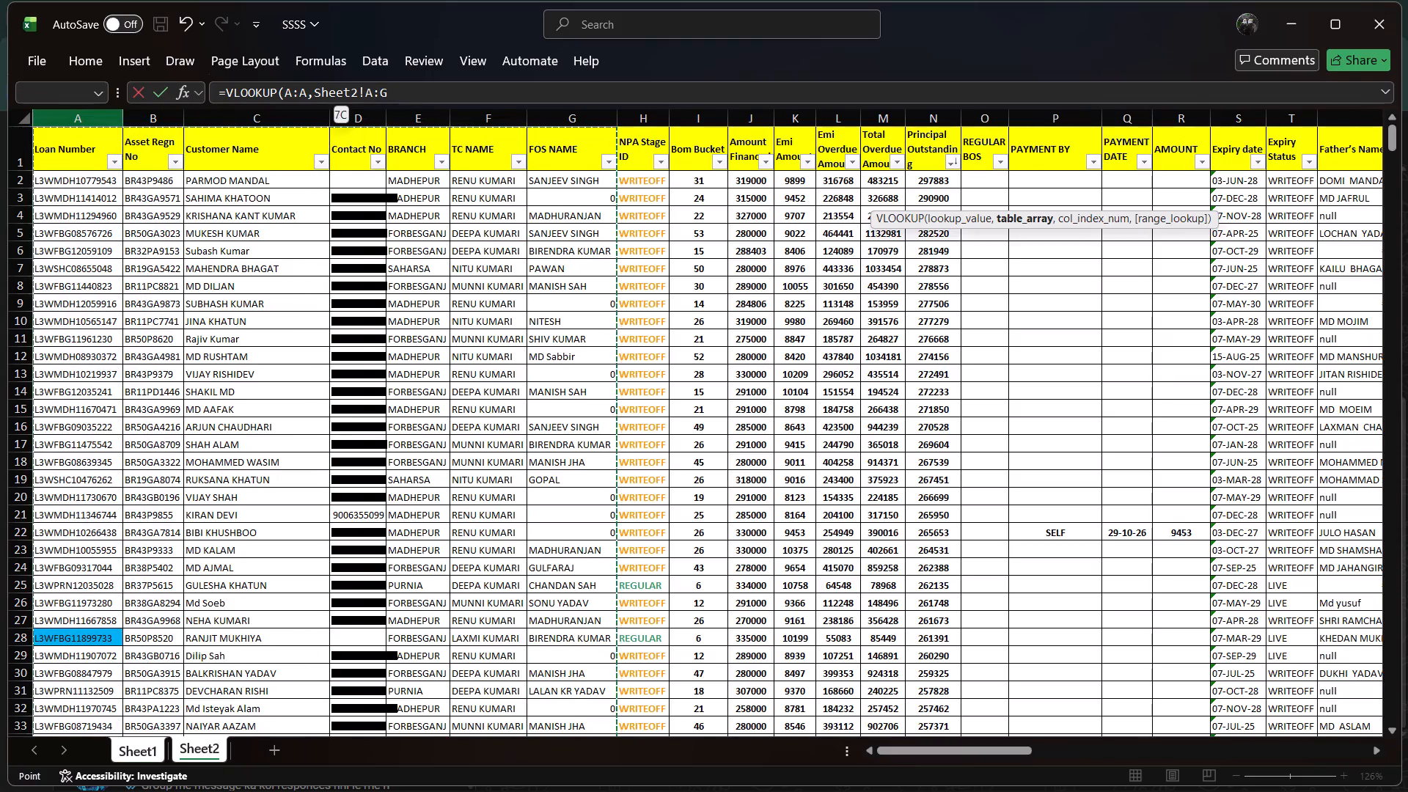
key(comma)
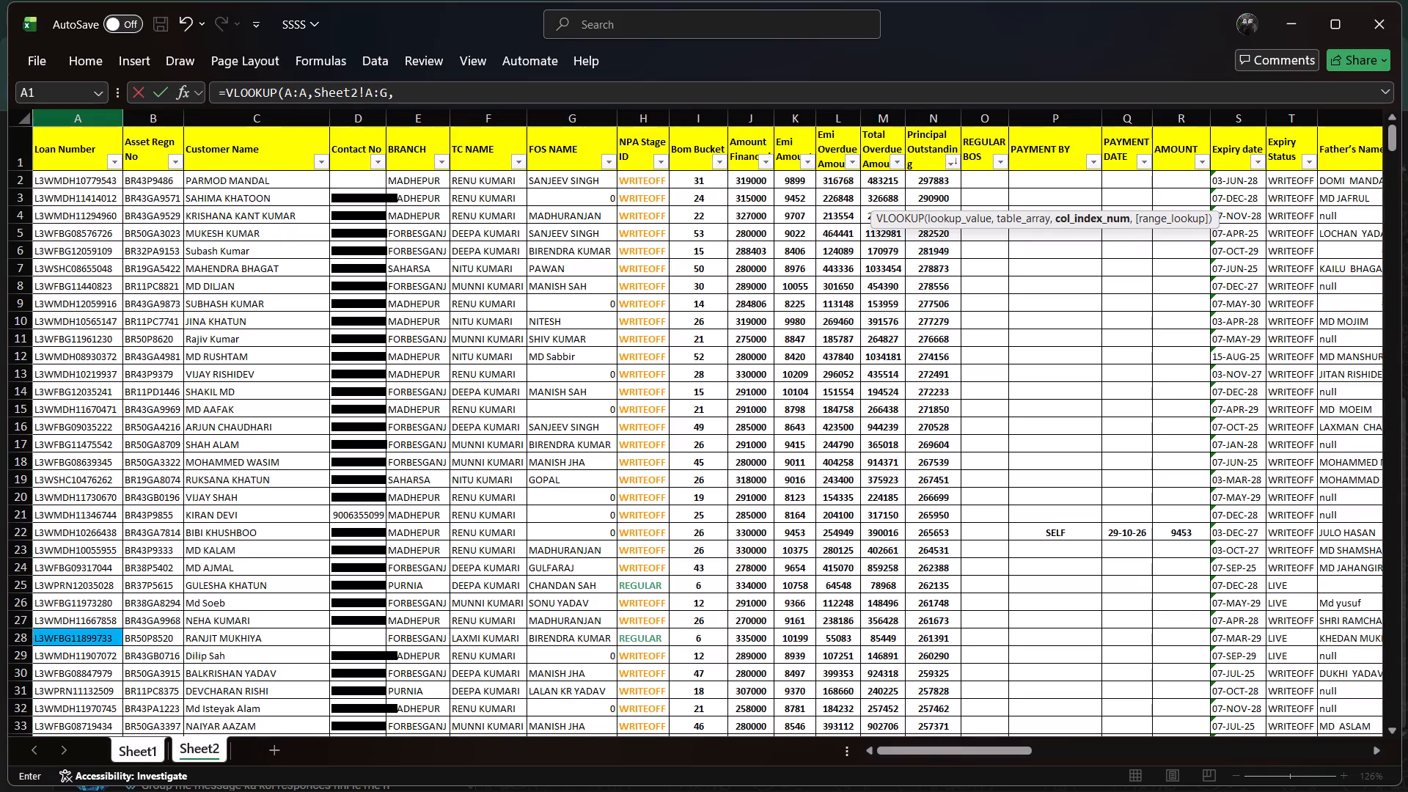
text(7,0)
key(Return)
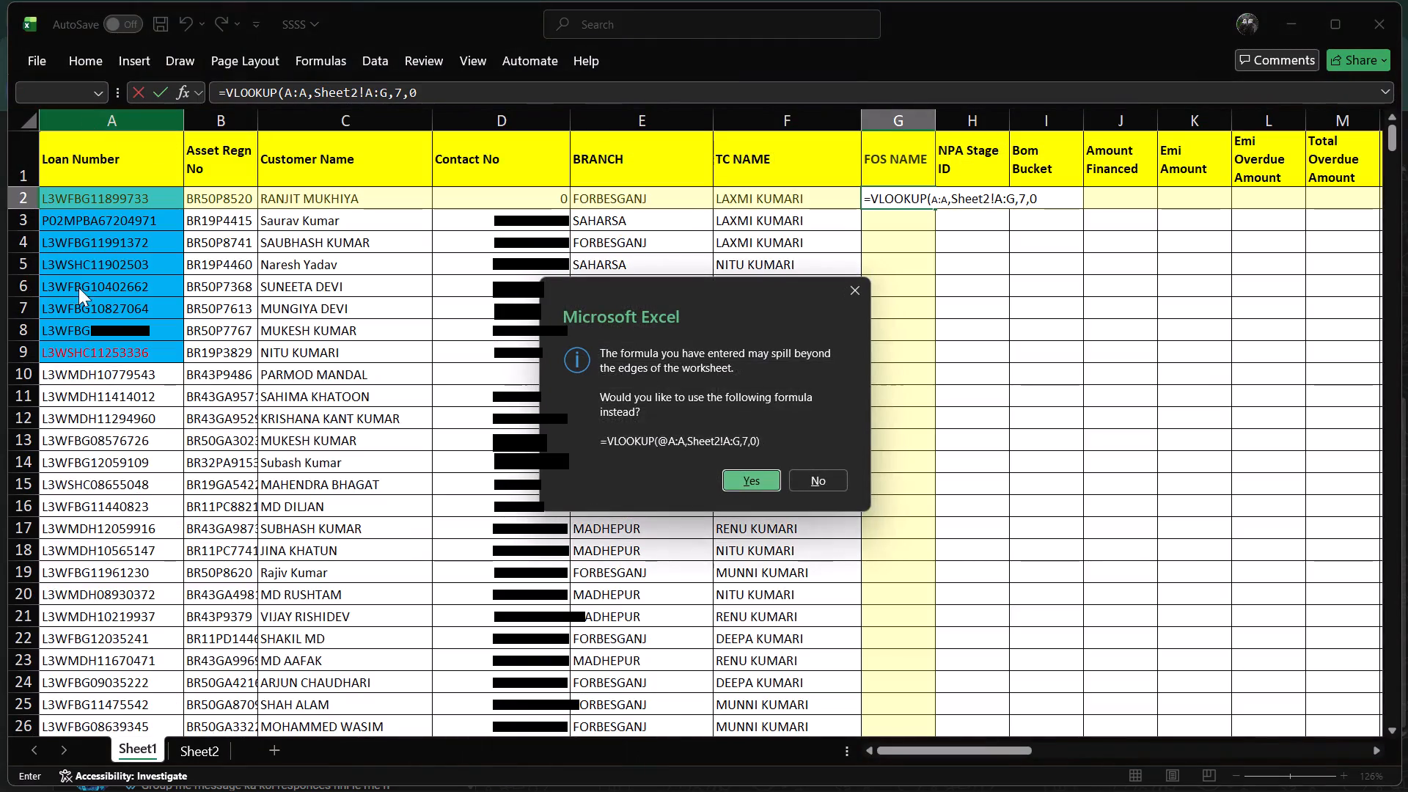
click(747, 480)
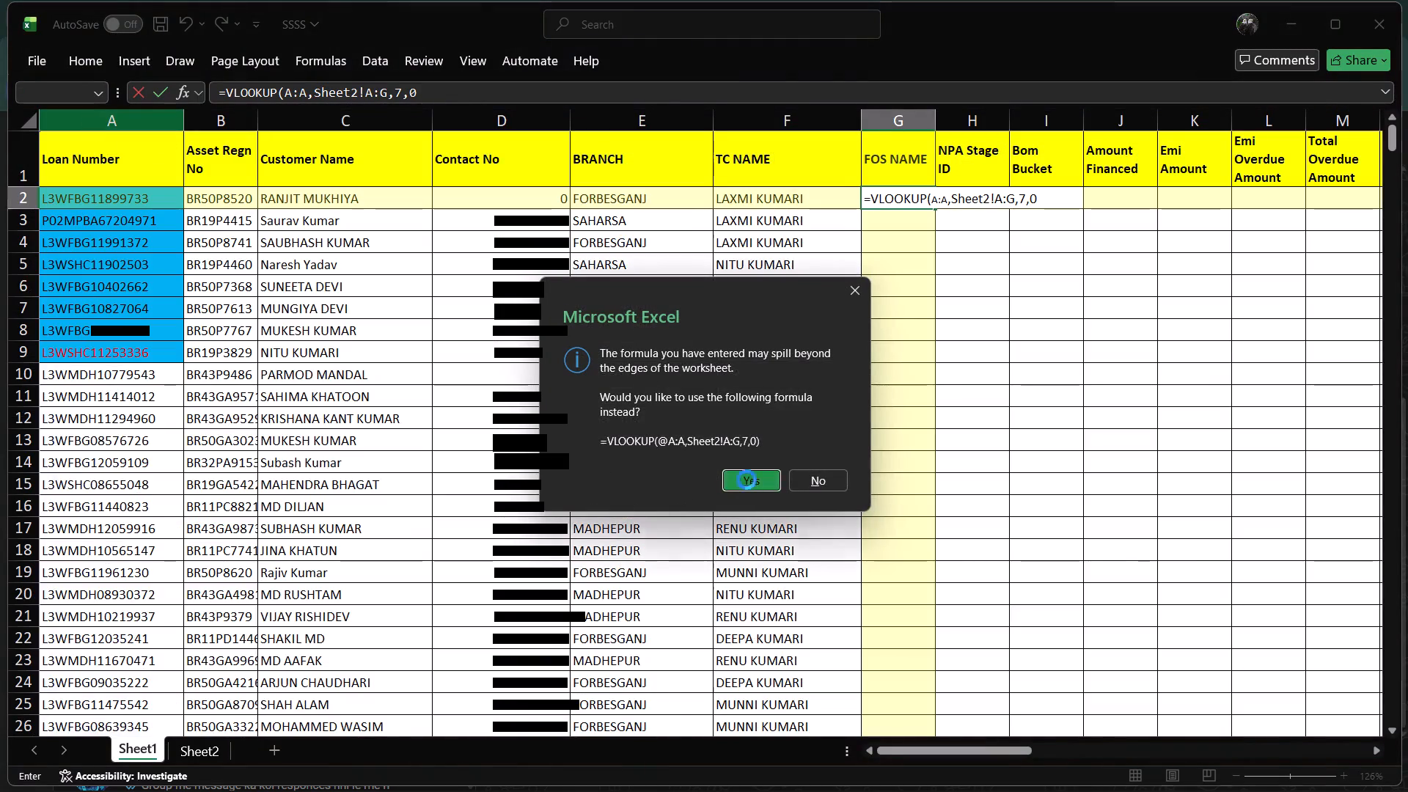
Fill the G2 lookup formula down the FOS NAME column to the last loan number row.
click(904, 197)
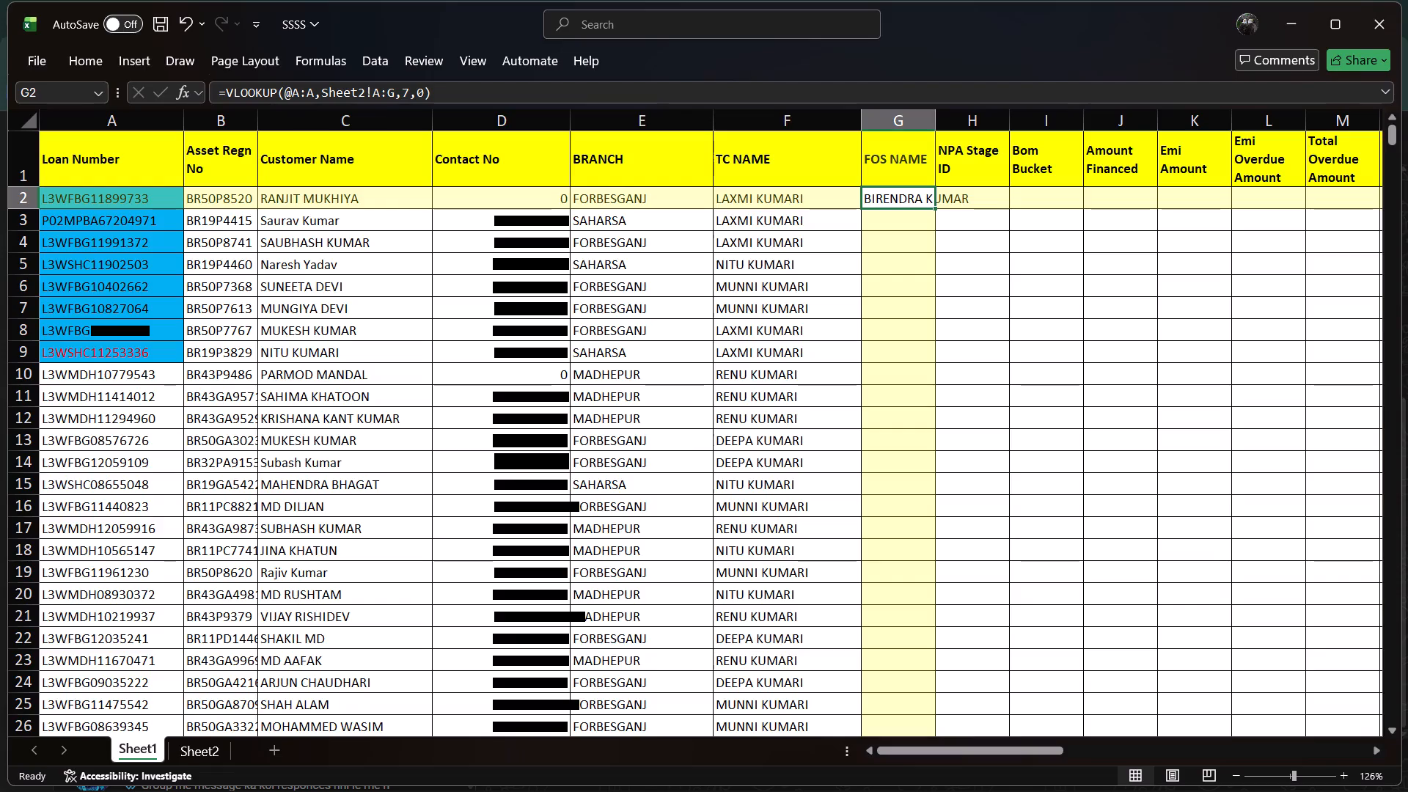
double_click(935, 210)
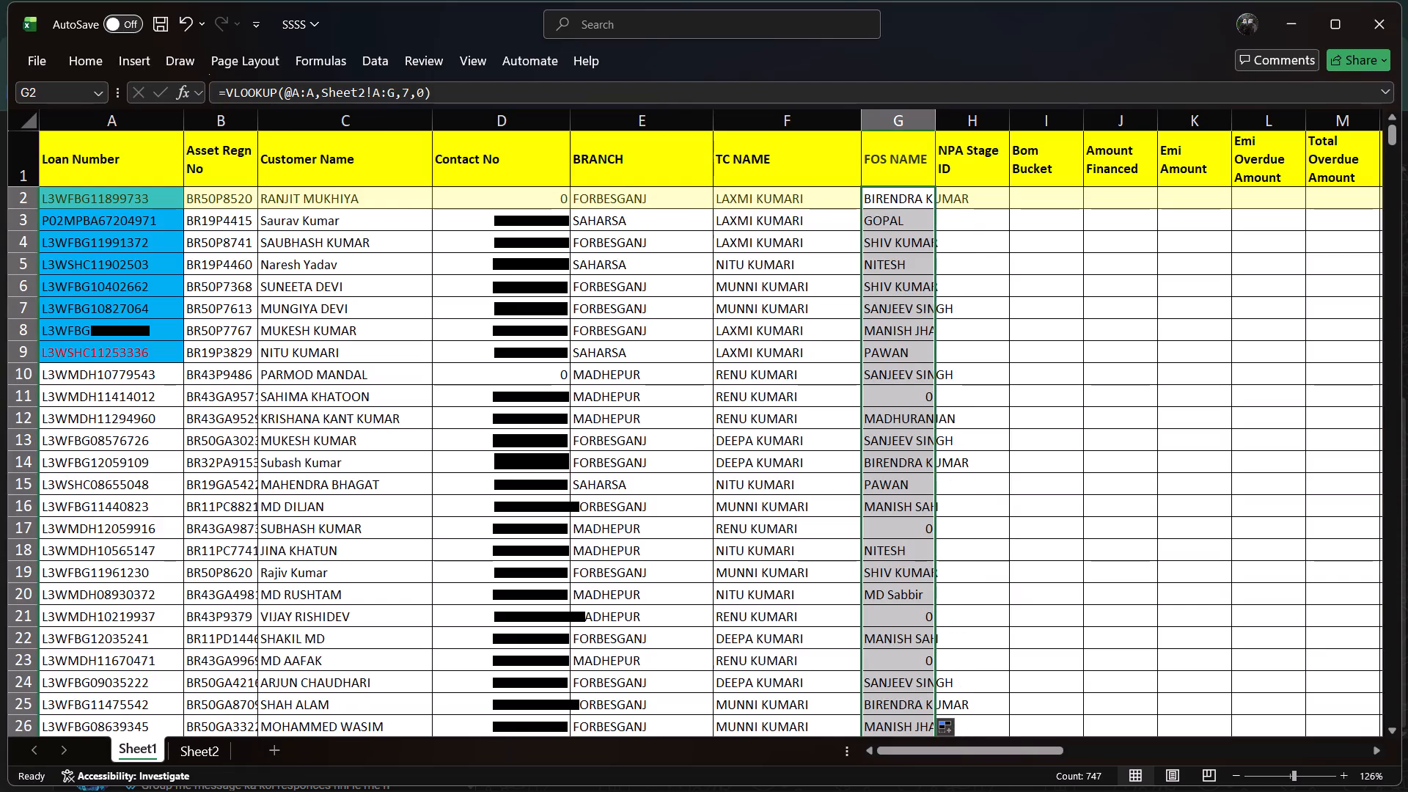
Widen the FOS NAME column to slightly more than double its width so the names show in full.
drag(935, 123, 1023, 122)
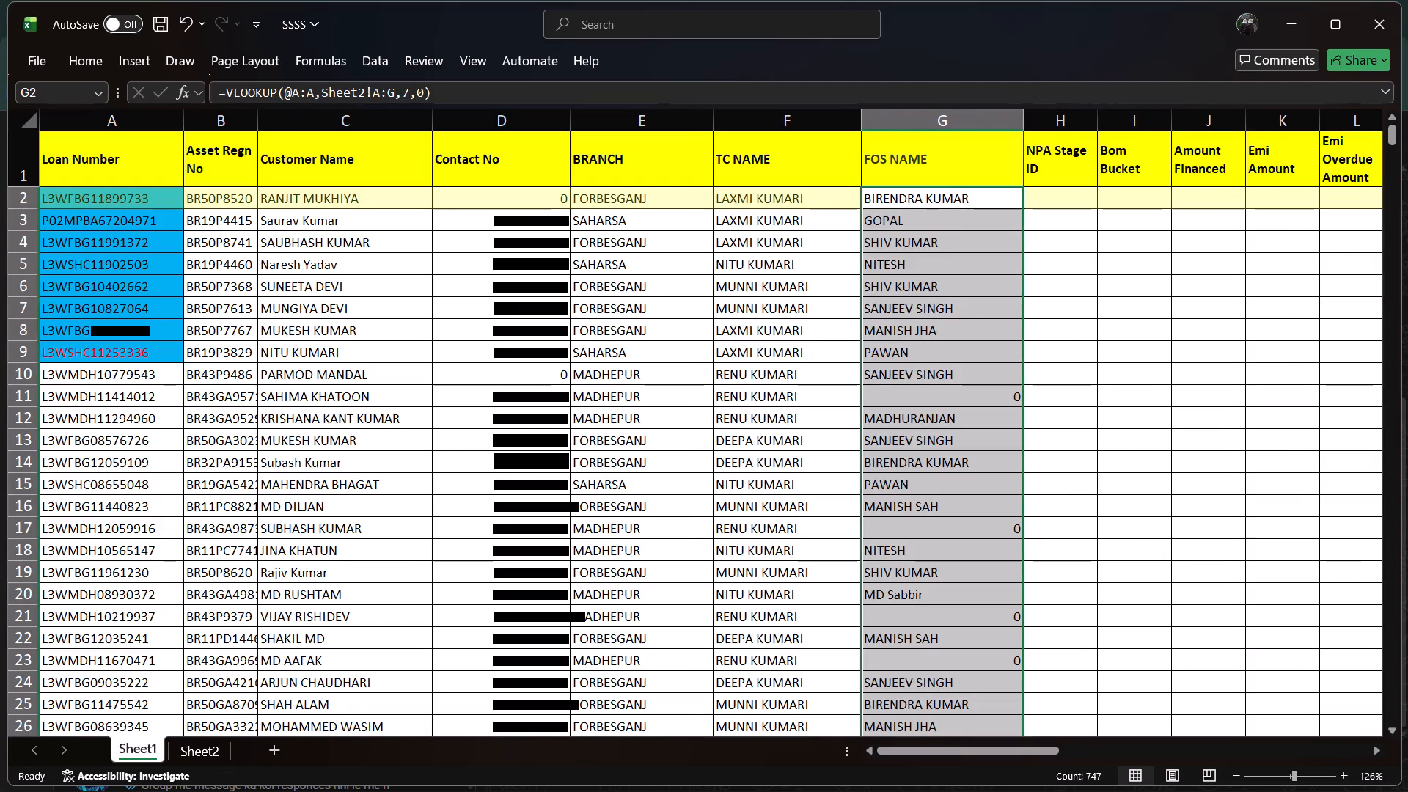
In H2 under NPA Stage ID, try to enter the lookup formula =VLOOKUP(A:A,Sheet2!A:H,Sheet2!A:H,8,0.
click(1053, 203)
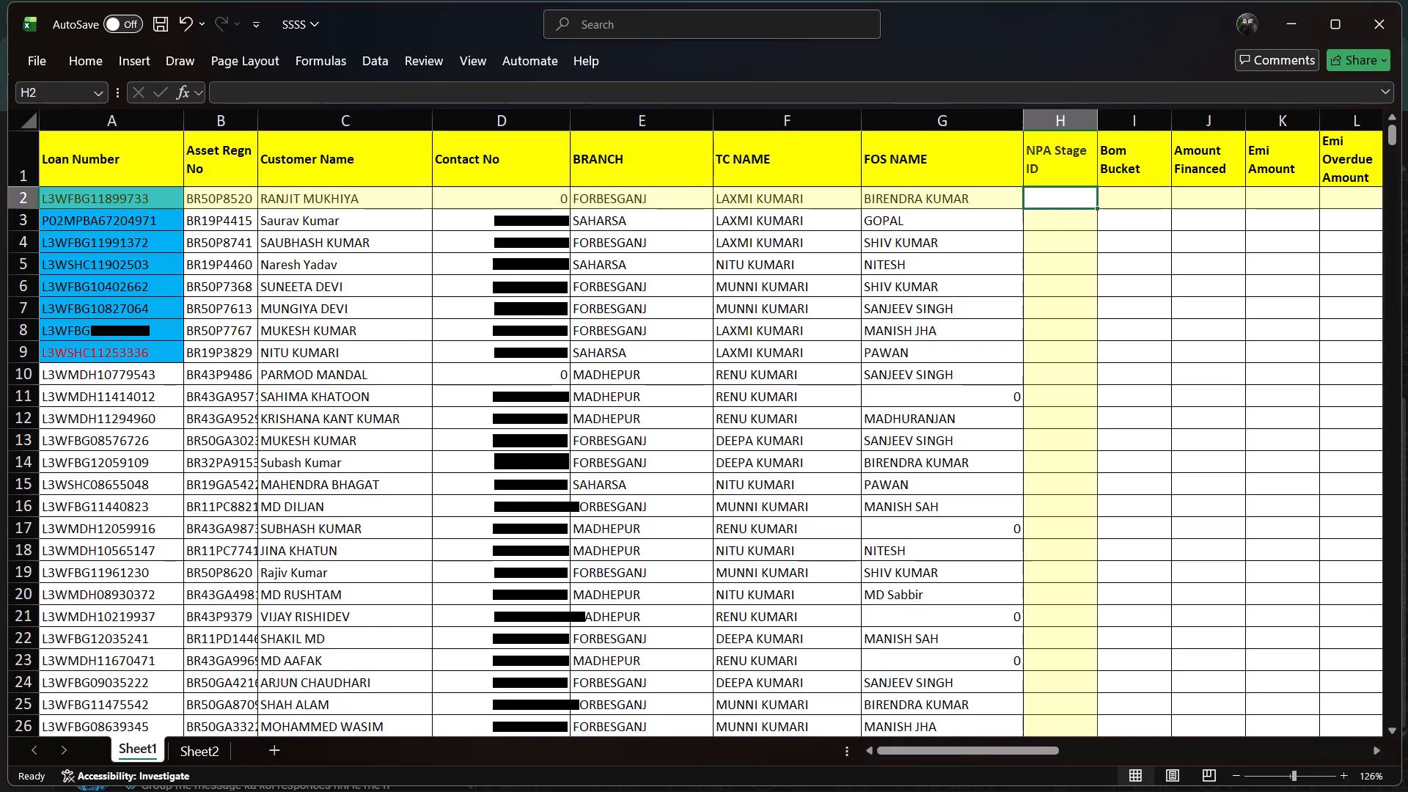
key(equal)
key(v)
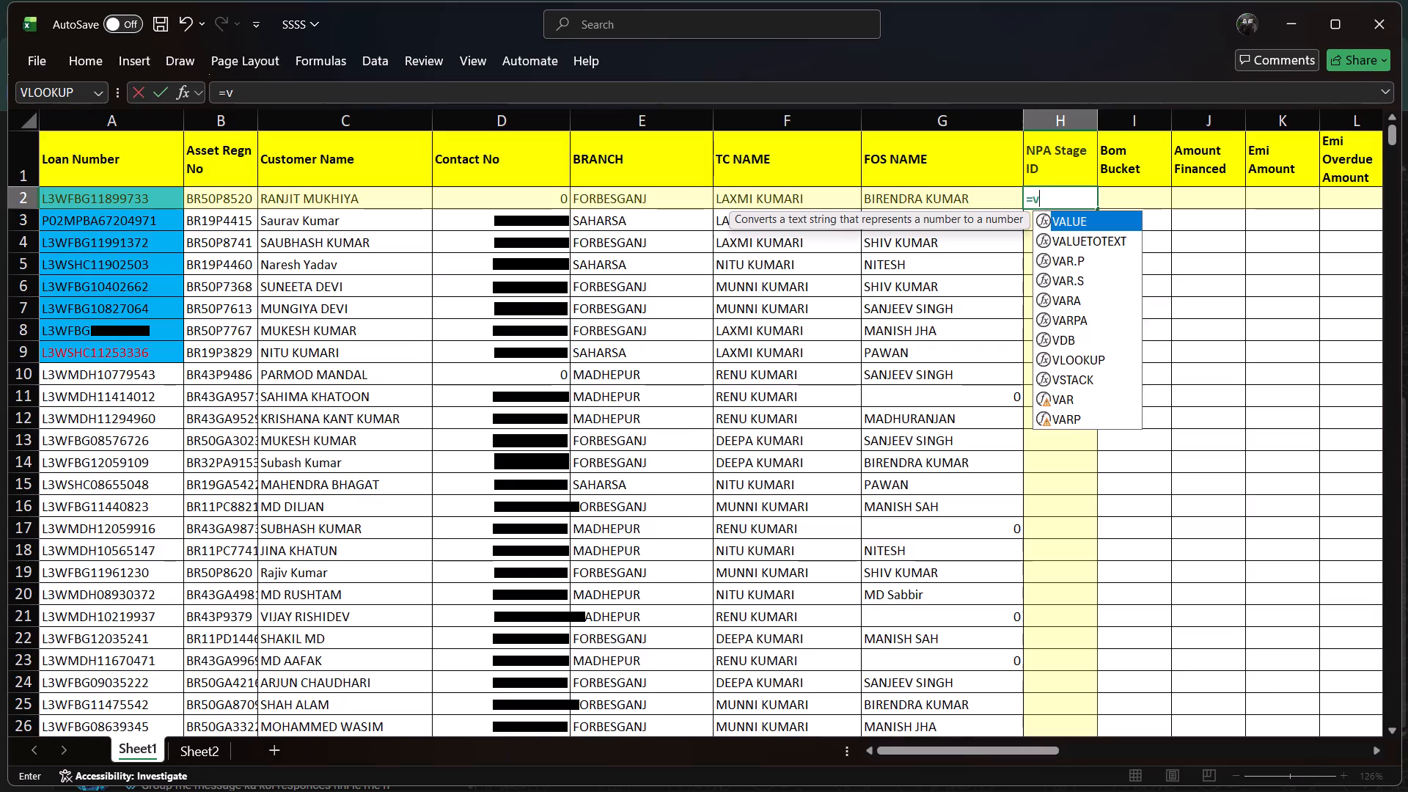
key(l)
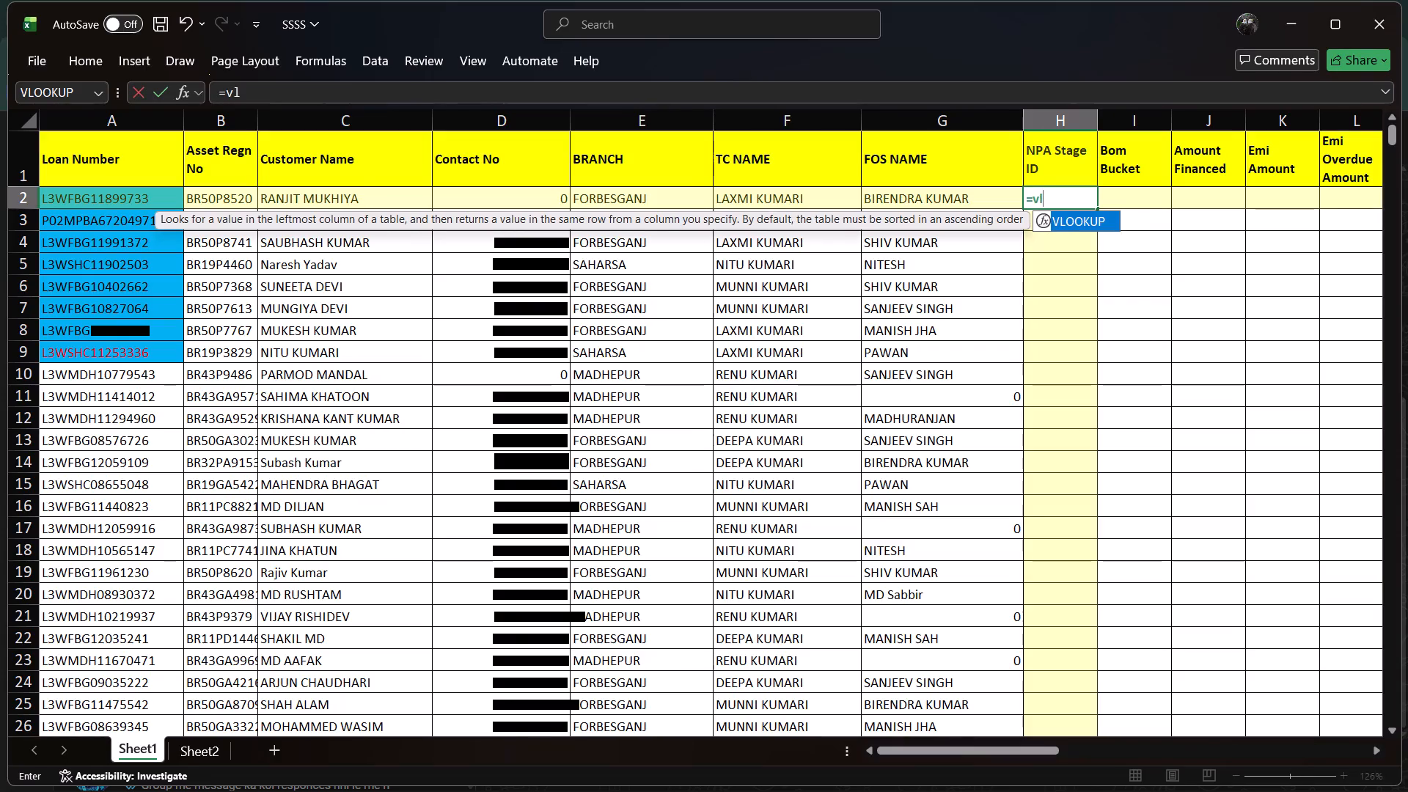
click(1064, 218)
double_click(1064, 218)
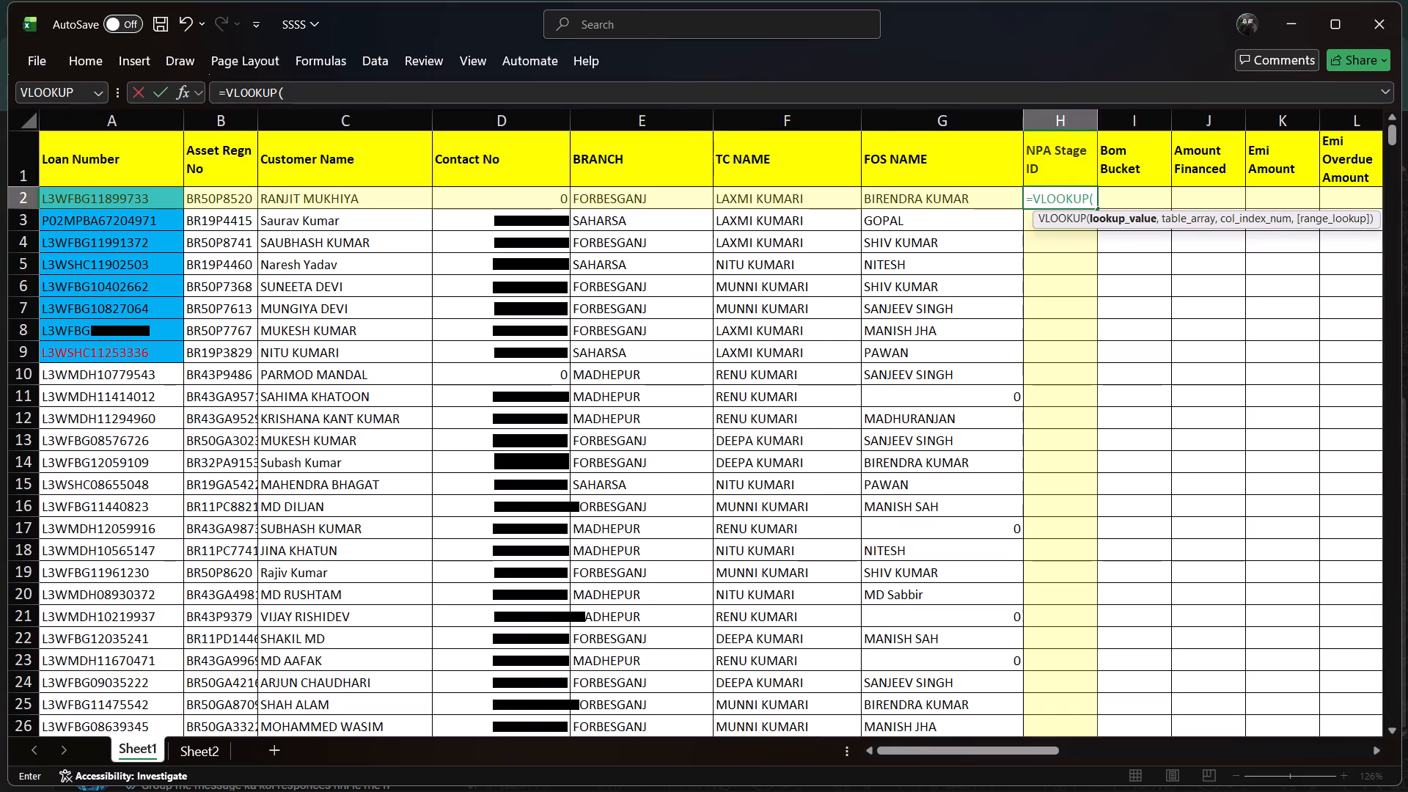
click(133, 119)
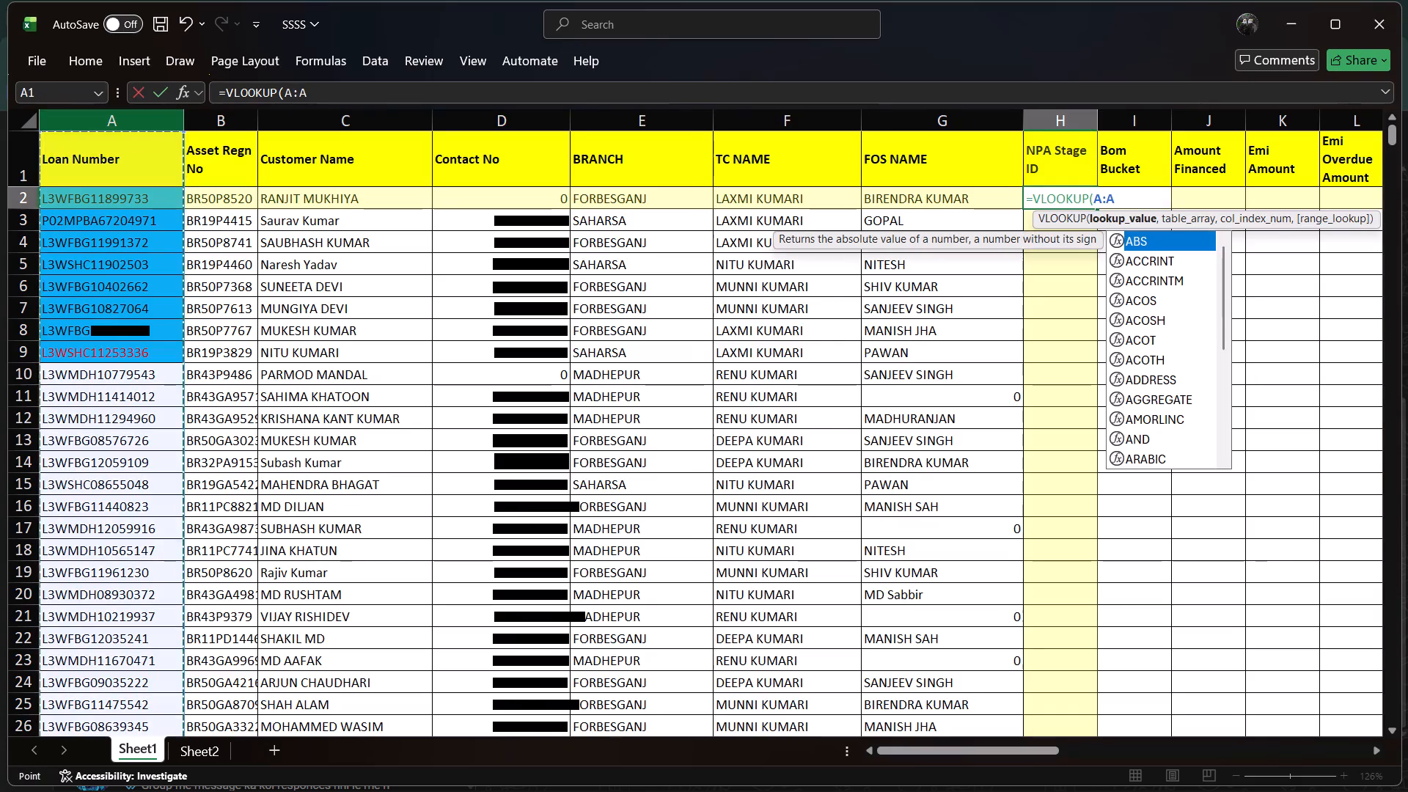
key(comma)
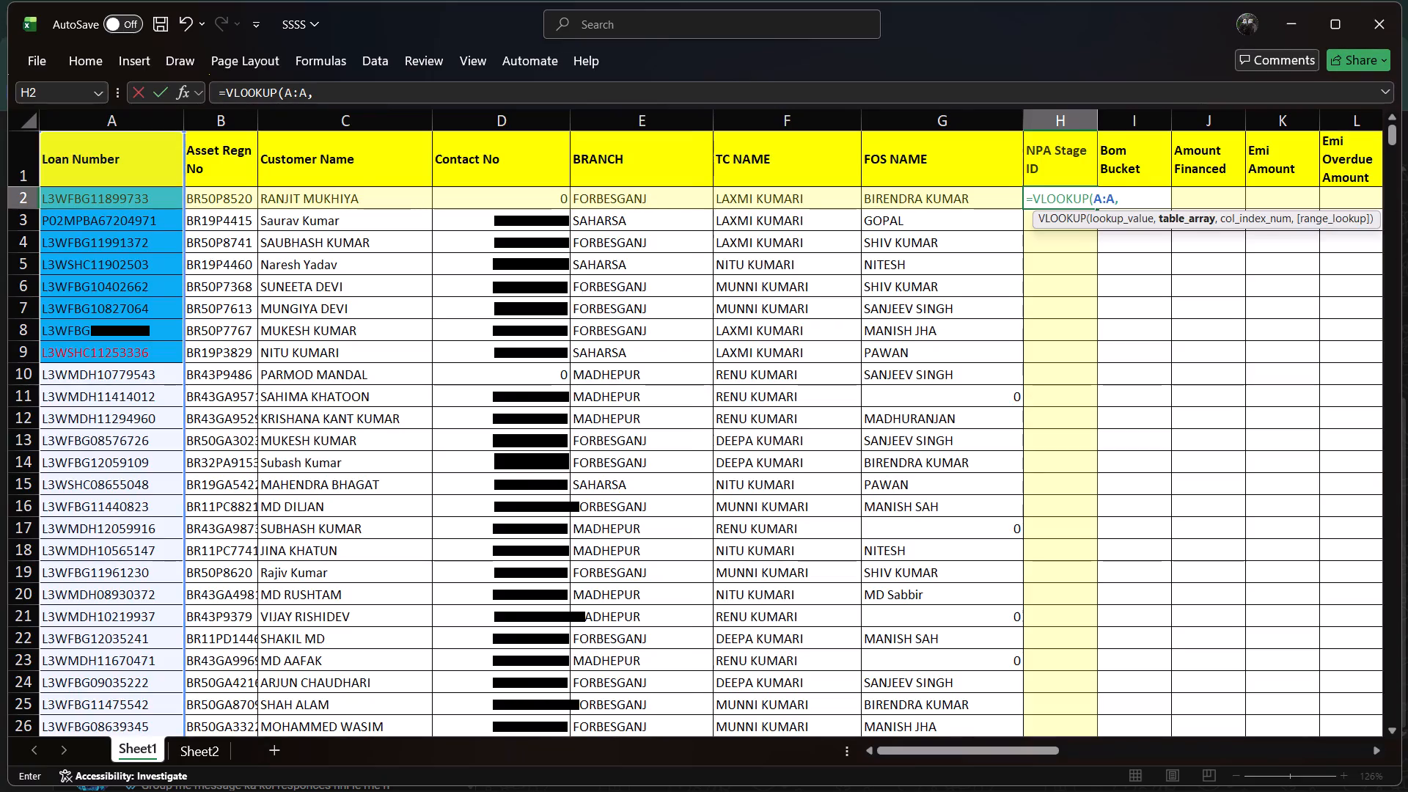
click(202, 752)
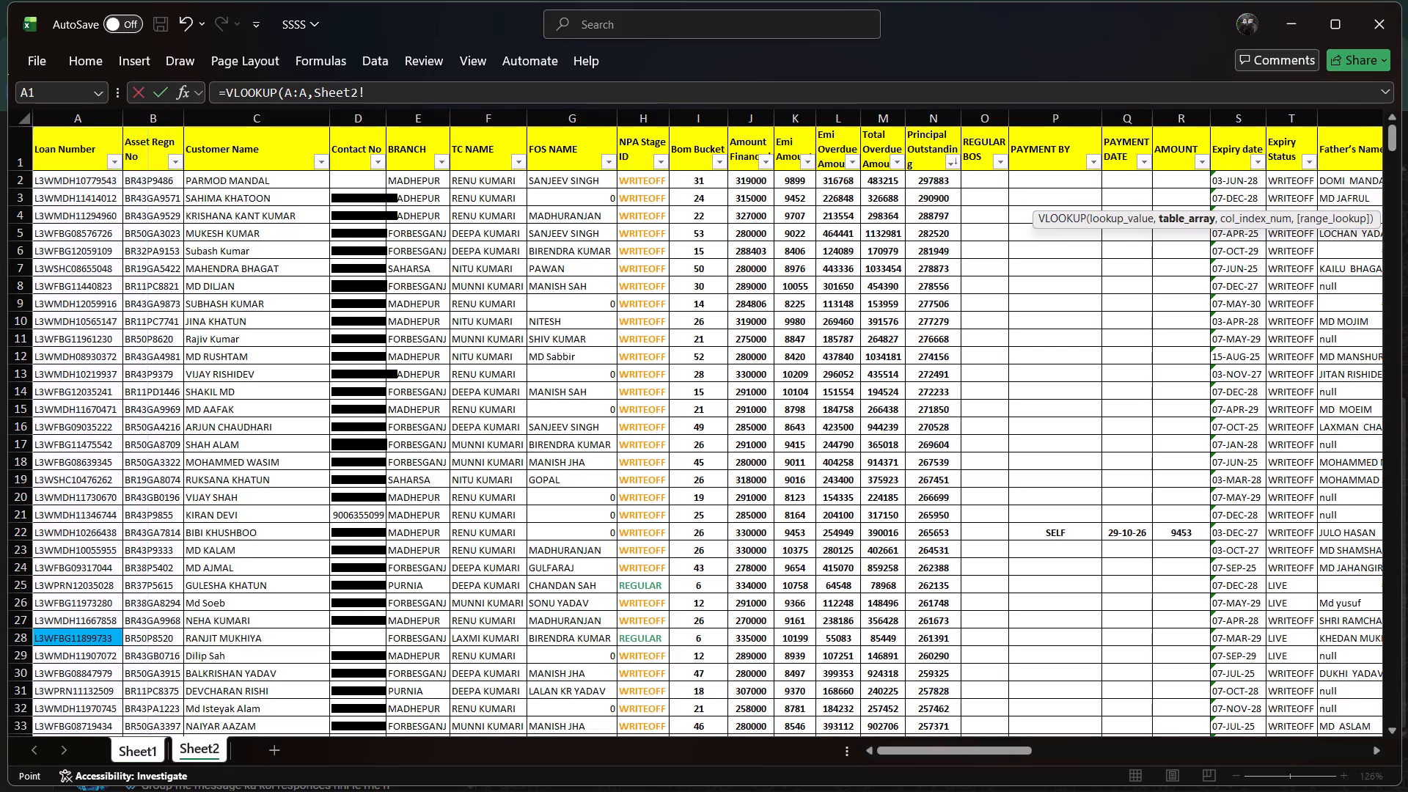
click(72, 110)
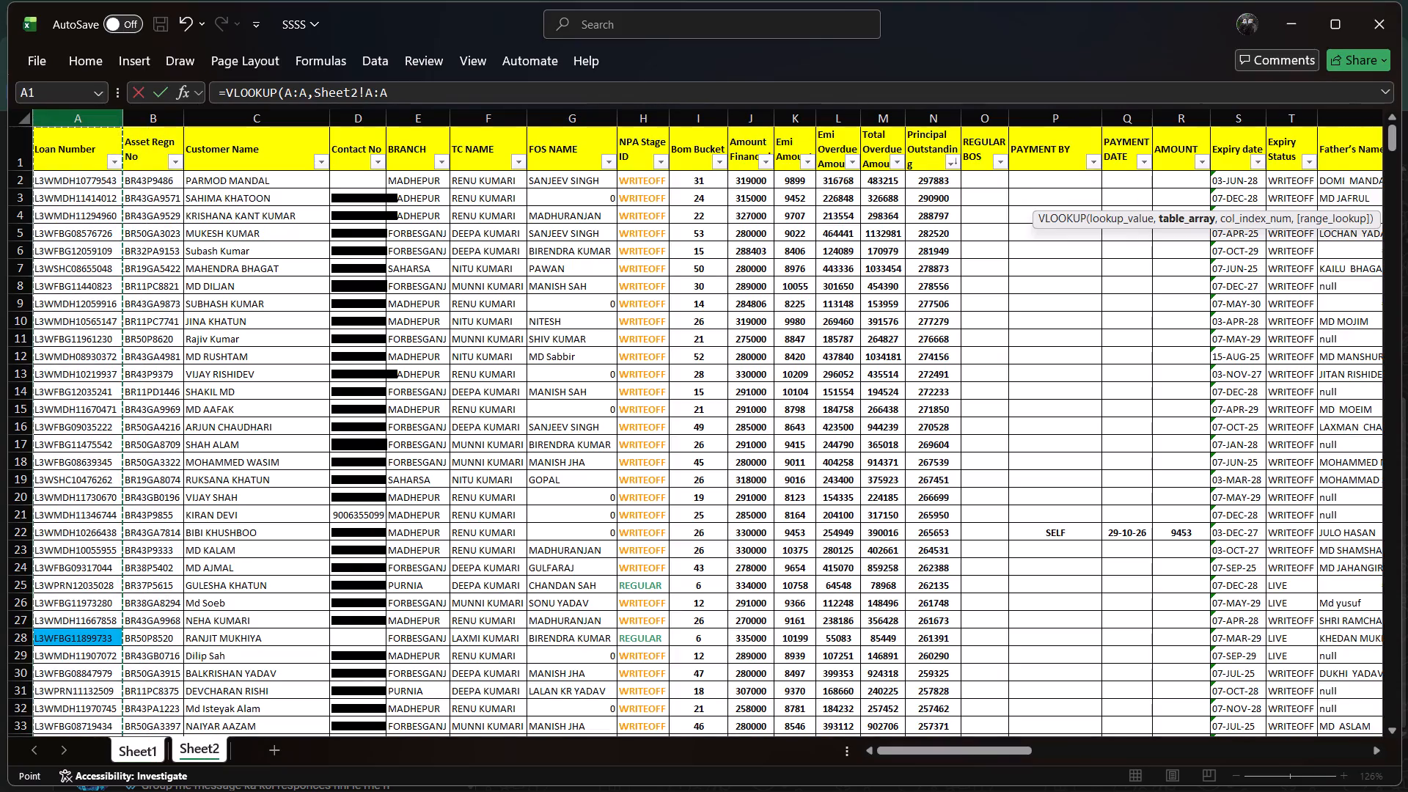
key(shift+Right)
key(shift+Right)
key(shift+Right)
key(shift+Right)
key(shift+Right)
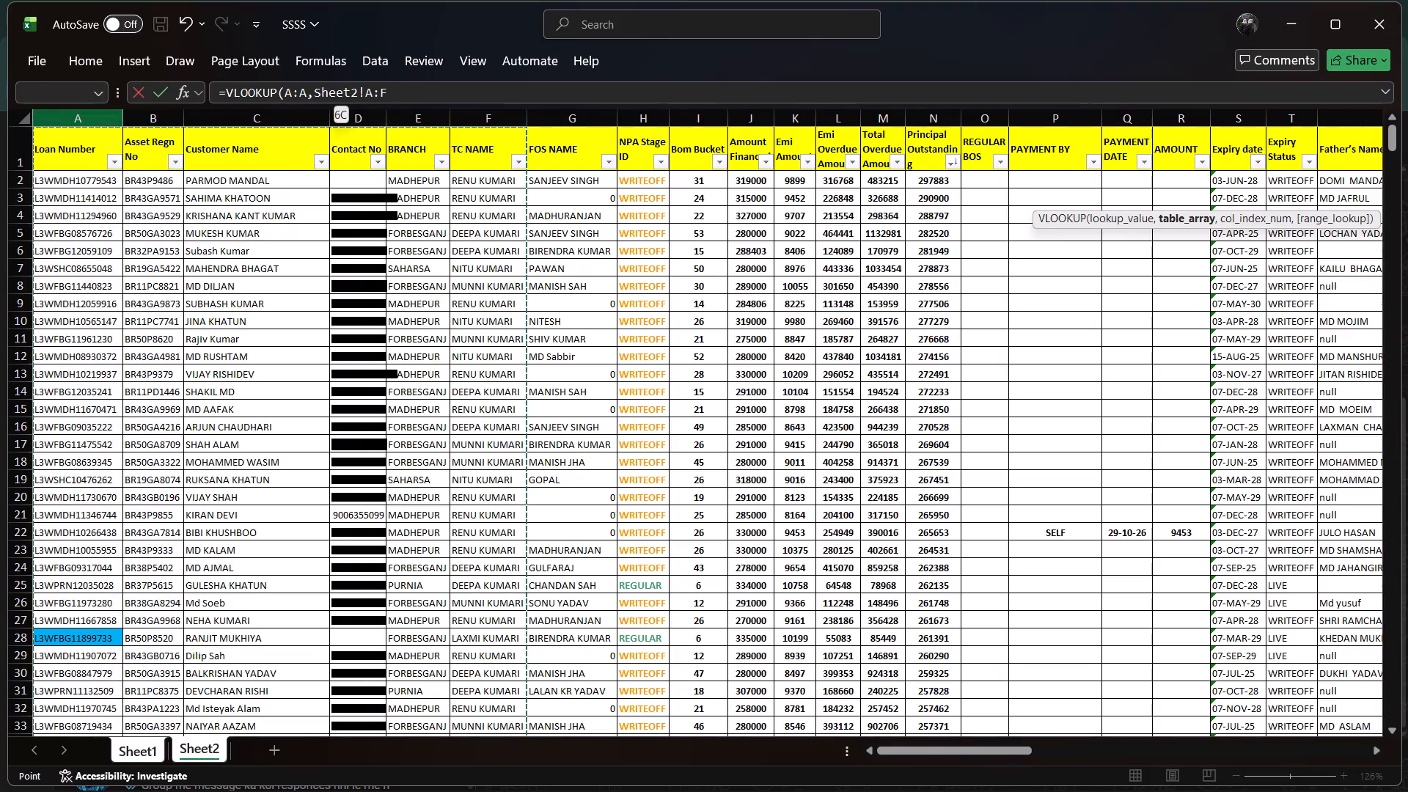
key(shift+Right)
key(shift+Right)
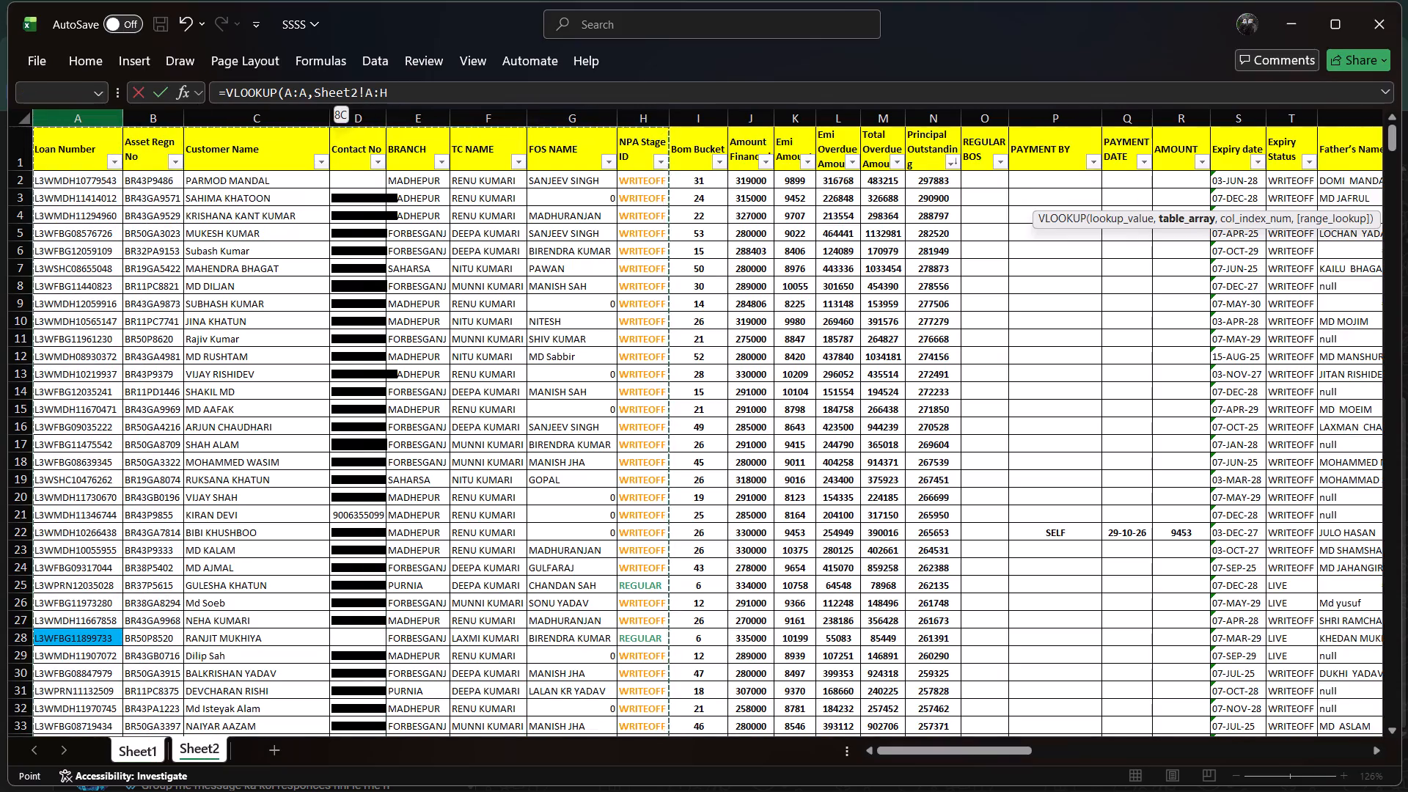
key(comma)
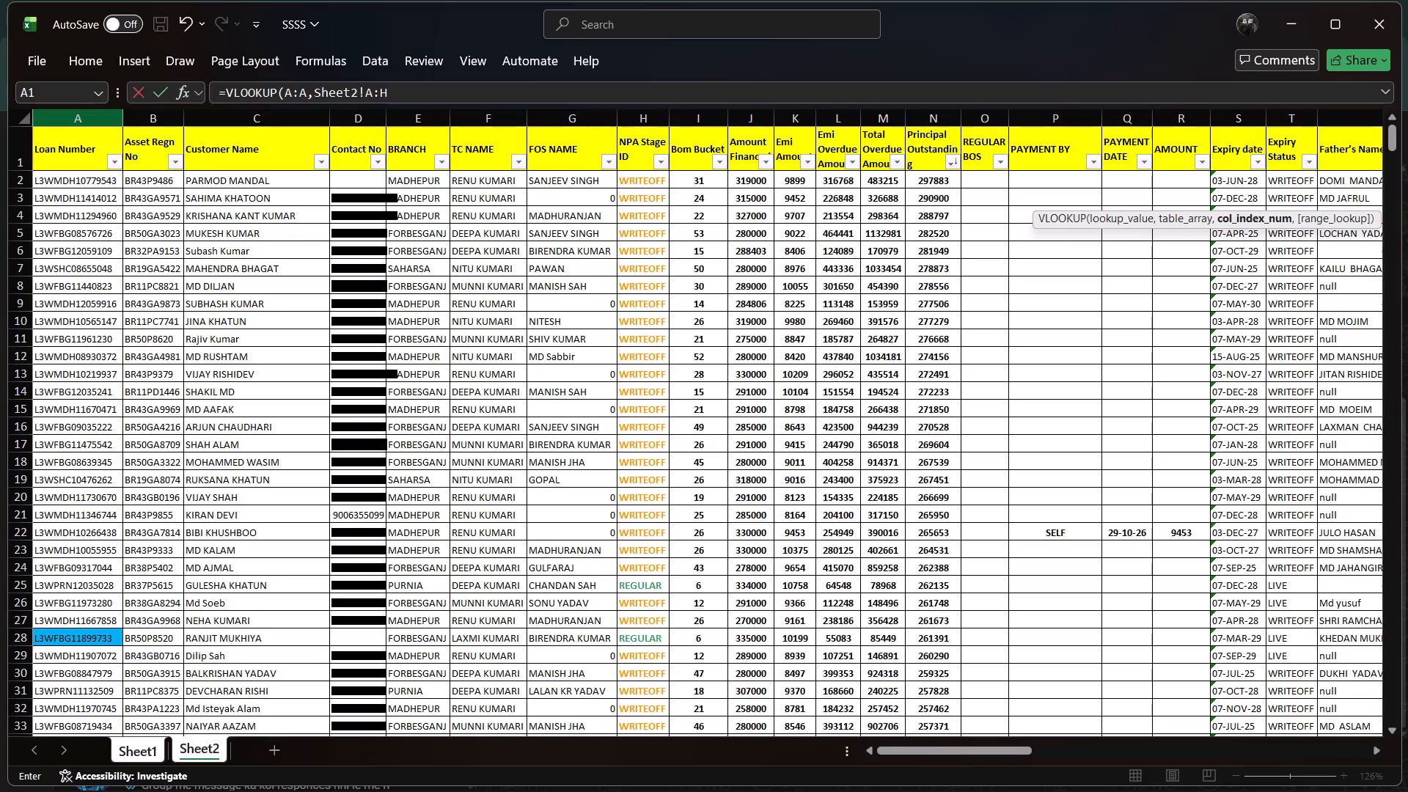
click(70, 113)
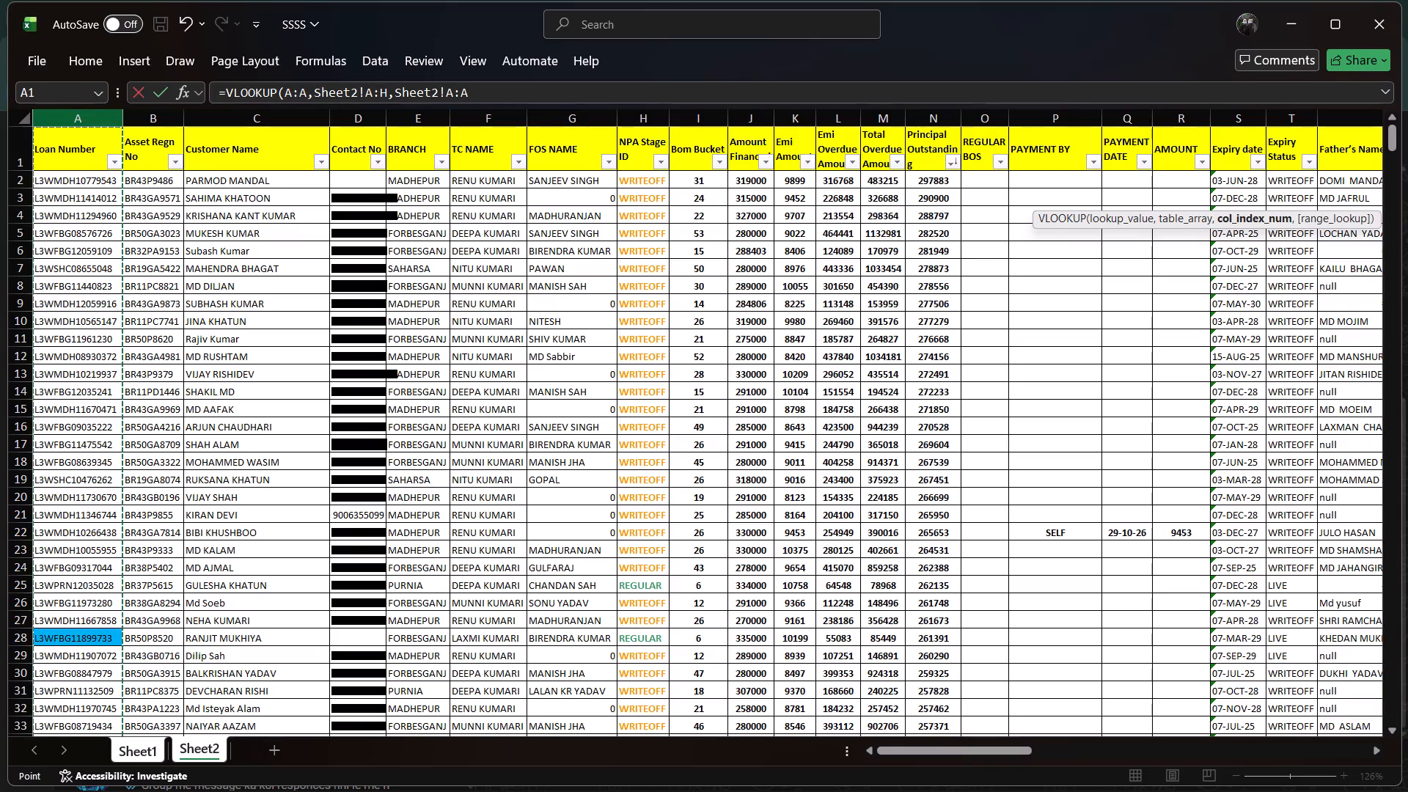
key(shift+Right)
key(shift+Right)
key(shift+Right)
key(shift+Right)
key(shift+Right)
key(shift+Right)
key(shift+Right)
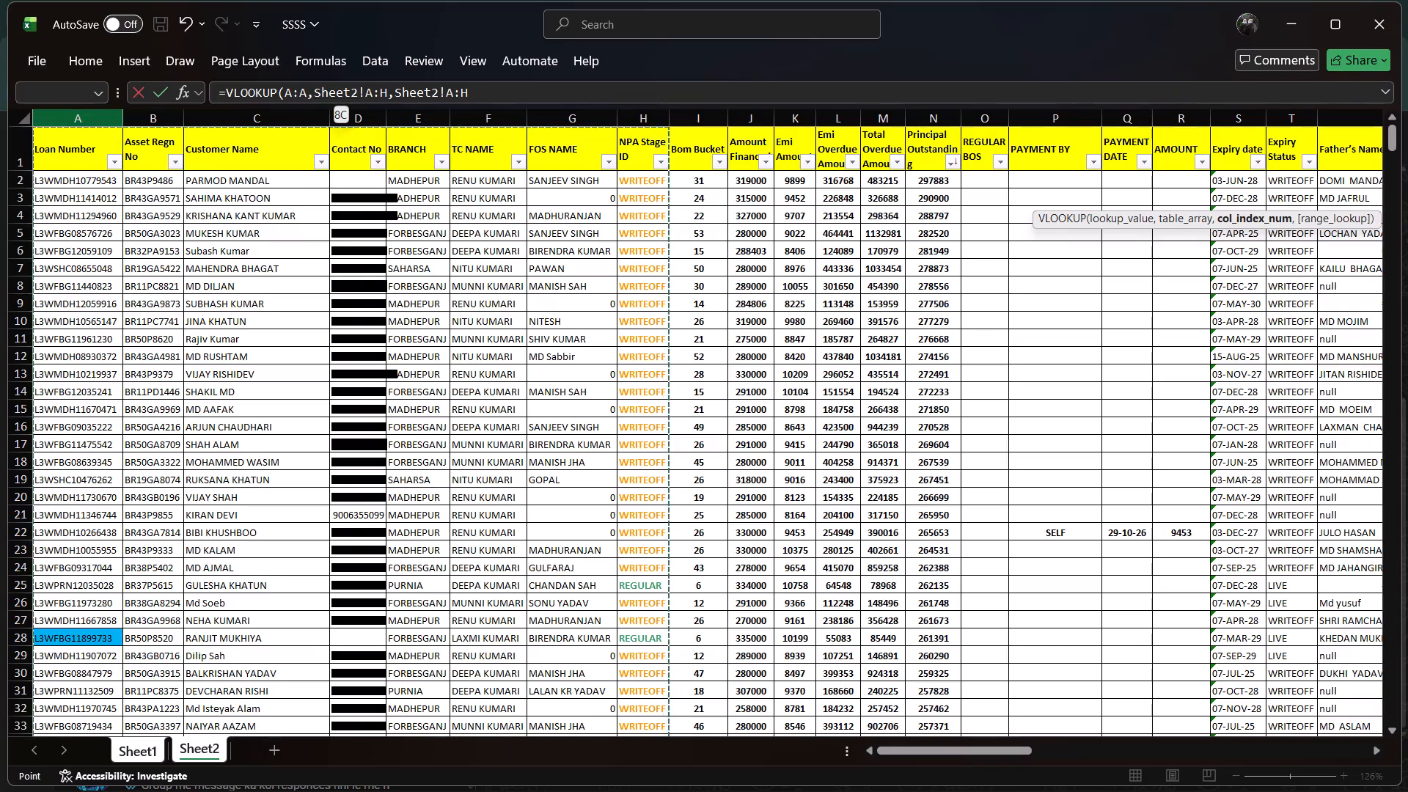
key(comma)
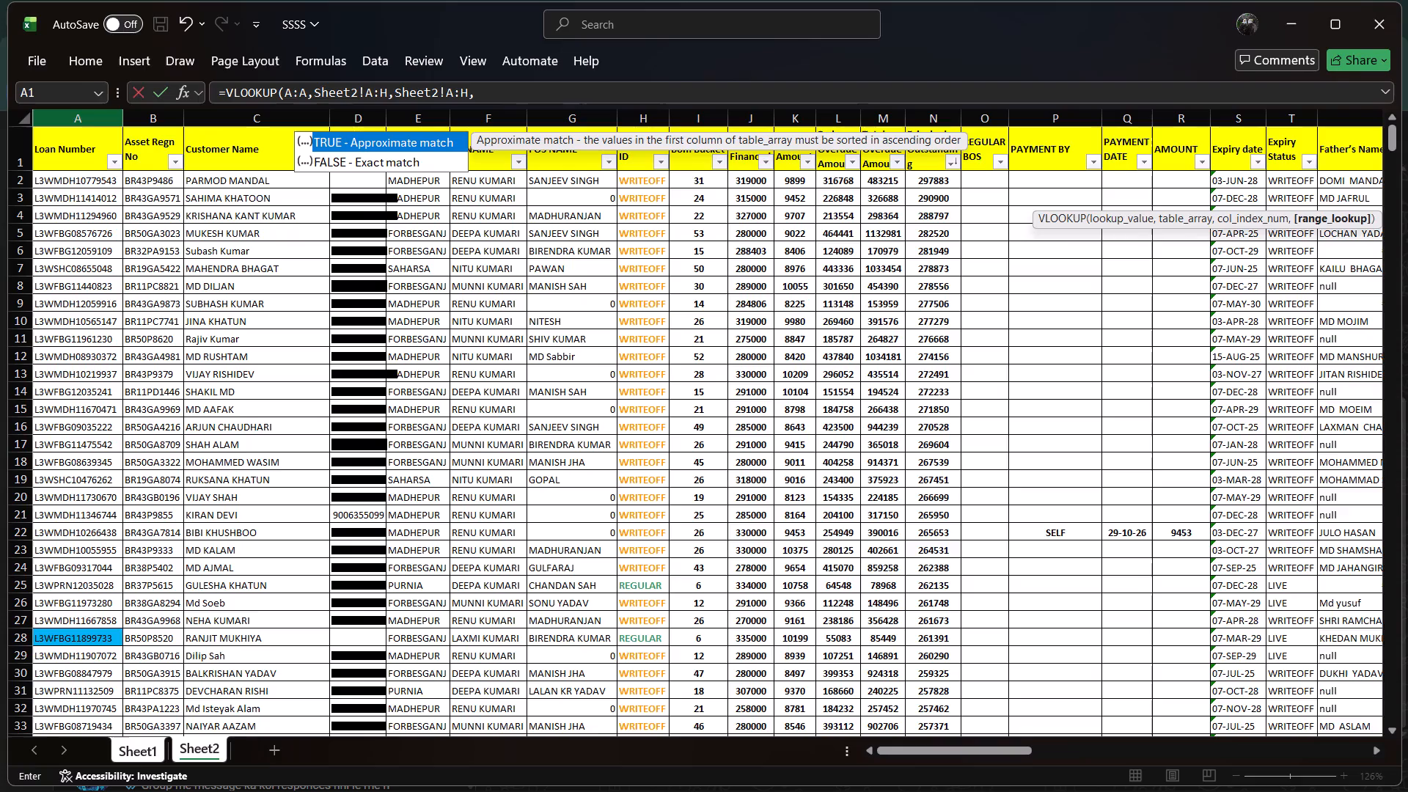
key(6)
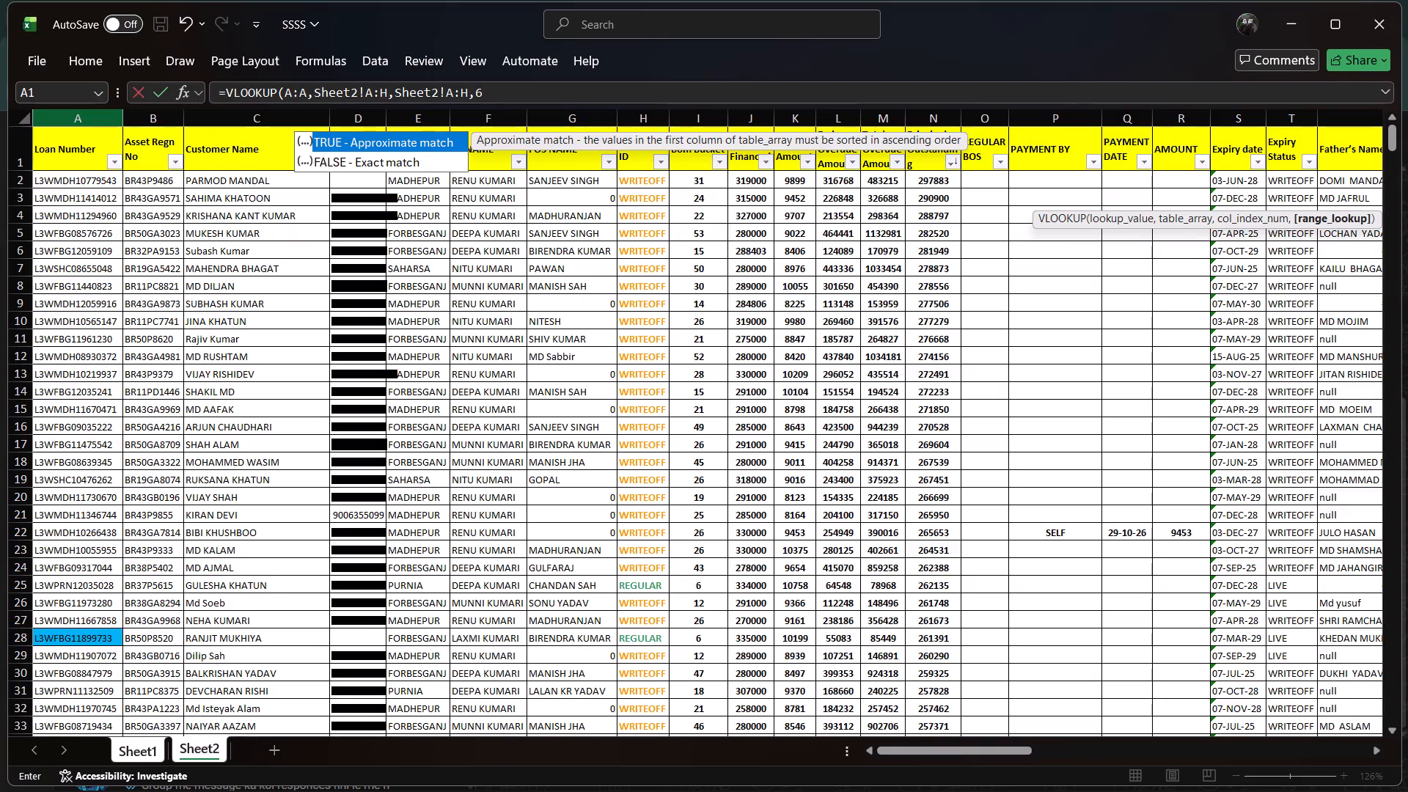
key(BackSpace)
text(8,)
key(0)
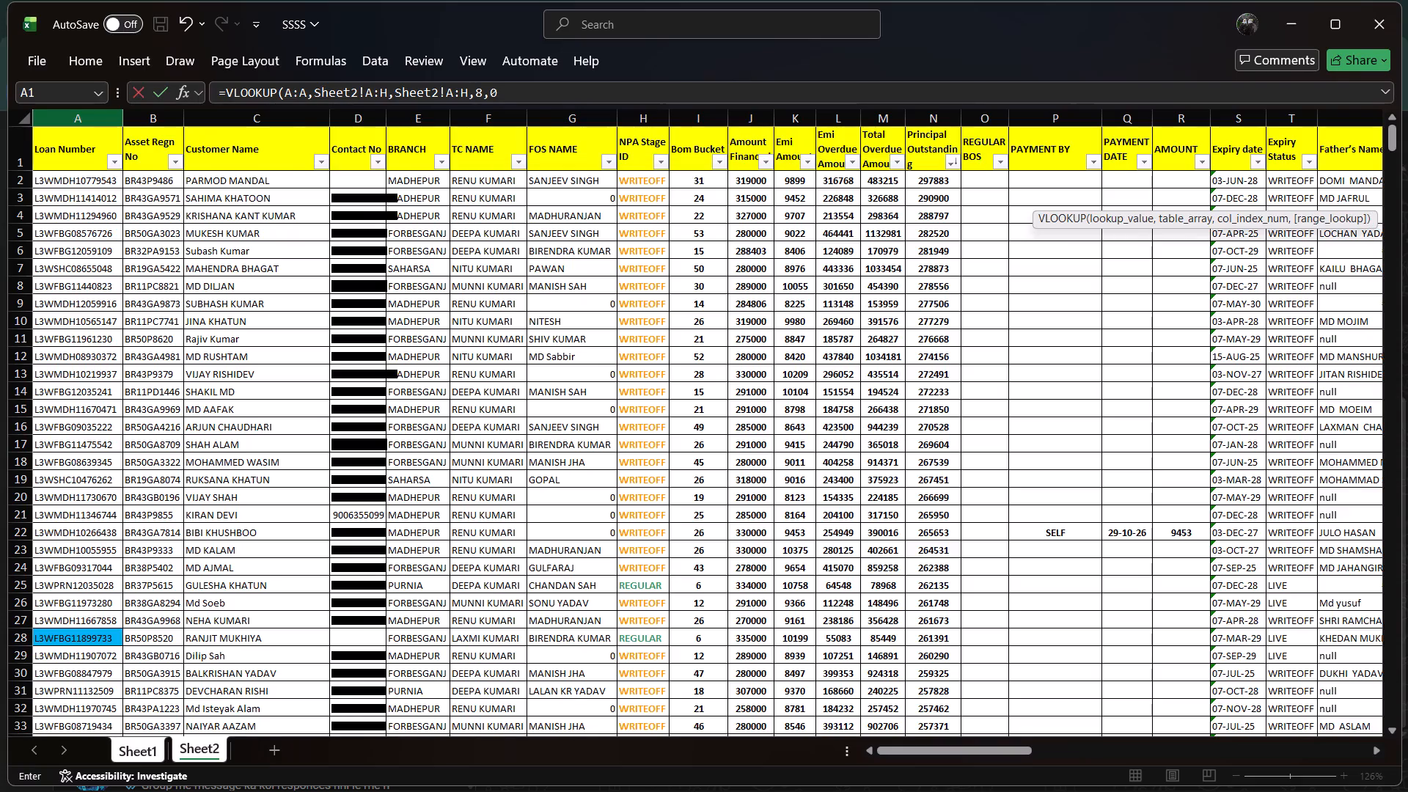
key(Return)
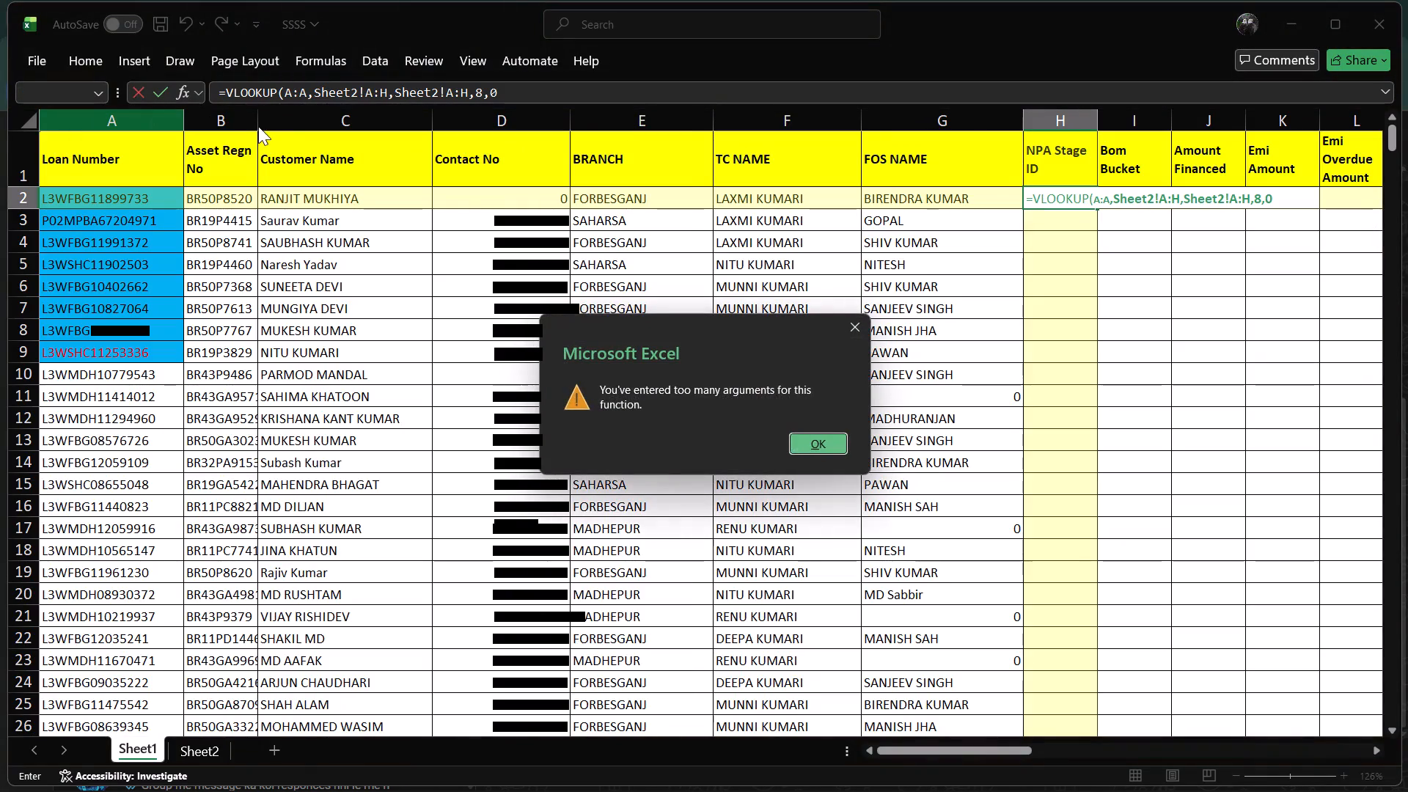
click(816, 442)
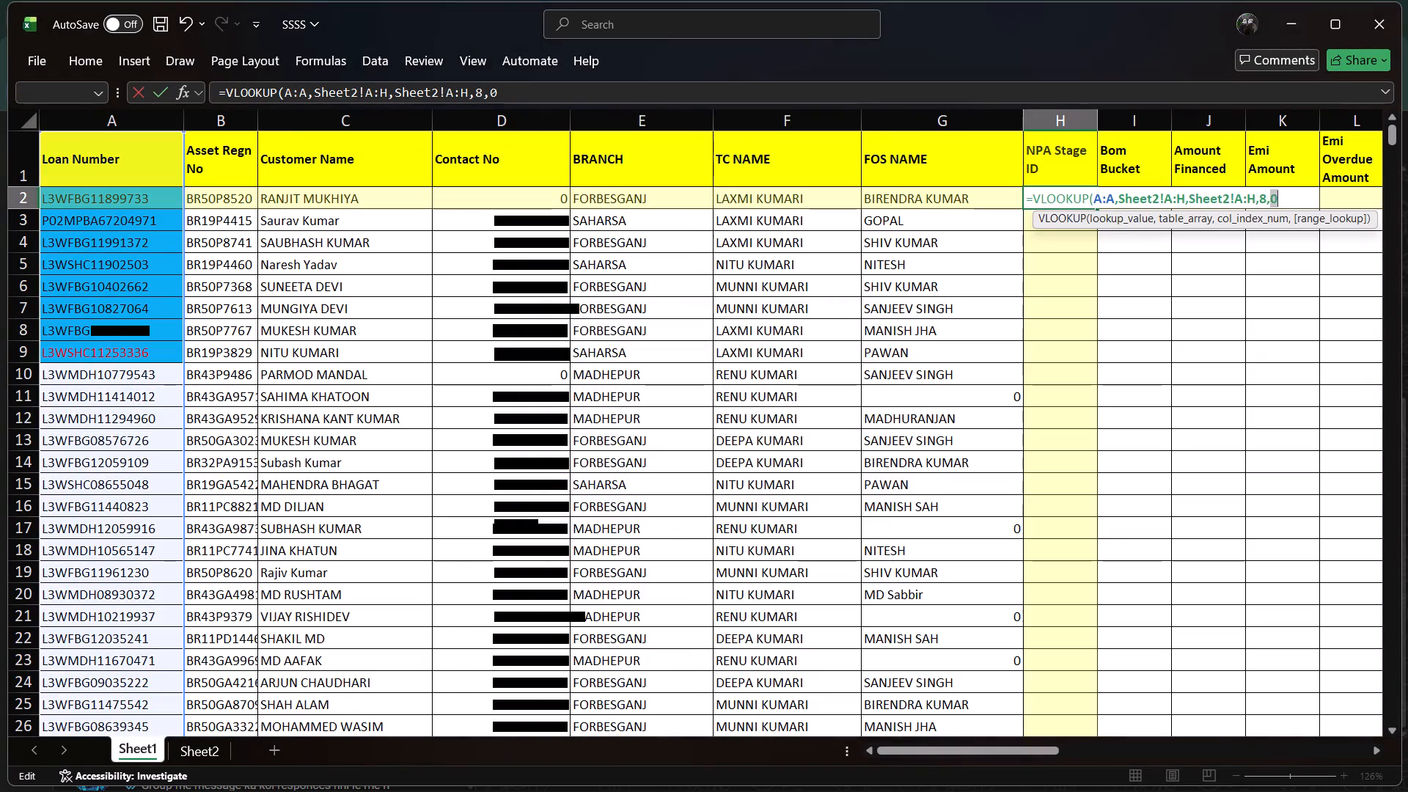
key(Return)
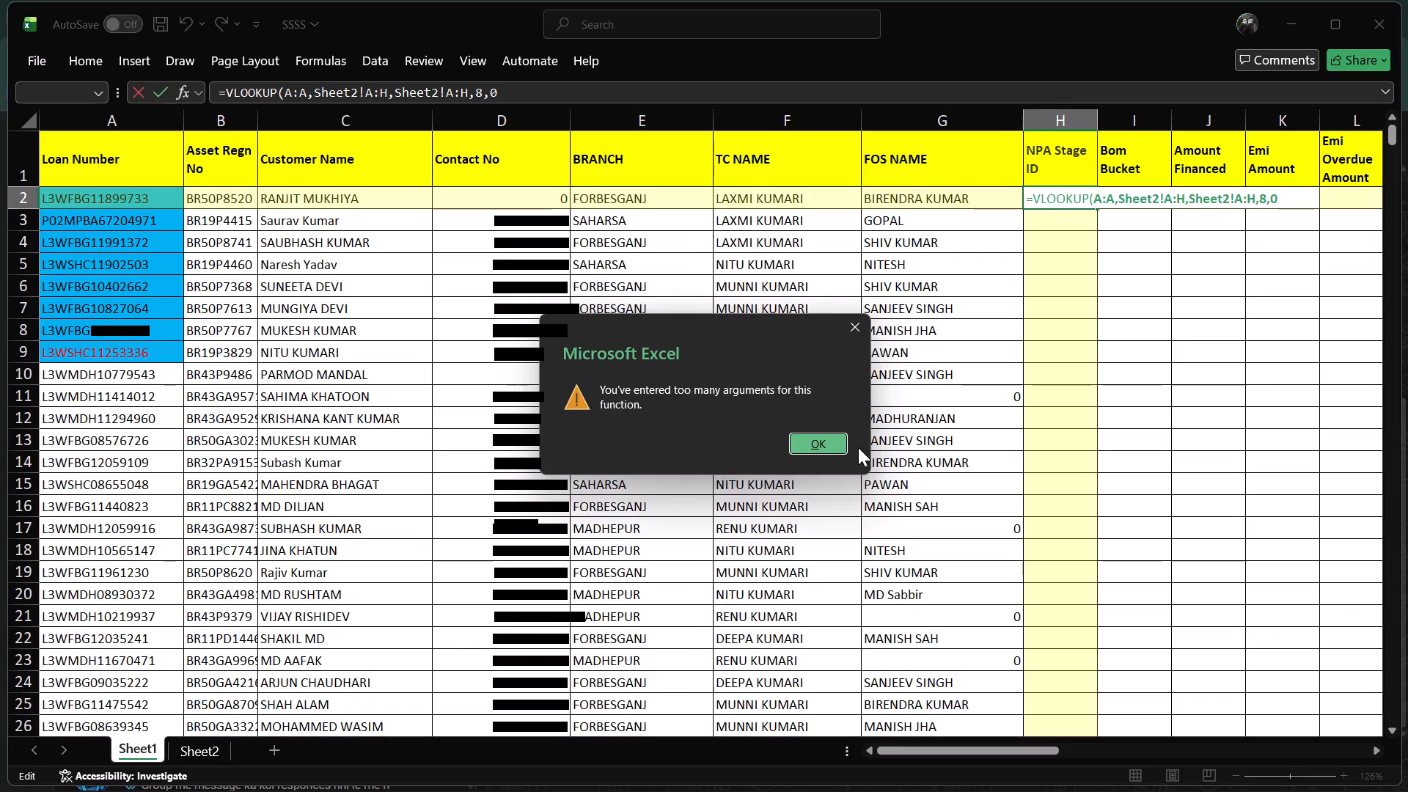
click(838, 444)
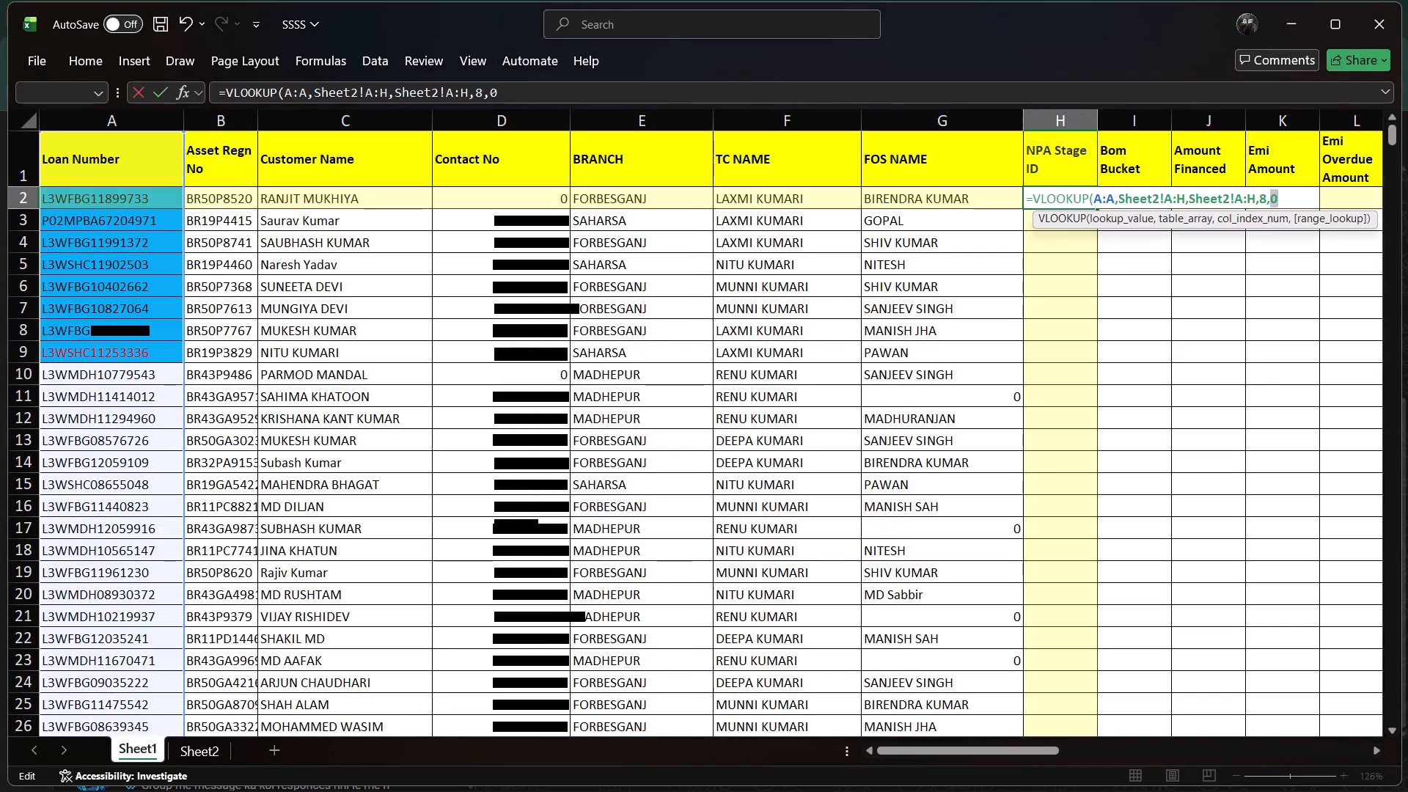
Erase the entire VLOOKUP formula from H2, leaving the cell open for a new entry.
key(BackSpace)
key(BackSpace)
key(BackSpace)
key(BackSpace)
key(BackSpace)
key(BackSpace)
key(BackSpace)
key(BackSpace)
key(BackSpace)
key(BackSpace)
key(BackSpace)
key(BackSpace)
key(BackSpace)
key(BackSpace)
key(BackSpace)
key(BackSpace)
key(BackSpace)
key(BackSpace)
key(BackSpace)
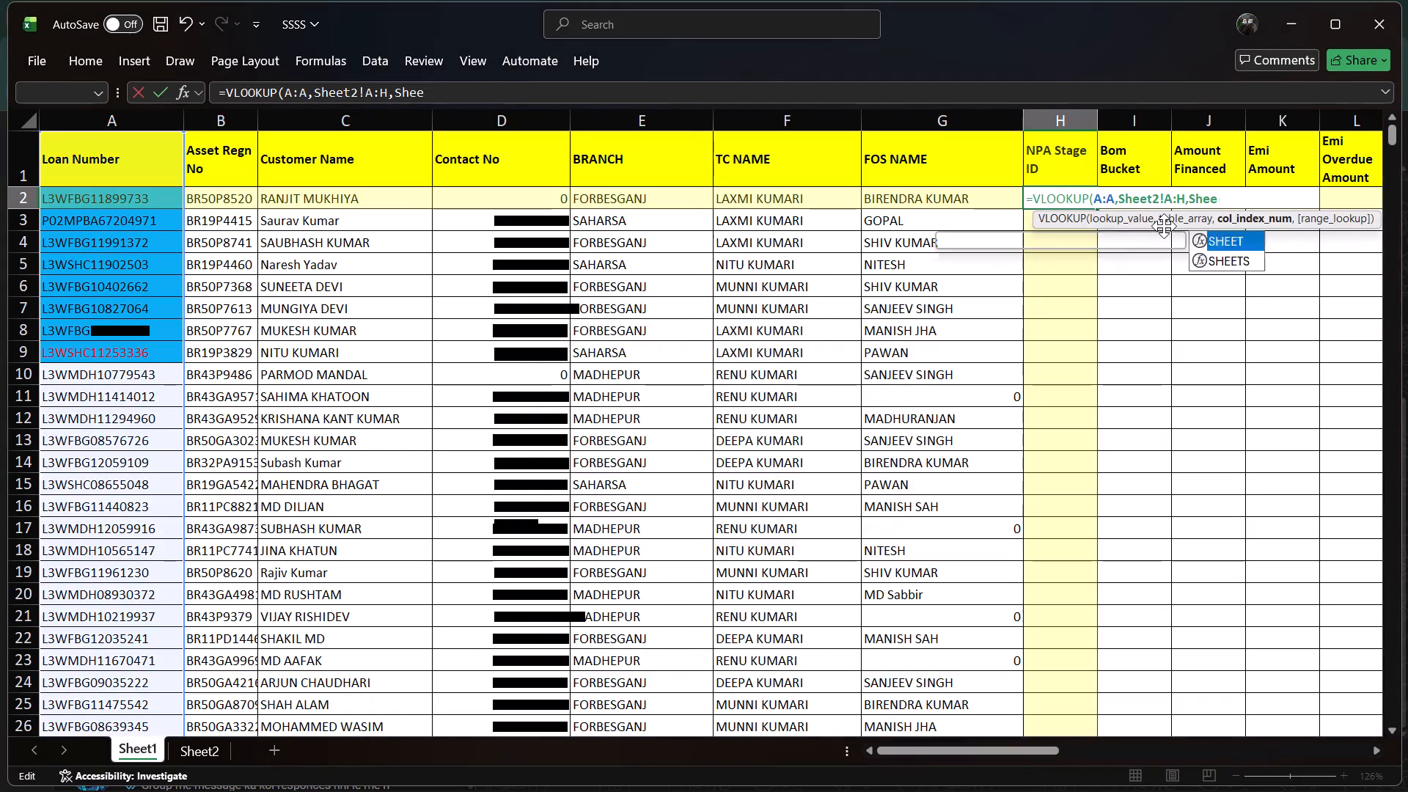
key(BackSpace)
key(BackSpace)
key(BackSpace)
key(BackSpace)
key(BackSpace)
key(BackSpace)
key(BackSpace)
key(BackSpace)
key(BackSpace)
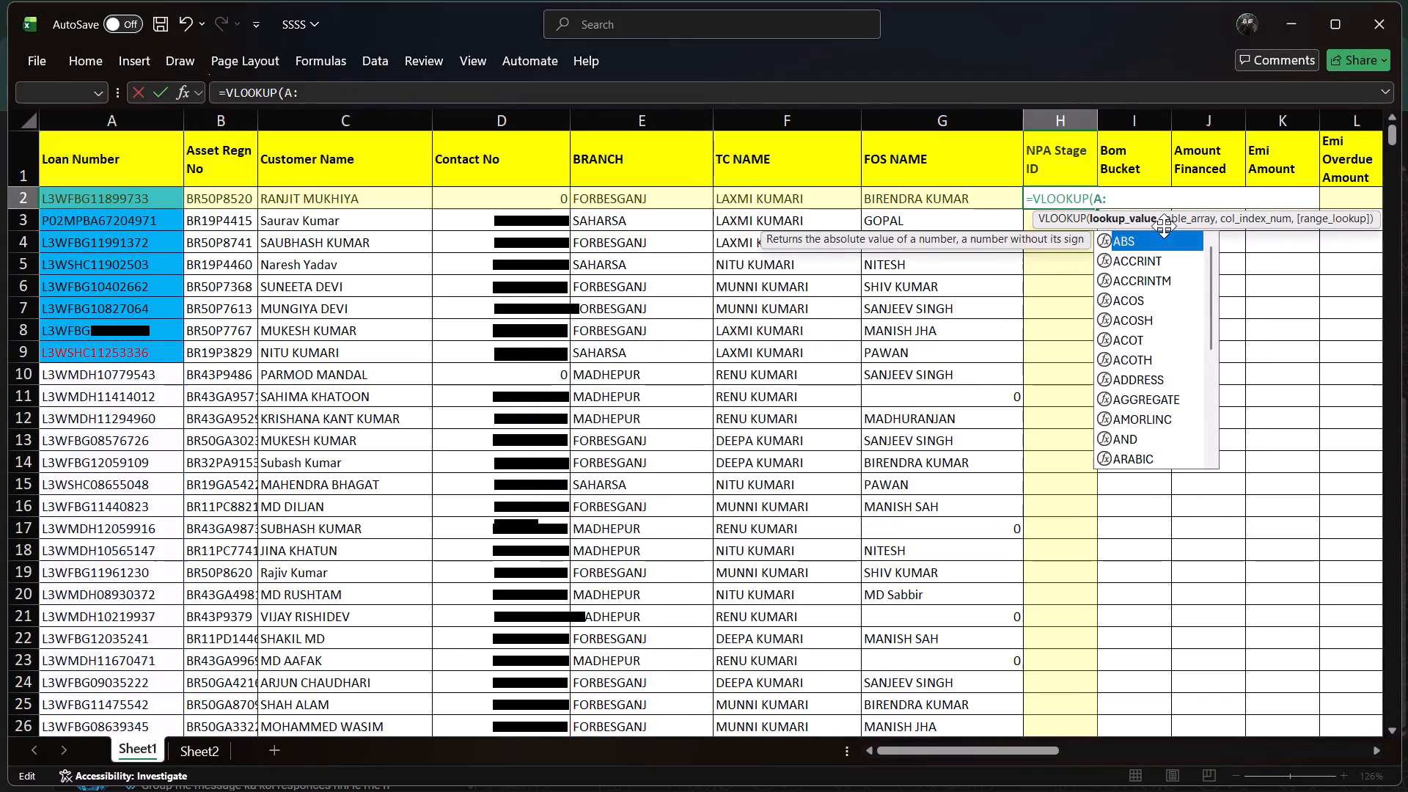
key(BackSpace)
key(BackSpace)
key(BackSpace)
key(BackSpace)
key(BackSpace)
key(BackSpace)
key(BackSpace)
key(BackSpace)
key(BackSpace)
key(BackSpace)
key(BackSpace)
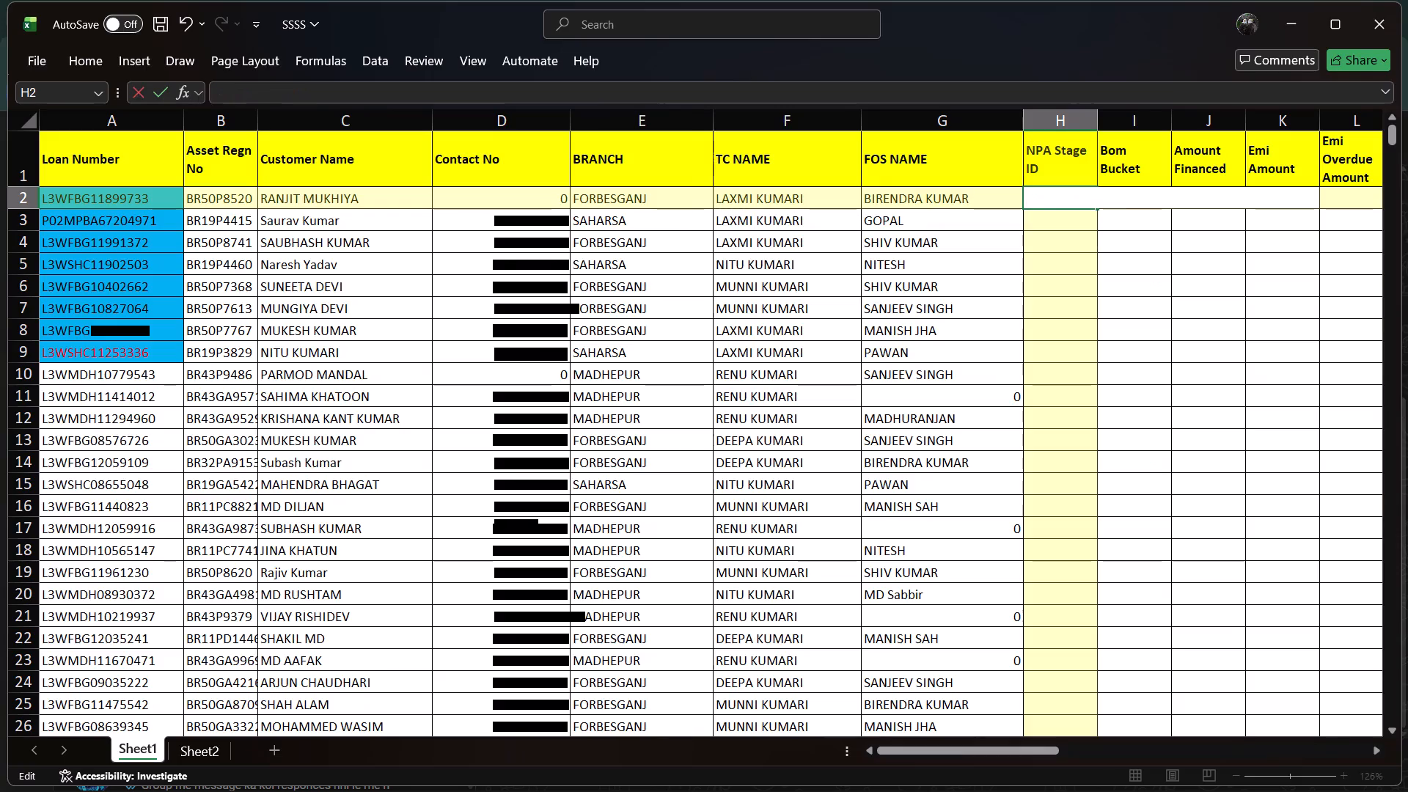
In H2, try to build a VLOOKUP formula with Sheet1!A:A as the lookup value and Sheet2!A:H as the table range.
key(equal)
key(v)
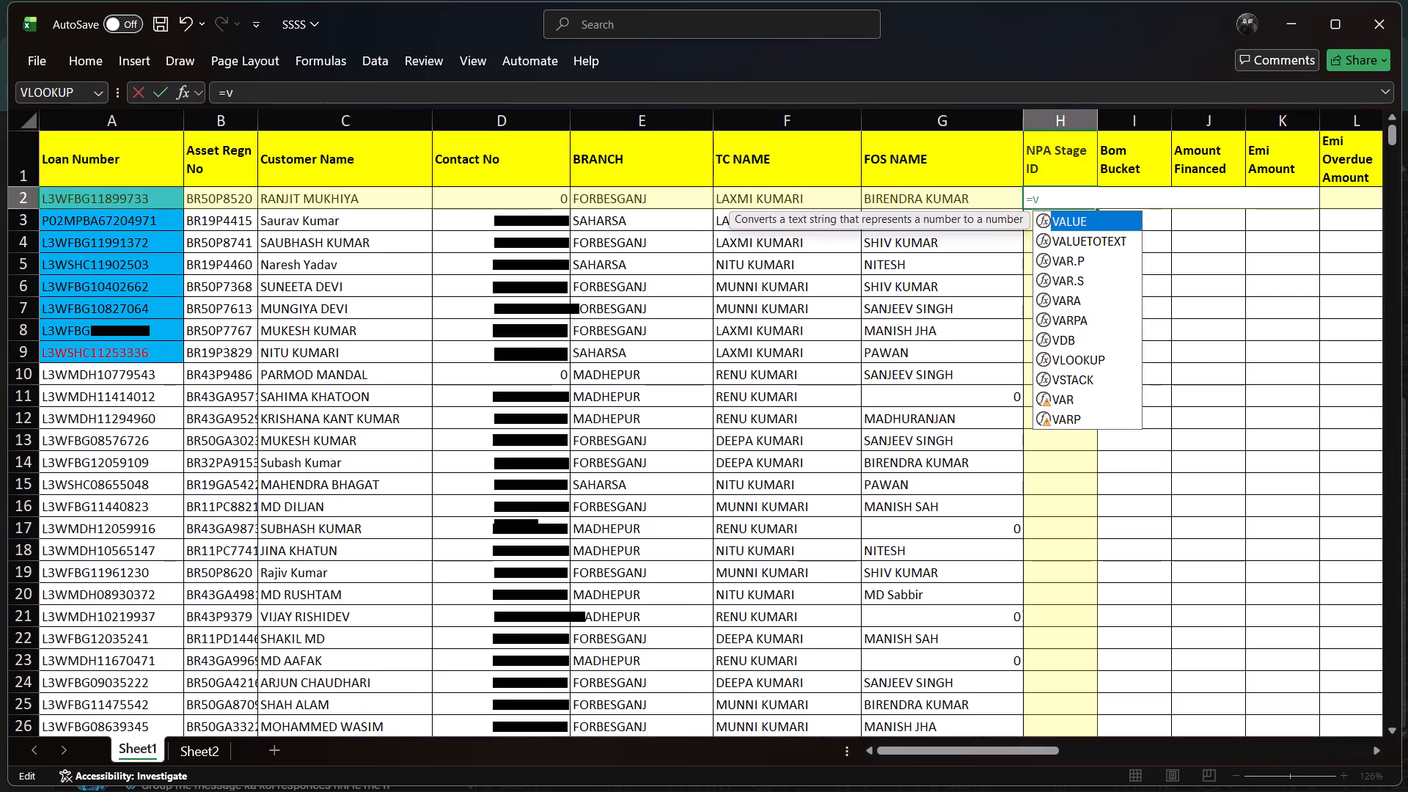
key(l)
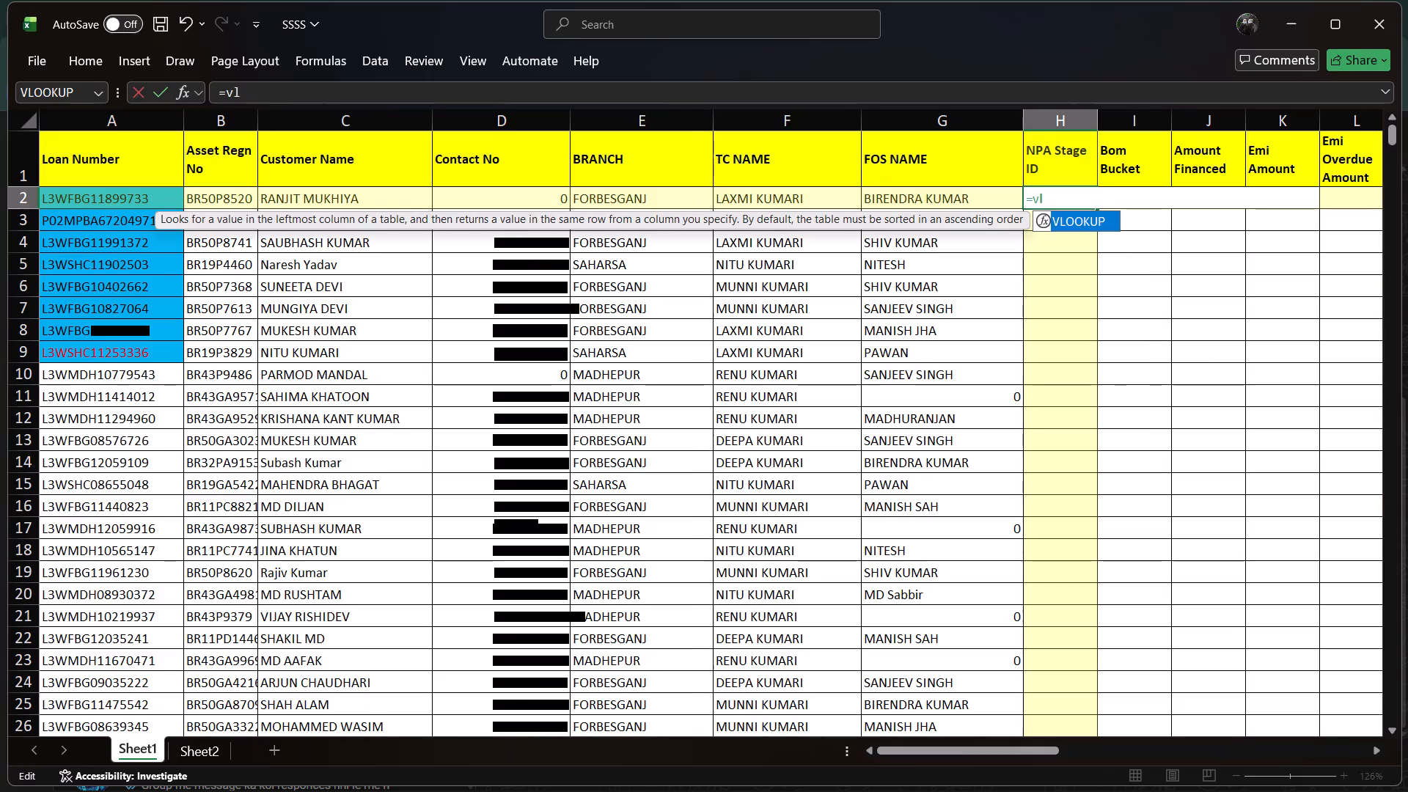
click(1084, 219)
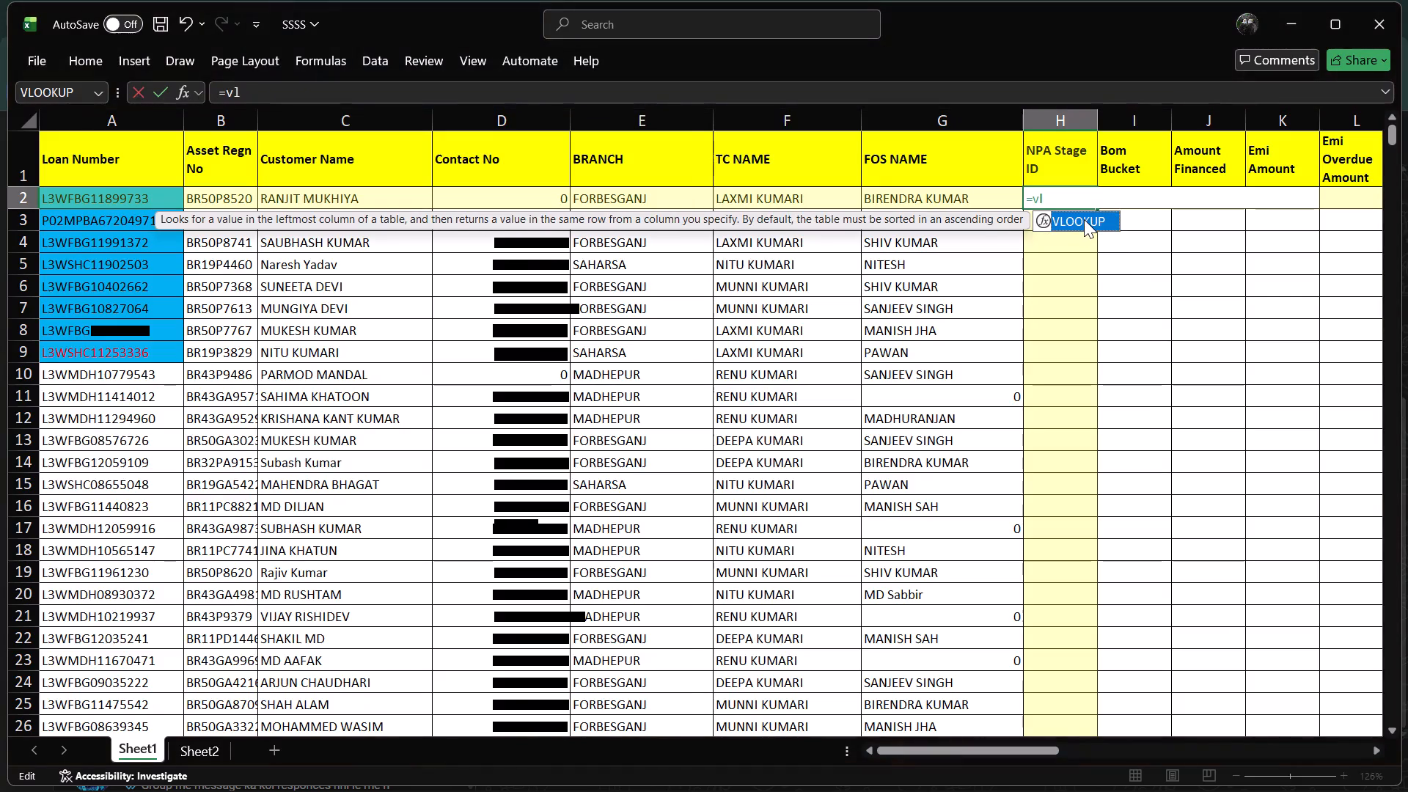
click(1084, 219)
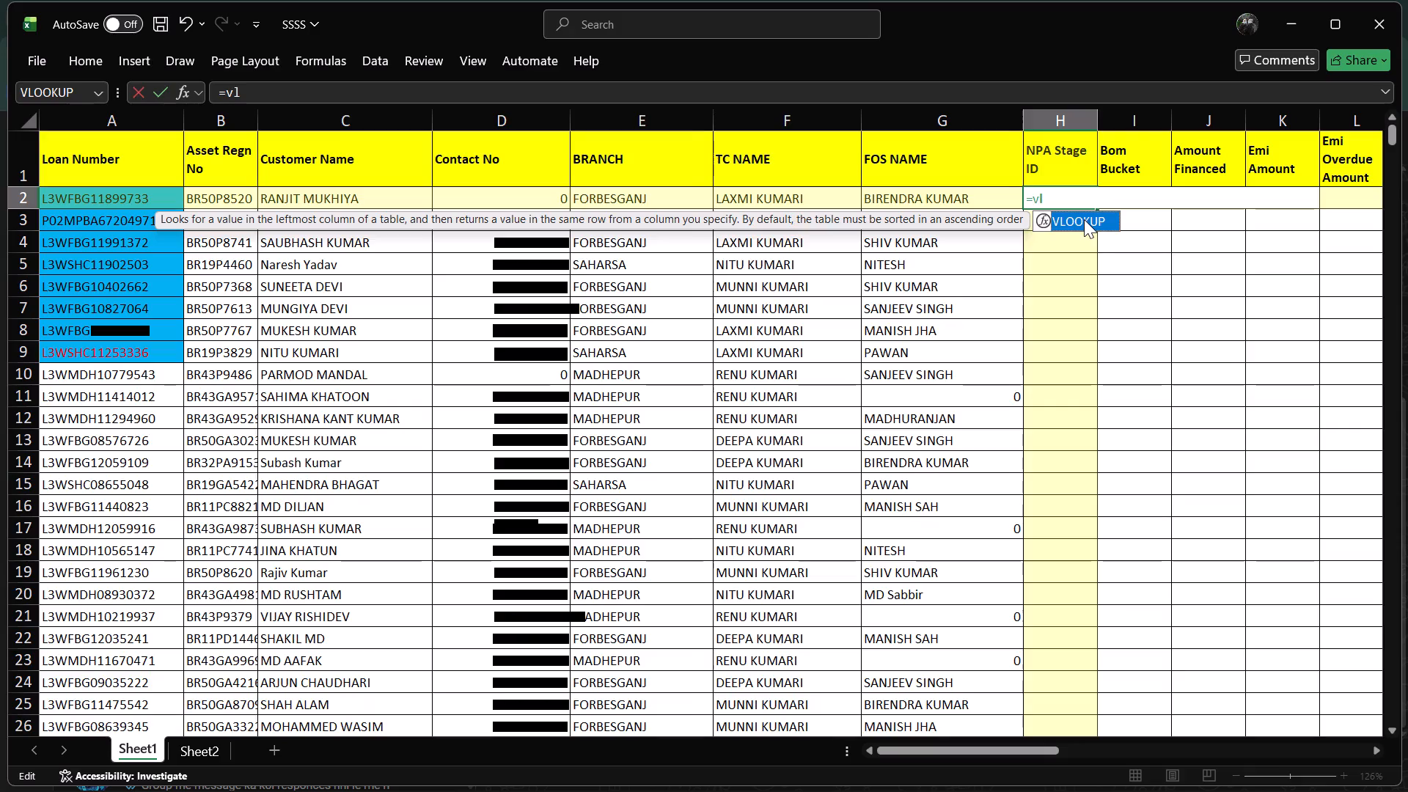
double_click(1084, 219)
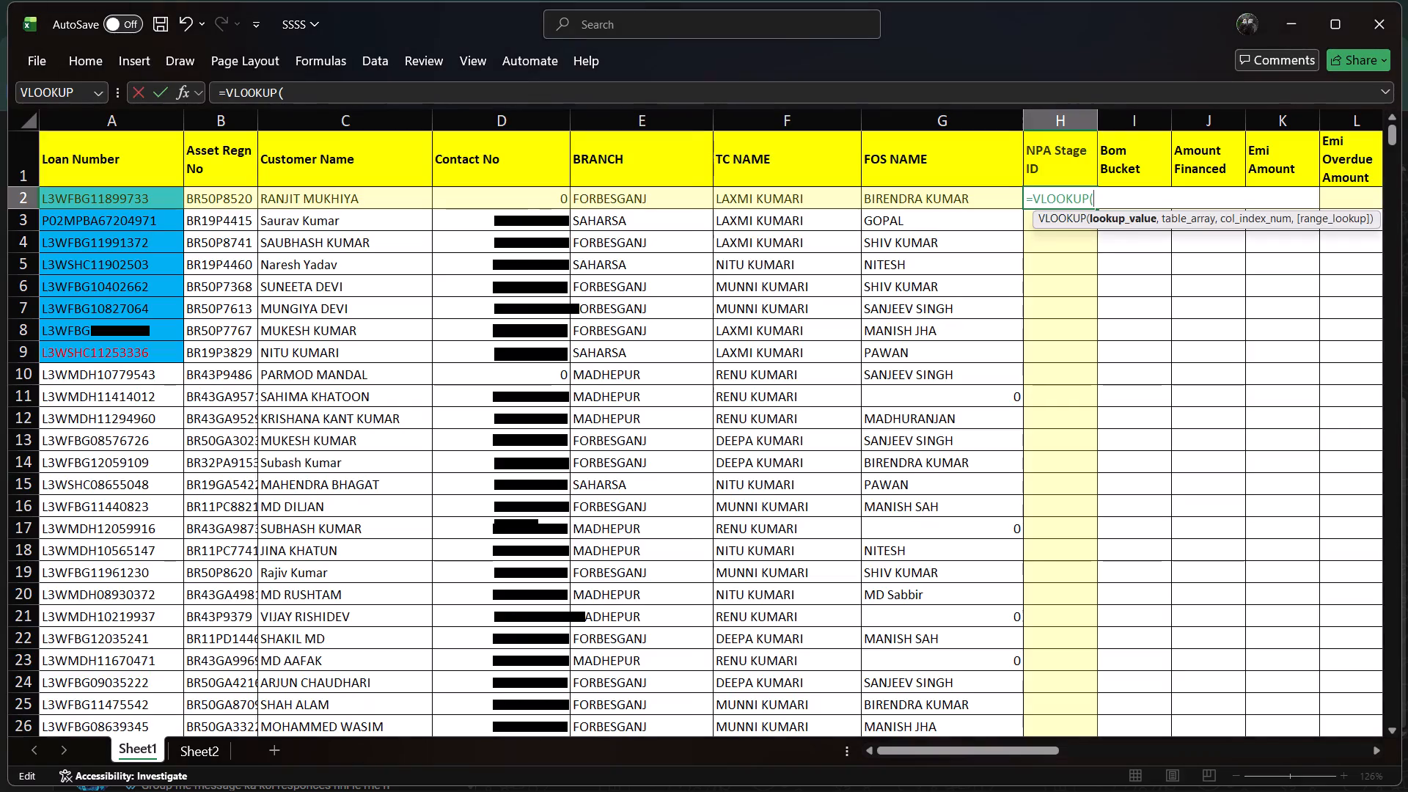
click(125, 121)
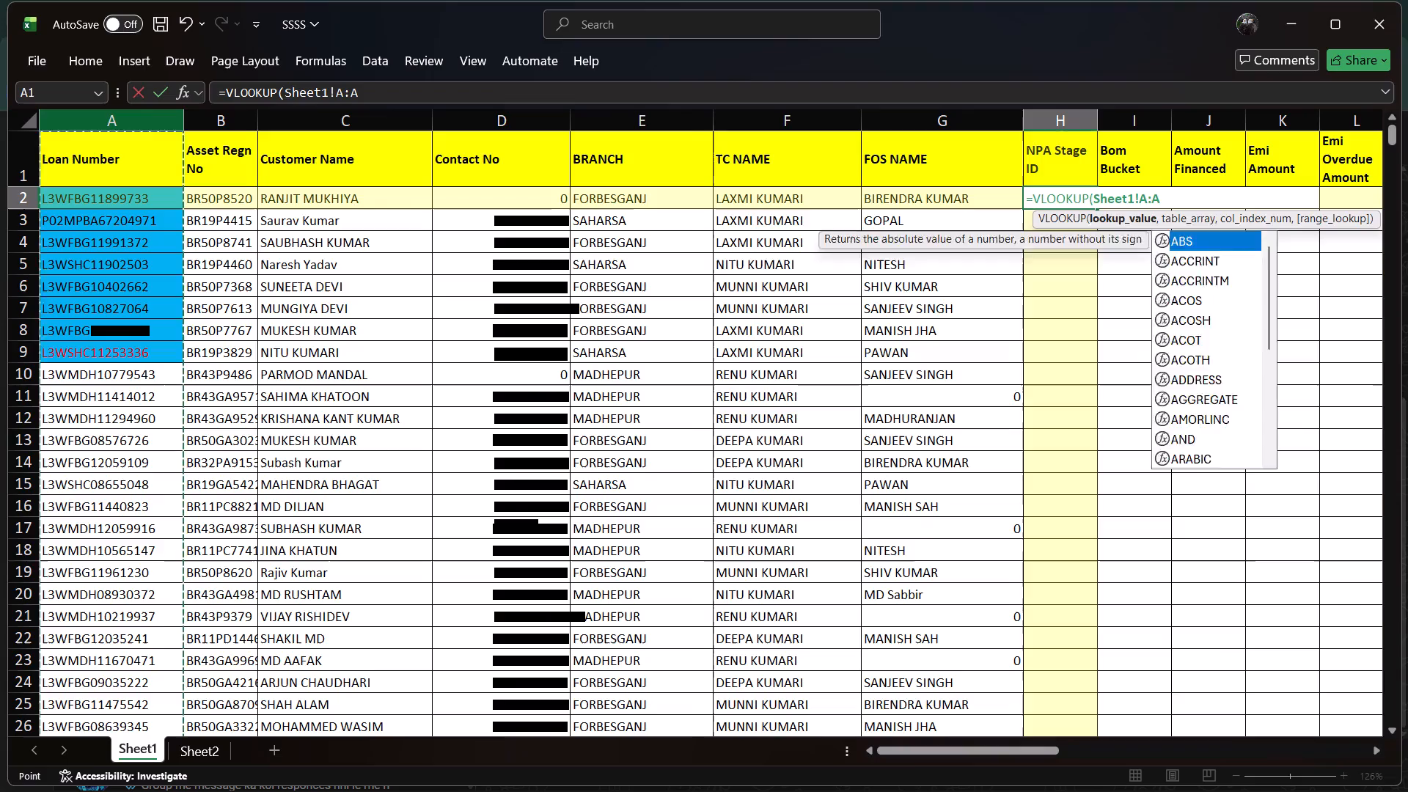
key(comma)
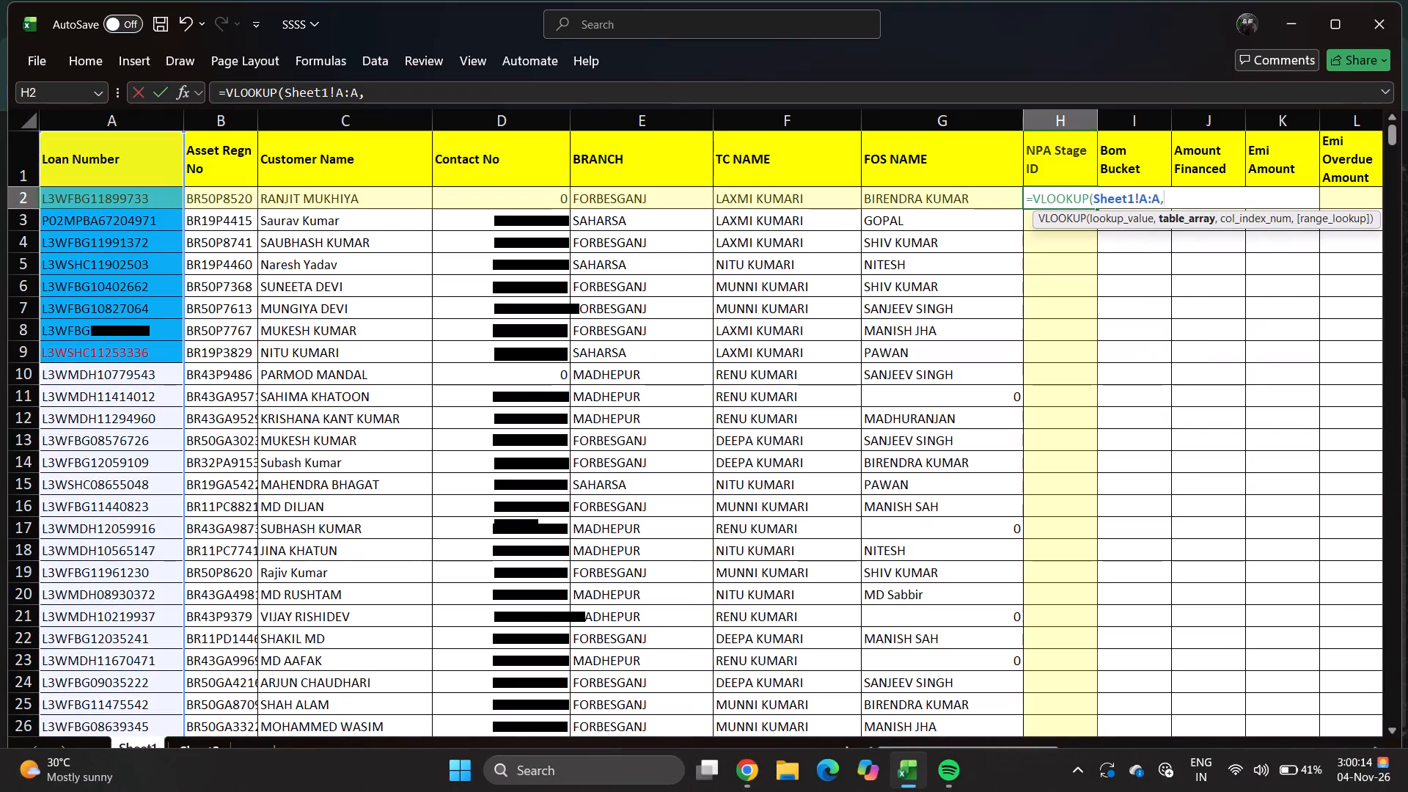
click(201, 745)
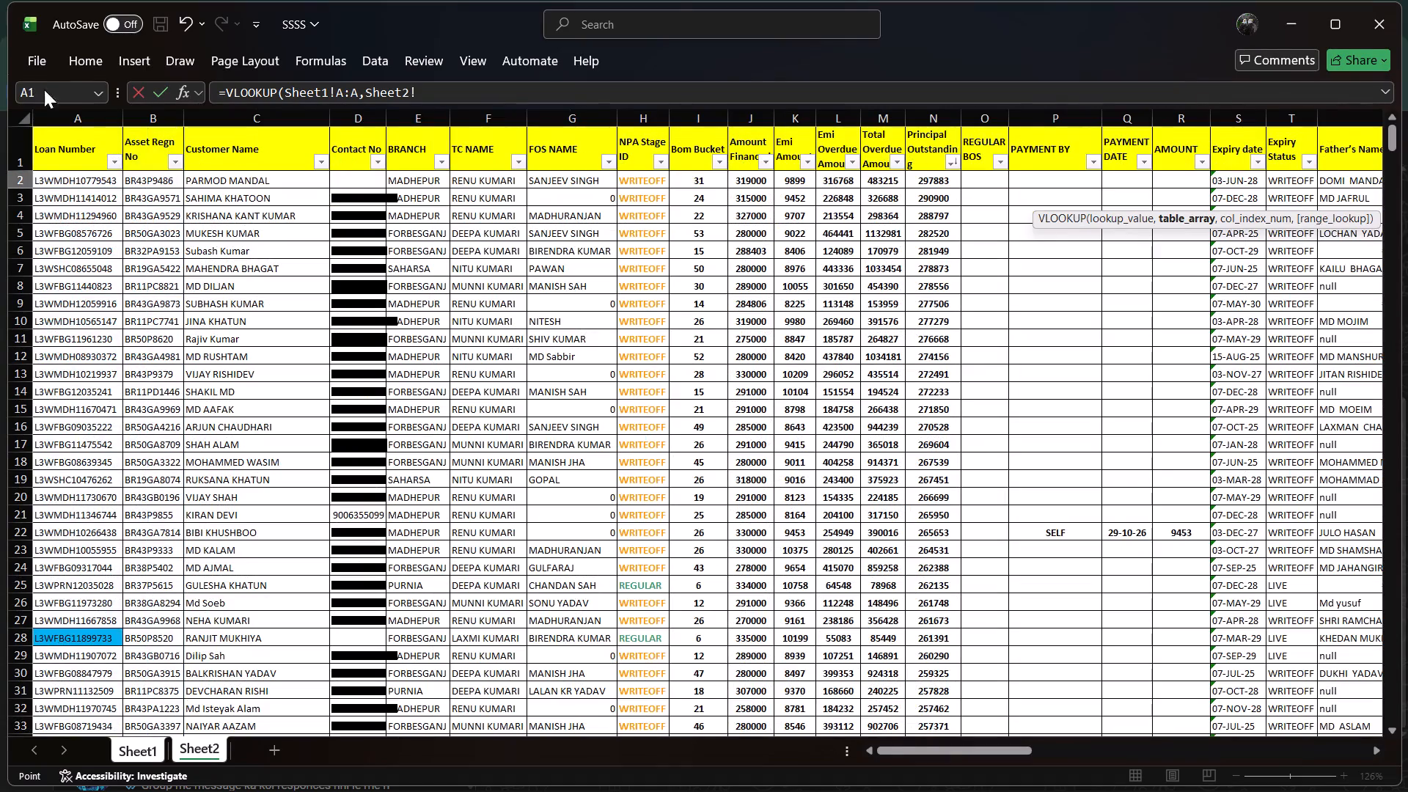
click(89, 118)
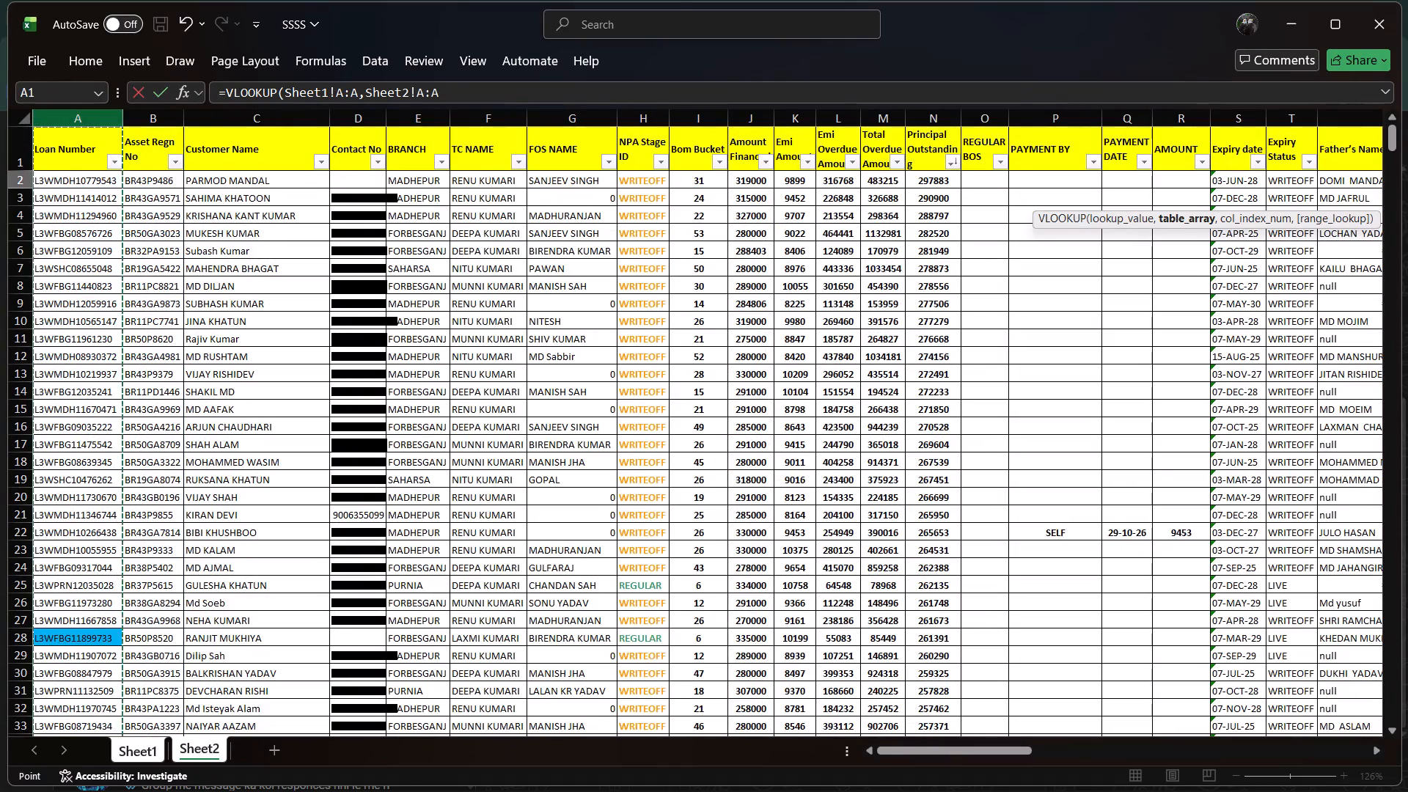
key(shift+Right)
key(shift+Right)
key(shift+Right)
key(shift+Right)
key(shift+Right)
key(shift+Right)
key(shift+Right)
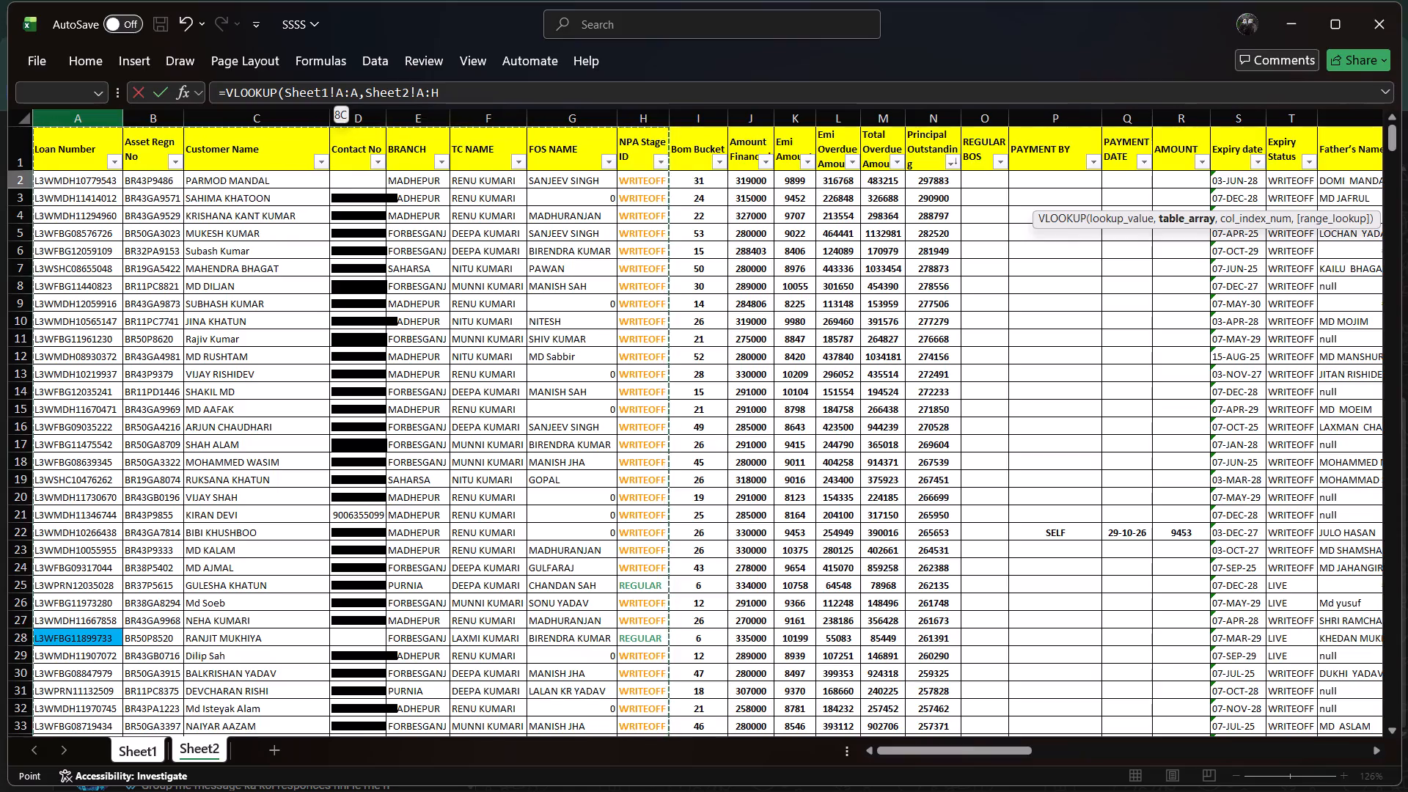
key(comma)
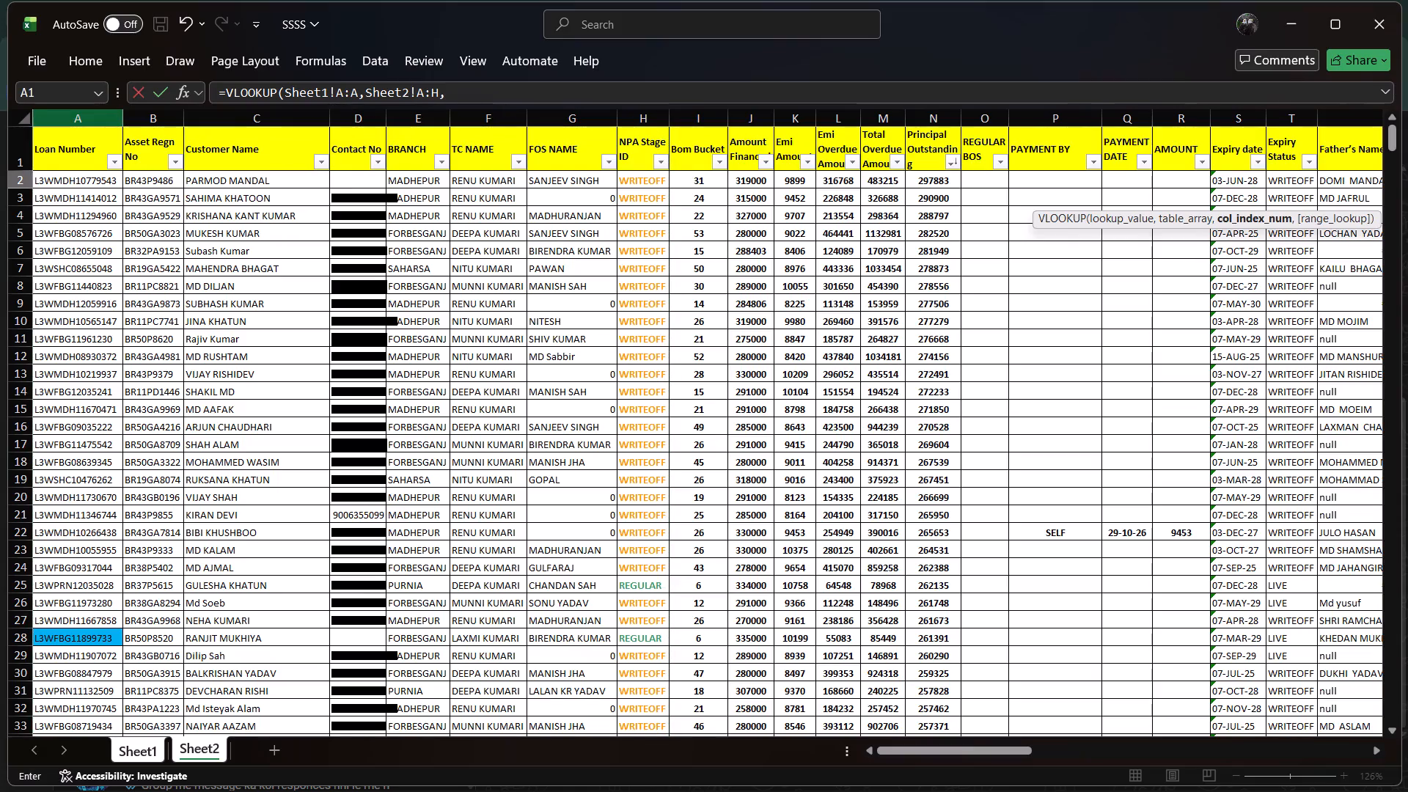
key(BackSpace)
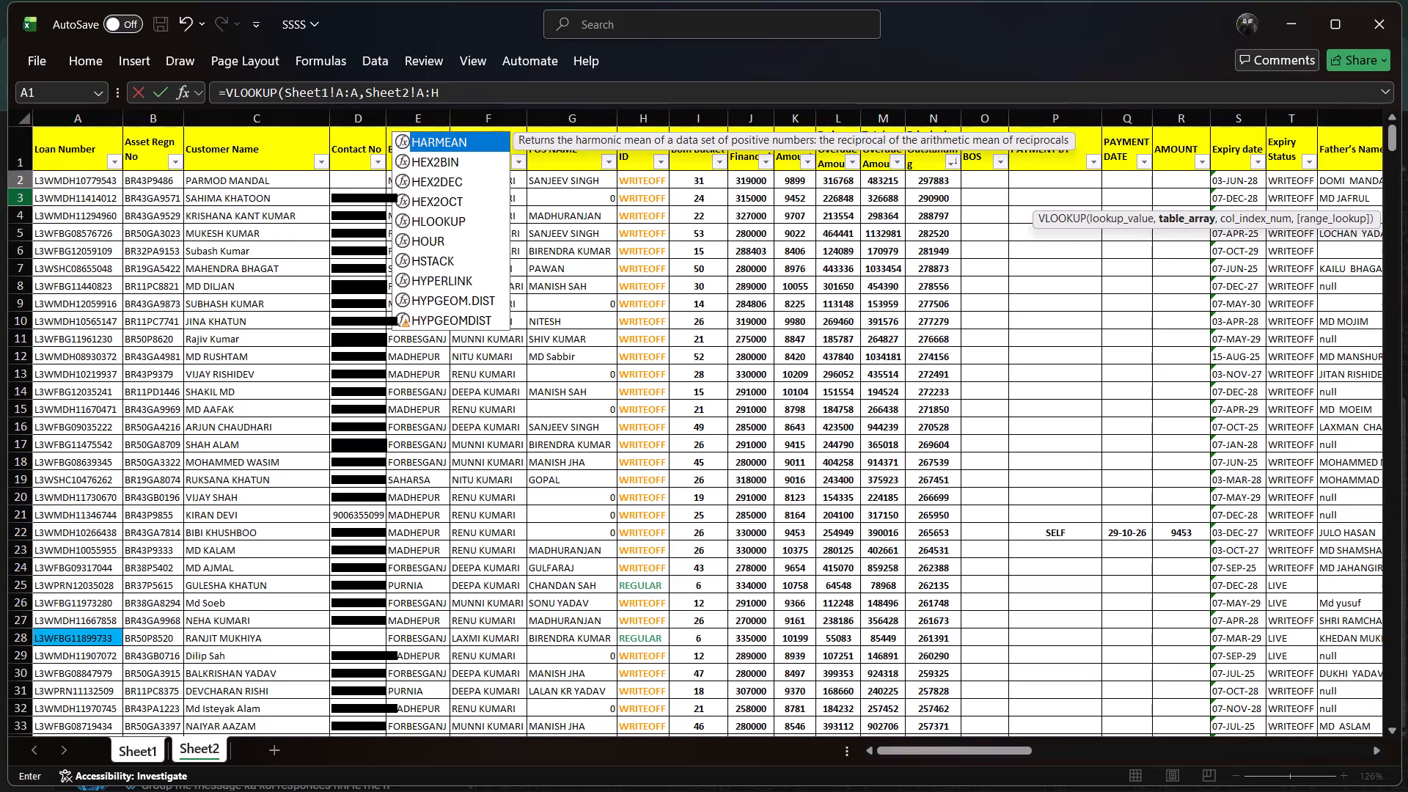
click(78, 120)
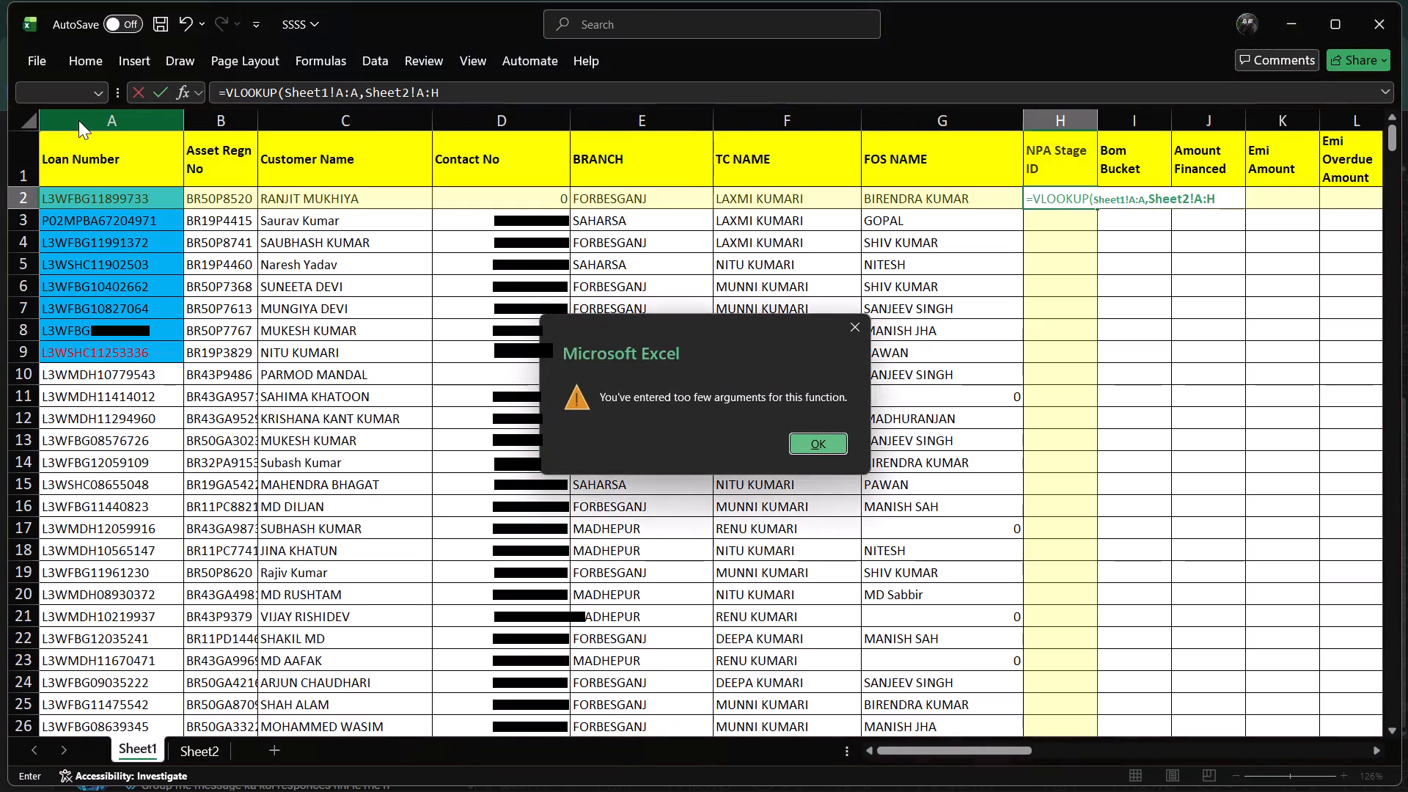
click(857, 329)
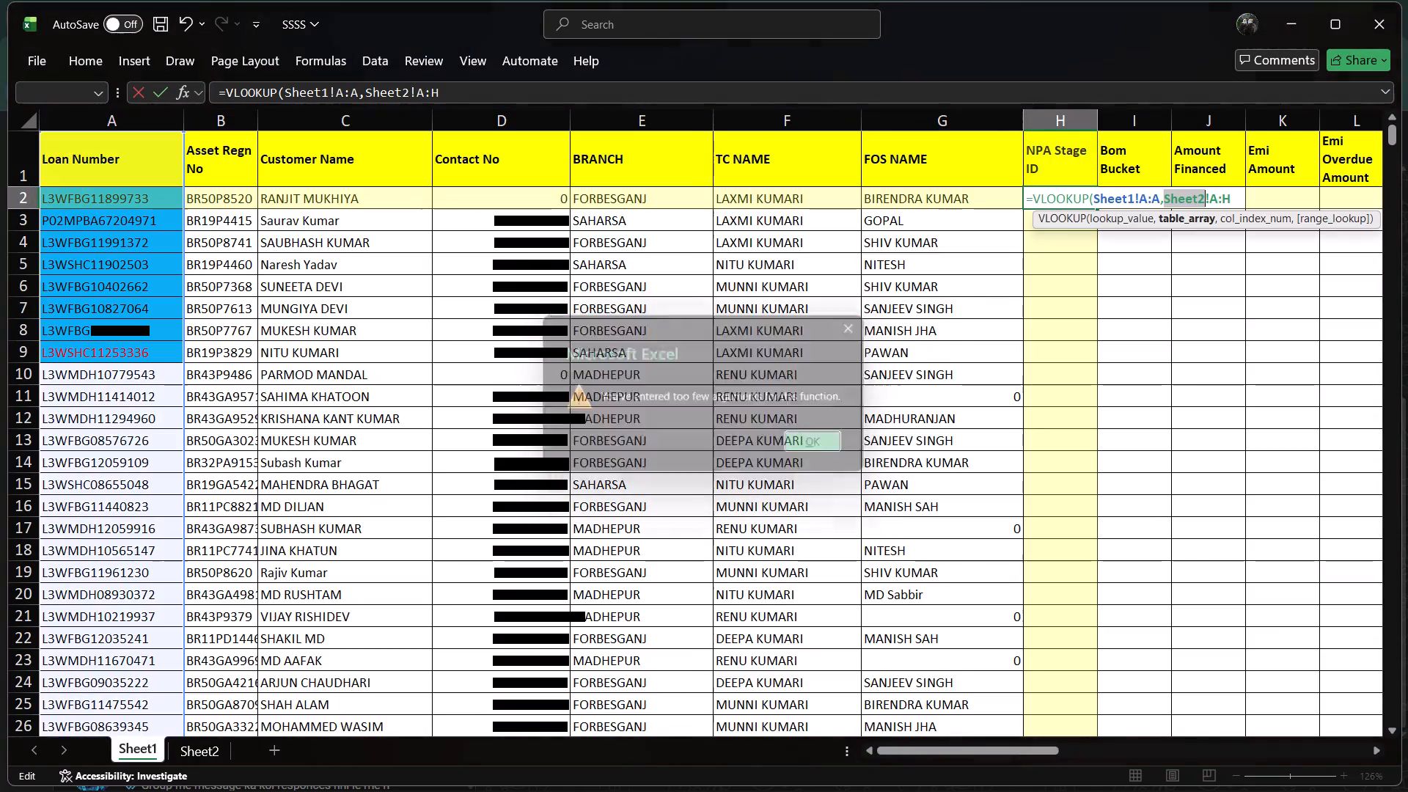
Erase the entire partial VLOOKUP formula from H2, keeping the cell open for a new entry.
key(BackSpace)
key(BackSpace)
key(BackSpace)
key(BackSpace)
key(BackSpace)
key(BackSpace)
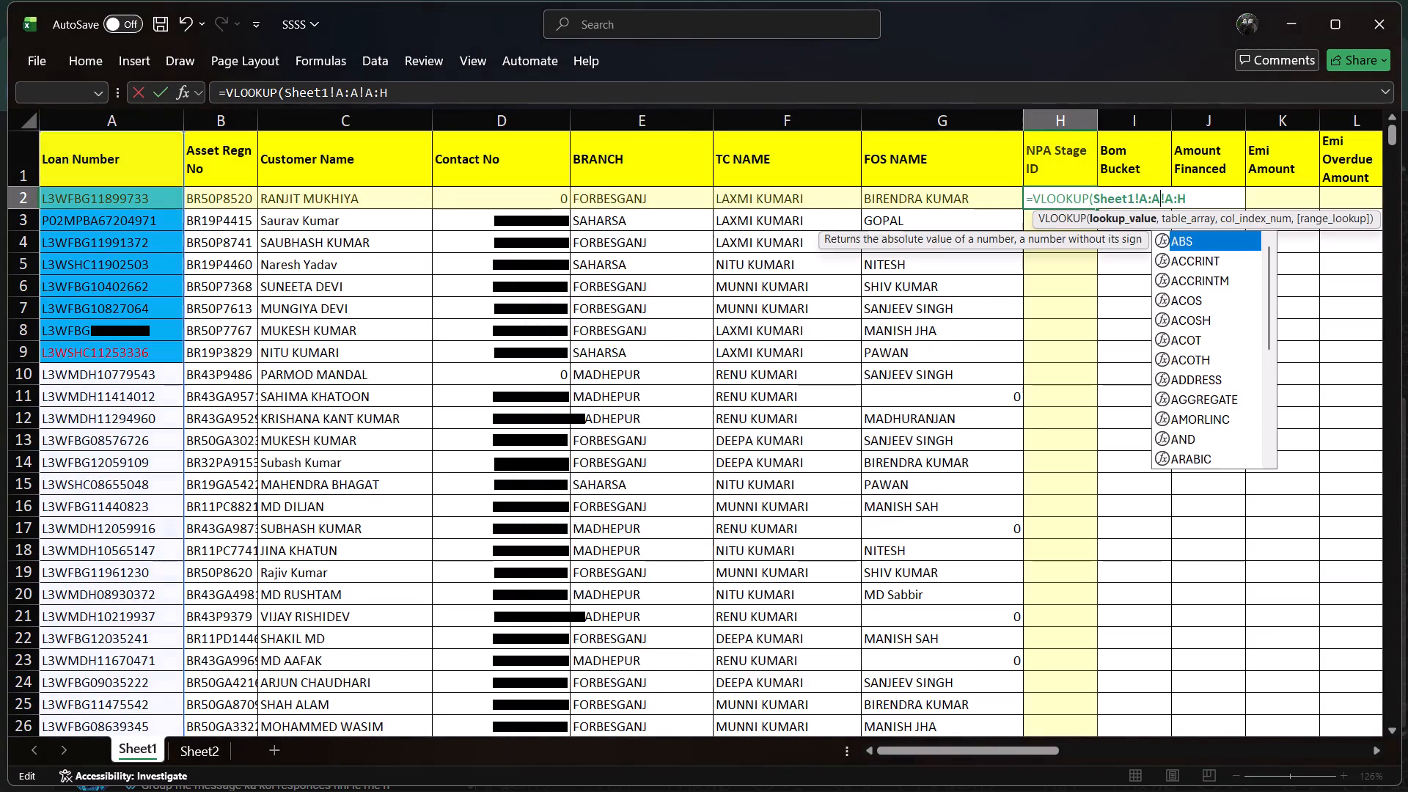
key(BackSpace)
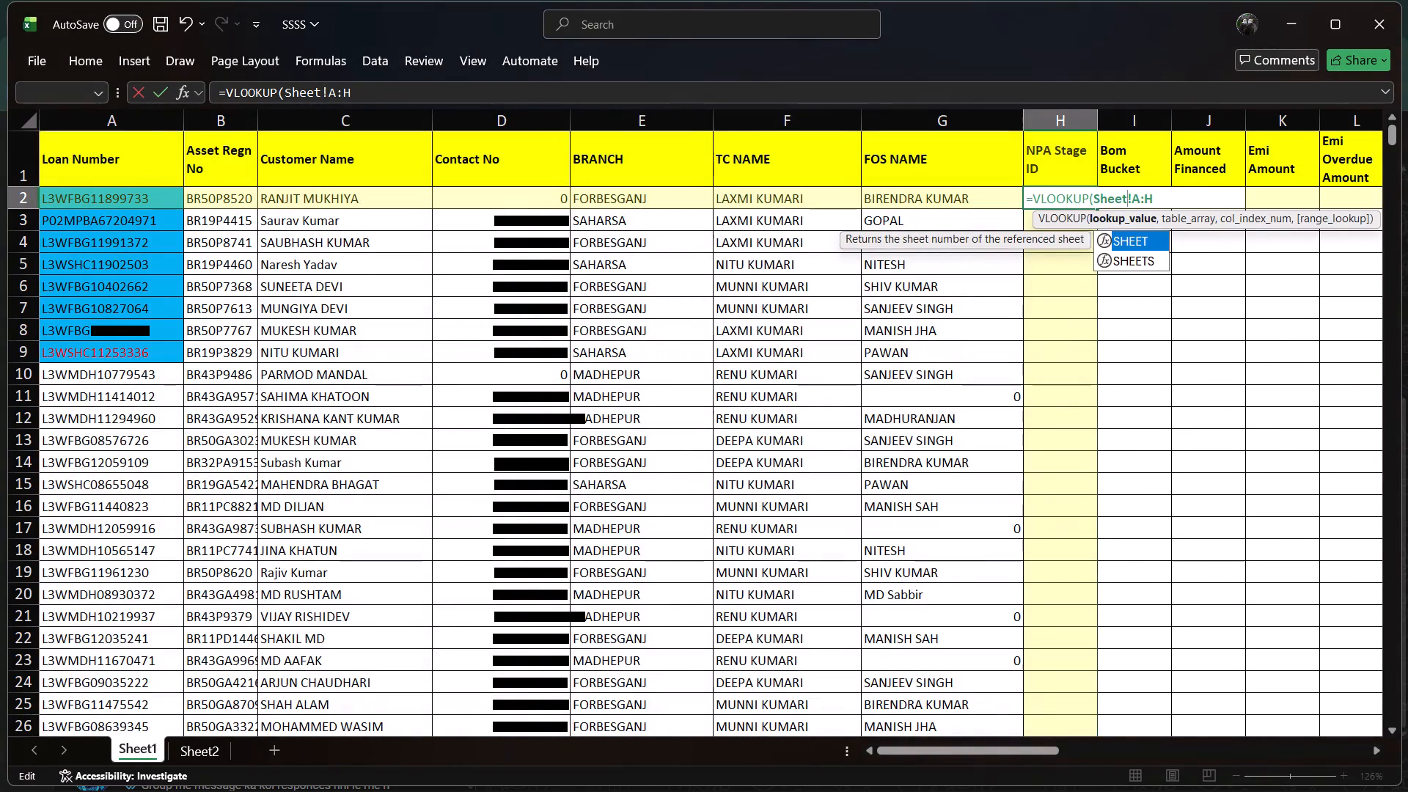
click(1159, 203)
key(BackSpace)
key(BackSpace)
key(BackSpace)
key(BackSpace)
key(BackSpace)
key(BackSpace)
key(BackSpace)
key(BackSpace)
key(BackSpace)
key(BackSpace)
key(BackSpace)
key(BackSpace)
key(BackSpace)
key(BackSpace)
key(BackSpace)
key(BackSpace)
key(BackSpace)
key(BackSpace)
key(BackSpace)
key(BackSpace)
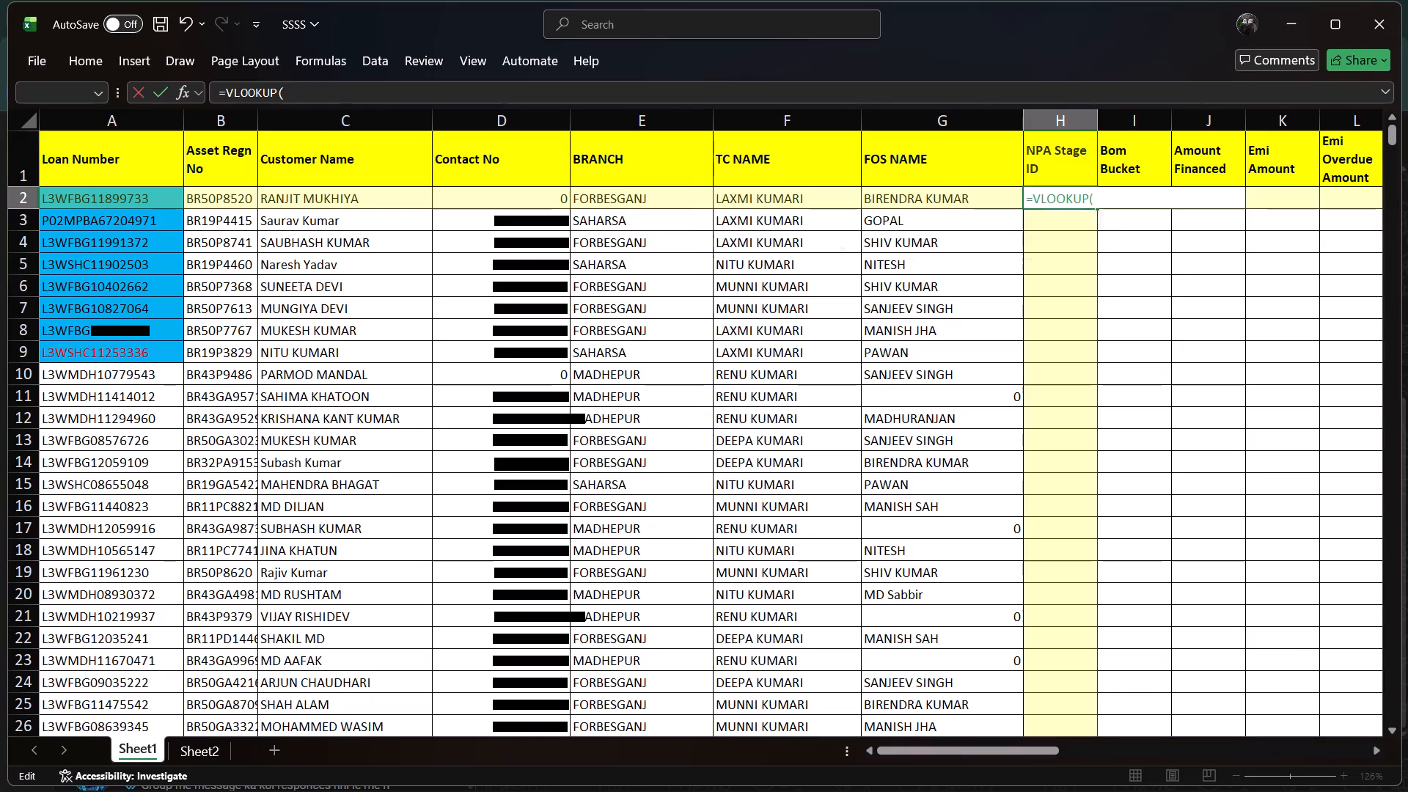
key(equal)
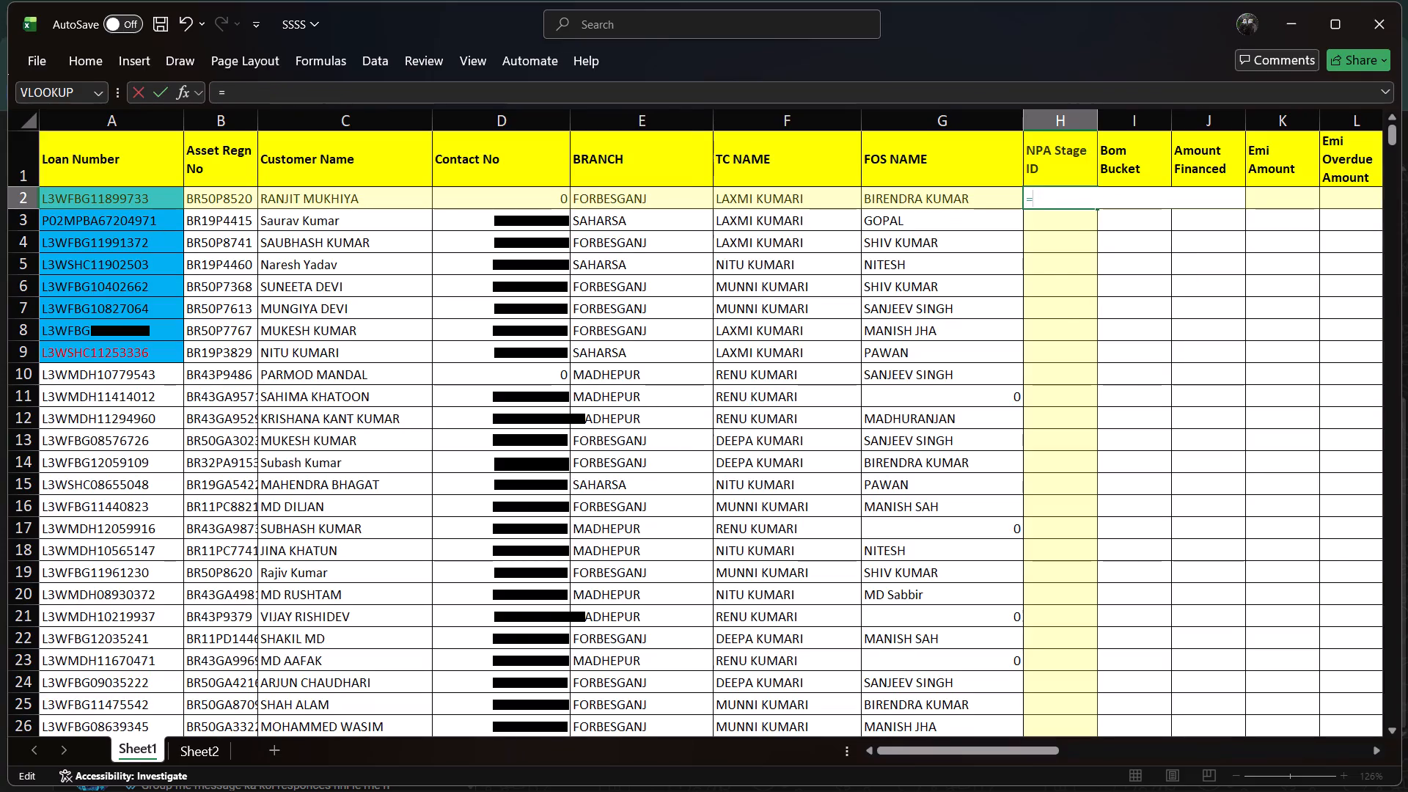
text(vl)
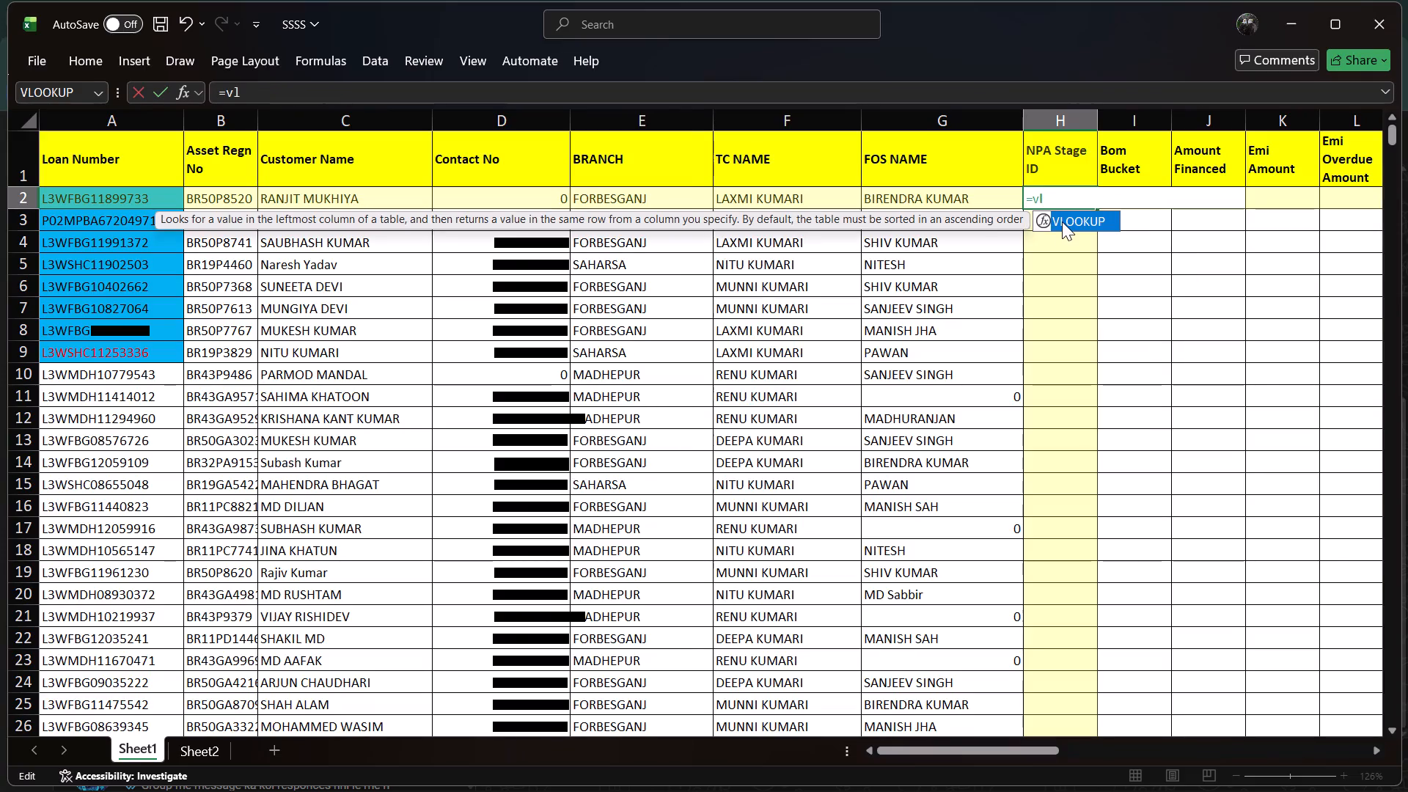
click(1062, 221)
triple_click(1062, 221)
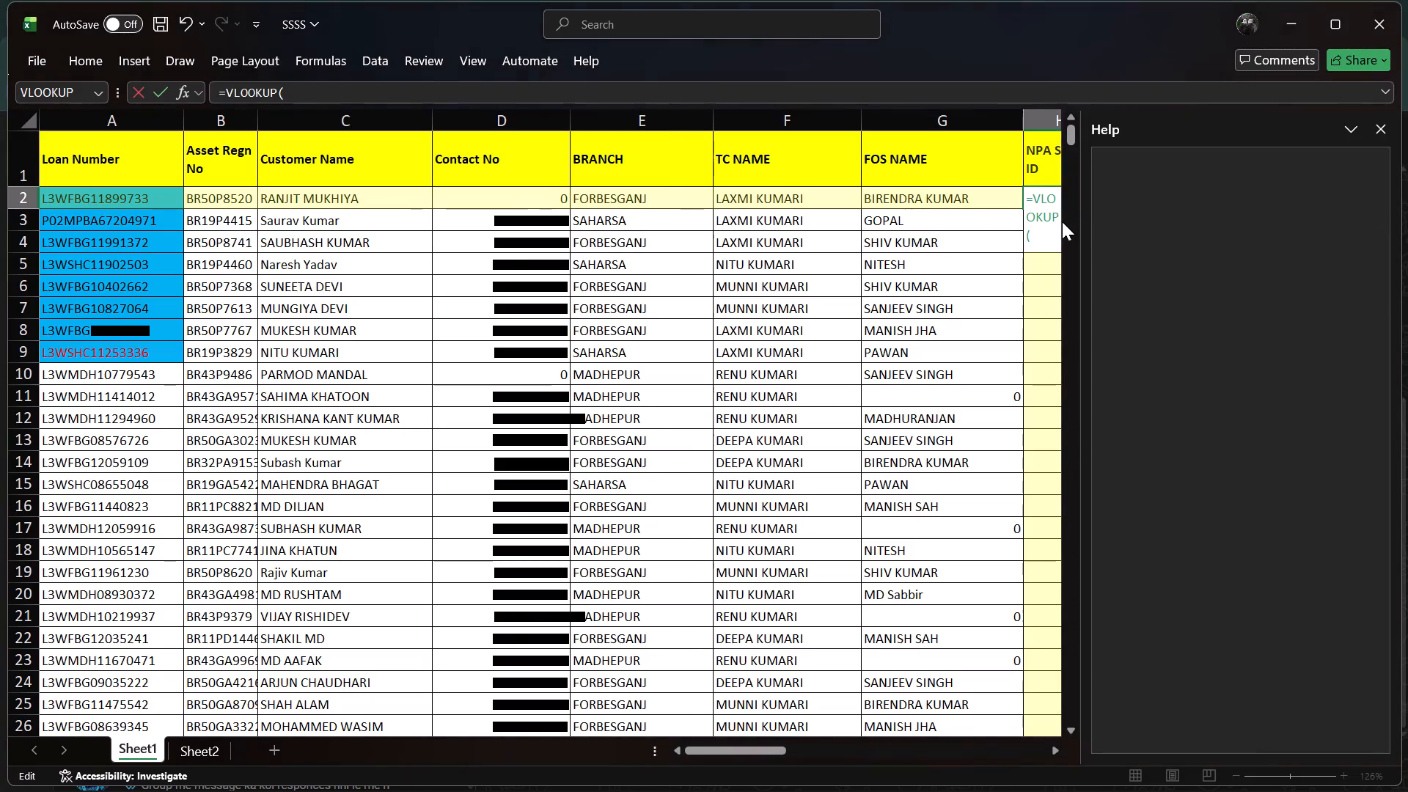
click(1382, 117)
click(1382, 124)
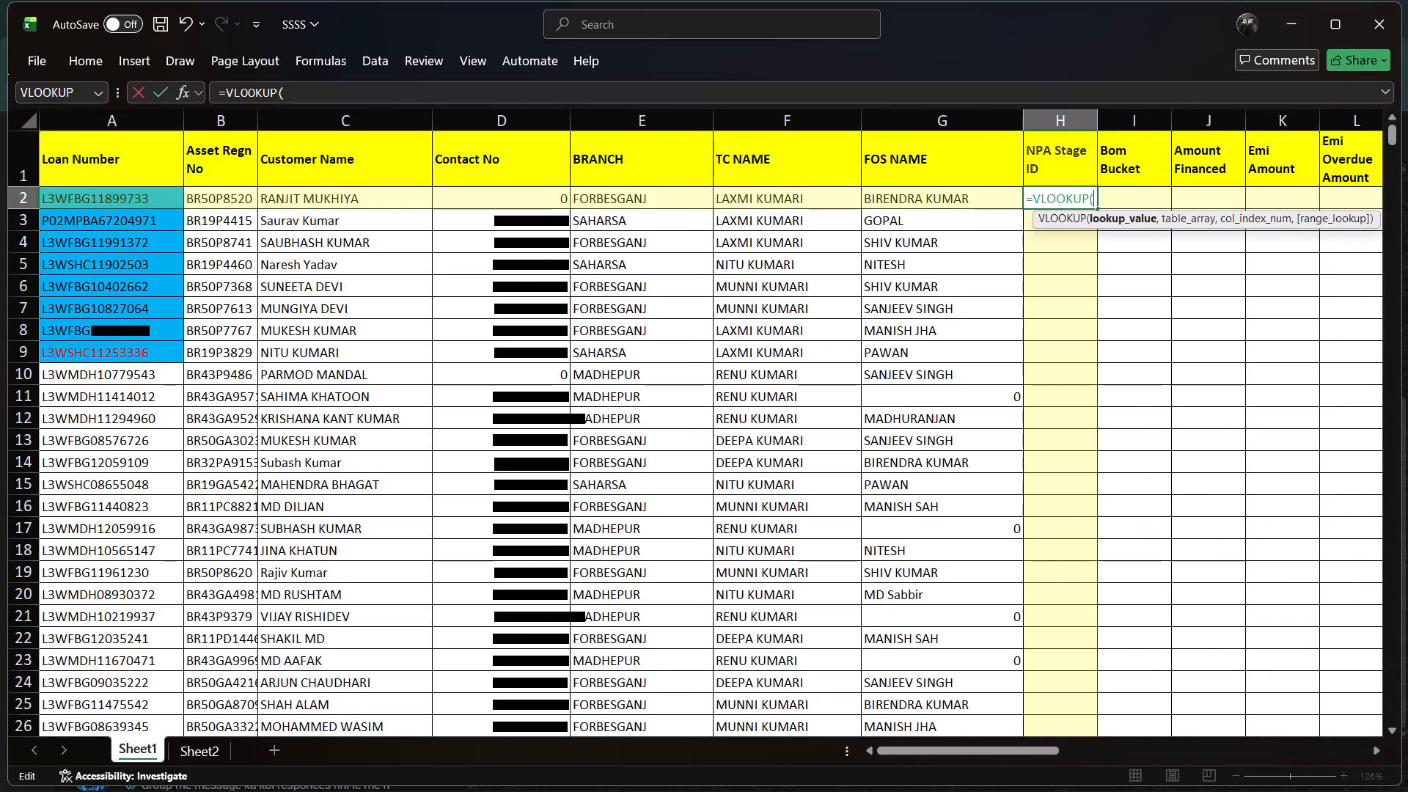
click(113, 123)
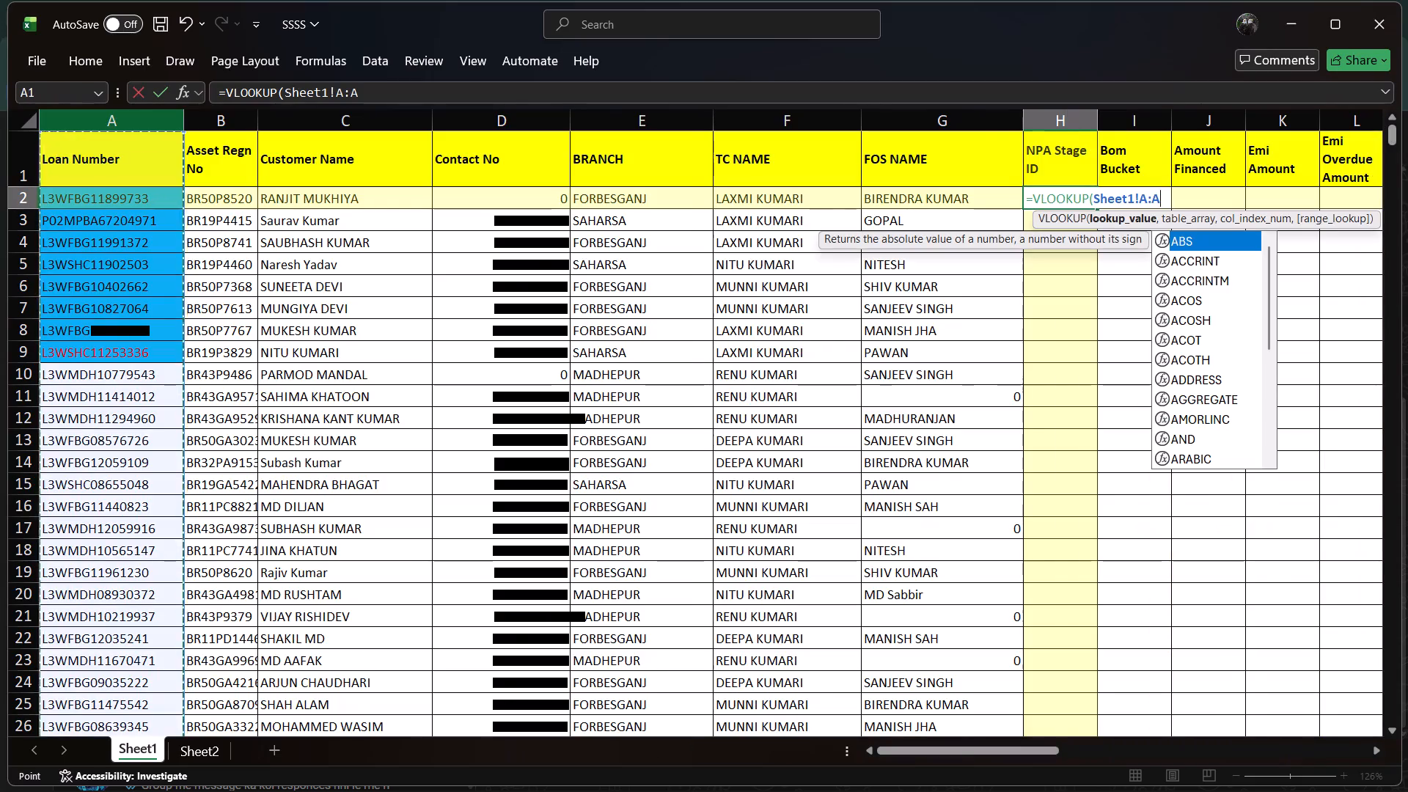
key(comma)
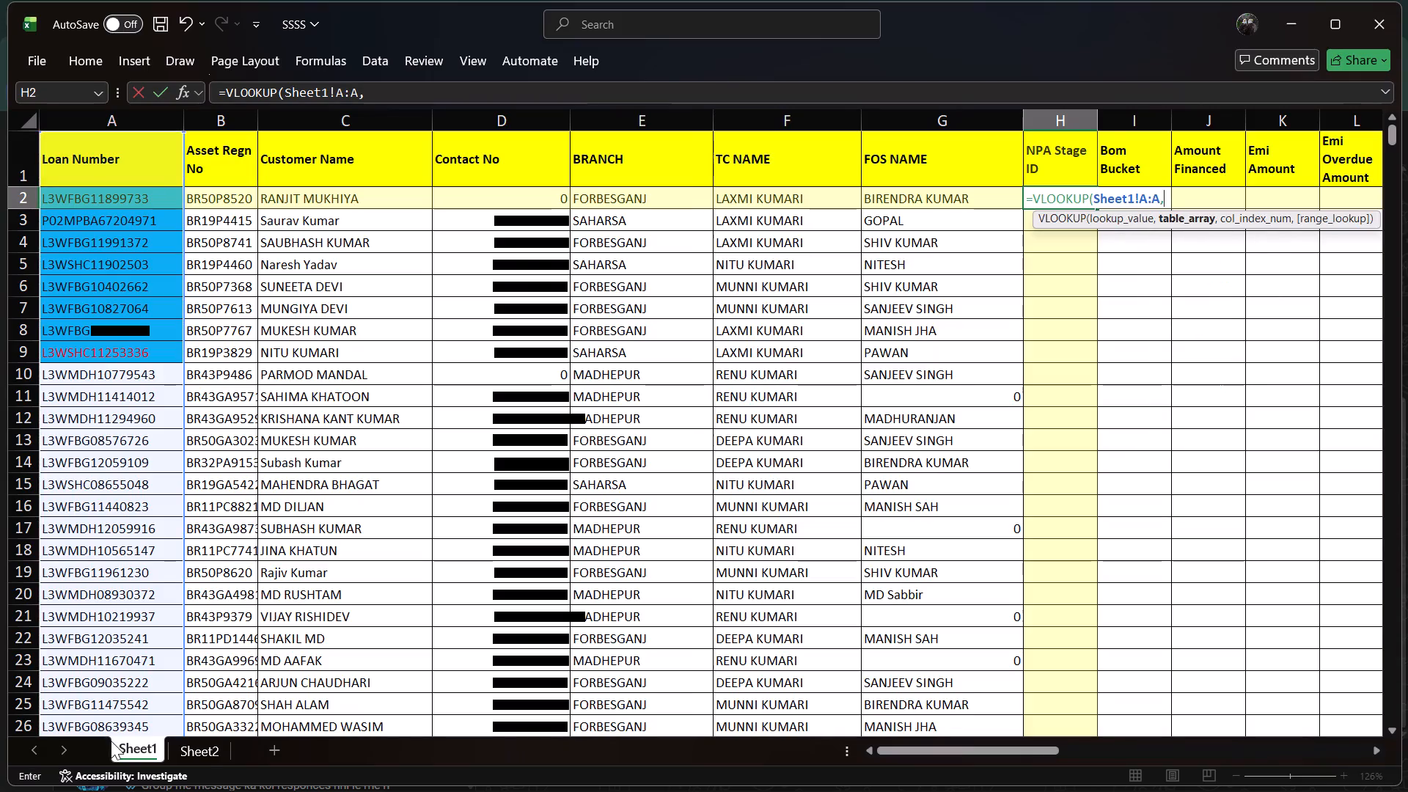
click(191, 756)
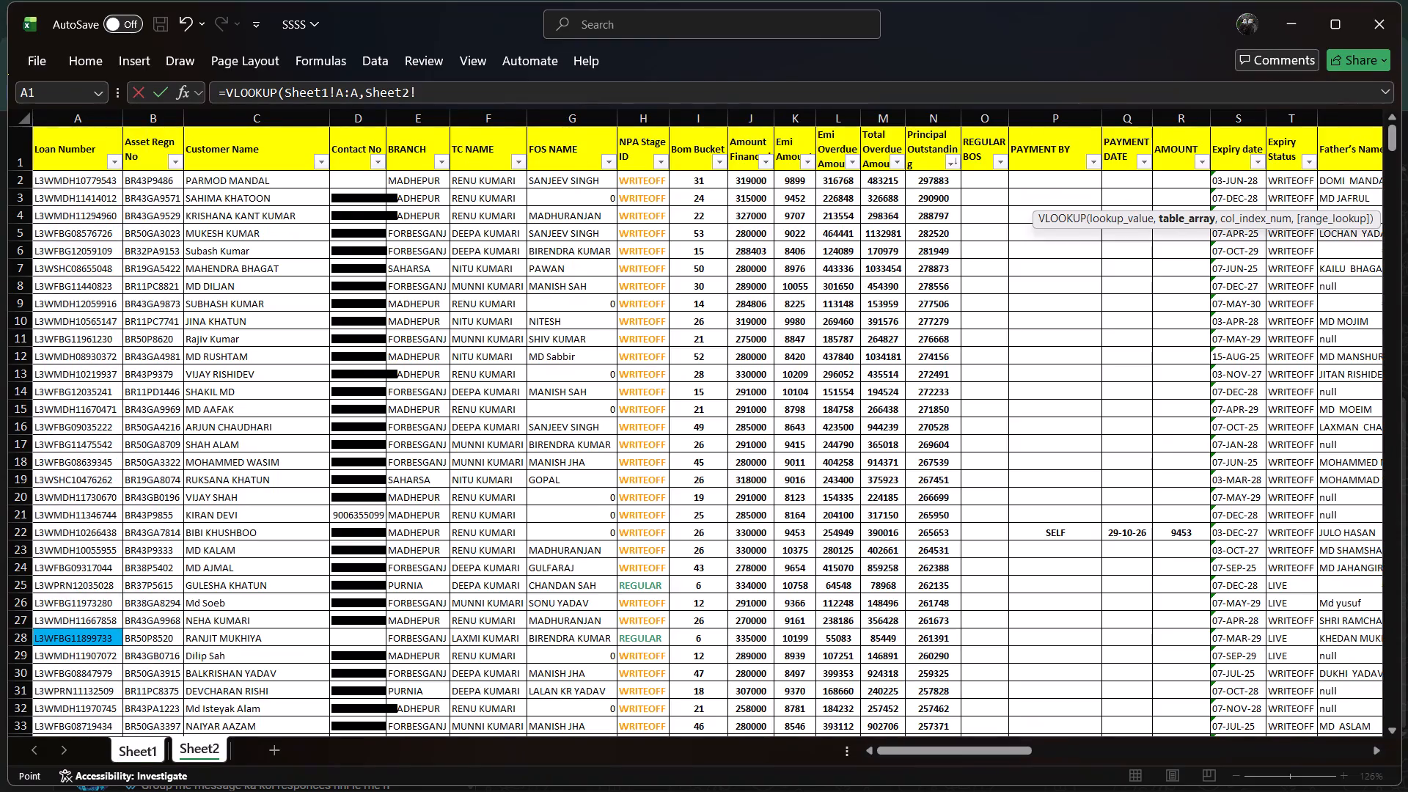
click(70, 120)
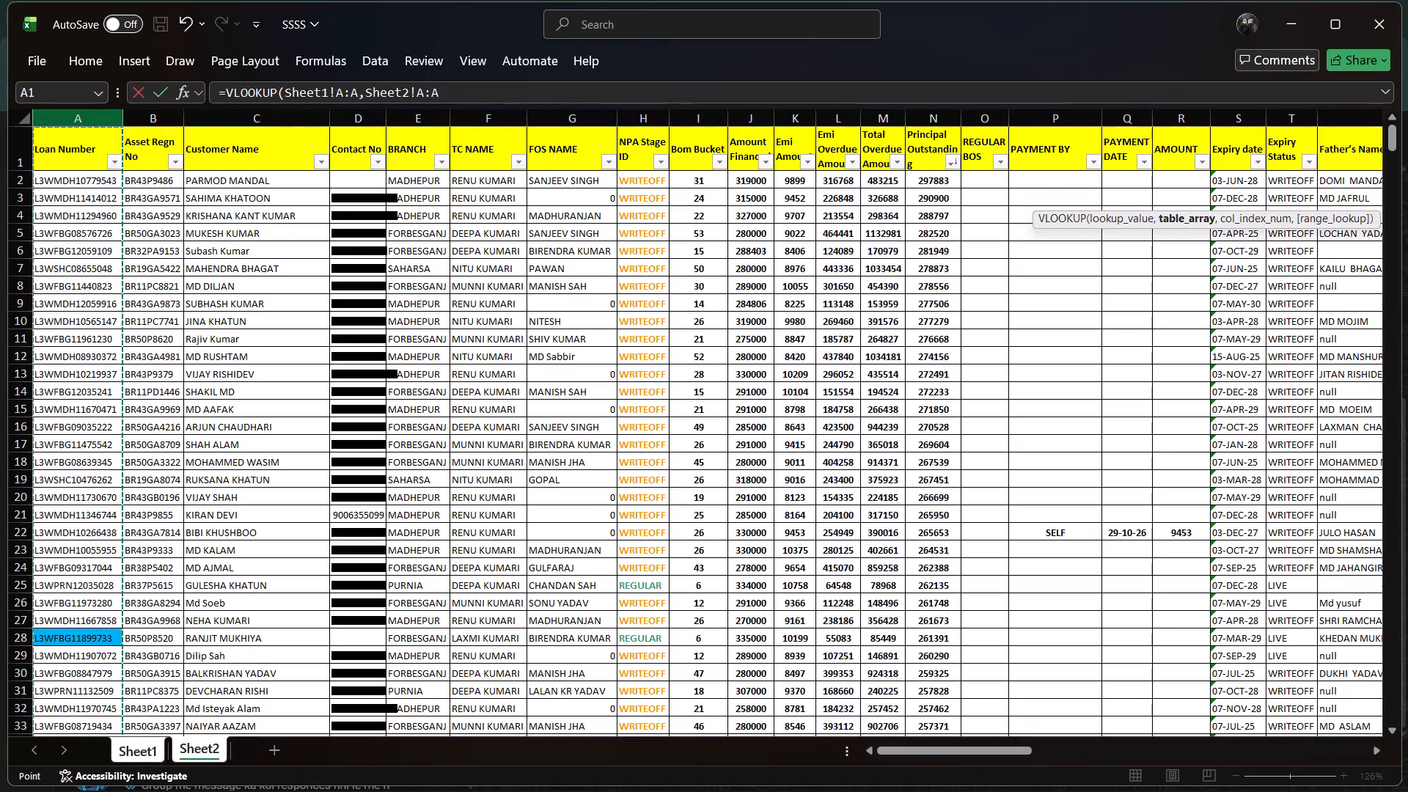
key(shift+Right)
key(shift+Right)
key(shift+Right)
key(shift+Right)
key(shift+Right)
key(shift+Right)
key(shift+Right)
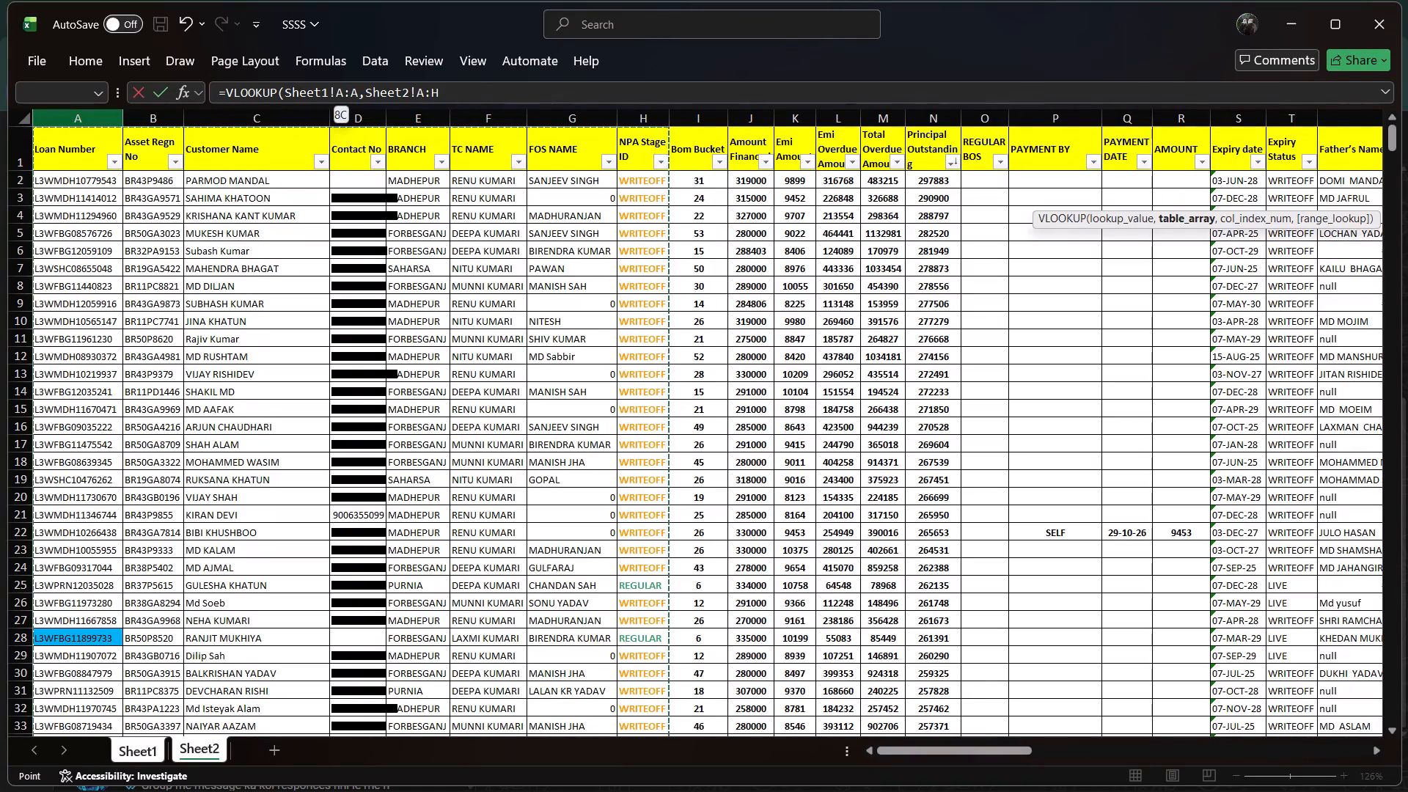
key(8)
key(comma)
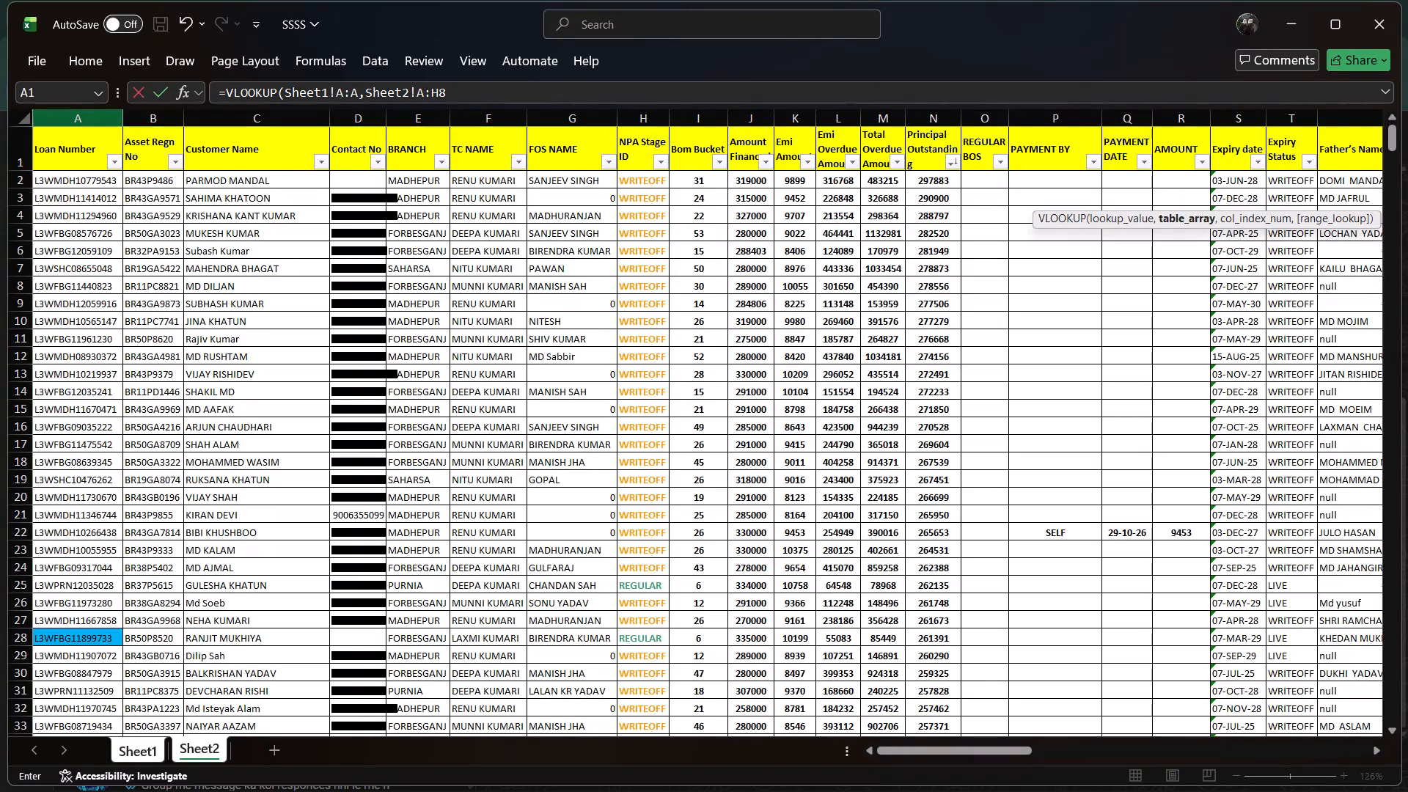
key(0)
key(Return)
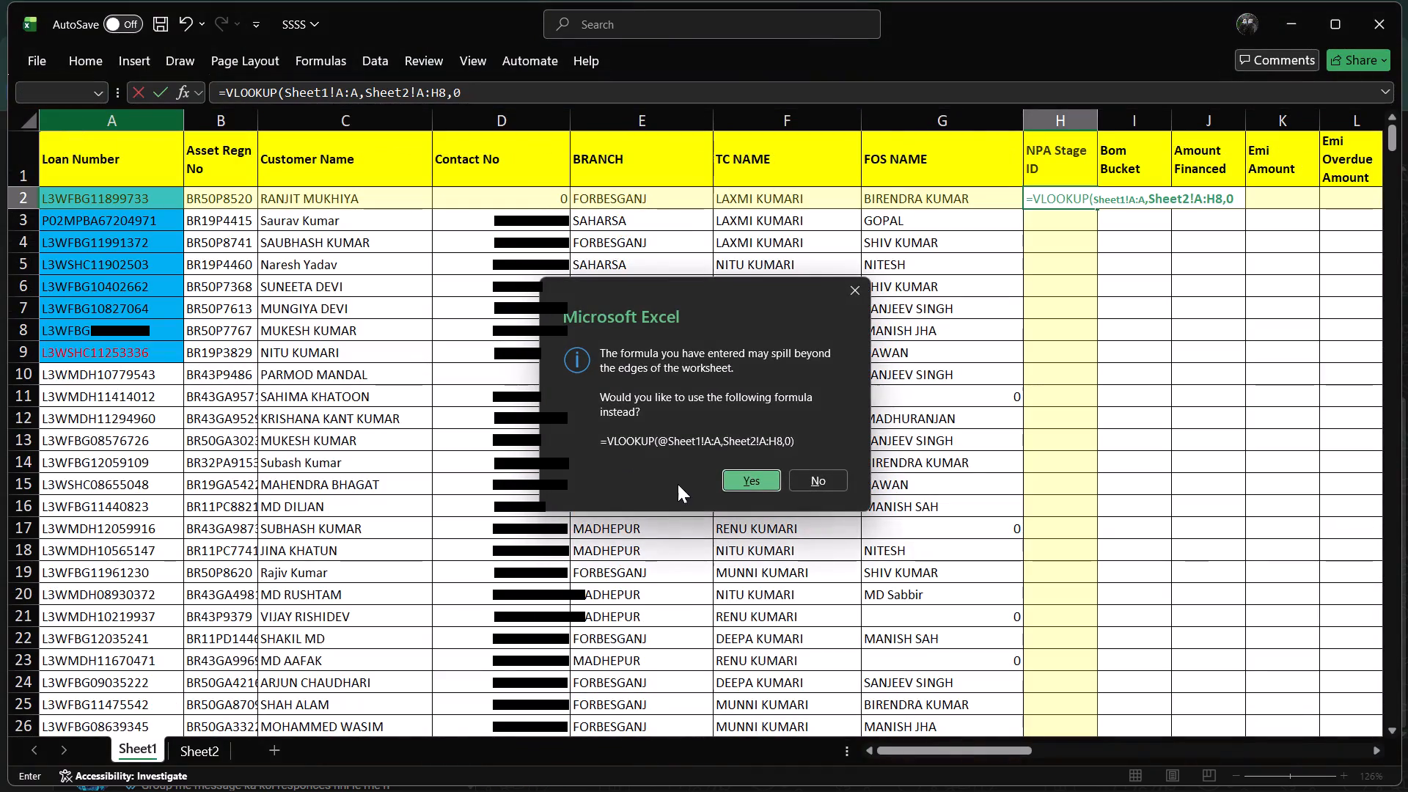
click(752, 479)
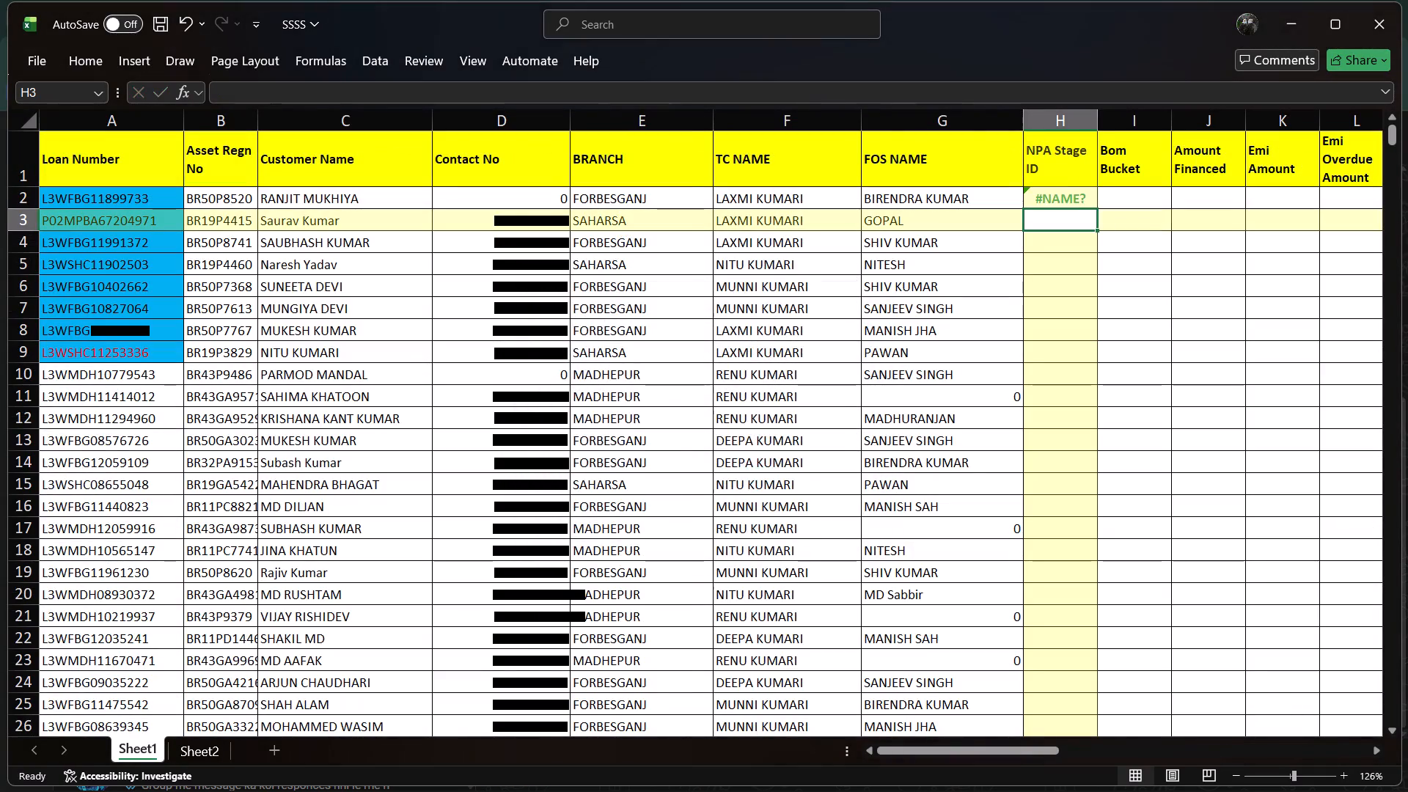
Fill the H2 lookup formula down the NPA Stage ID column to the last loan number row.
click(1064, 201)
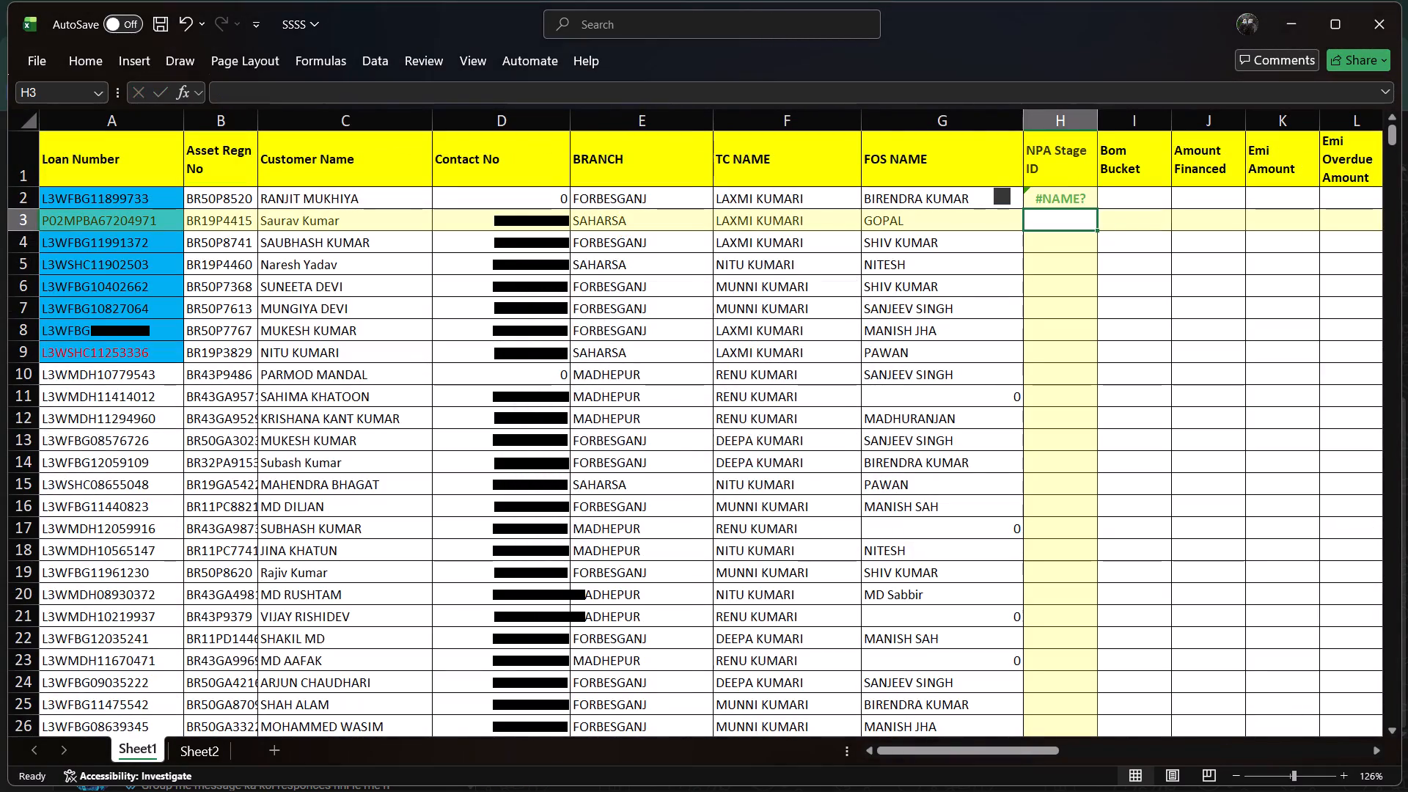
double_click(1097, 209)
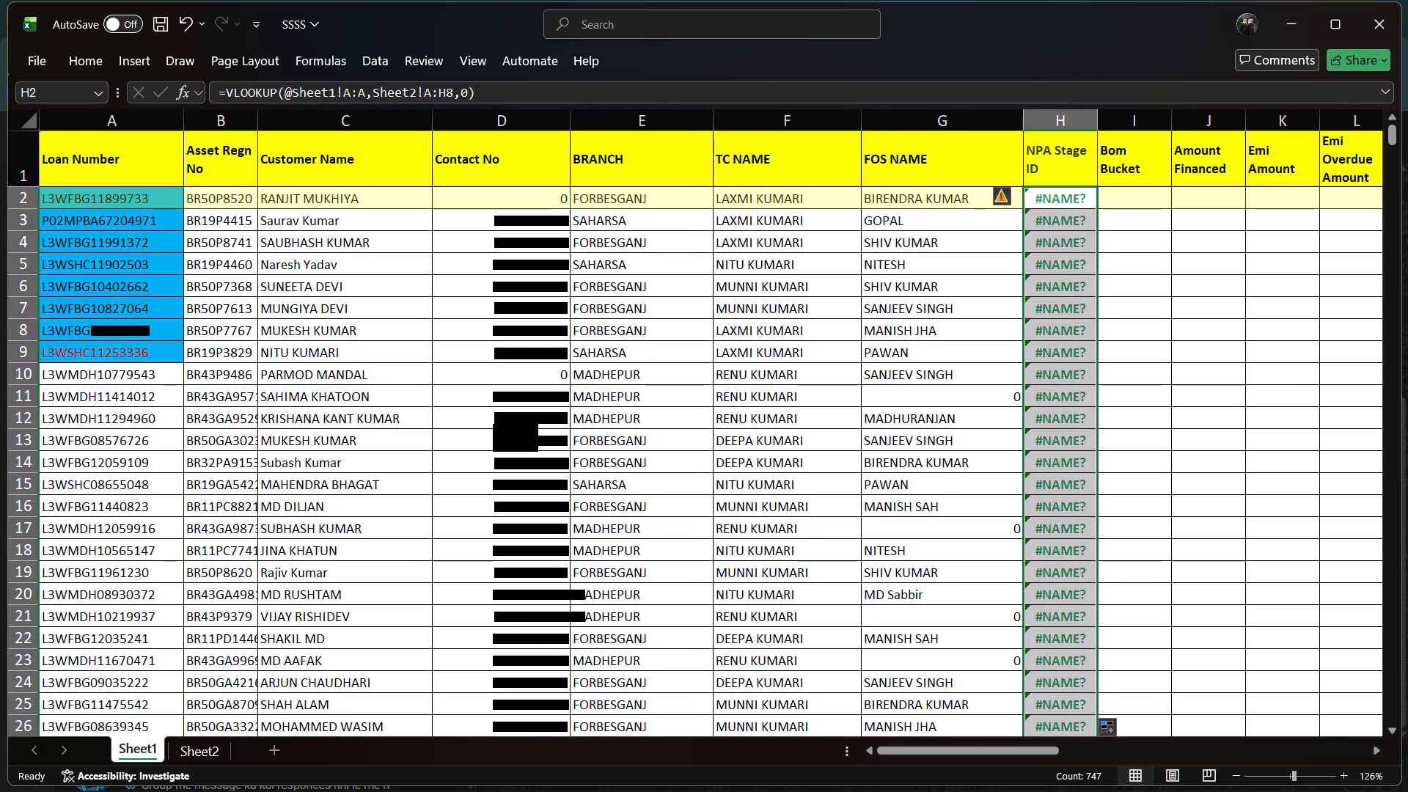
click(1247, 241)
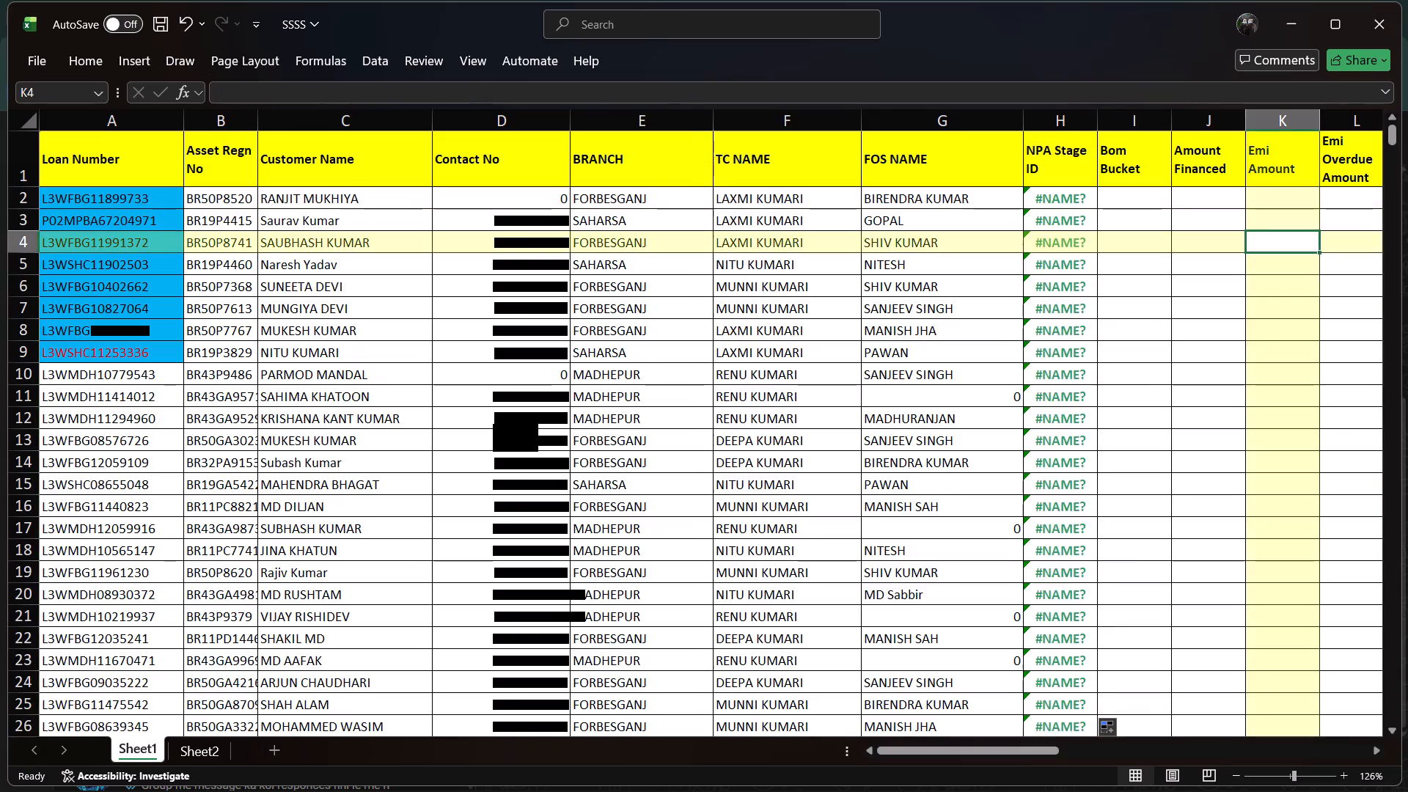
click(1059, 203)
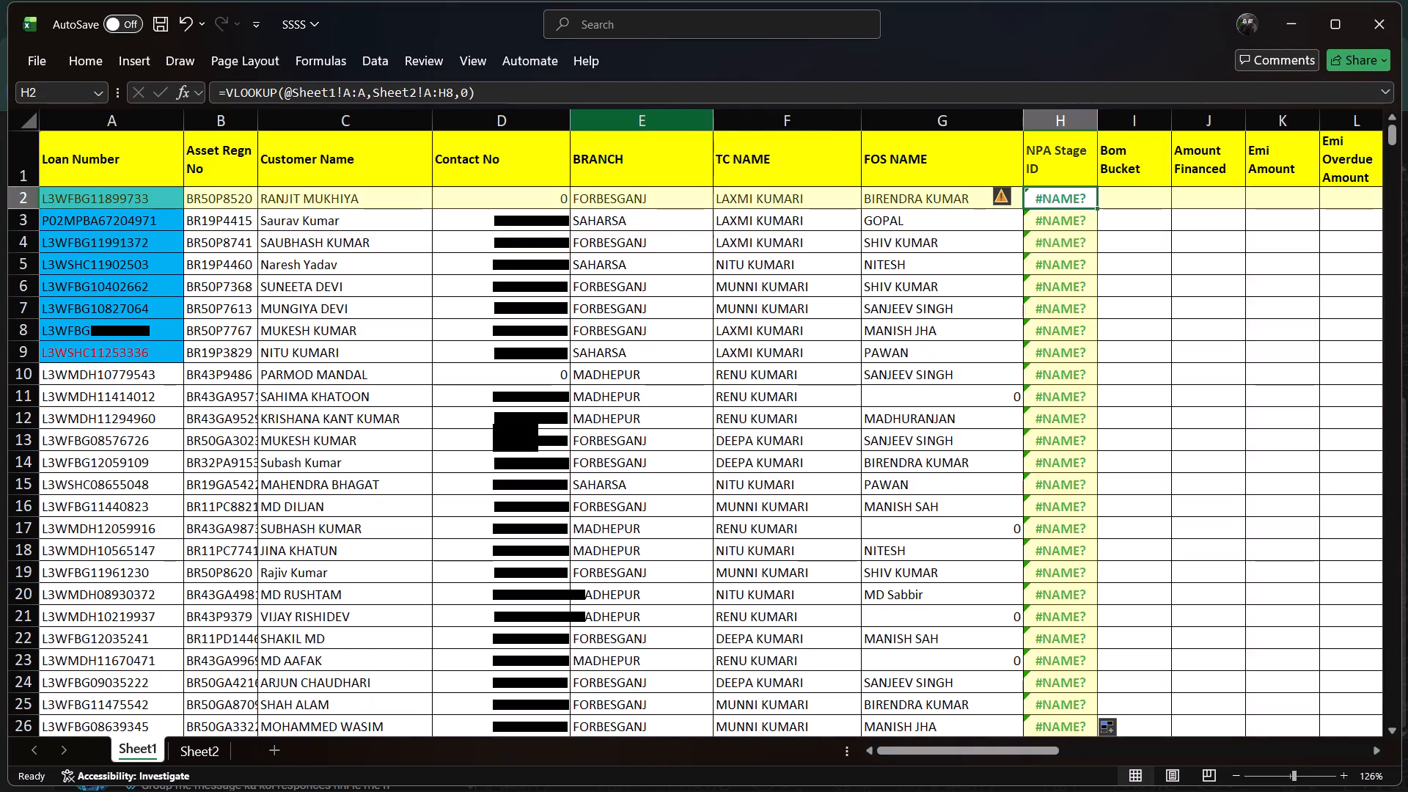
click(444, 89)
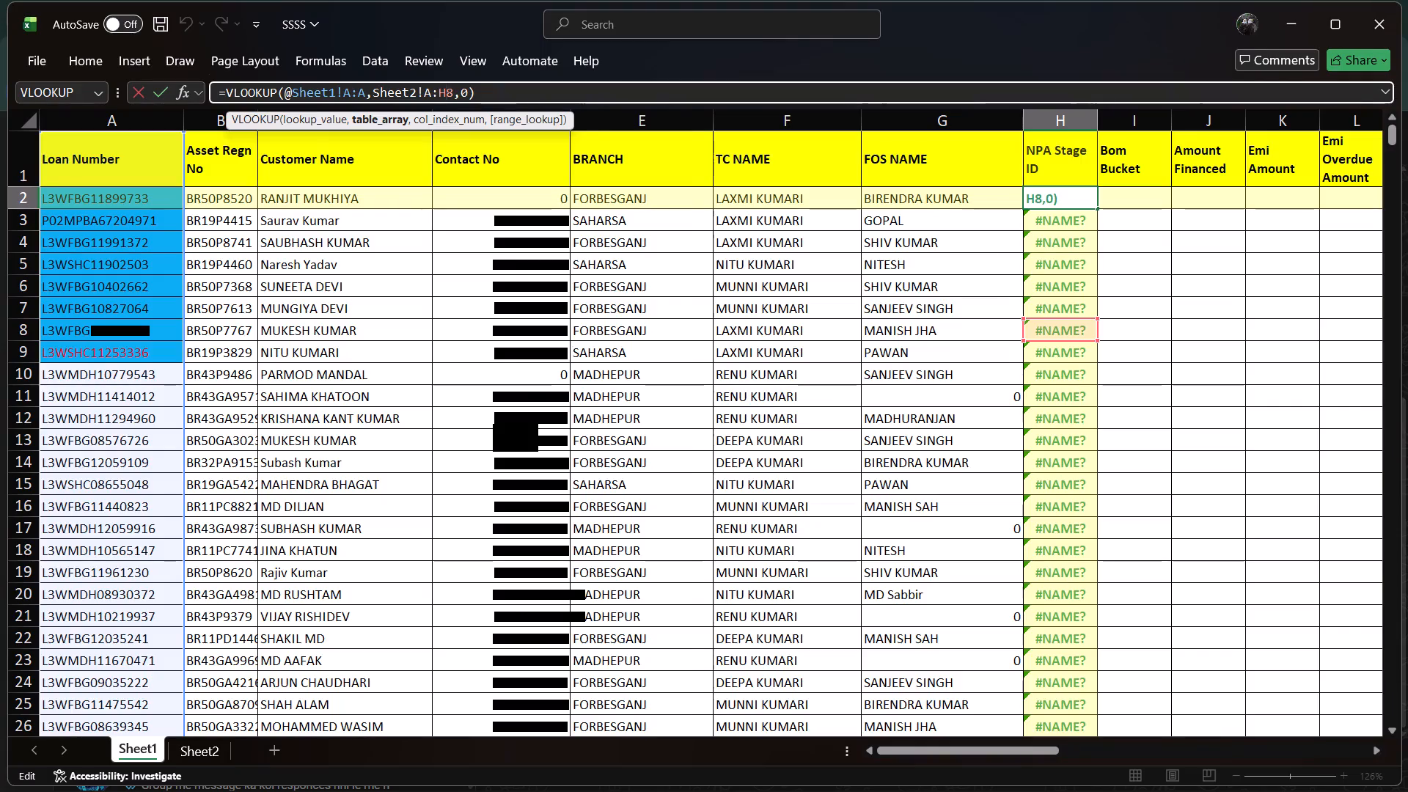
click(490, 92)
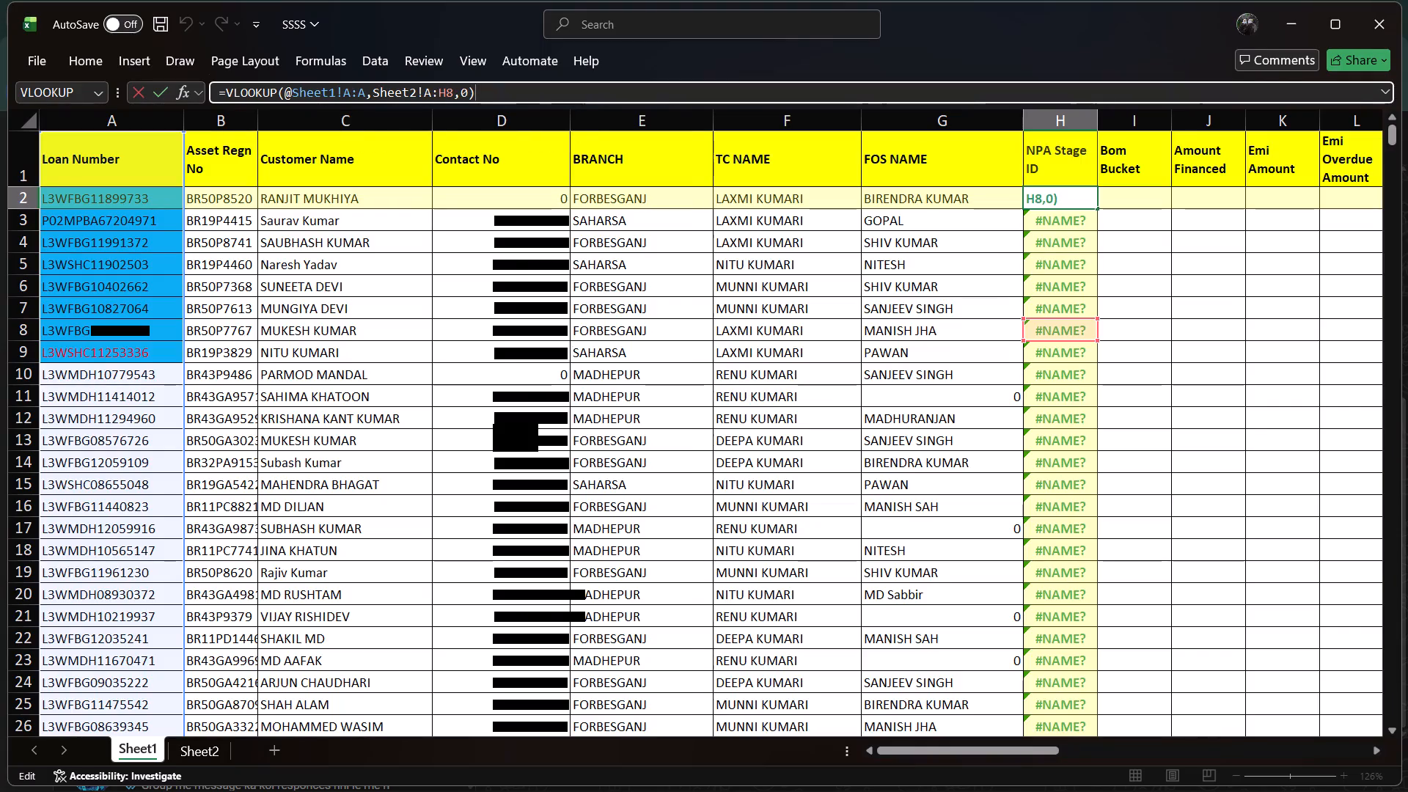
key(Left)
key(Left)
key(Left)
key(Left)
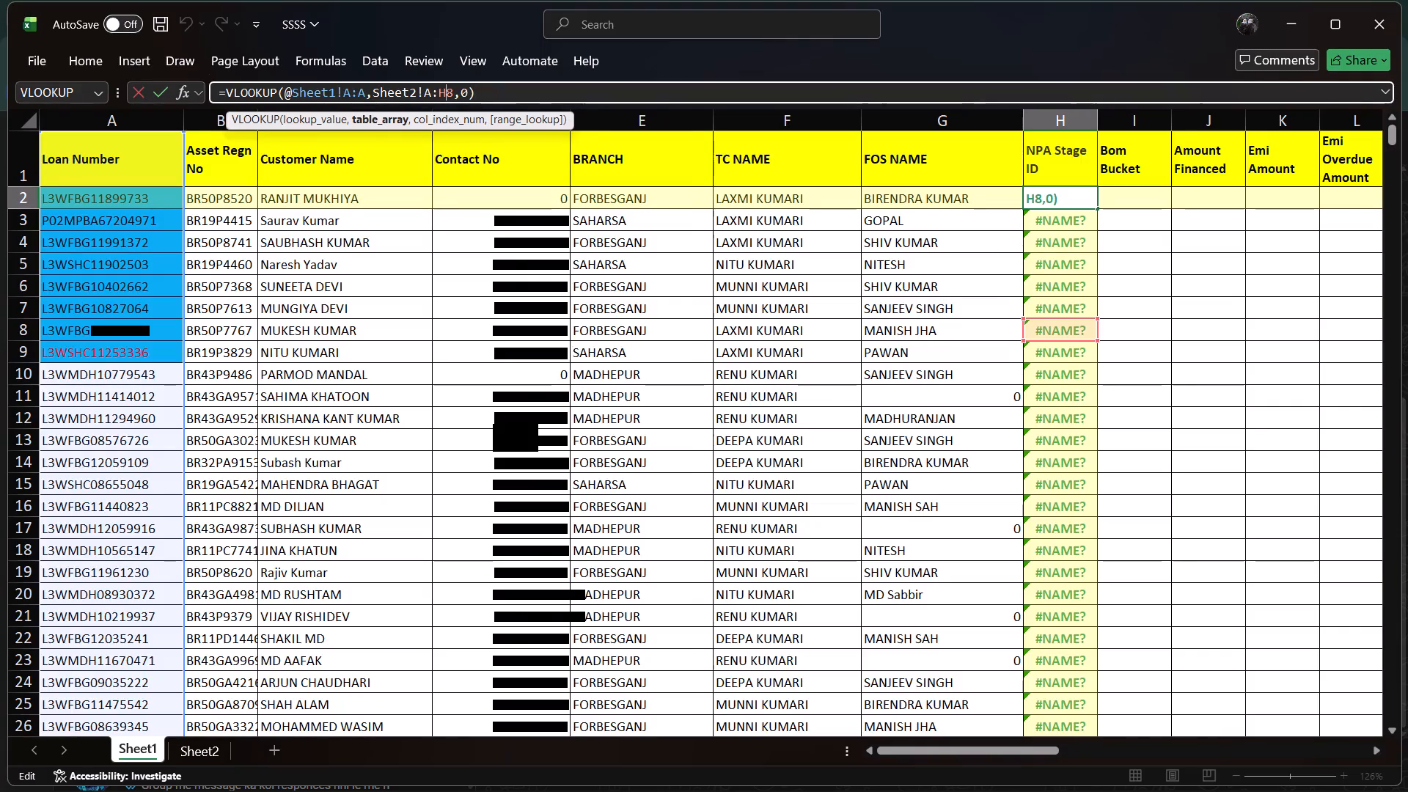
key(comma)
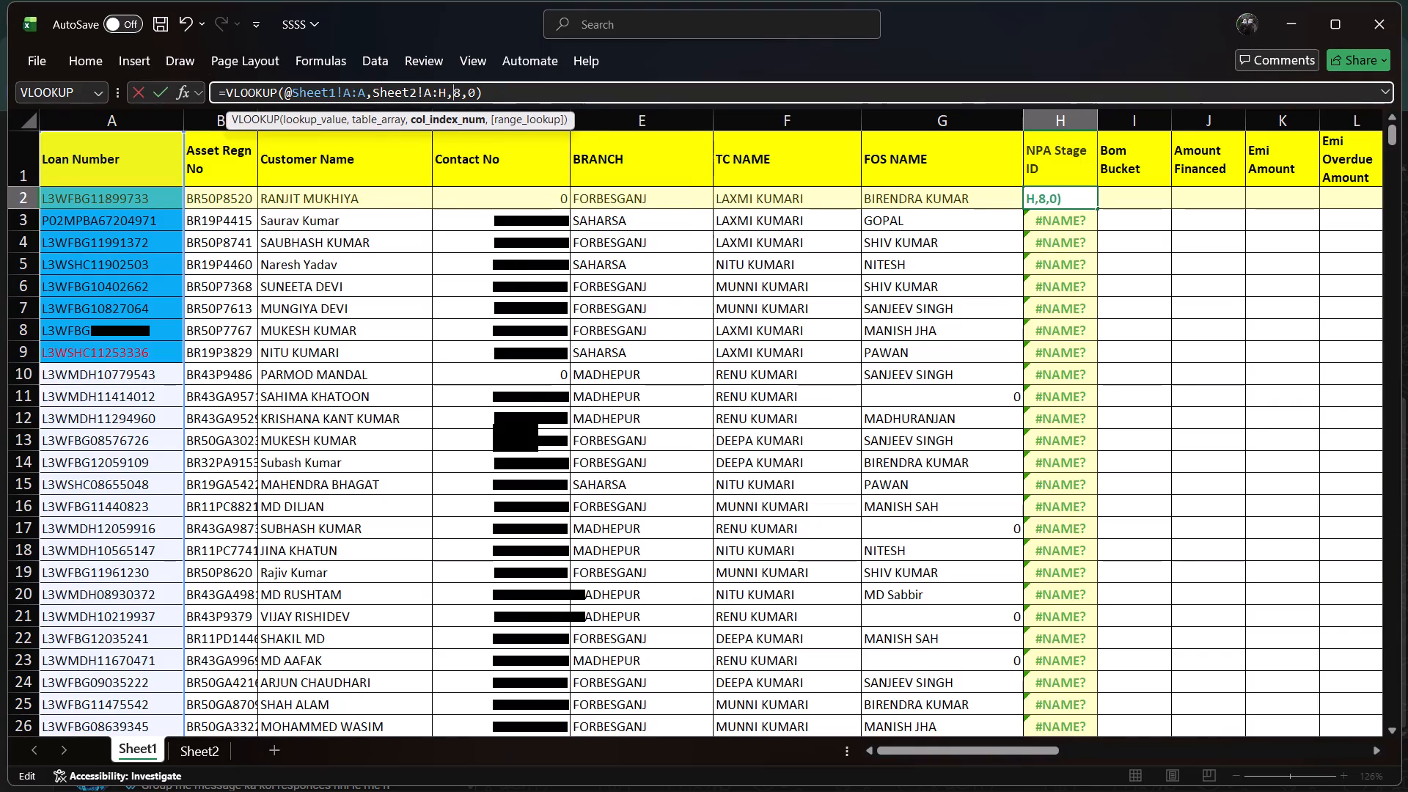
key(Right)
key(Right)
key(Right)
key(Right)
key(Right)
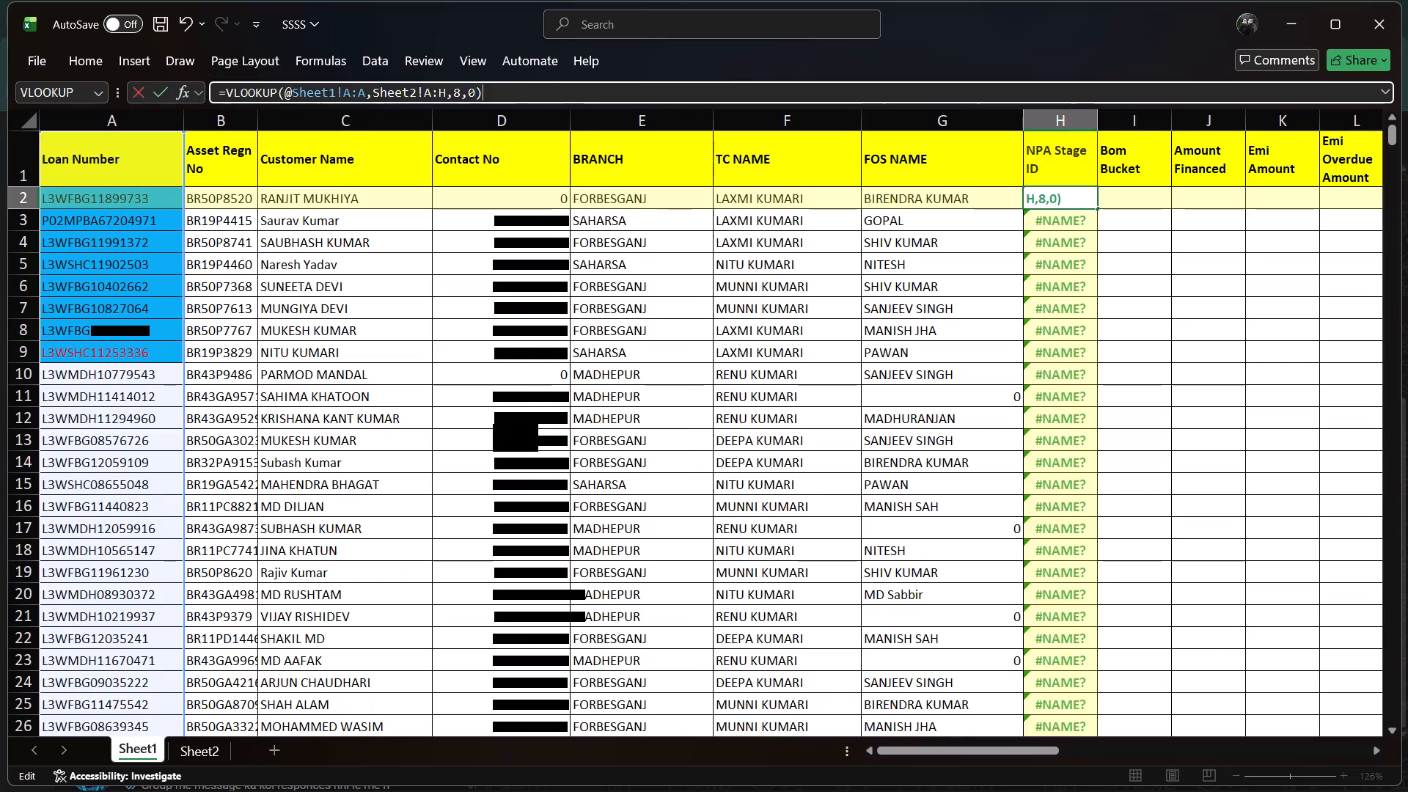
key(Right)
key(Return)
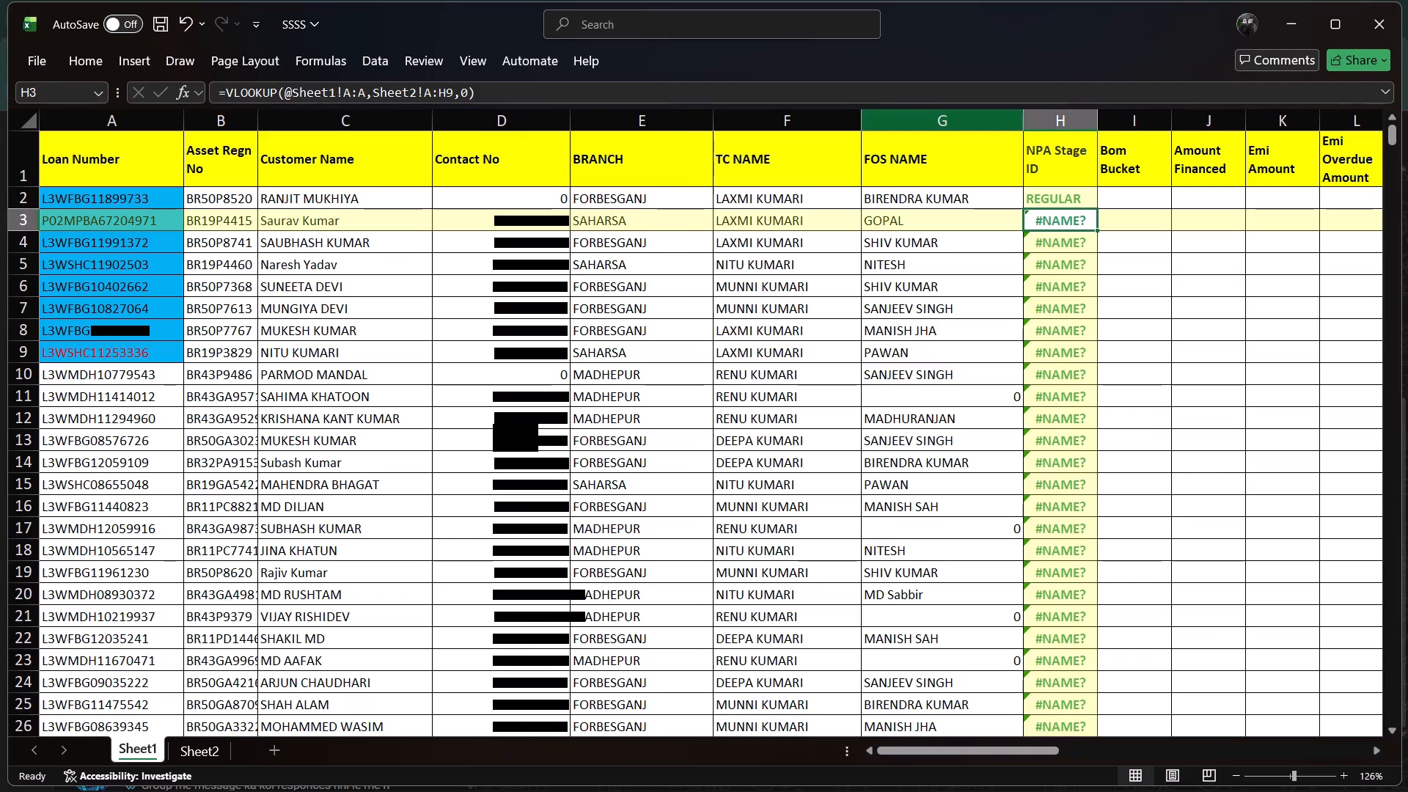
Clear all lookup formulas in the NPA Stage ID column from H2 down to the last loan number row.
click(1068, 195)
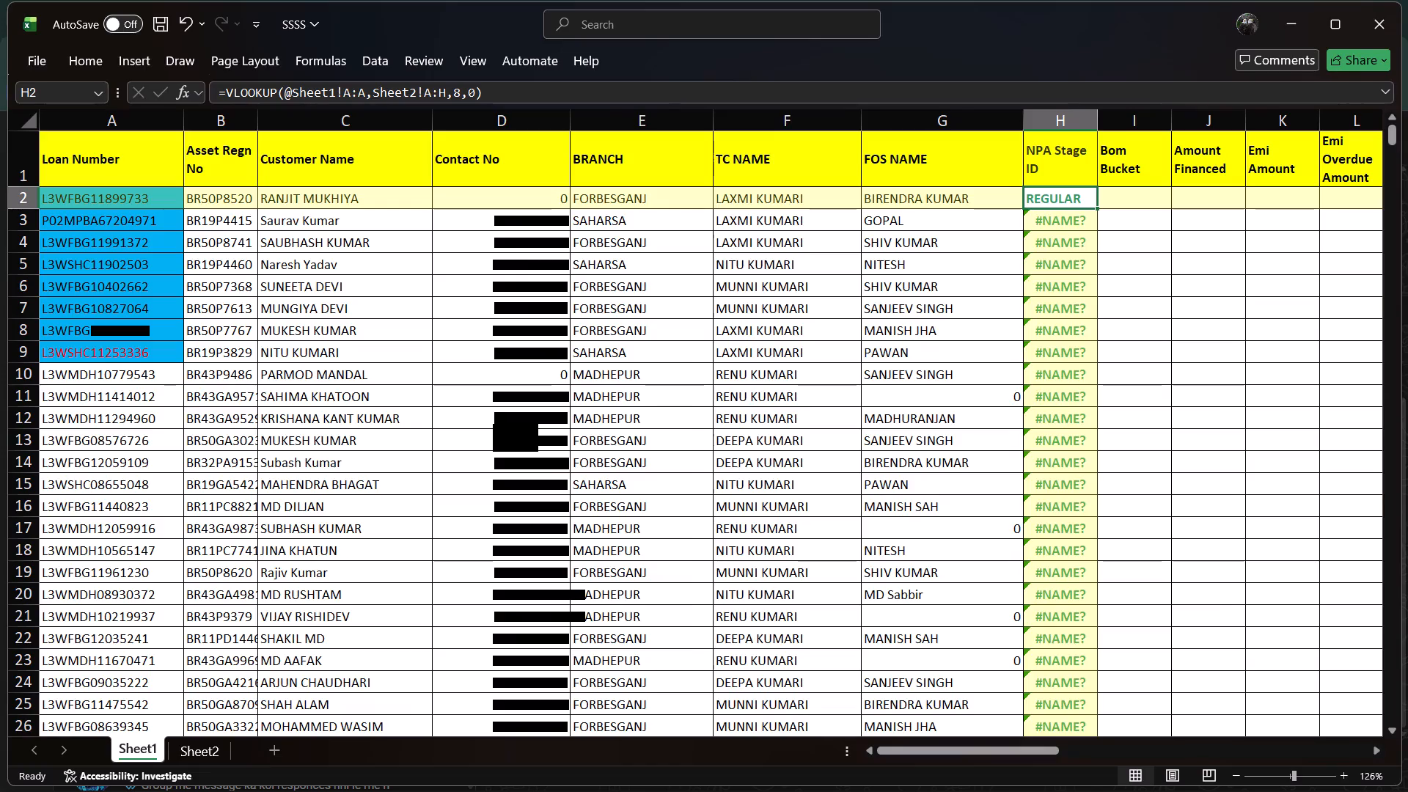
click(1059, 195)
key(ctrl+shift+Down)
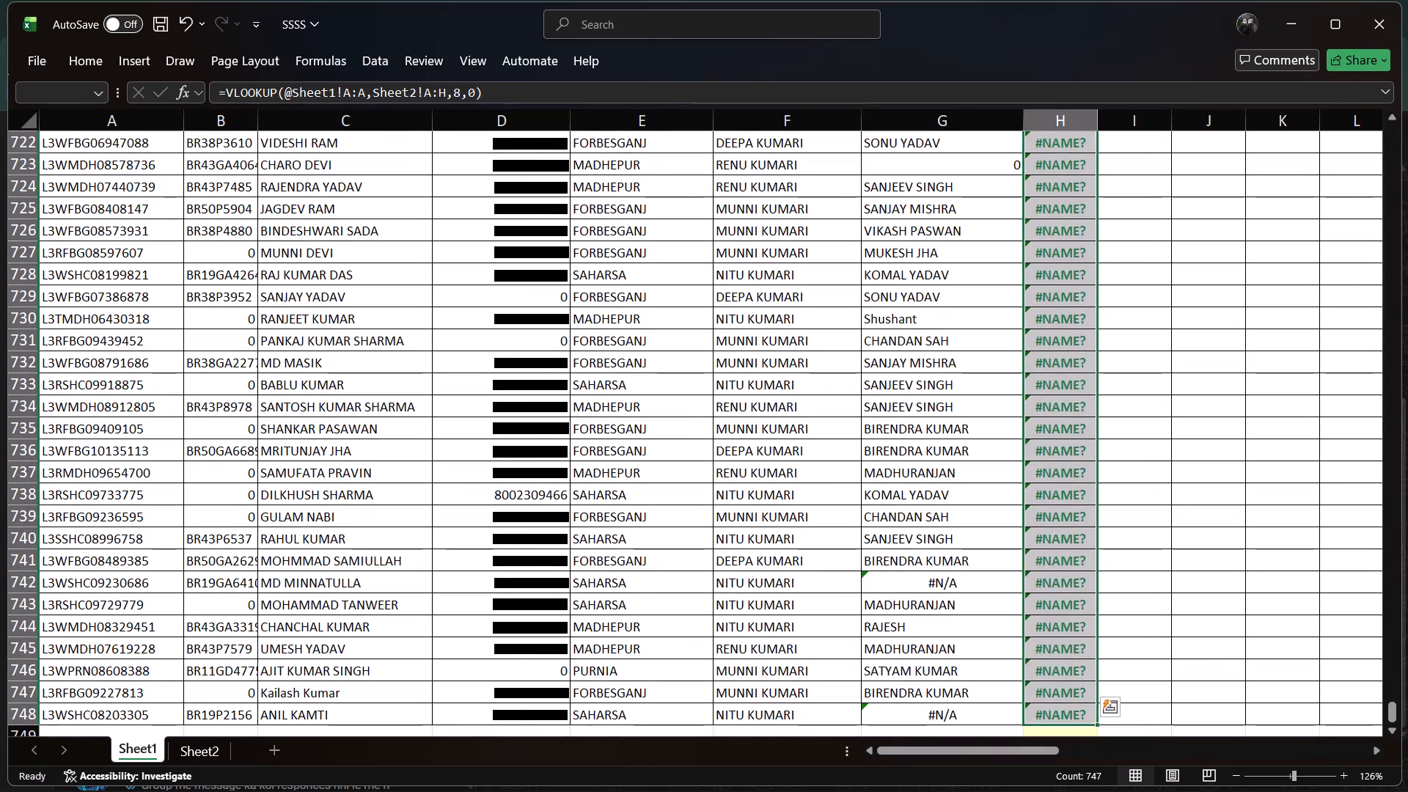
key(Delete)
Enter =VLOOKUP(A:A,Sheet2!A:H,8,0) in H2 under NPA Stage ID, accepting the suggested version with @A:A as the lookup value.
click(1059, 195)
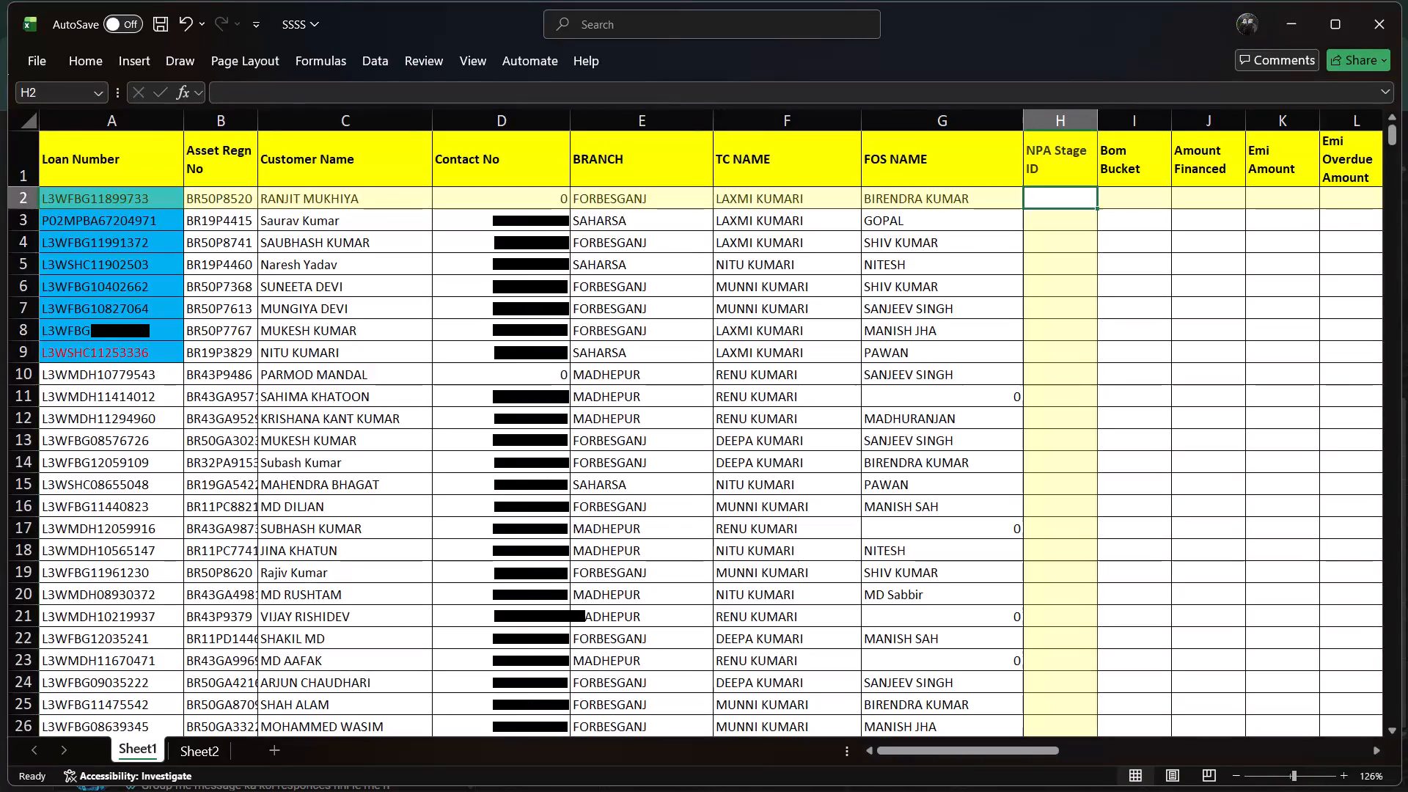
key(equal)
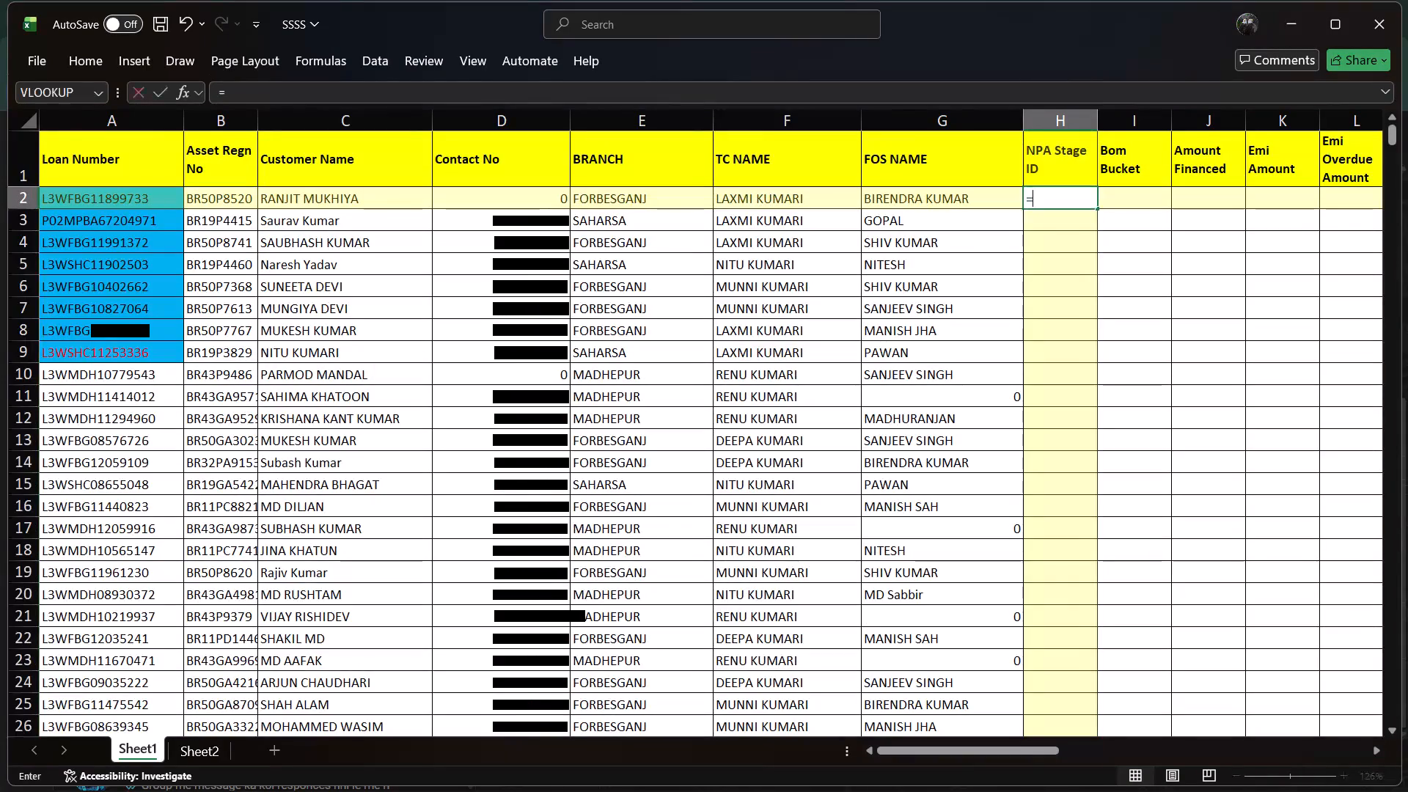
key(v)
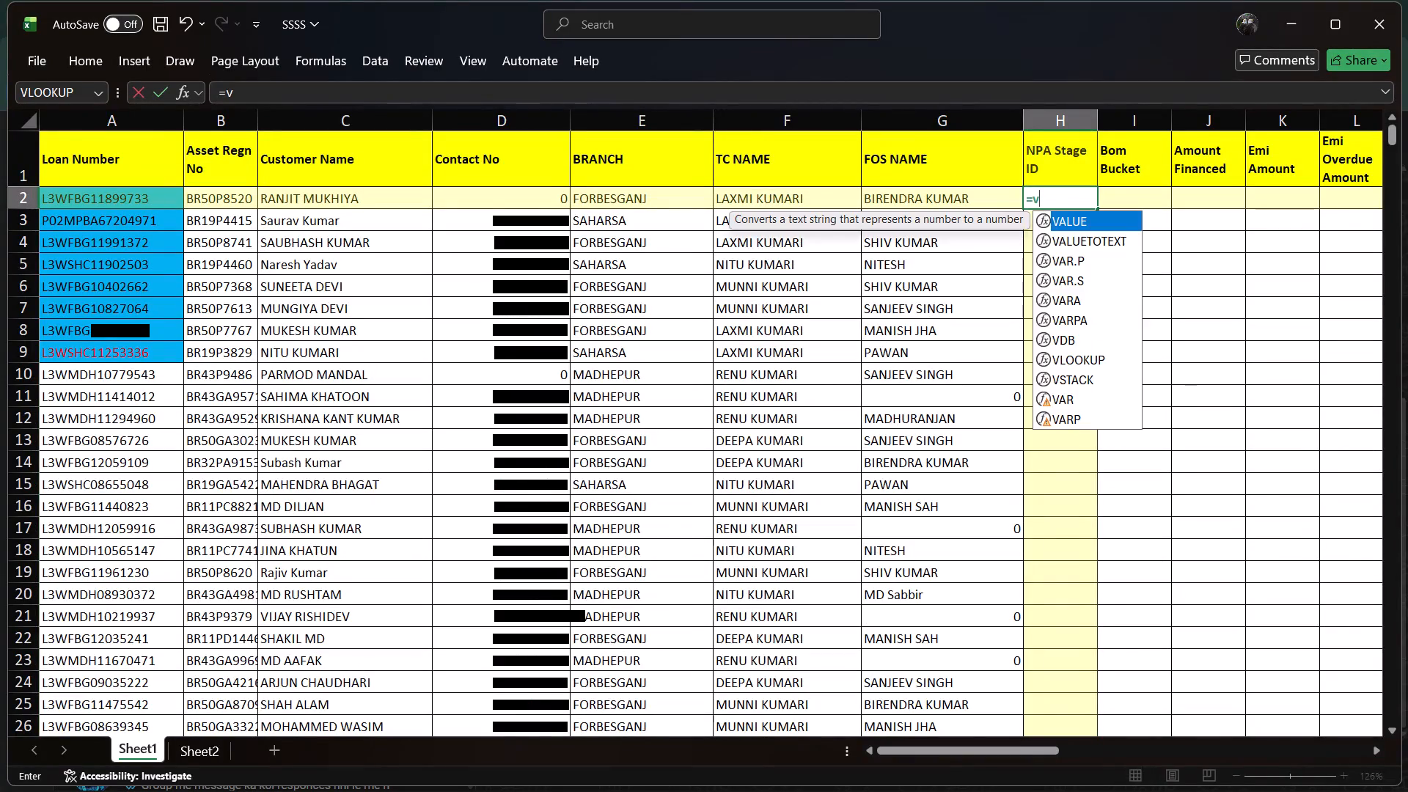
key(l)
click(1074, 220)
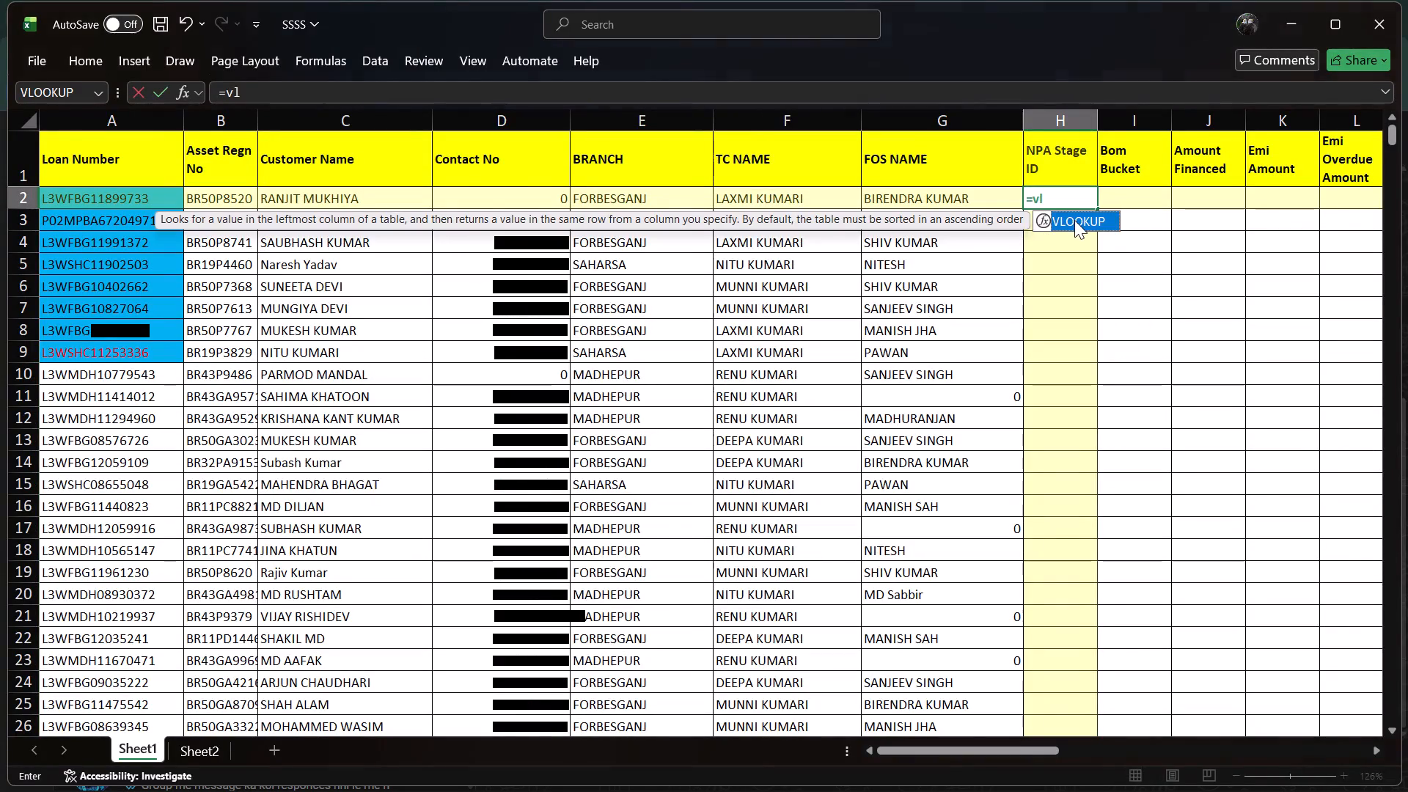
double_click(1074, 220)
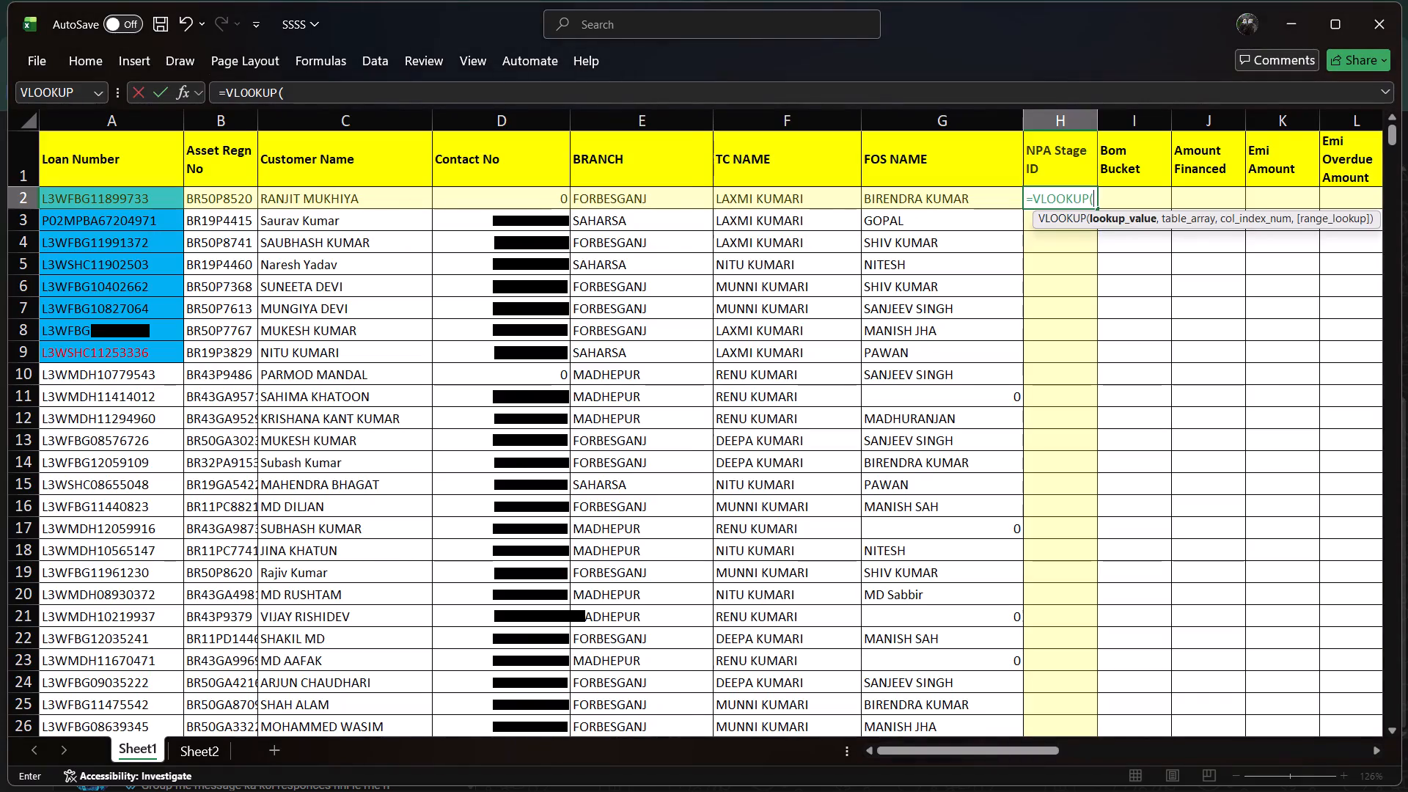
click(123, 114)
key(comma)
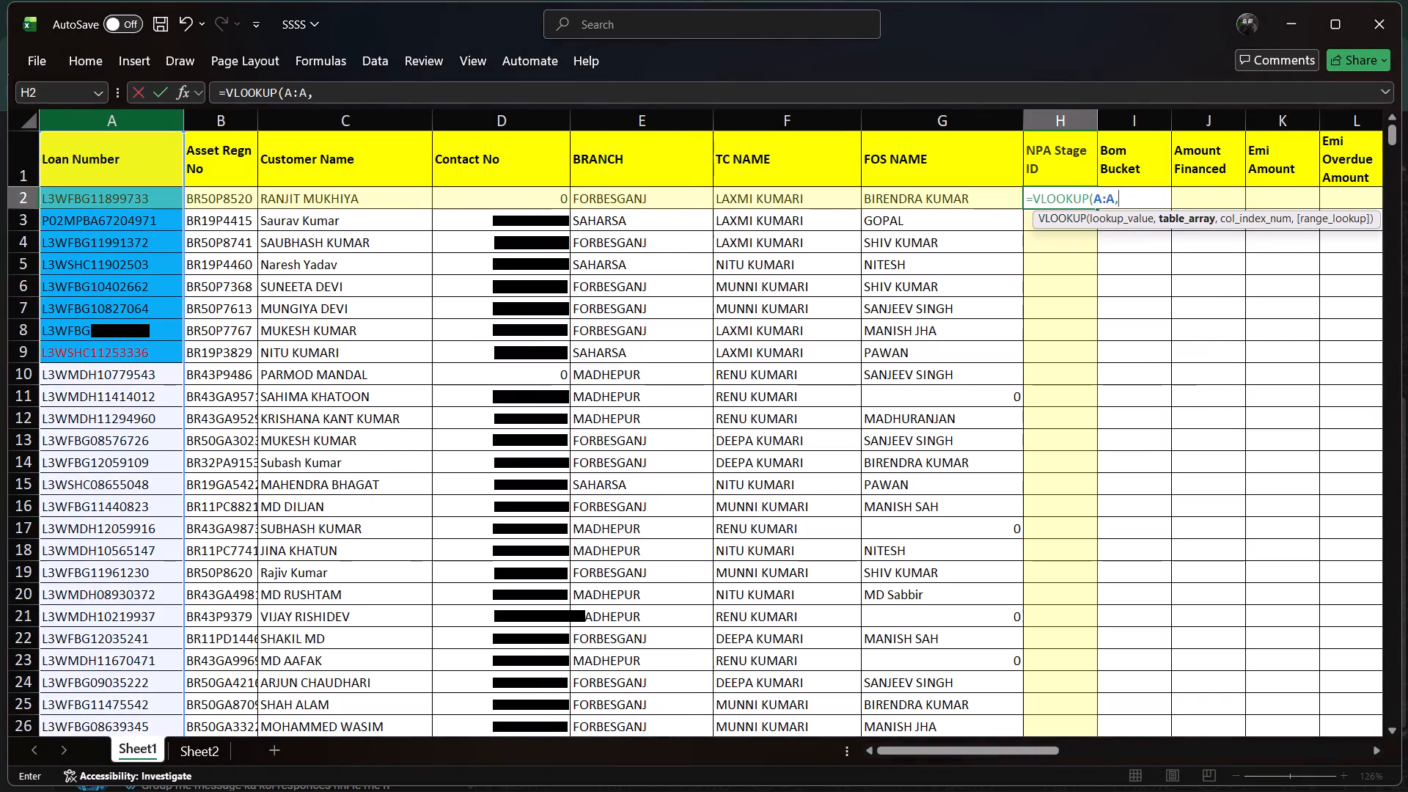
click(200, 753)
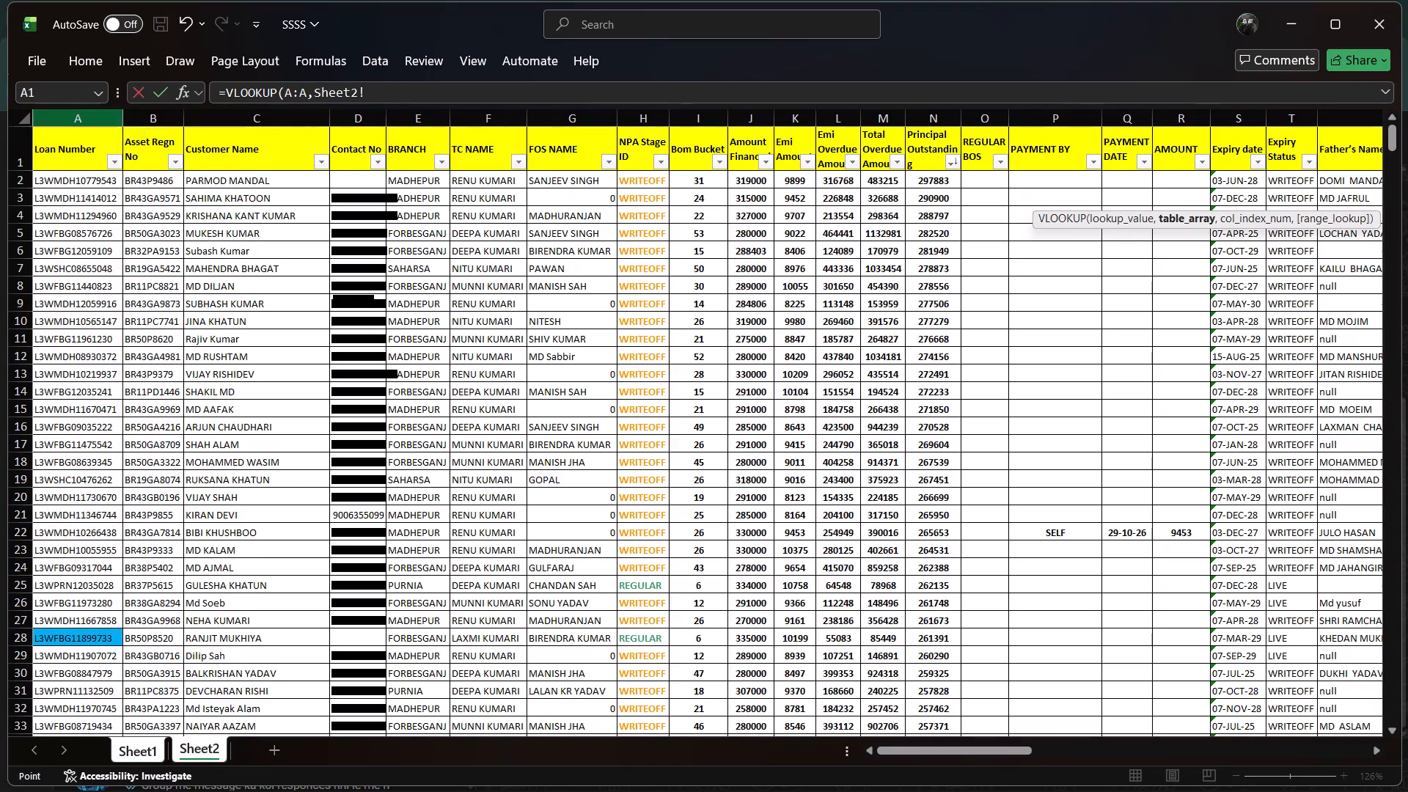
click(58, 113)
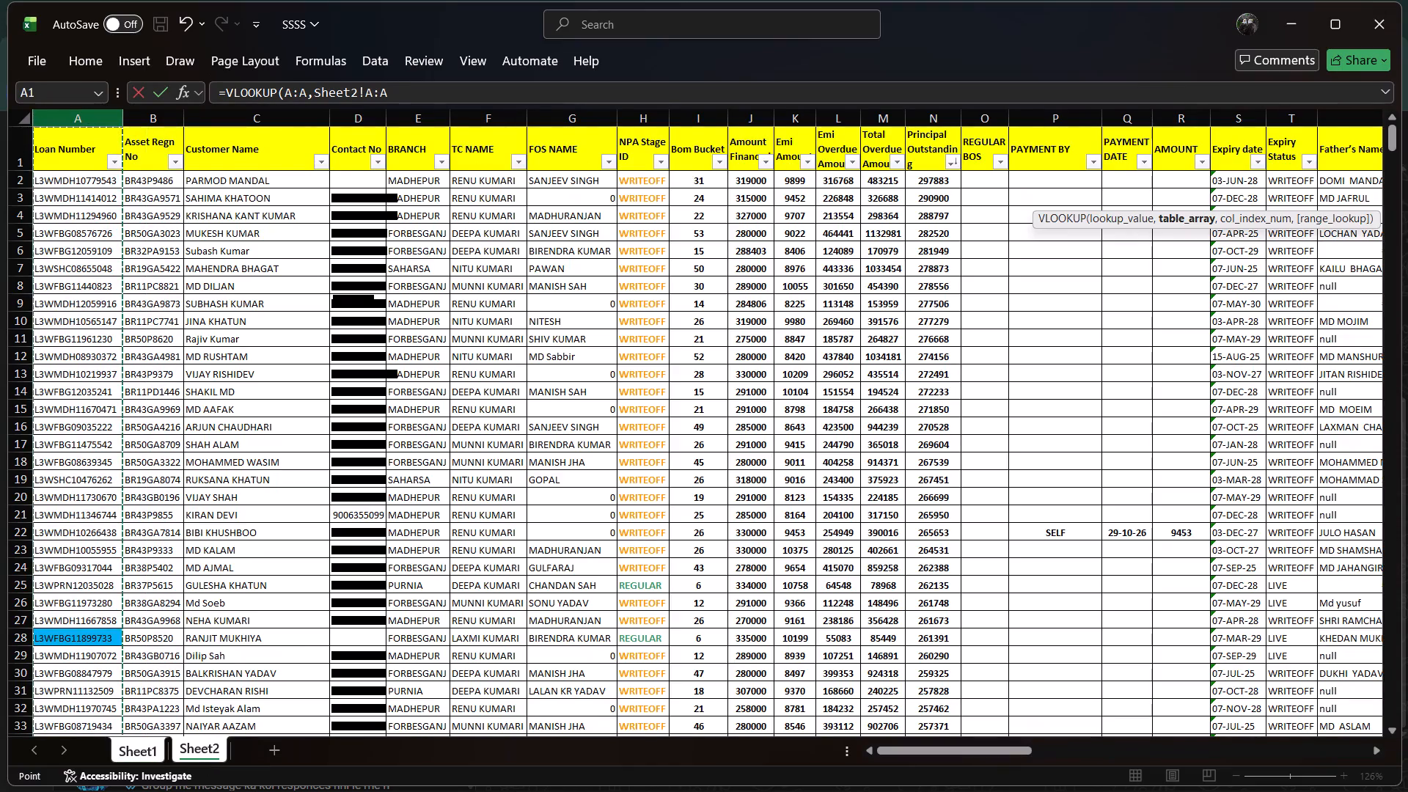
key(shift+Right)
key(shift+Right)
key(shift+Right)
key(shift+Right)
key(shift+Right)
key(shift+Right)
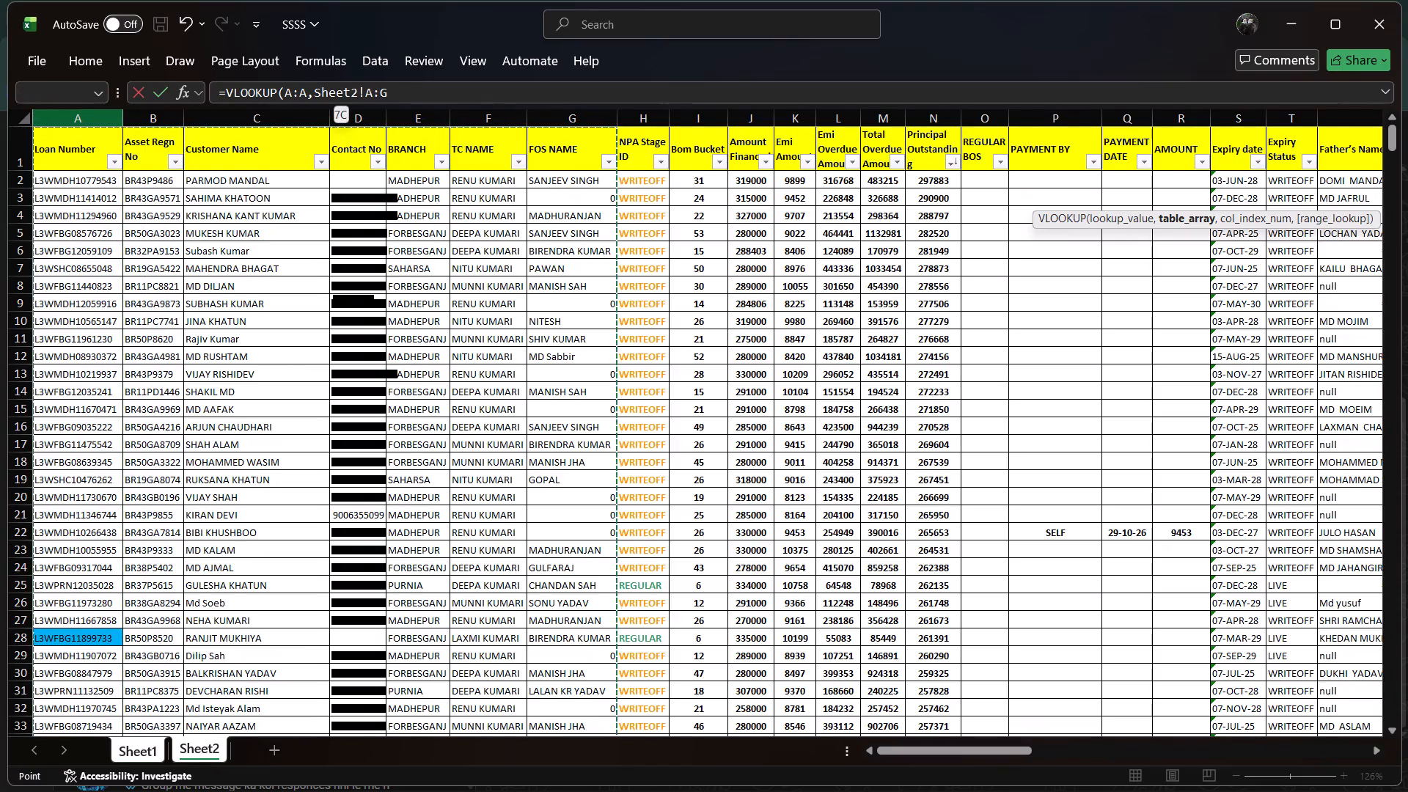
key(shift+Right)
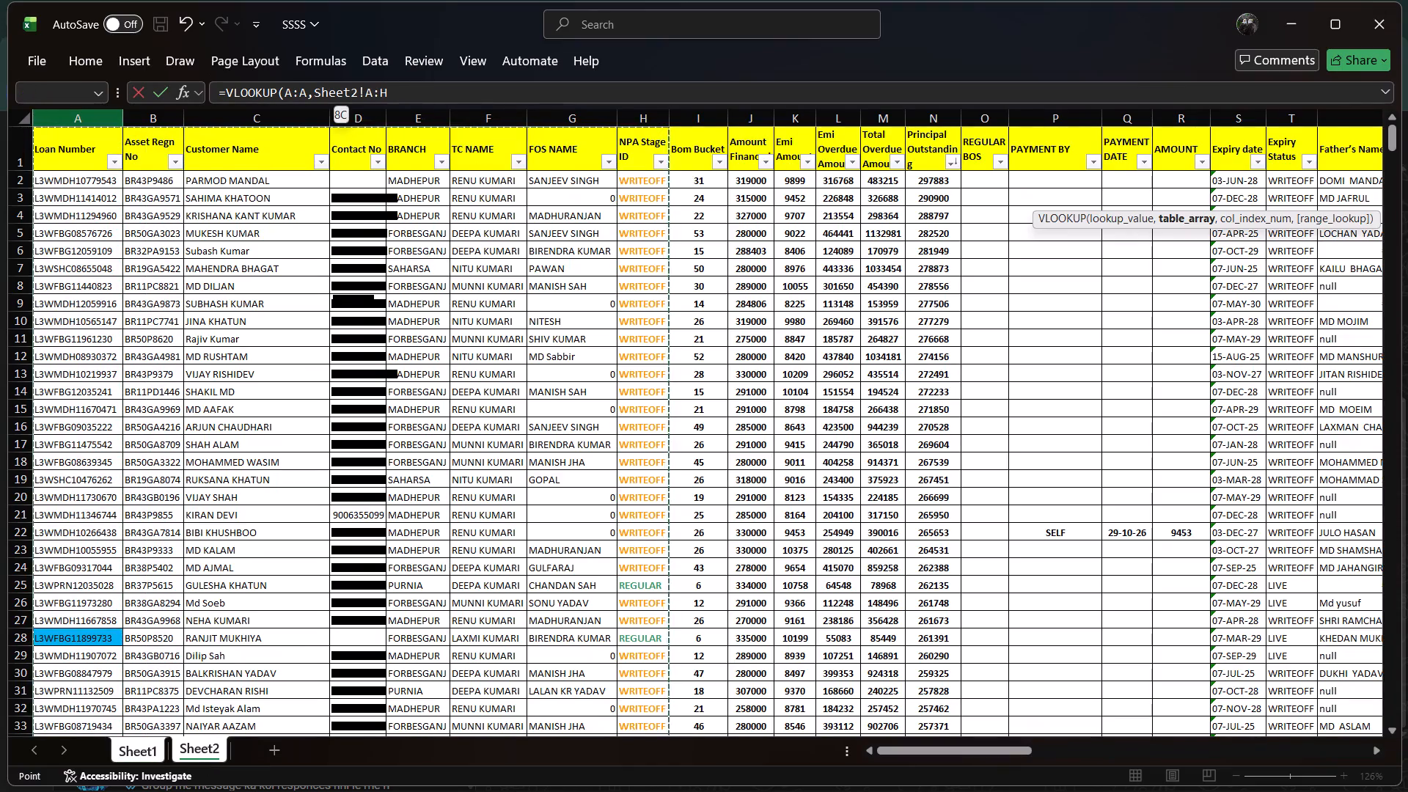
key(comma)
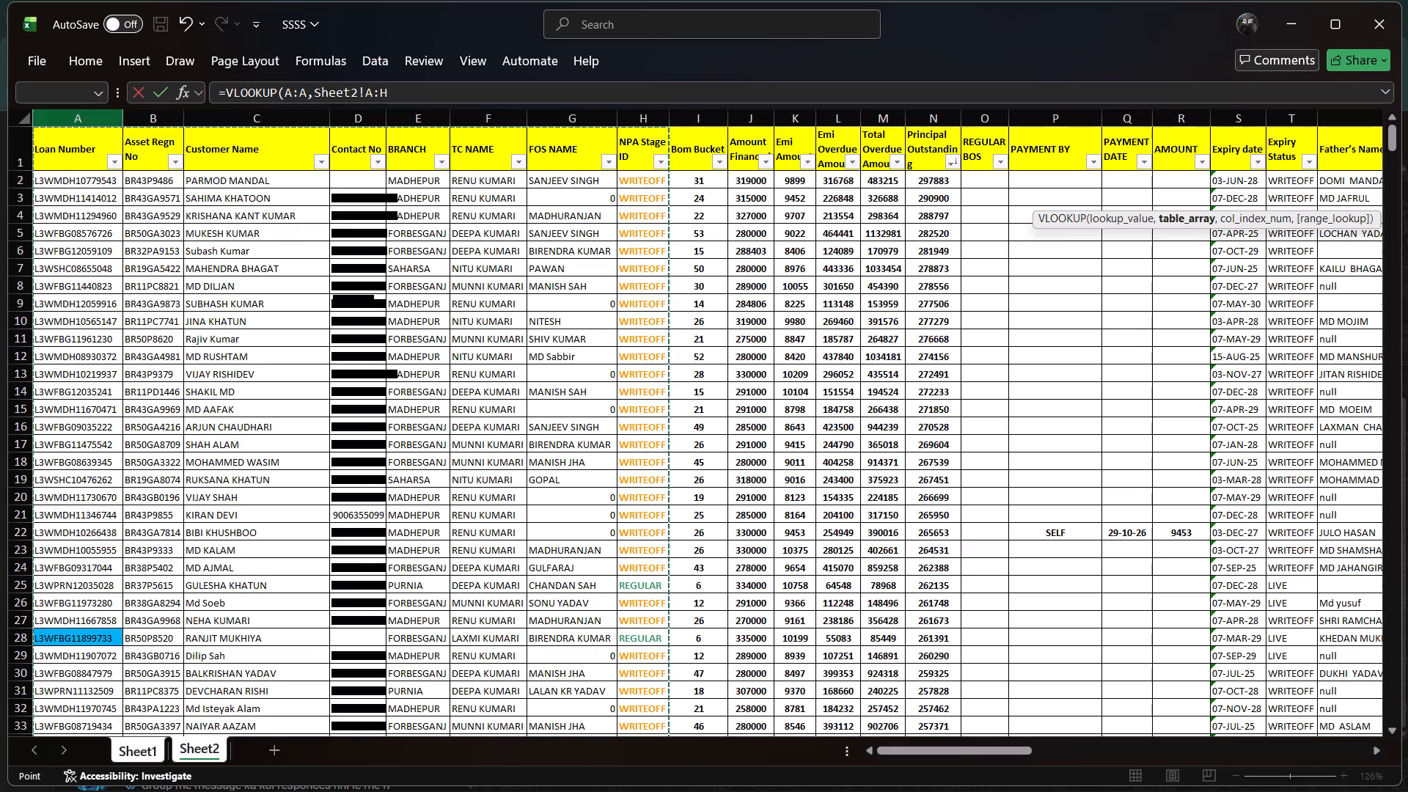
key(8)
text(,0)
key(Return)
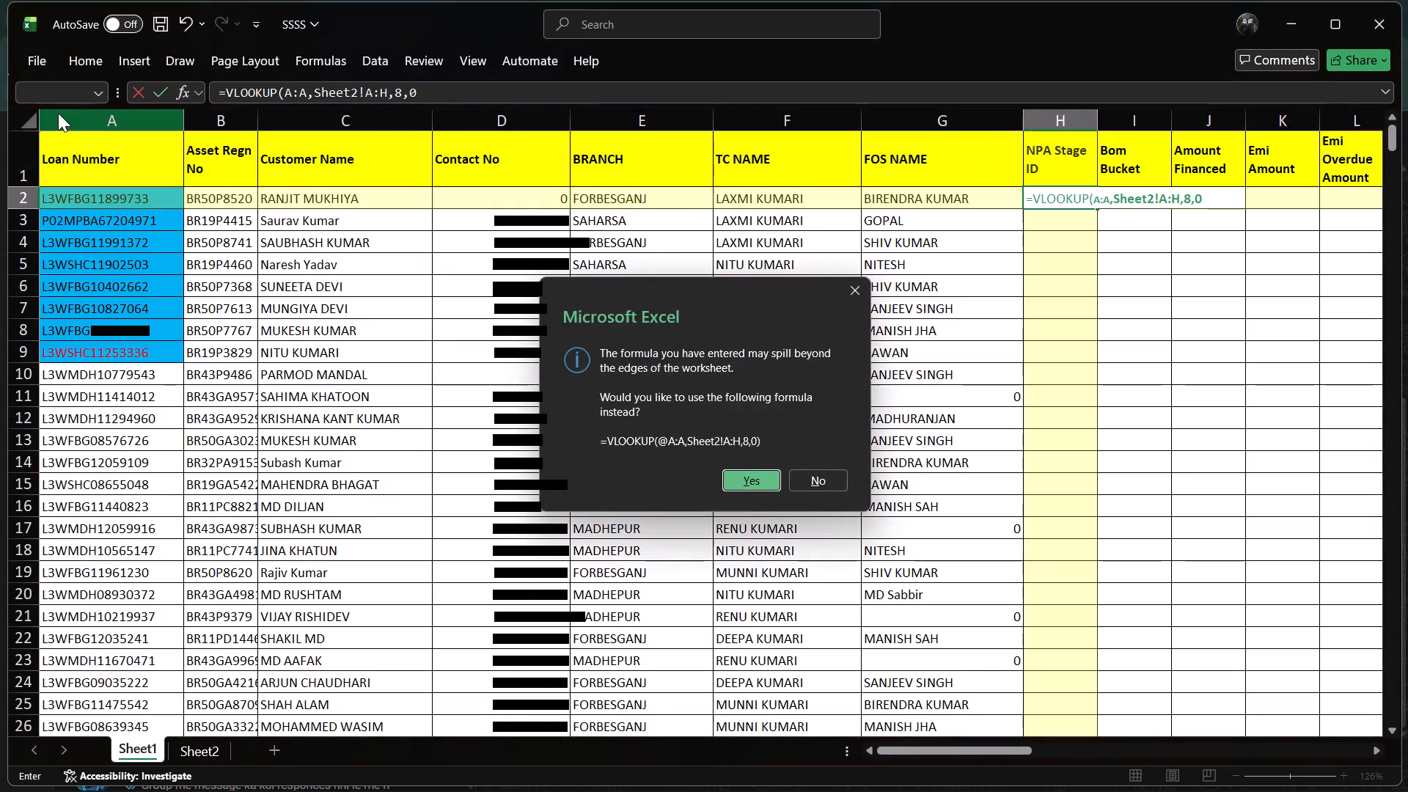
click(752, 472)
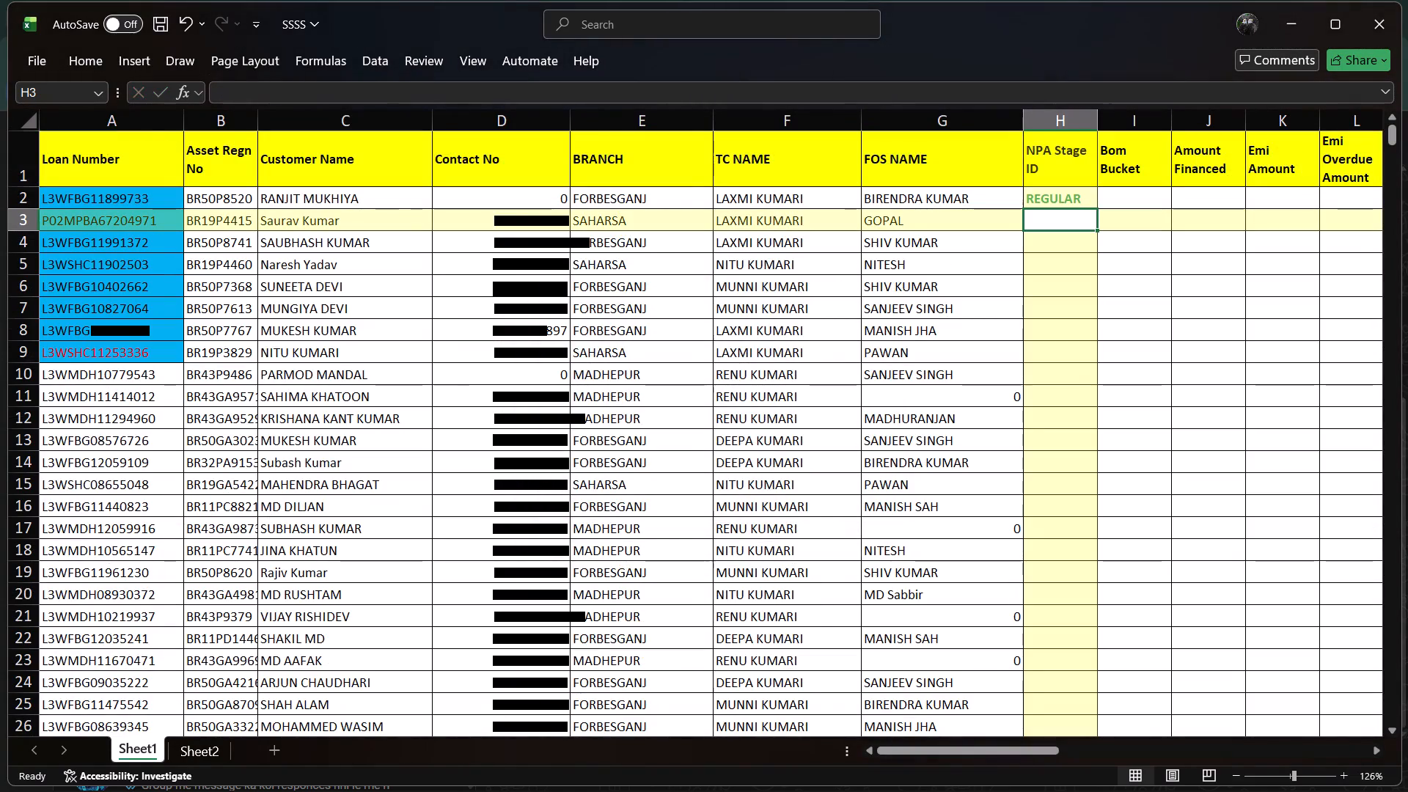
Fill the H2 lookup formula down the NPA Stage ID column to the last loan number row.
click(1066, 202)
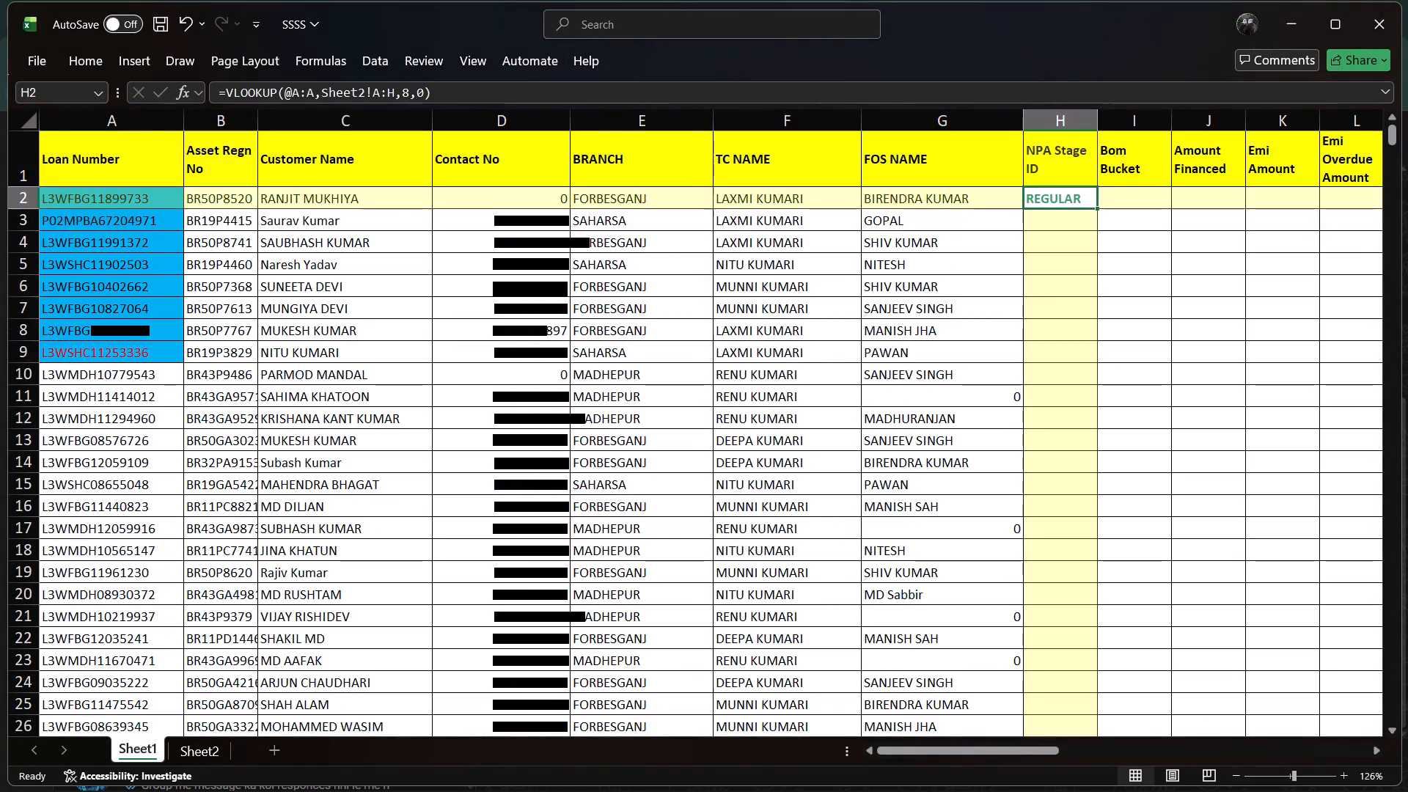
double_click(1093, 207)
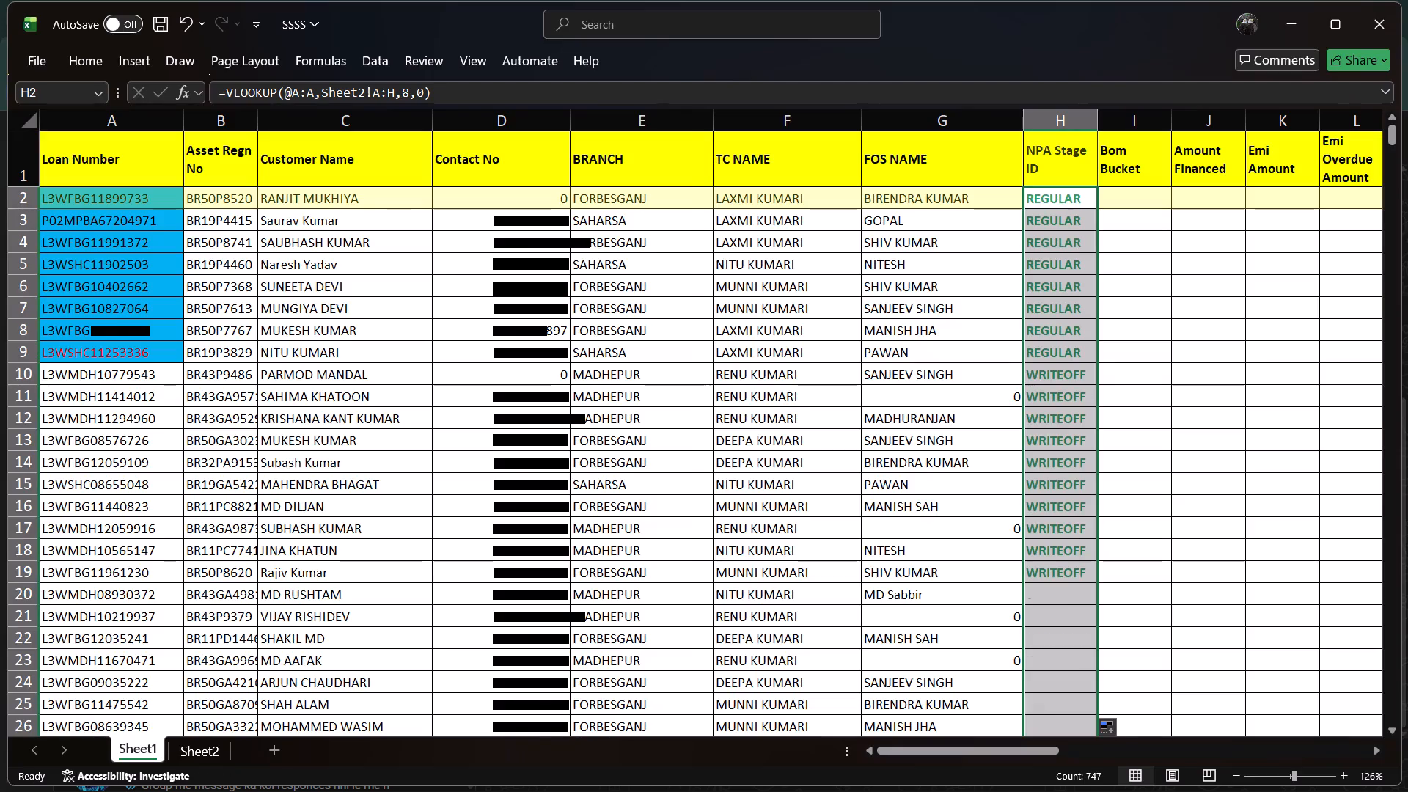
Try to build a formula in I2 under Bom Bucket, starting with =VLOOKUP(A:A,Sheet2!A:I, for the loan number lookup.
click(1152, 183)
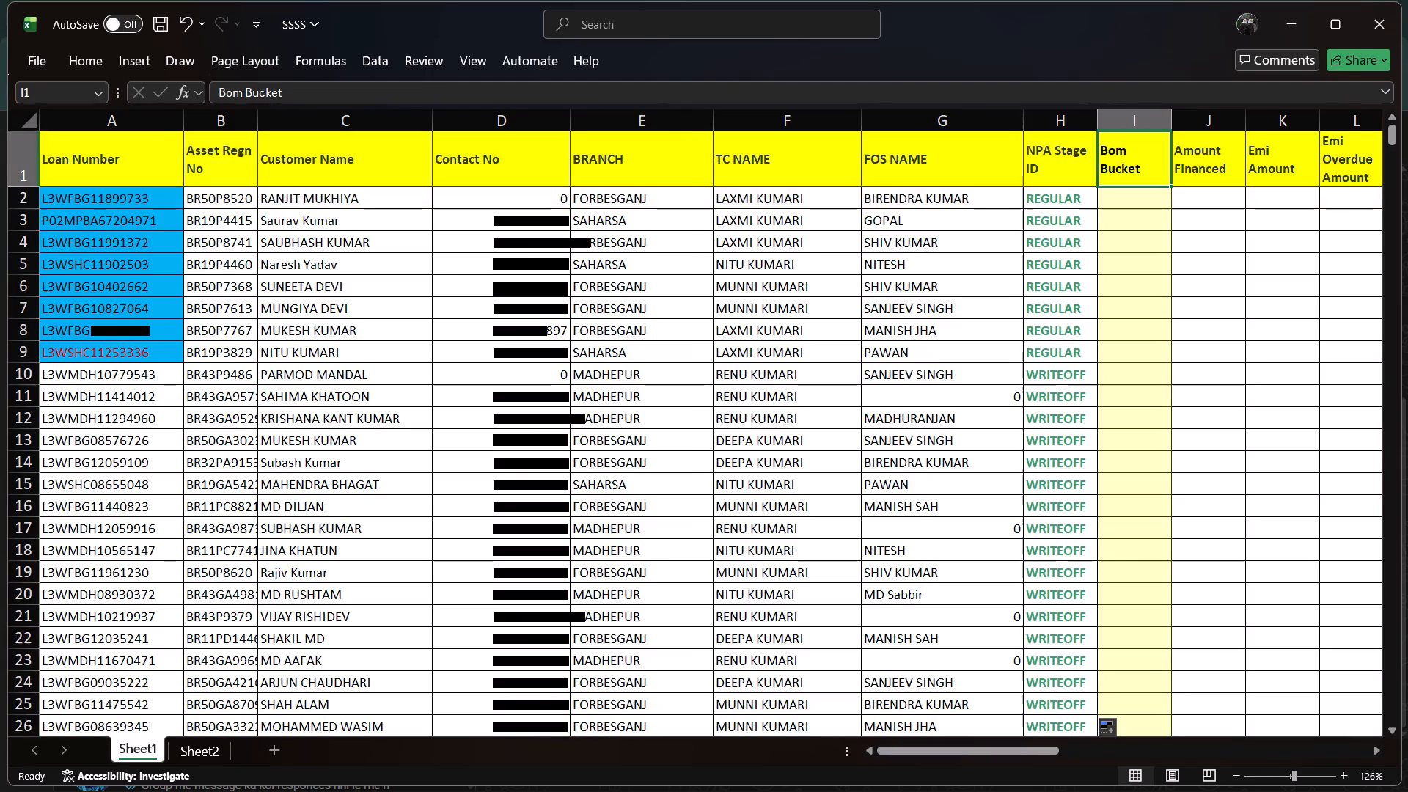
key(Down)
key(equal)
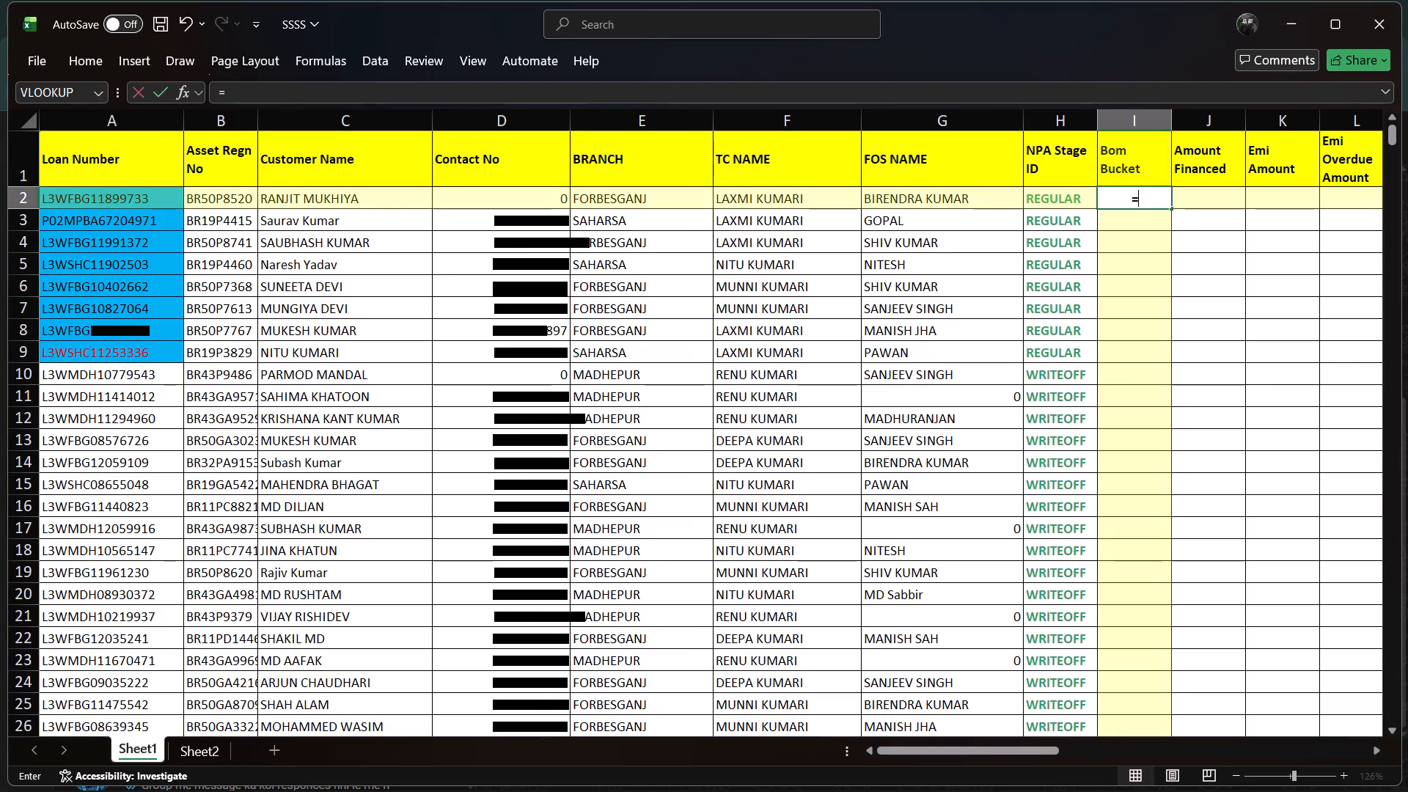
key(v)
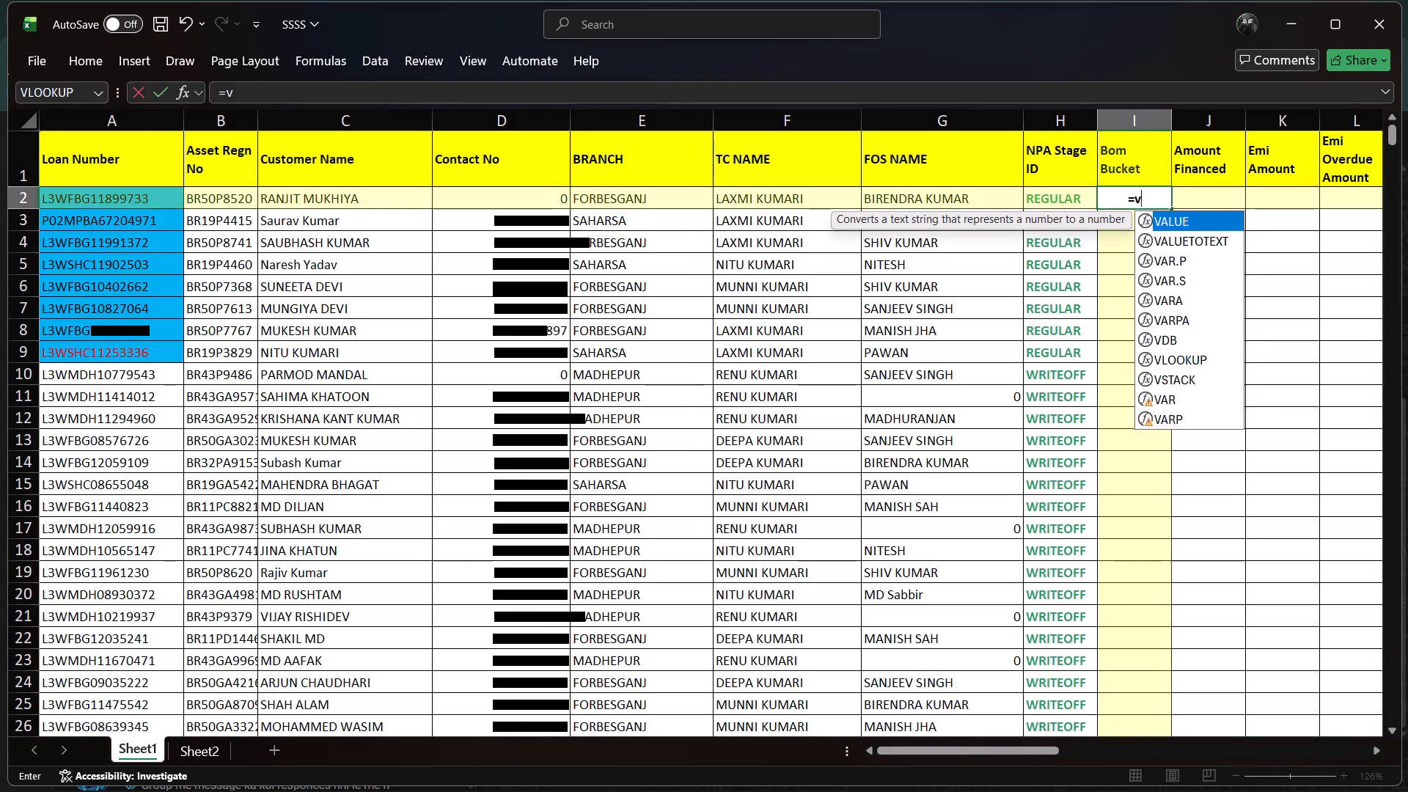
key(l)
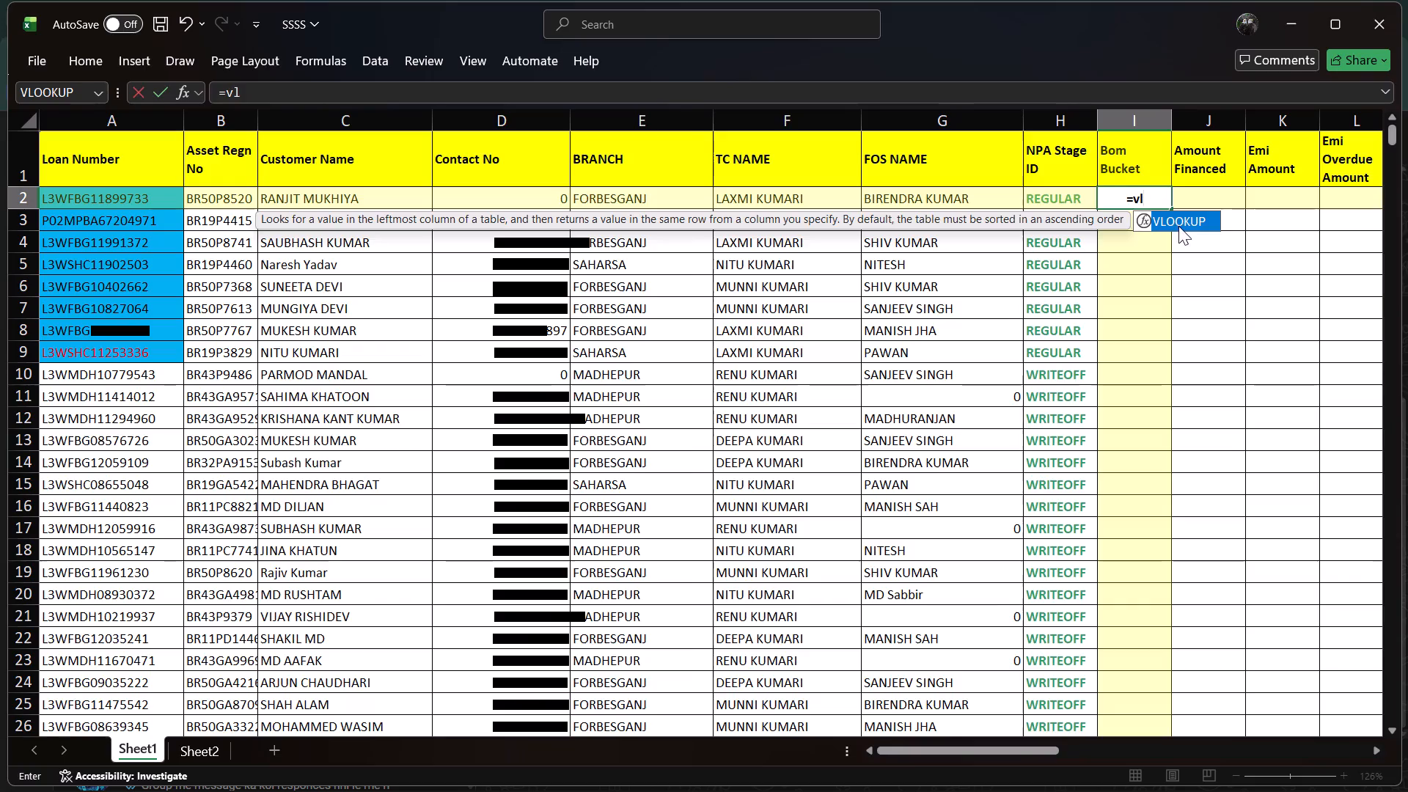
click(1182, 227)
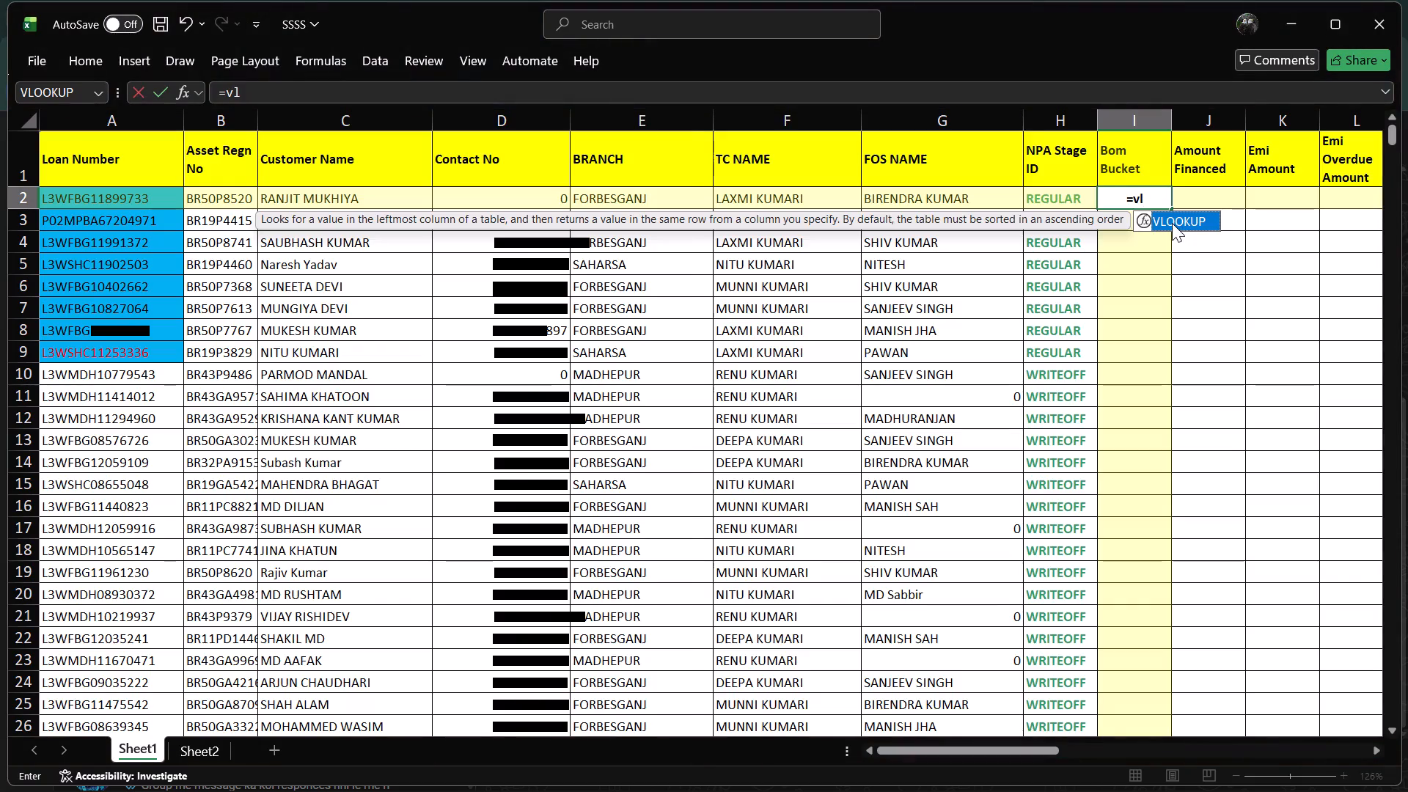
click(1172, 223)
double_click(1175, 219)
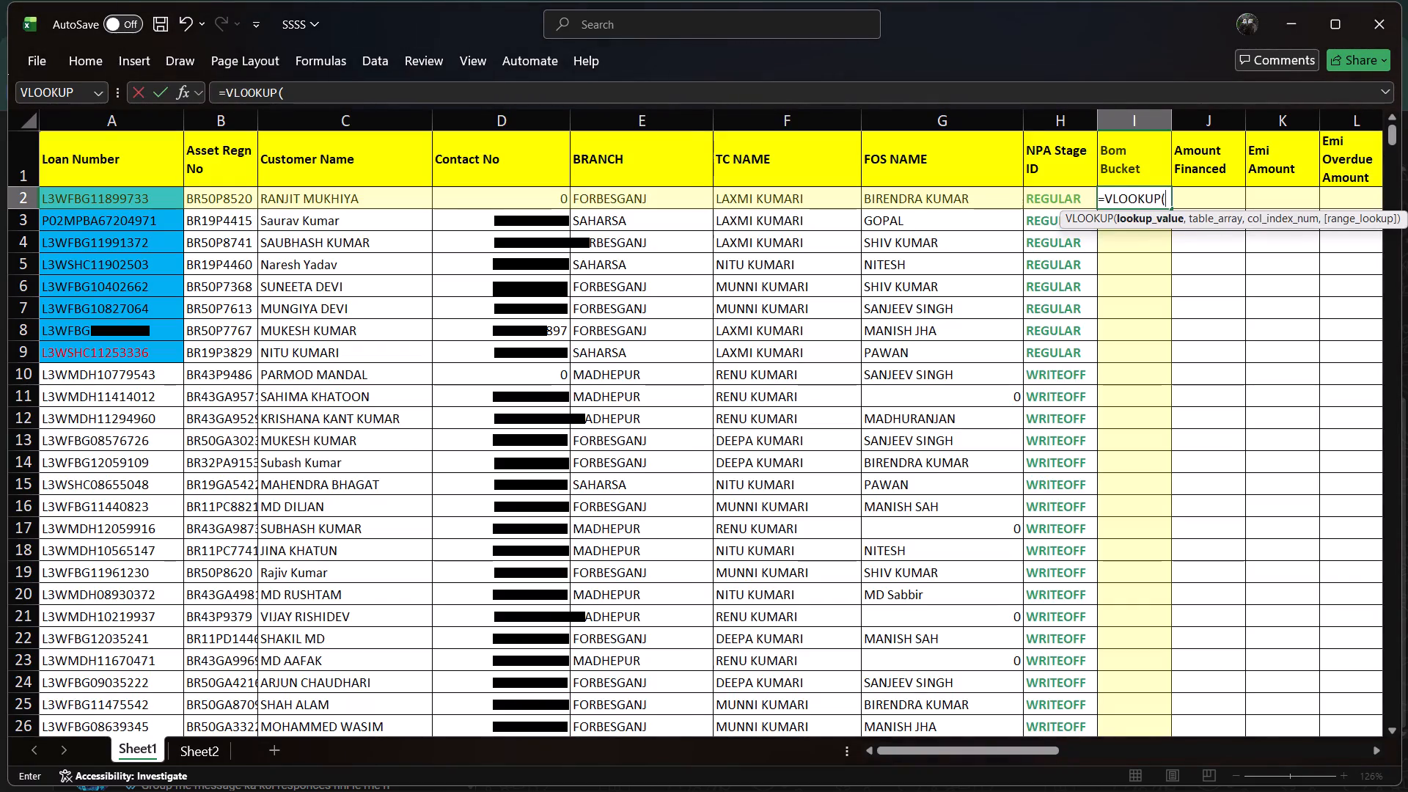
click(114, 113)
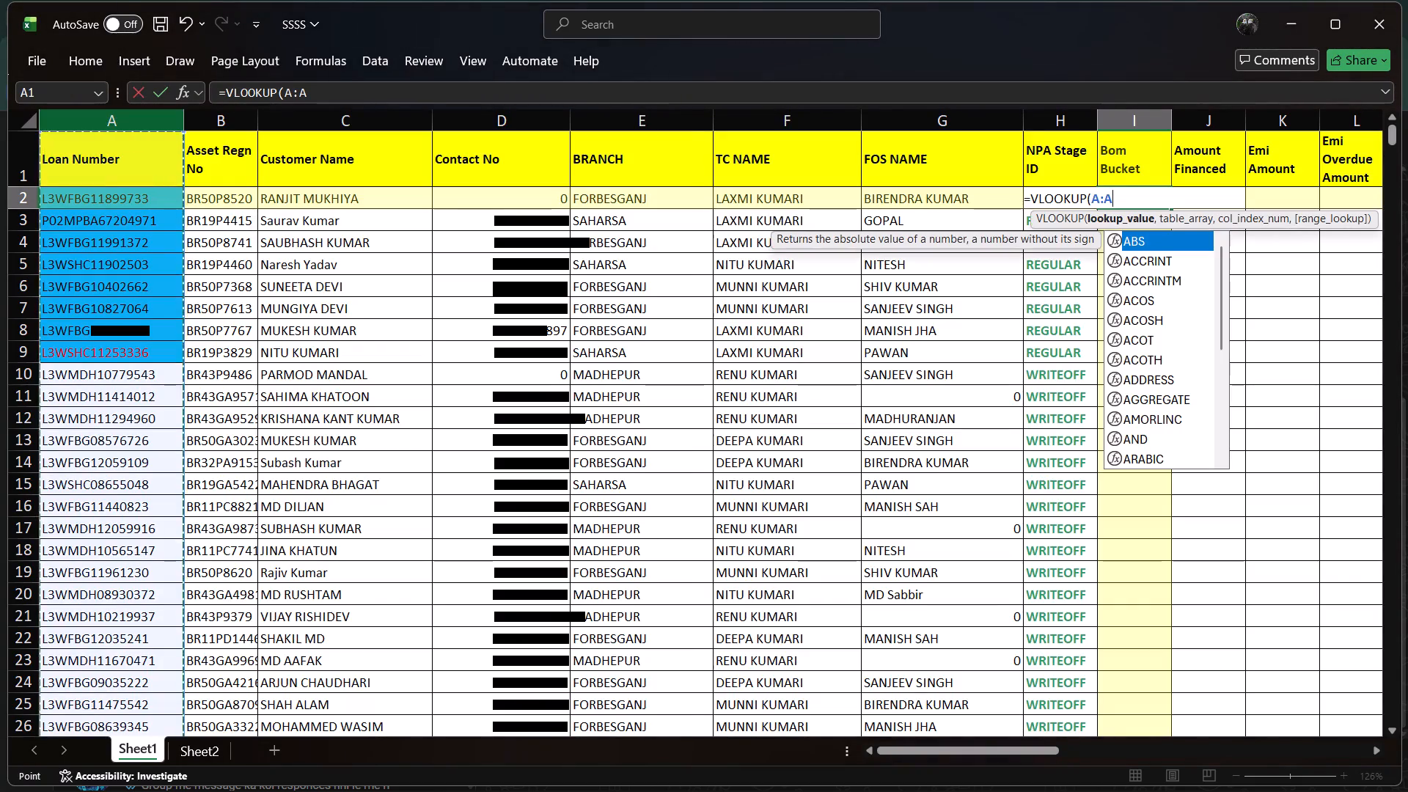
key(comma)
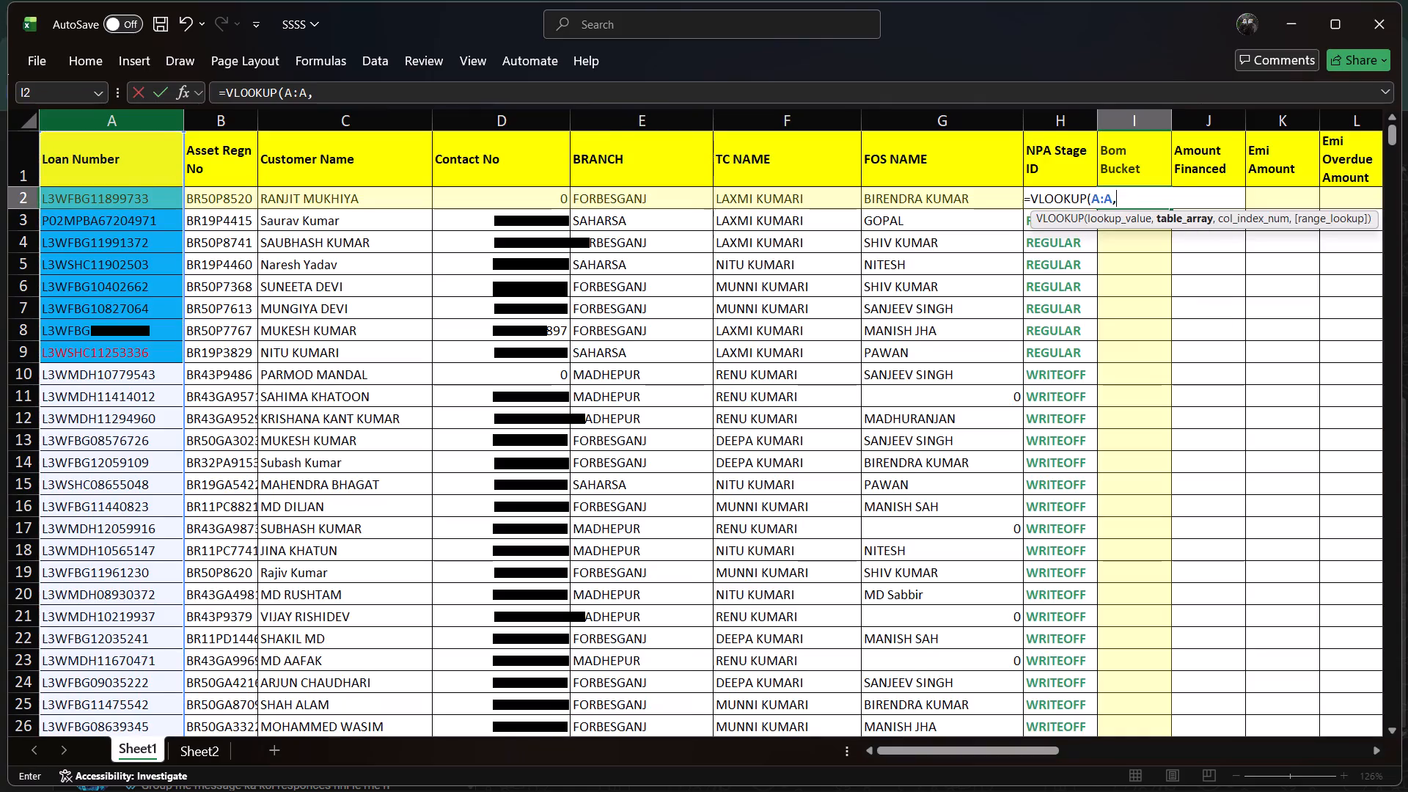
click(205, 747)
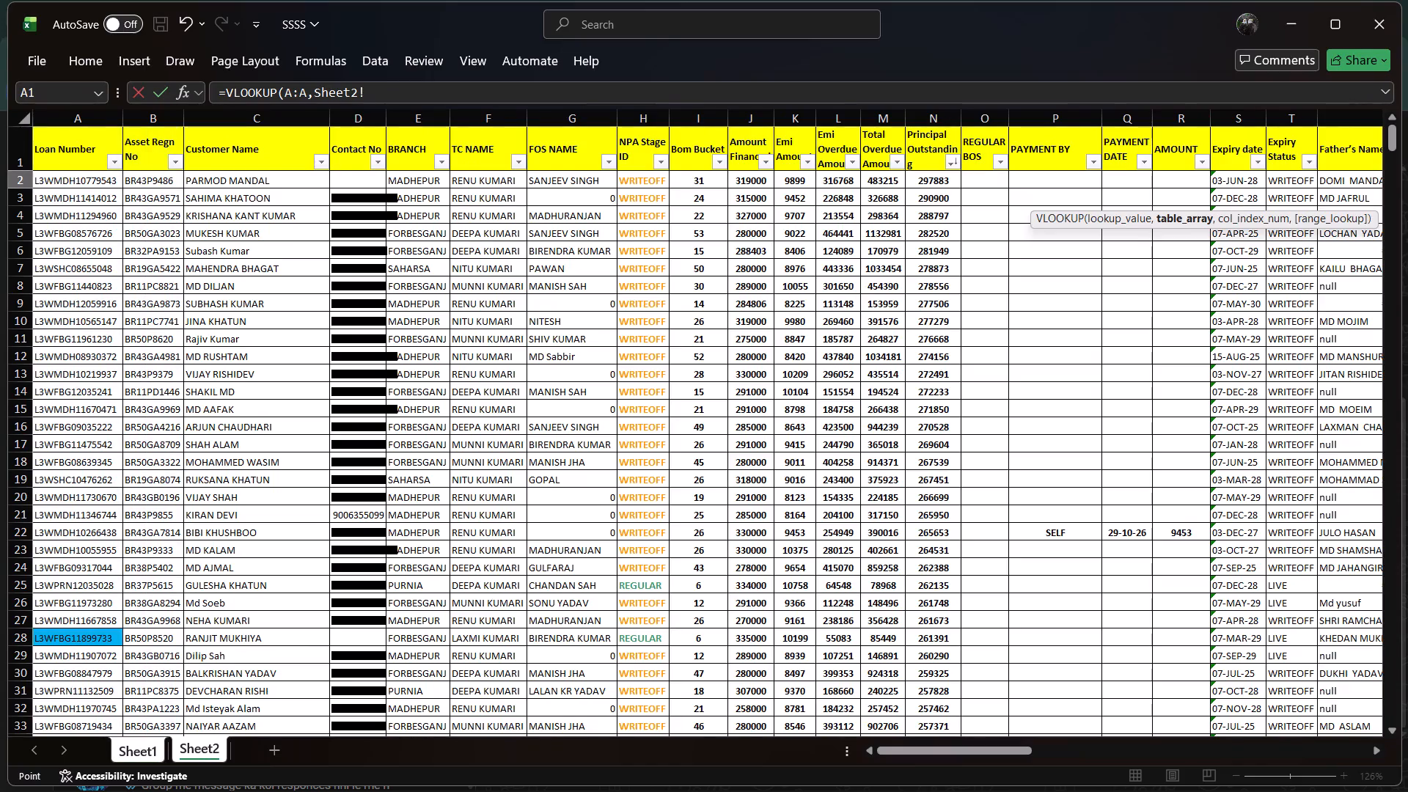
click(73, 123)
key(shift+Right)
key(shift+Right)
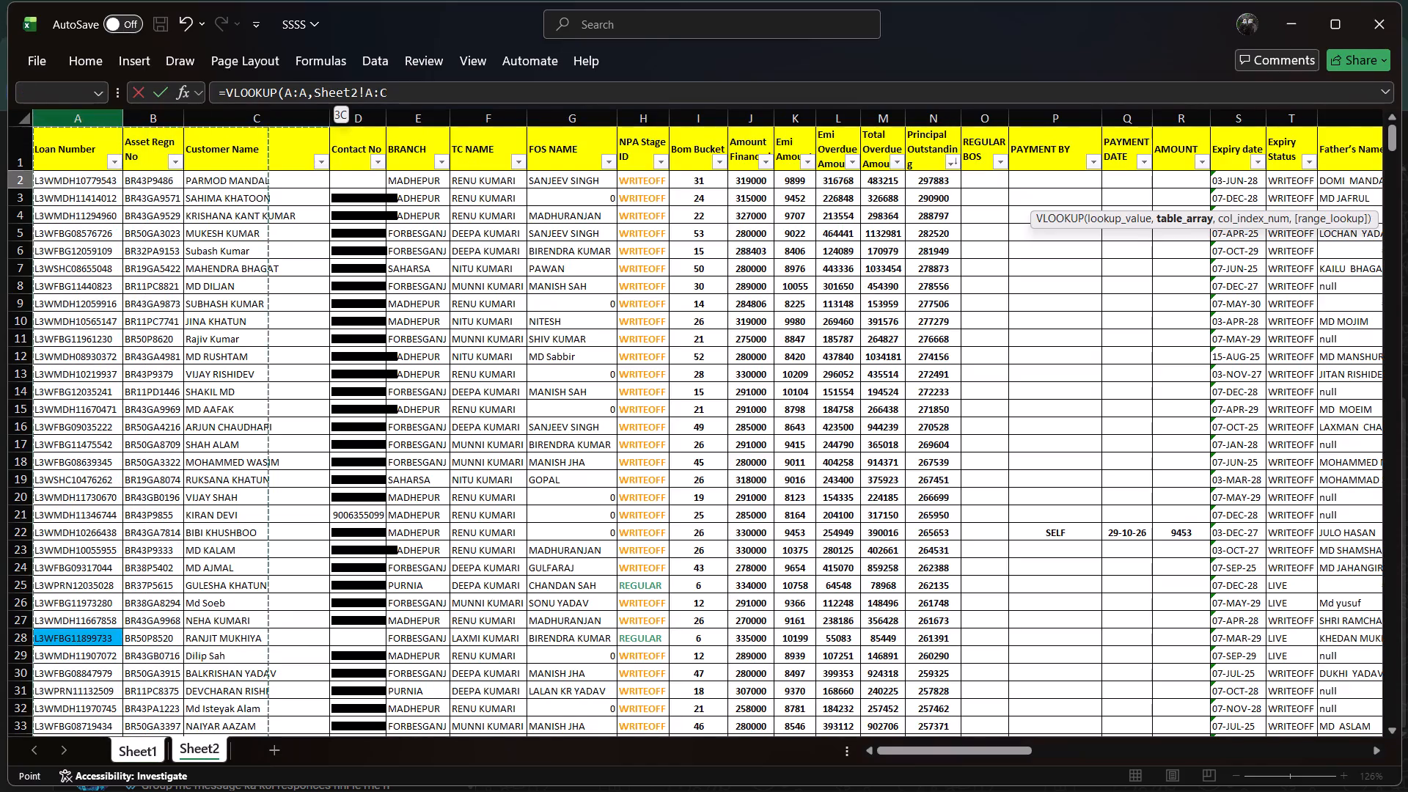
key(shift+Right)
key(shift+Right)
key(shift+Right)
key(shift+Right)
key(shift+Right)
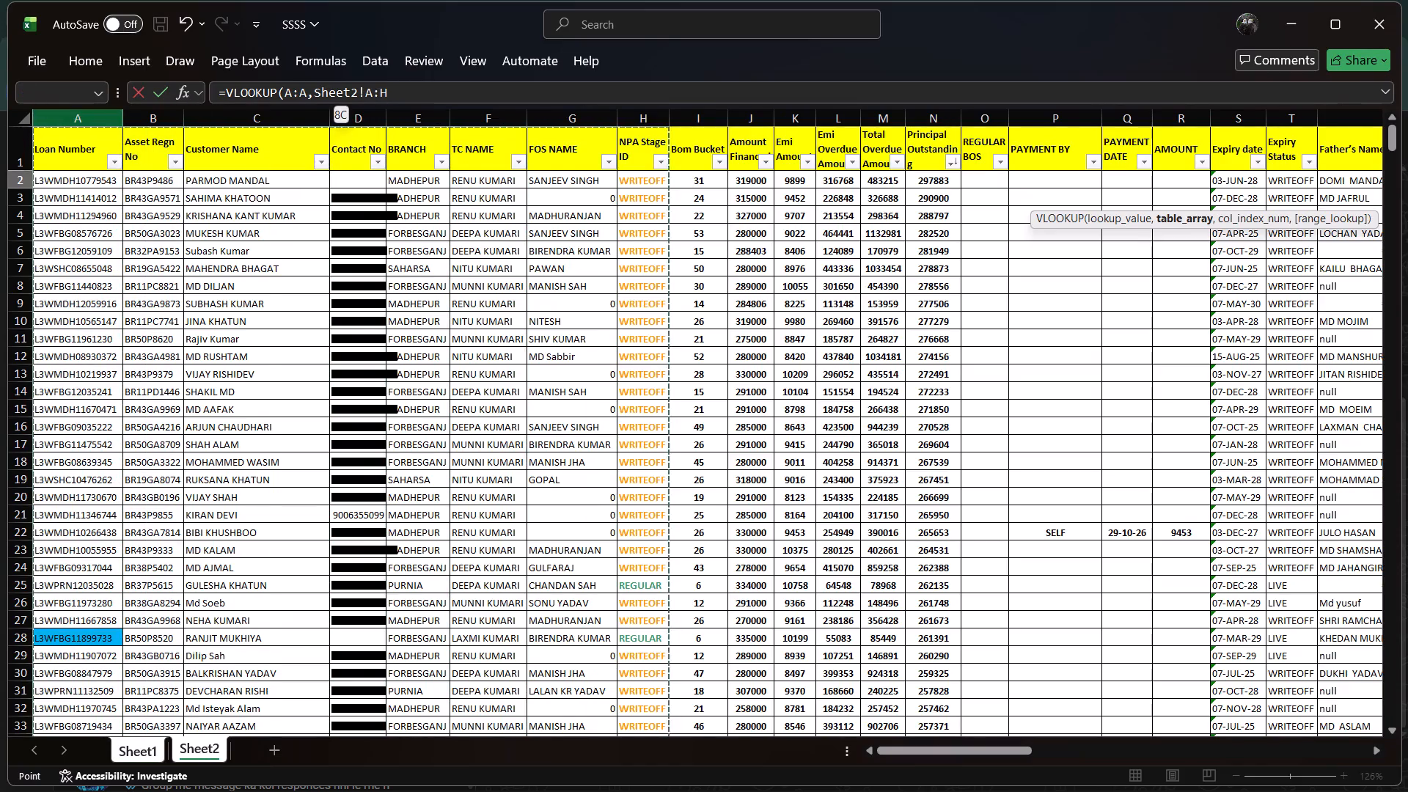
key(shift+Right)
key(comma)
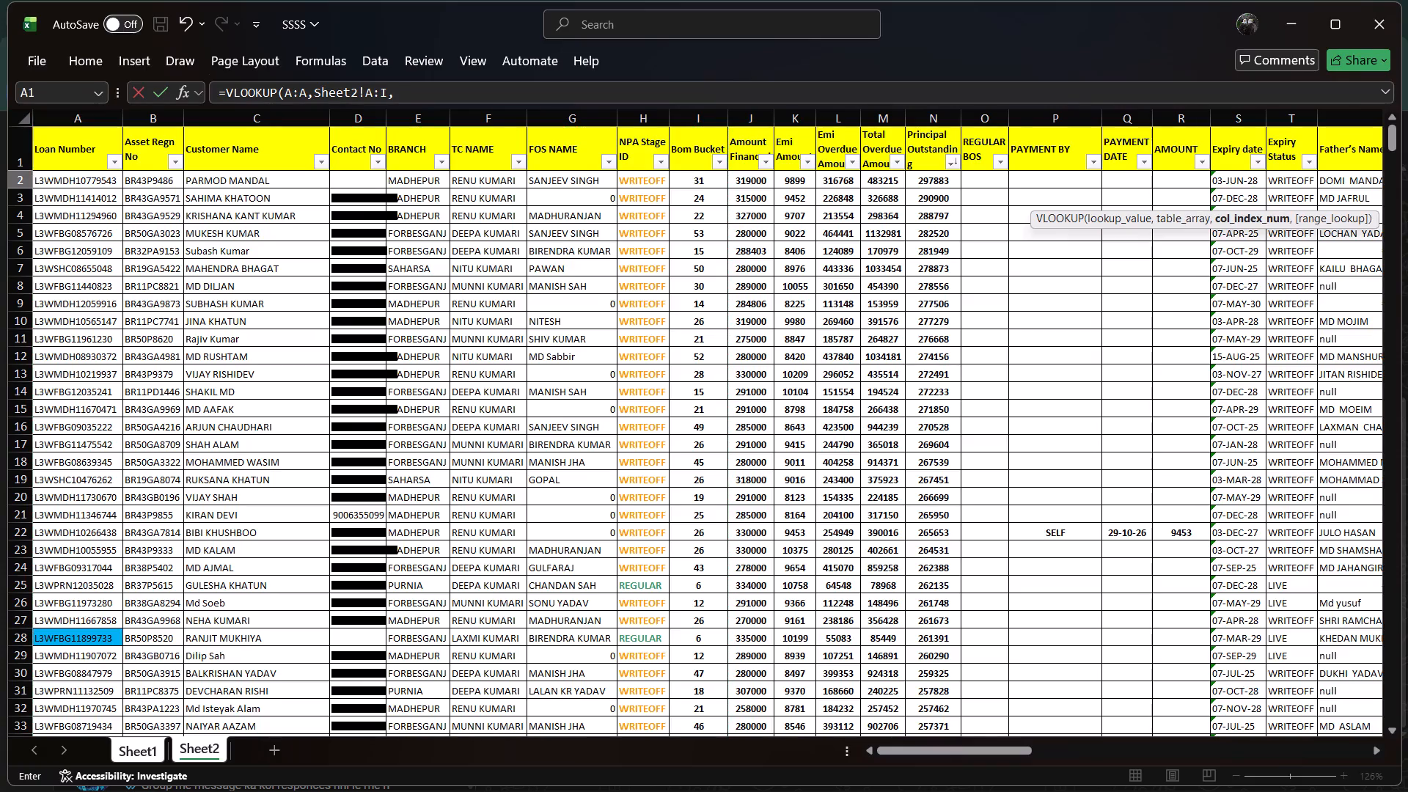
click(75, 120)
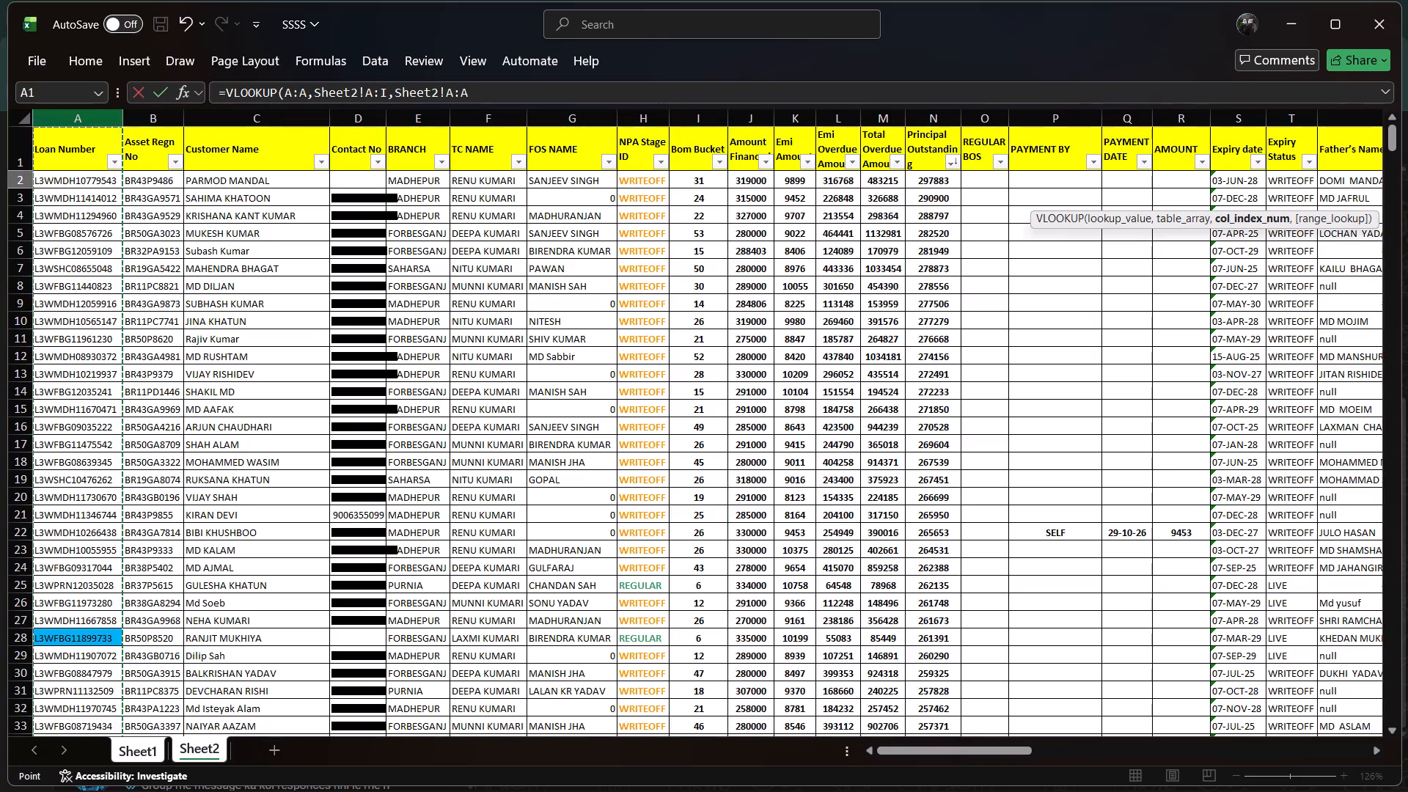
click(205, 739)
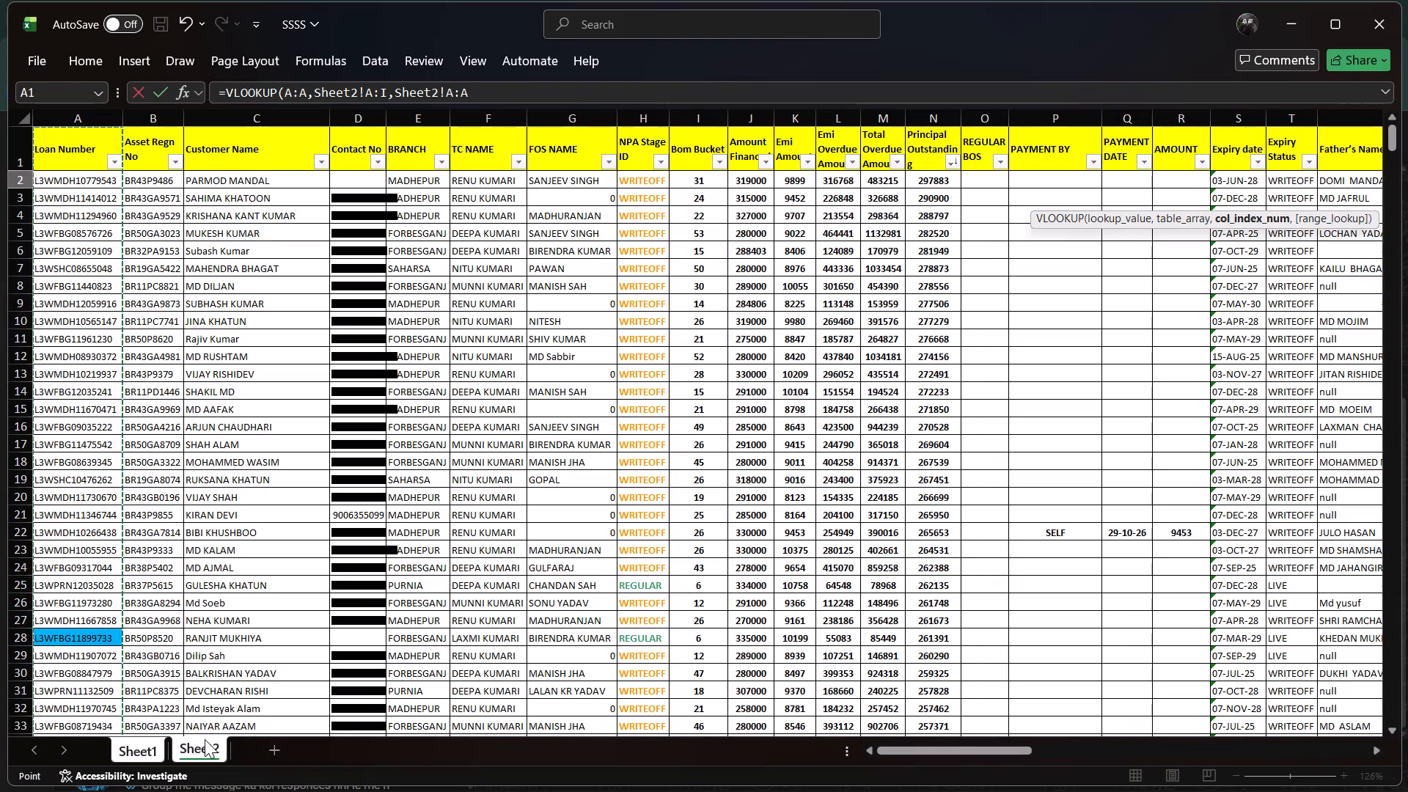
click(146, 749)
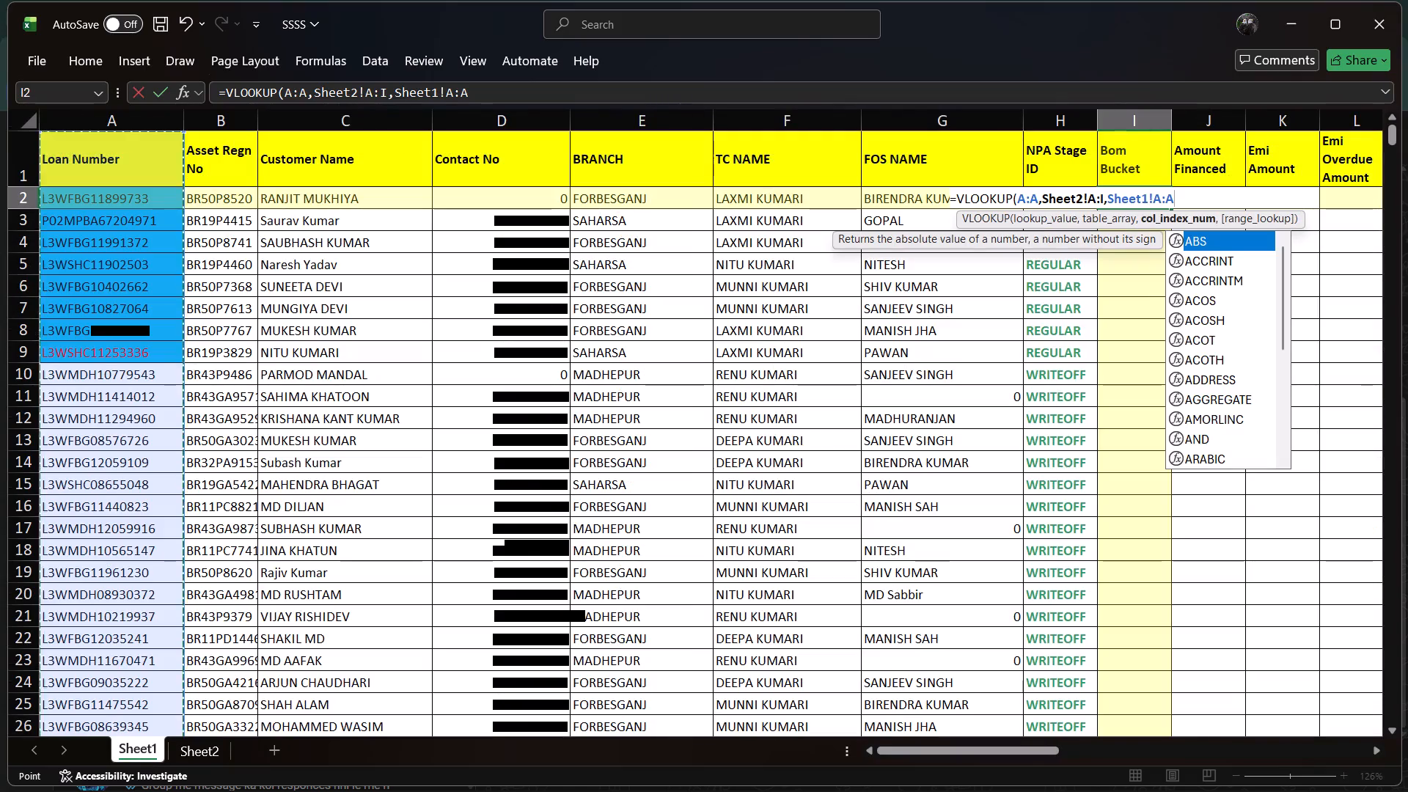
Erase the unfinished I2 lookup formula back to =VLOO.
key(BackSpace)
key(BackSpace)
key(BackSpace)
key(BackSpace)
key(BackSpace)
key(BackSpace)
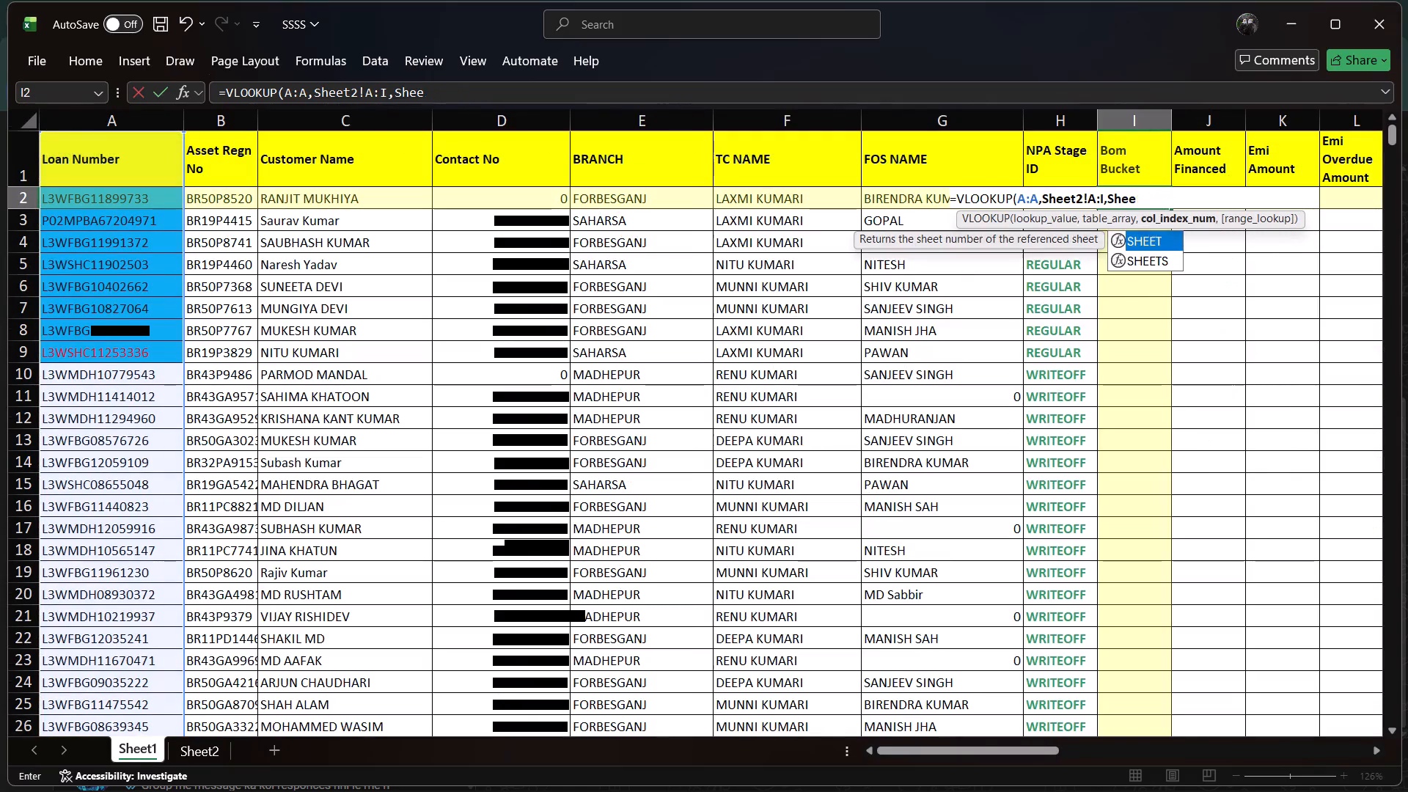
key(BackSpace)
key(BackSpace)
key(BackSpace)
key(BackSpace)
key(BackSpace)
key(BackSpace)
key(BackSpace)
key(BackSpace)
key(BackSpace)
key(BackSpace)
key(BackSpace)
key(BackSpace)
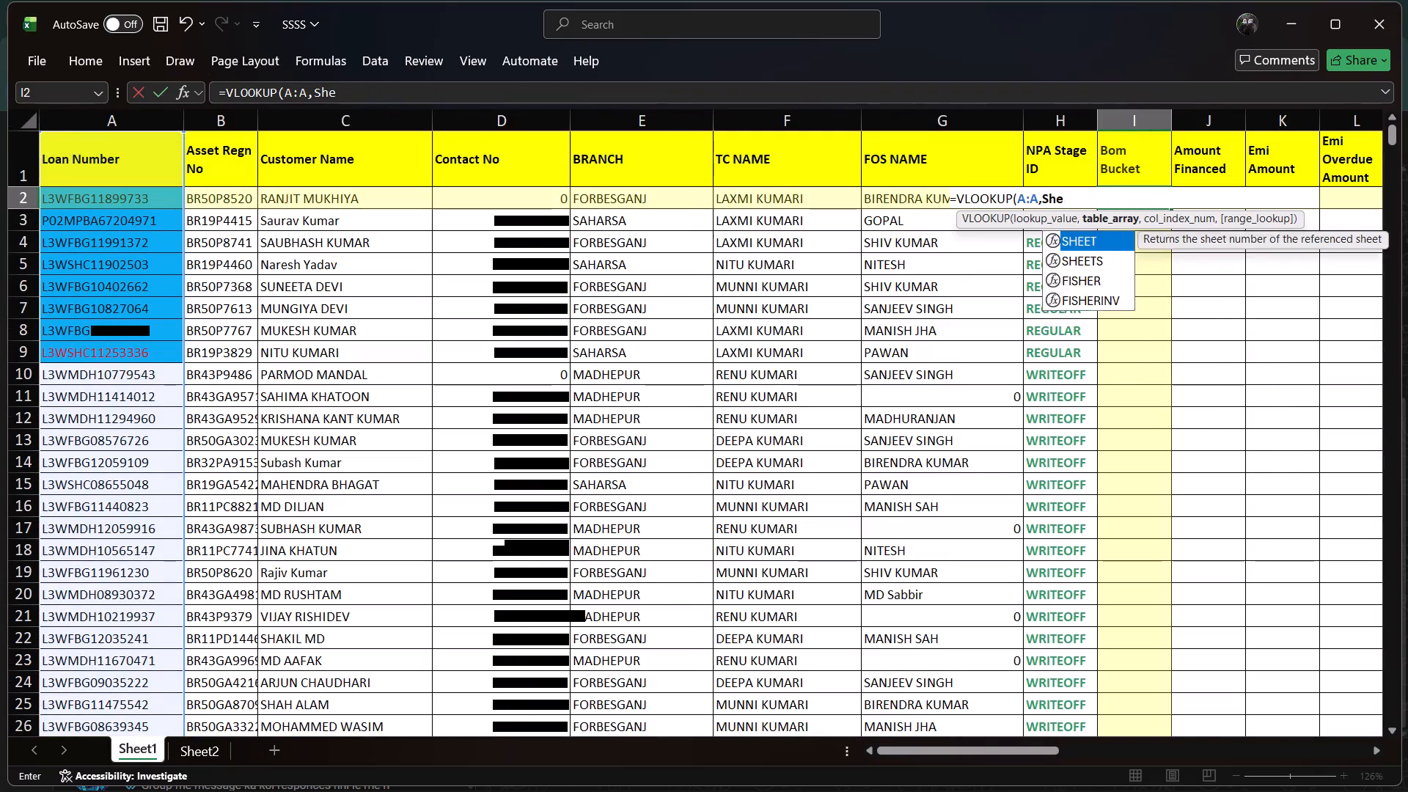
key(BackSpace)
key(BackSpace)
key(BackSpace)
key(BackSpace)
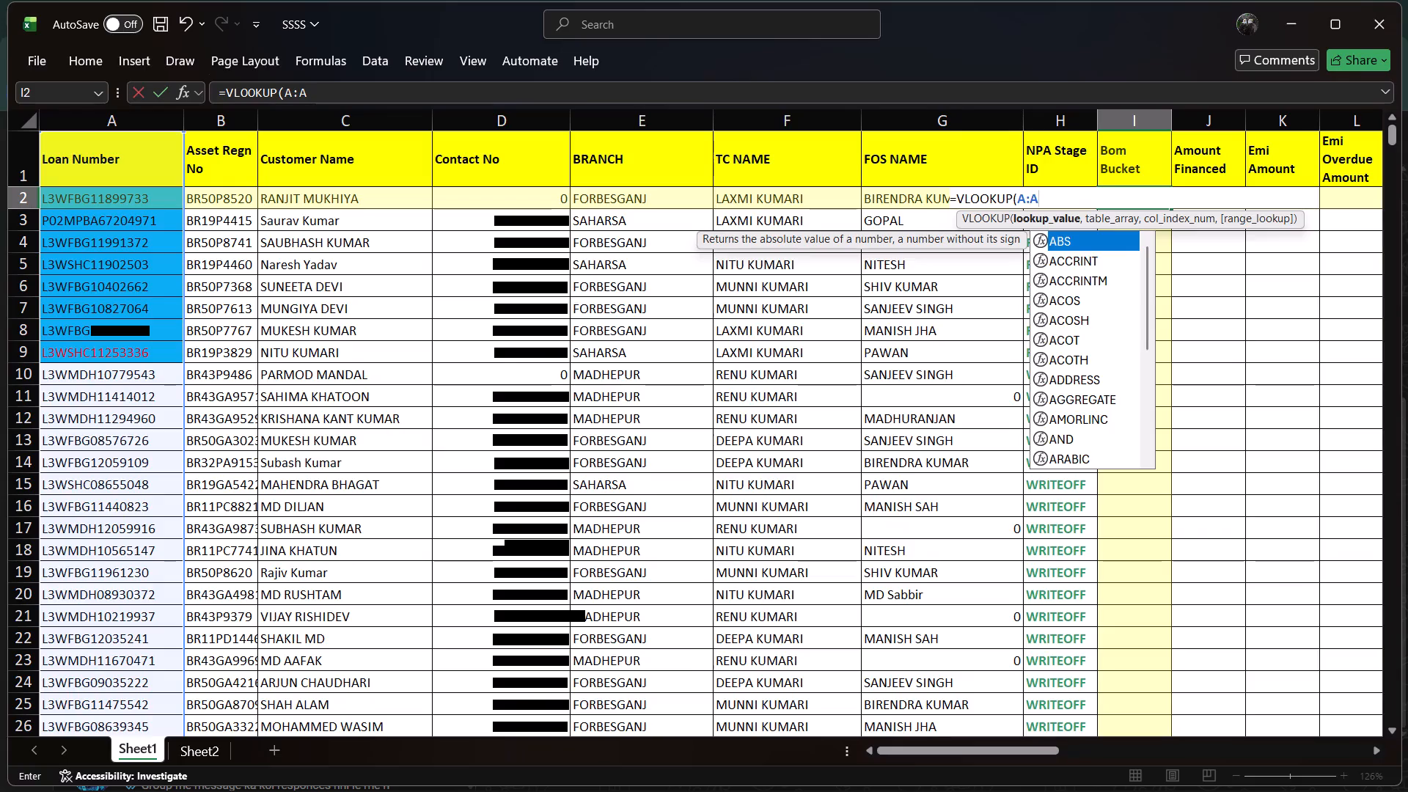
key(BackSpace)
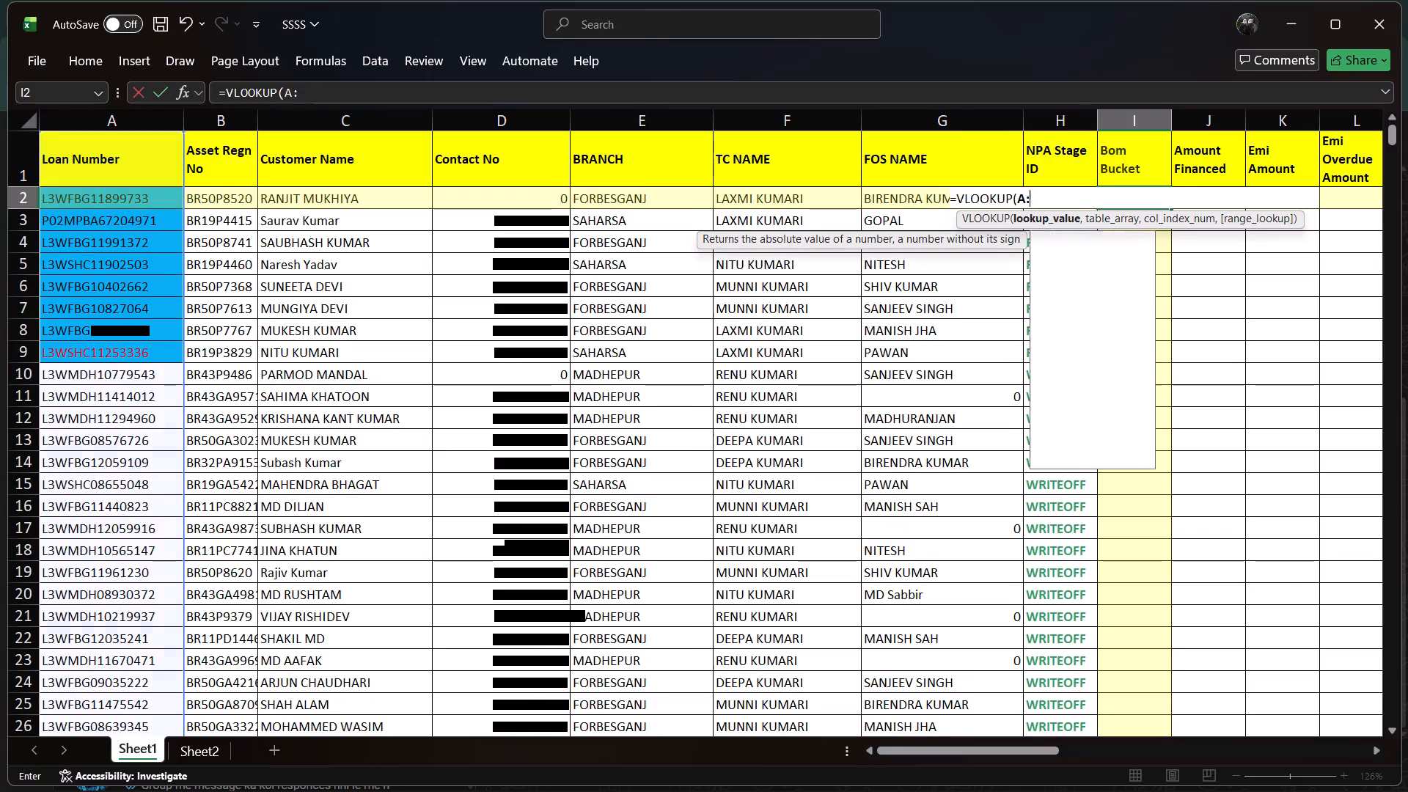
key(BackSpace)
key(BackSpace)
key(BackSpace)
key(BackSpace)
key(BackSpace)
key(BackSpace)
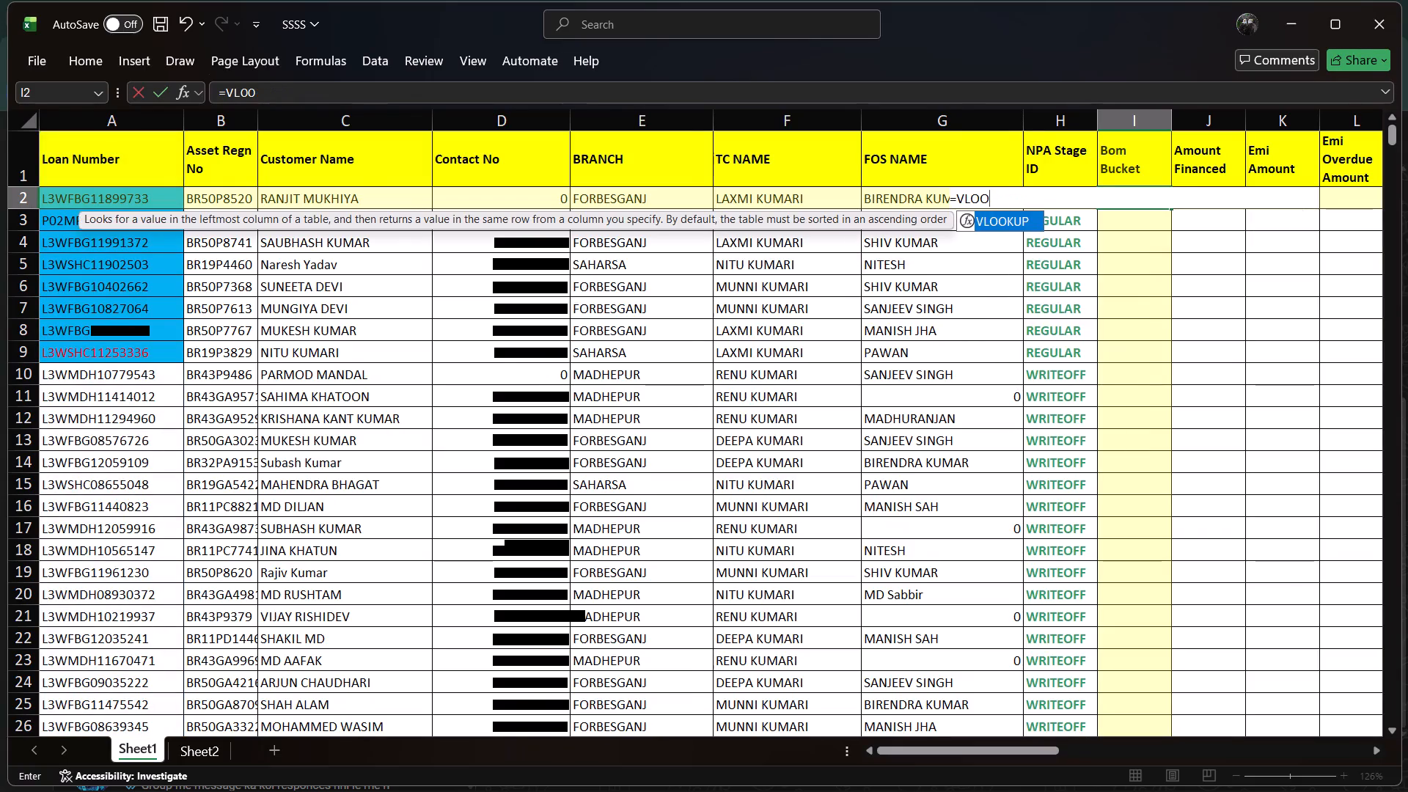
click(997, 223)
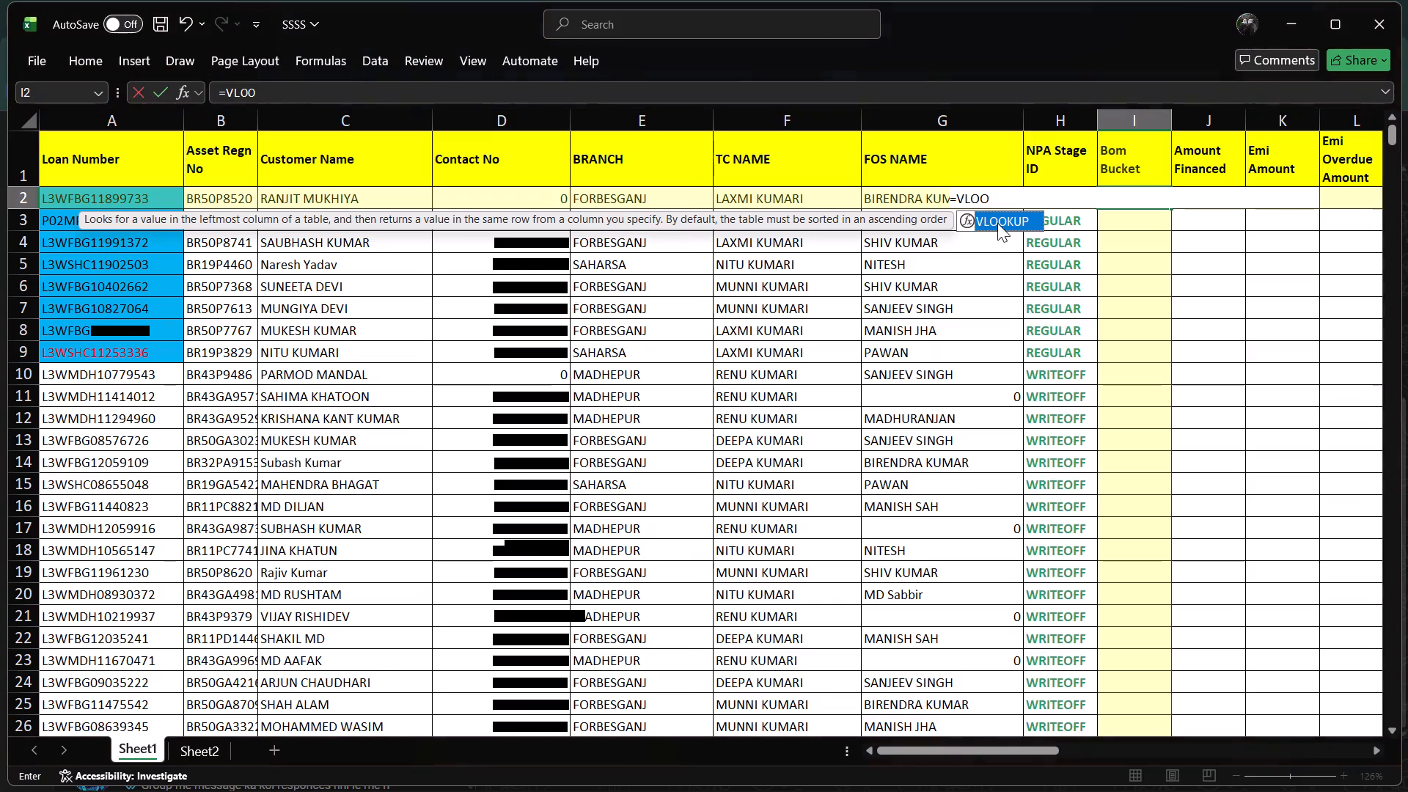
click(997, 223)
double_click(997, 223)
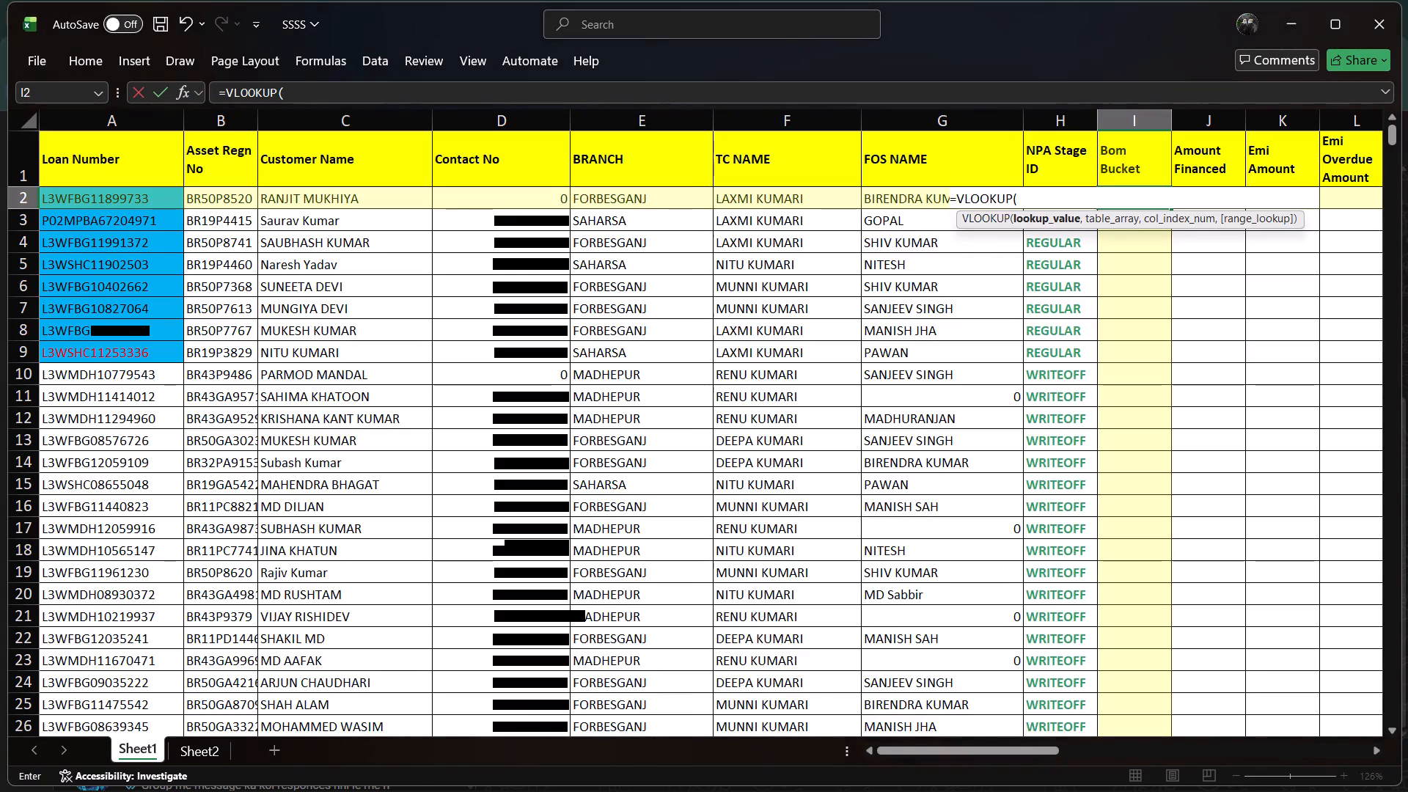
click(113, 114)
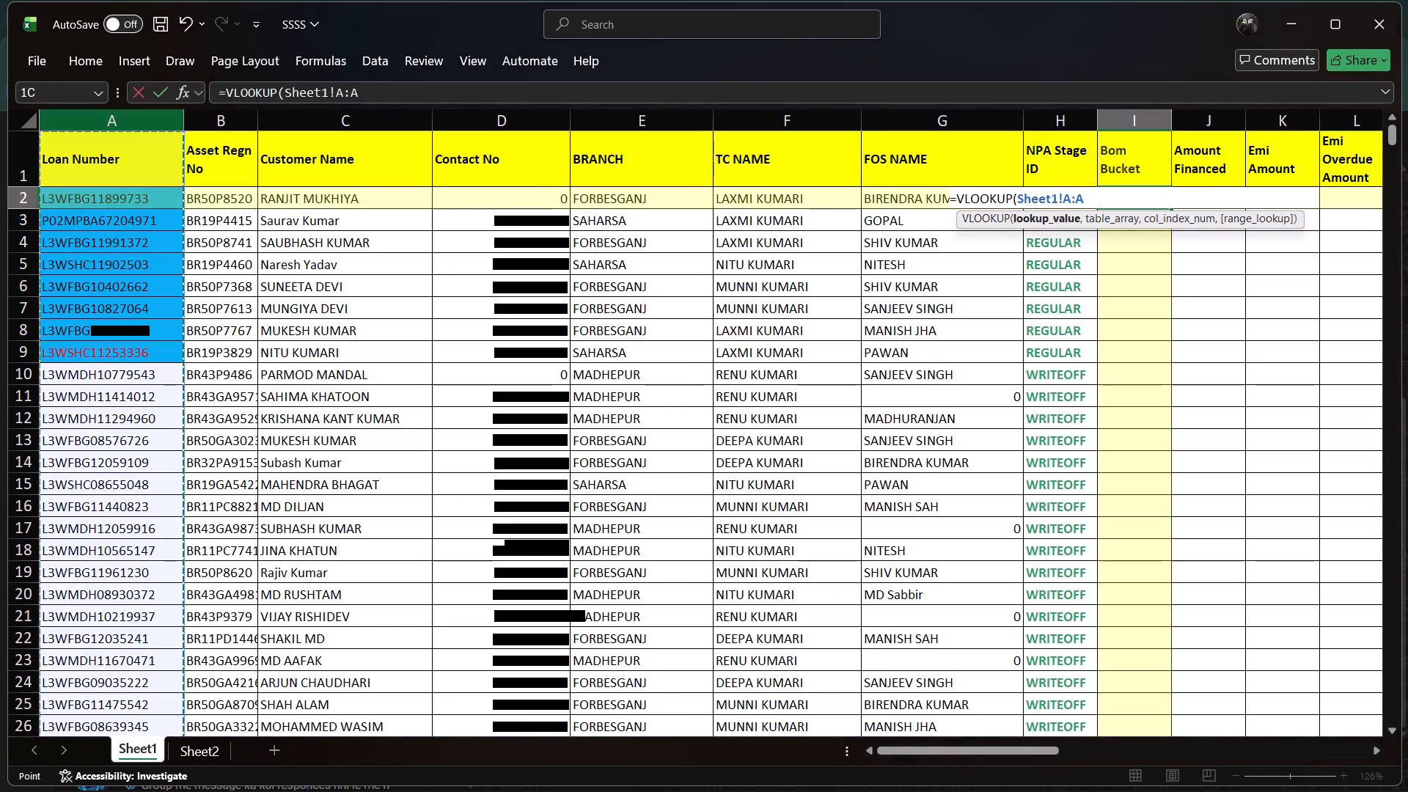
key(comma)
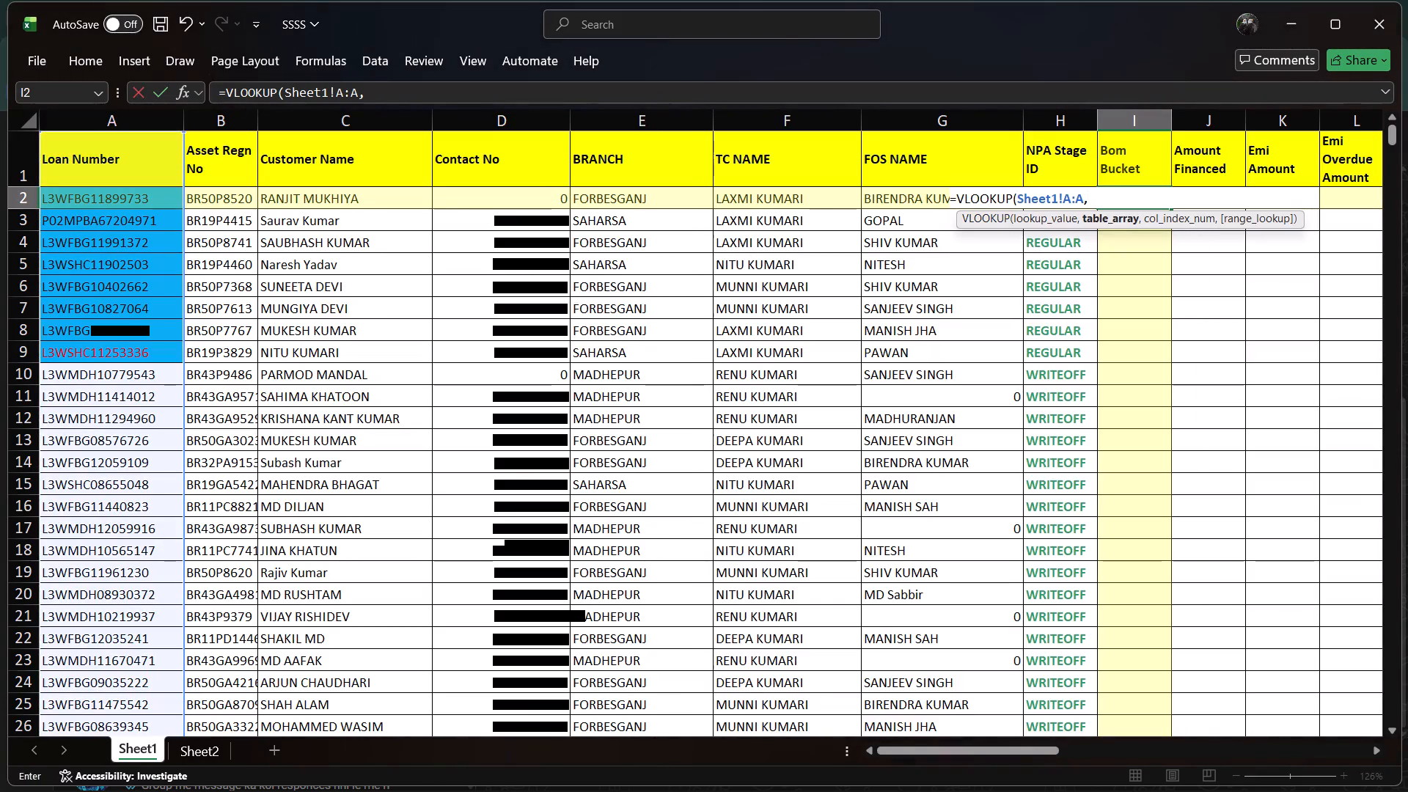
click(199, 747)
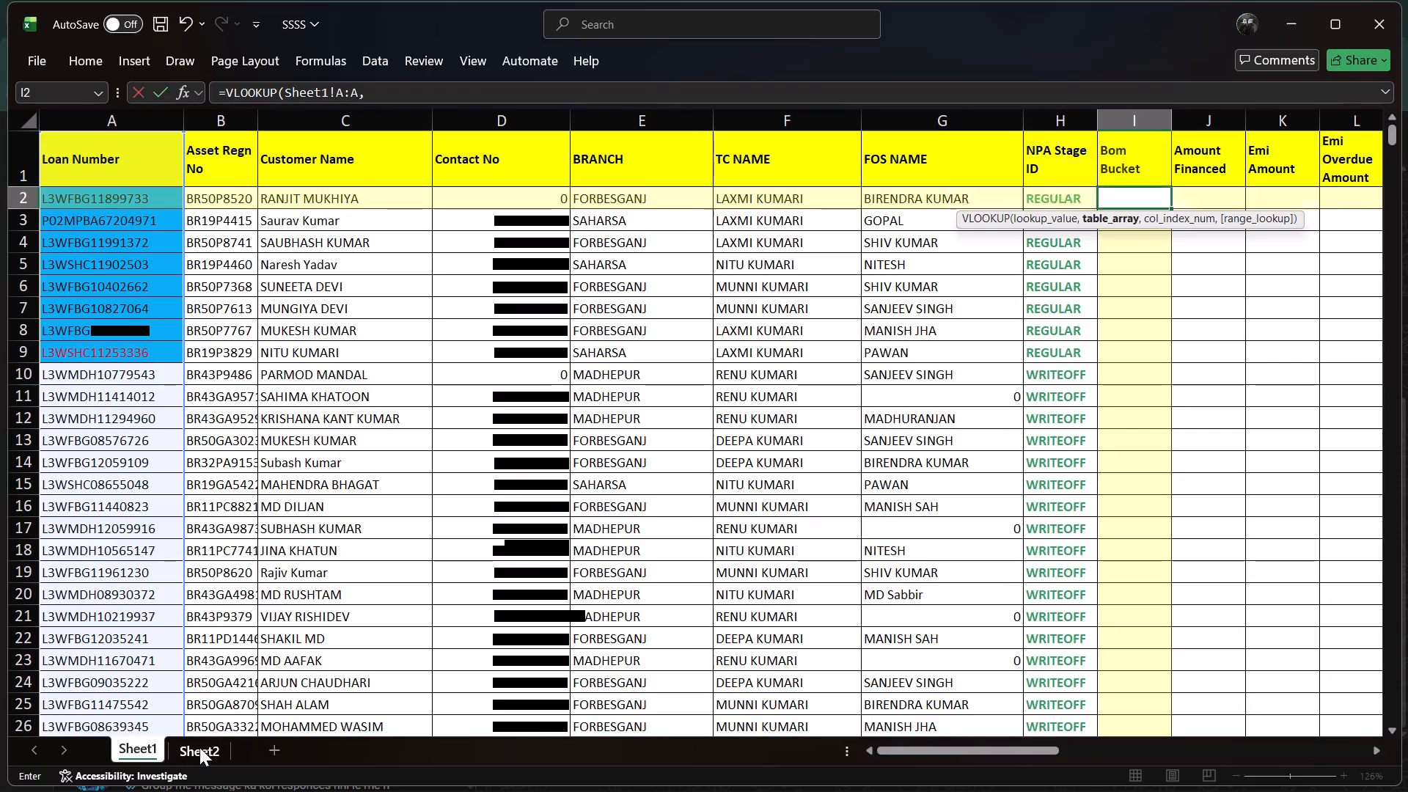
click(75, 114)
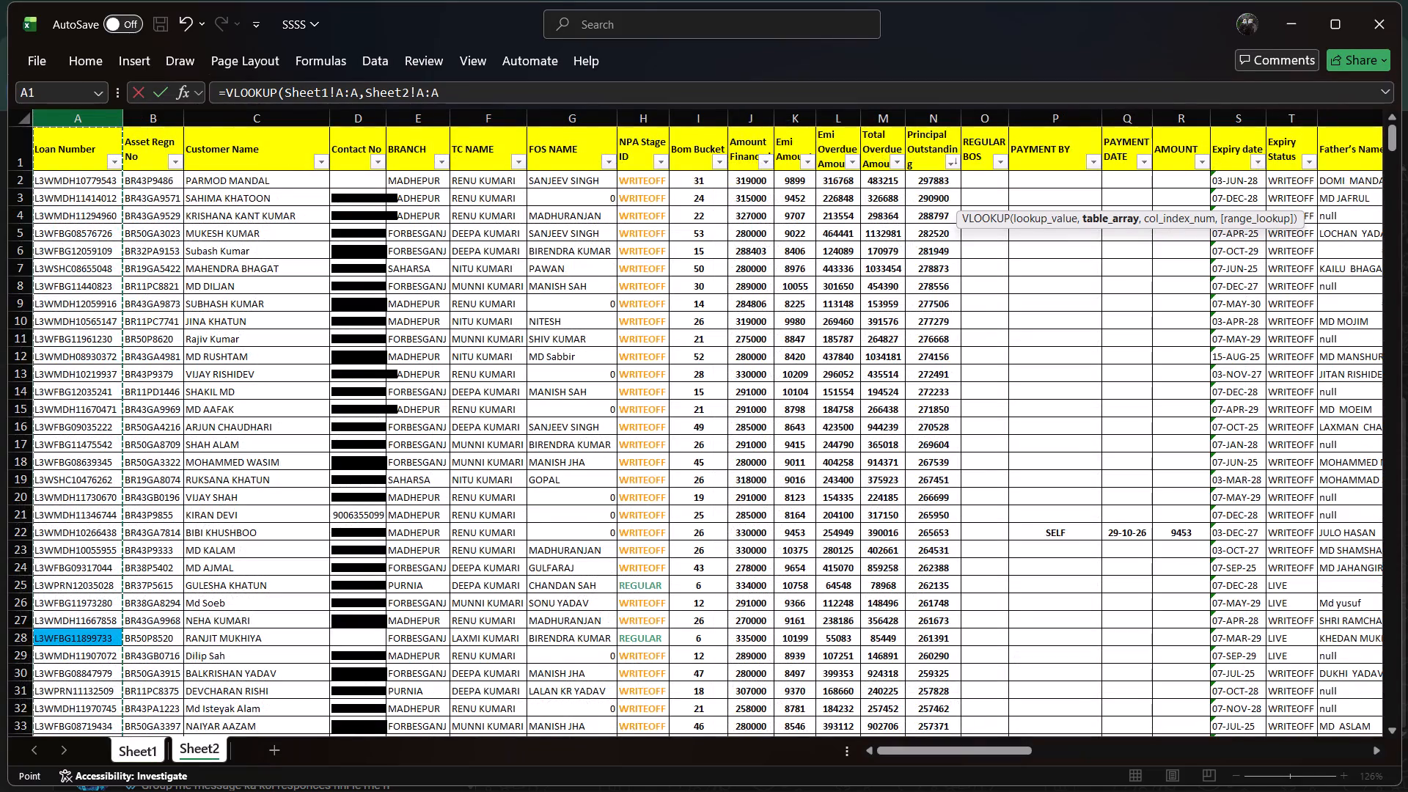
key(shift+Right)
key(shift+Right)
key(shift+Right)
key(shift+Right)
key(shift+Right)
key(shift+Right)
key(shift+Right)
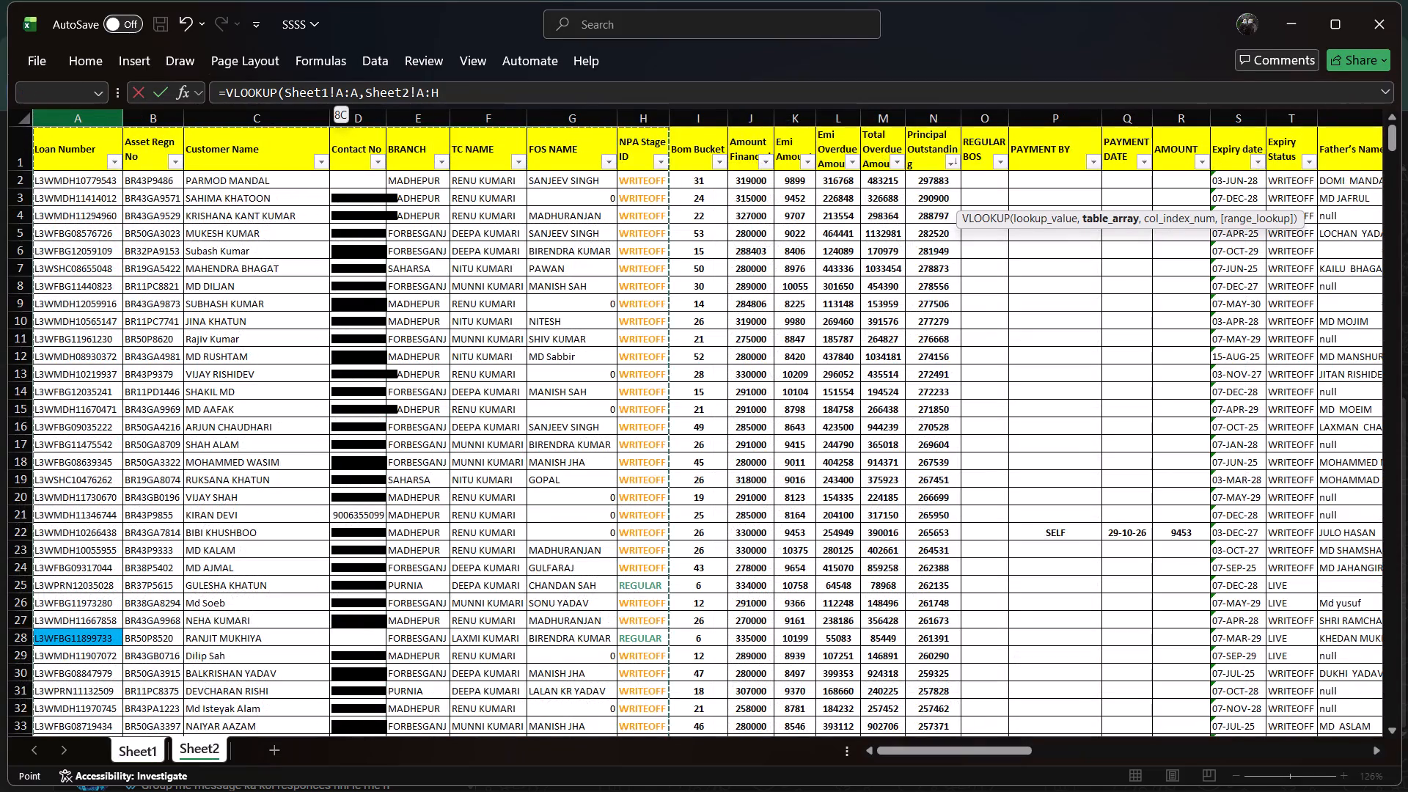
key(shift+Right)
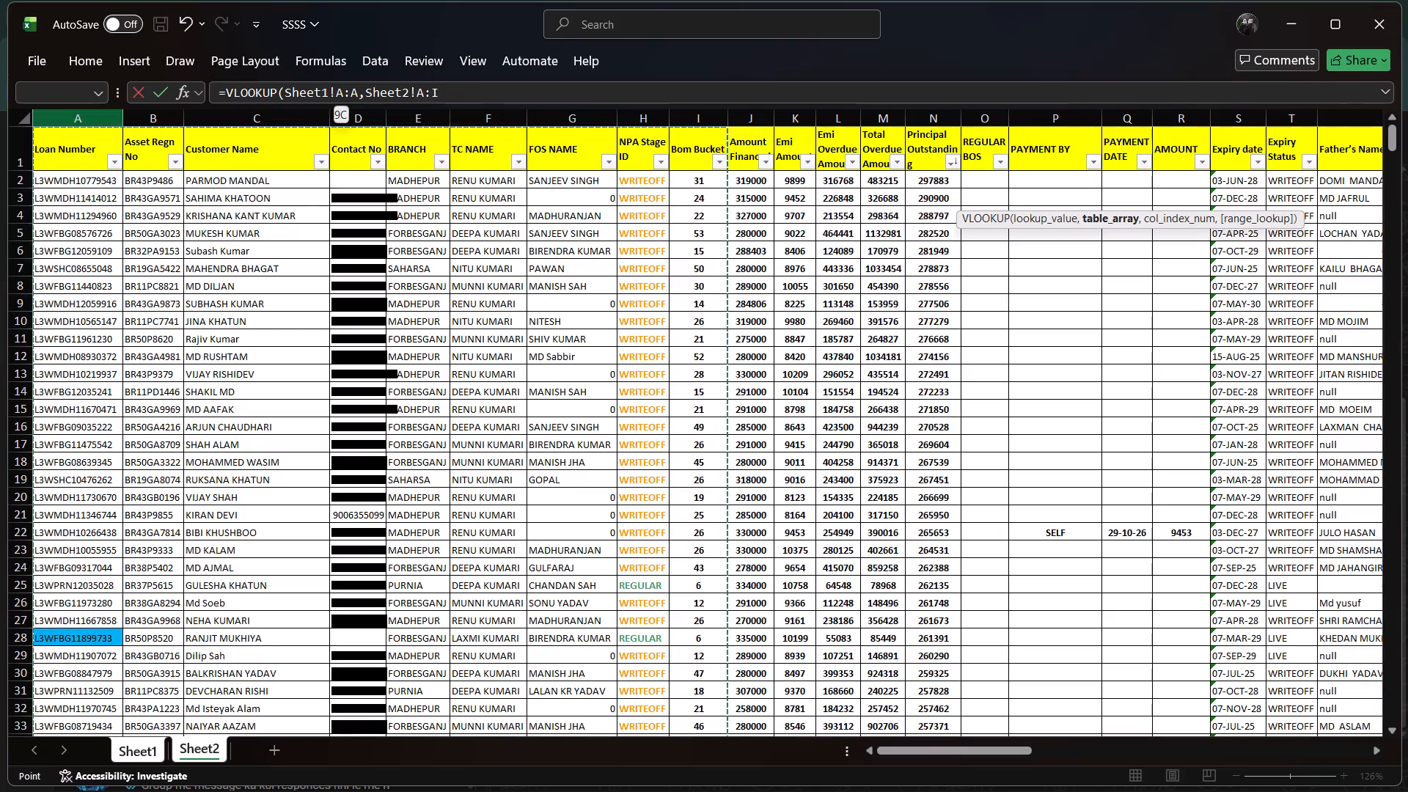
text(,9,0)
key(Return)
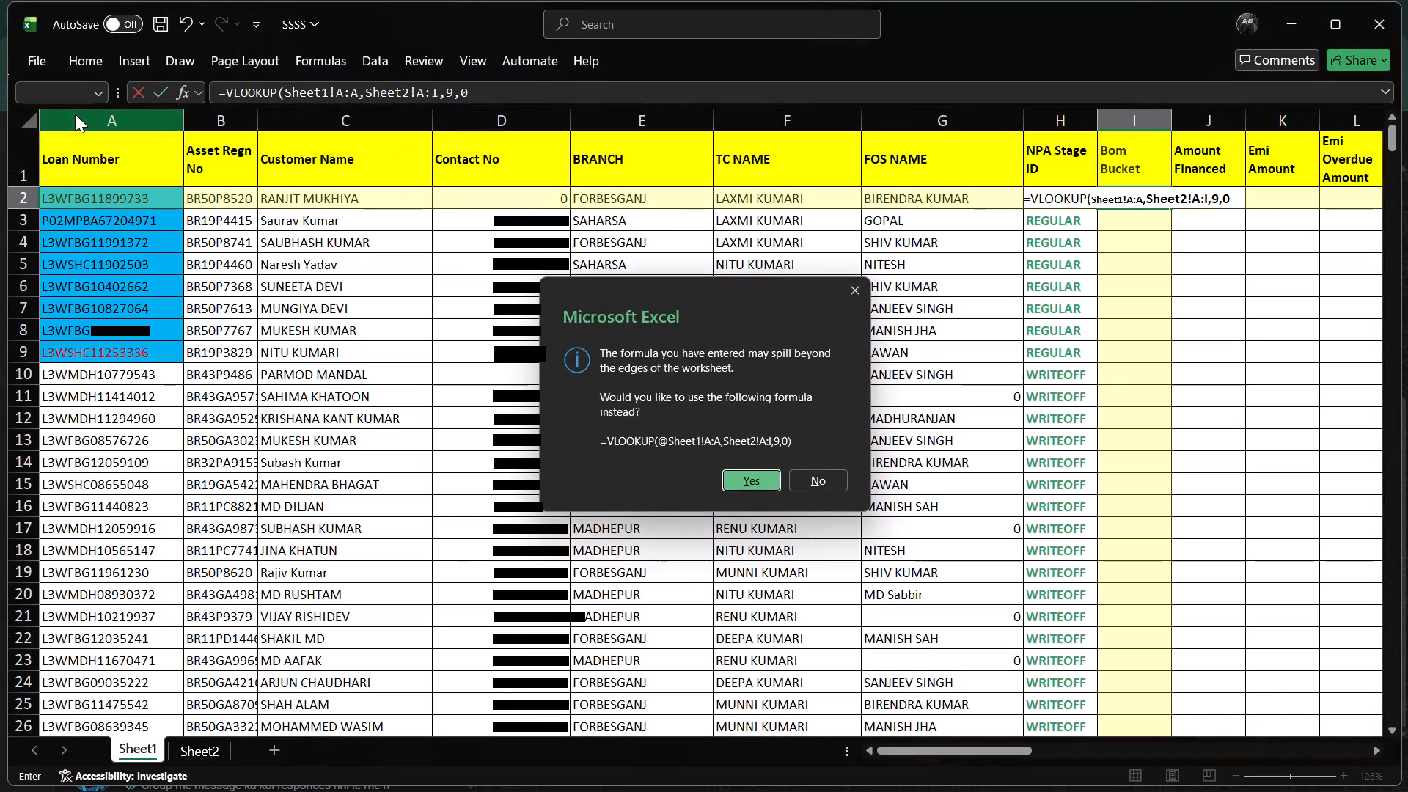
click(761, 483)
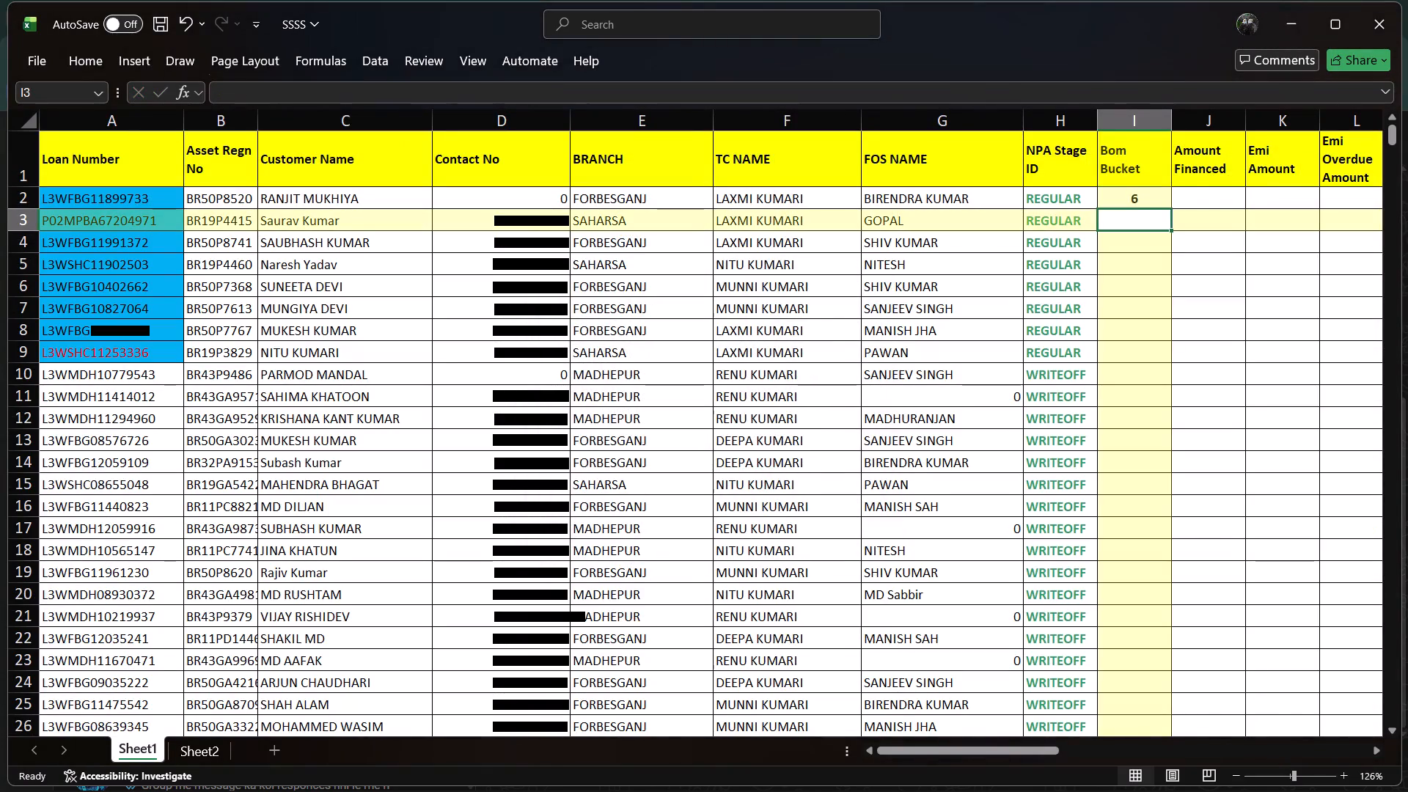
Fill the I2 lookup formula down the Bom Bucket column to the last loan number row.
click(1132, 204)
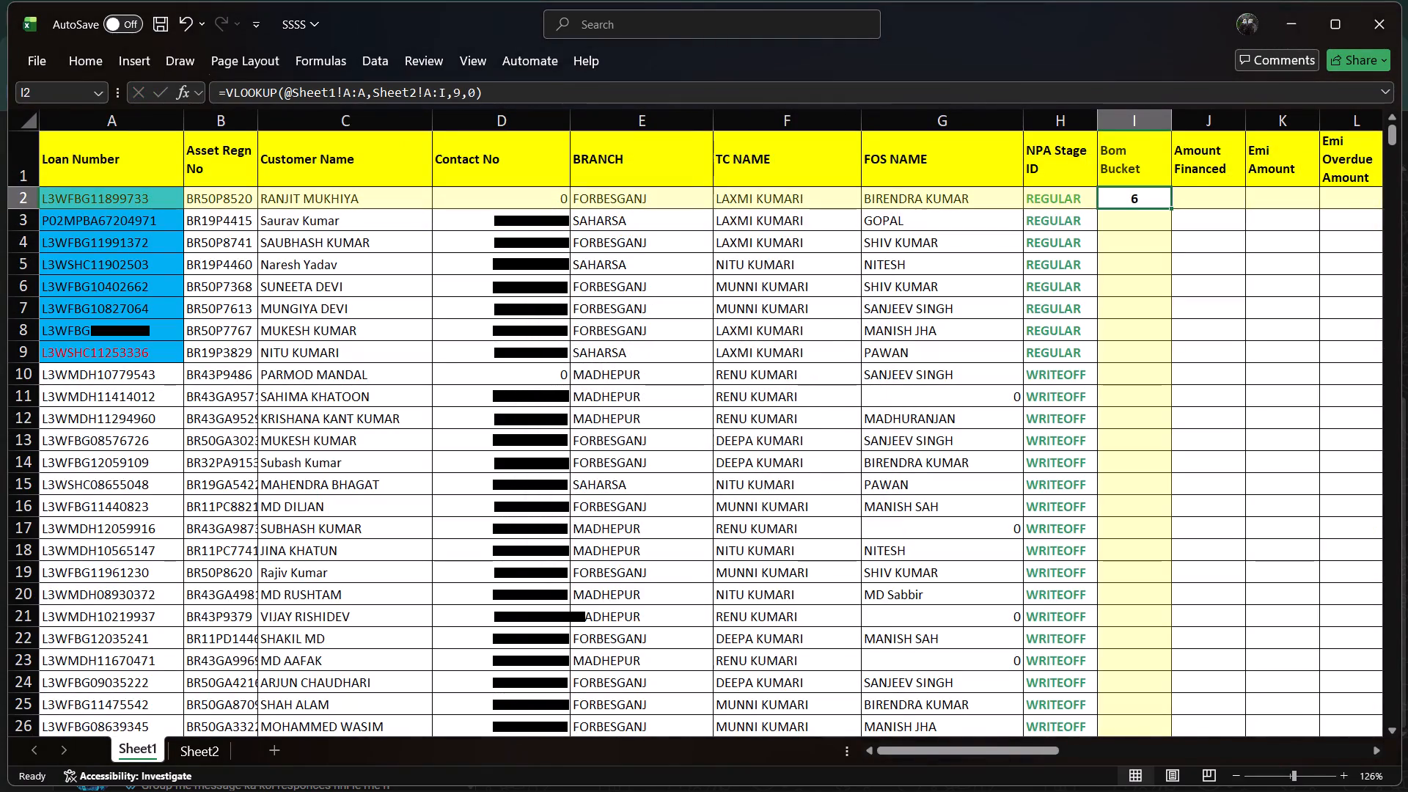
double_click(1170, 207)
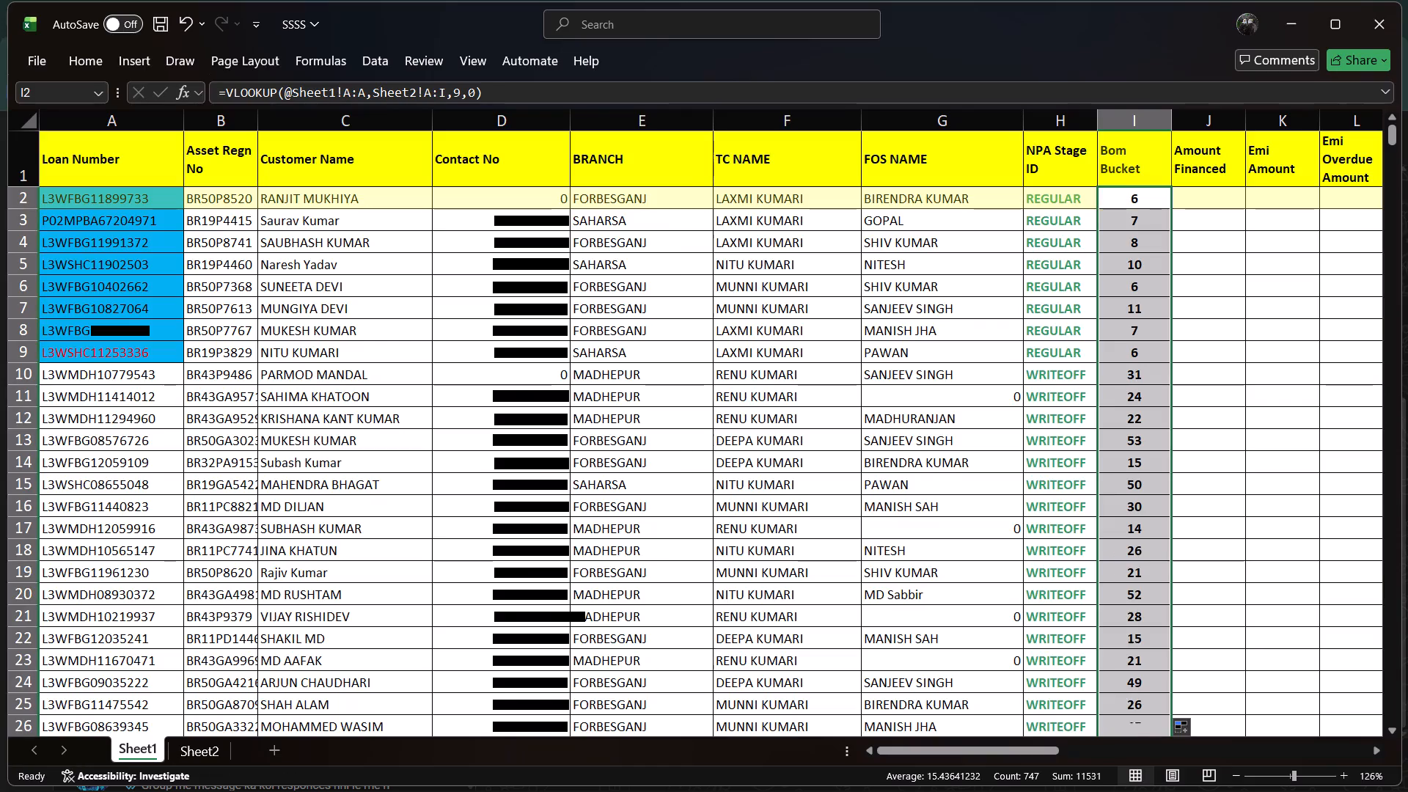
Enter =VLOOKUP(A:A,Sheet2!A:J,10,0) in J2 under Amount Financed, accepting the suggested version with @A:A as the lookup value.
click(1206, 187)
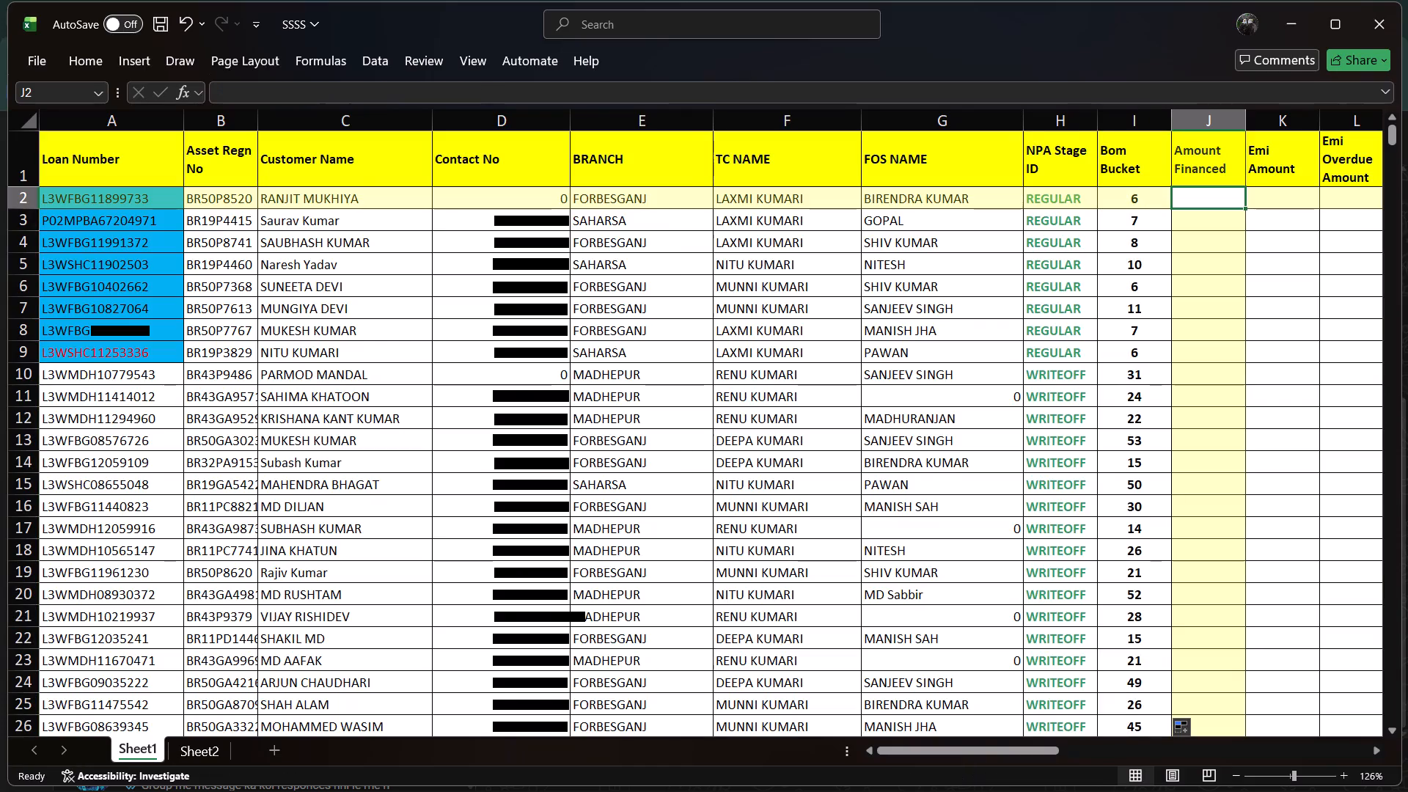
text(=v)
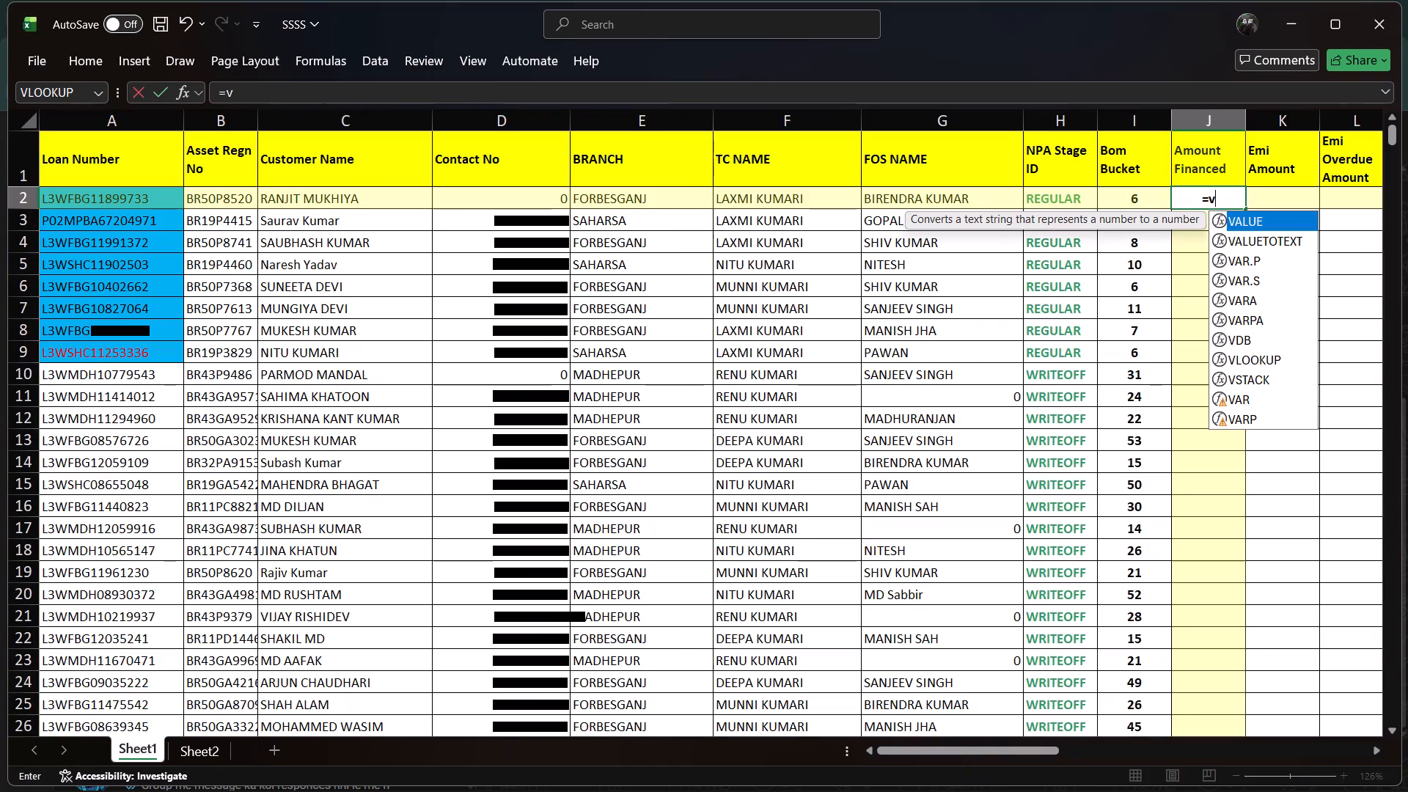
key(l)
click(1247, 214)
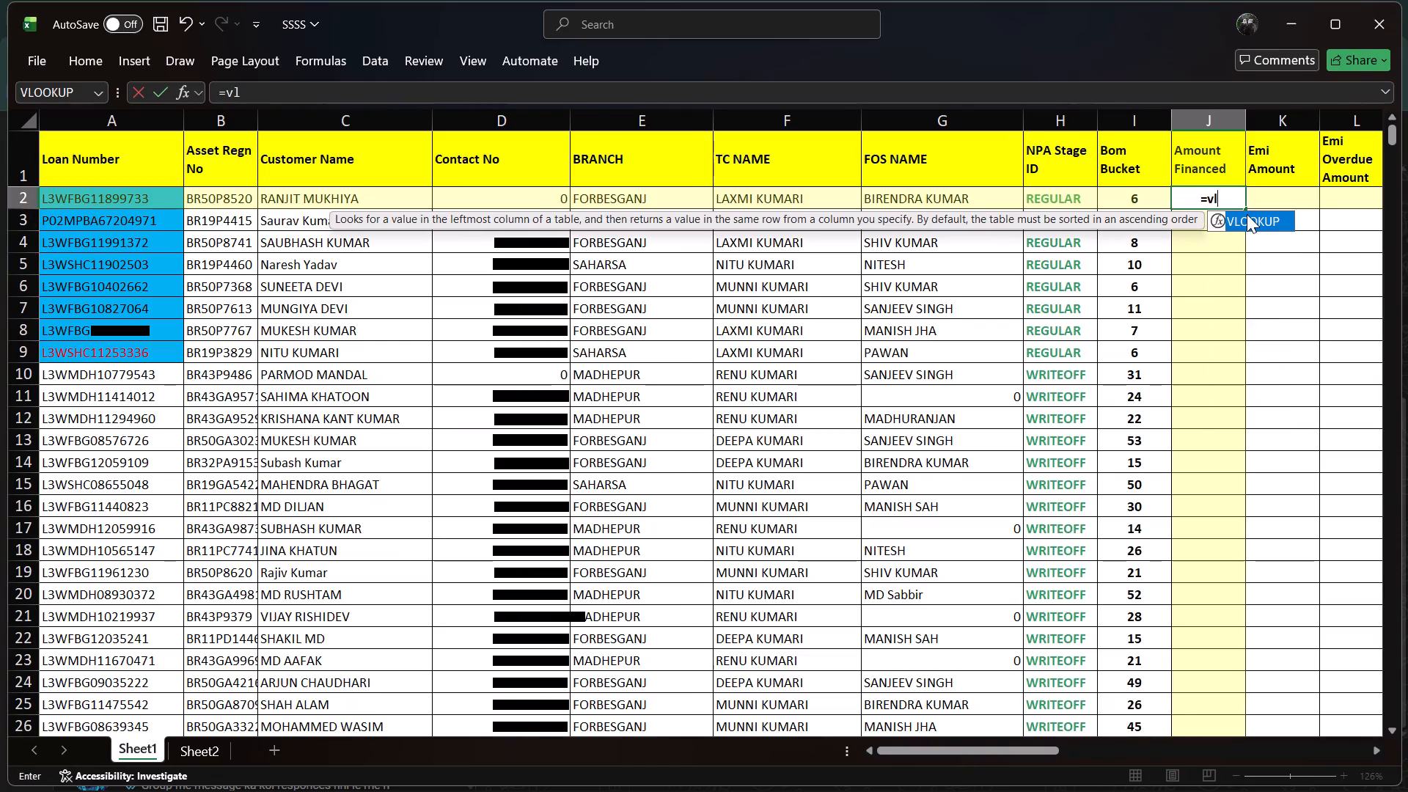
double_click(1247, 214)
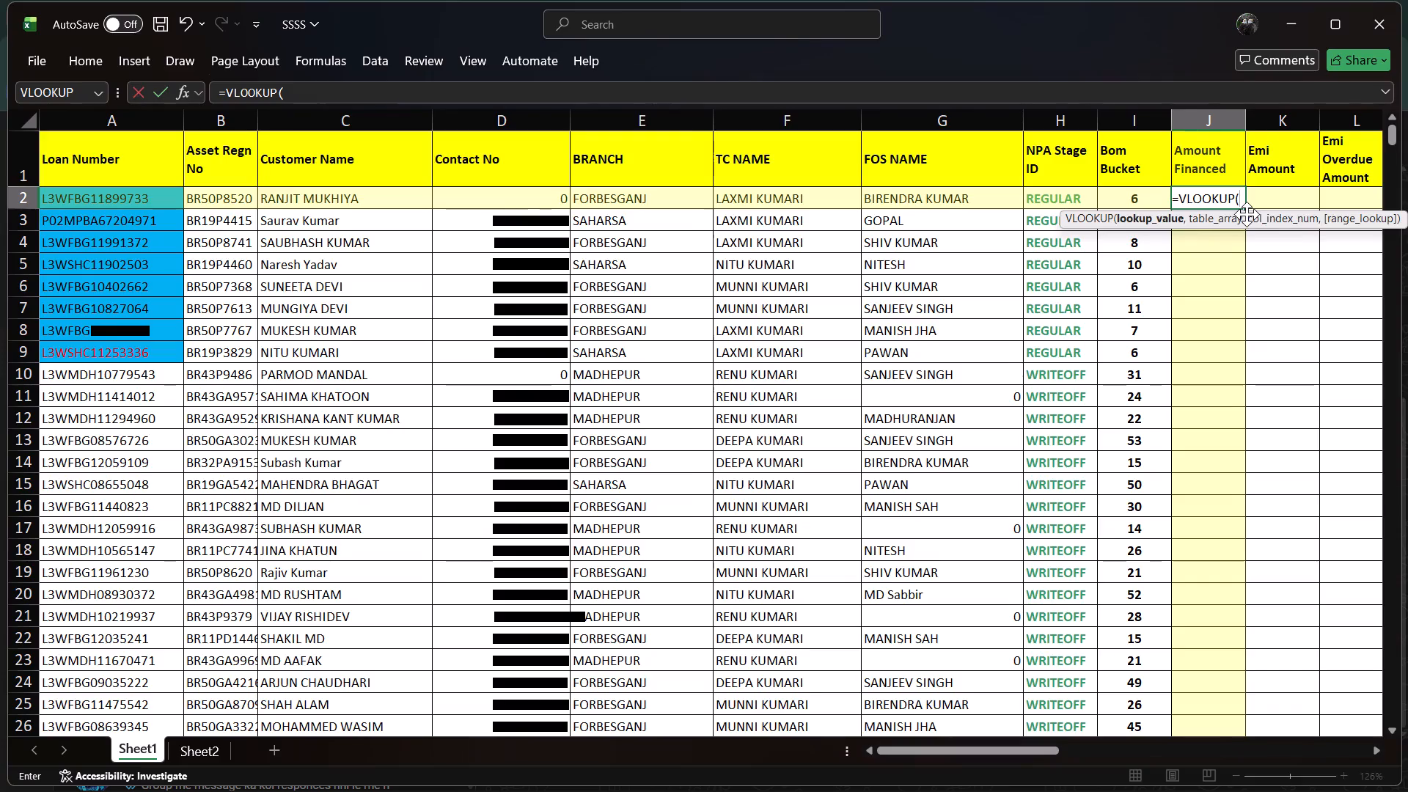
click(118, 120)
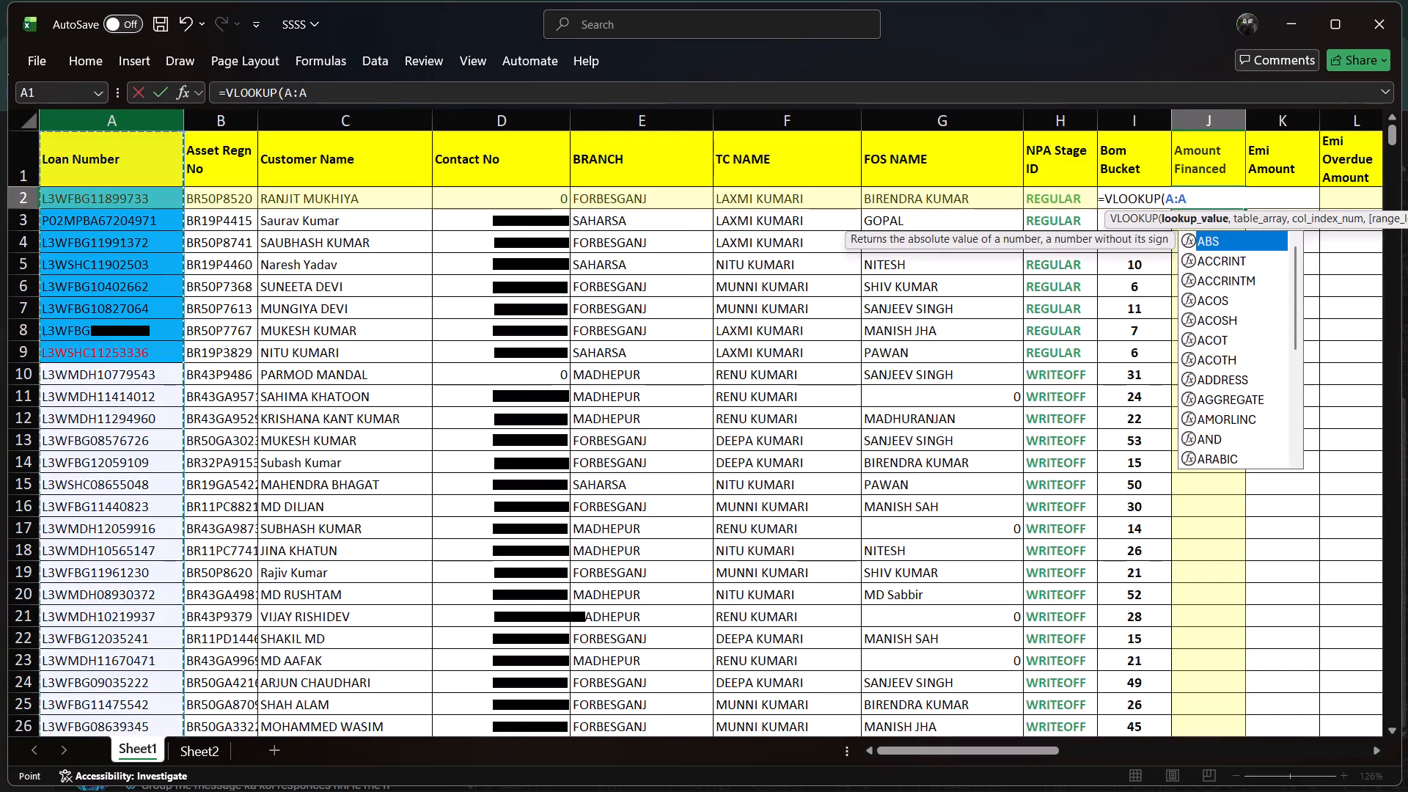
key(comma)
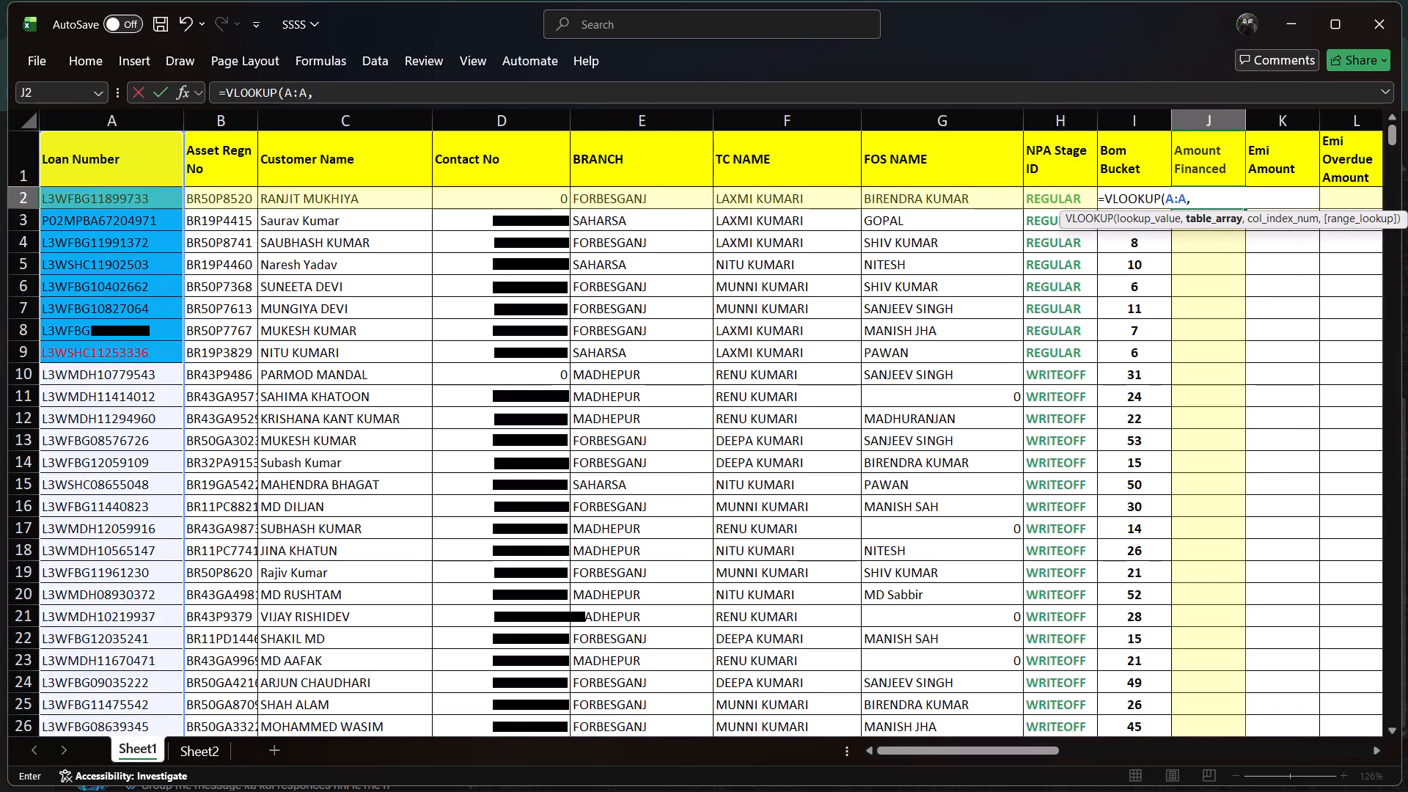
click(209, 751)
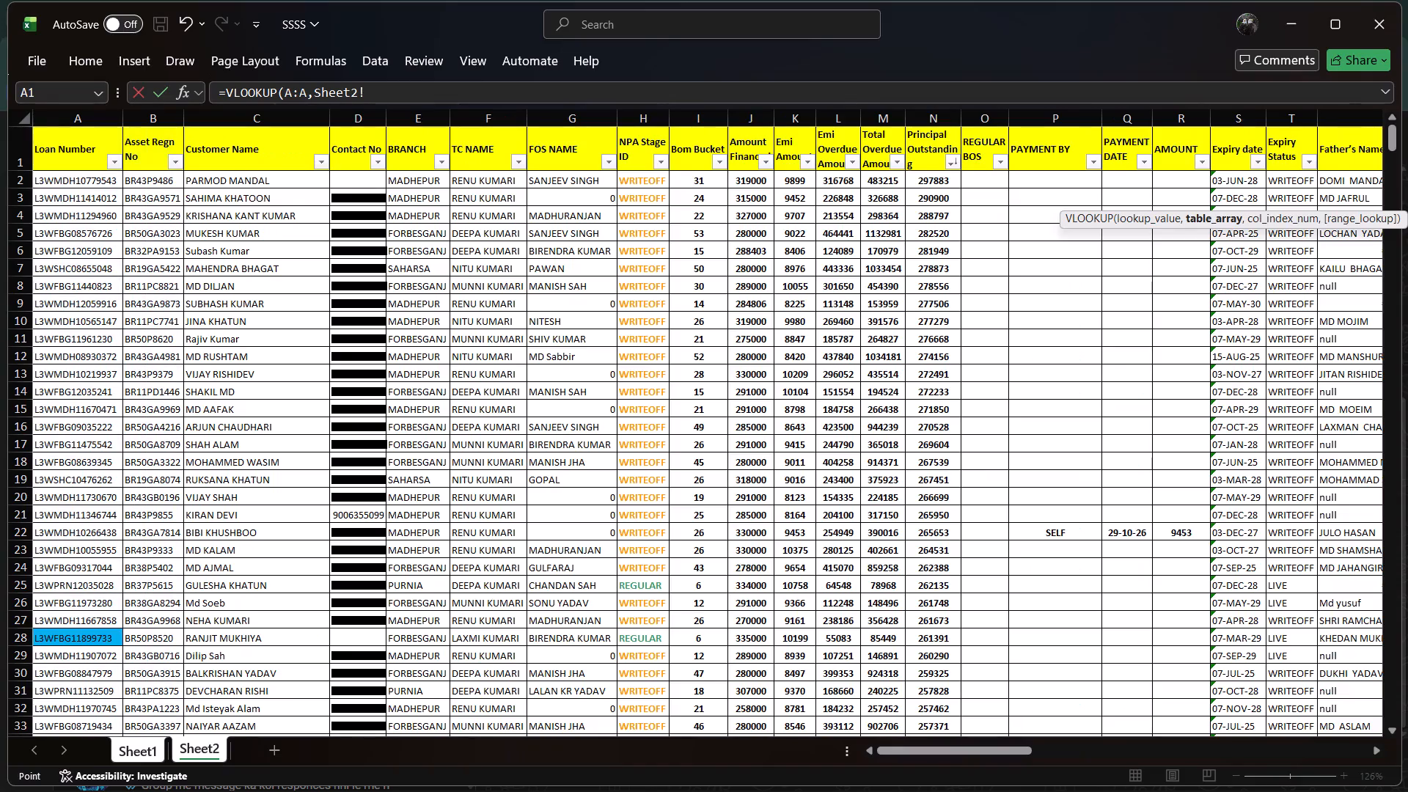
click(48, 120)
key(shift+Right)
key(shift+Right)
key(shift+Right)
key(shift+Right)
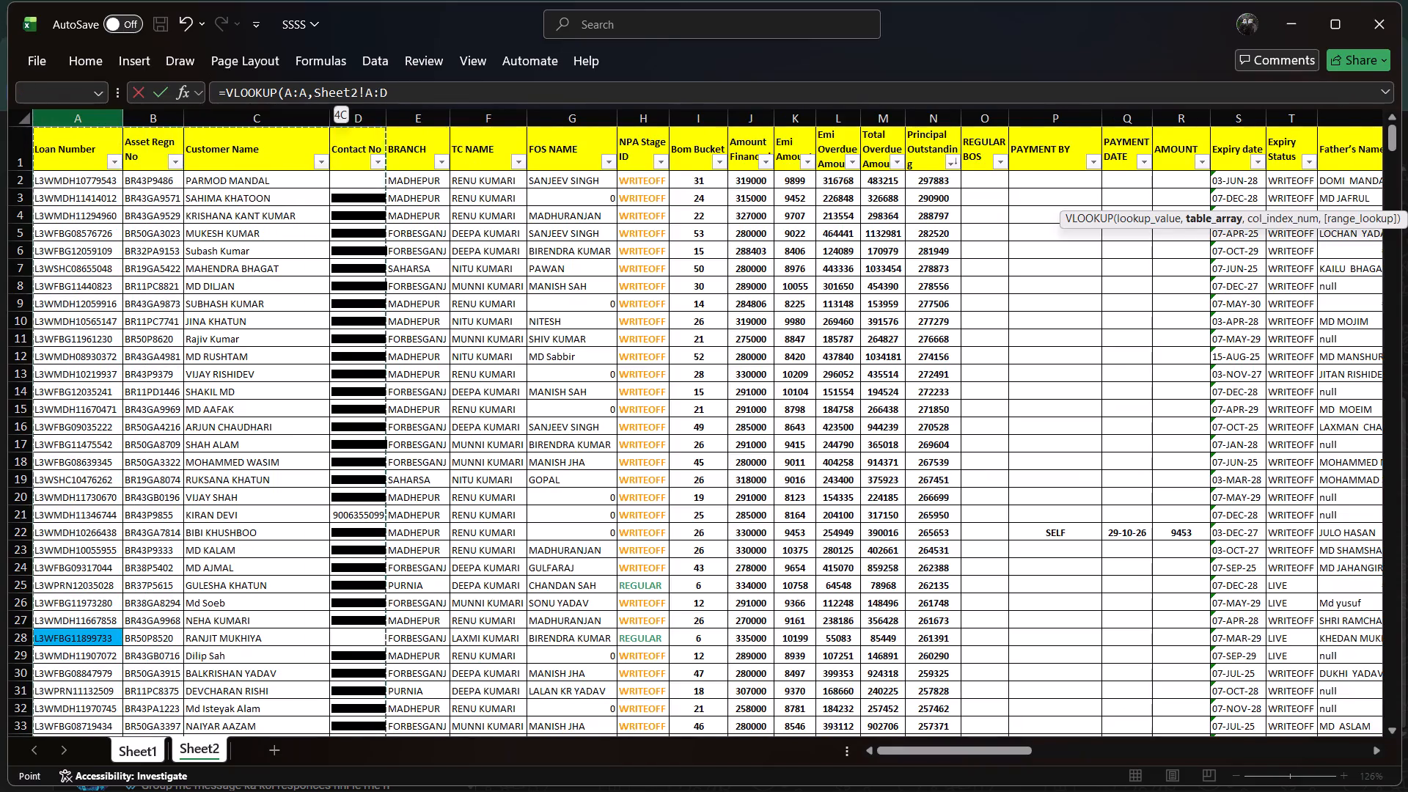
key(shift+Right)
key(shift+Right)
key(shift+Right)
key(shift+Right)
key(shift+Right)
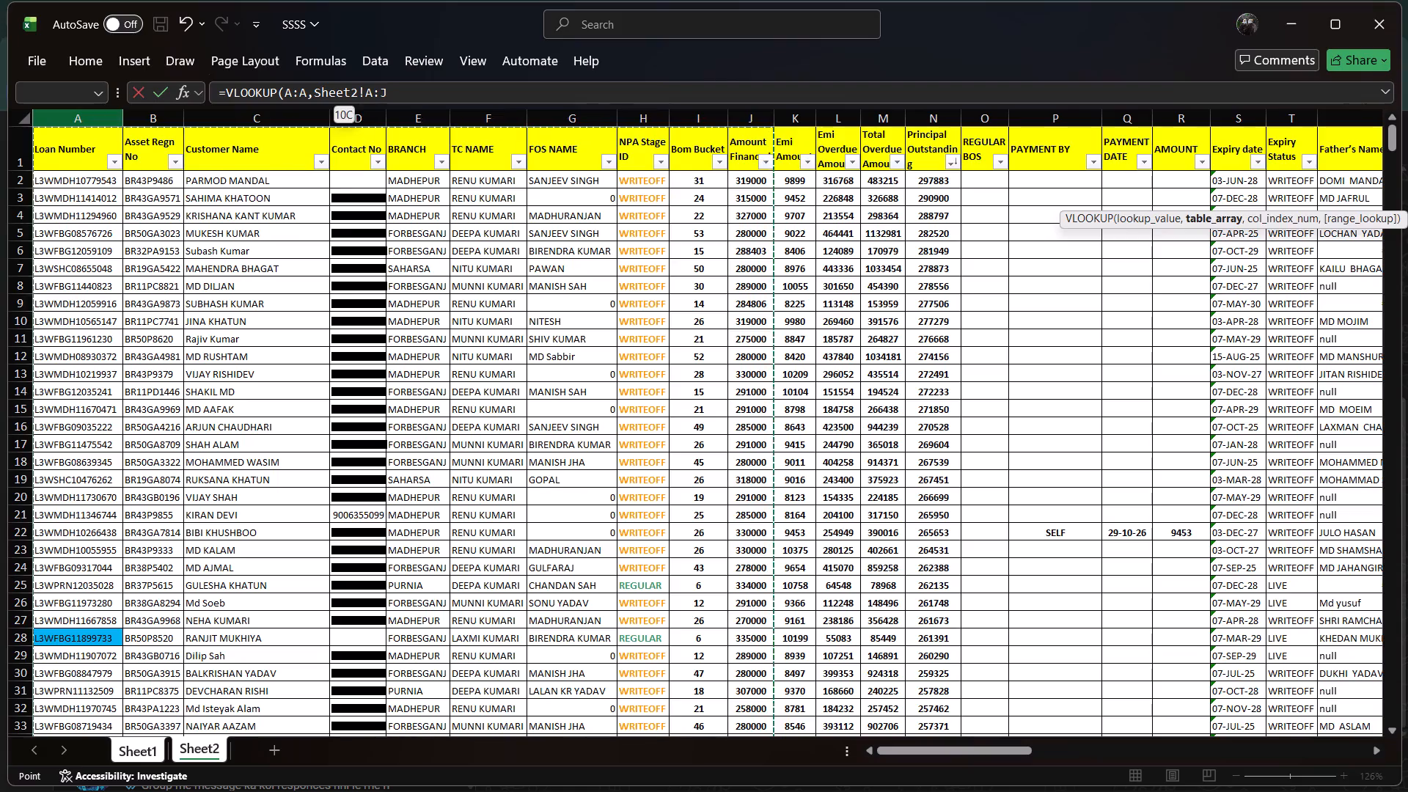
text(,10,0)
key(Return)
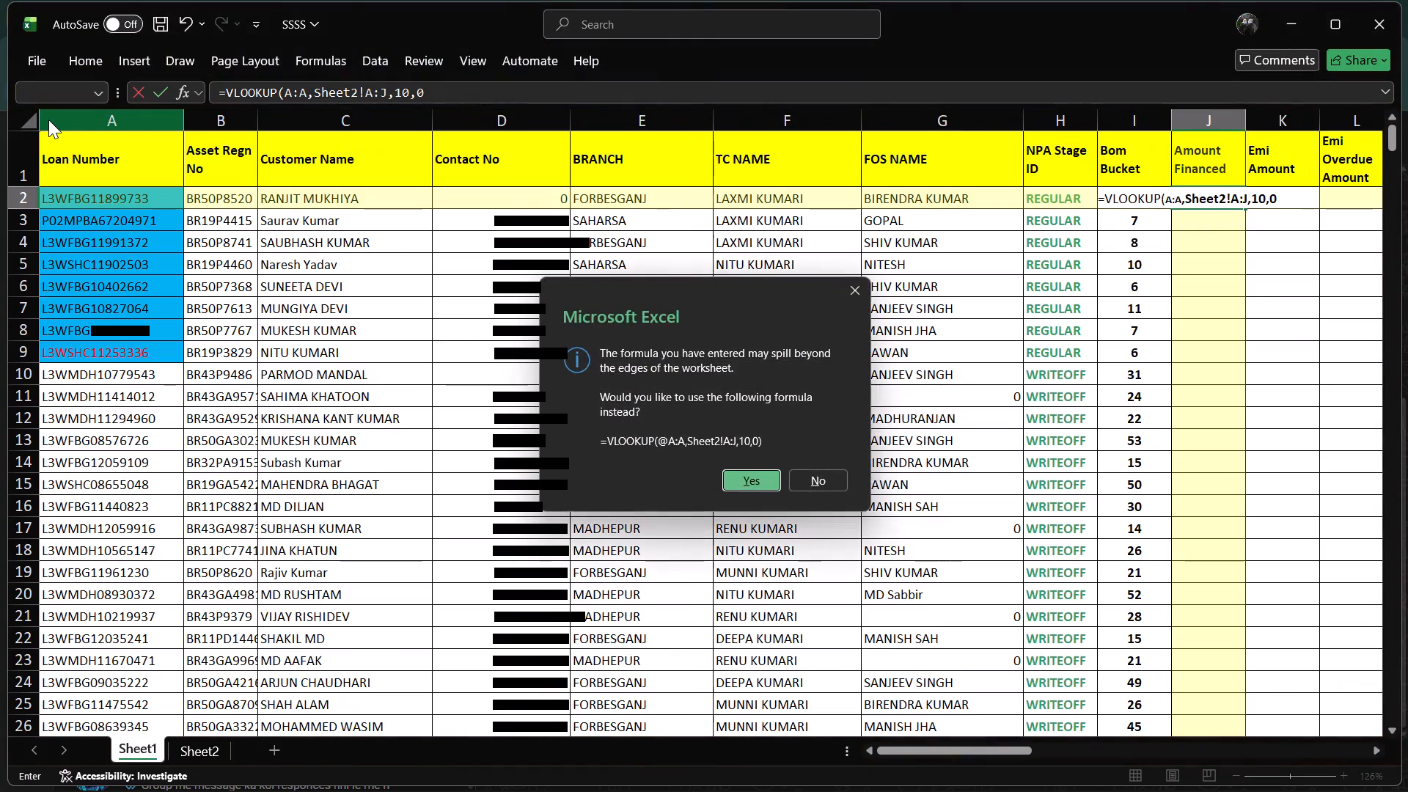
click(744, 475)
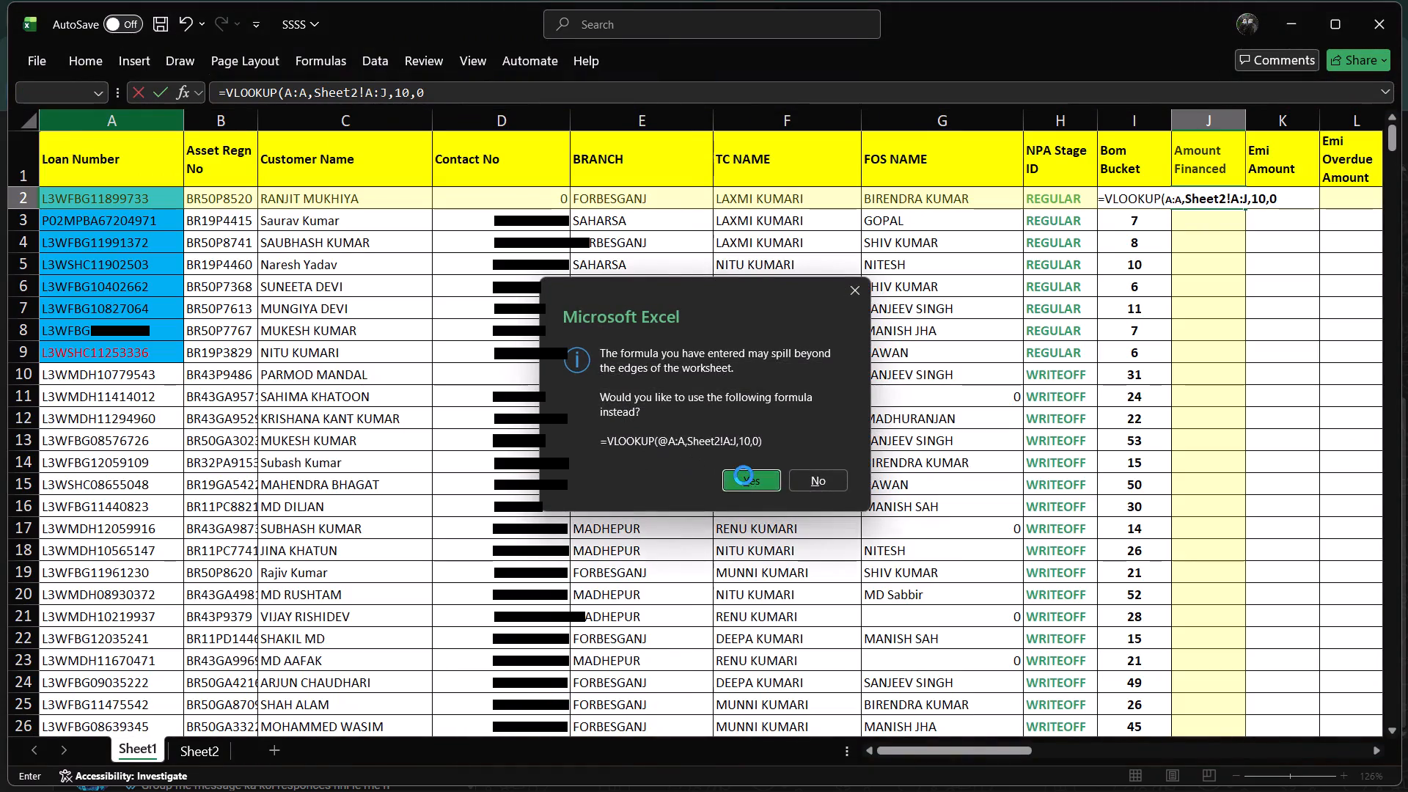
Fill the J2 lookup formula down the Amount Financed column to the last loan number row.
click(1217, 198)
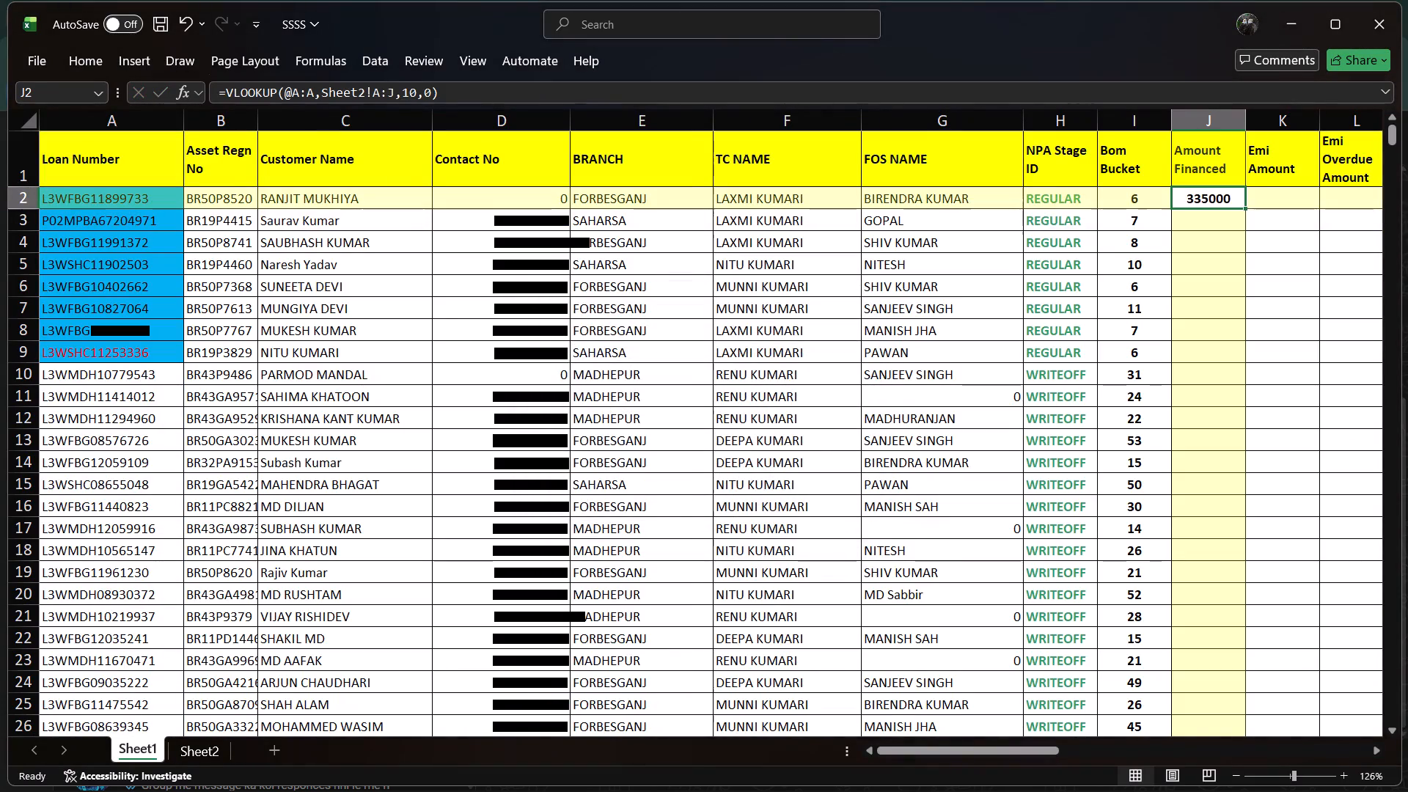
double_click(1244, 211)
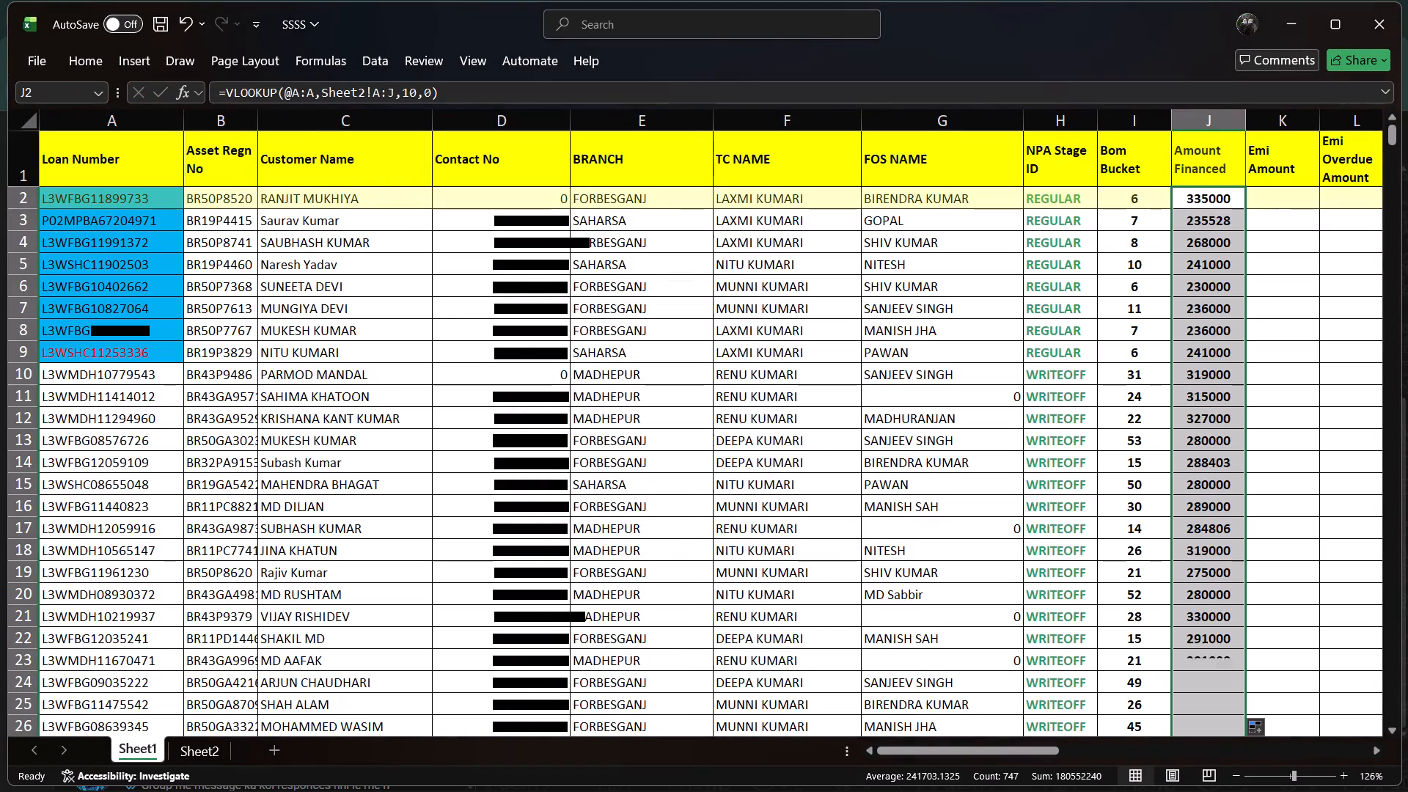
Enter =VLOOKUP(A:A,Sheet2!A:K,11,0) in K2 under Emi Amount, accepting the suggested version with @A:A as the lookup value.
click(1253, 196)
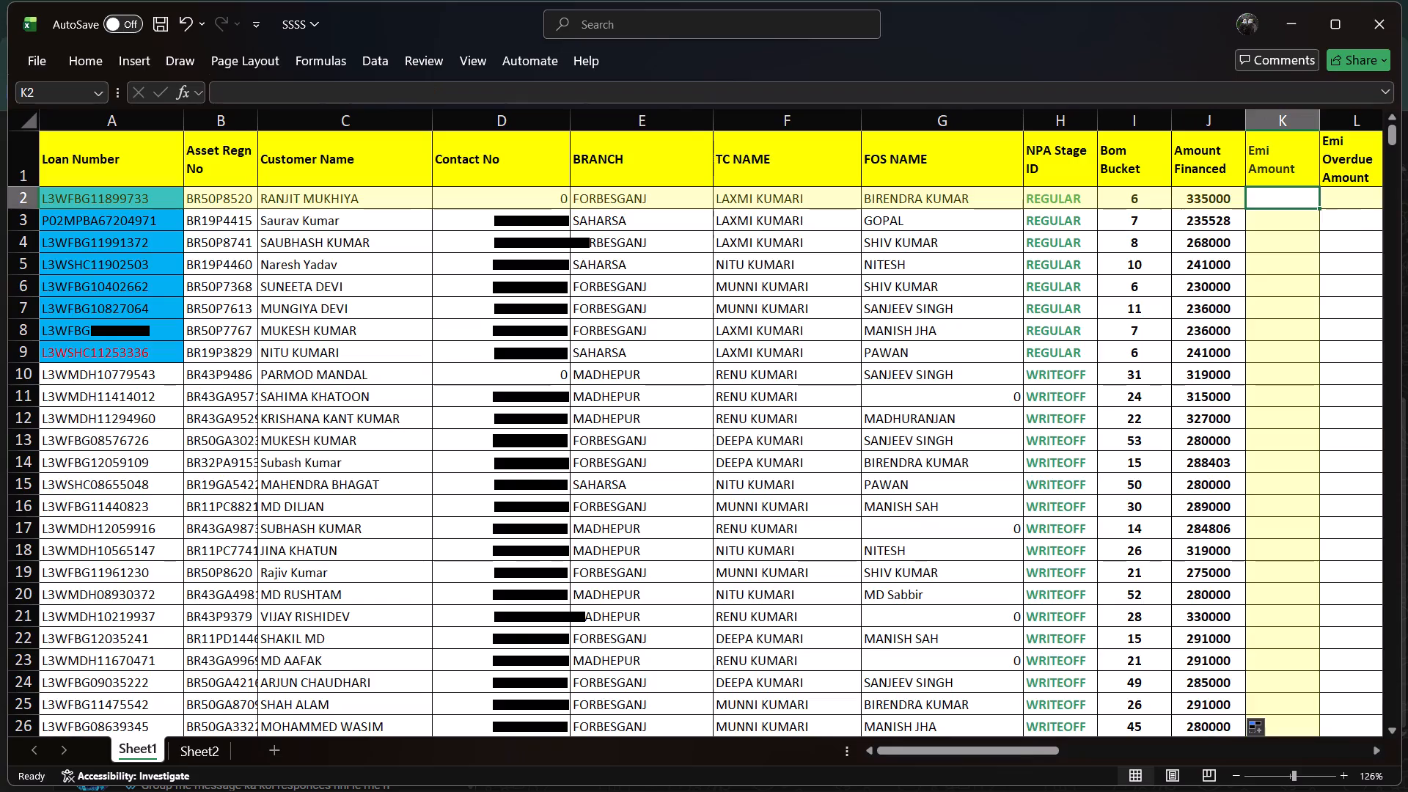
key(equal)
key(v)
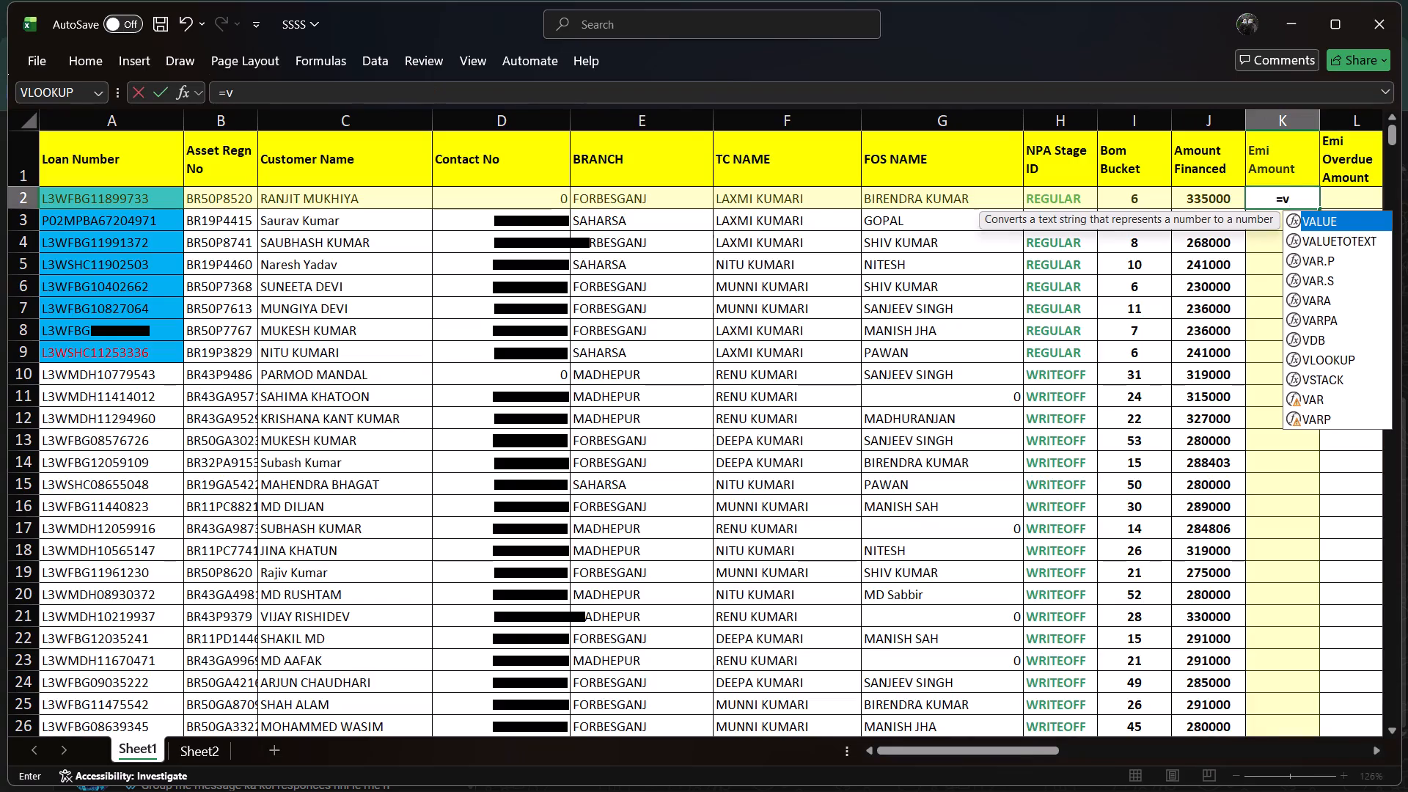
key(v)
key(BackSpace)
key(l)
click(1334, 218)
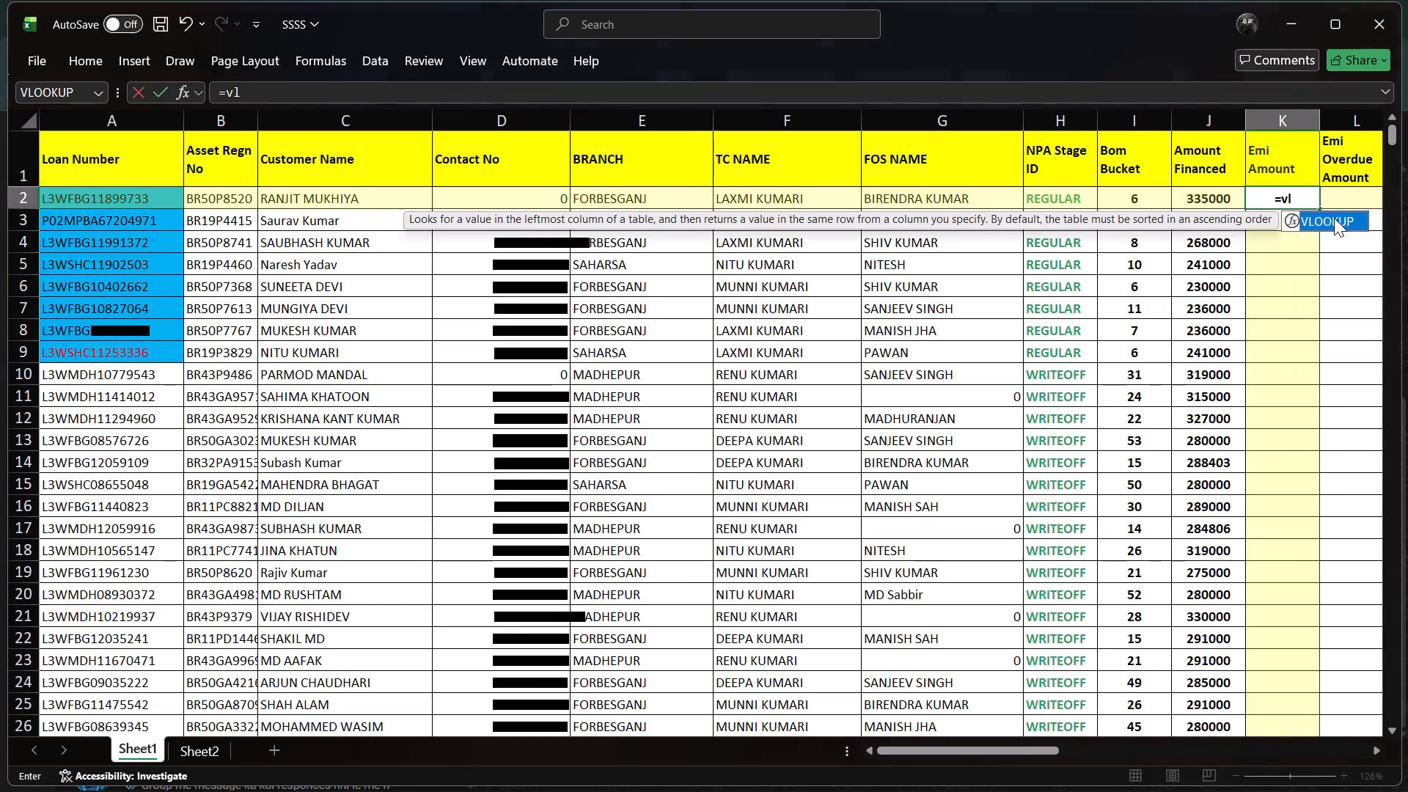
double_click(1334, 218)
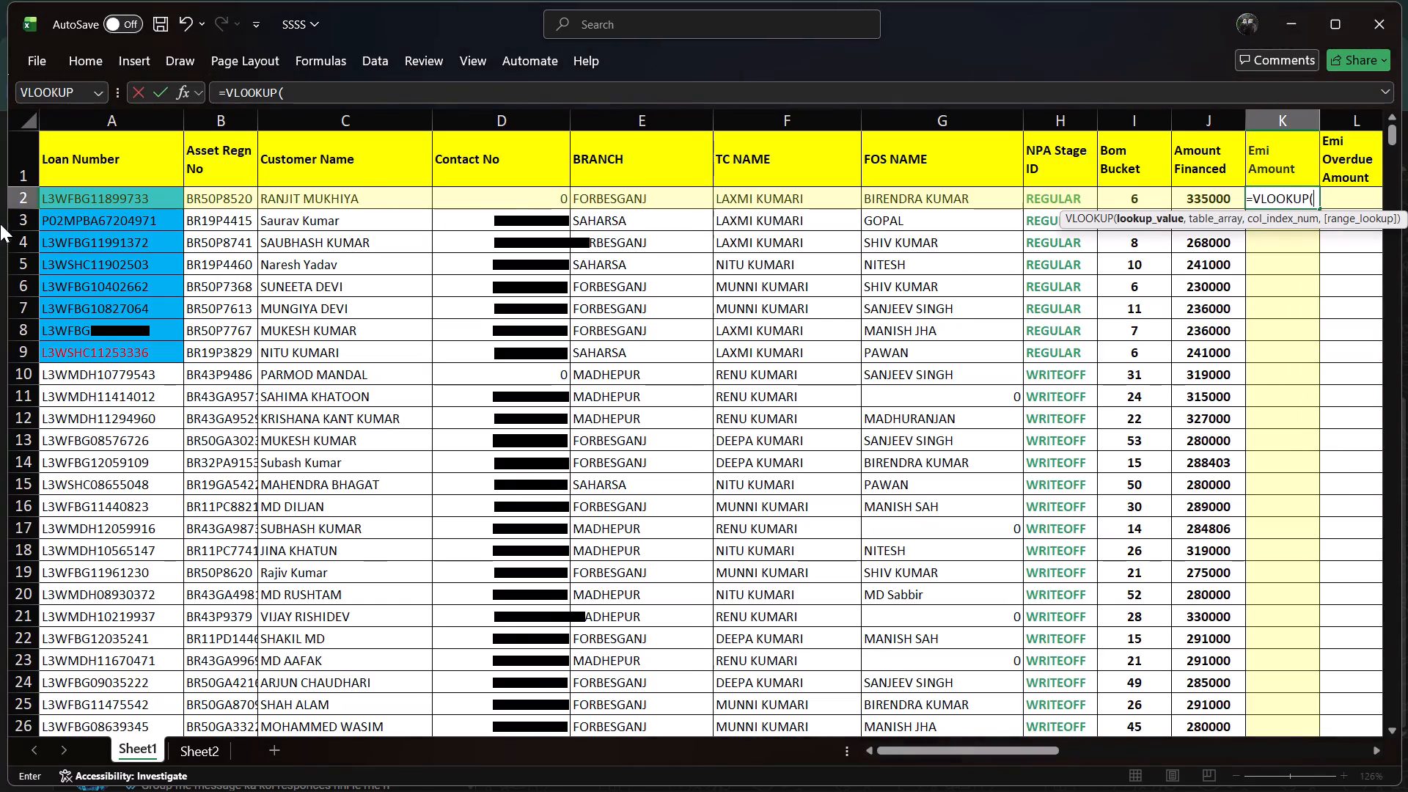
click(98, 119)
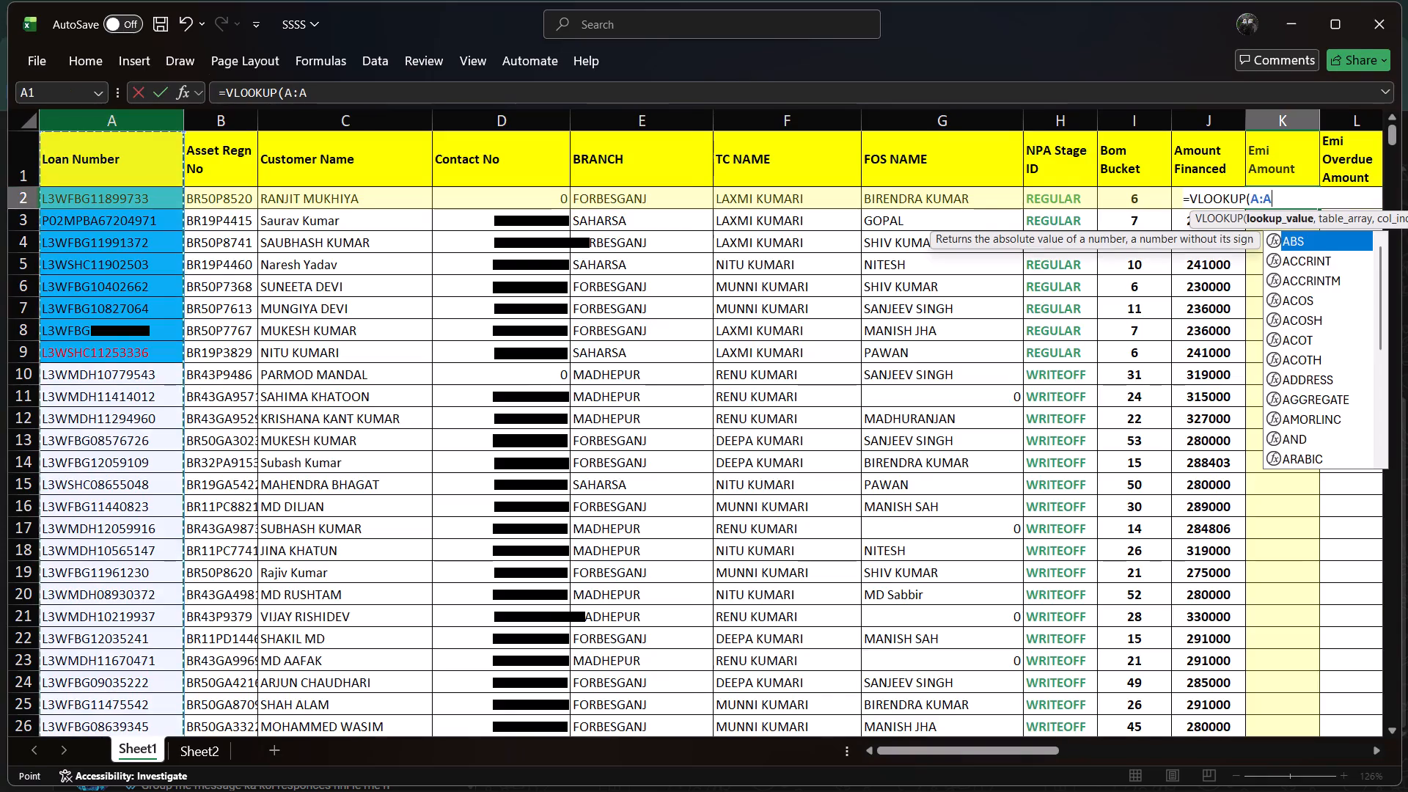
key(comma)
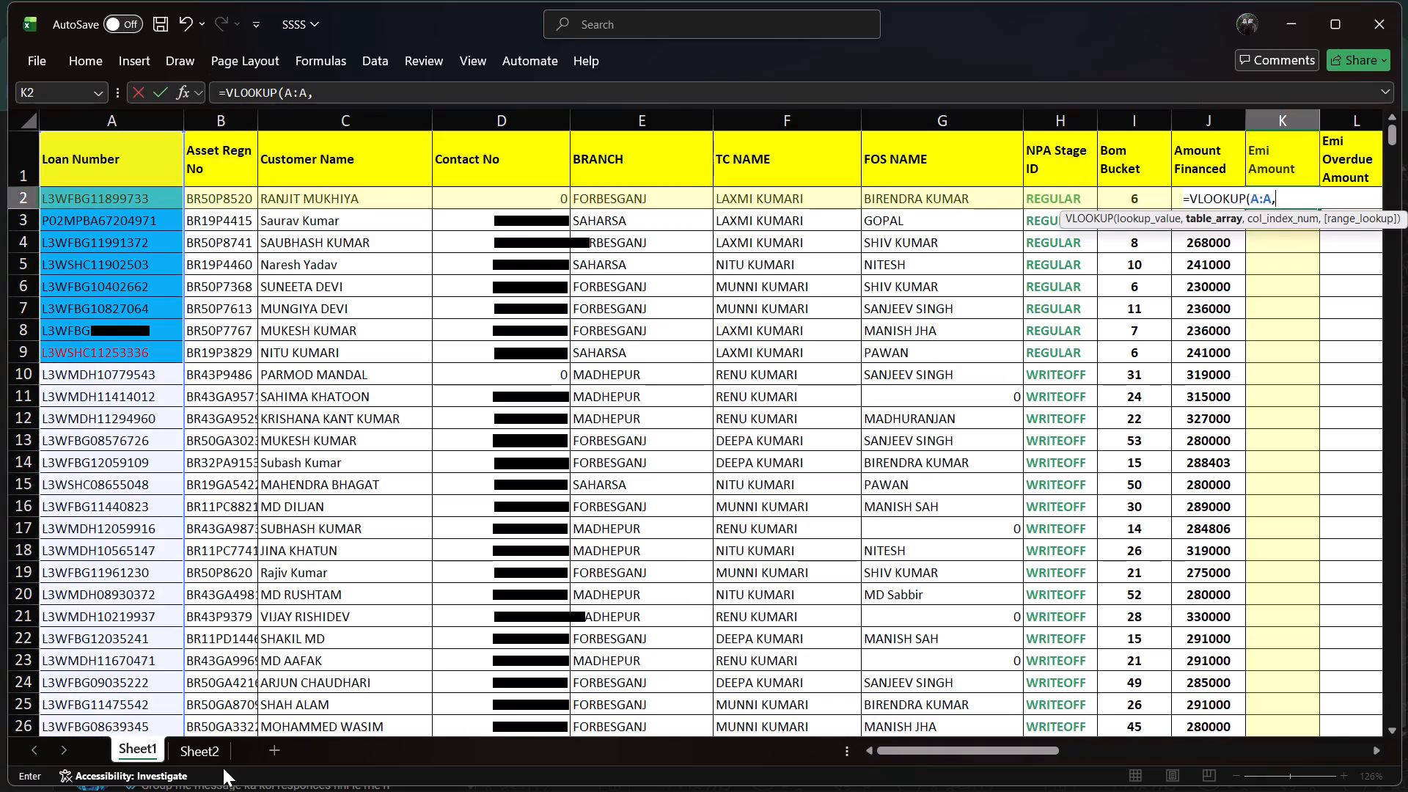
click(205, 747)
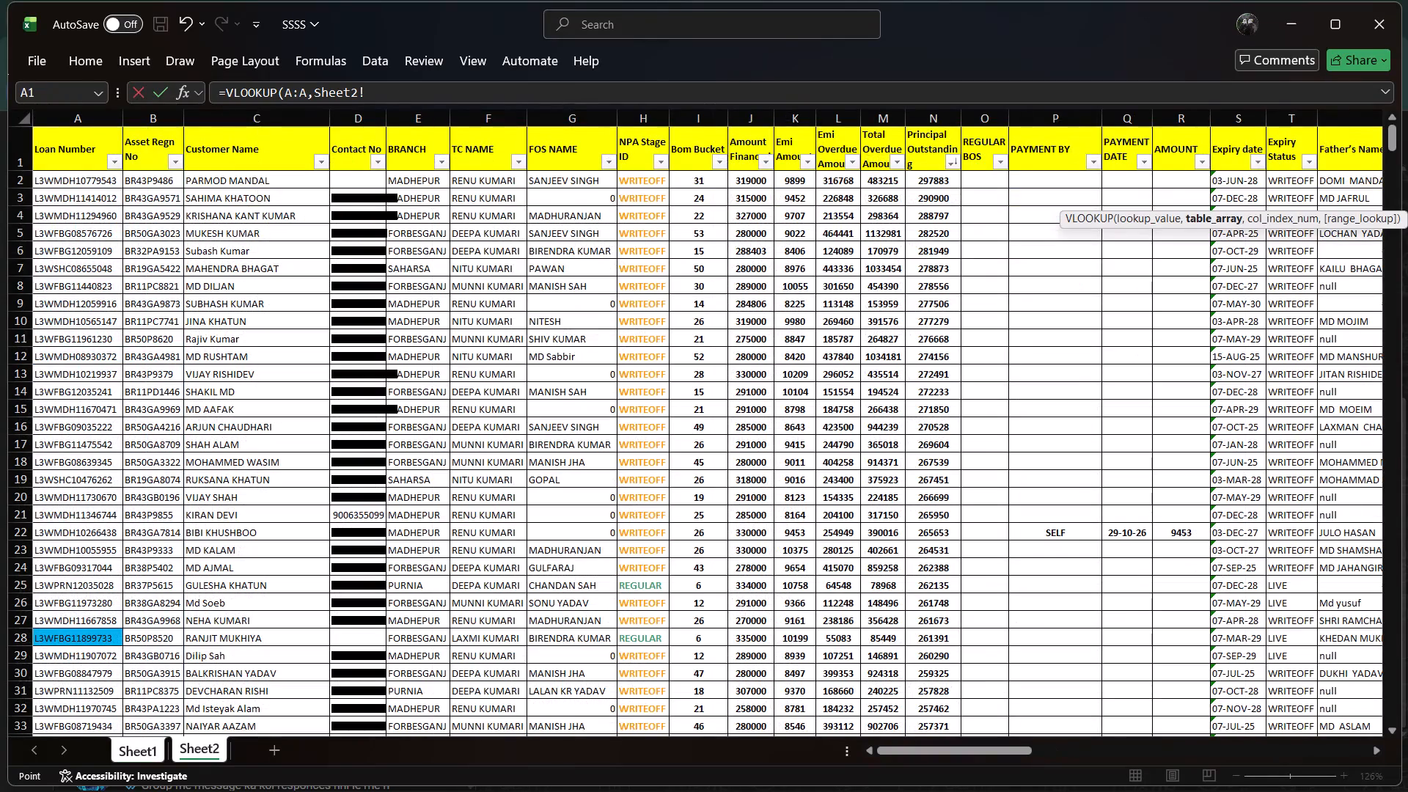
click(92, 121)
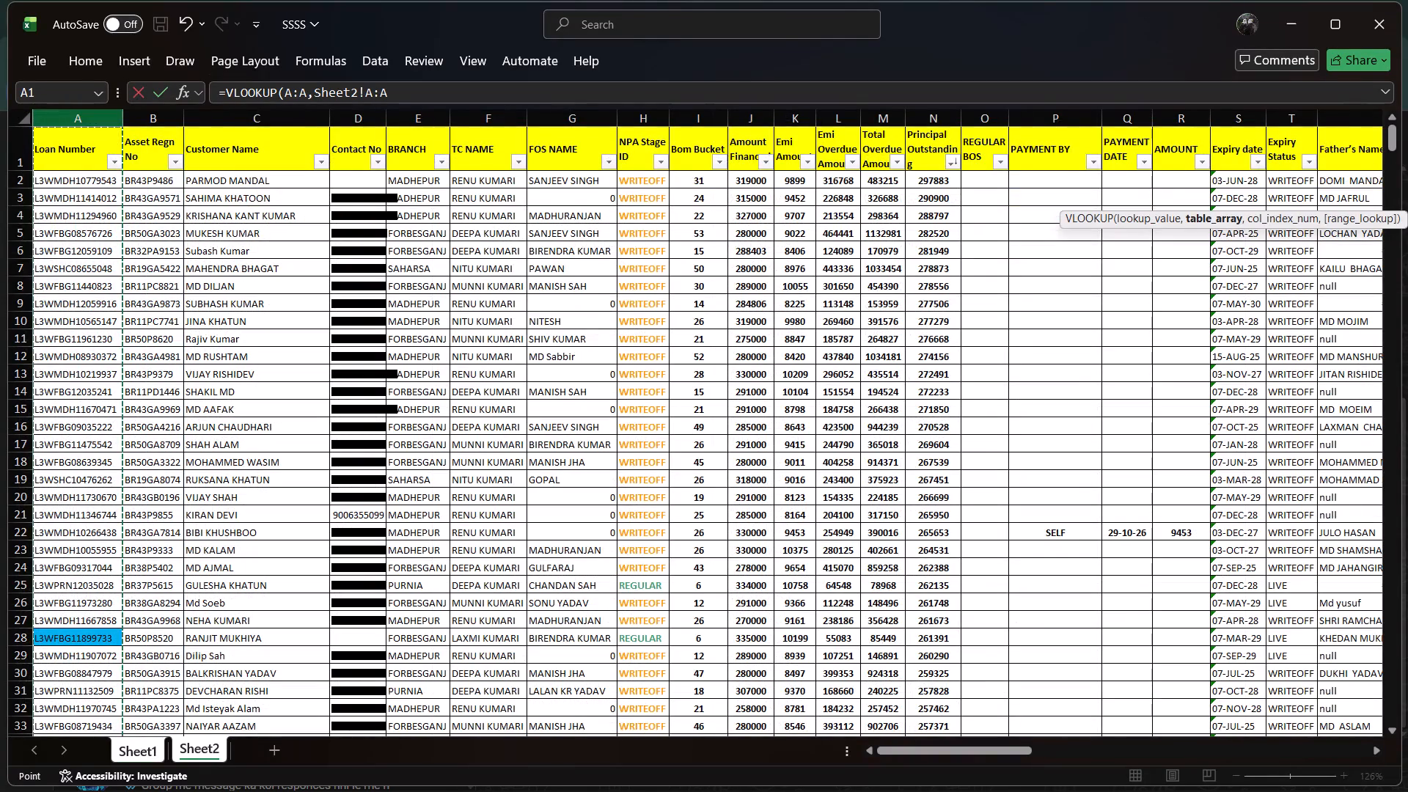
key(shift+Right)
key(shift+Right)
key(shift+Right)
key(shift+Right)
key(shift+Right)
key(shift+Right)
key(shift+Right)
key(shift+Right)
key(shift+Right)
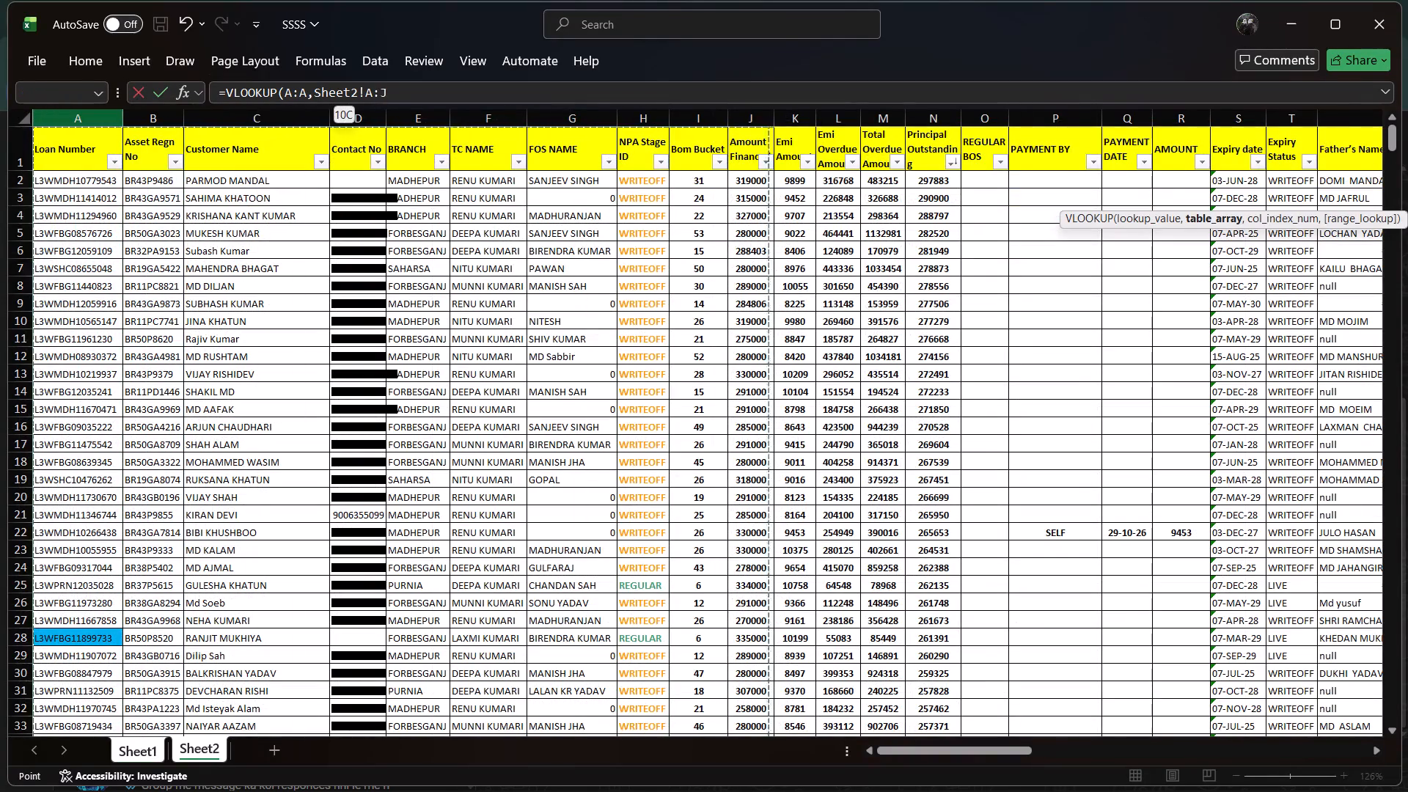
key(shift+Right)
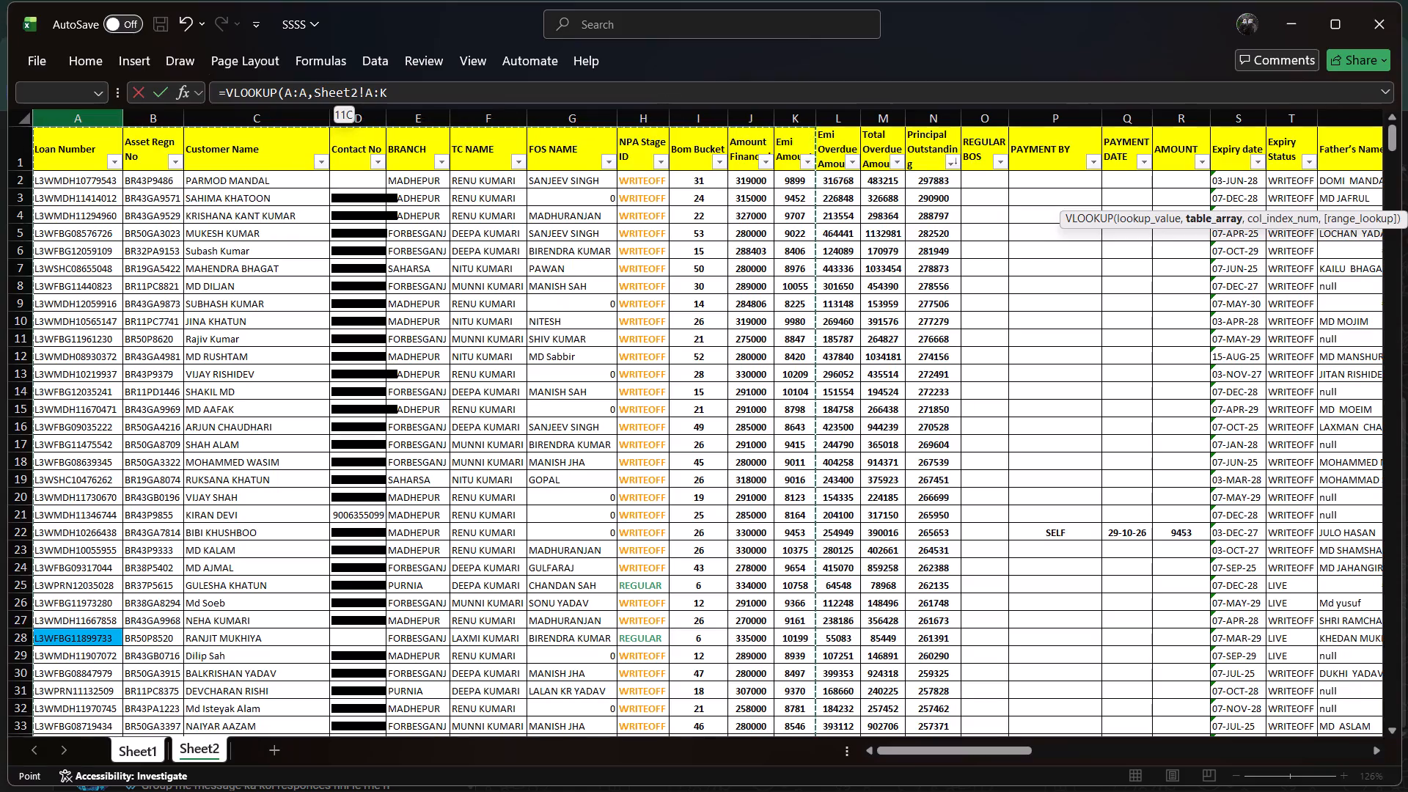
text(,11,)
key(0)
key(Return)
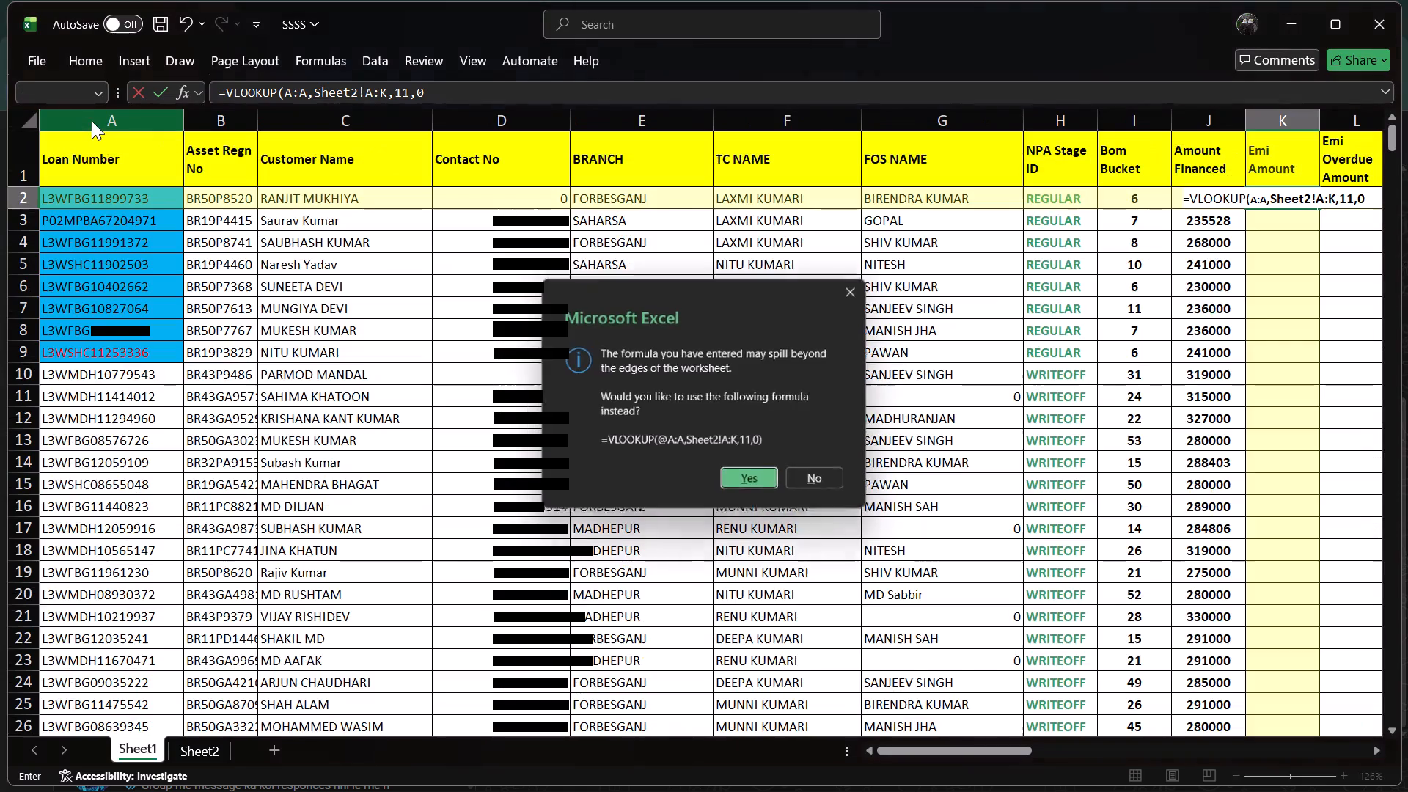
click(763, 483)
Fill the K2 lookup formula down the Emi Amount column to the last loan number row.
click(1285, 198)
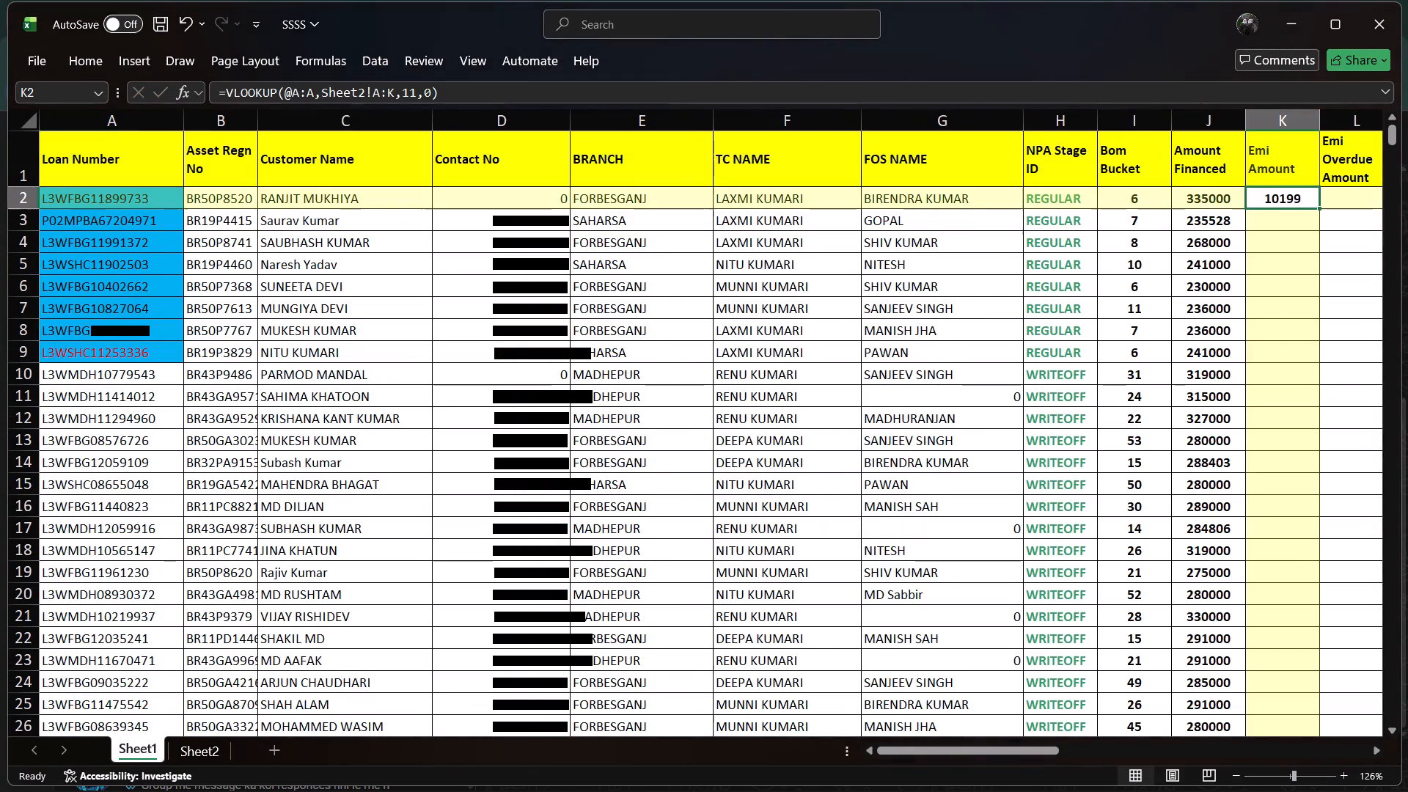
double_click(1322, 210)
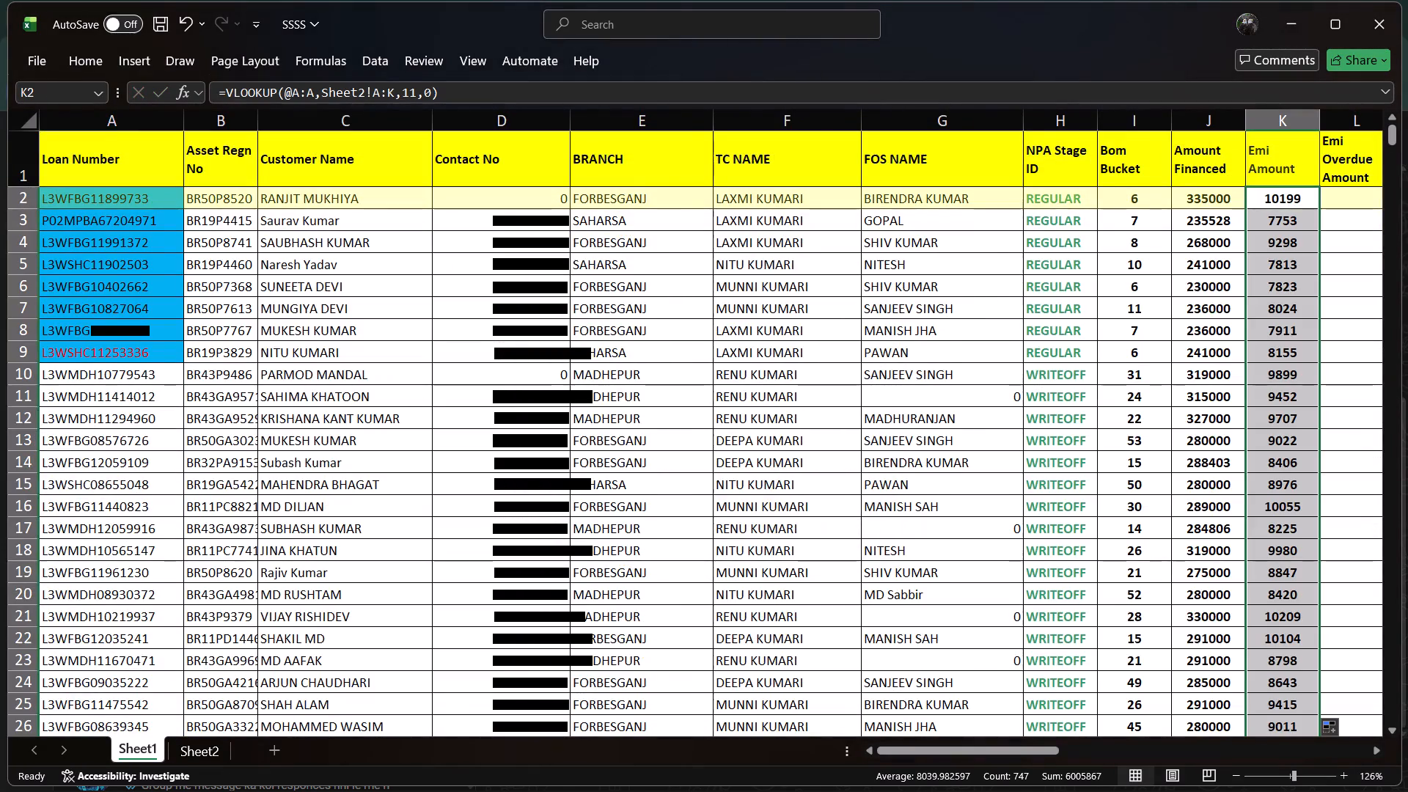
Enter =VLOOKUP(A:A,Sheet2!A:L,12,0) in L2 under Emi Overdue Amount, accepting the suggested version with @A:A as the lookup value.
click(1329, 204)
key(Right)
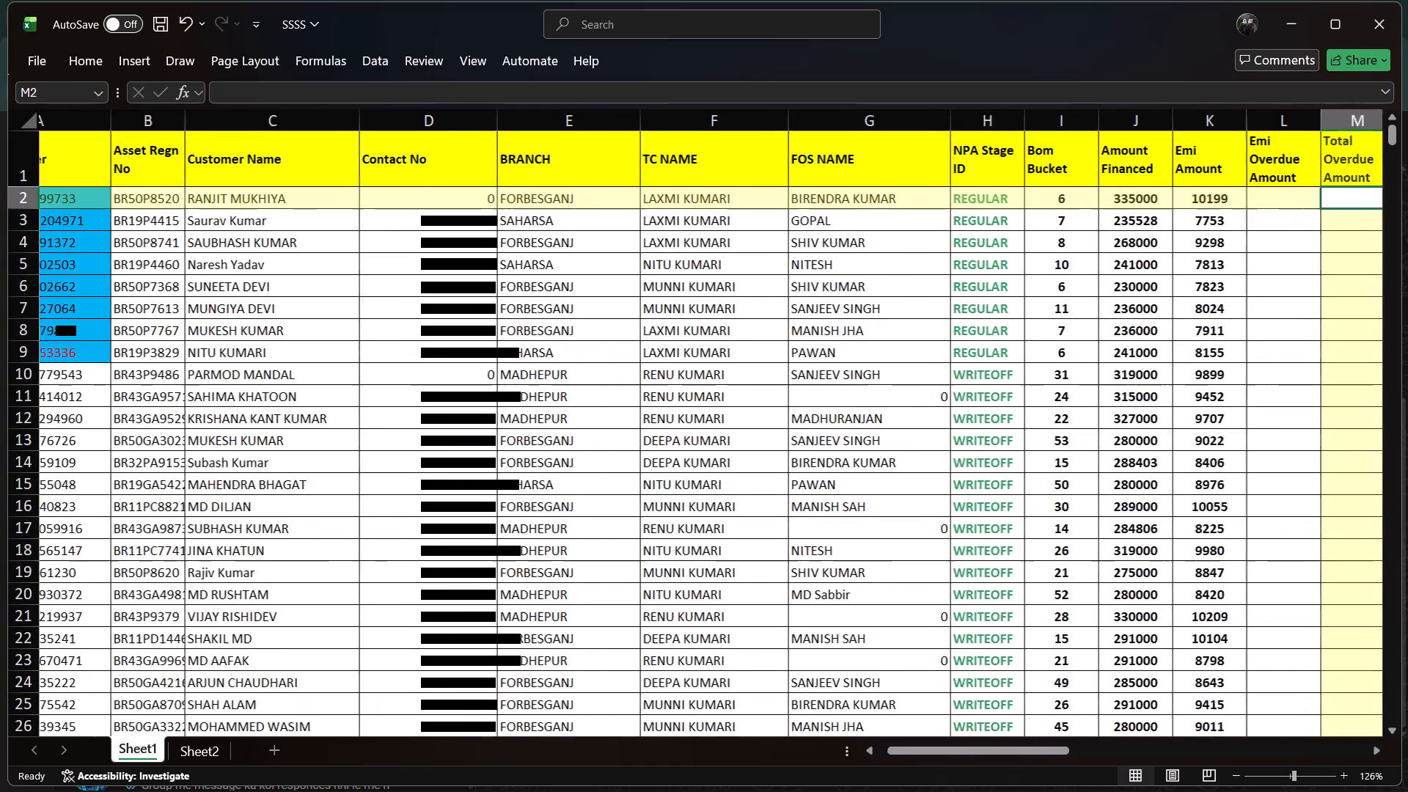
click(1205, 208)
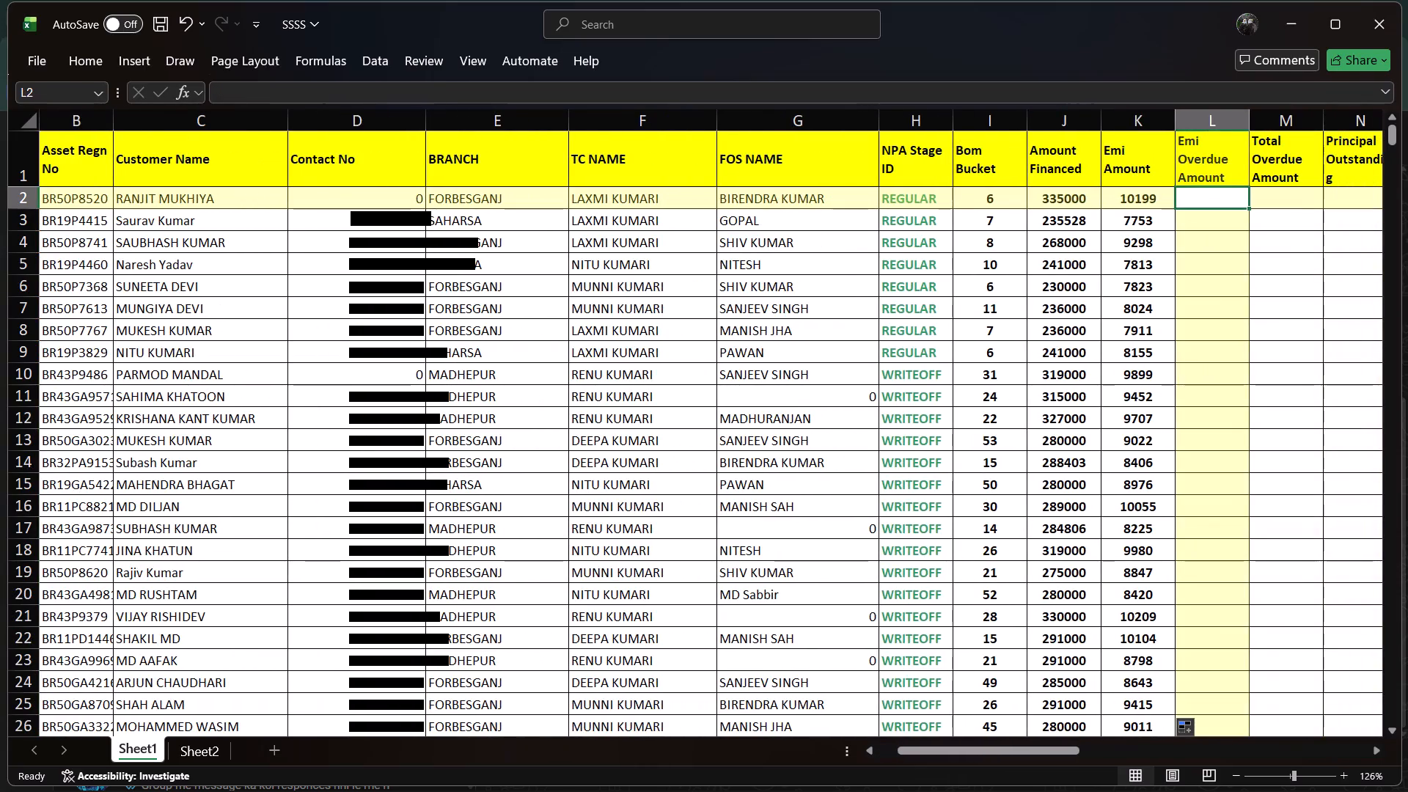
key(equal)
key(v)
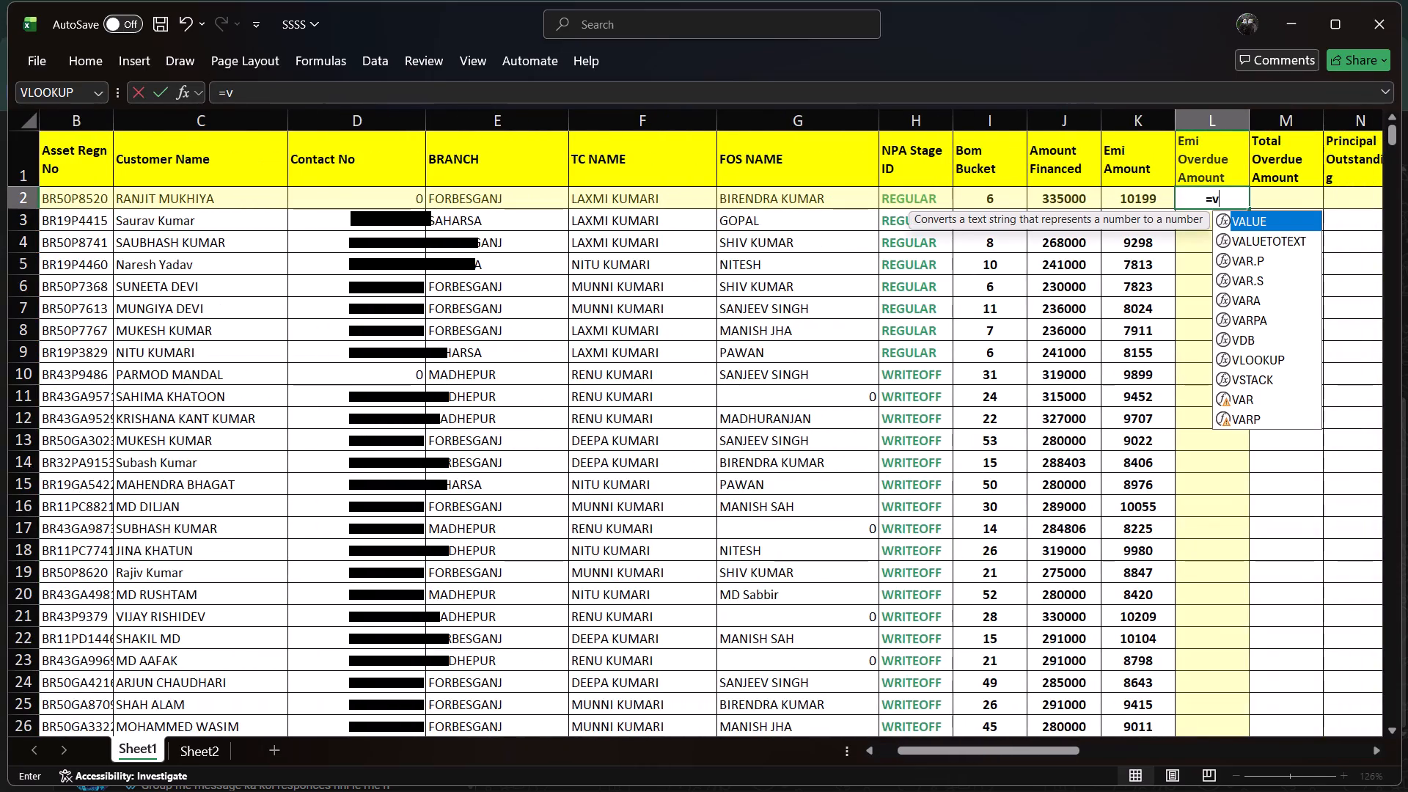
key(l)
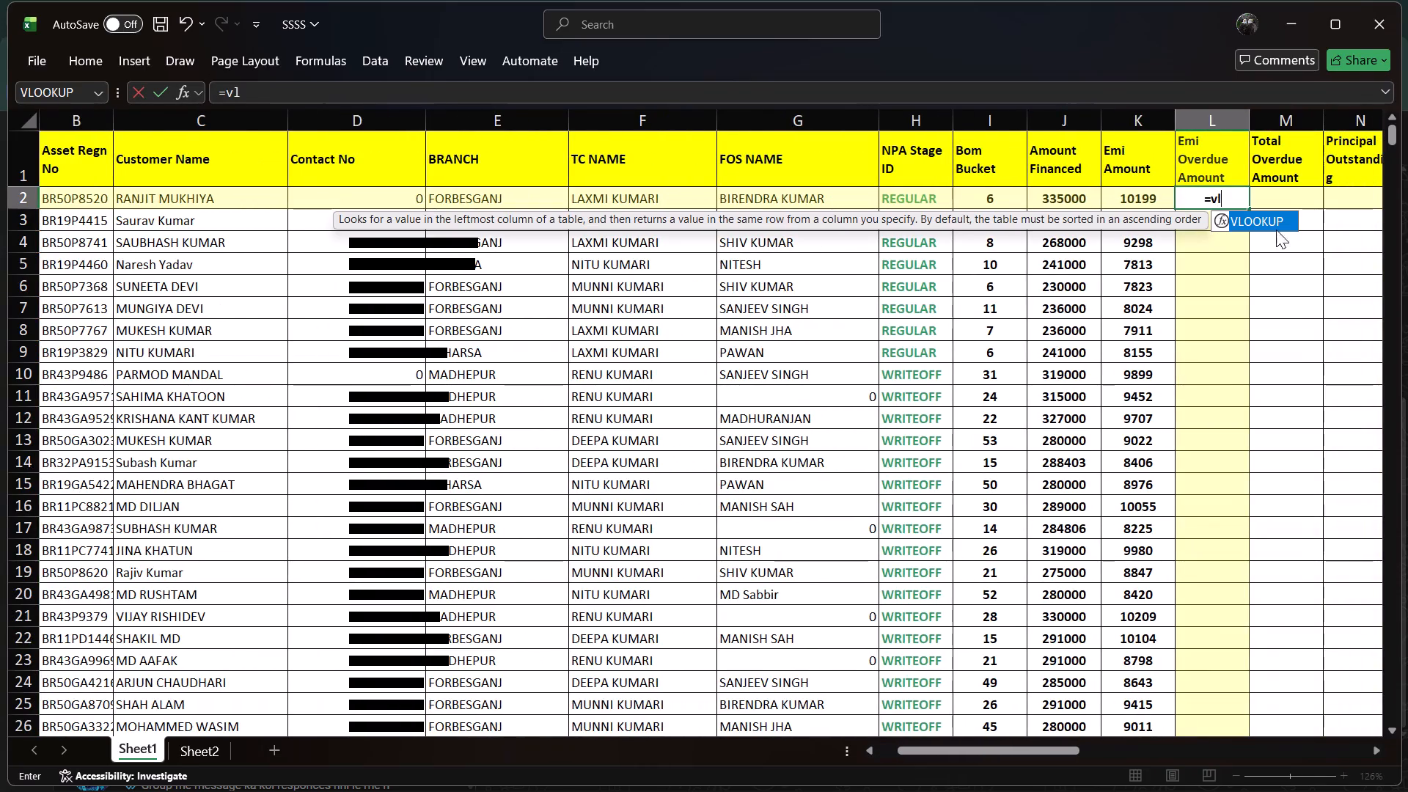
click(1264, 219)
double_click(1264, 219)
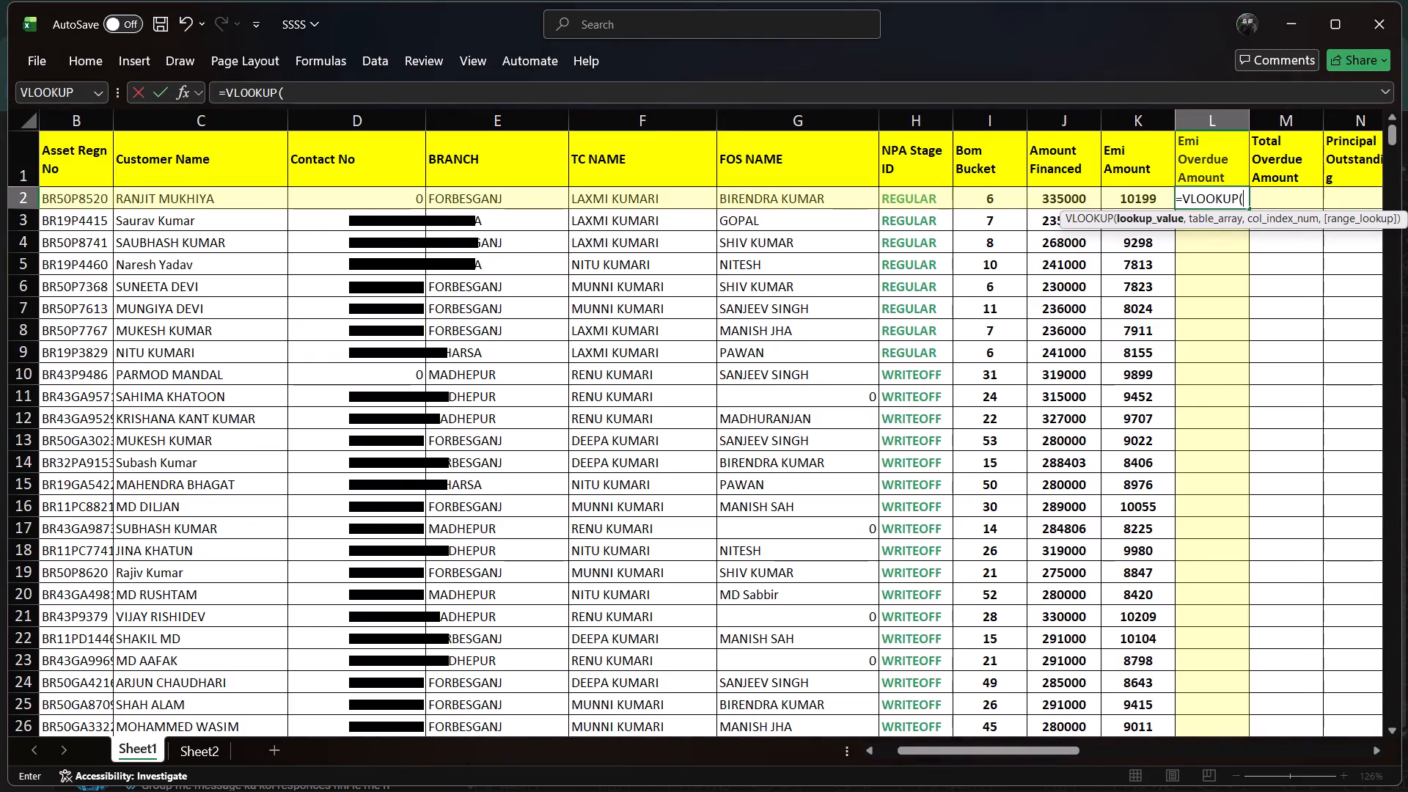
key(Left)
key(Left)
key(Left)
key(Left)
key(Left)
key(Left)
key(Left)
key(Left)
key(Left)
key(Left)
key(Left)
key(Left)
key(Left)
key(Left)
key(Left)
key(Left)
key(Left)
key(Left)
key(Left)
key(Left)
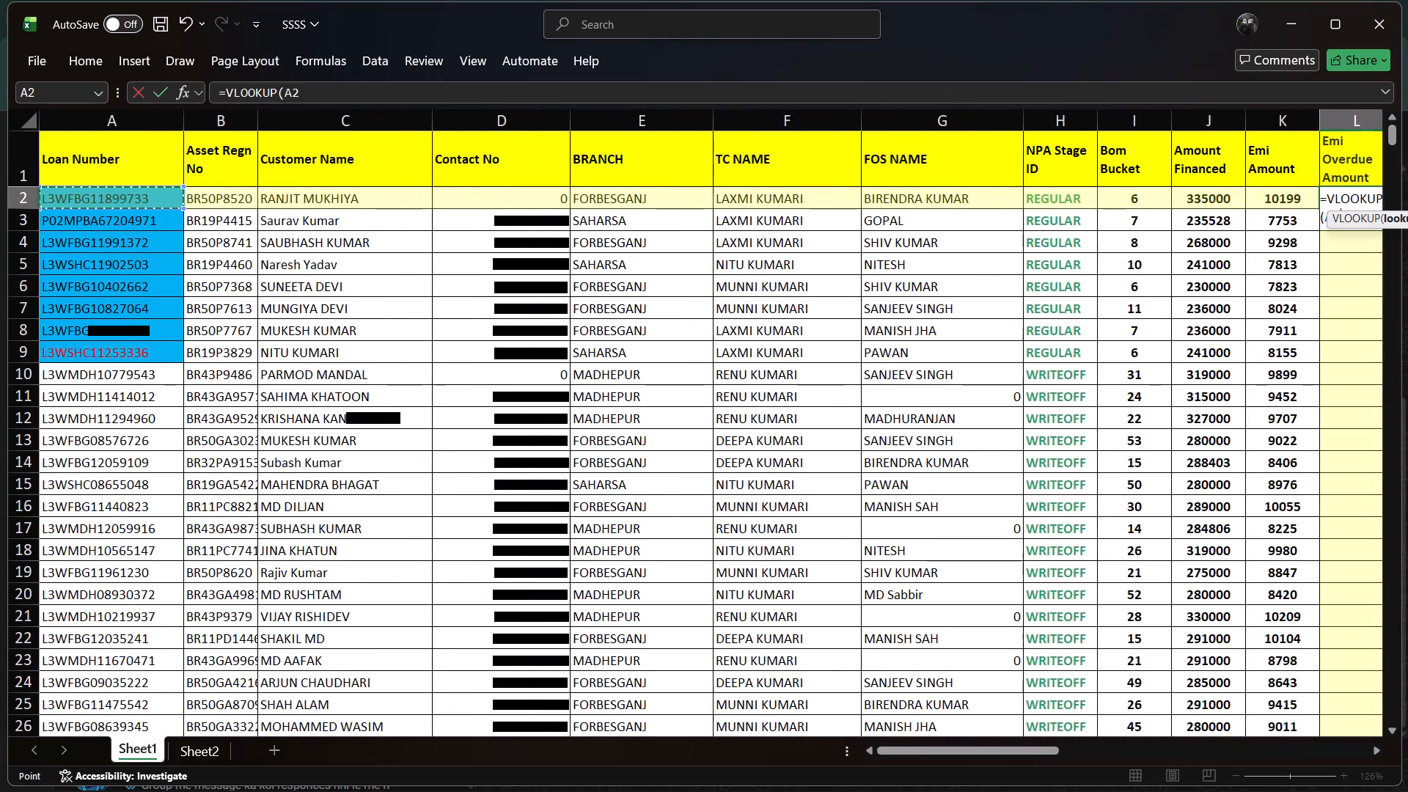
click(102, 120)
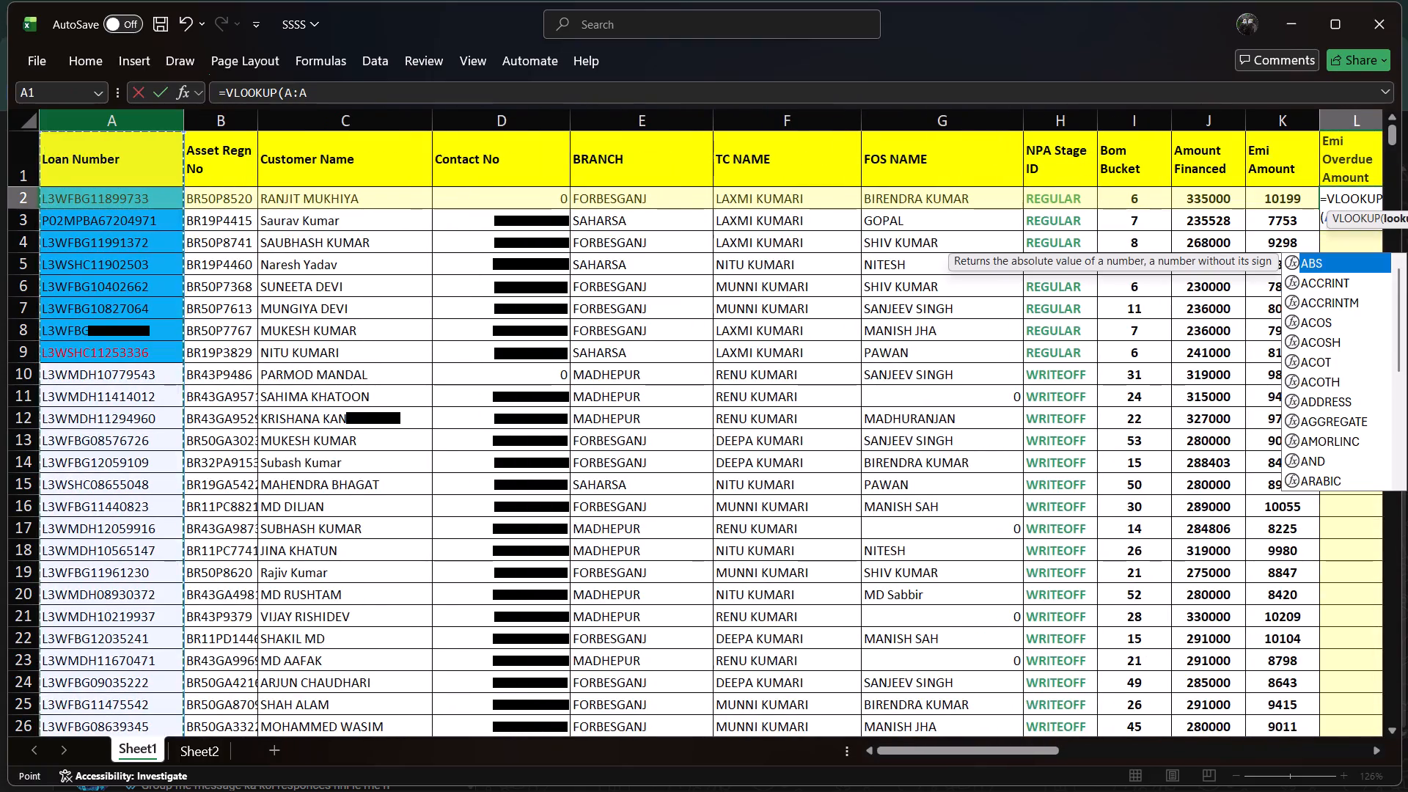
key(comma)
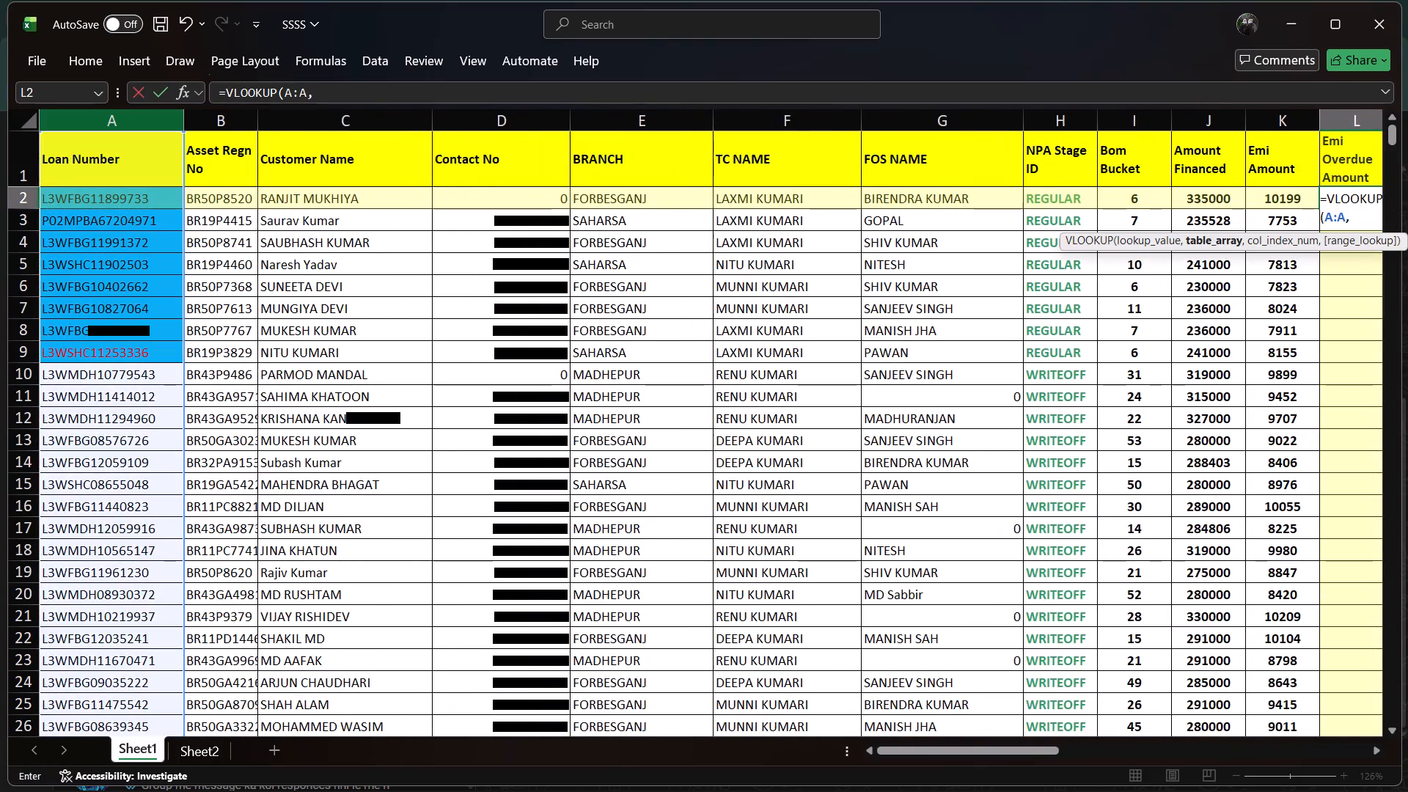
click(201, 753)
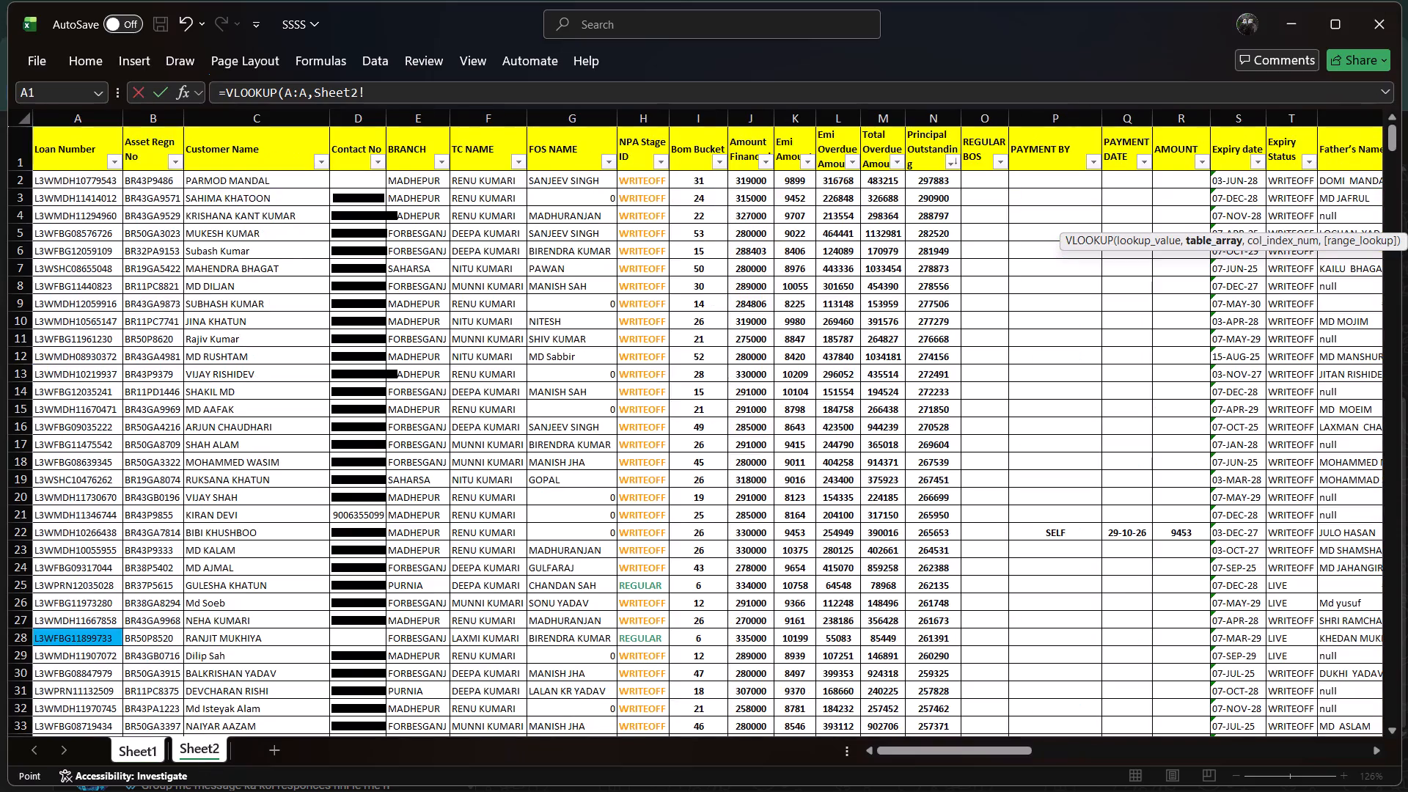
click(83, 120)
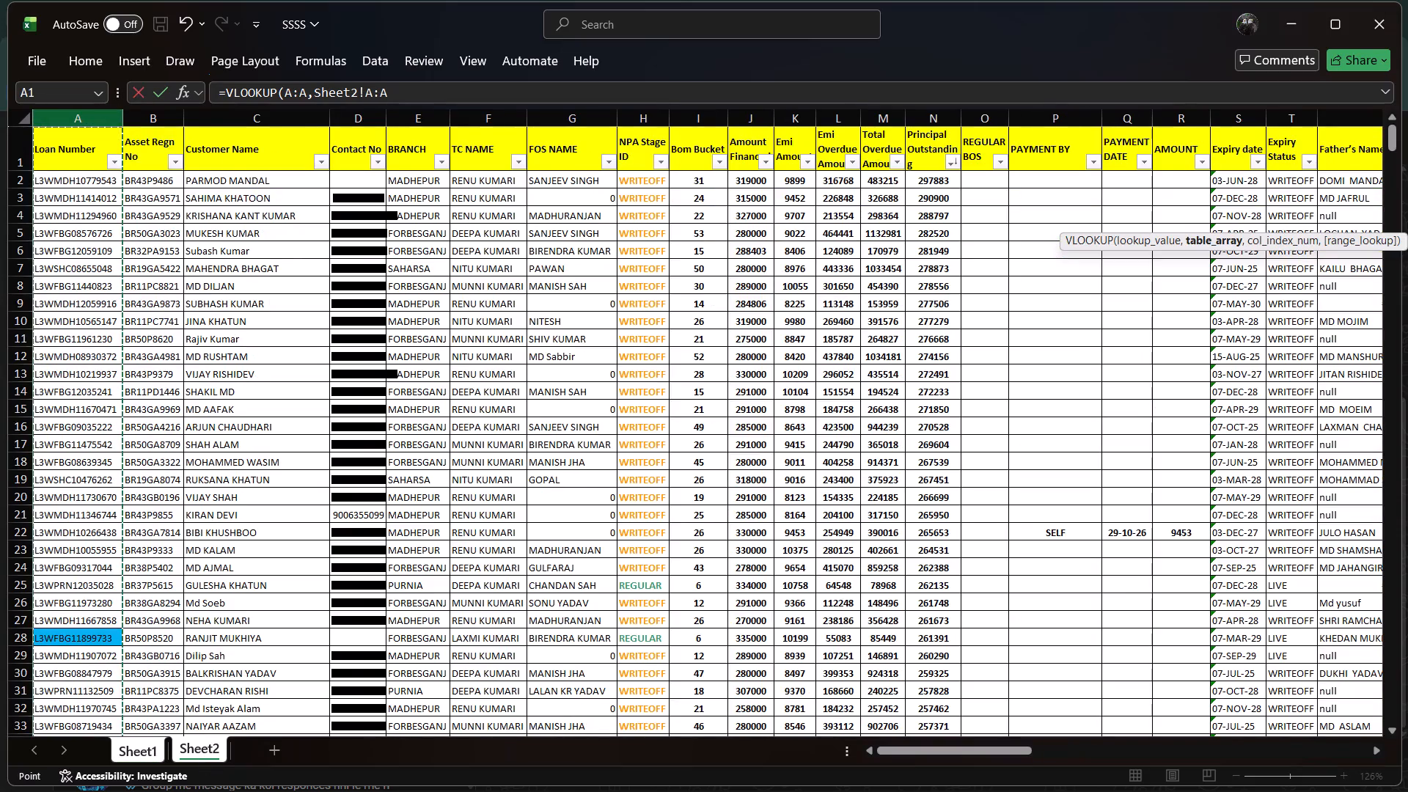
key(shift+Right)
key(shift+Right)
key(shift+Right)
key(shift+Right)
key(shift+Right)
key(shift+Right)
key(shift+Right)
key(shift+Right)
key(shift+Right)
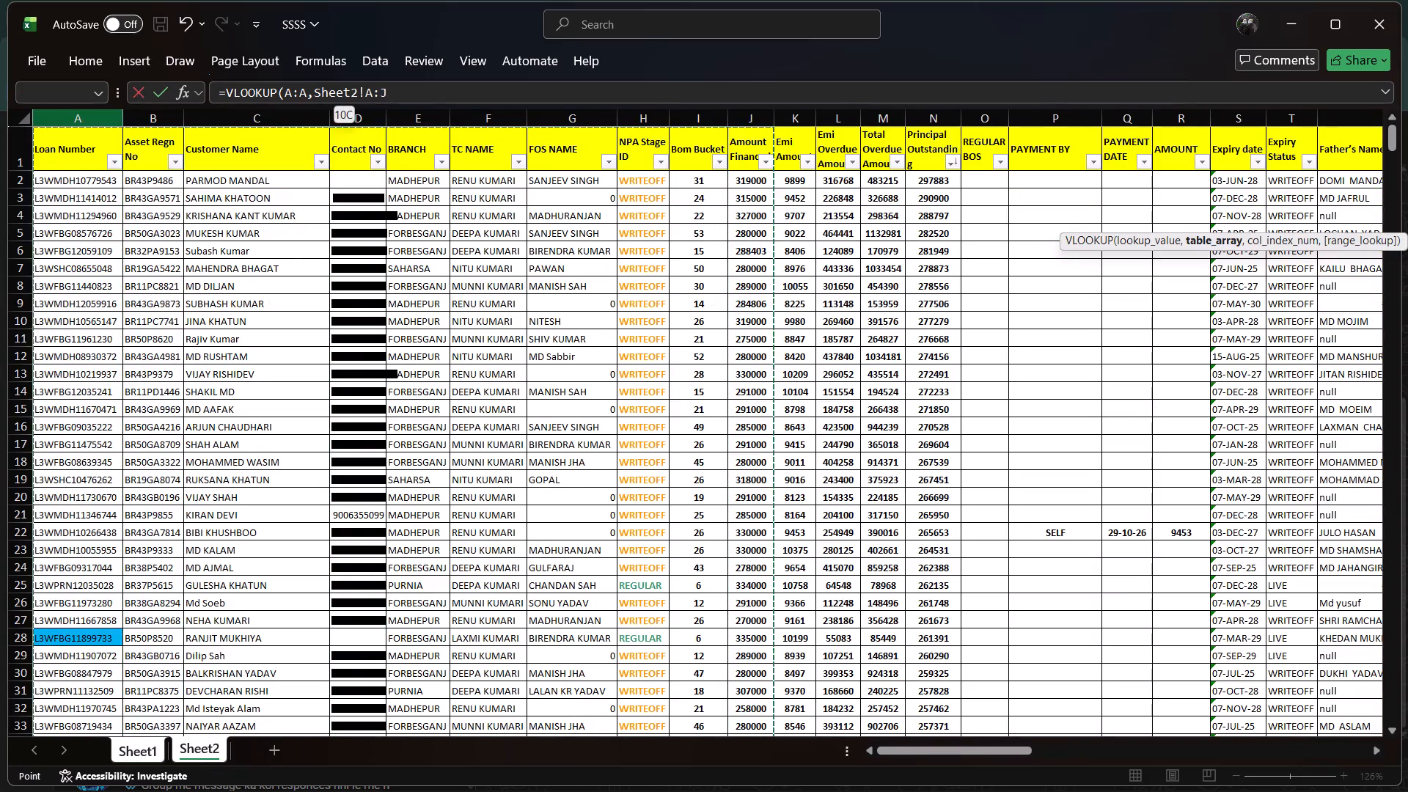
key(shift+Right)
key(shift+Right)
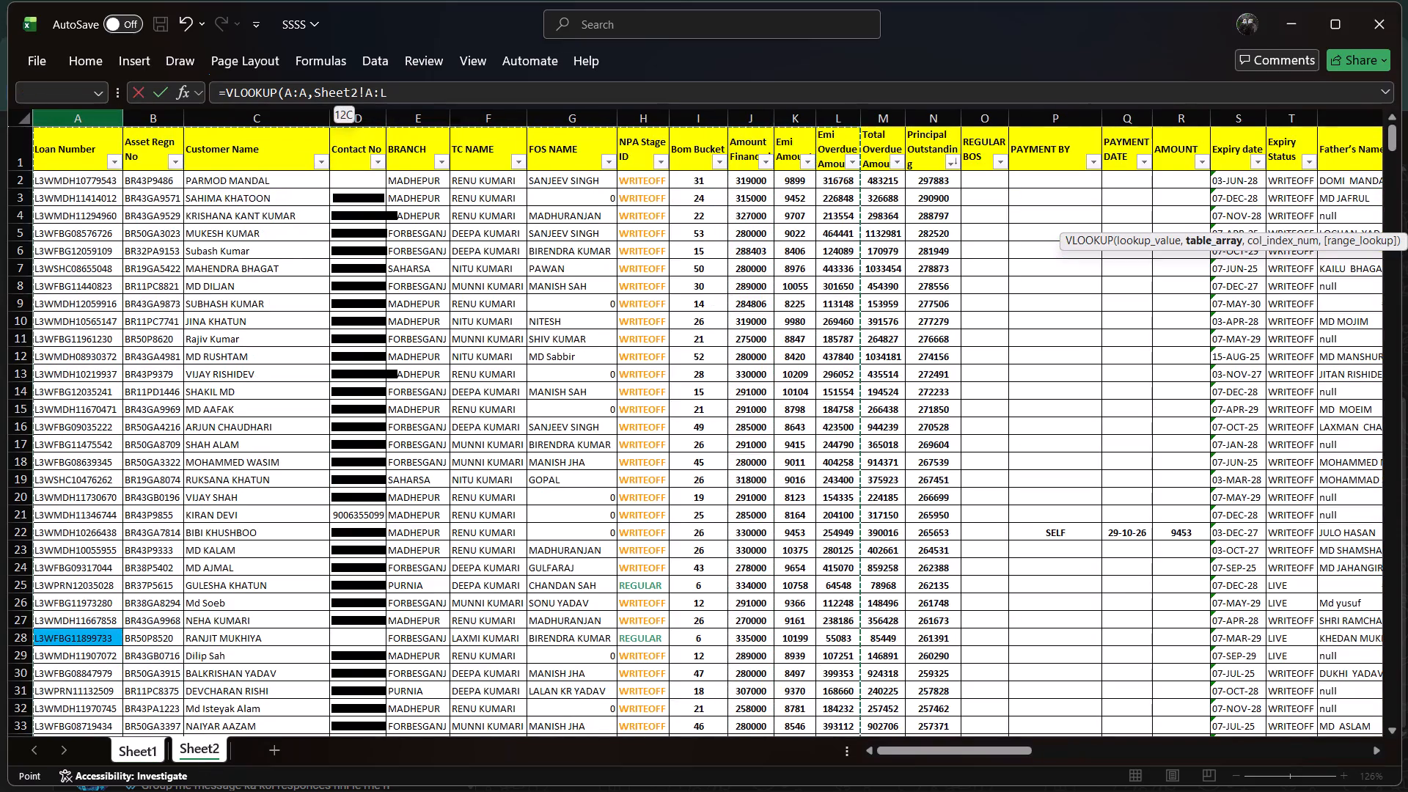
text(,12)
key(comma)
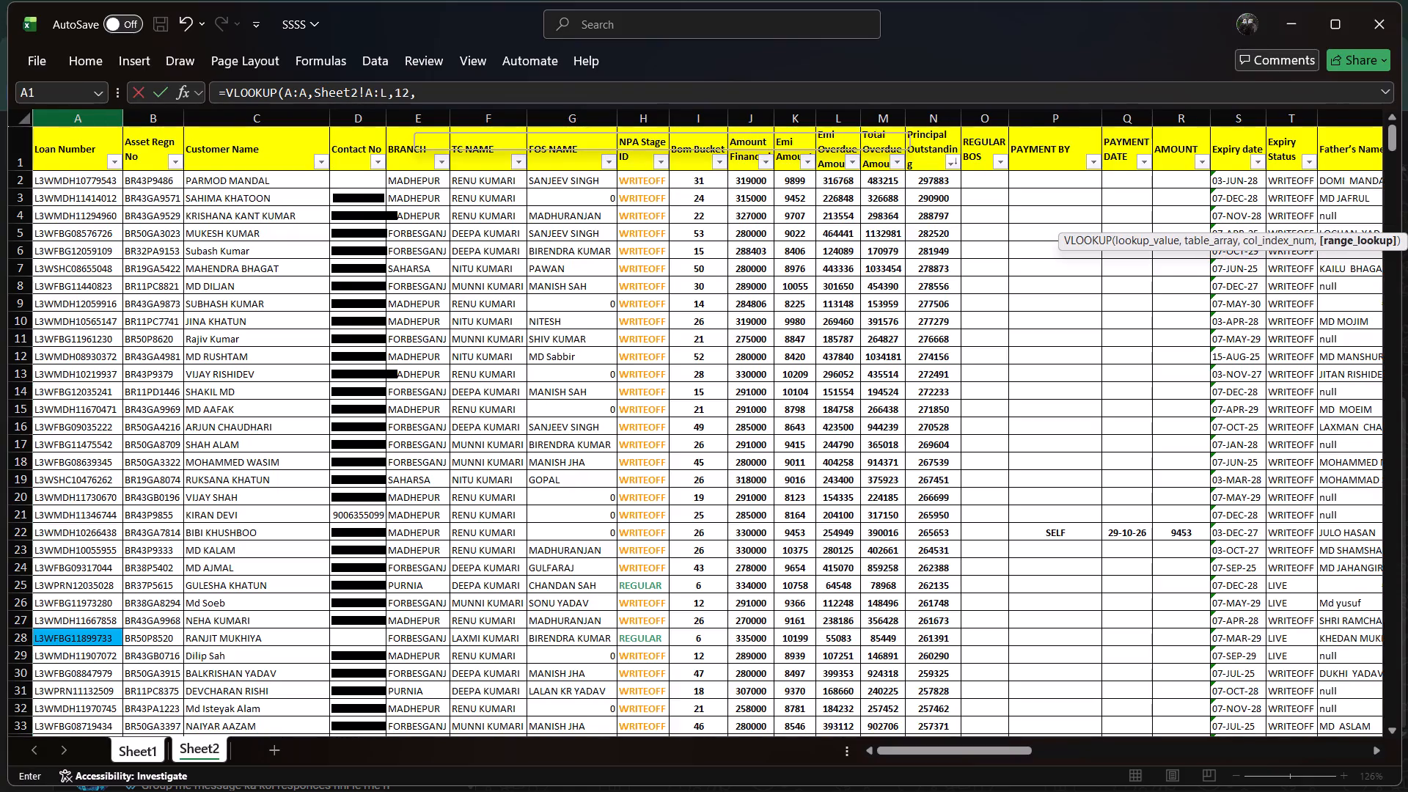
key(0)
key(Return)
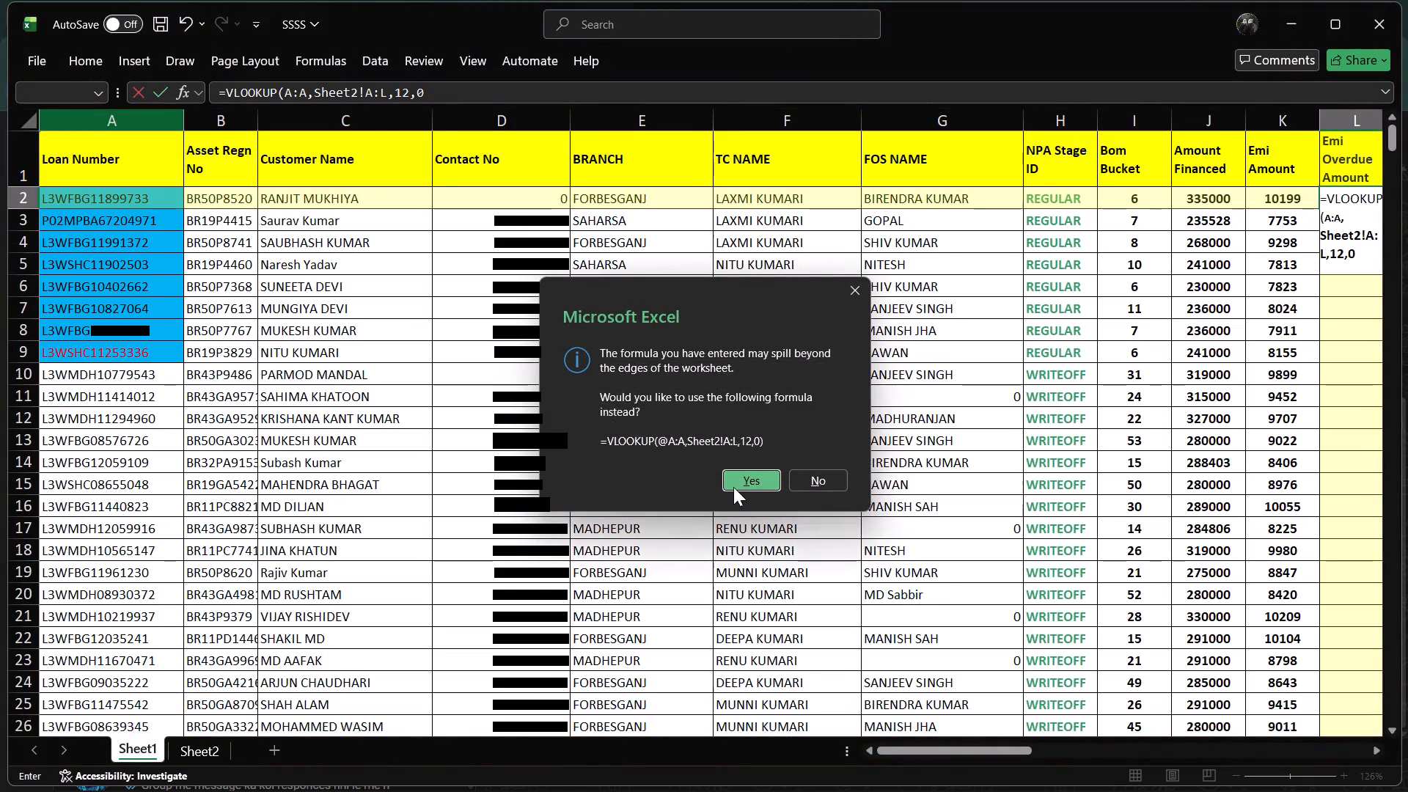
click(752, 481)
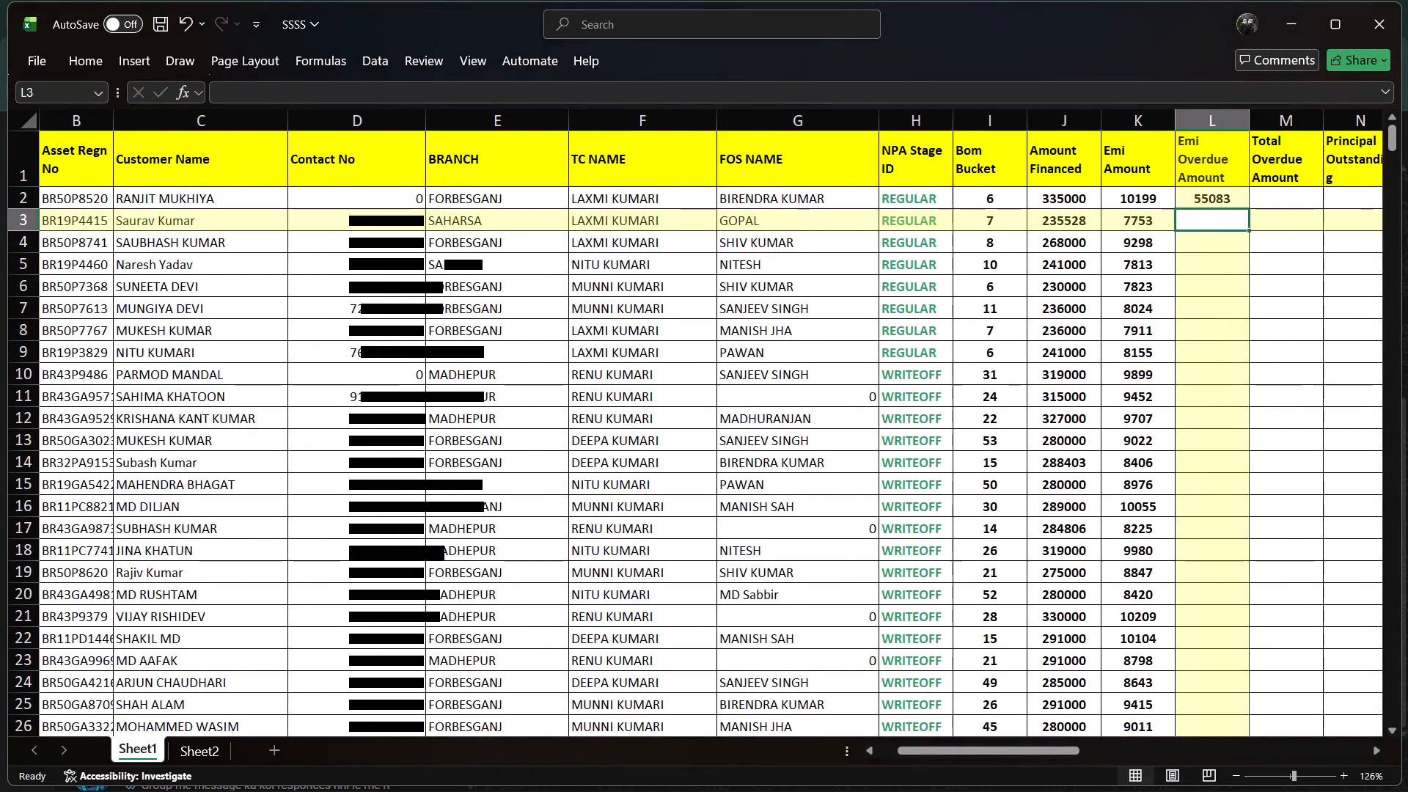
Fill the L2 lookup formula down the Emi Overdue Amount column to the last loan number row.
click(1206, 199)
double_click(1248, 209)
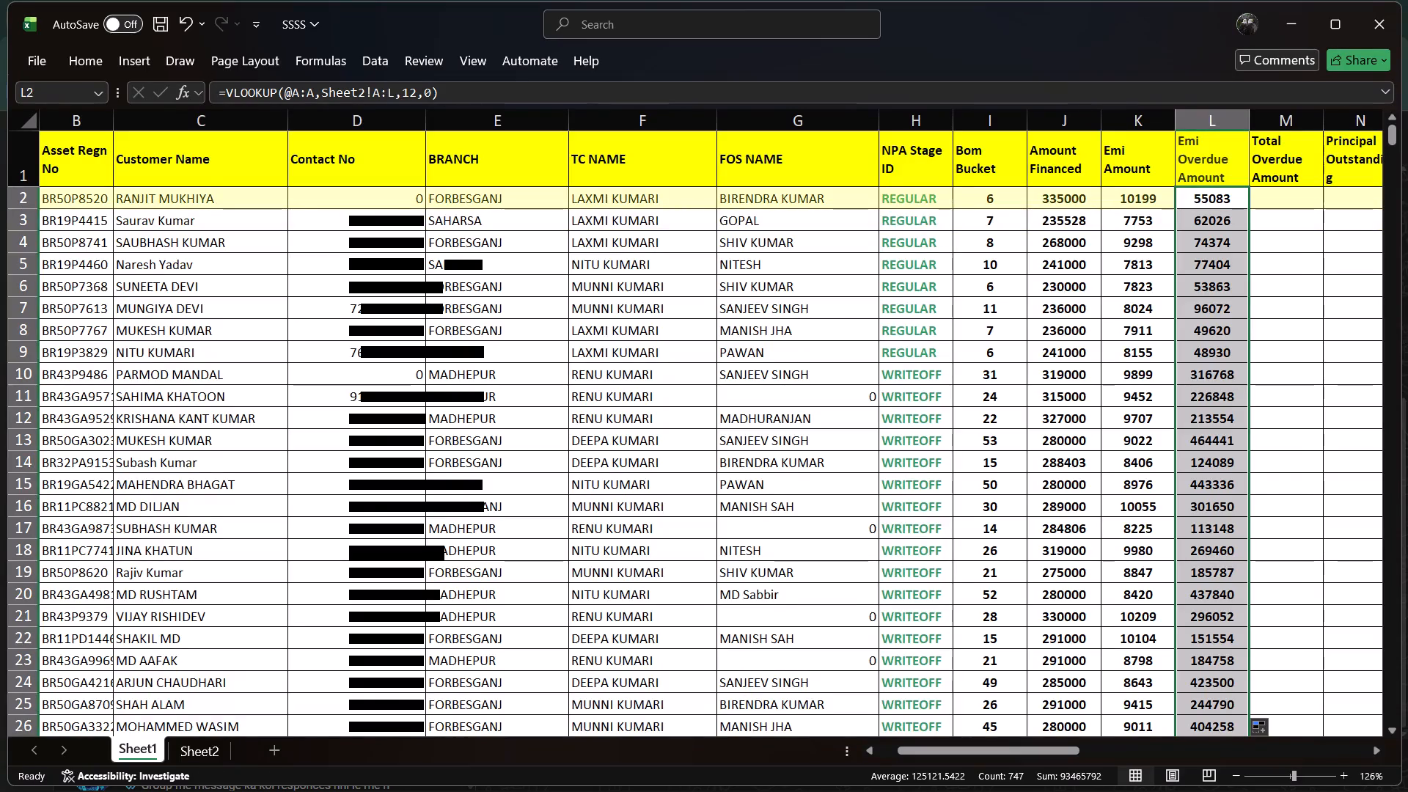
Enter =VLOOKUP(A:A,Sheet2!A:N,14,0) in M2 under Total Overdue Amount, accepting the suggested version with @A:A as the lookup value.
click(1278, 190)
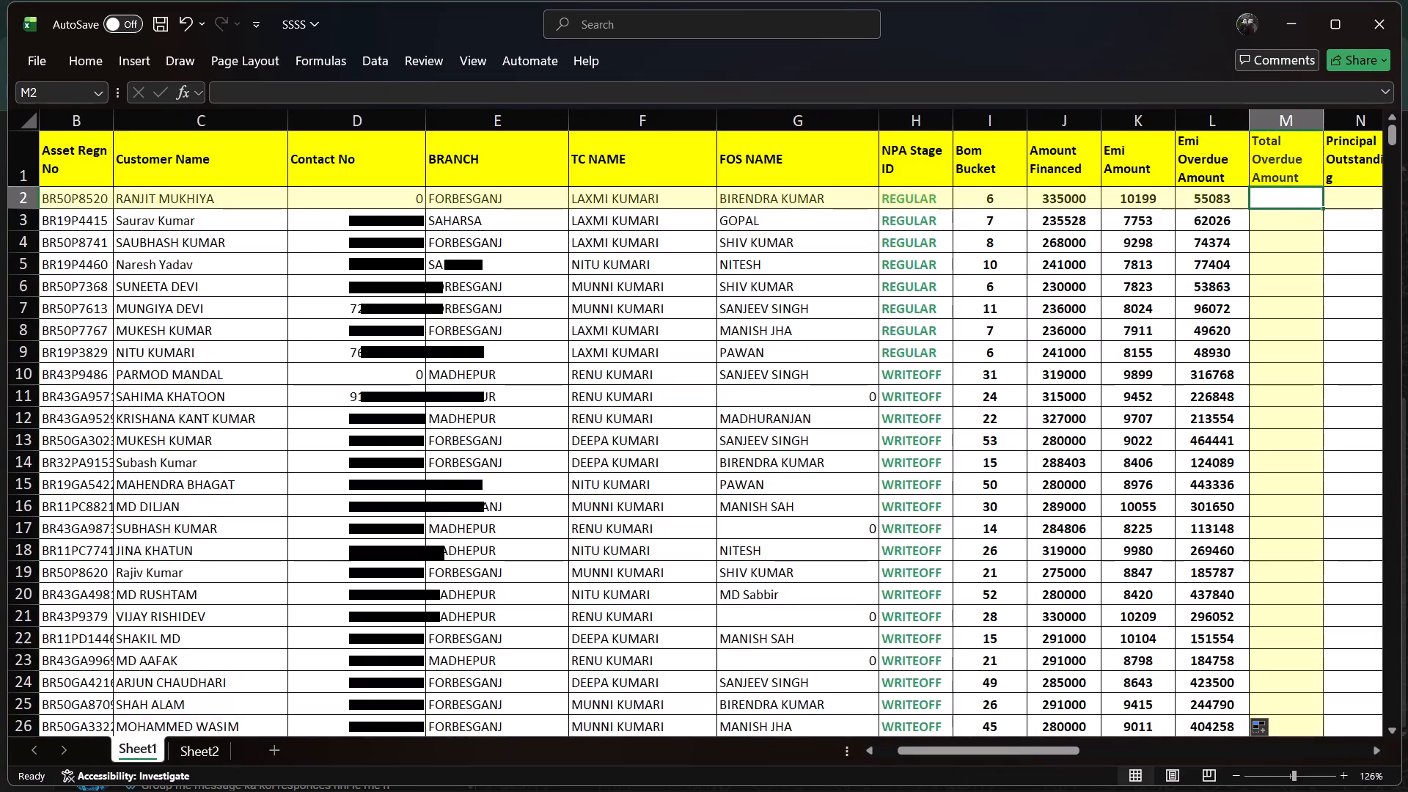
key(equal)
key(v)
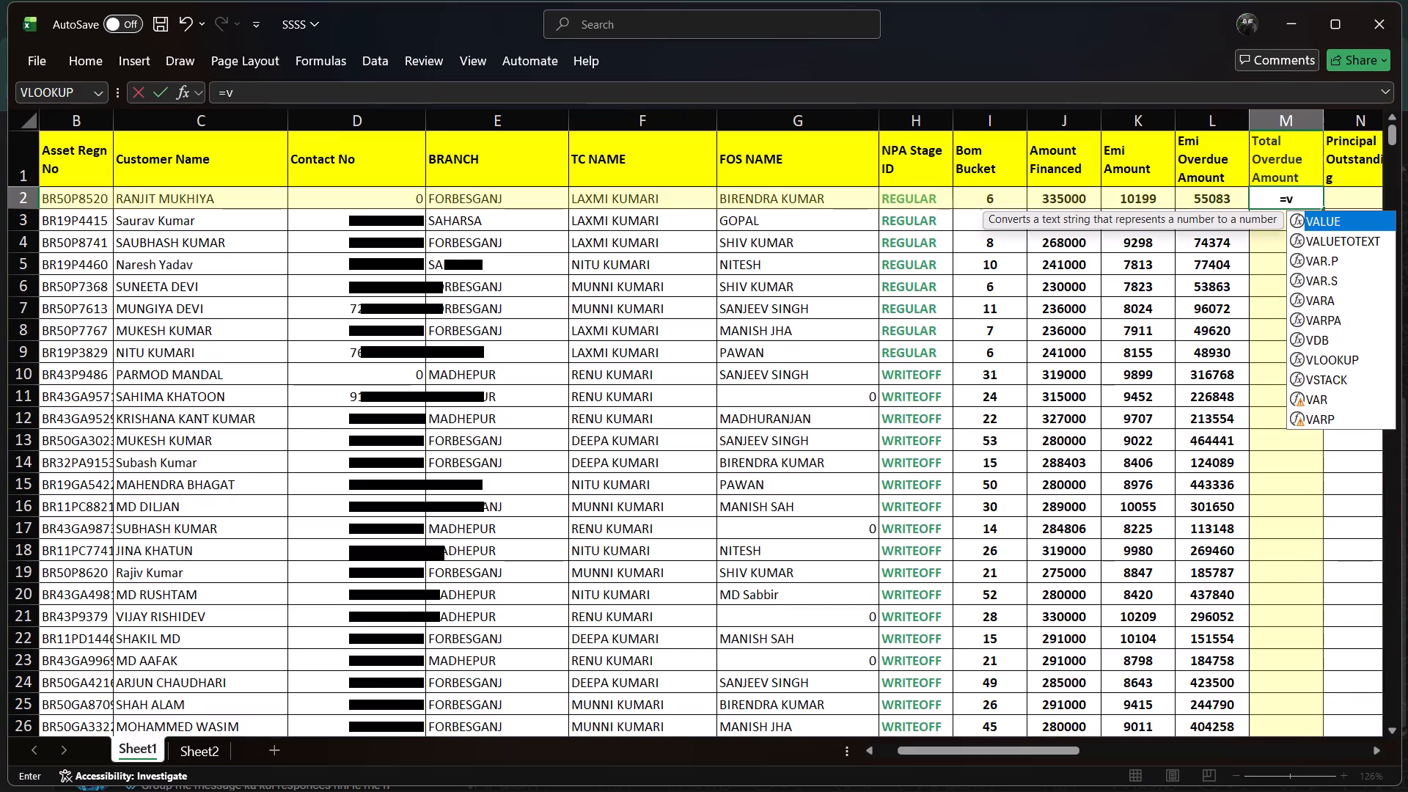
key(l)
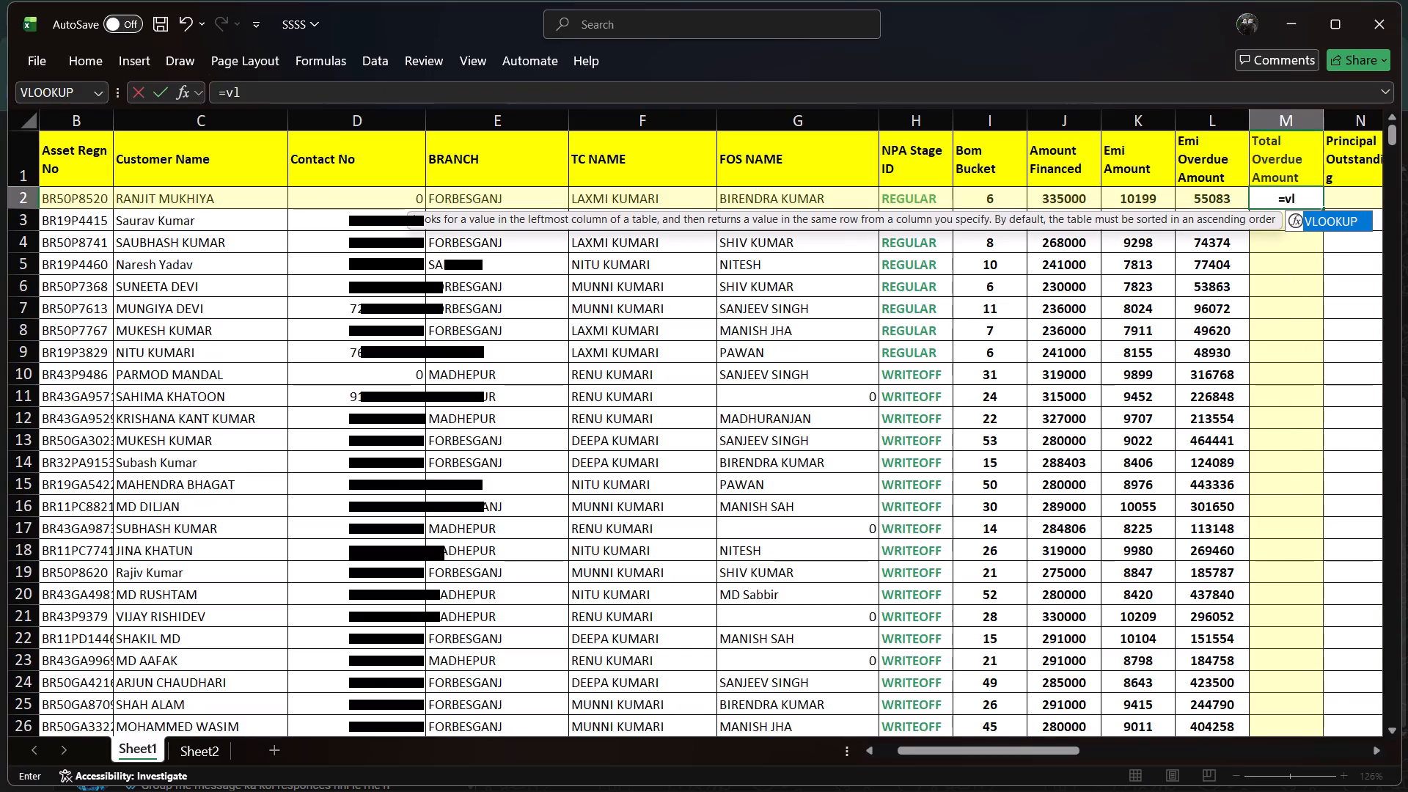
double_click(1340, 221)
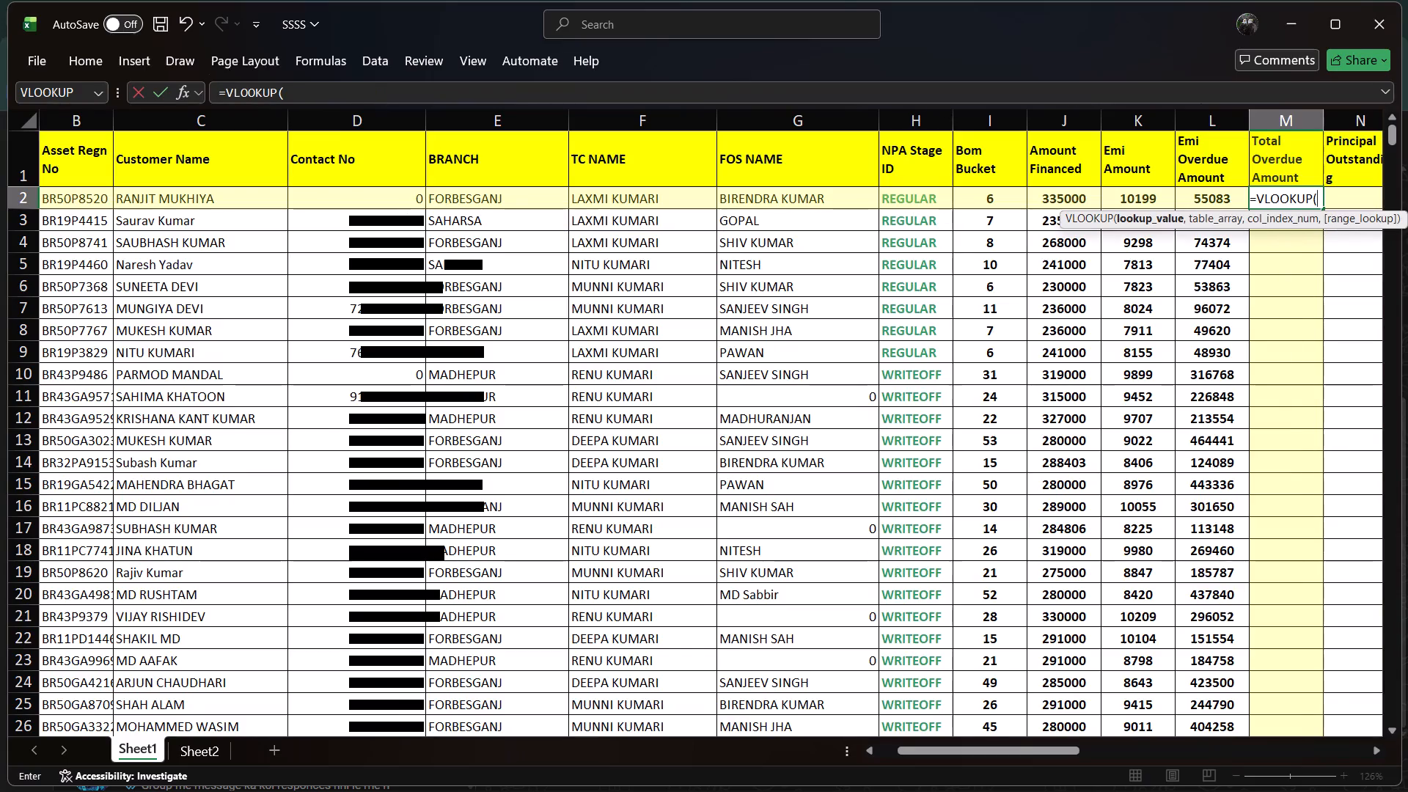
key(Left)
key(Left)
key(Left)
key(Left)
key(Left)
key(Left)
key(Left)
key(Left)
key(Left)
key(Left)
key(Left)
key(Left)
key(Left)
key(Left)
key(Left)
key(Left)
key(Left)
key(Left)
key(Left)
key(Left)
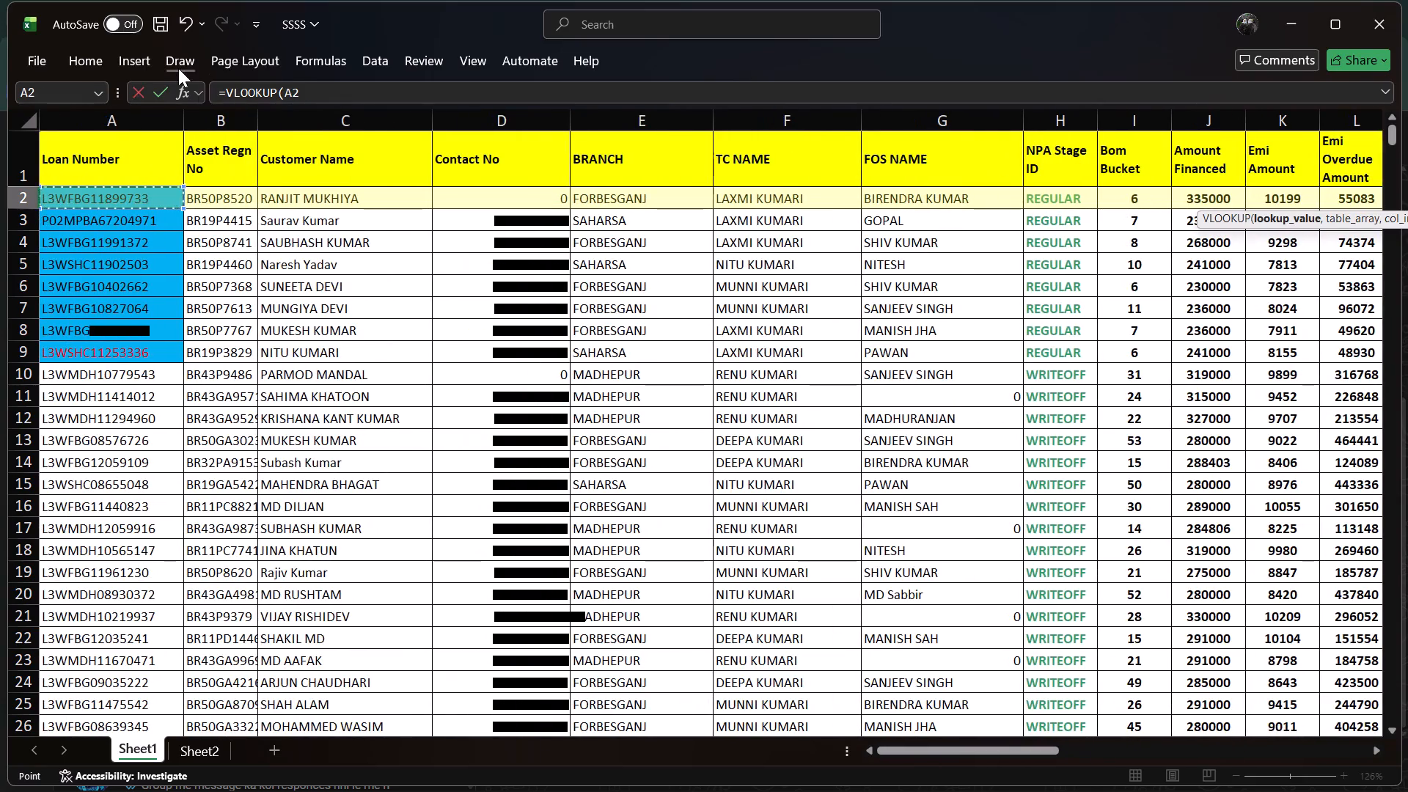
click(114, 125)
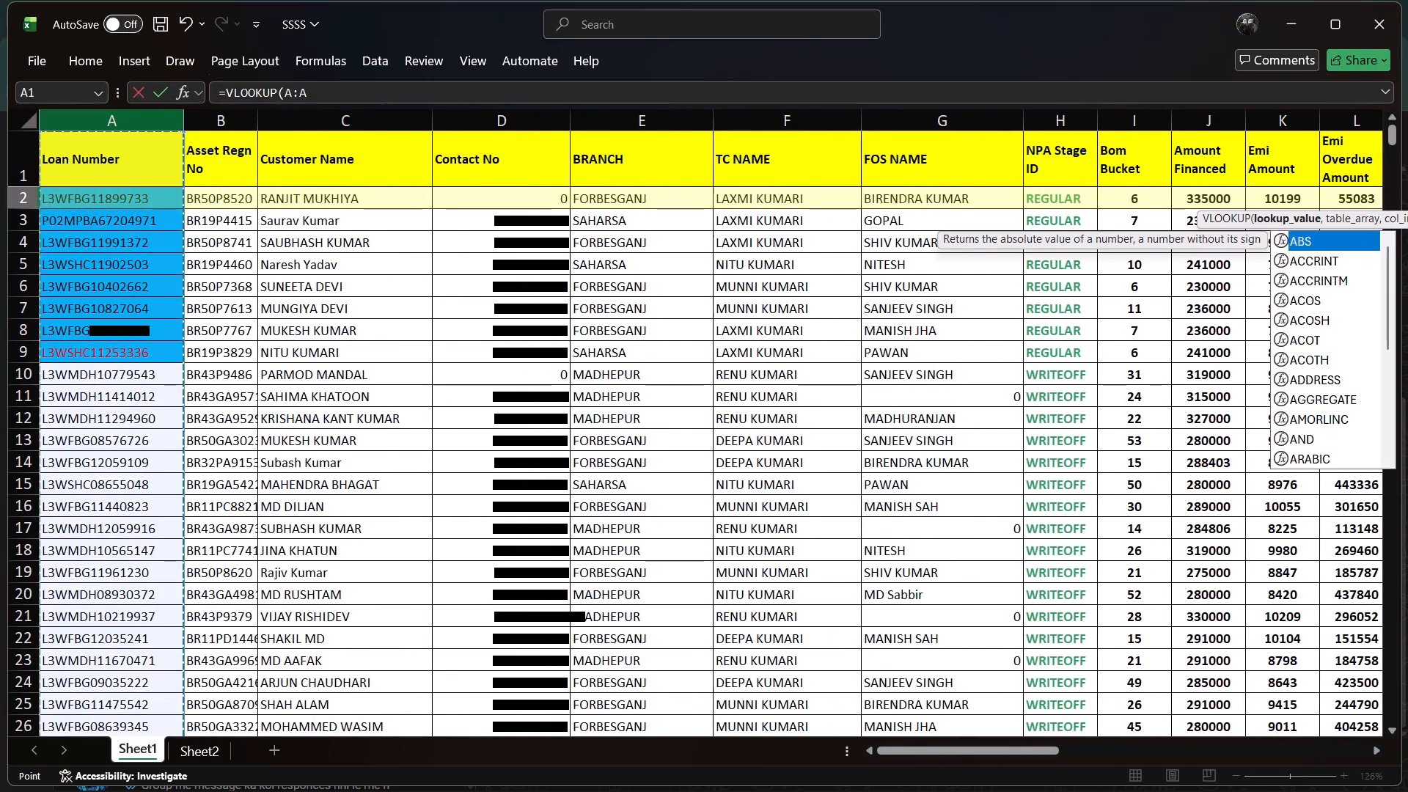
key(comma)
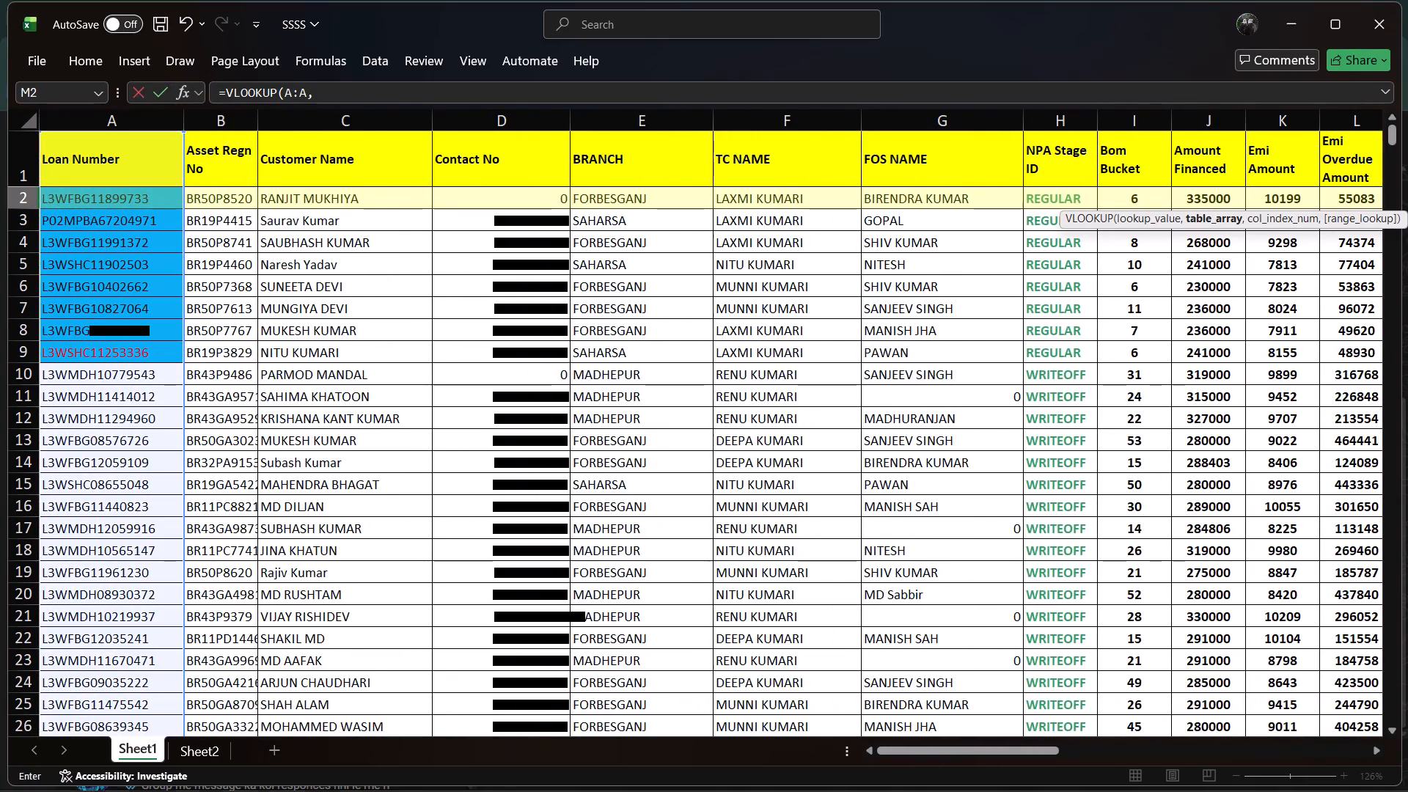
click(206, 749)
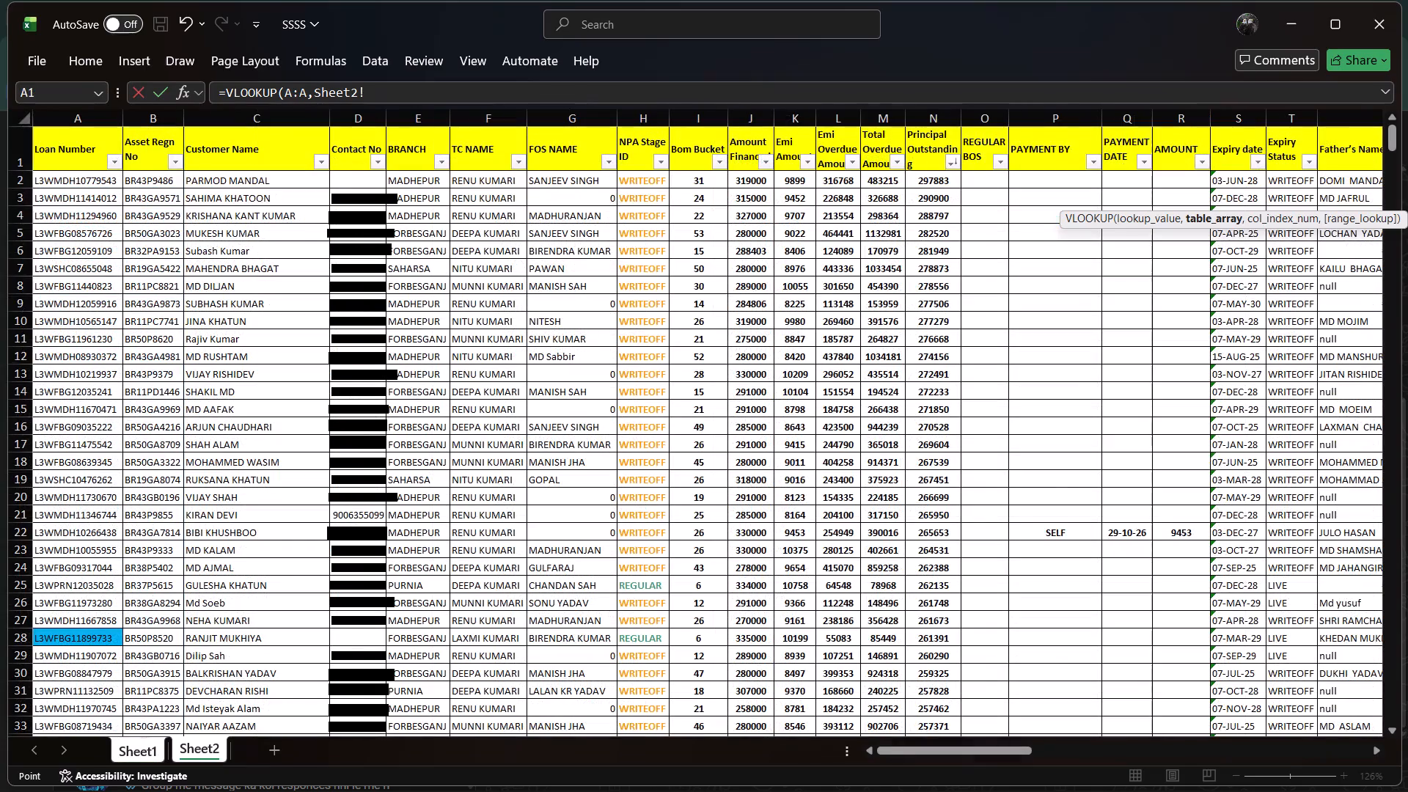
click(86, 120)
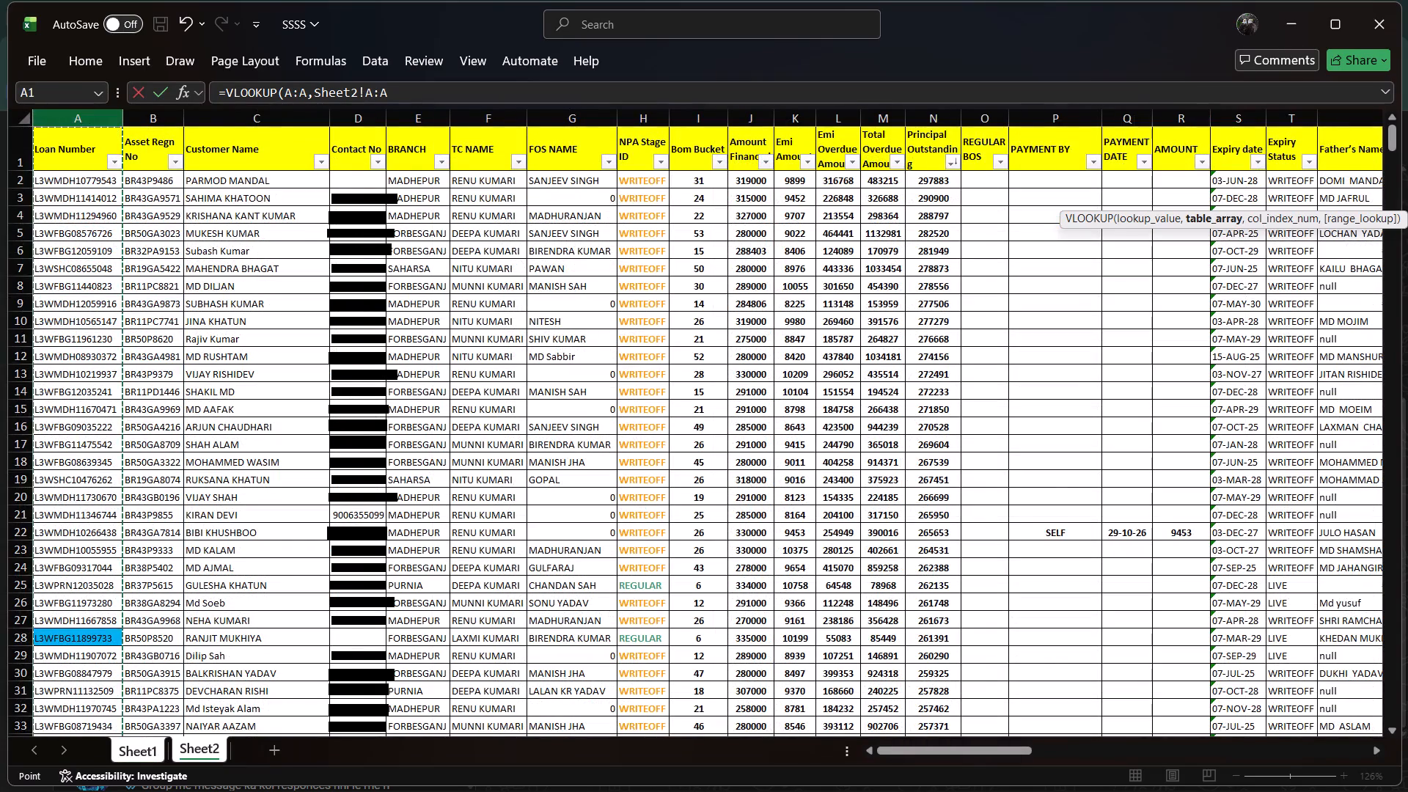
key(shift+Right)
key(shift+Right)
key(shift+Right)
key(shift+Right)
key(shift+Right)
key(shift+Right)
key(shift+Right)
key(shift+Right)
key(shift+Right)
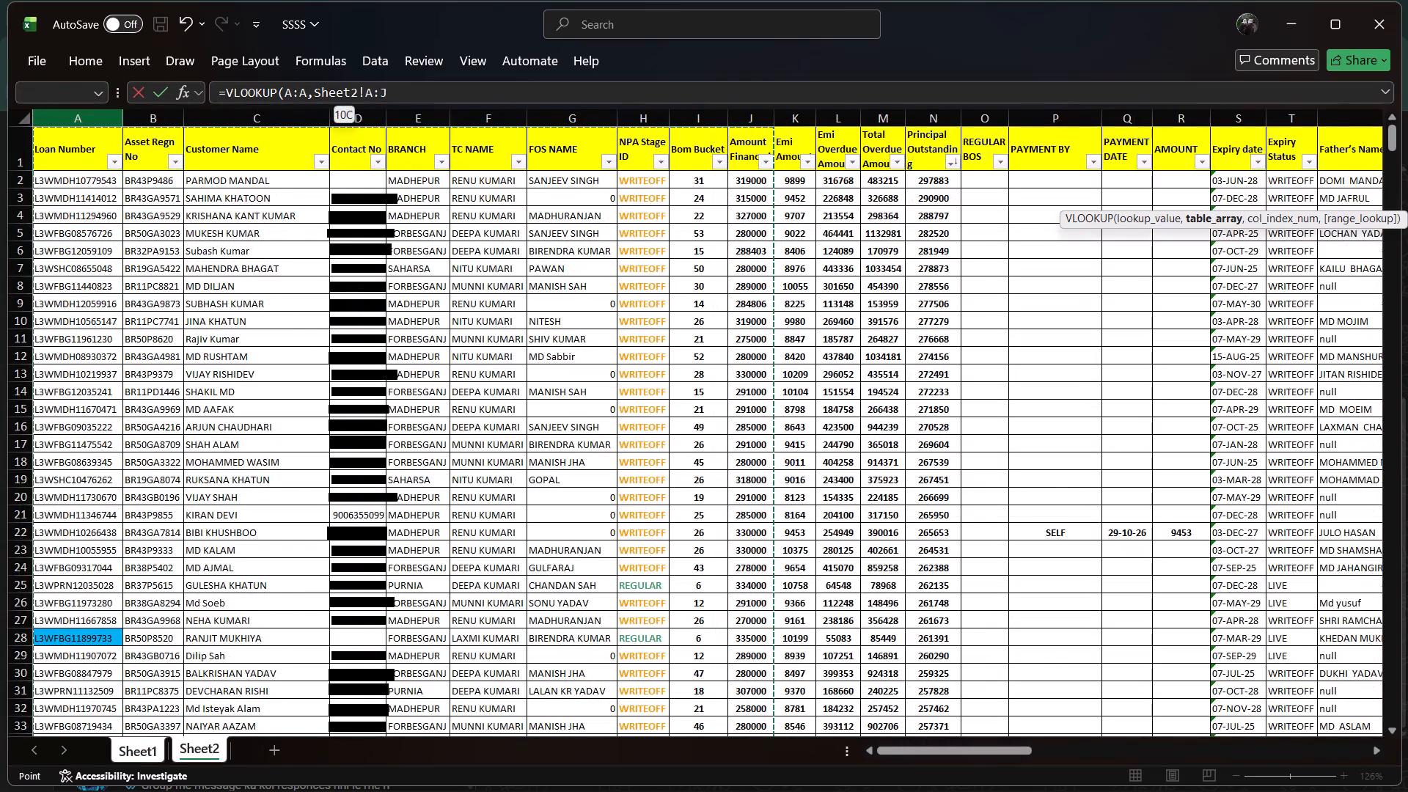
key(shift+Right)
key(shift+Right)
key(shift+Right)
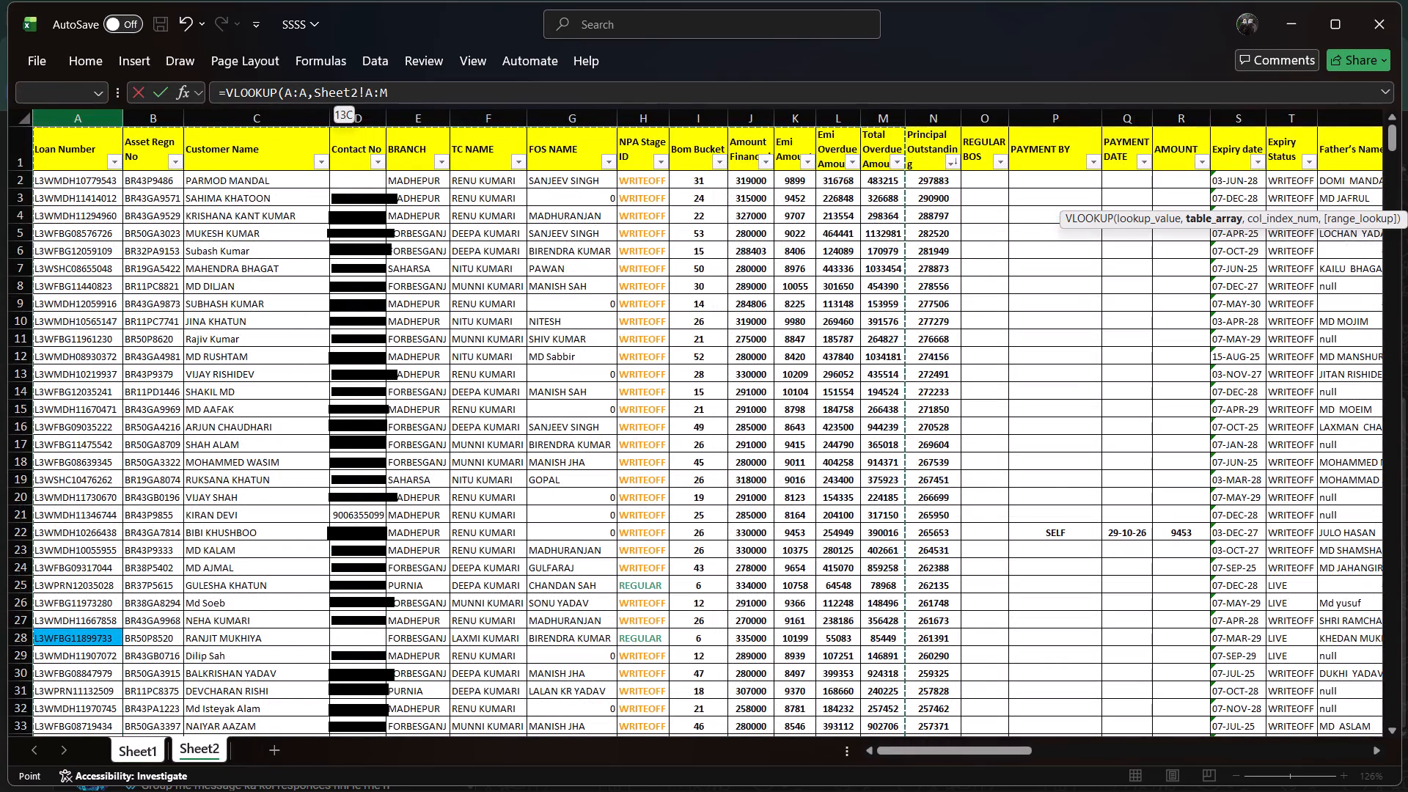
key(shift+Right)
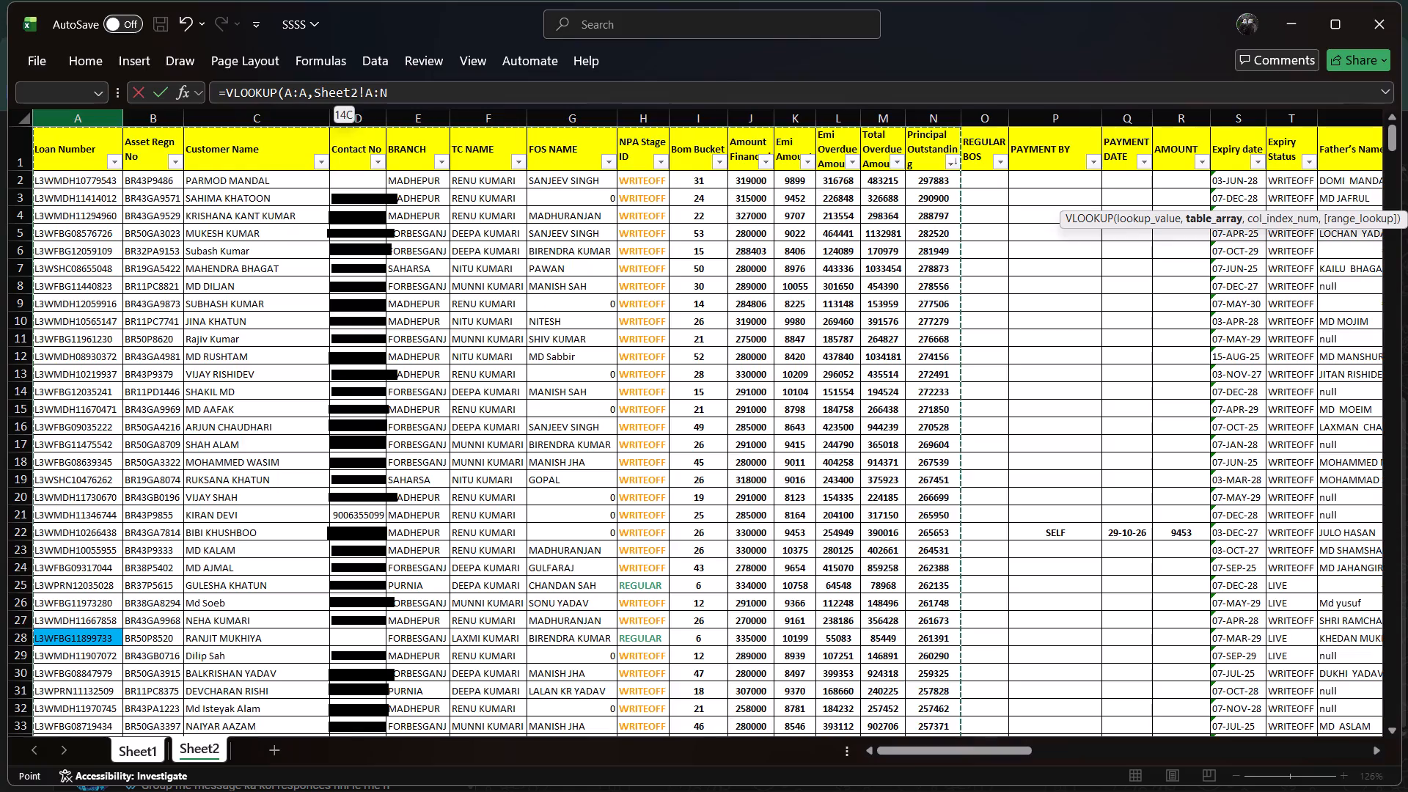
text(,14,)
key(0)
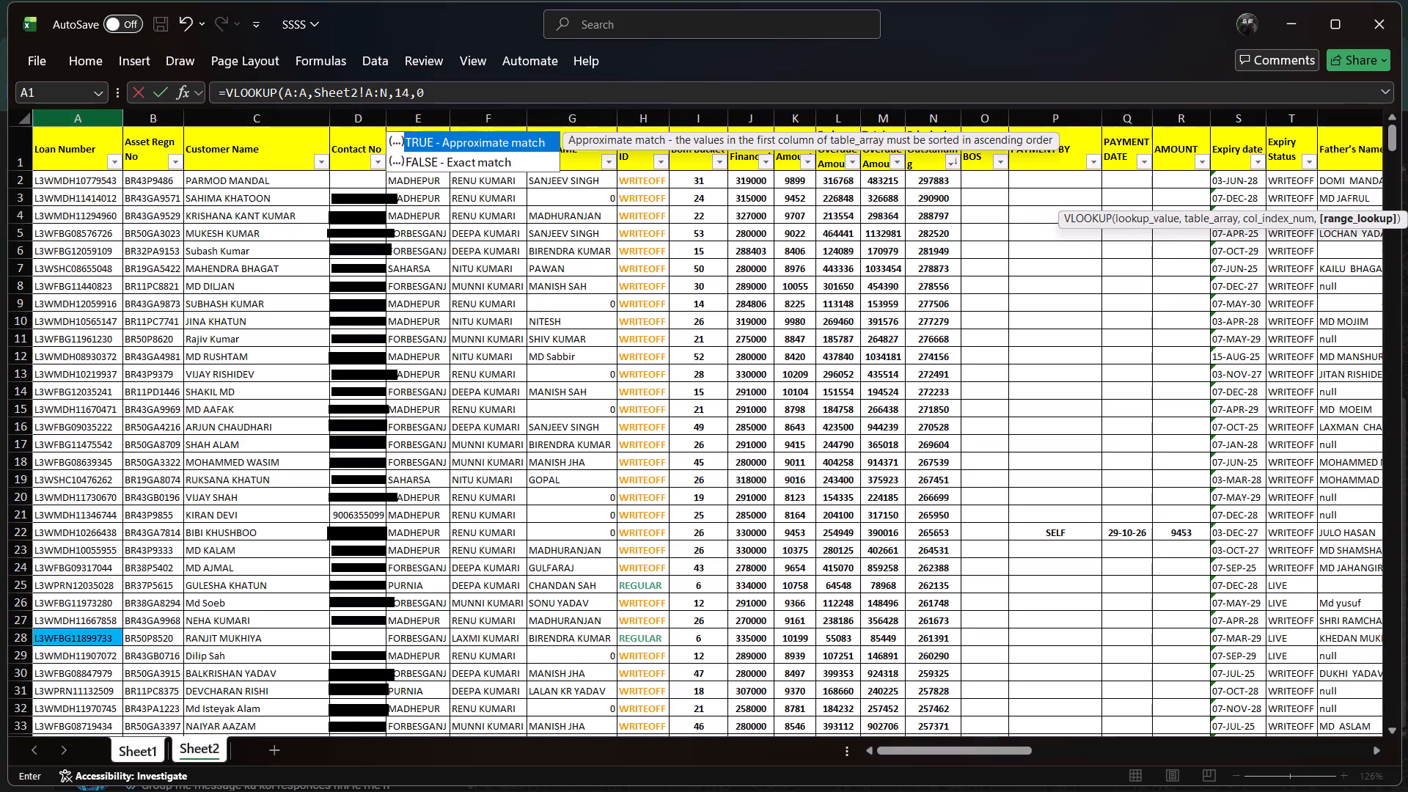
key(Return)
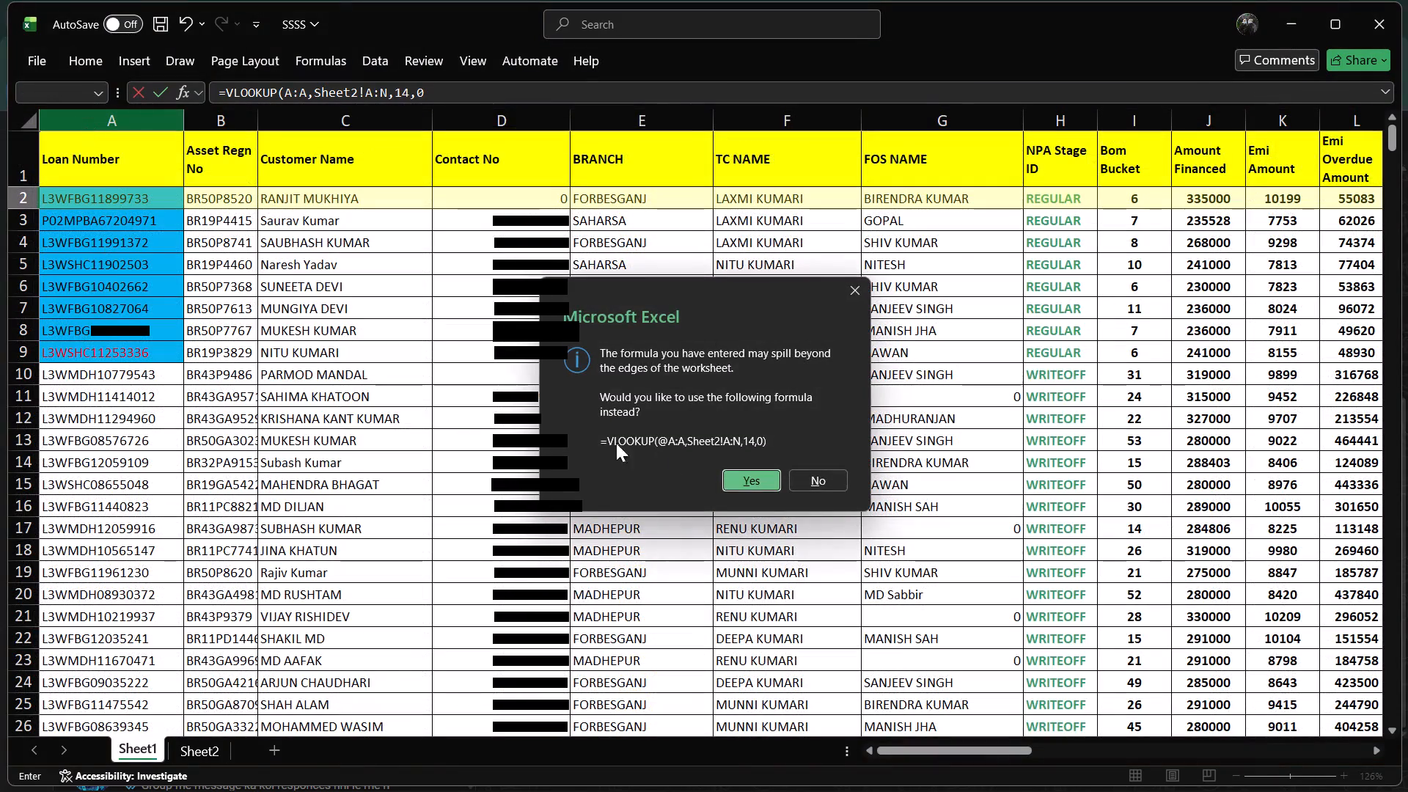
click(760, 480)
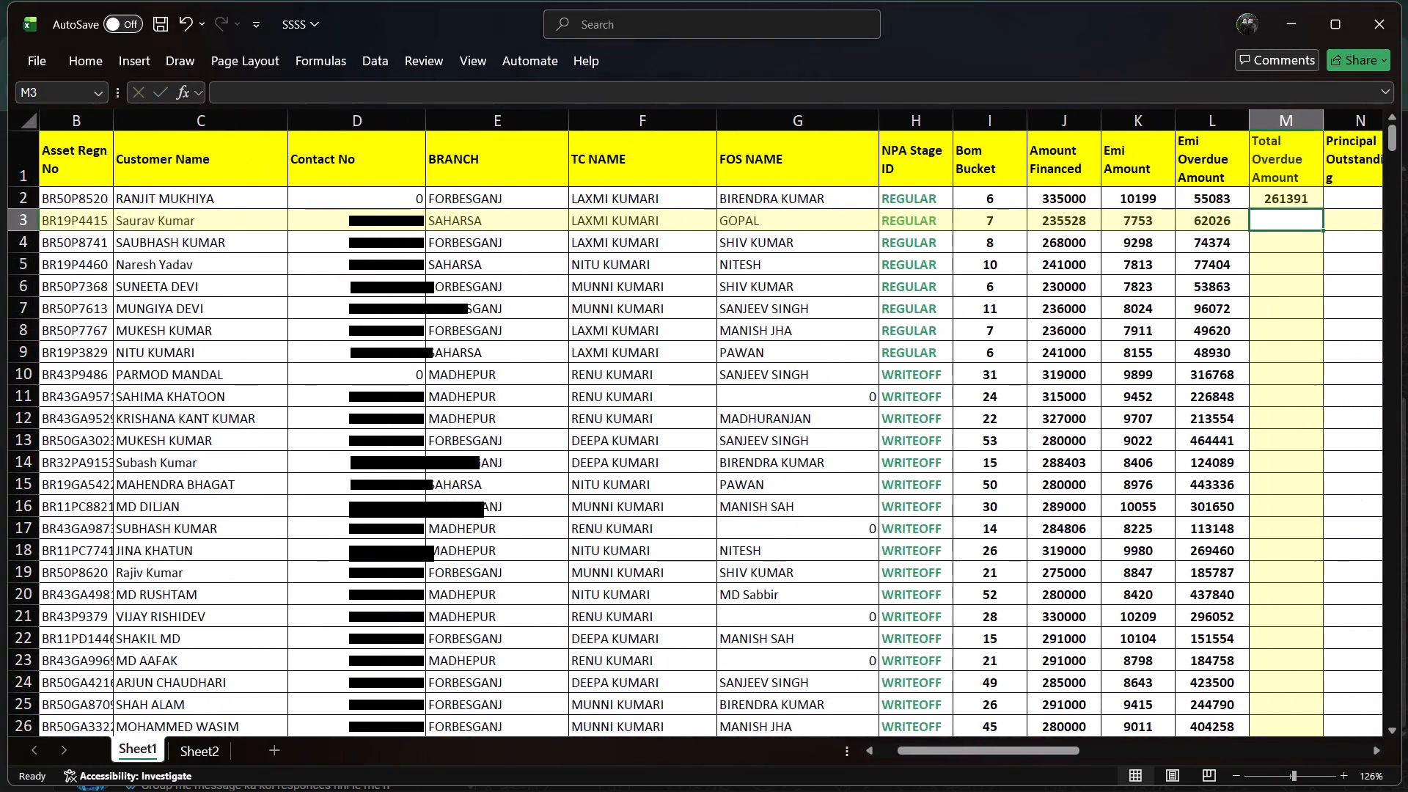
Fill the M2 lookup formula down the Total Overdue Amount column to the last loan number row.
click(1283, 199)
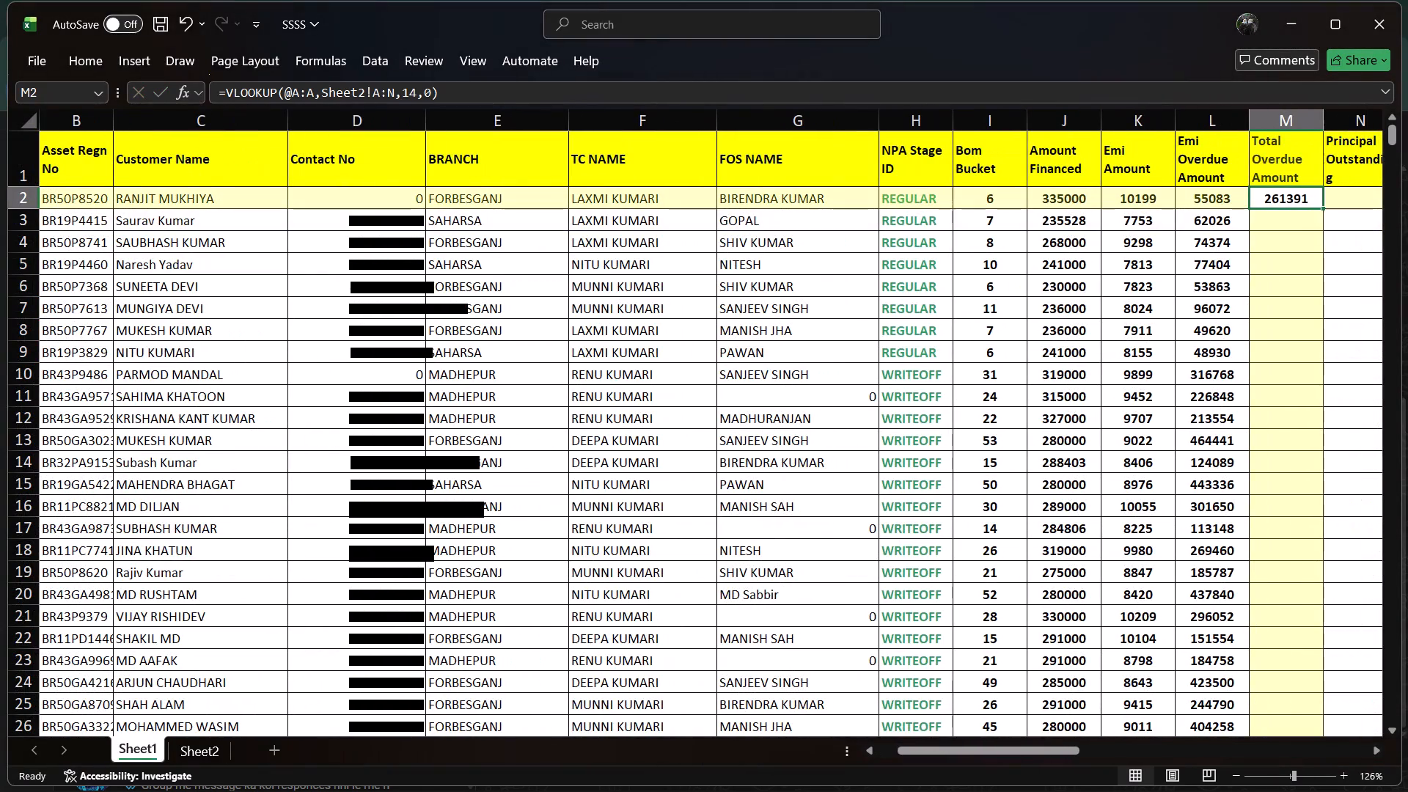
double_click(1321, 210)
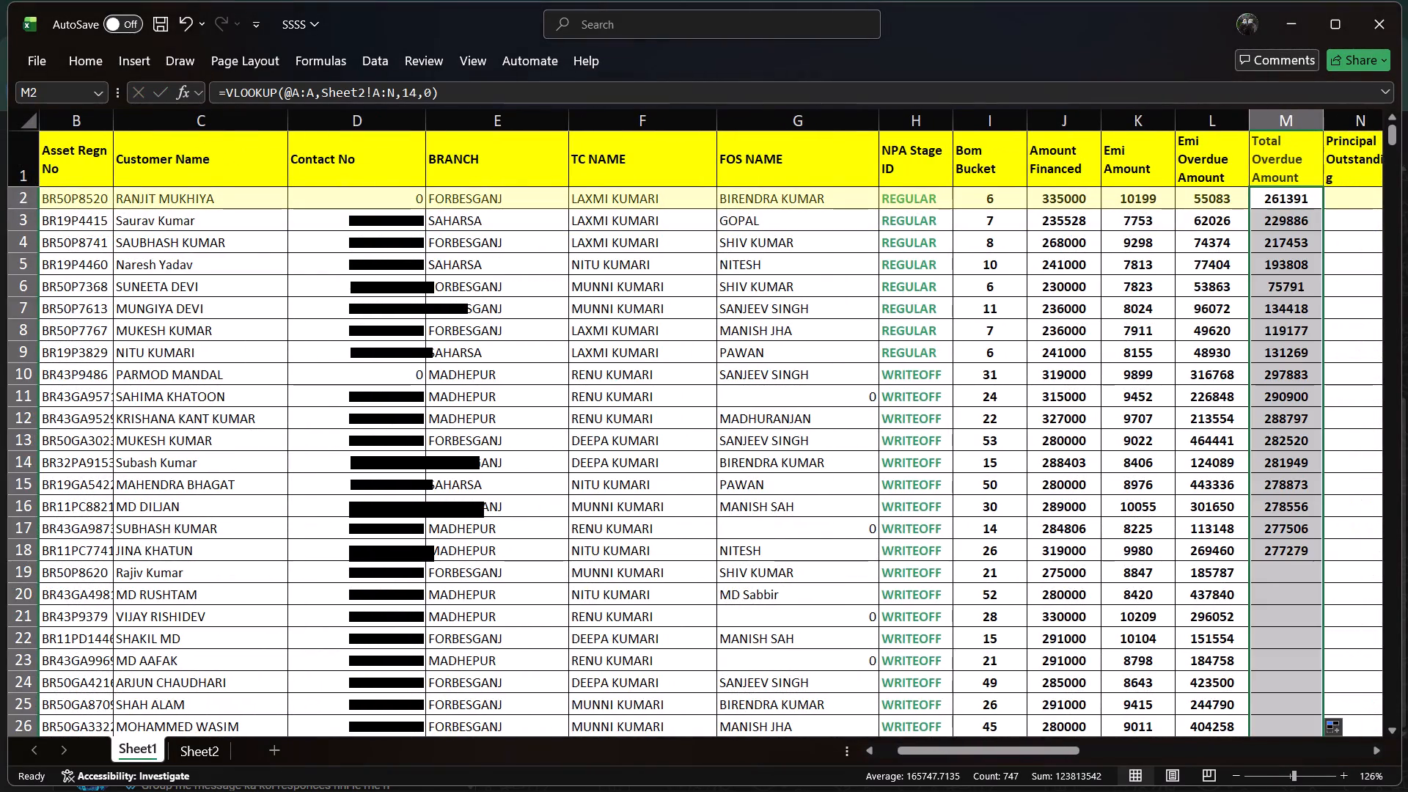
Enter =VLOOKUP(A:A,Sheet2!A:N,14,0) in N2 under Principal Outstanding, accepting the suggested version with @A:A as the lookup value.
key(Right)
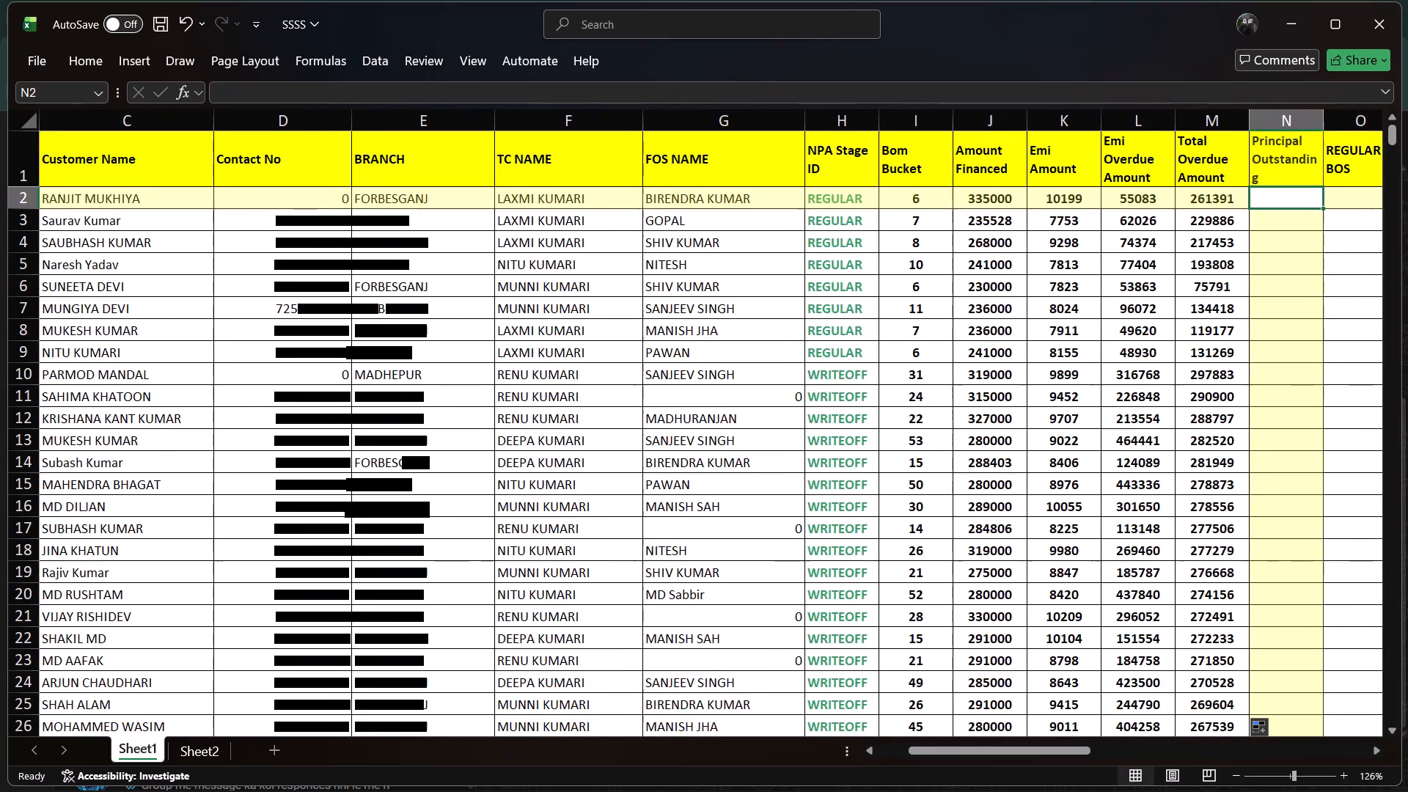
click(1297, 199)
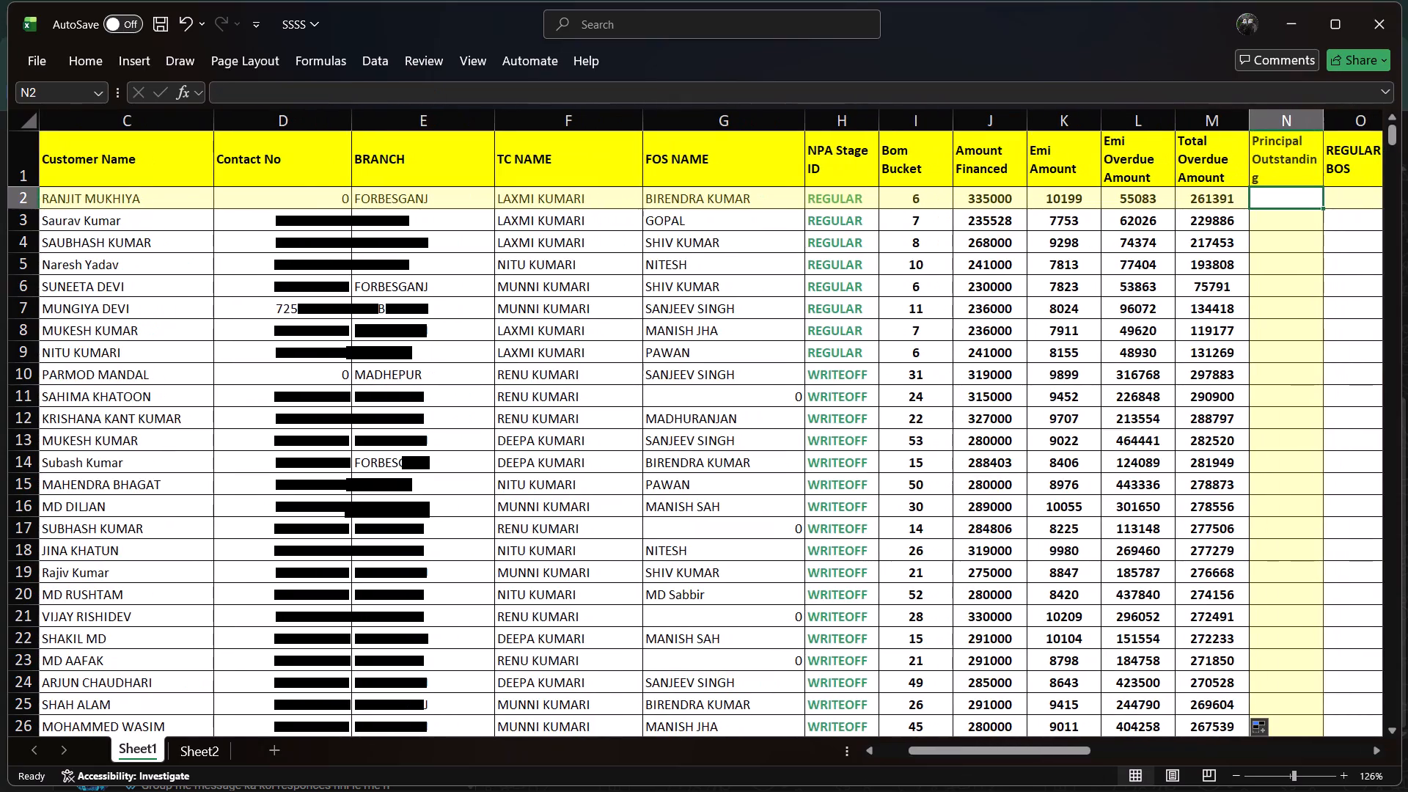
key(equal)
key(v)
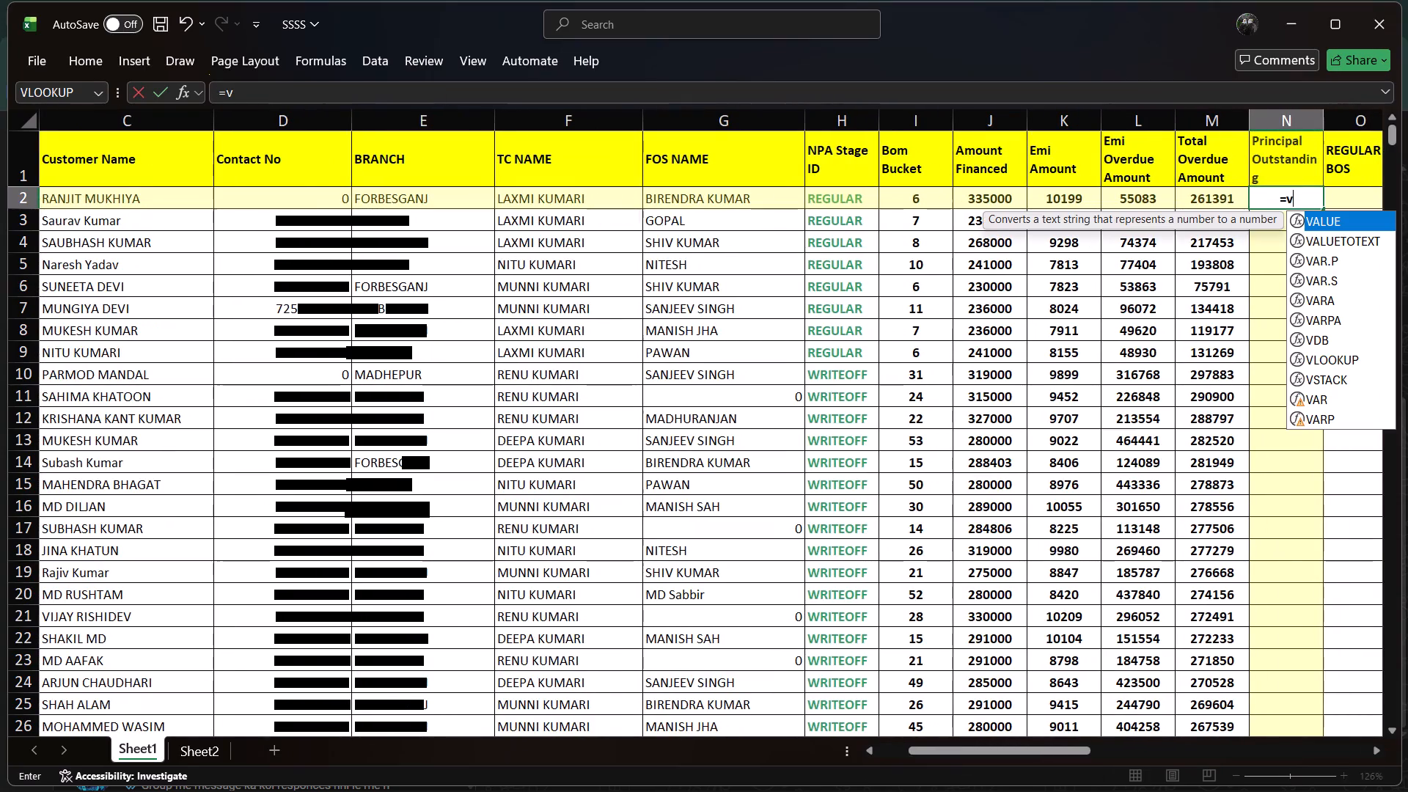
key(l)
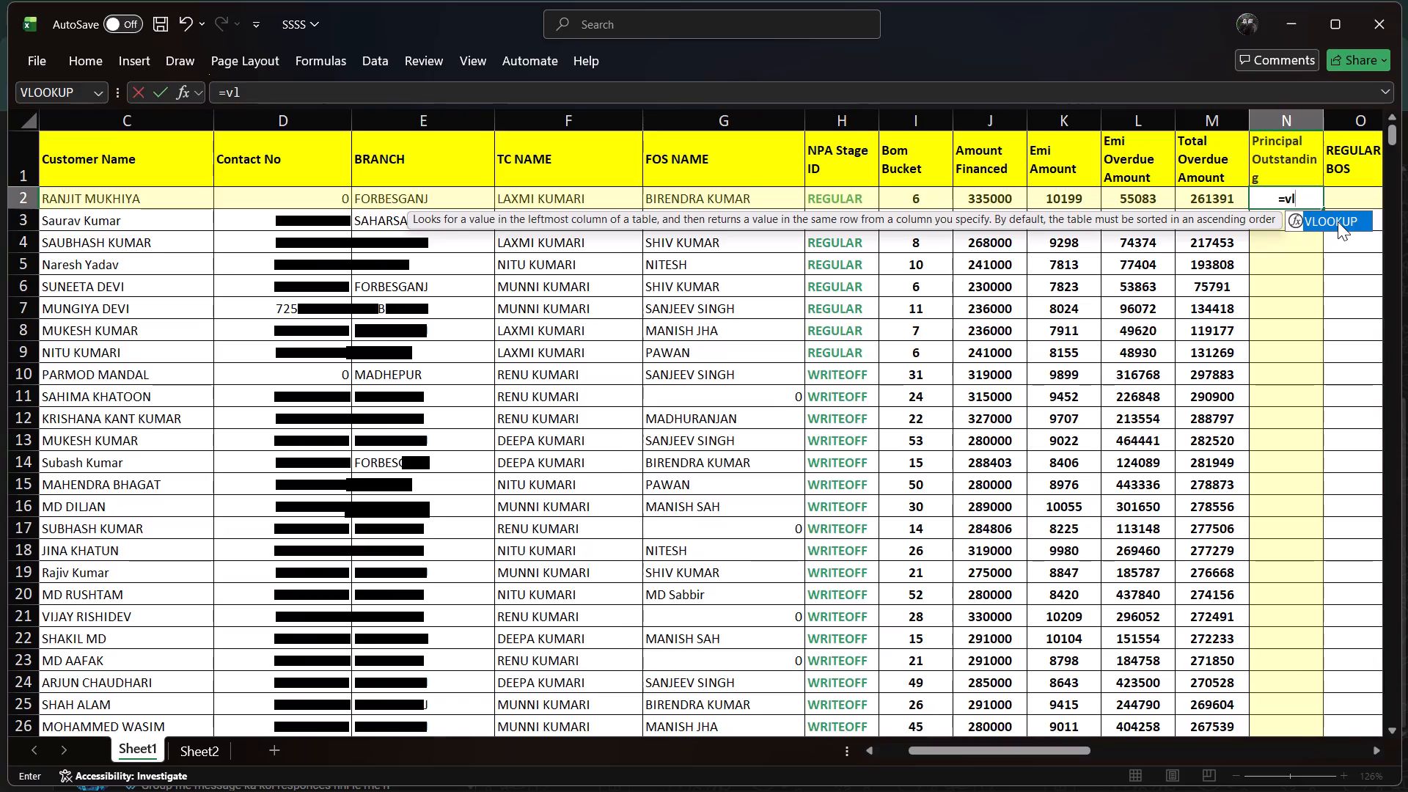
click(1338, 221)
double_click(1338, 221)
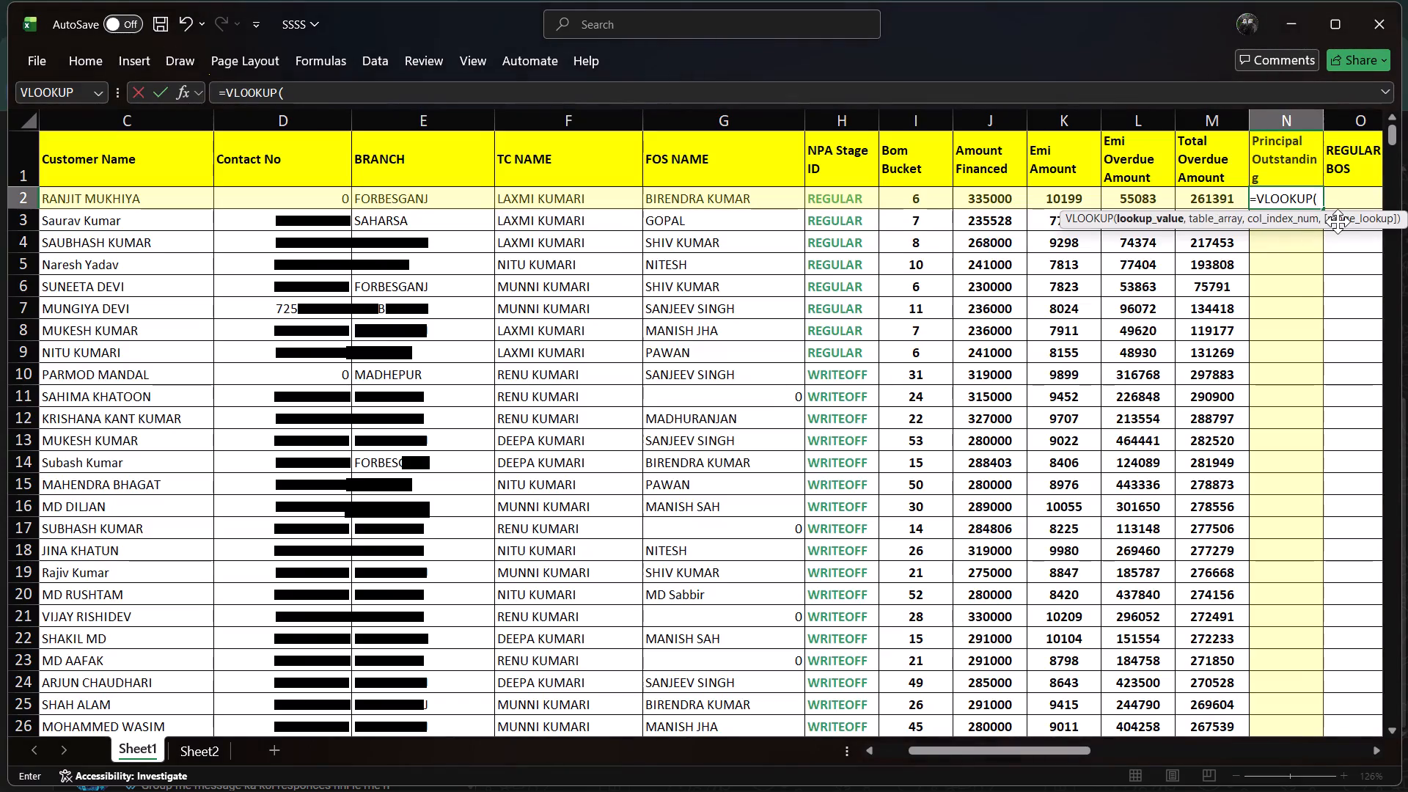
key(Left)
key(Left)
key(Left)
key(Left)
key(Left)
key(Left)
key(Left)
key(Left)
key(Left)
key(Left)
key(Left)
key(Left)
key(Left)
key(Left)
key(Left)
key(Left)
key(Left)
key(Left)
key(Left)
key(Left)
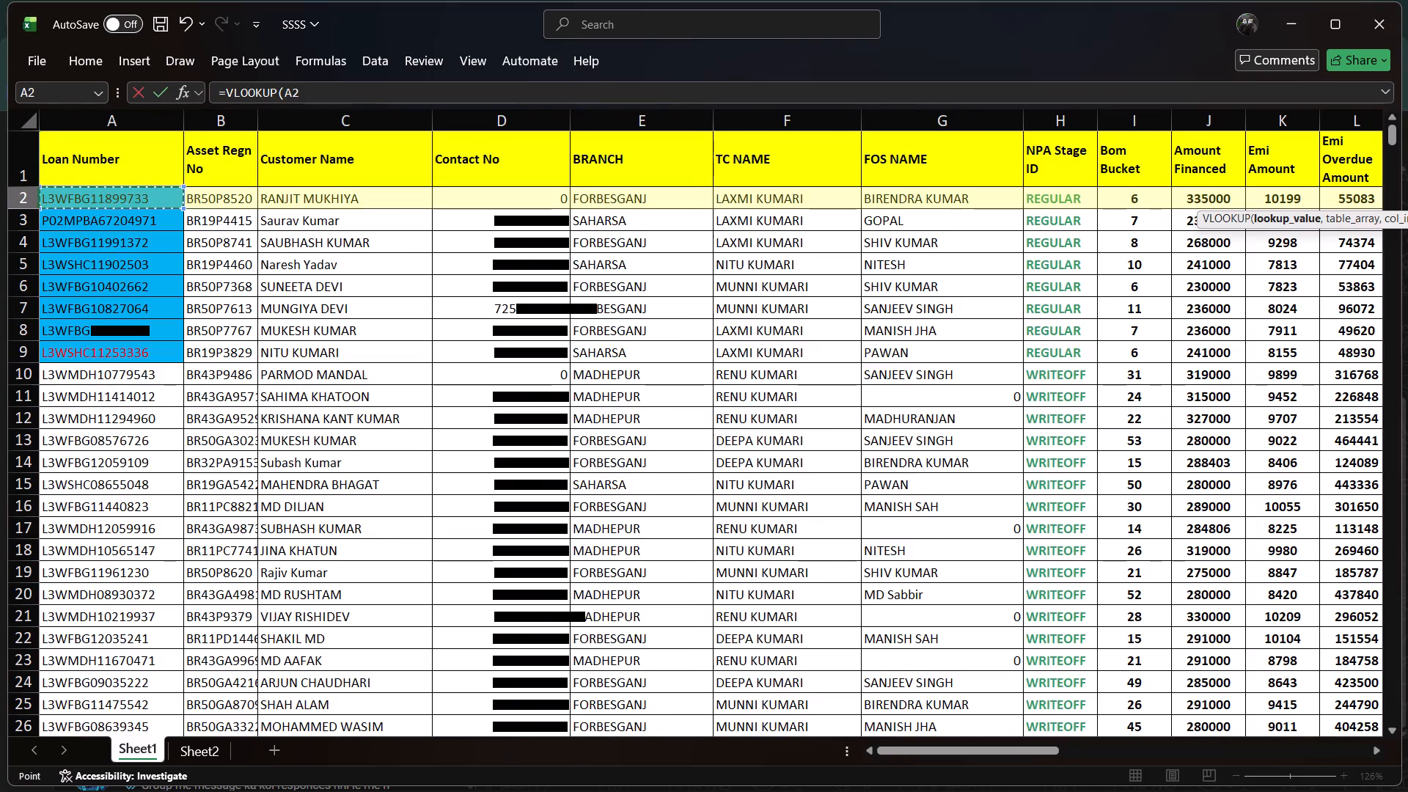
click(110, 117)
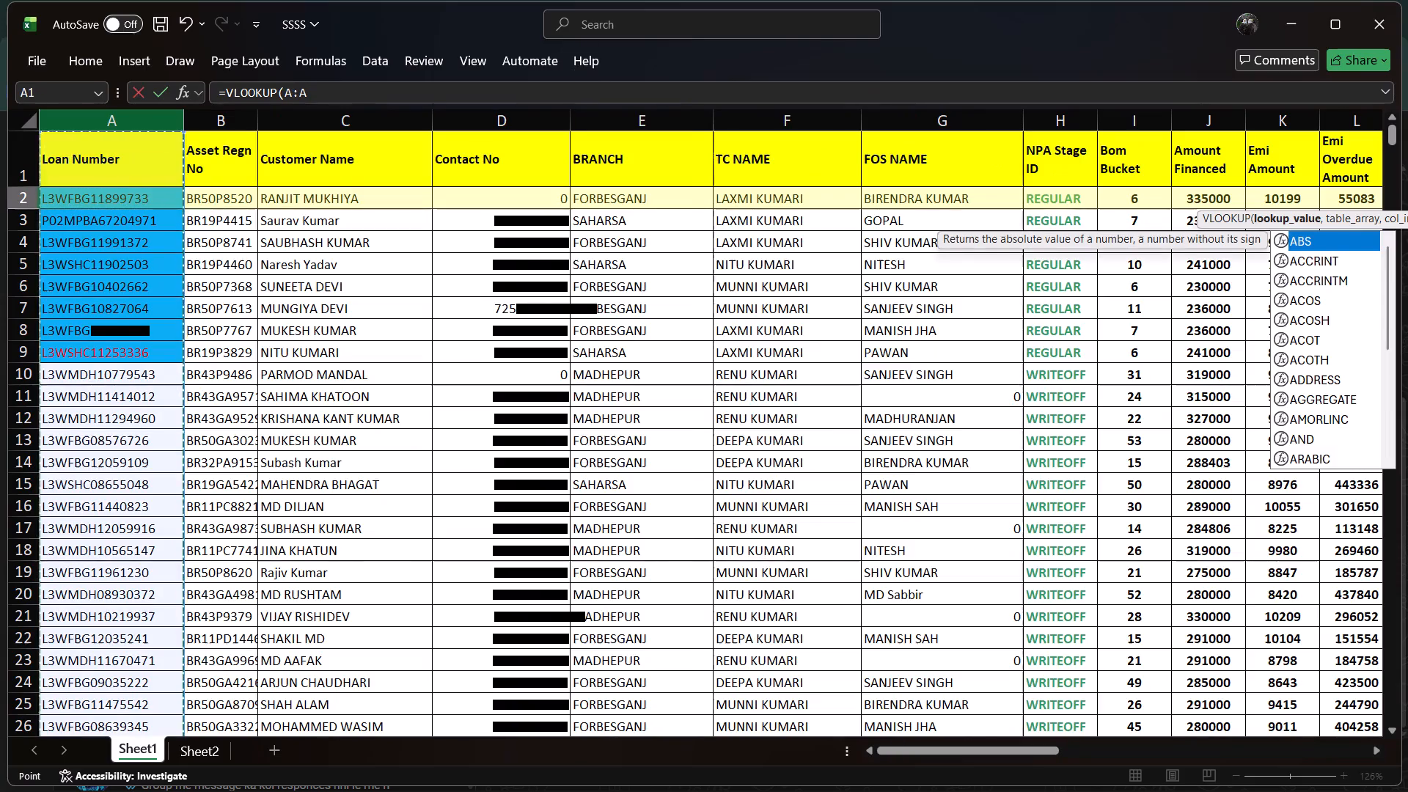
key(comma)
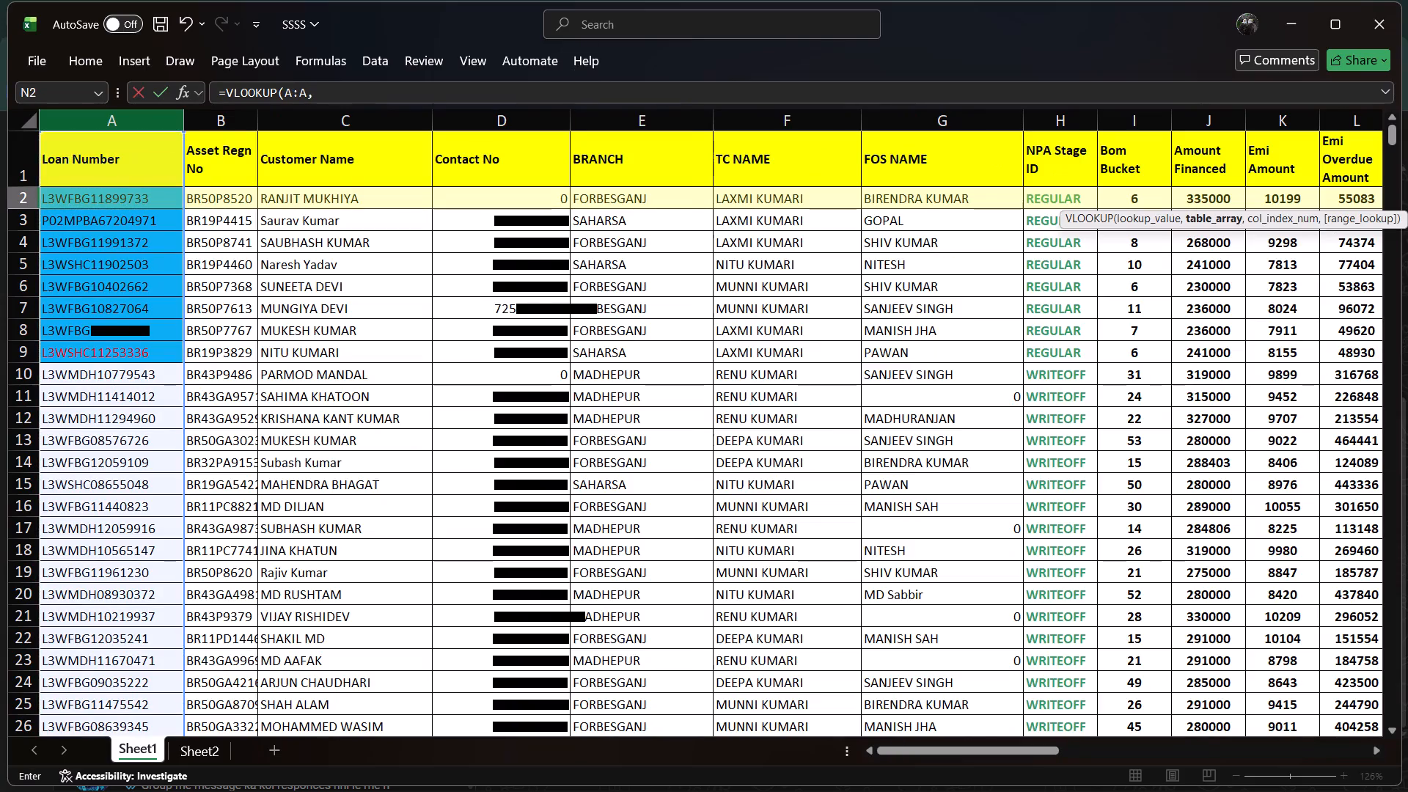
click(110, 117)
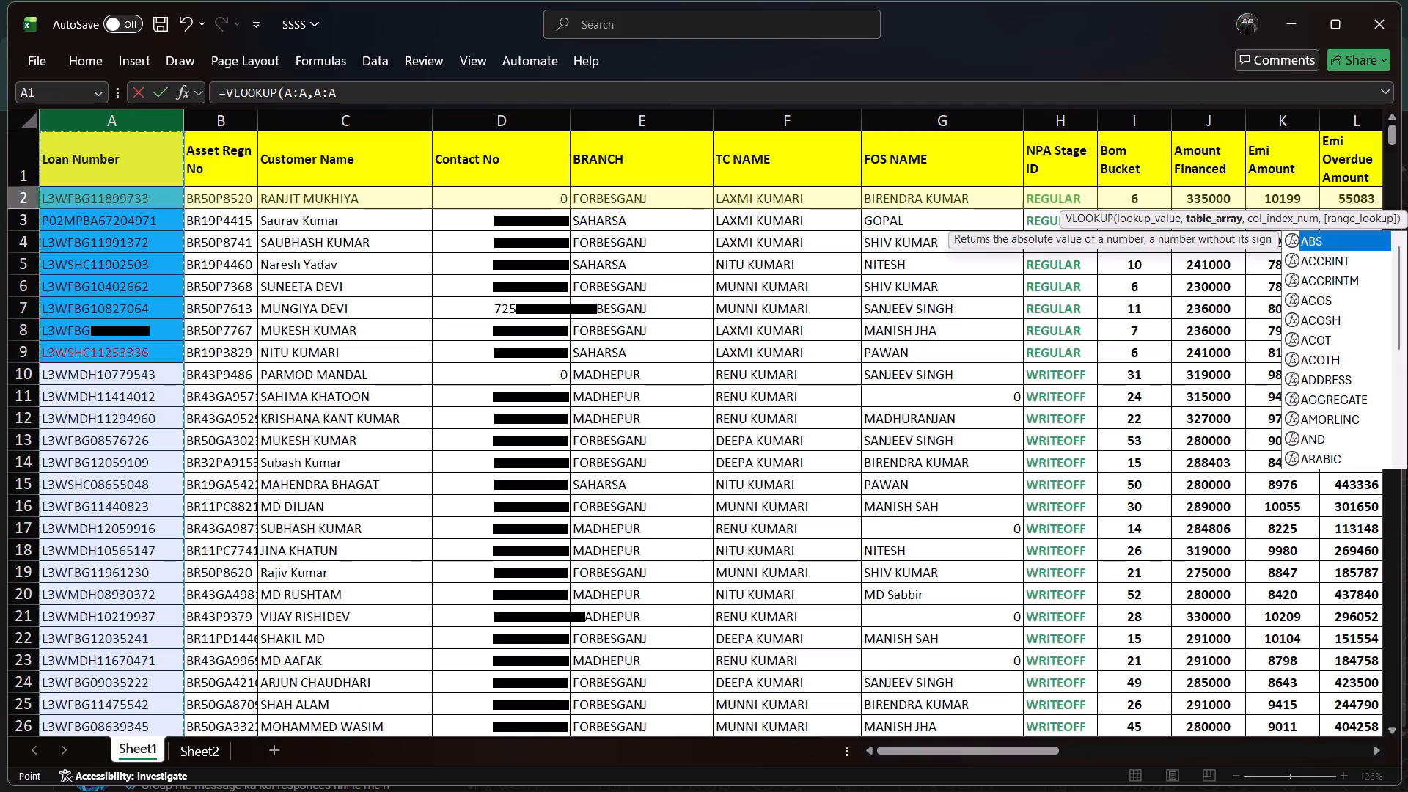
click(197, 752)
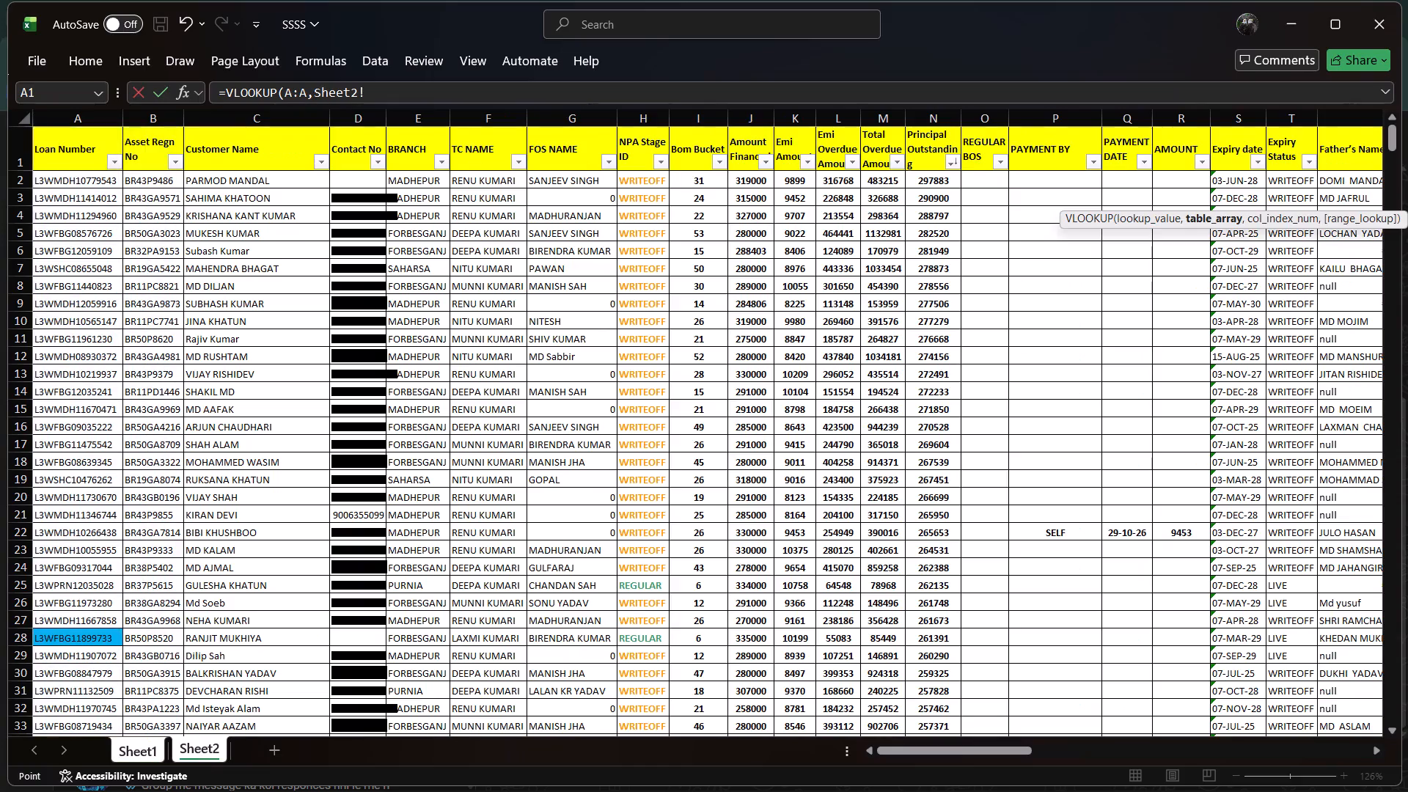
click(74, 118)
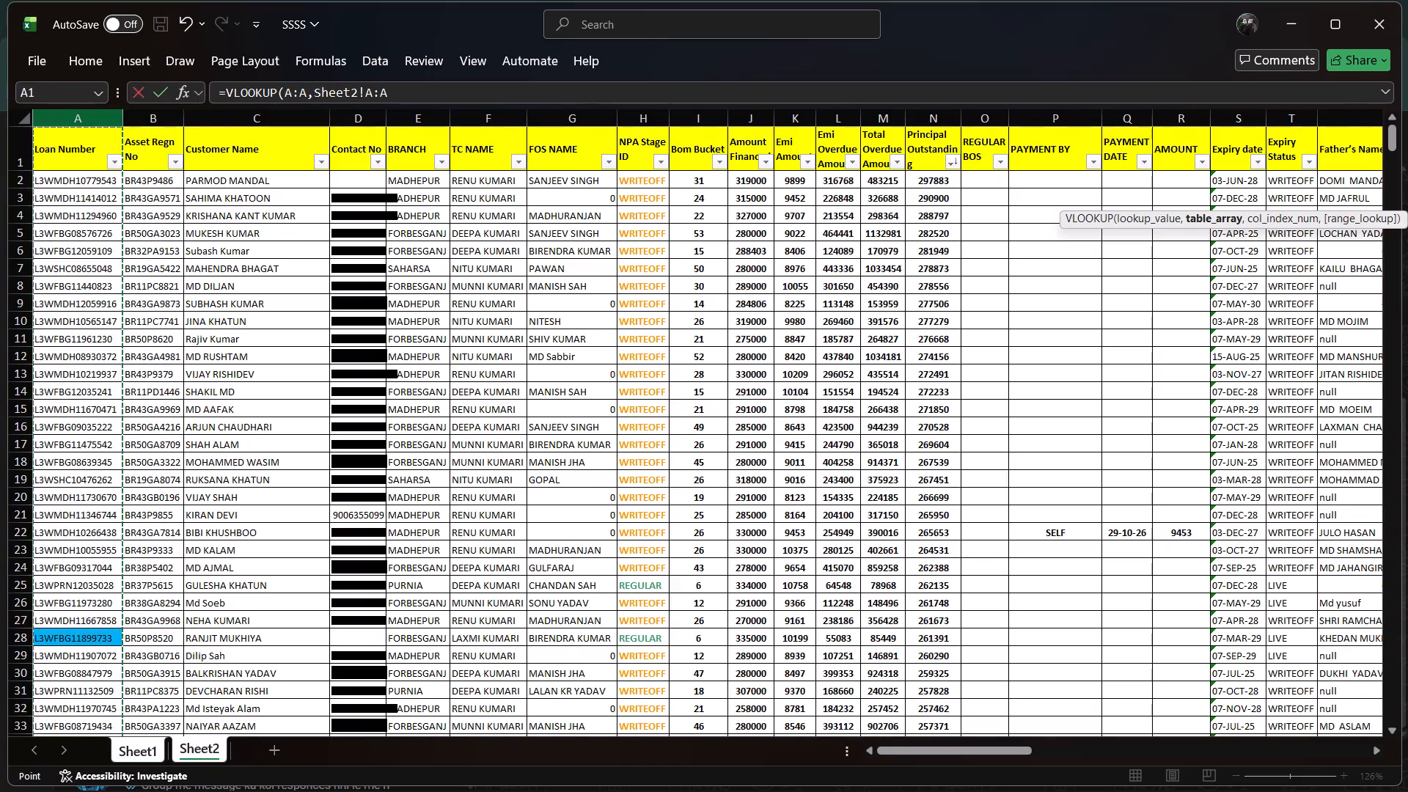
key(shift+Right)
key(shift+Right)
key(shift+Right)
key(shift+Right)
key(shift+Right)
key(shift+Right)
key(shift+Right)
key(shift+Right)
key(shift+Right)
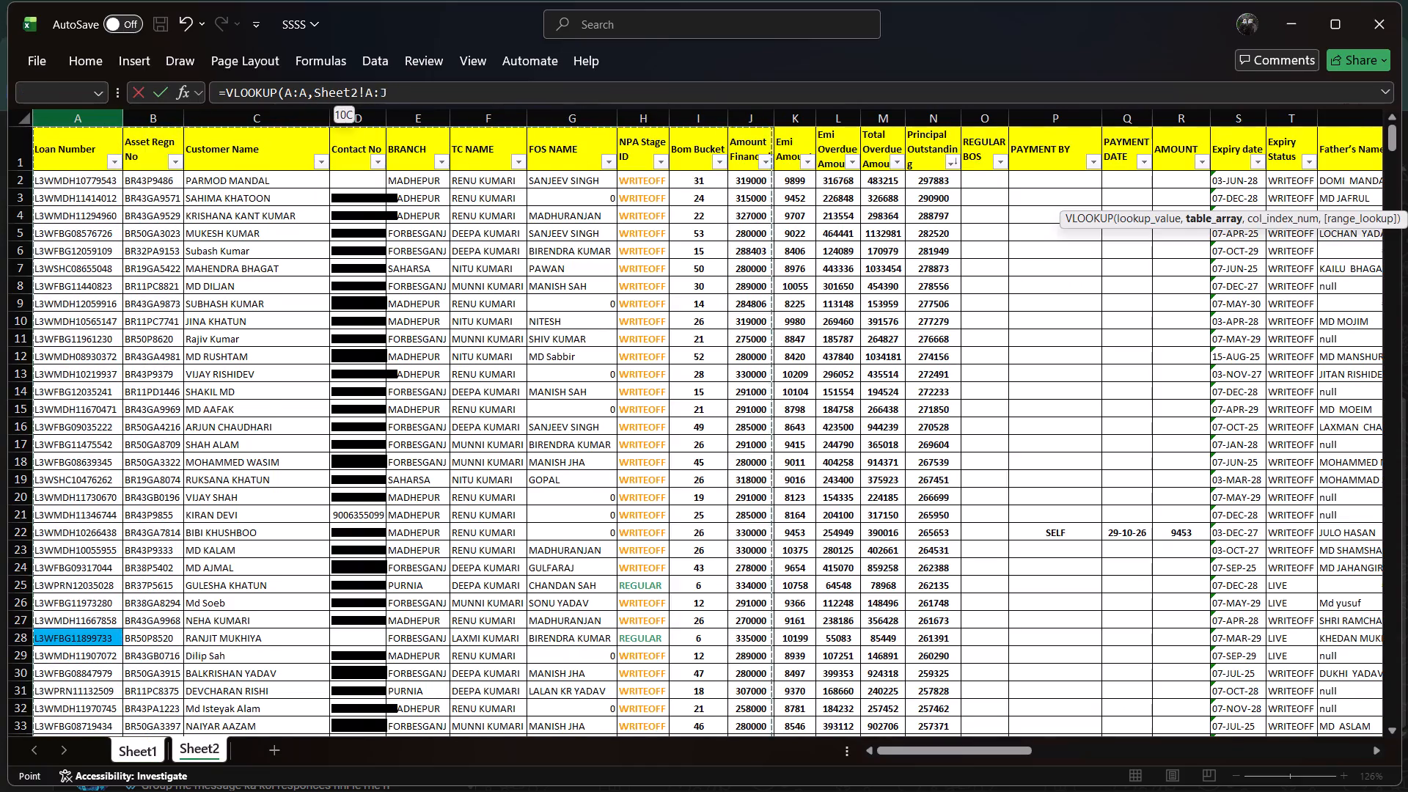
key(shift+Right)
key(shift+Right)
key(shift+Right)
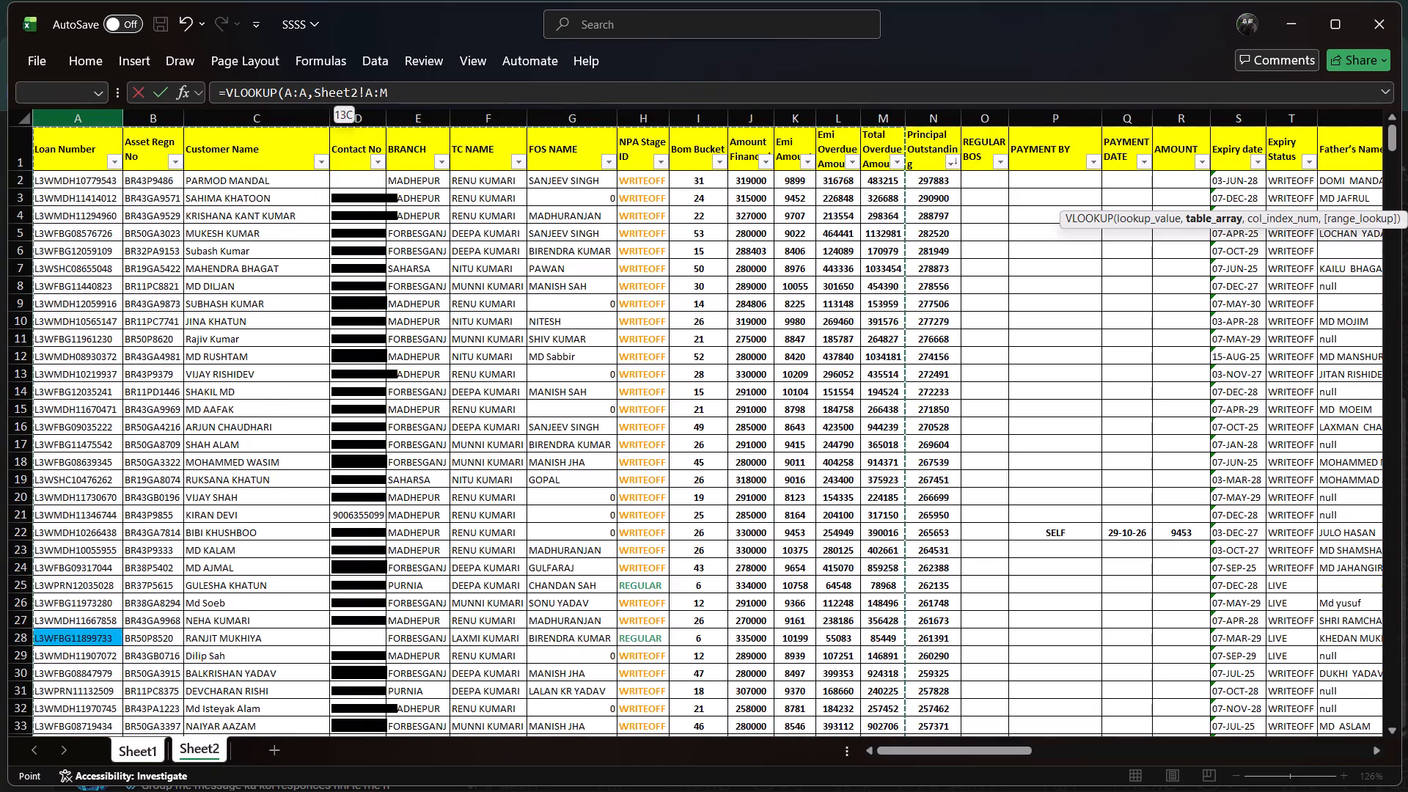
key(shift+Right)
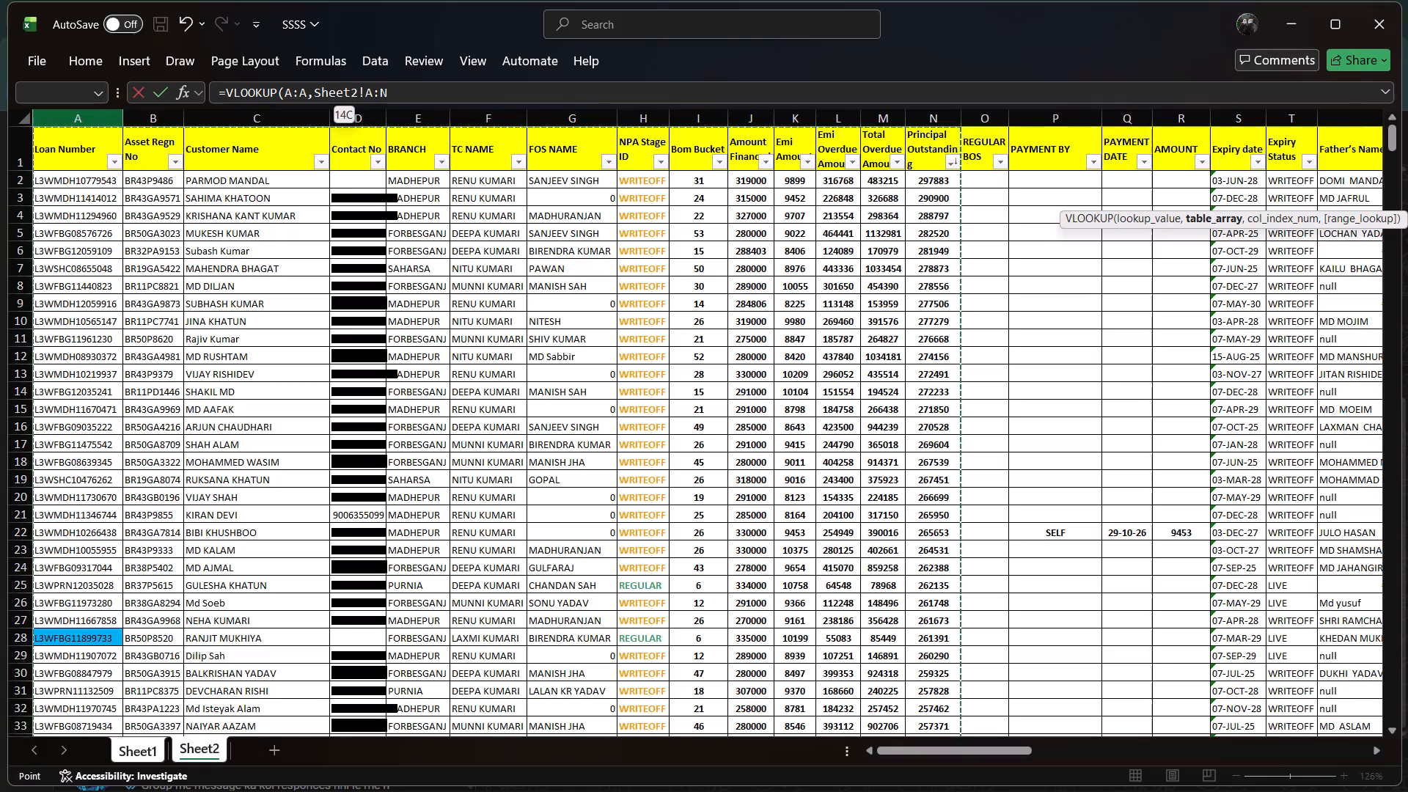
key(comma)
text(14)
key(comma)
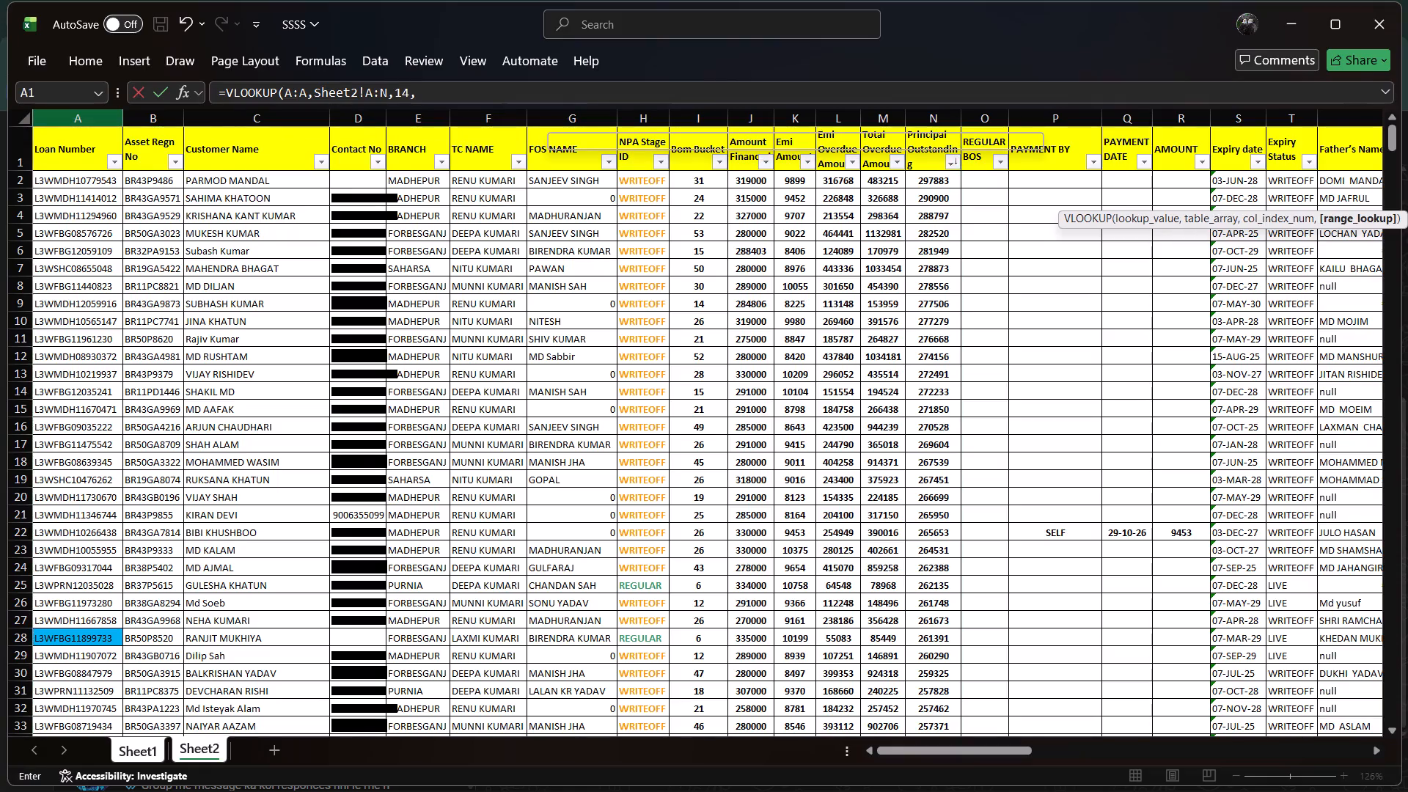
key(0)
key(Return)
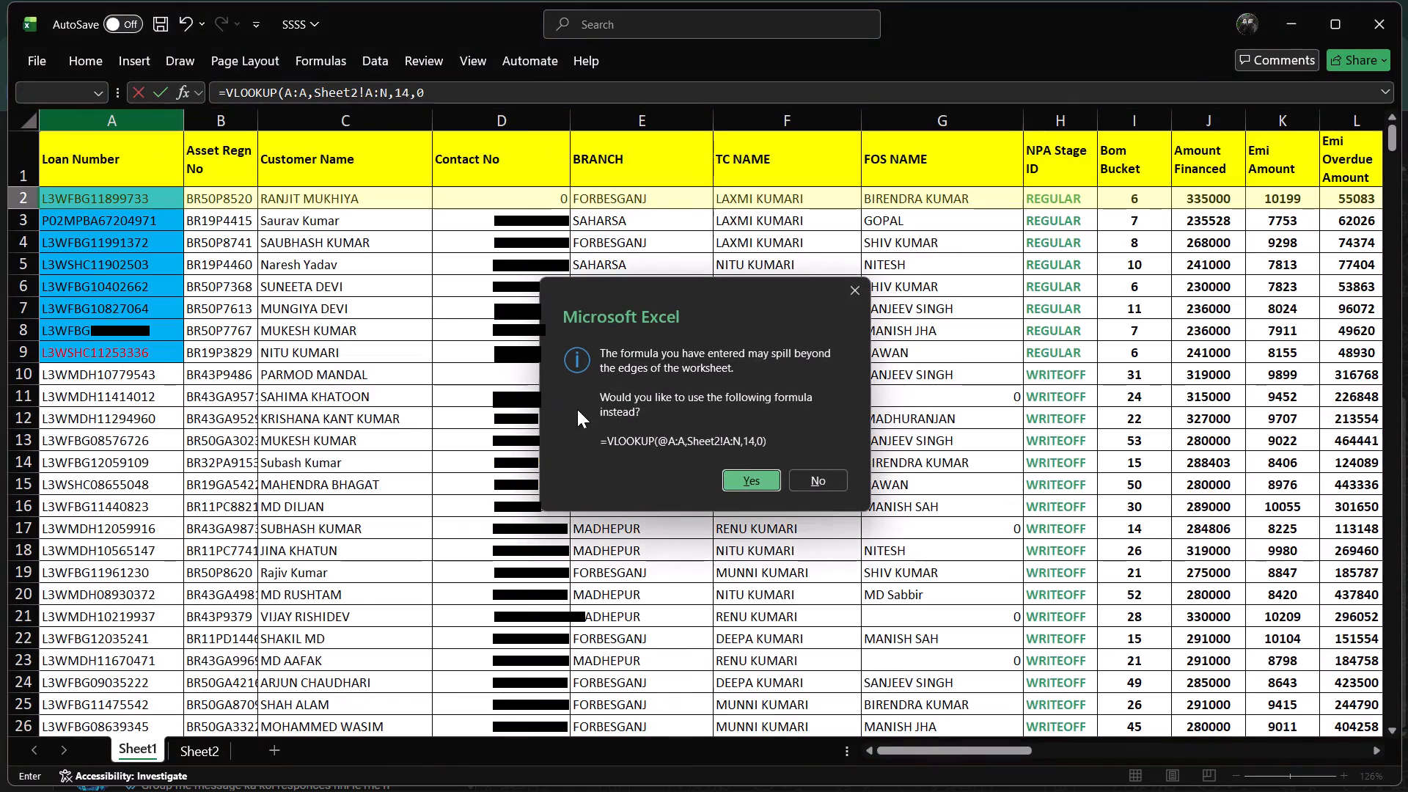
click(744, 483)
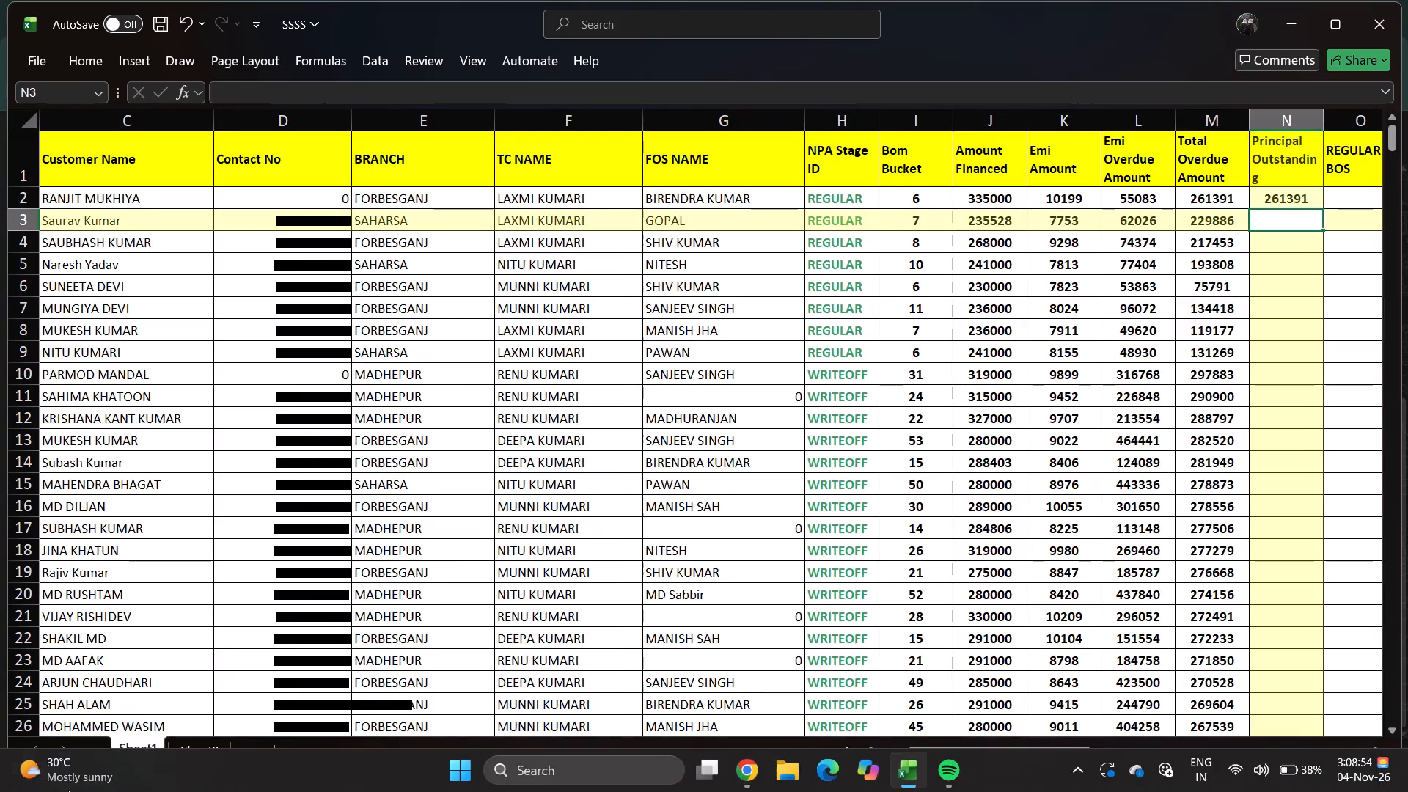
Examine the Emi Overdue Amount, Total Overdue Amount and Principal Outstanding columns on Sheet2 in row 2.
click(205, 757)
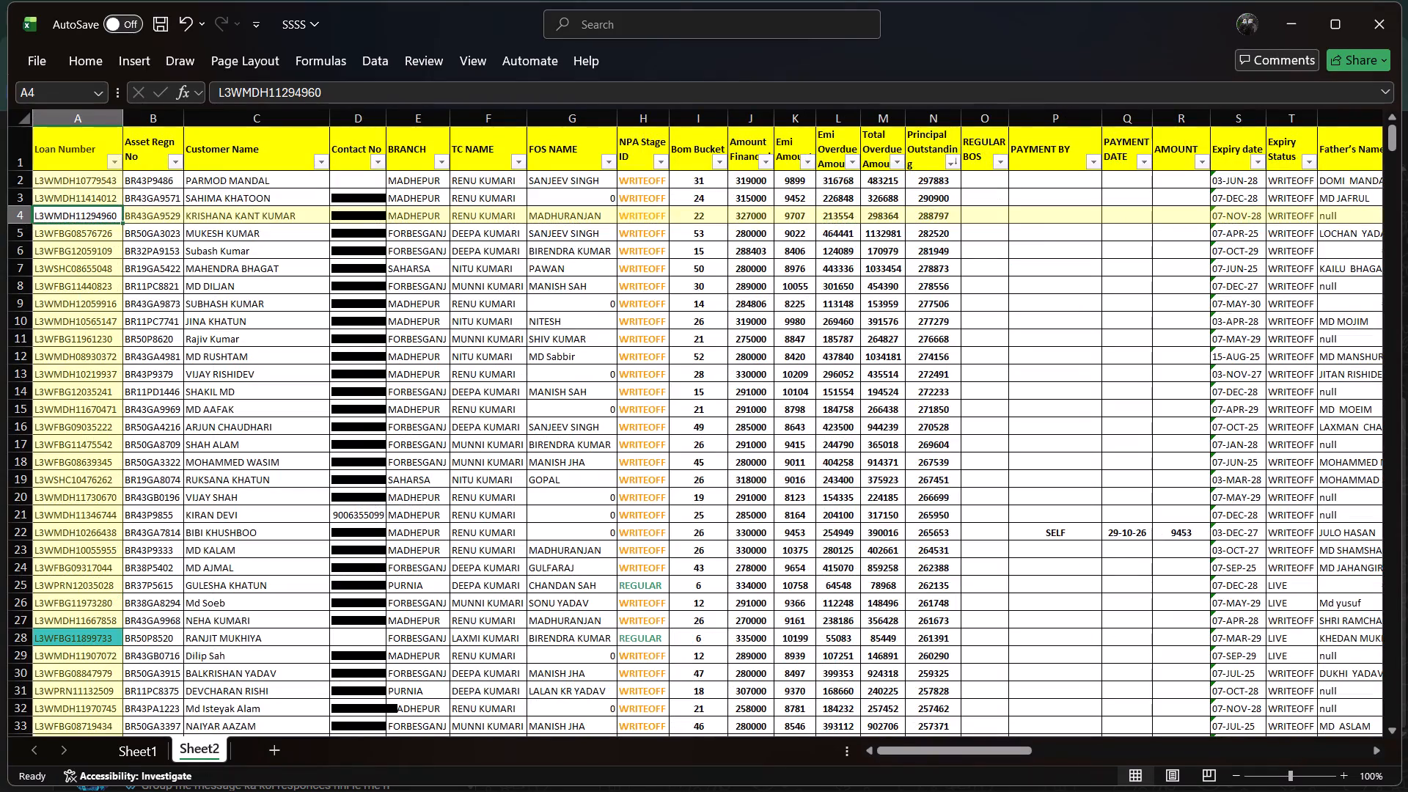
click(928, 186)
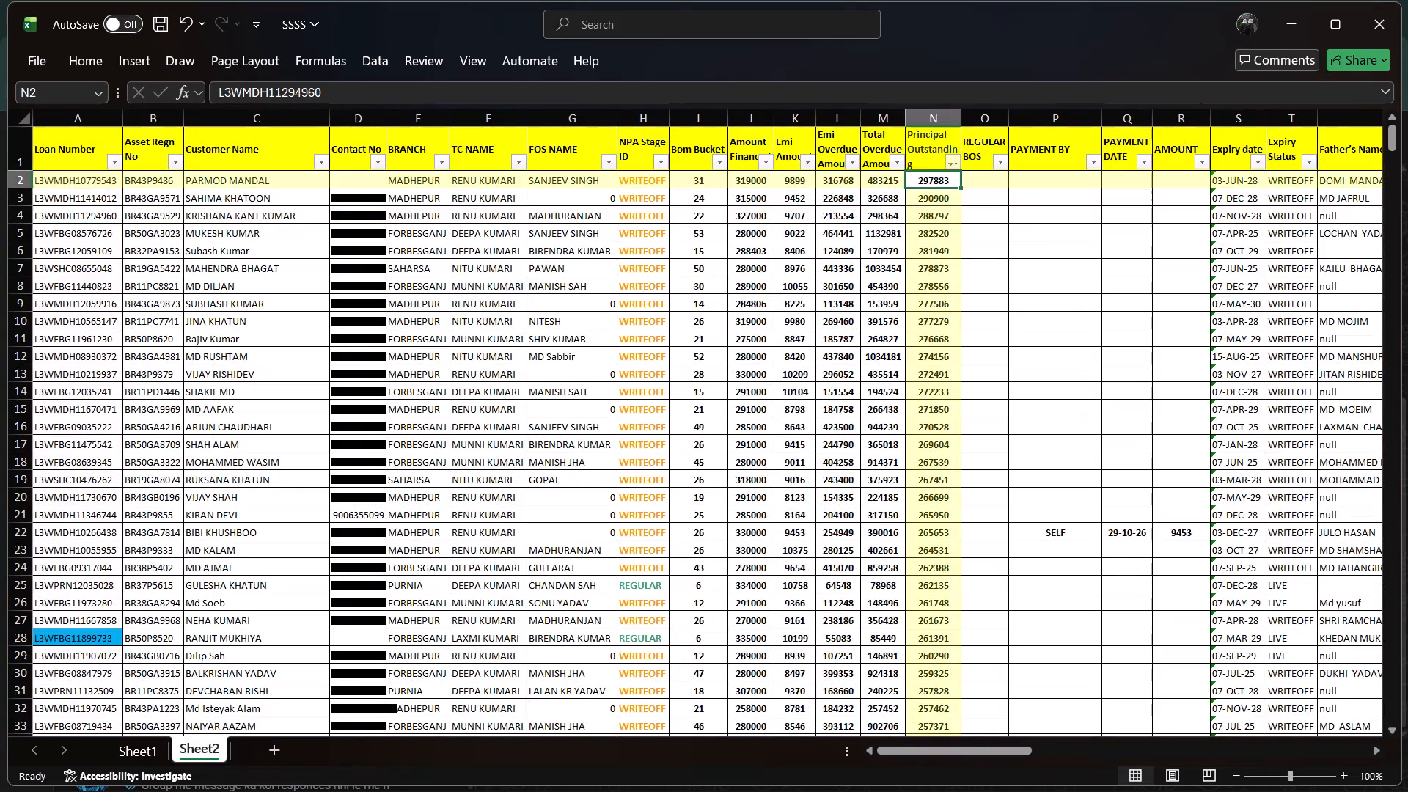
key(Left)
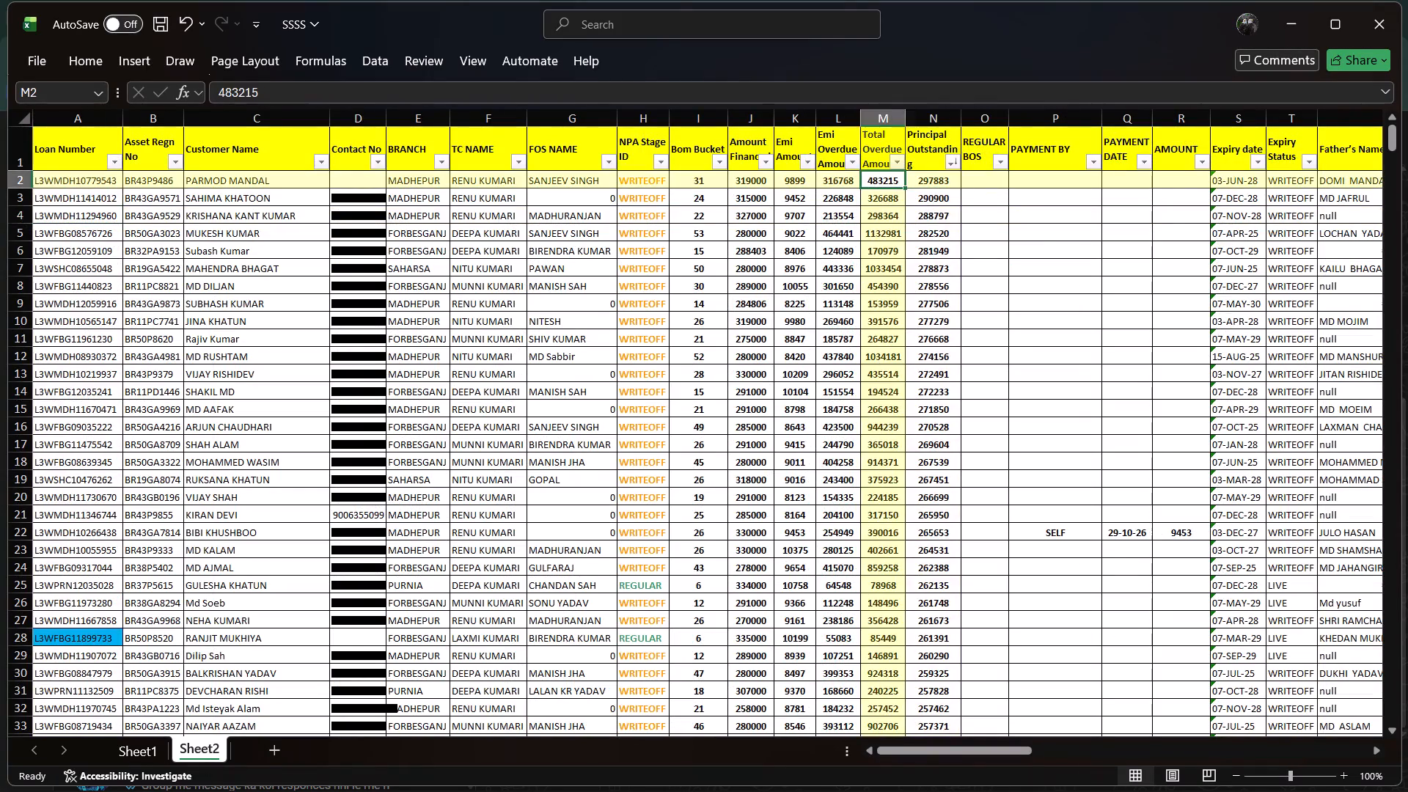
key(Left)
key(Left)
key(Right)
key(Right)
key(Right)
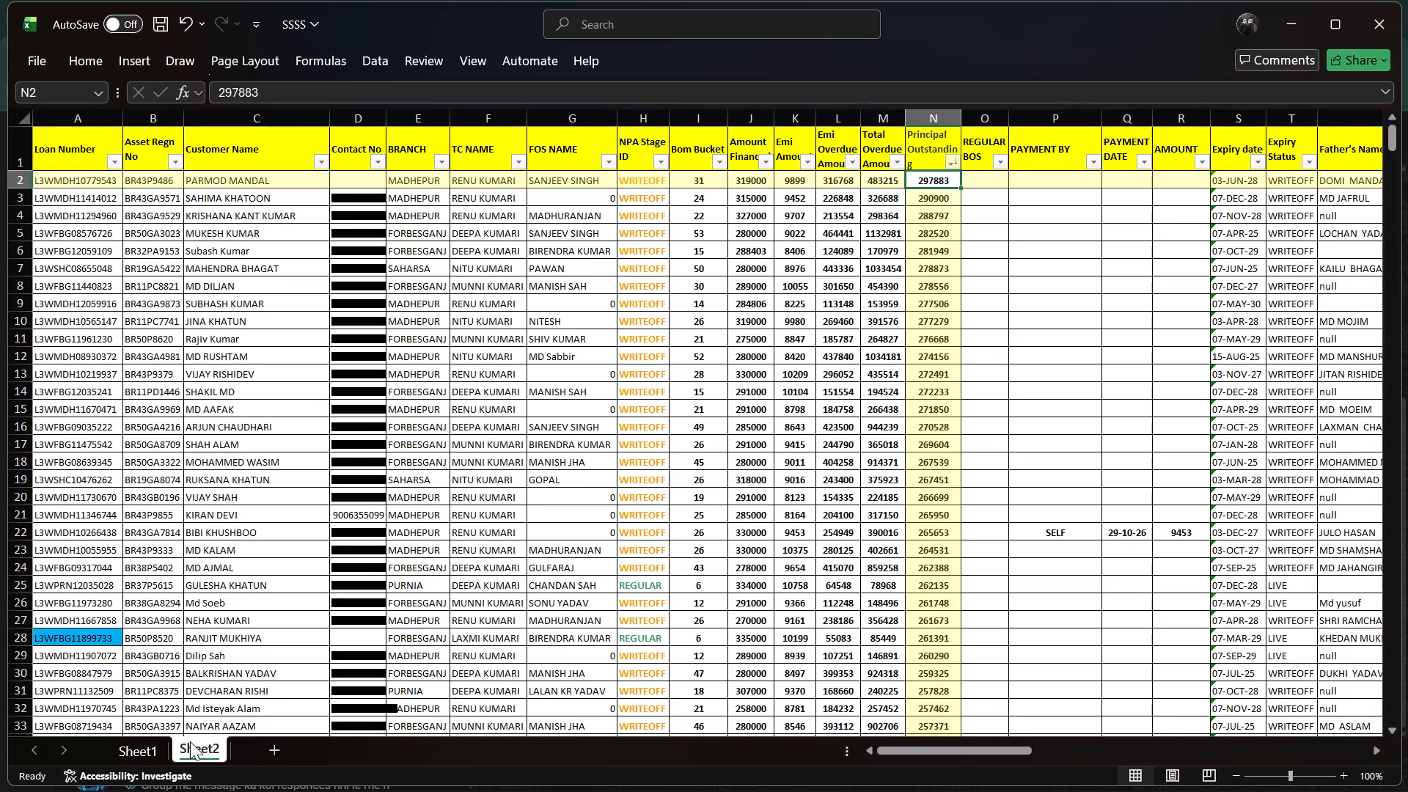
Return to Sheet1 and clear the lookup formula from N2 under Principal Outstanding.
click(158, 748)
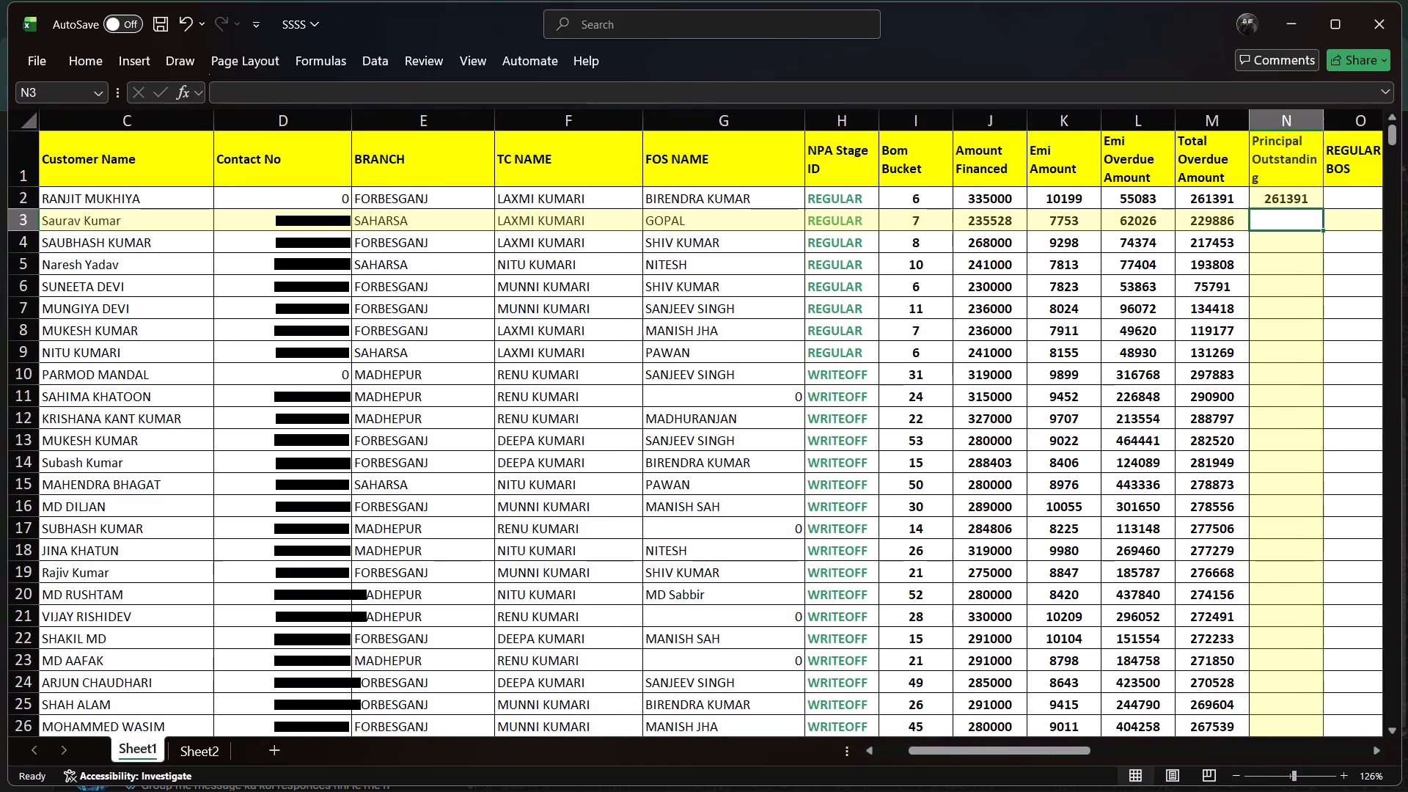
click(1309, 204)
key(BackSpace)
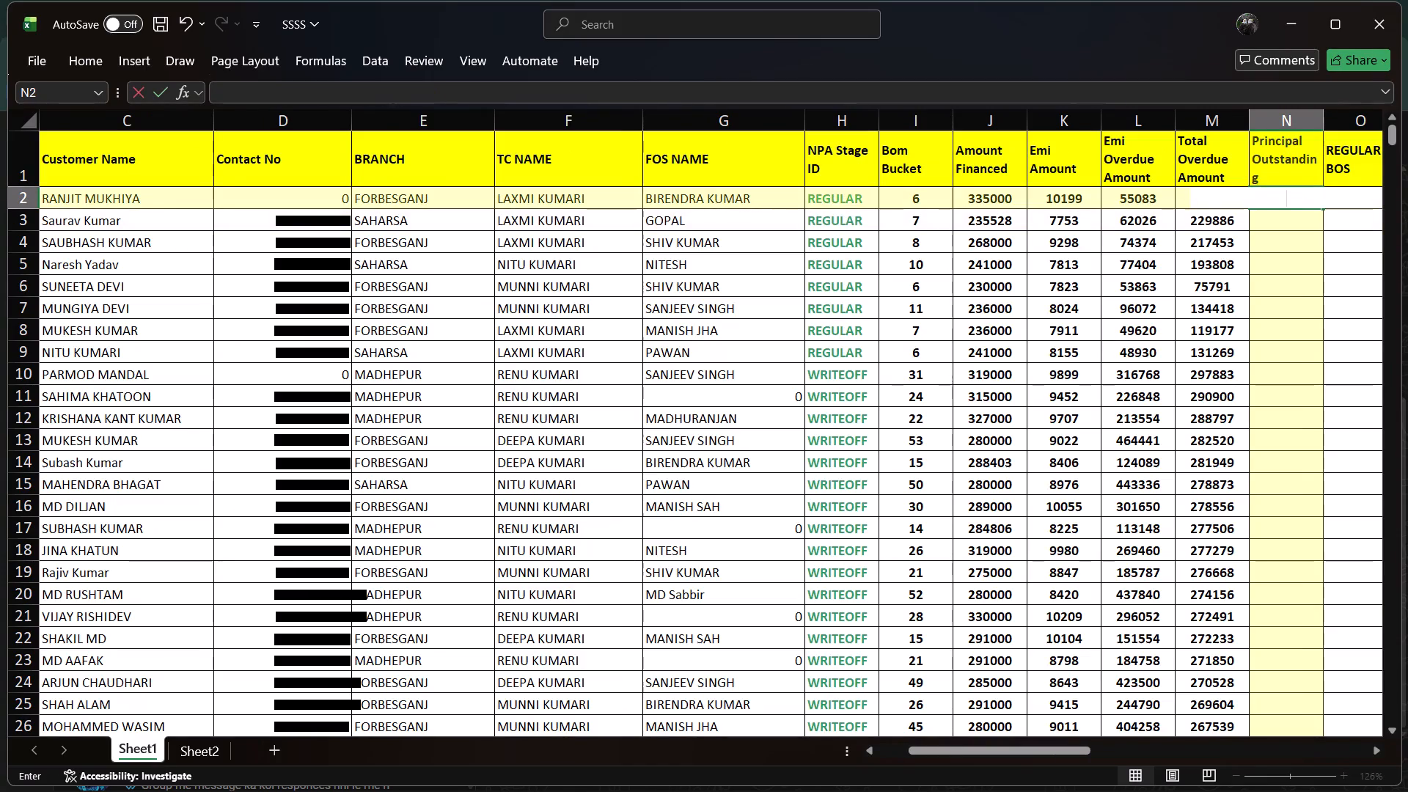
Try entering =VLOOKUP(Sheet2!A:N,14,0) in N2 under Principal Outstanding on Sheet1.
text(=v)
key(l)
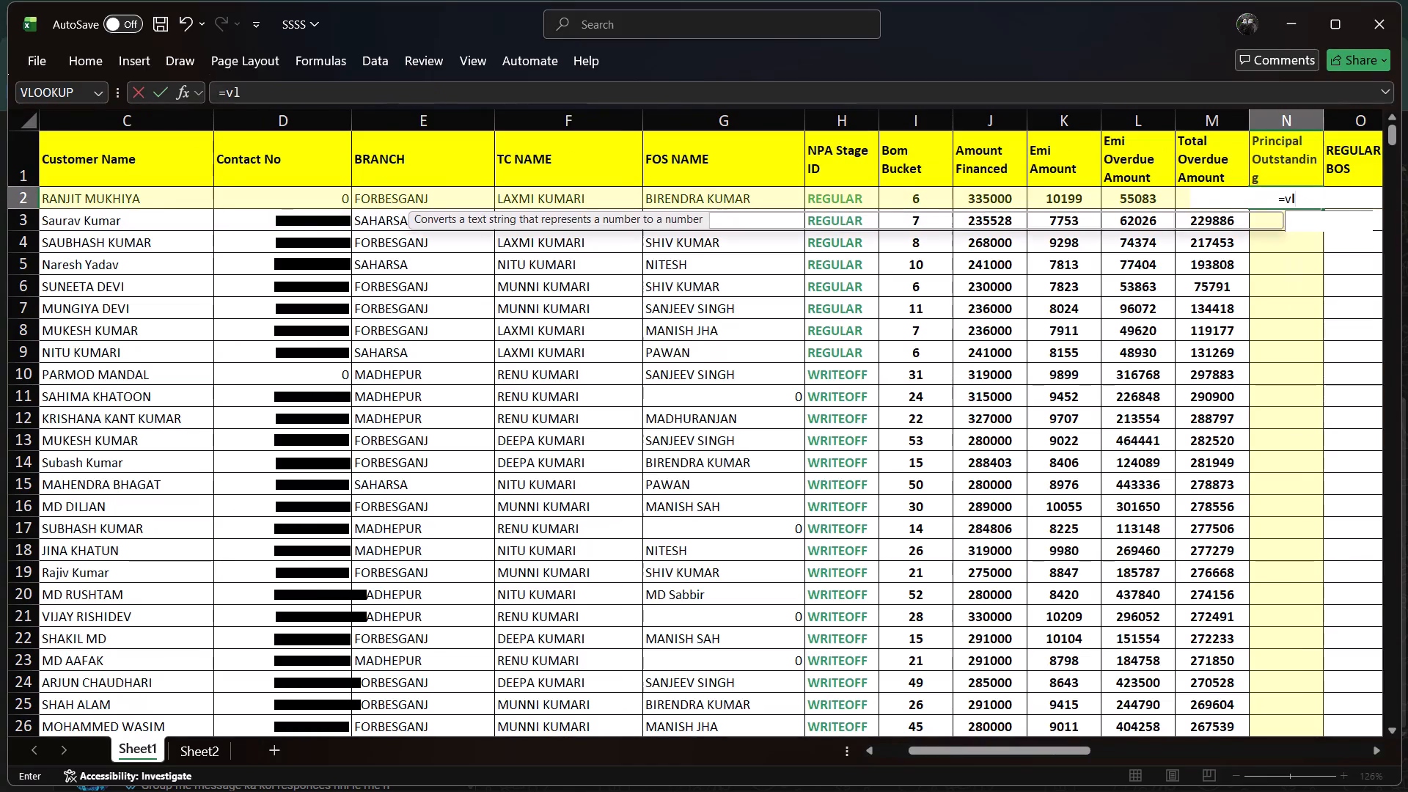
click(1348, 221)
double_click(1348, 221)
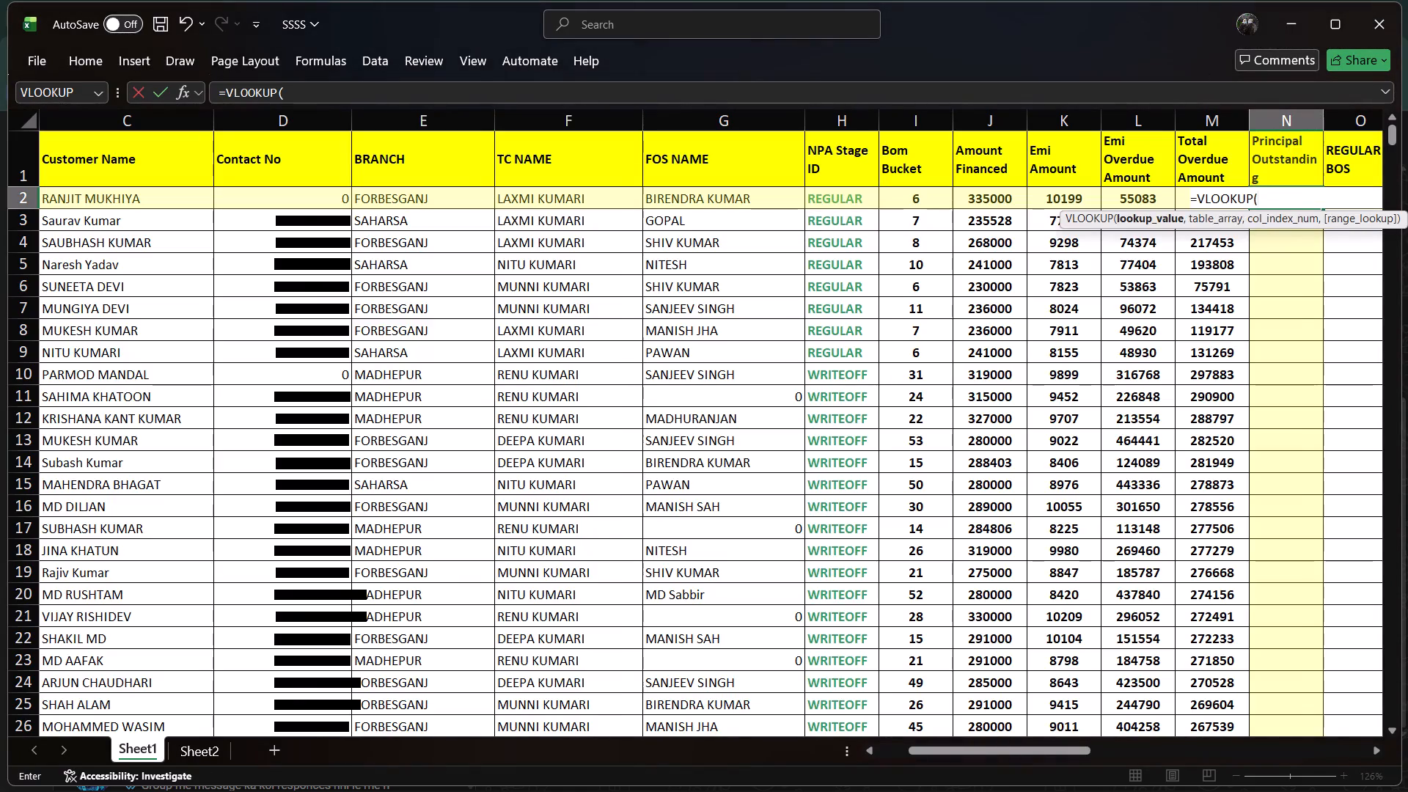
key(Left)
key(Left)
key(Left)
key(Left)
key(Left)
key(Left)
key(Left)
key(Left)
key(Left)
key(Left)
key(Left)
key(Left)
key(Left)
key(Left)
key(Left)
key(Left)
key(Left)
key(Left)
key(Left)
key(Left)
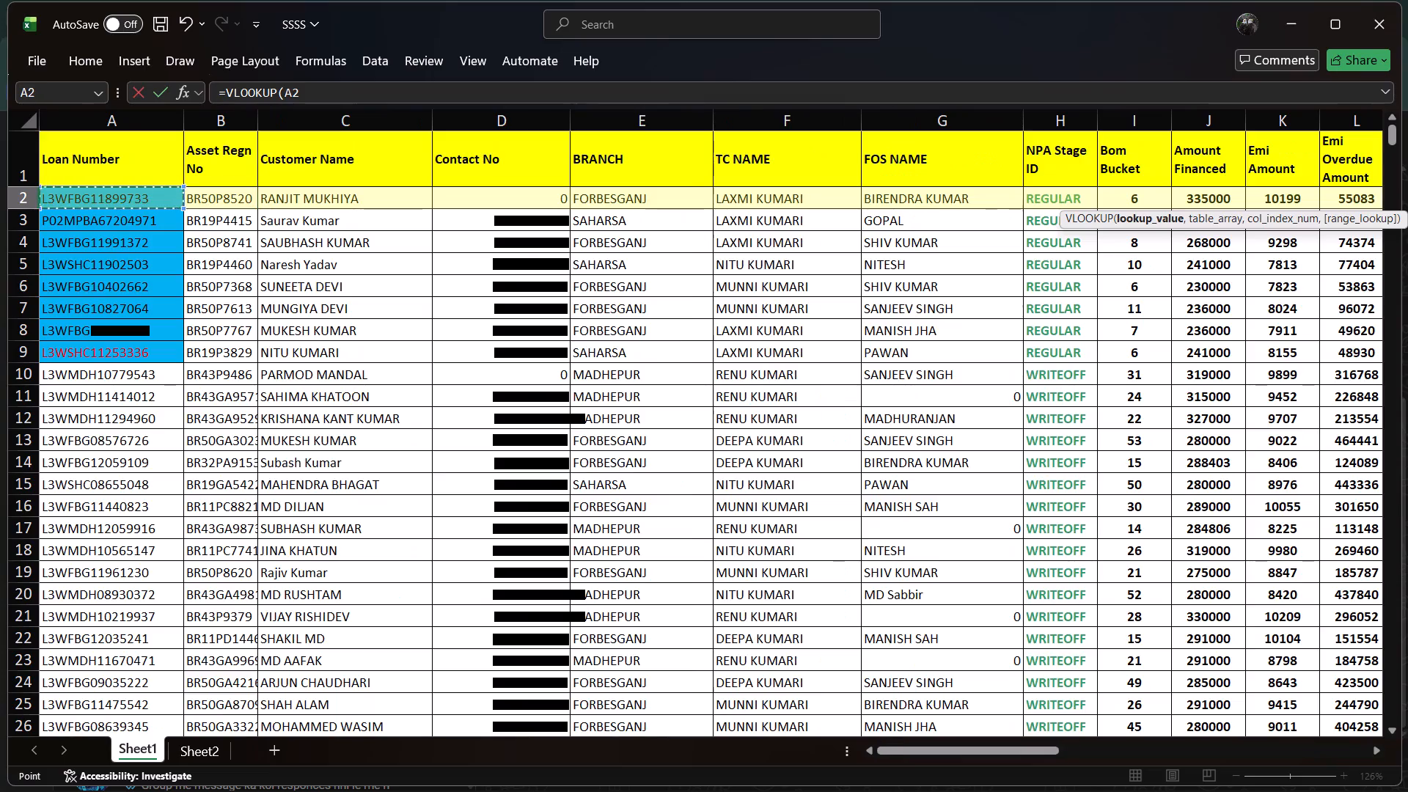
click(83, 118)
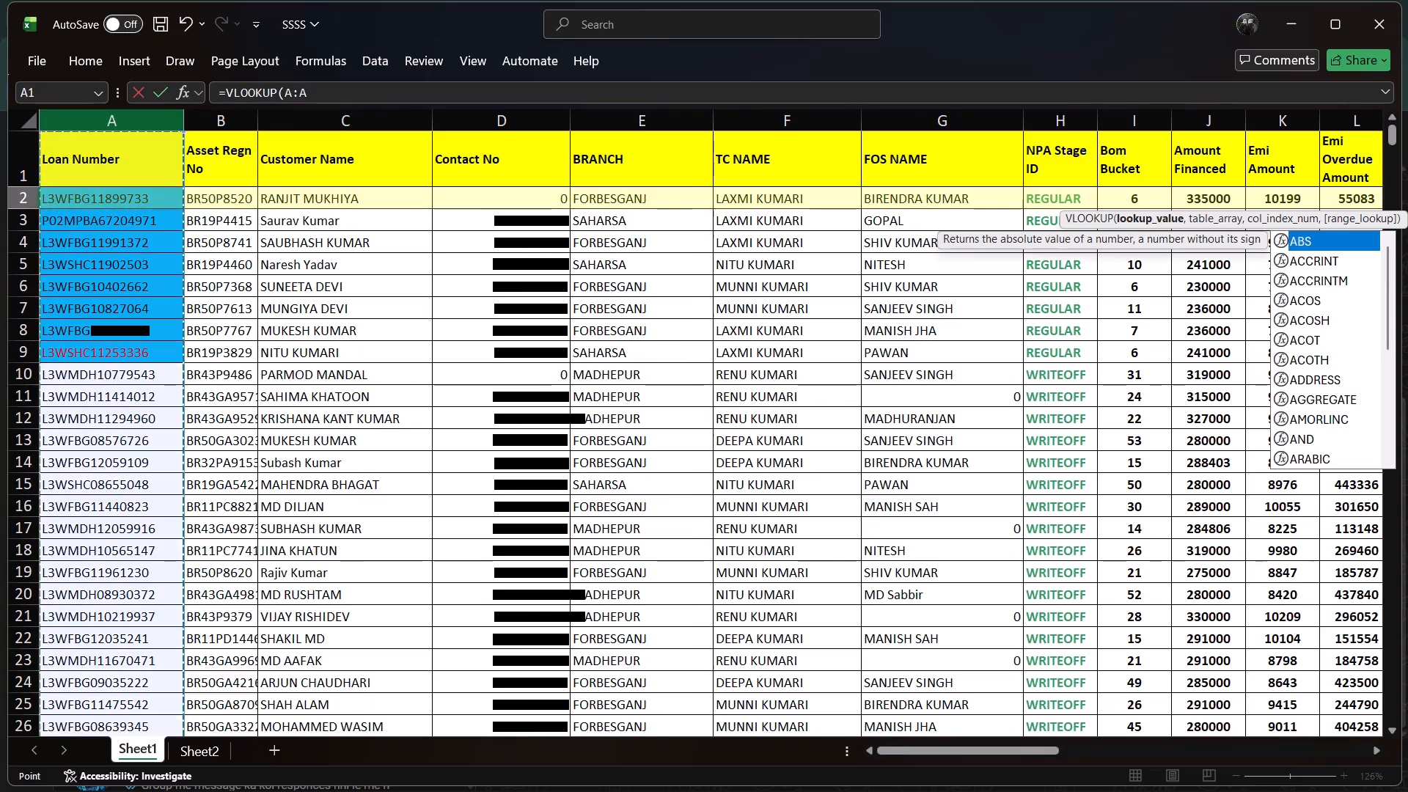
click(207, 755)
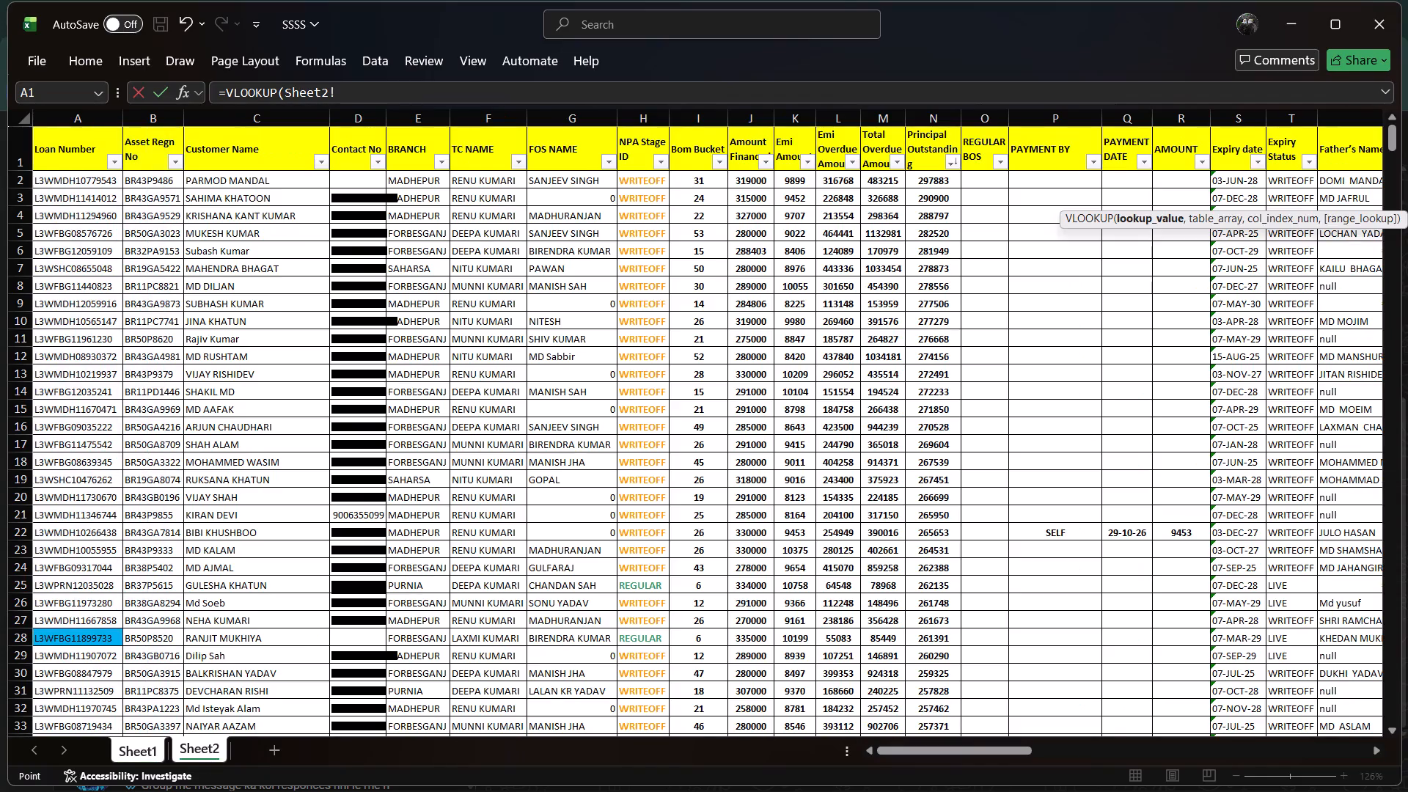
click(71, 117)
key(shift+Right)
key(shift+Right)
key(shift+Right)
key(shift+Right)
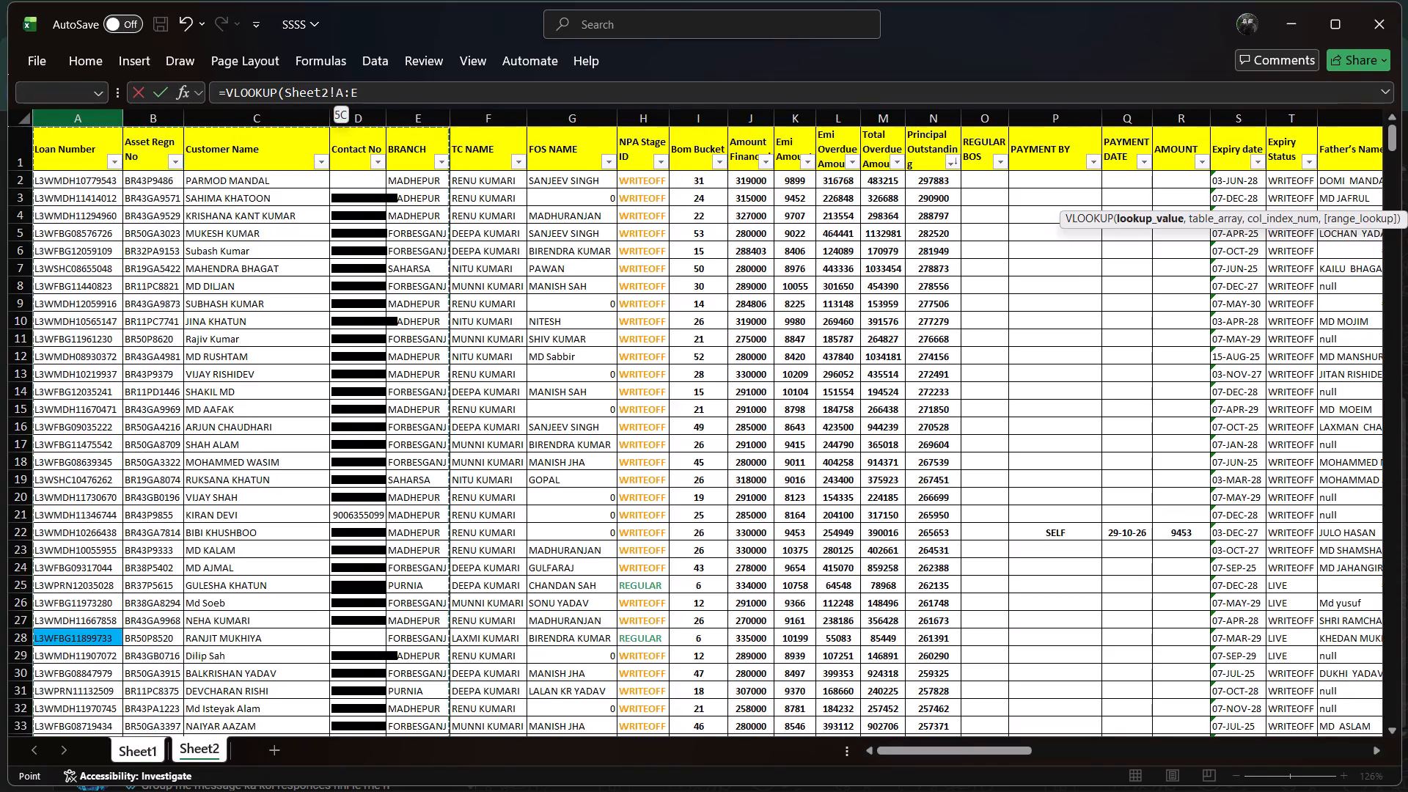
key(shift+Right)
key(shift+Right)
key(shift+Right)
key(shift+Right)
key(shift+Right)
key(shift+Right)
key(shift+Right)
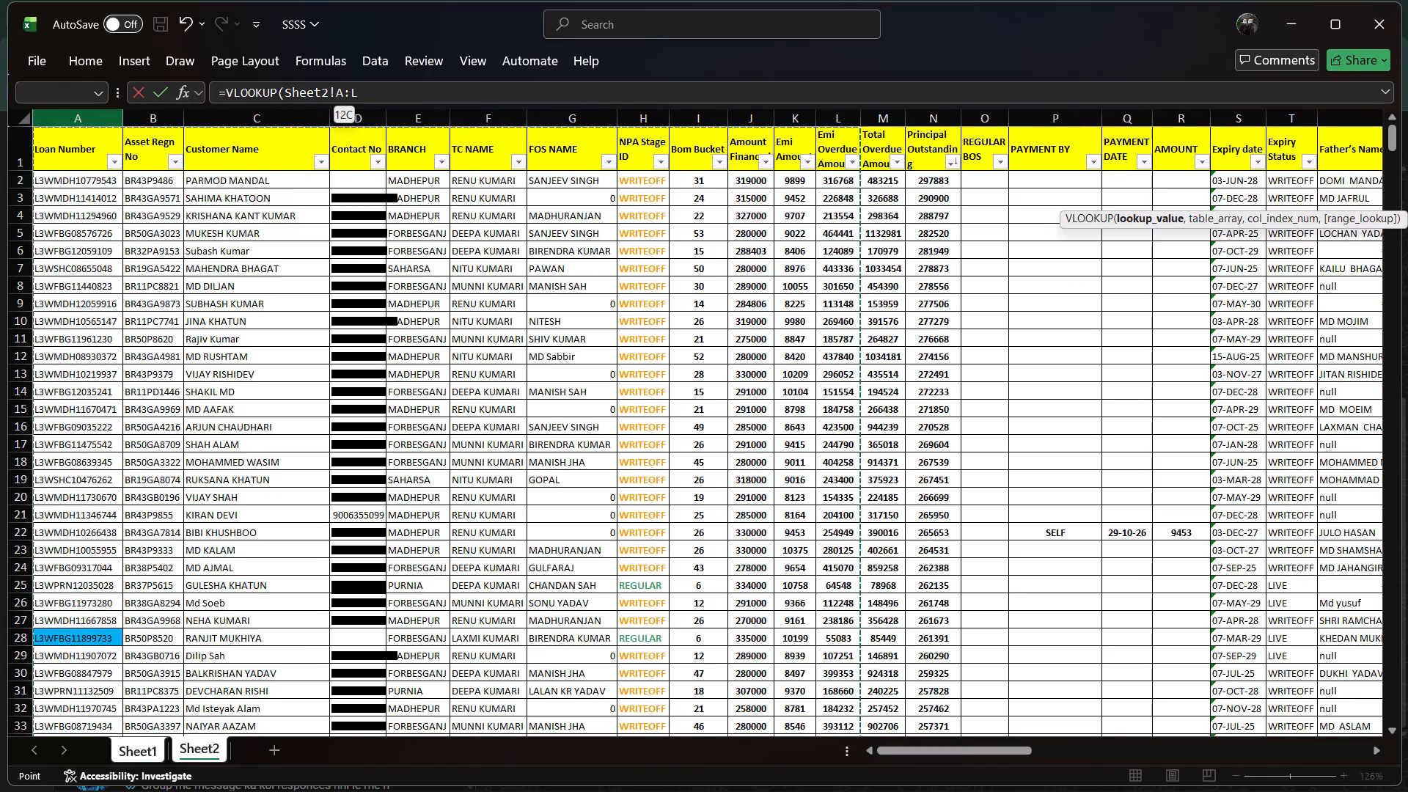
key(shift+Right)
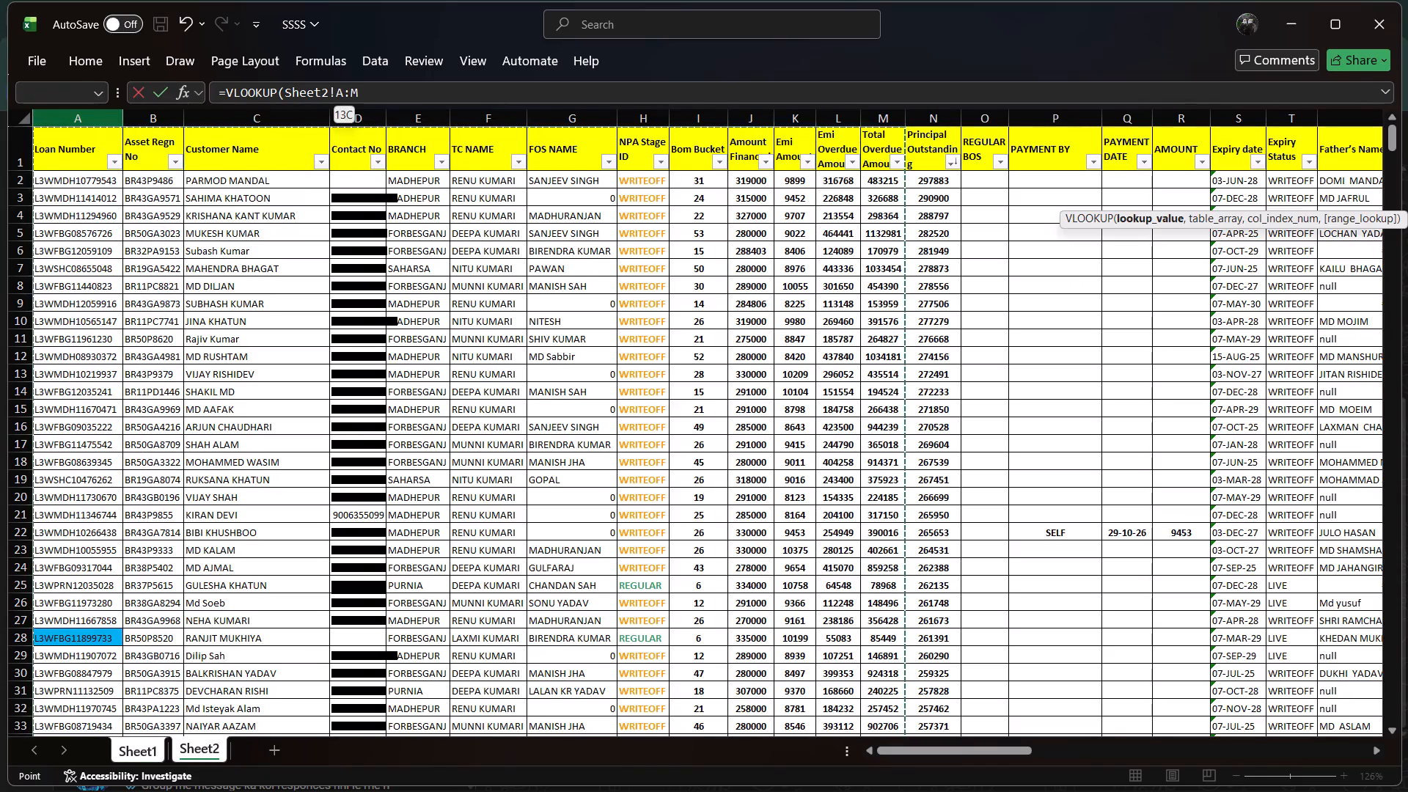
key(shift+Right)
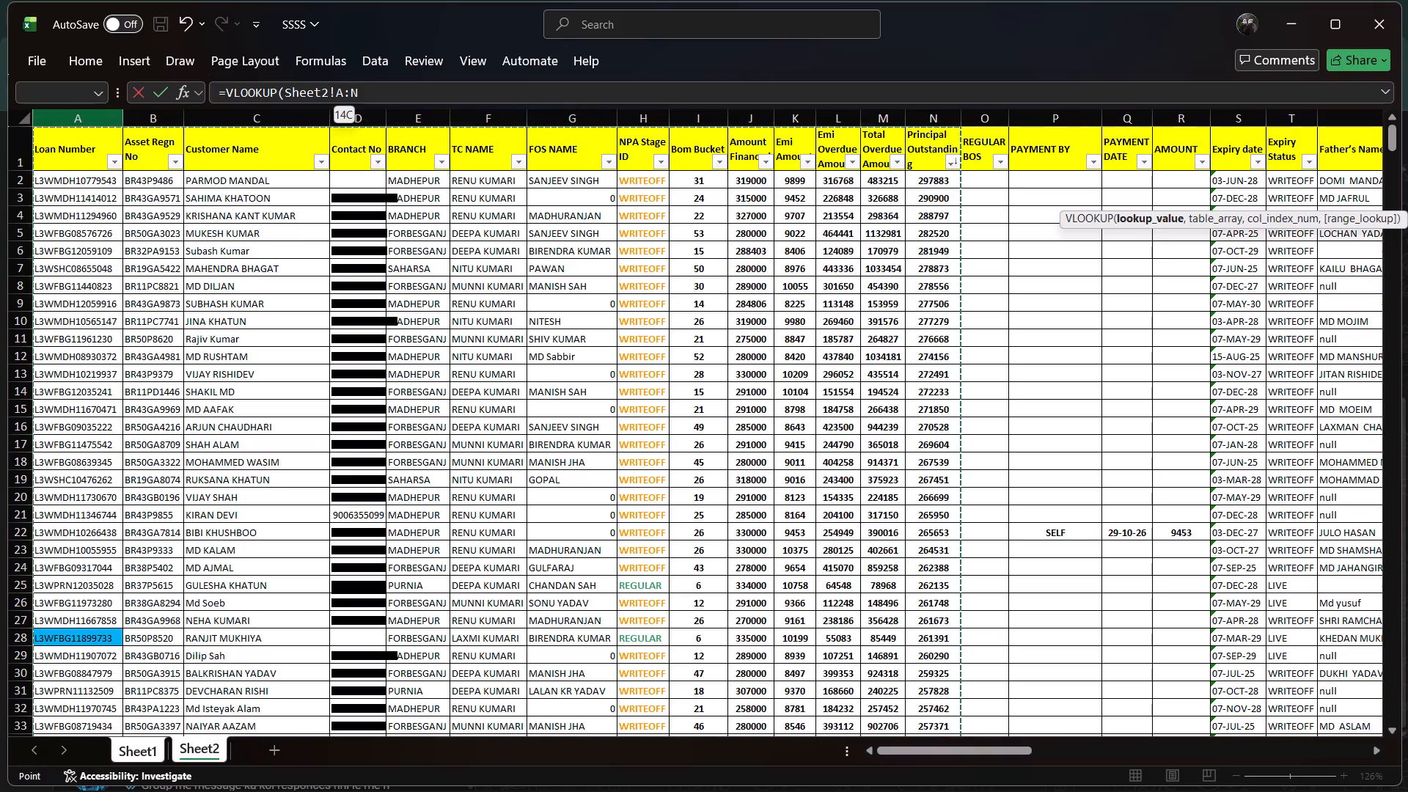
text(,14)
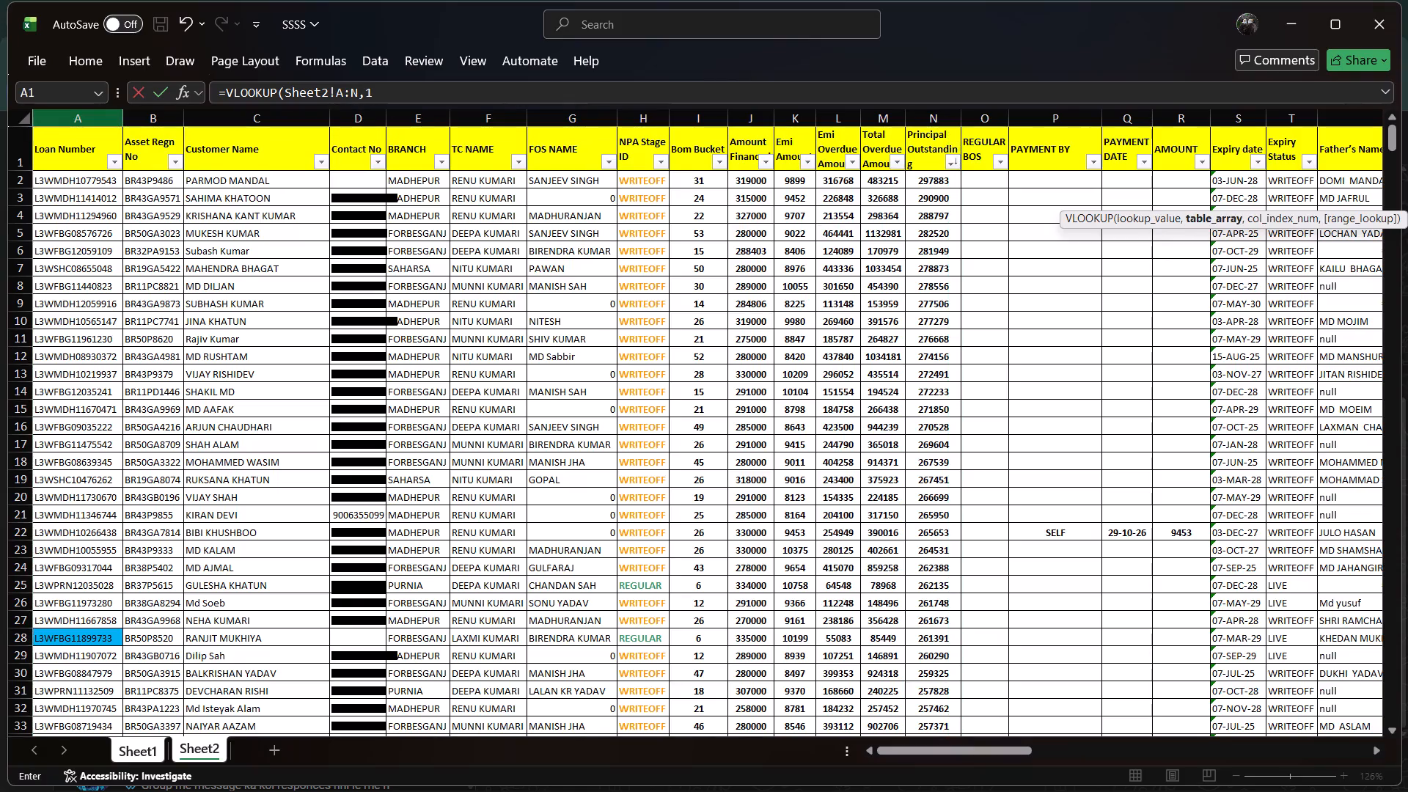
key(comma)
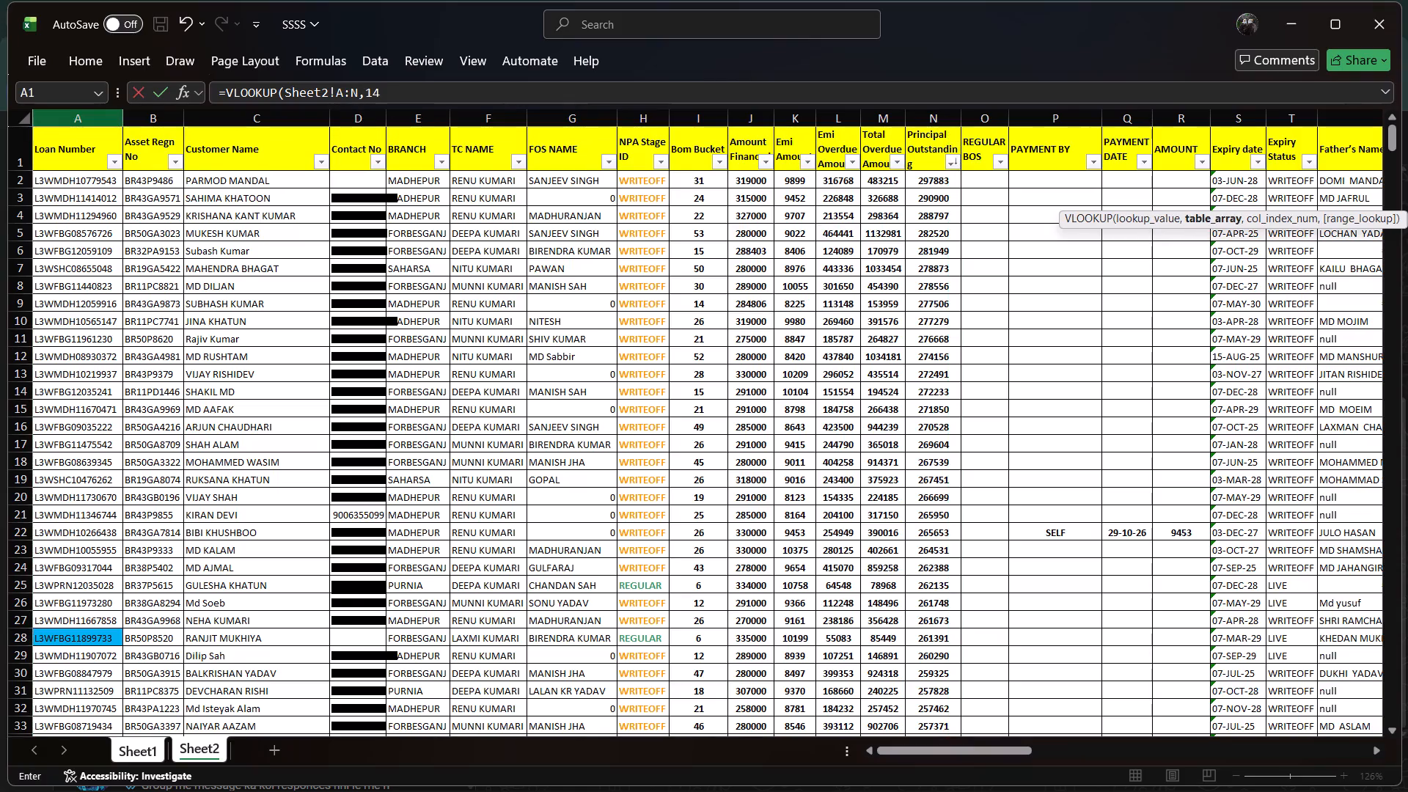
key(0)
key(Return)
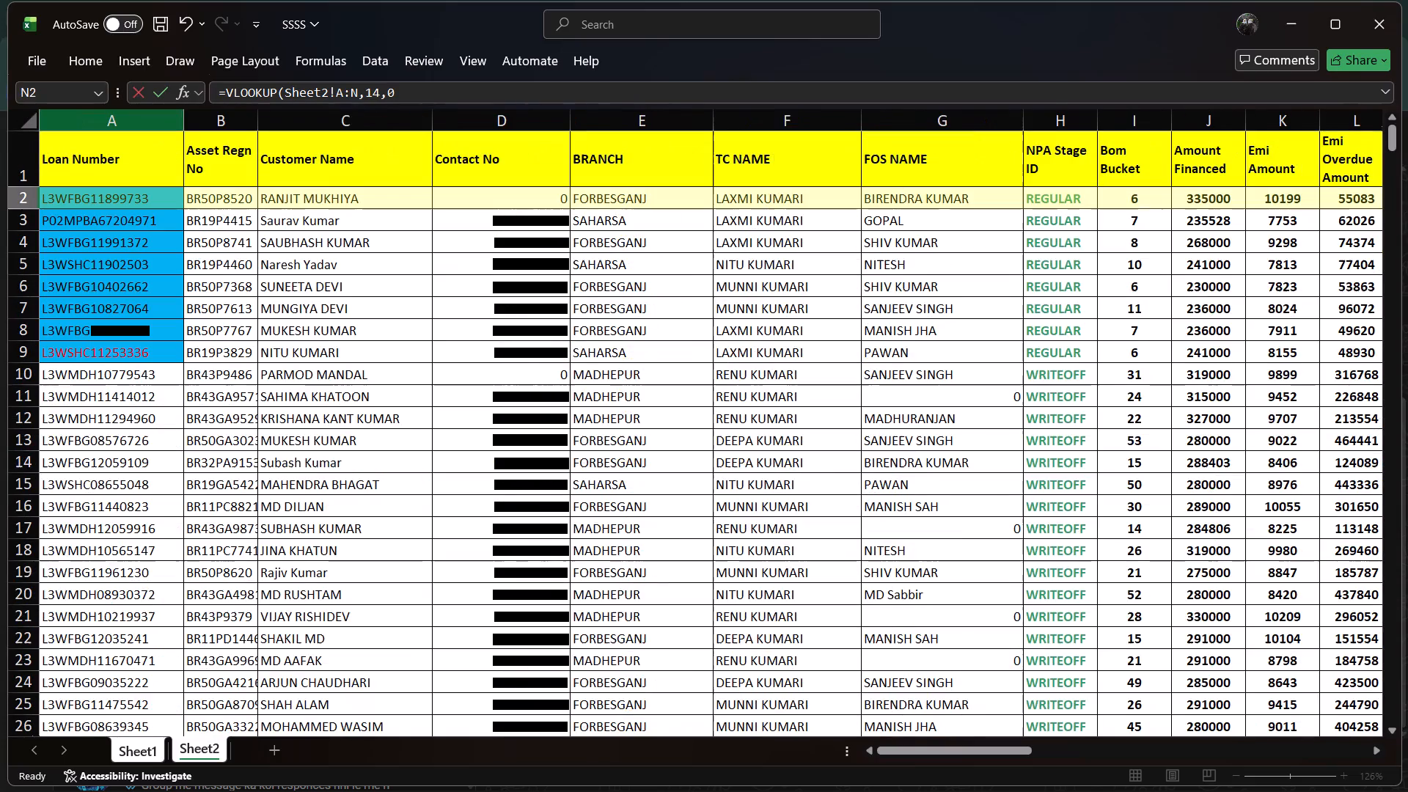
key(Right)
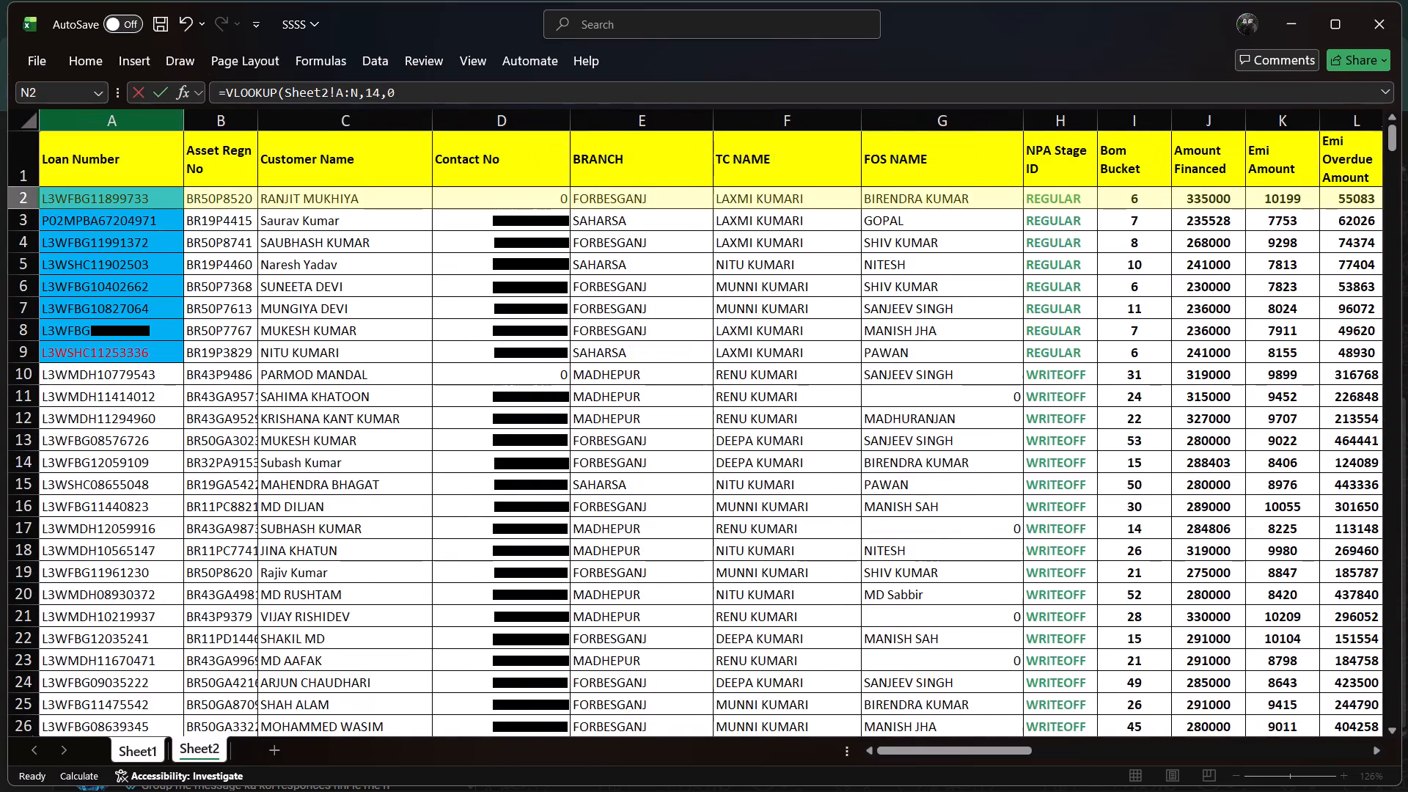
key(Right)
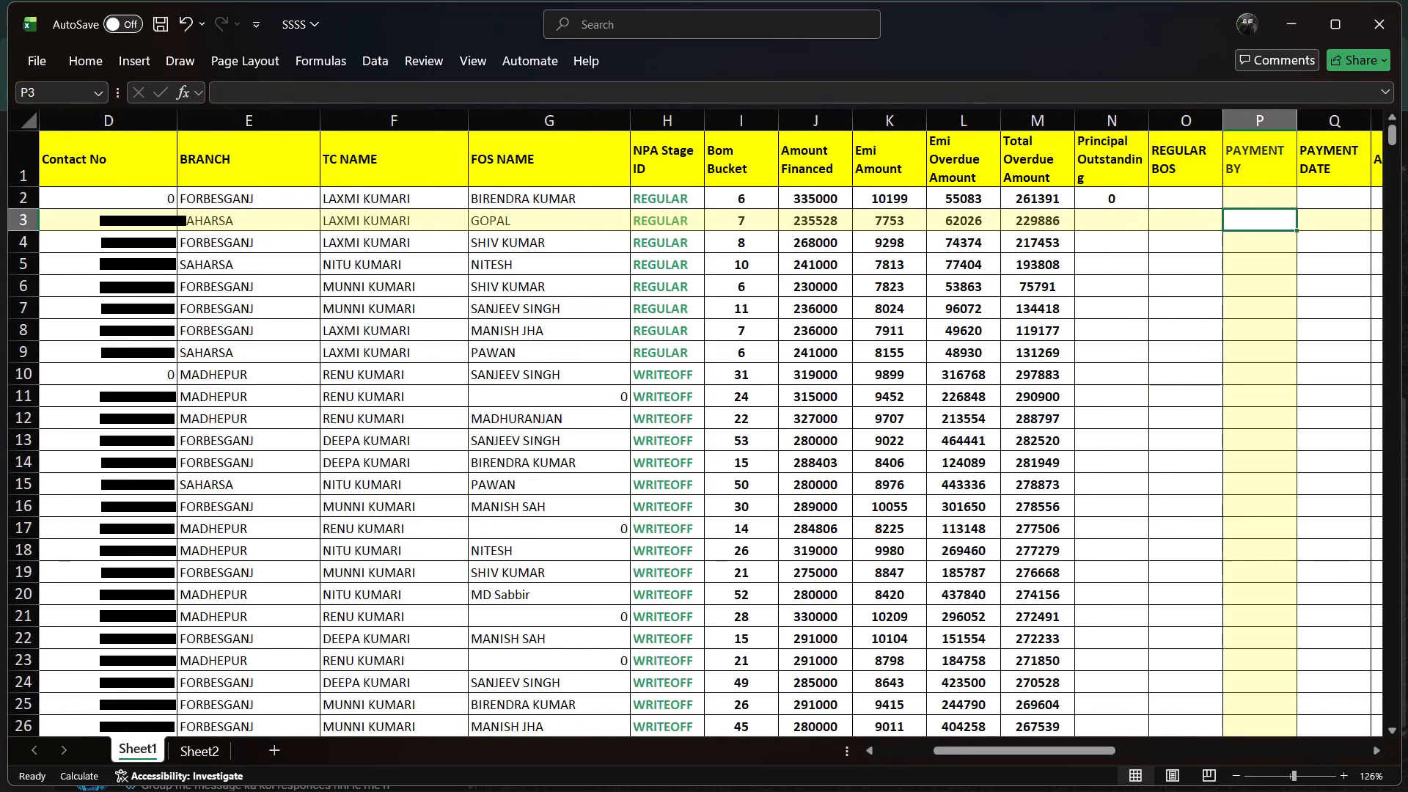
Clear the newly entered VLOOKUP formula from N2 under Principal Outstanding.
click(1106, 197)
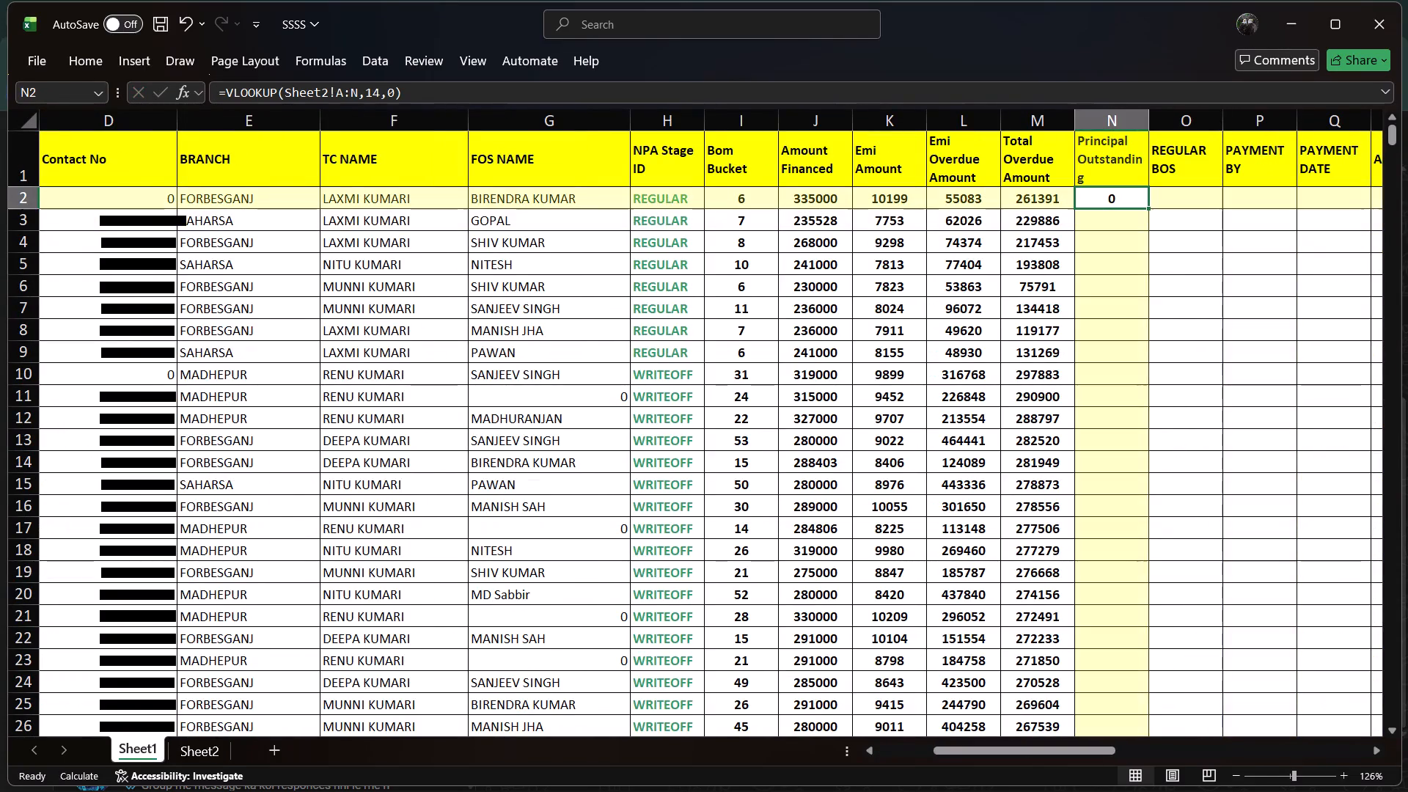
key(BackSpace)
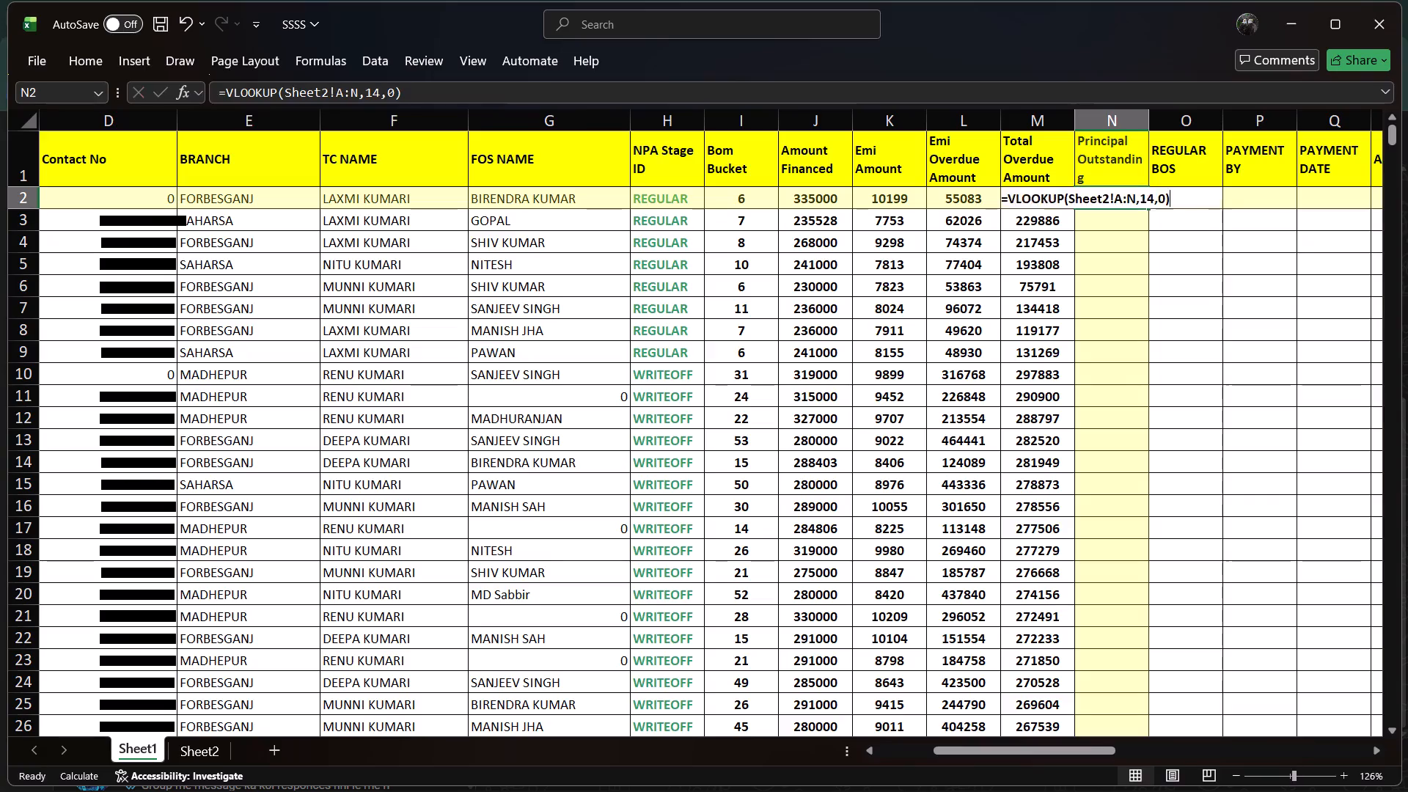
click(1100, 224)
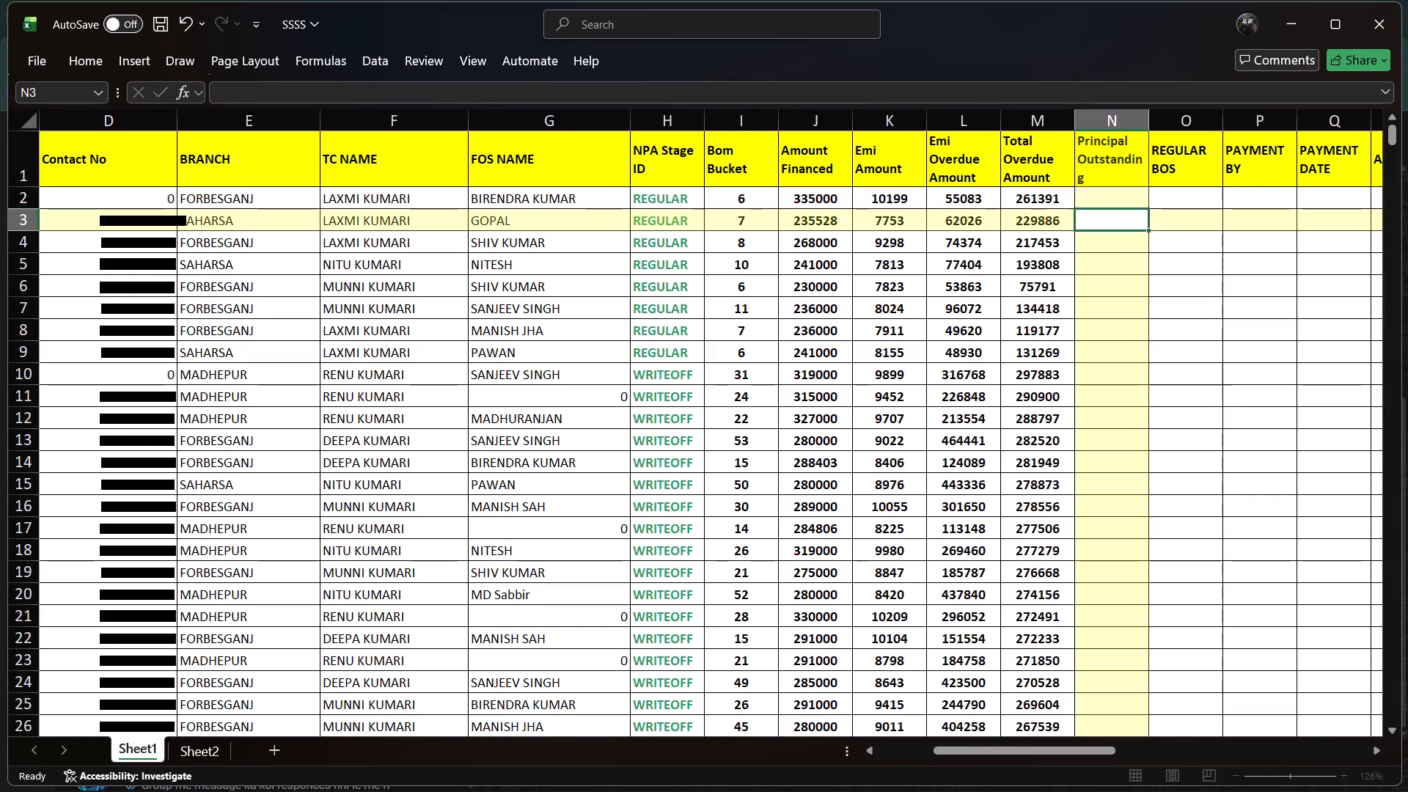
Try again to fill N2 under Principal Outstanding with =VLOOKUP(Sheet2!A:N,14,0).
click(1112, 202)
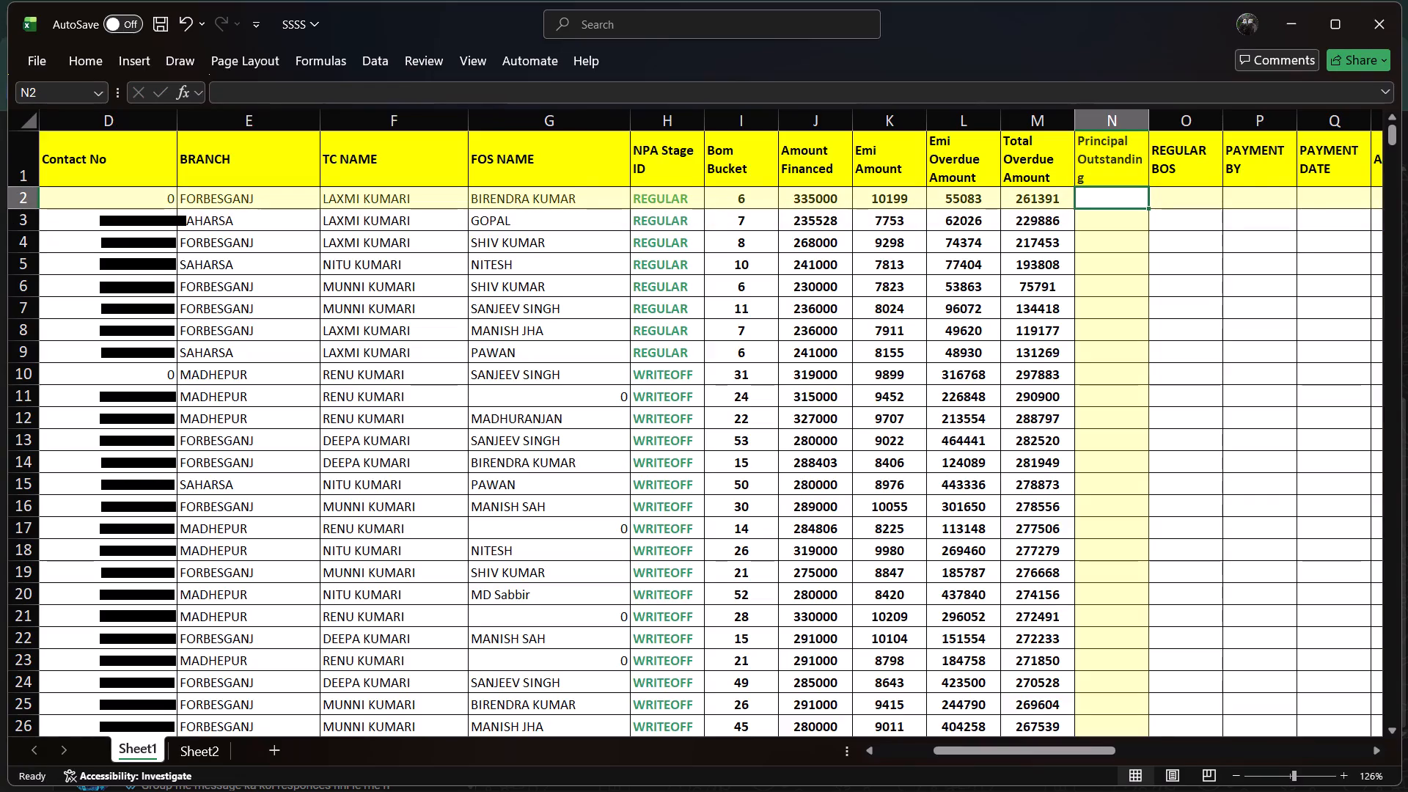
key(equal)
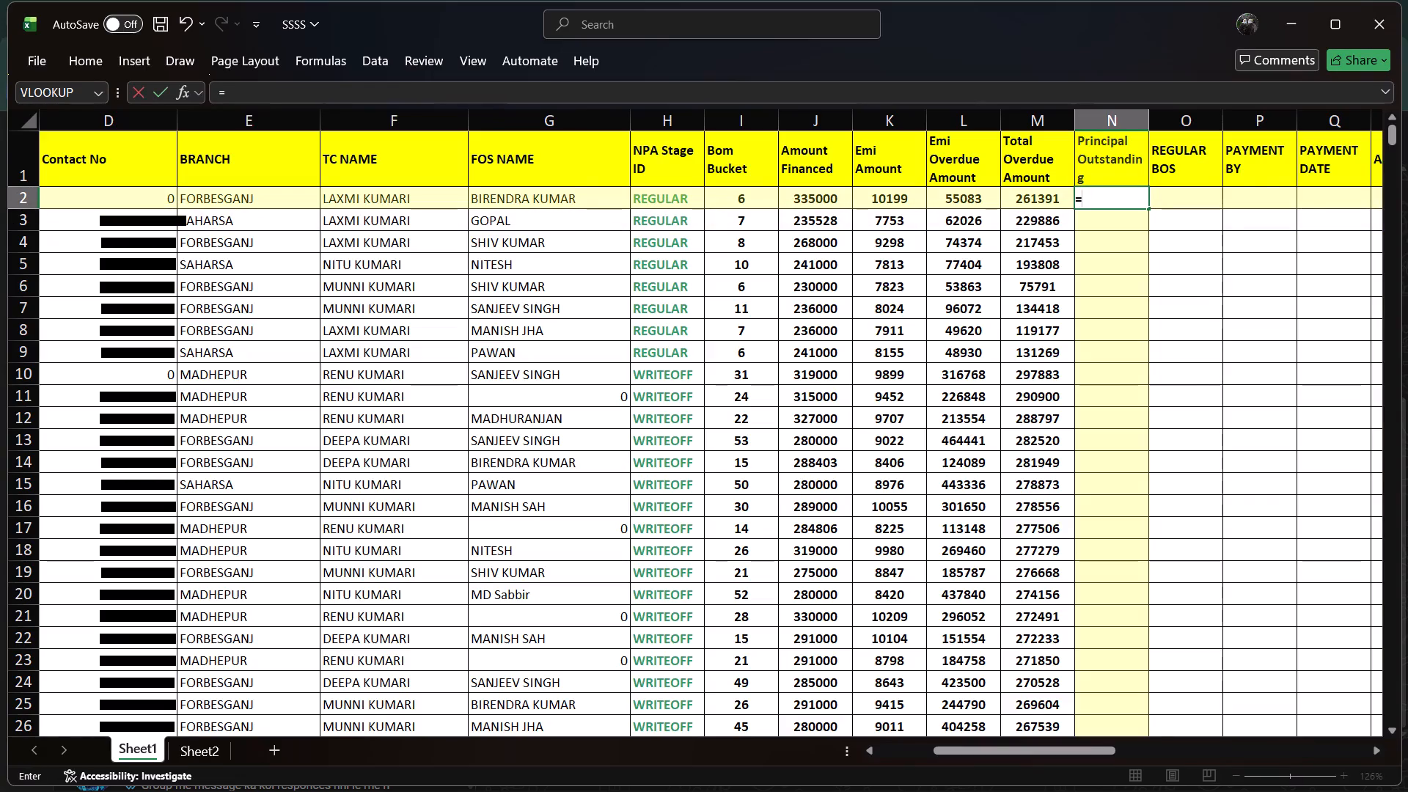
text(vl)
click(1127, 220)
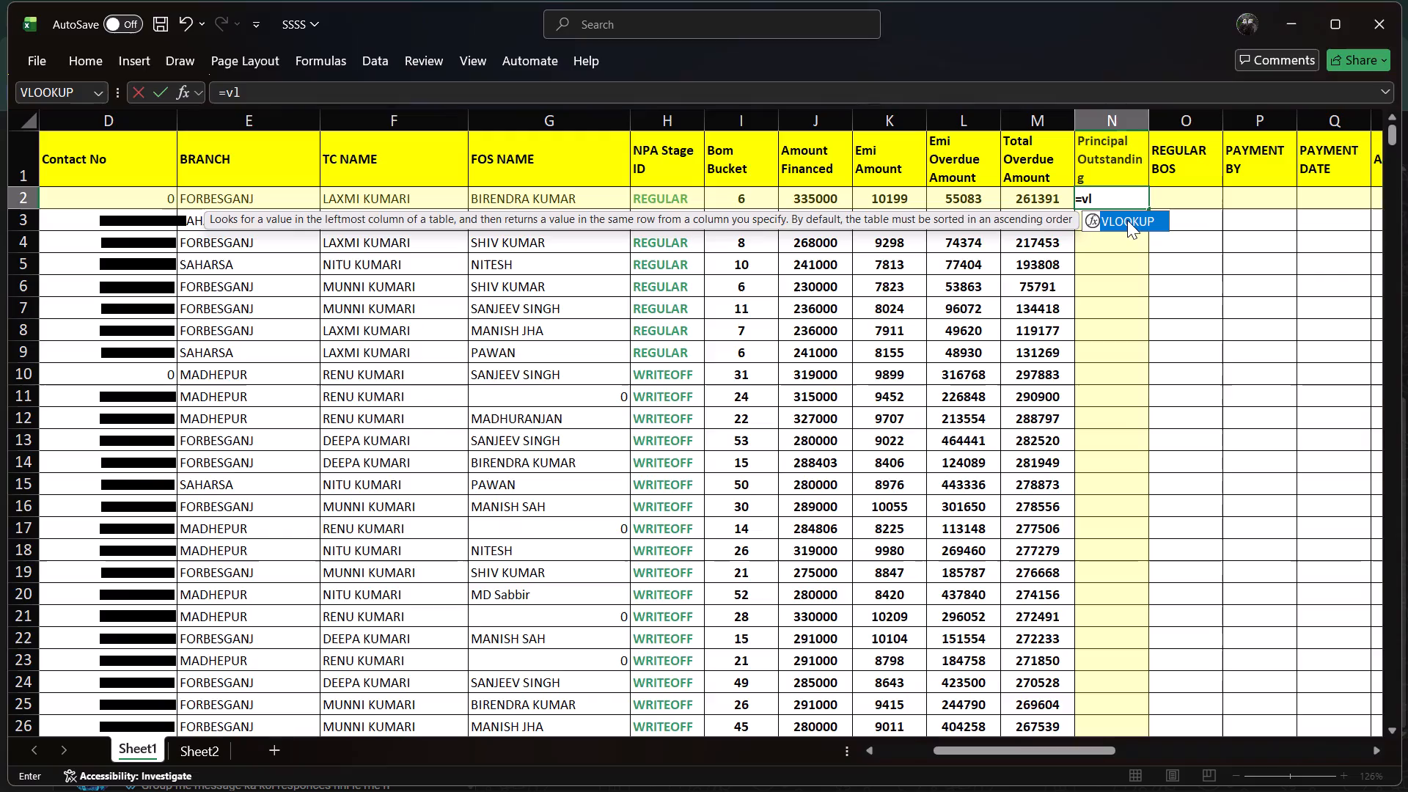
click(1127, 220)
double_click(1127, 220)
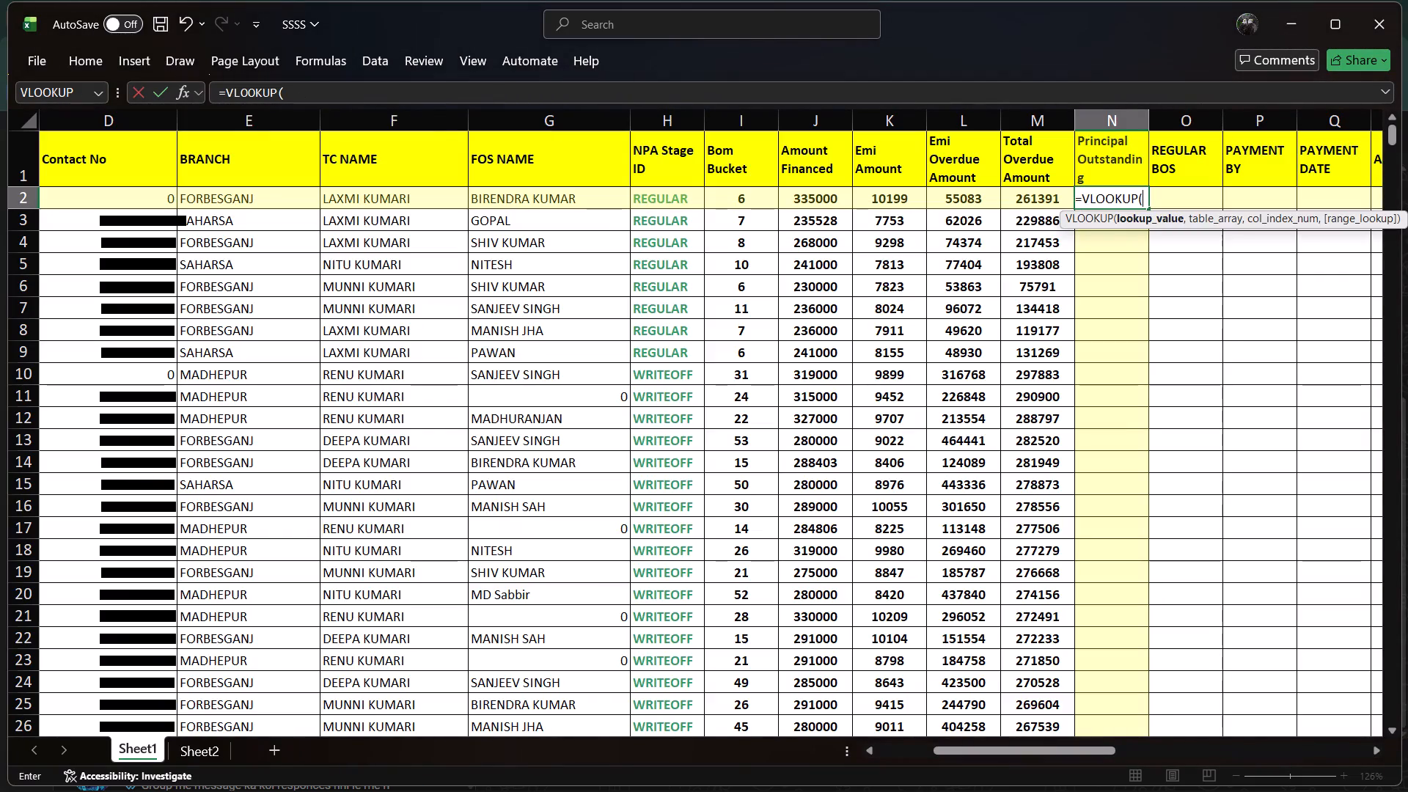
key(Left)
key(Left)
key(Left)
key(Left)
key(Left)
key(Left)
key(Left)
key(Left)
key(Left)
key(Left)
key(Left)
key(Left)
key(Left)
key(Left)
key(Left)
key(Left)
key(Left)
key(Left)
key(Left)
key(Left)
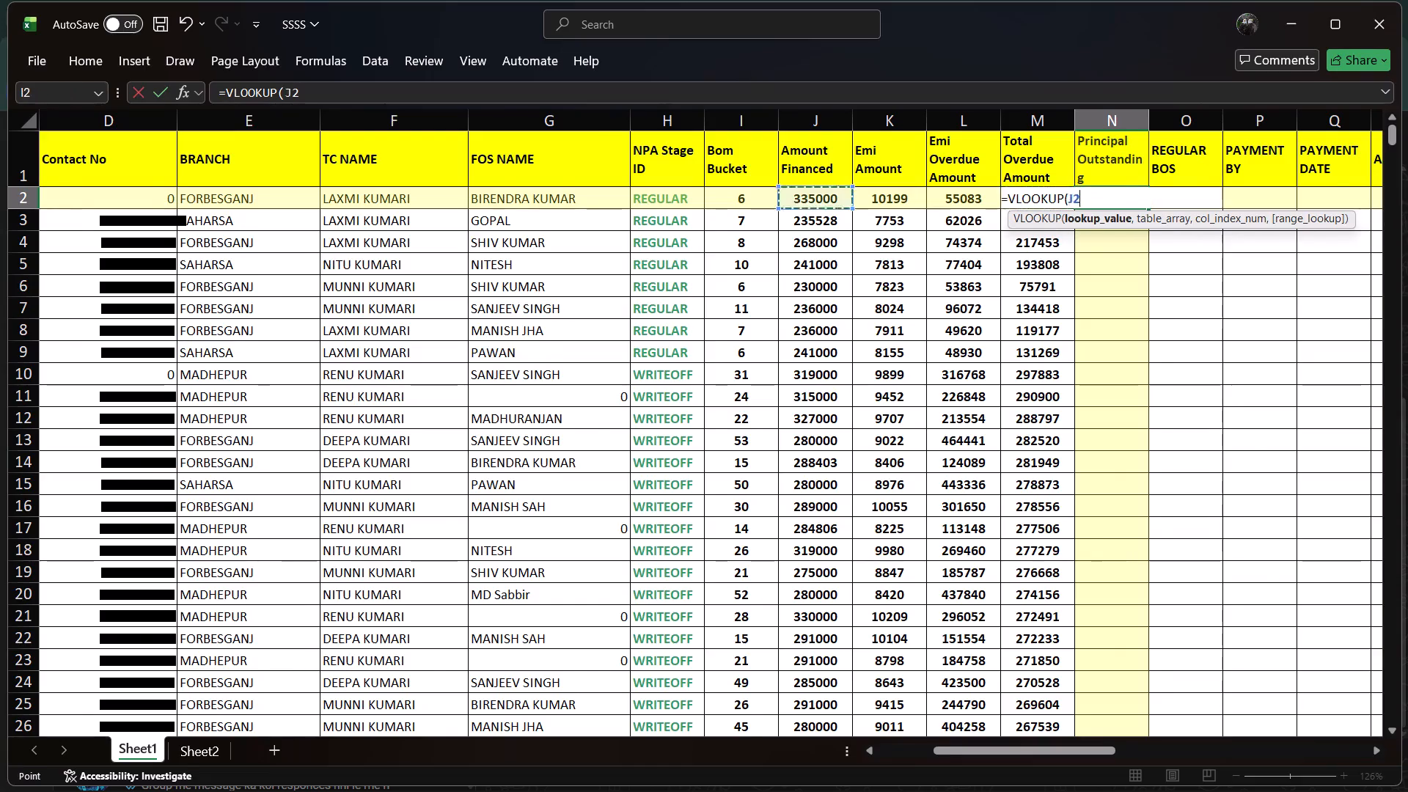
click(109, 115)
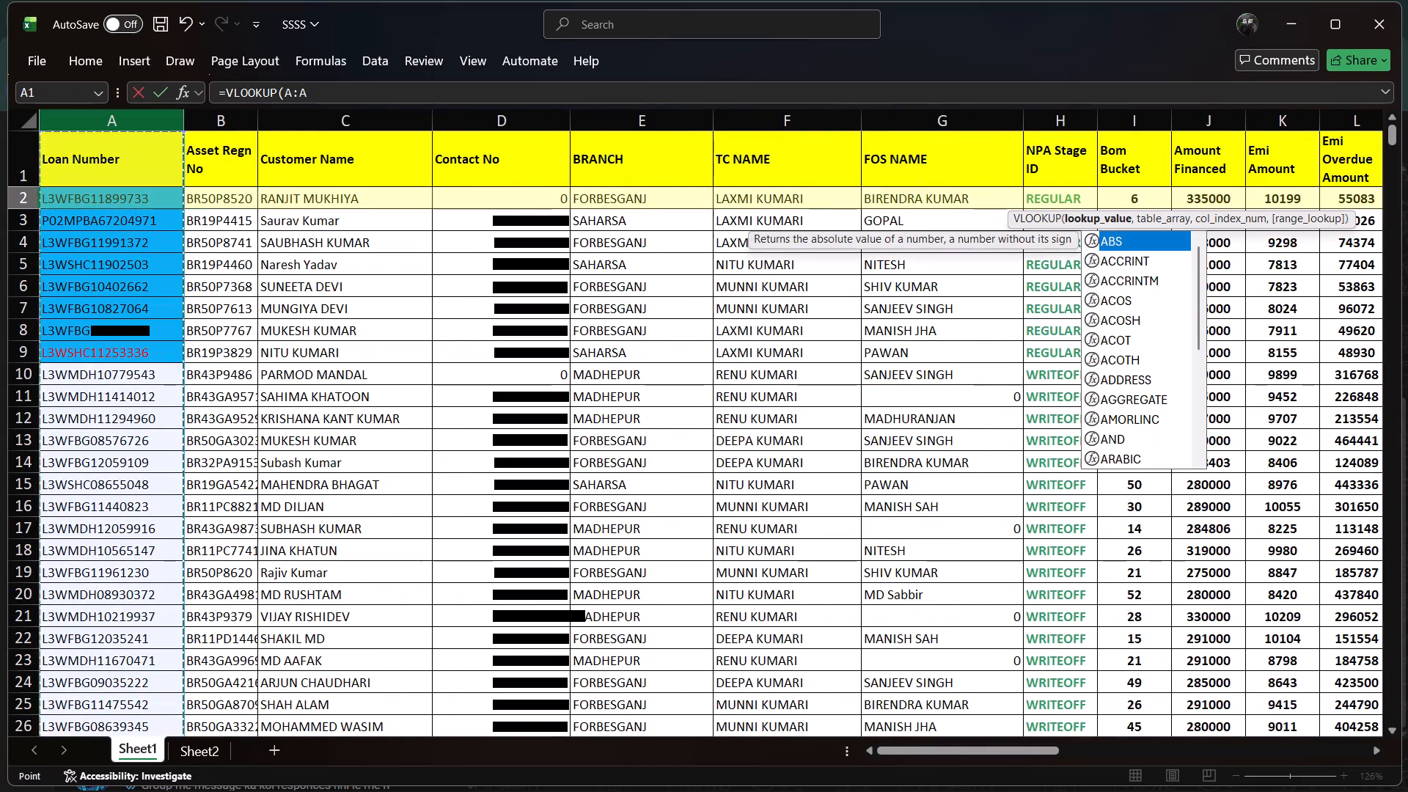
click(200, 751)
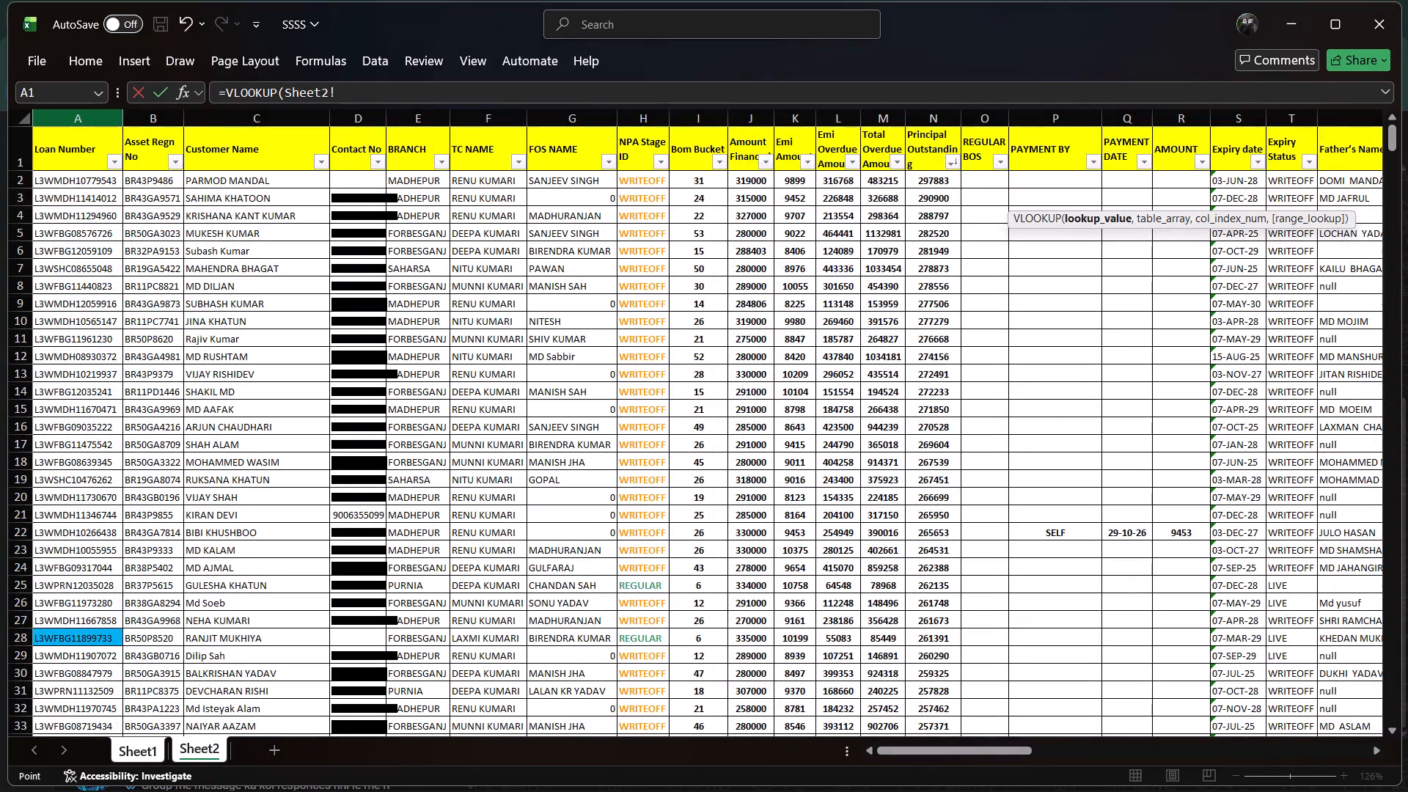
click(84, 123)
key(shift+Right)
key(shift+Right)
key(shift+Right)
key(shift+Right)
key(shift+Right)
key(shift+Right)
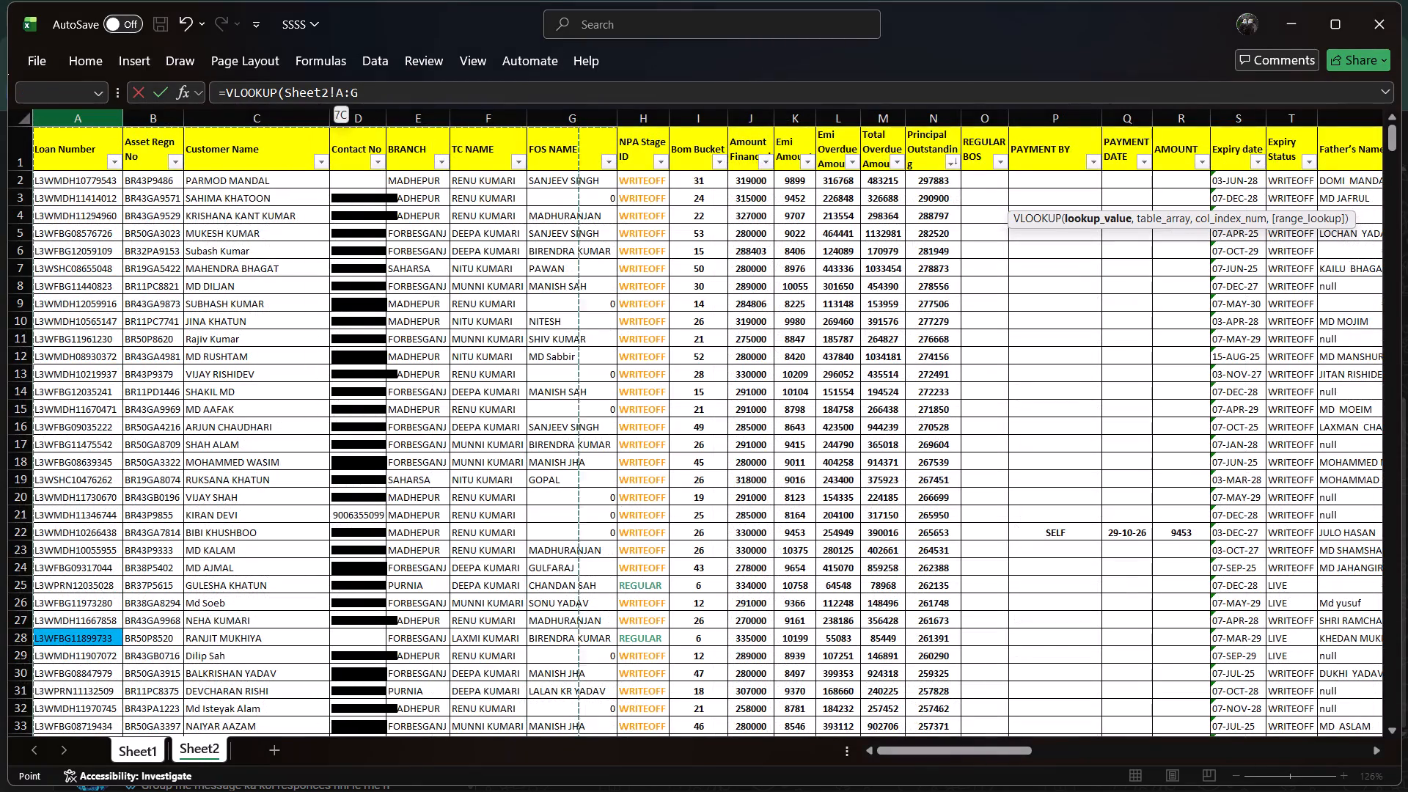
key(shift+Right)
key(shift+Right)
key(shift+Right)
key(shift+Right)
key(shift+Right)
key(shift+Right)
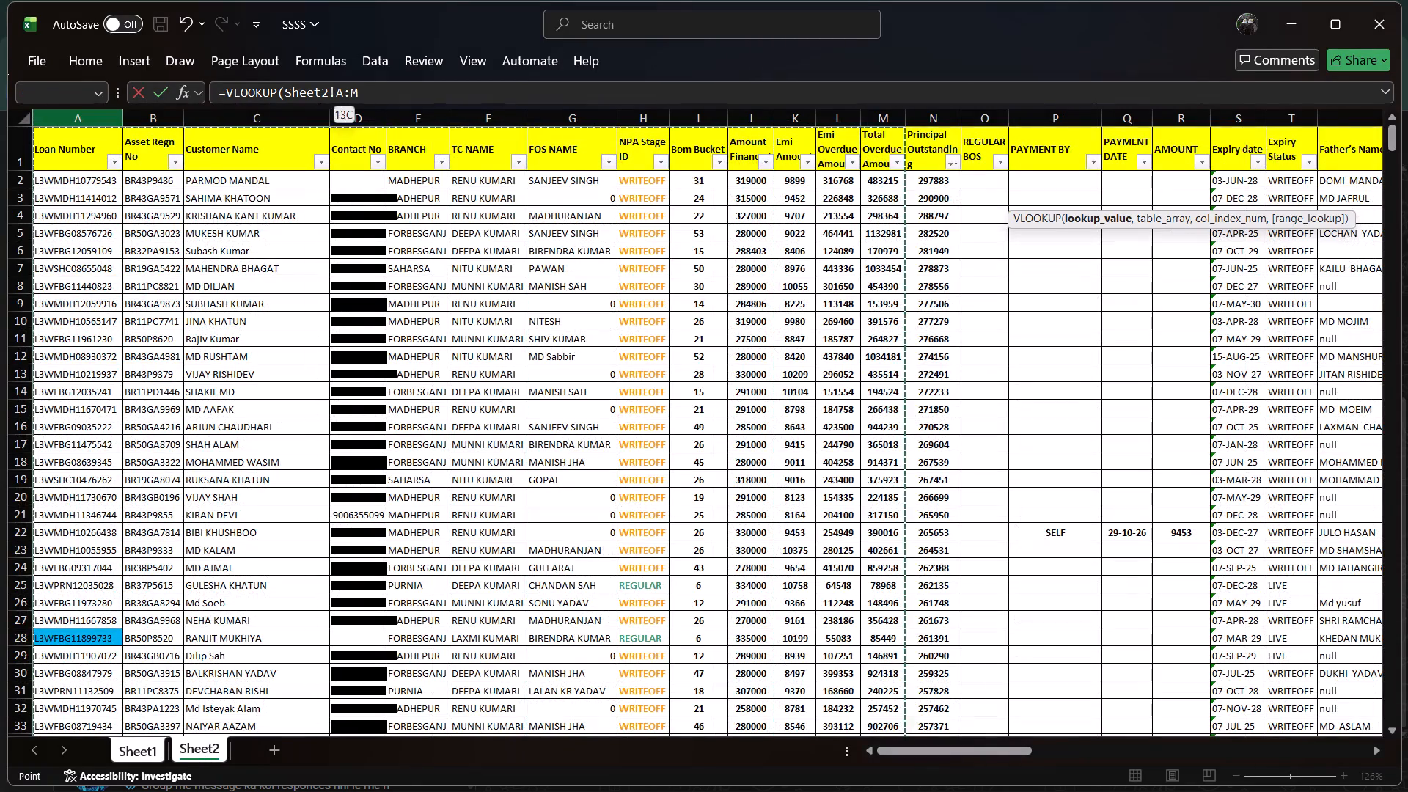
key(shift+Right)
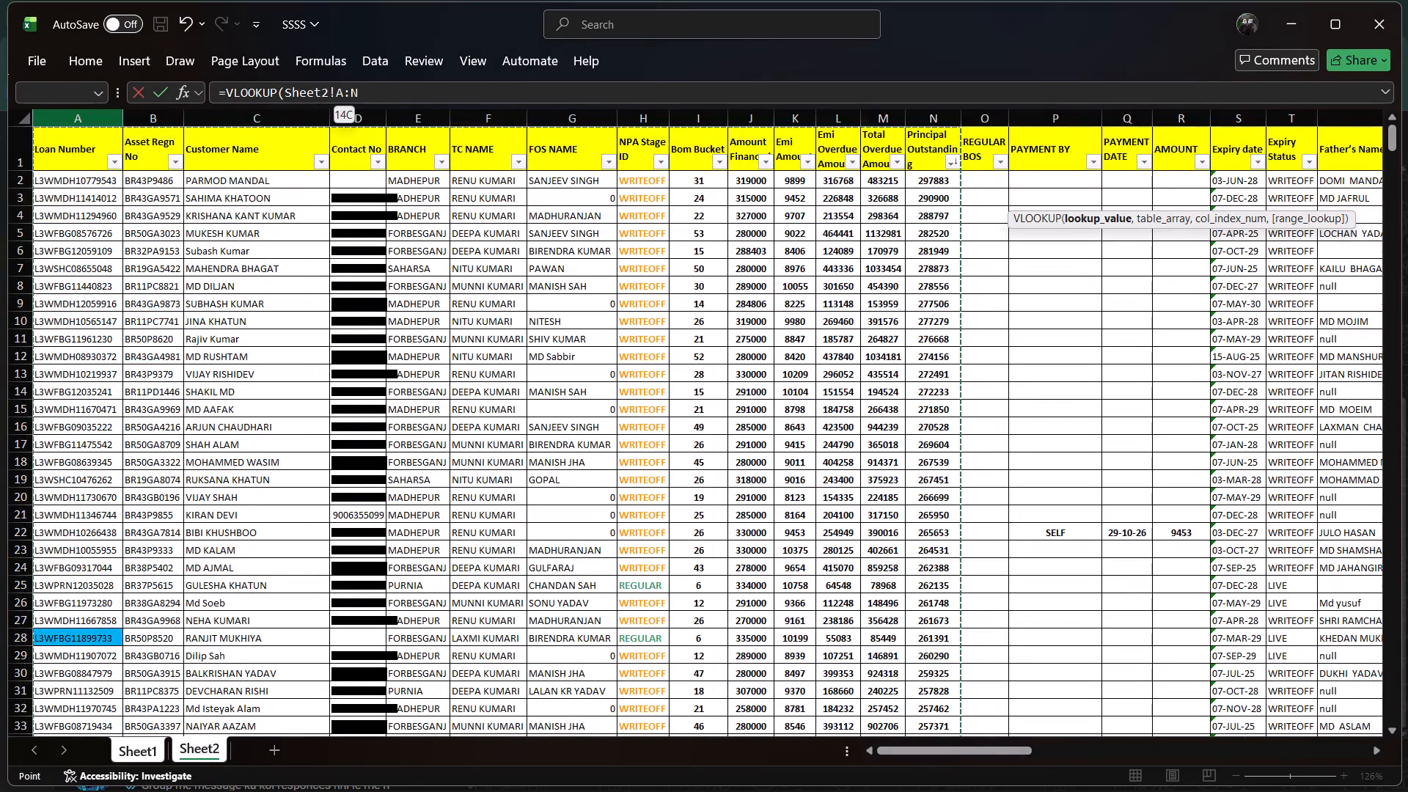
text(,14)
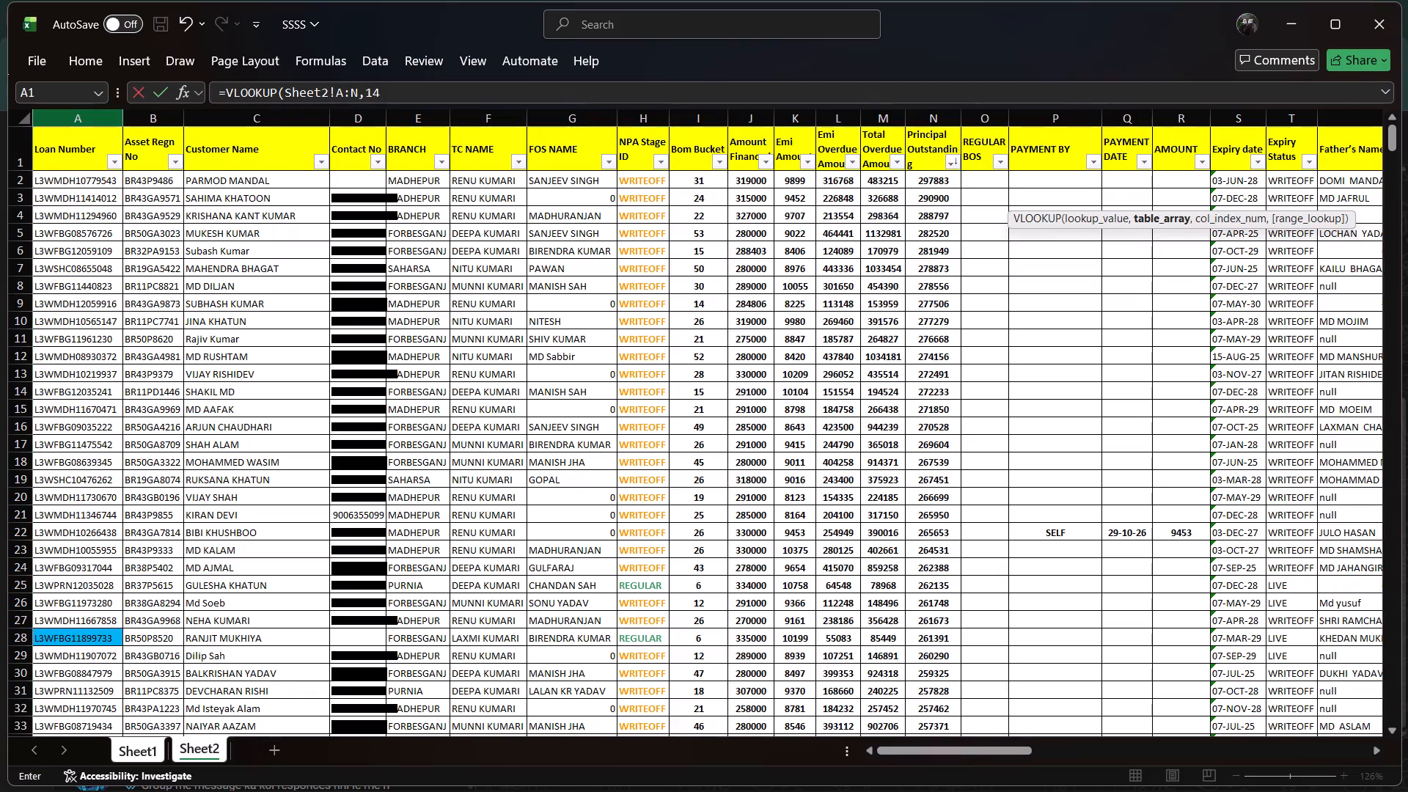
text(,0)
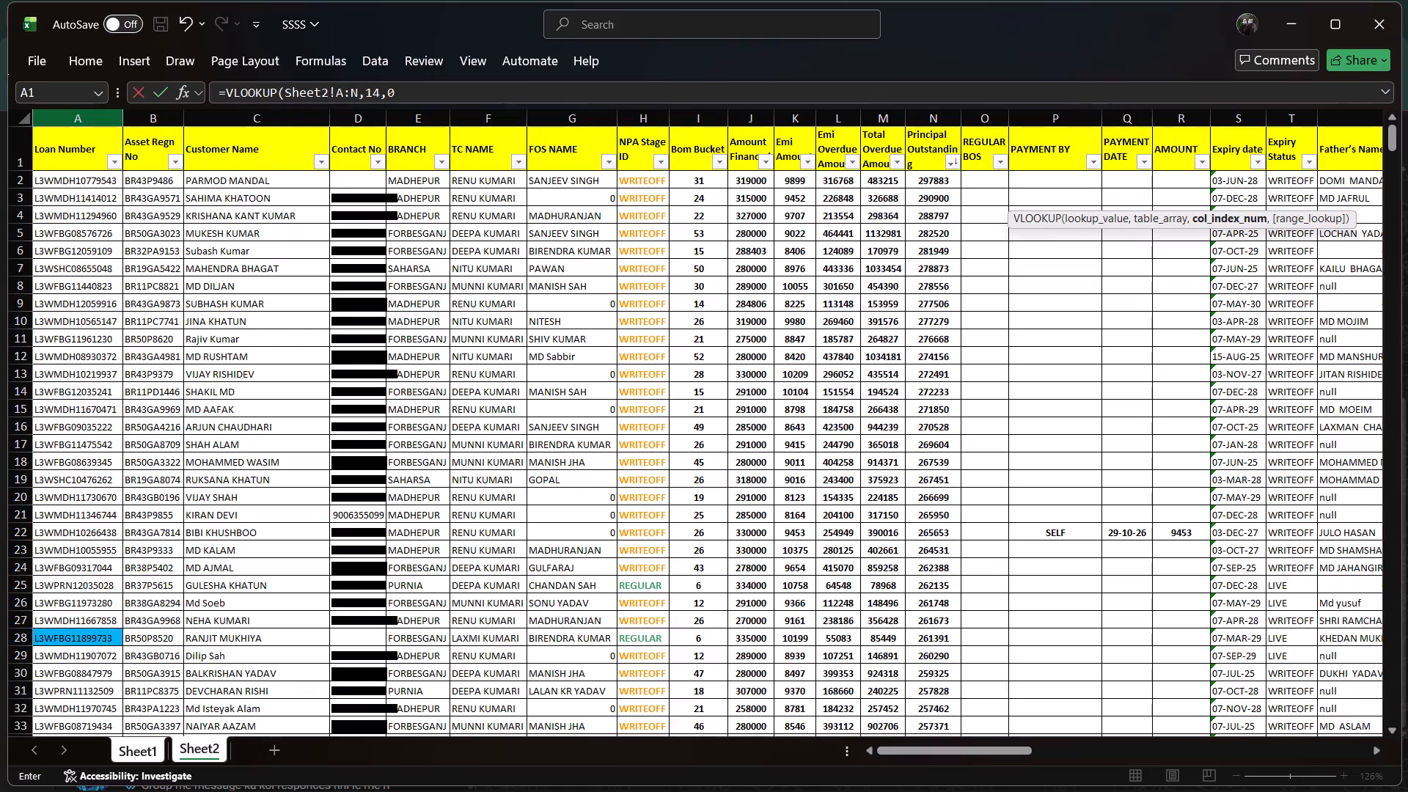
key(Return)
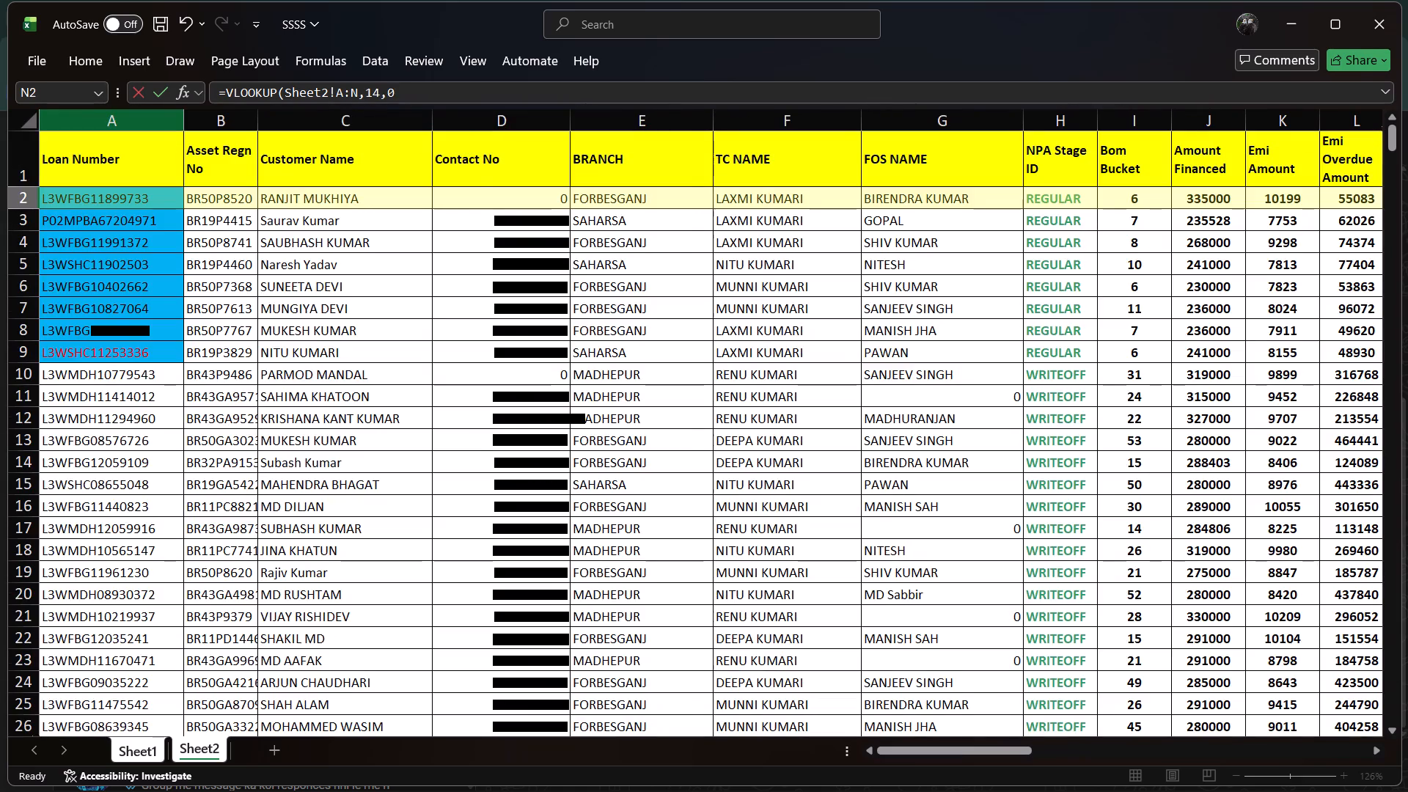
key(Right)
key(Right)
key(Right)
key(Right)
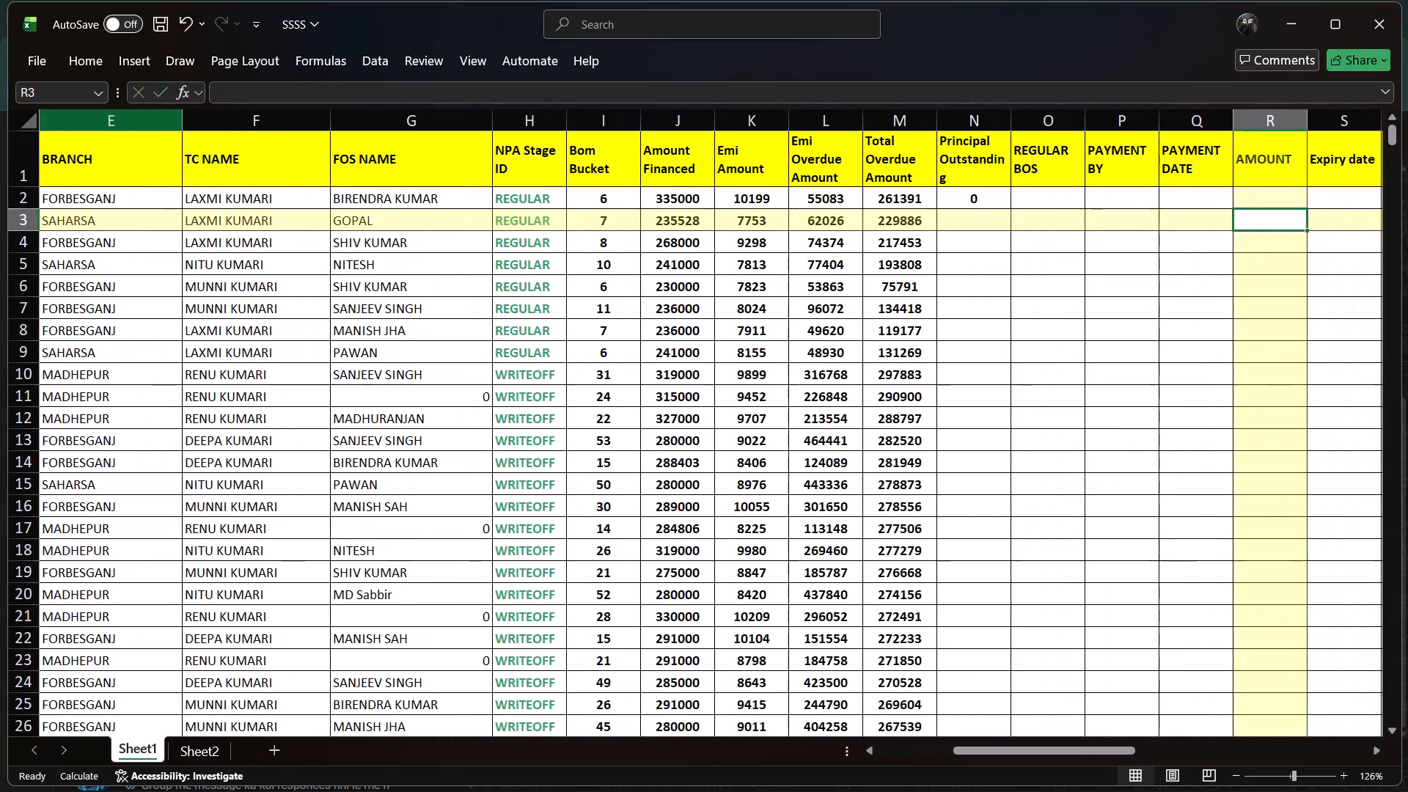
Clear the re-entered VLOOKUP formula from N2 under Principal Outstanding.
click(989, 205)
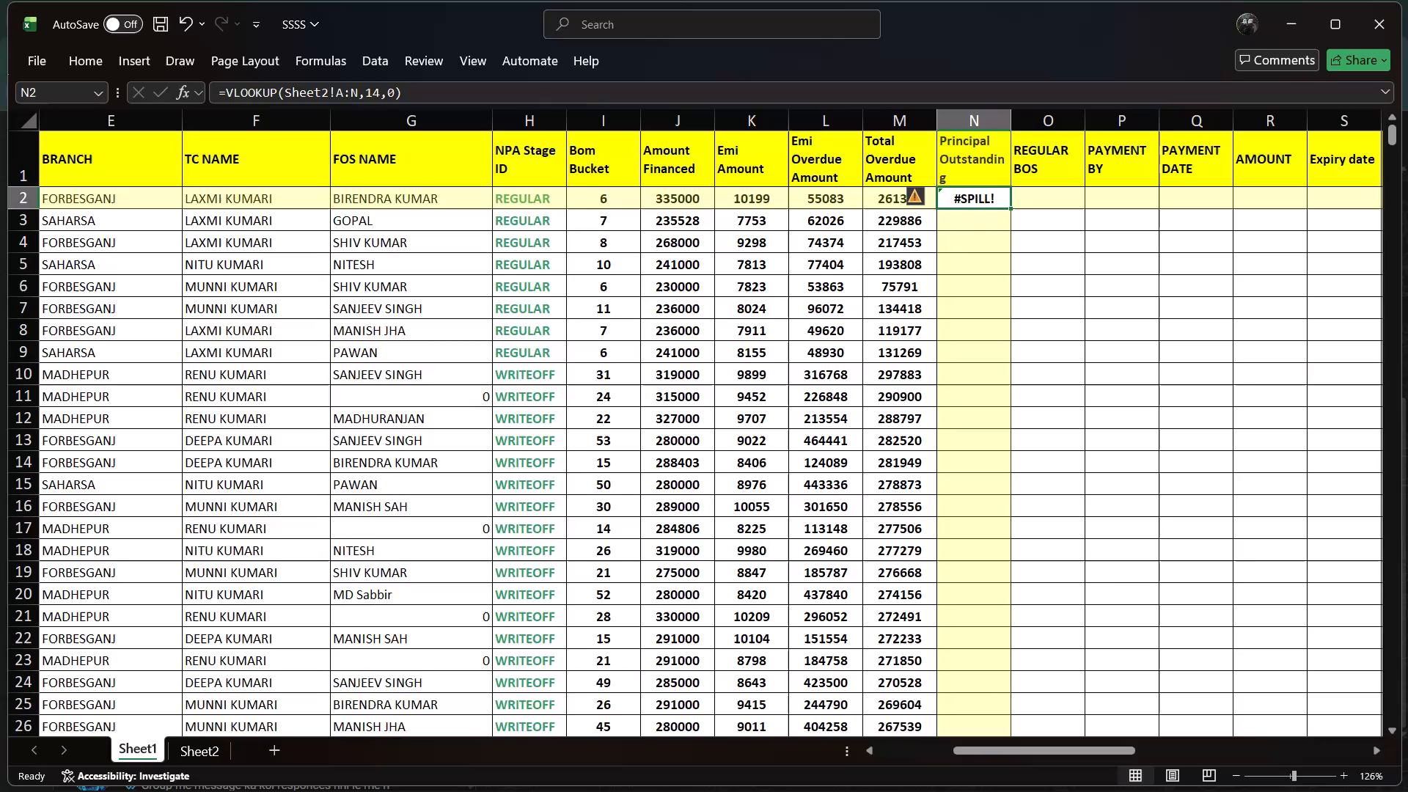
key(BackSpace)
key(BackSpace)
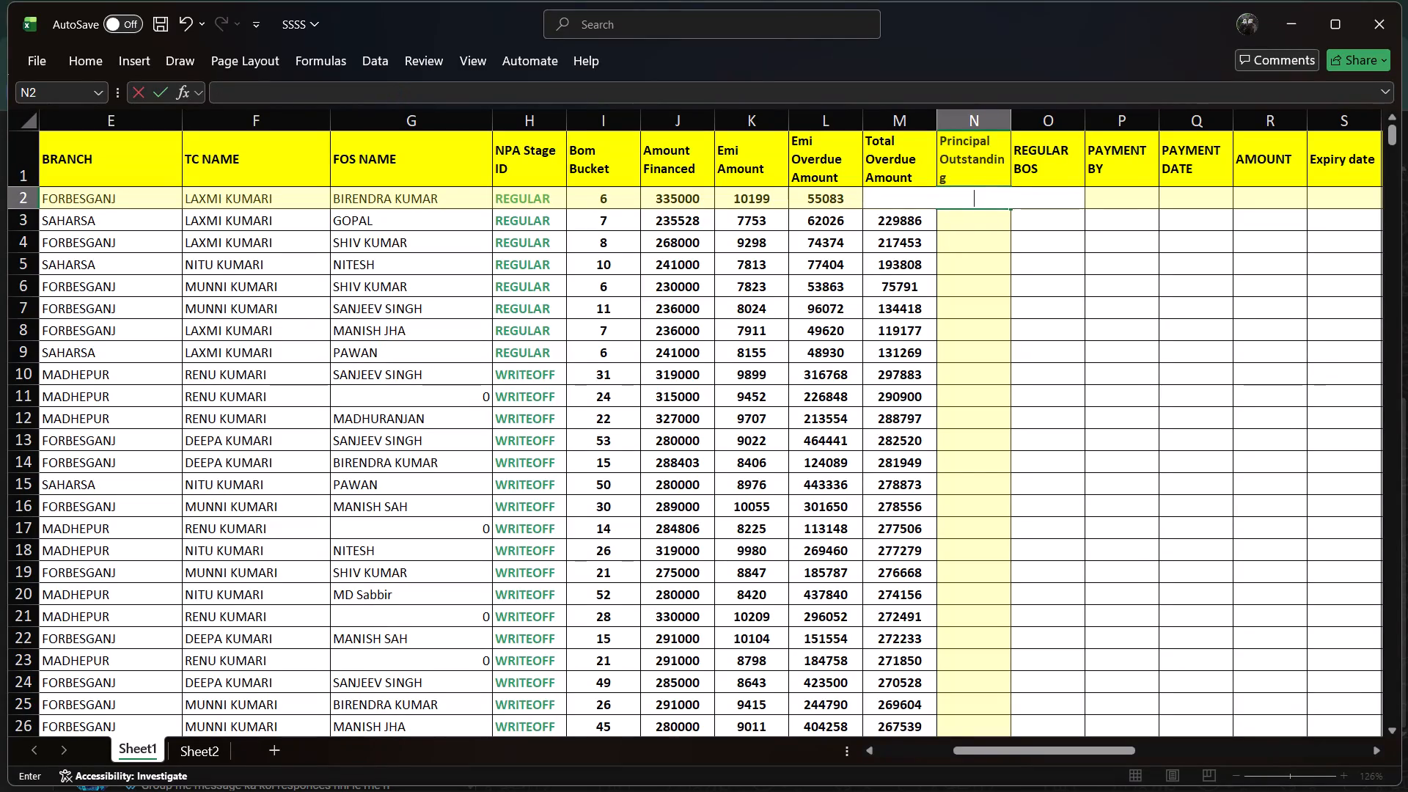
Begin a VLOOKUP formula in N2 under Principal Outstanding, using Sheet1's Loan Number column A:A as the lookup value.
click(976, 205)
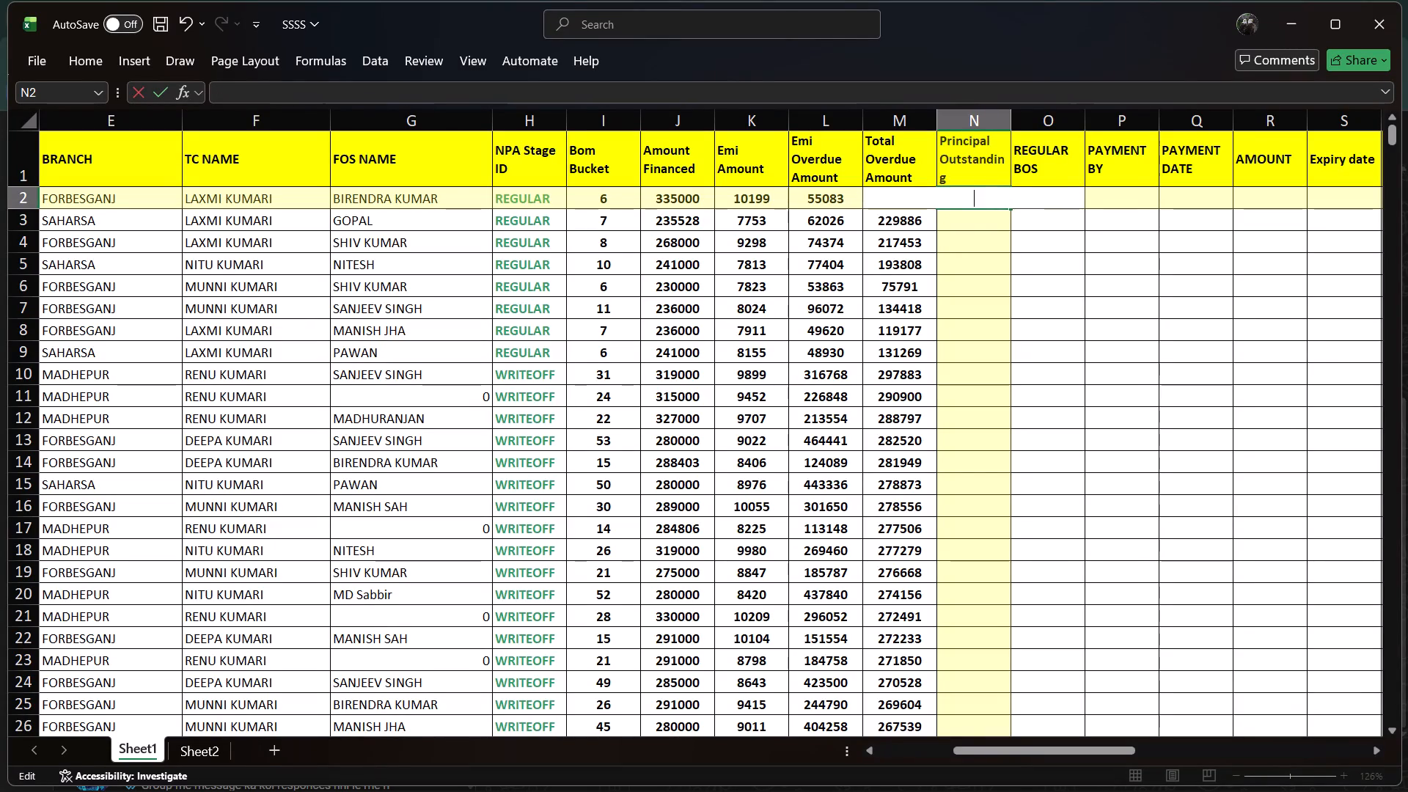
click(977, 243)
click(977, 203)
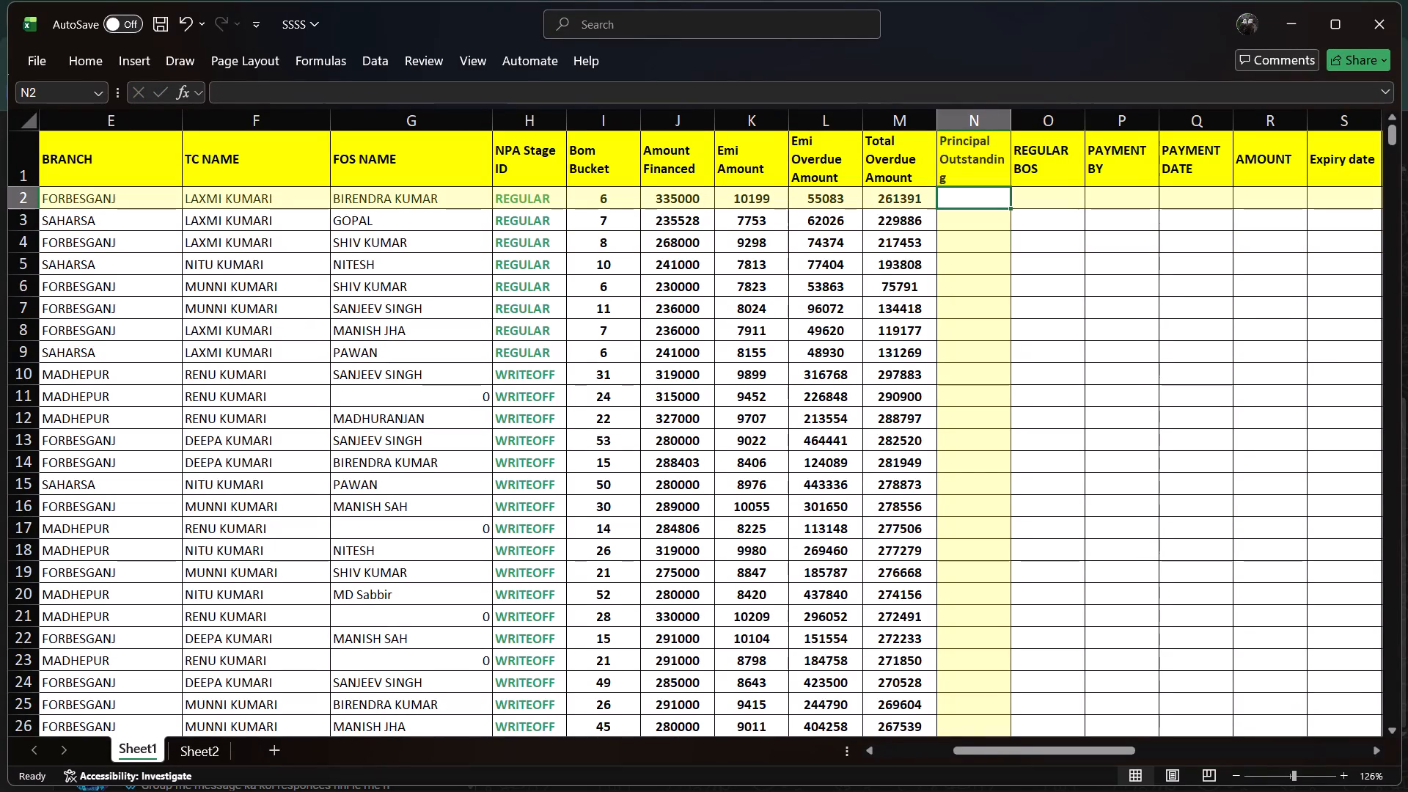
key(equal)
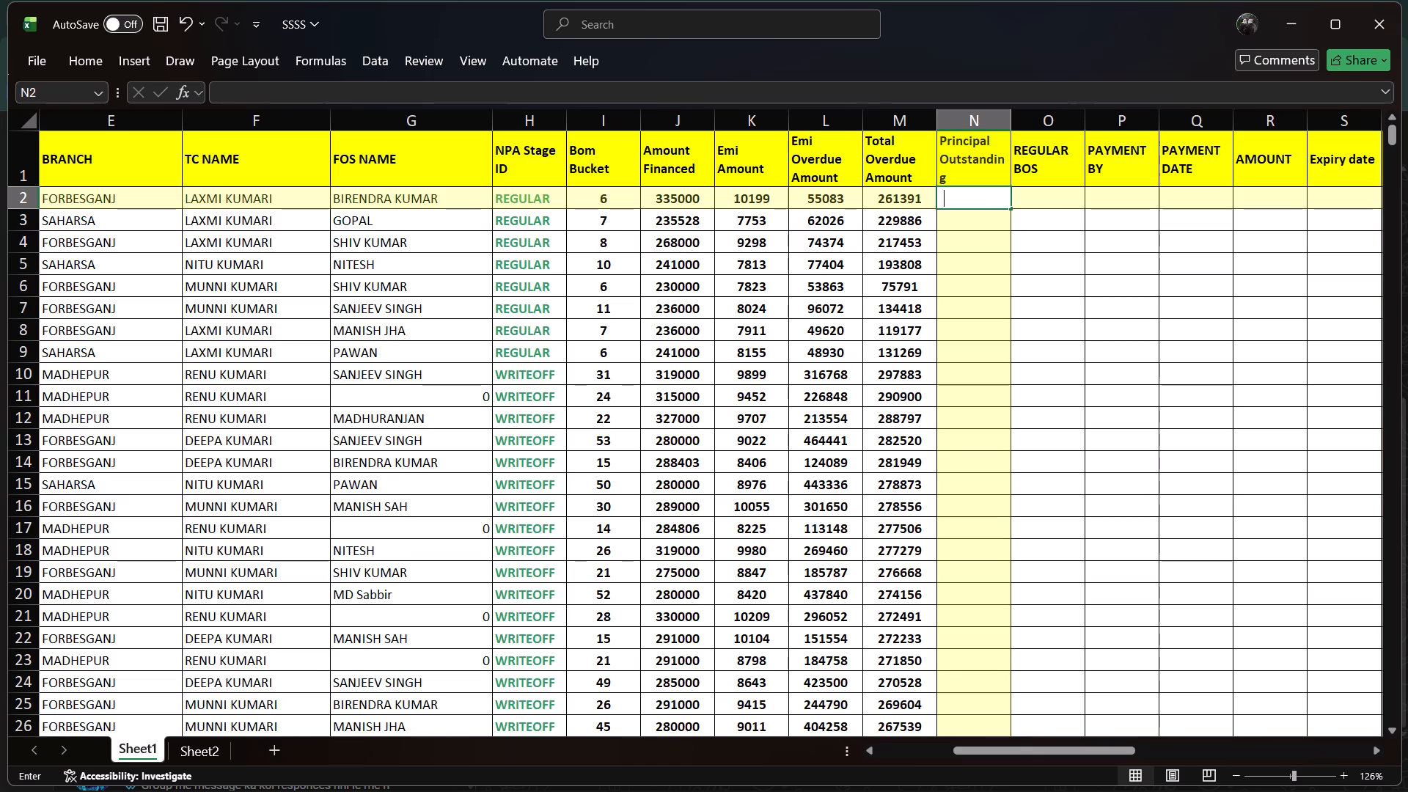
key(v)
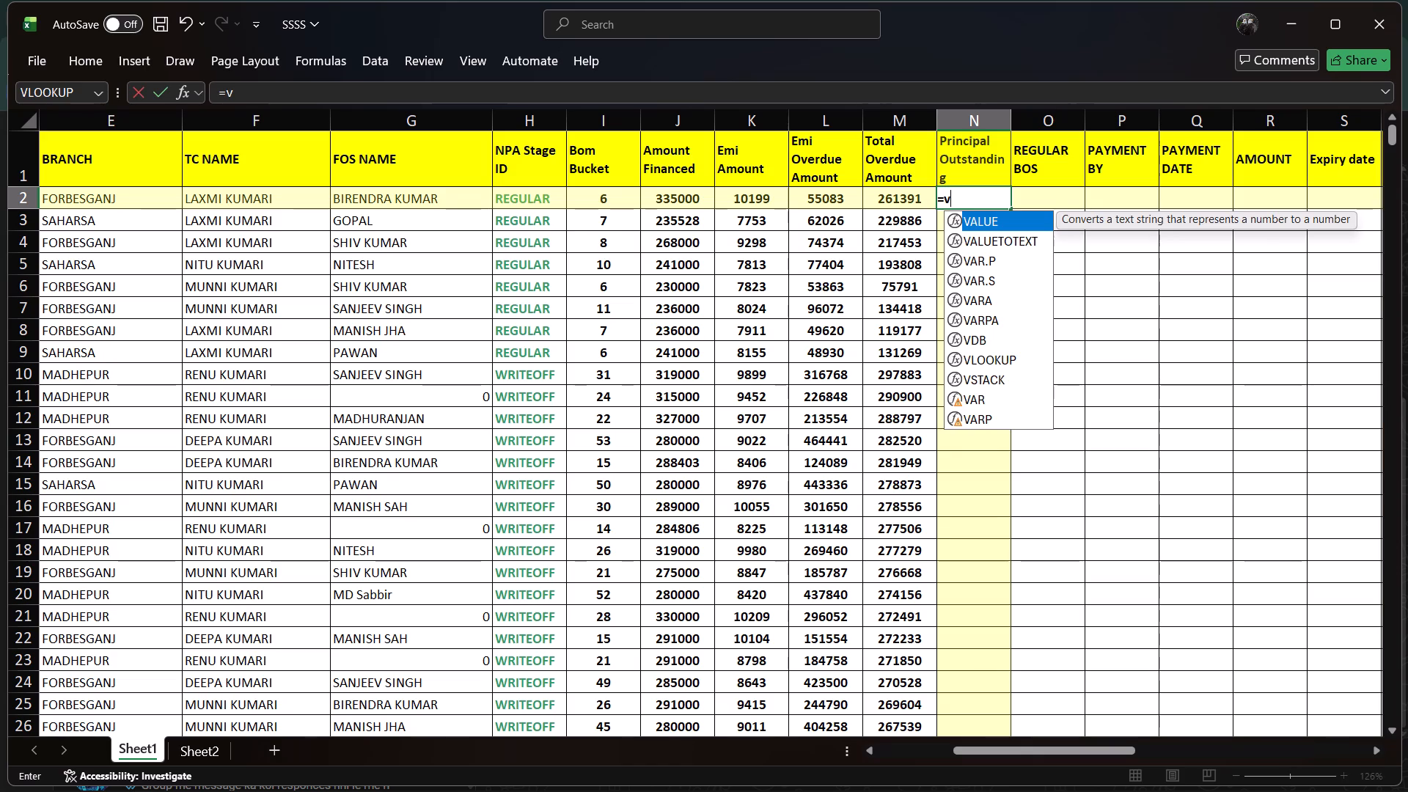
key(l)
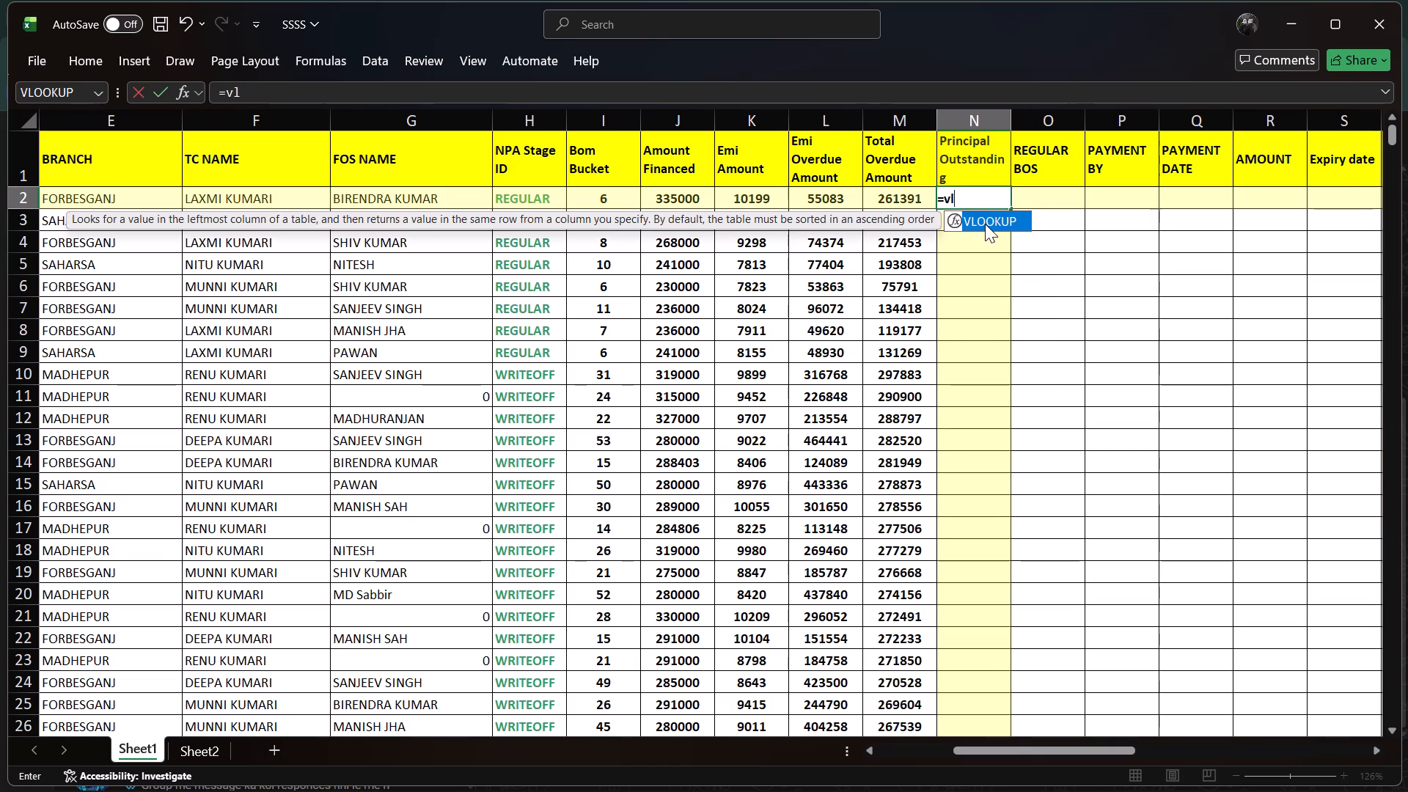
click(985, 218)
click(985, 218)
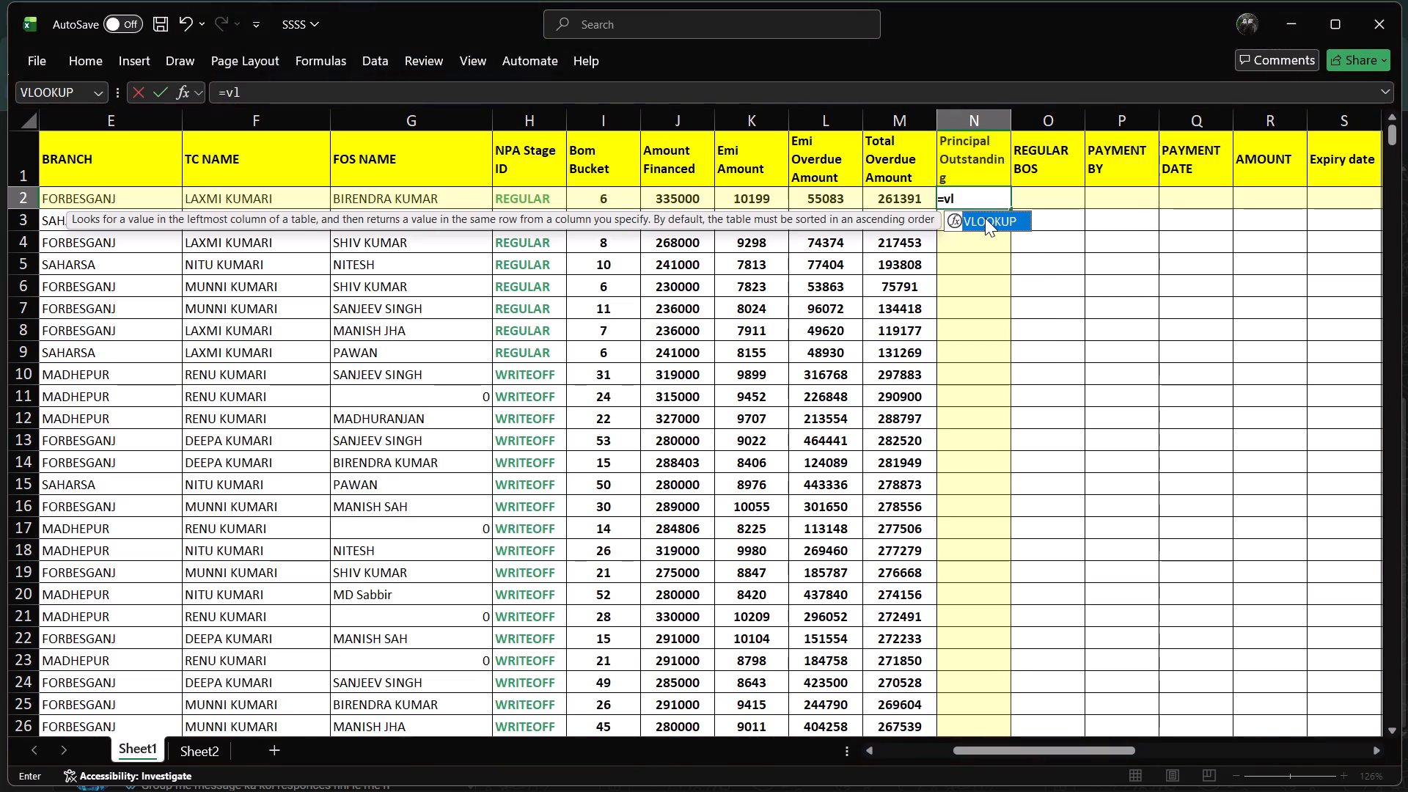
click(985, 218)
double_click(985, 218)
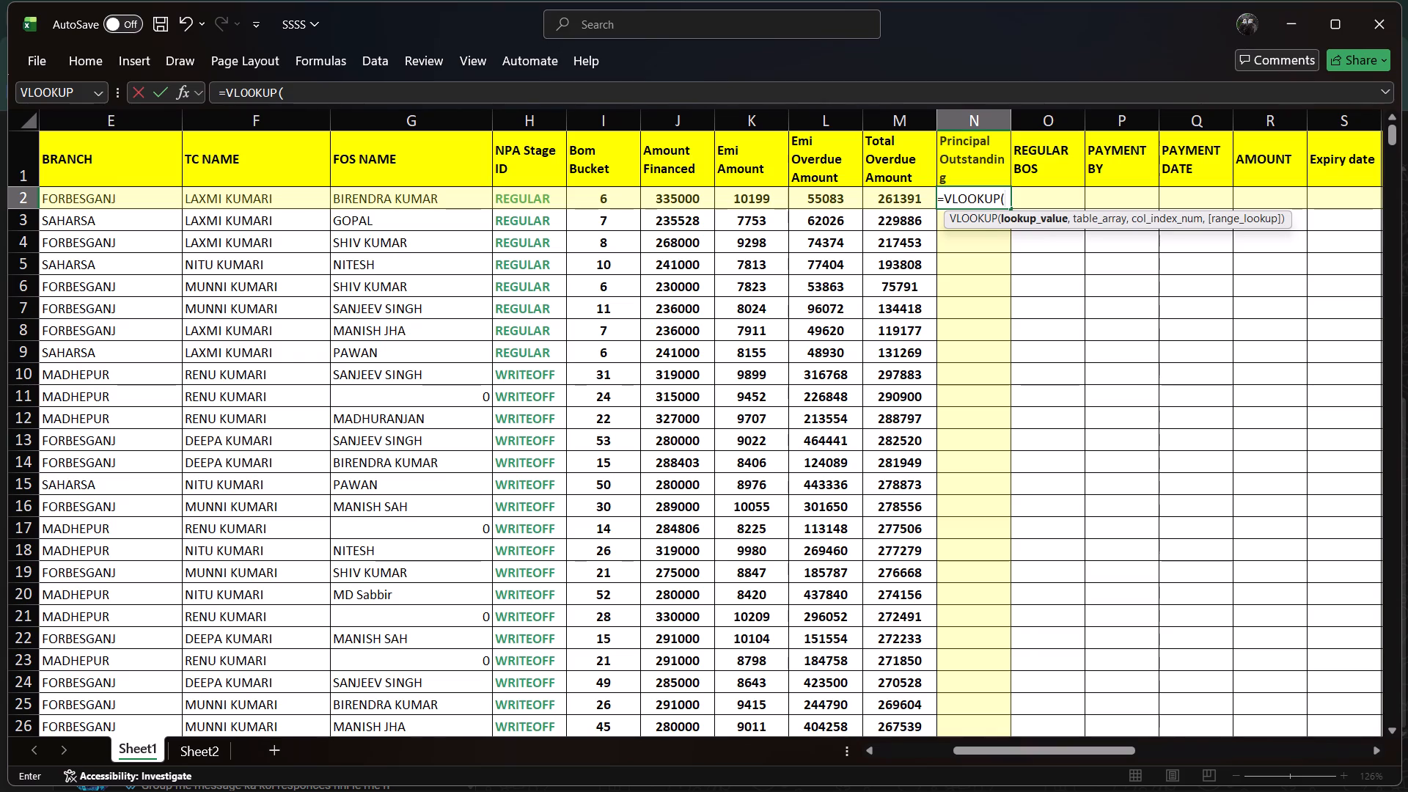
click(857, 164)
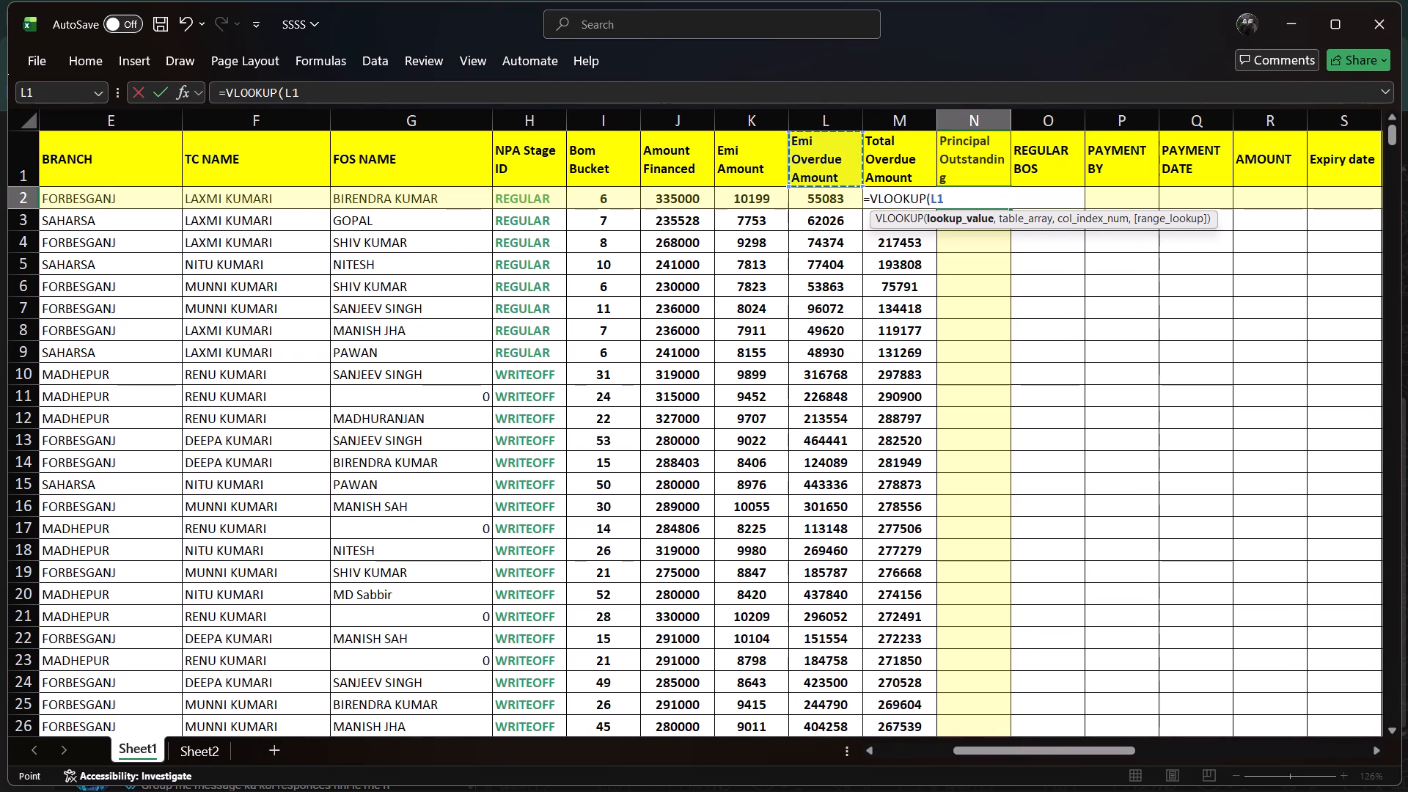
key(Left)
key(Left)
key(Left)
key(Left)
key(Left)
key(Left)
key(Left)
key(Left)
key(Left)
key(Left)
key(Left)
key(Left)
key(Left)
key(Left)
key(Left)
key(Left)
key(Left)
key(Left)
key(Left)
key(Left)
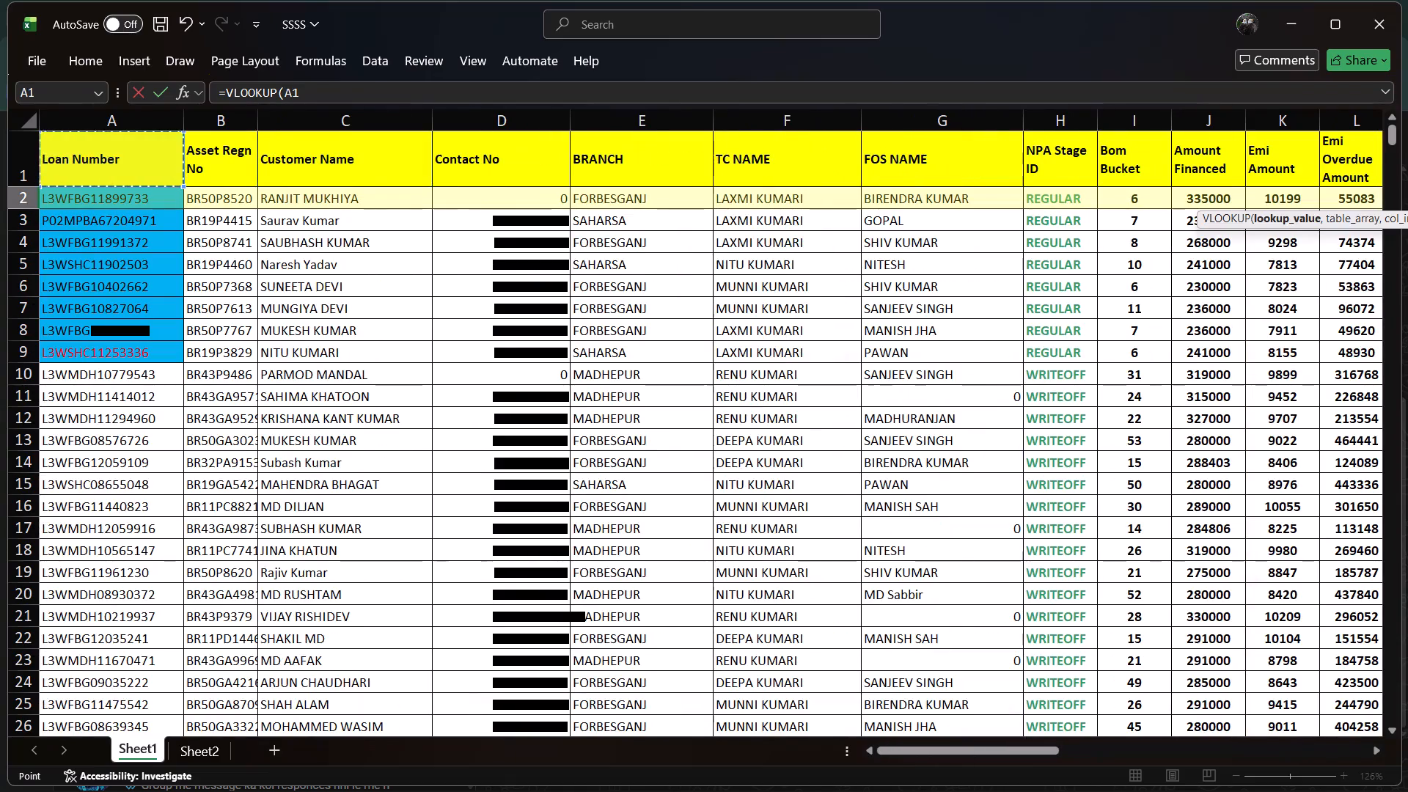
click(104, 122)
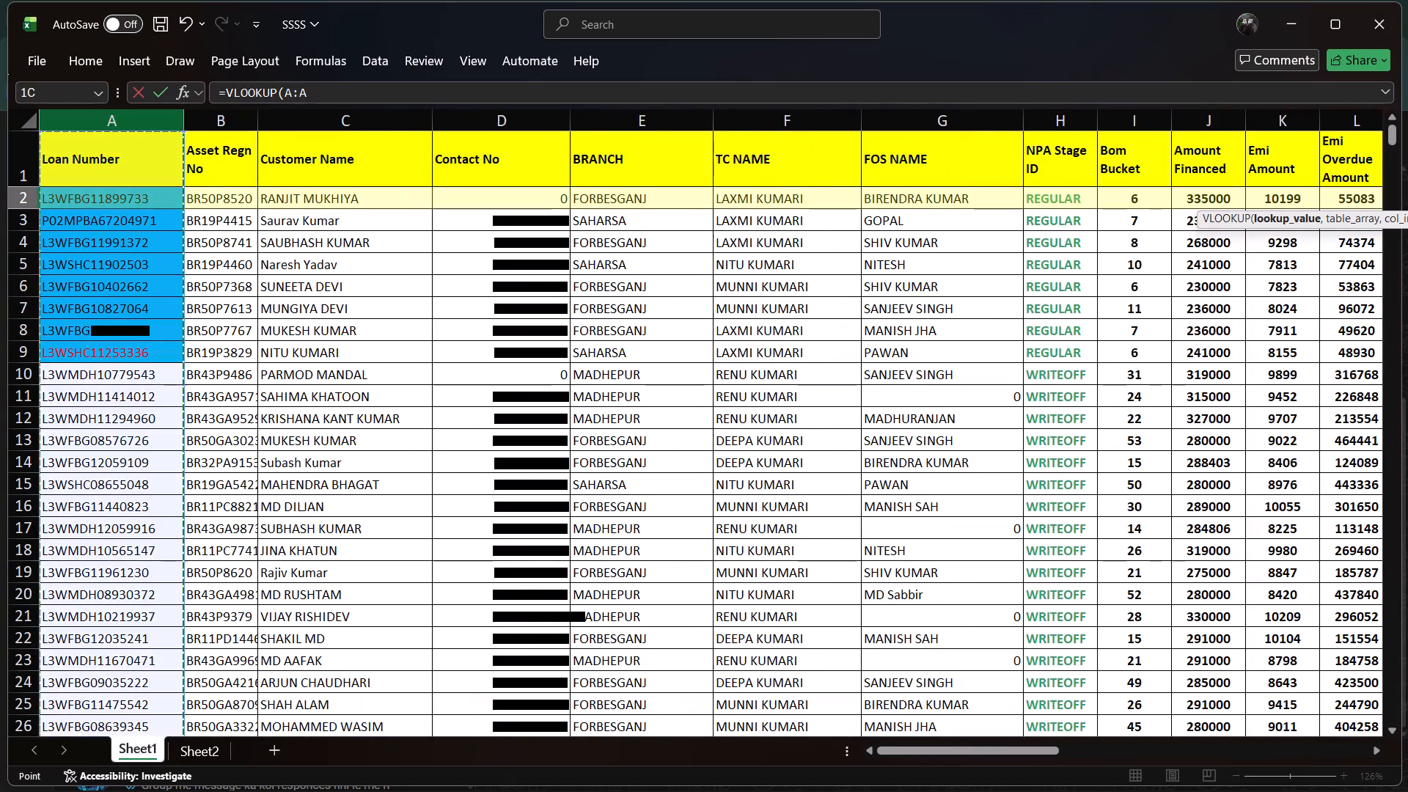
key(comma)
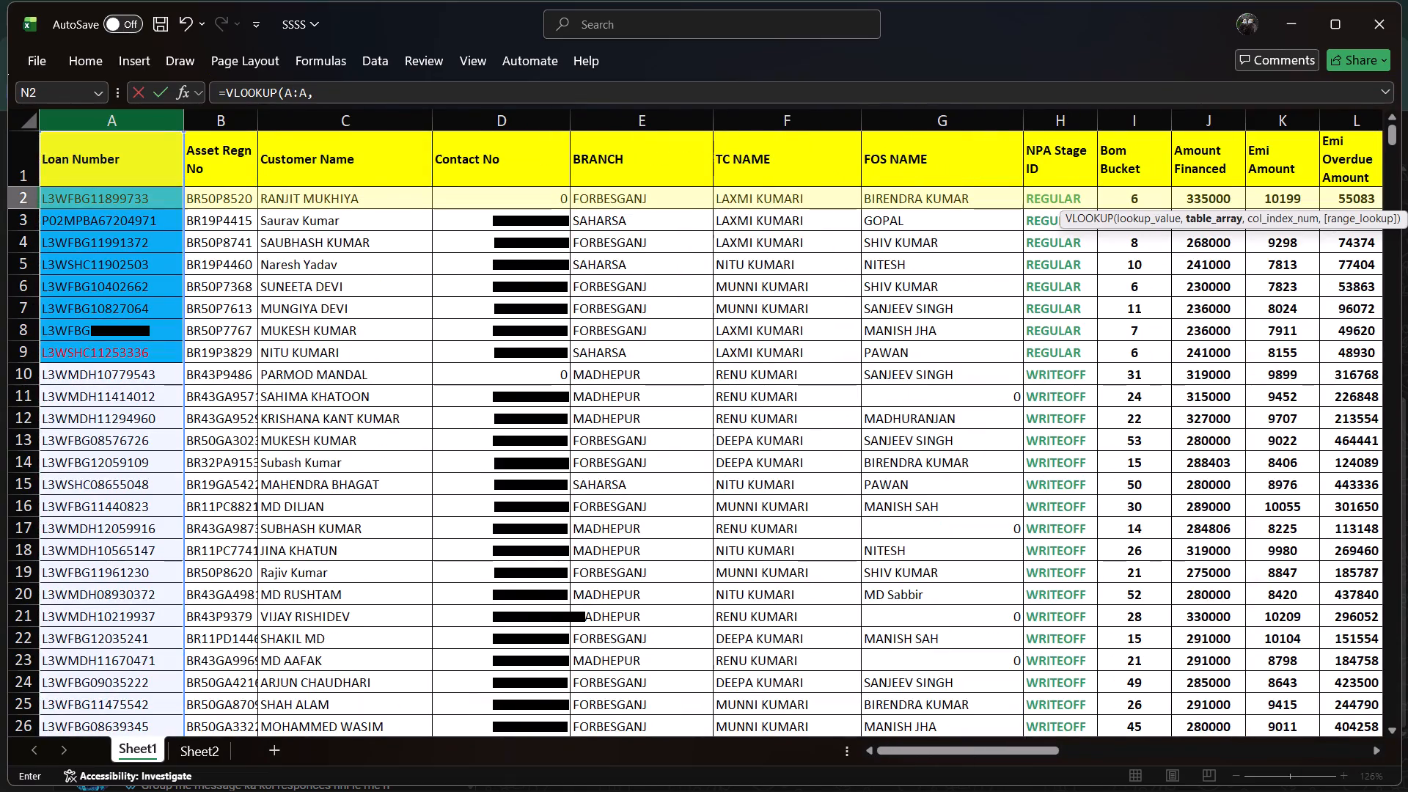
Complete the N2 lookup with table array Sheet2!A:N, column index 14 and match type 0, accepting the suggested @A:A version.
click(201, 755)
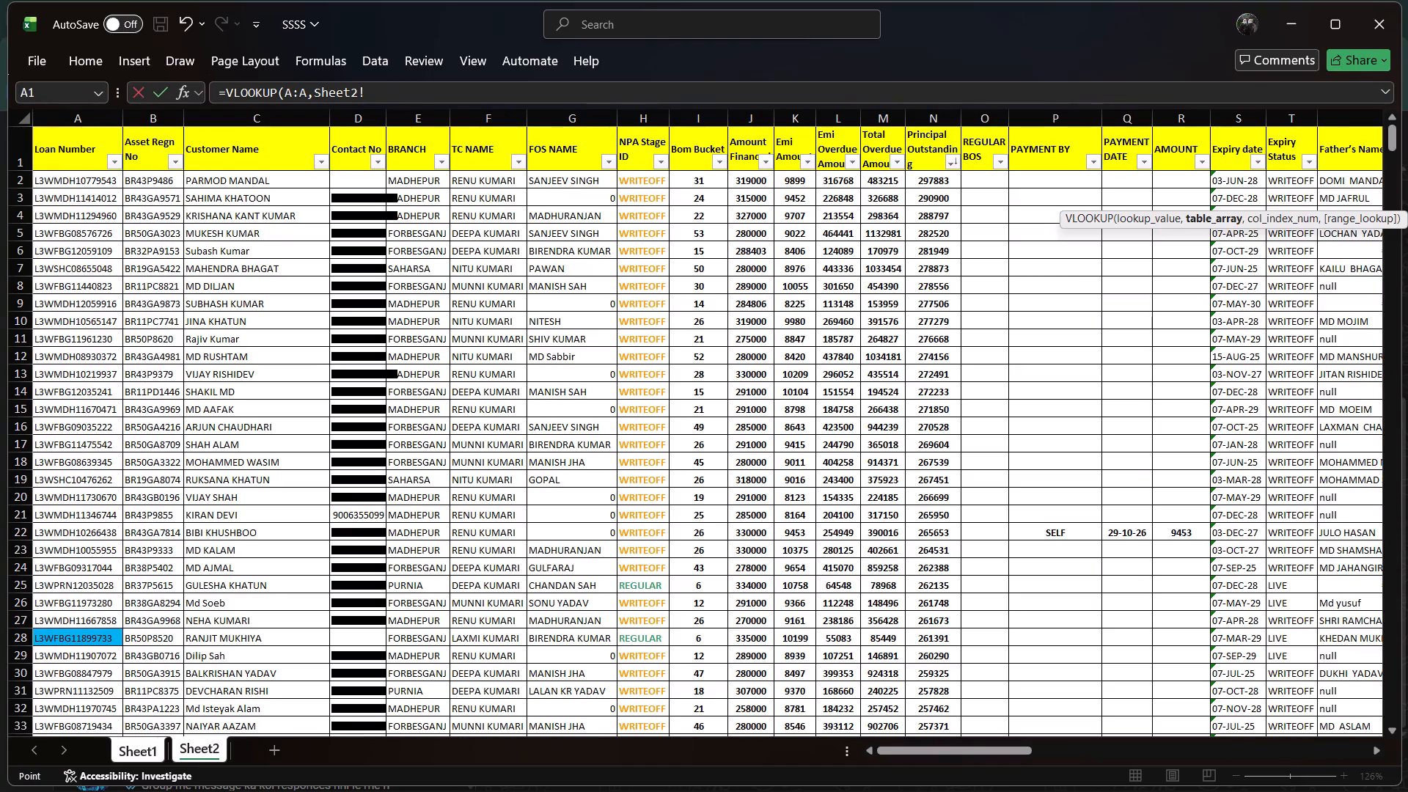
click(59, 122)
key(shift+Right)
key(shift+Right)
key(shift+Right)
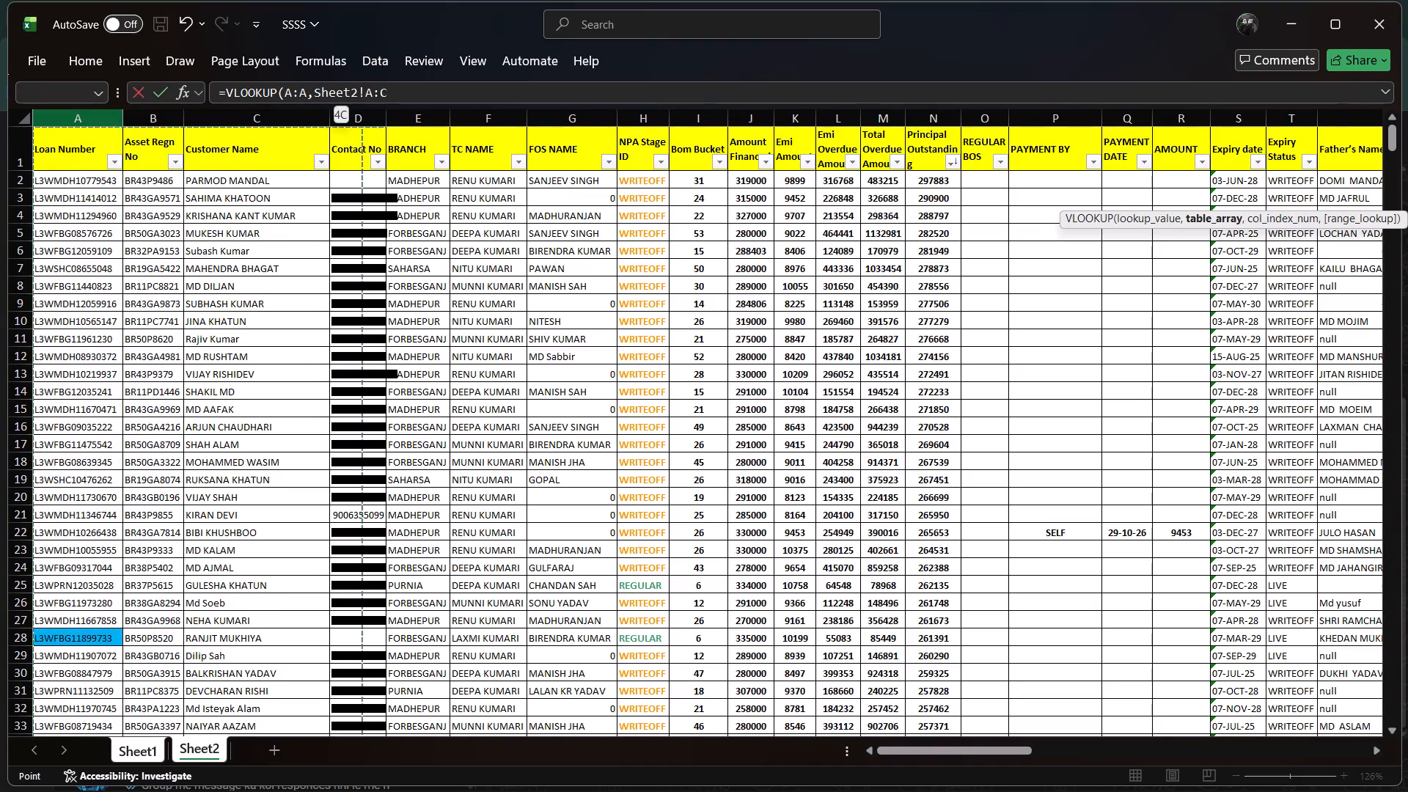
key(shift+Right)
key(shift+Right)
key(shift+Right)
key(shift+Right)
key(shift+Right)
key(shift+Right)
key(shift+Right)
key(shift+Right)
key(shift+Right)
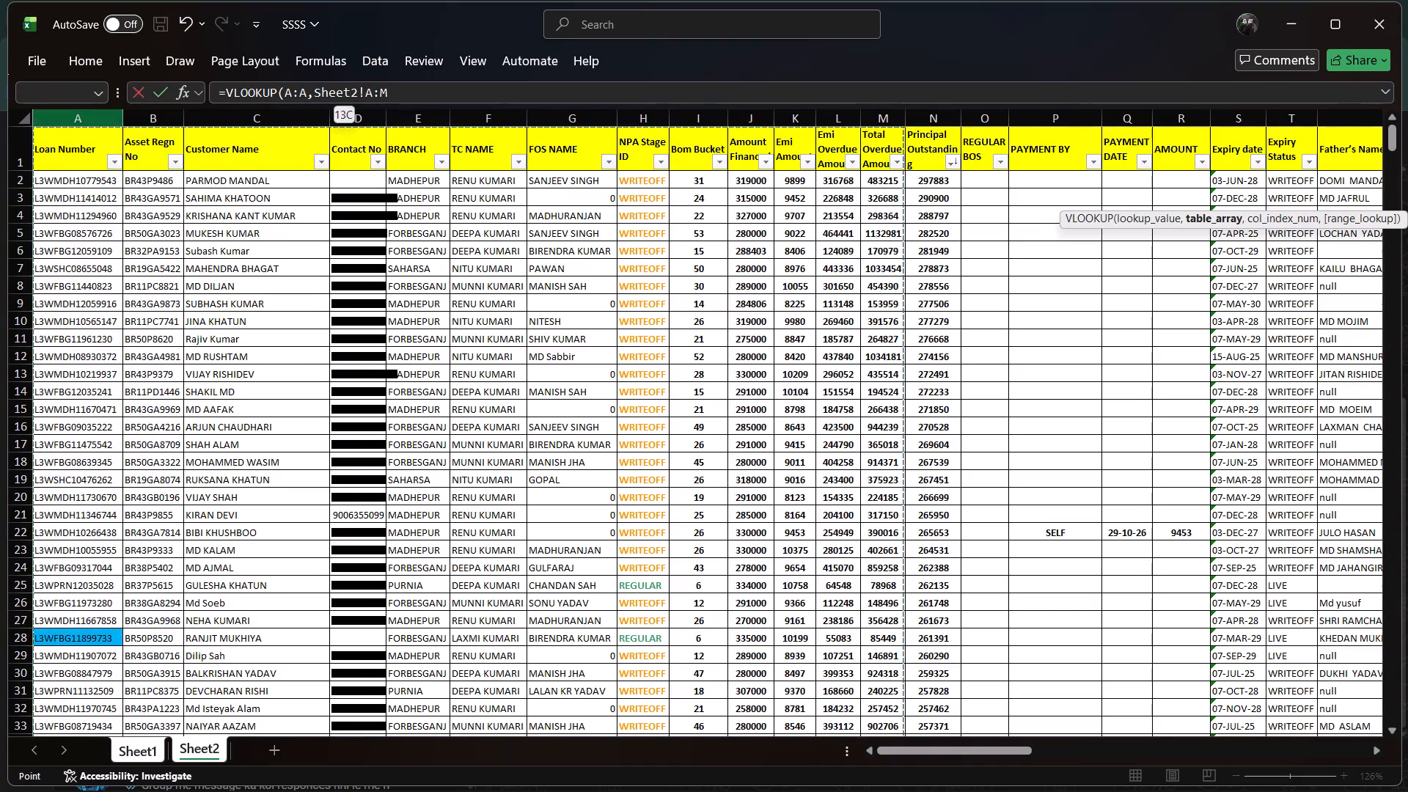
key(shift+Right)
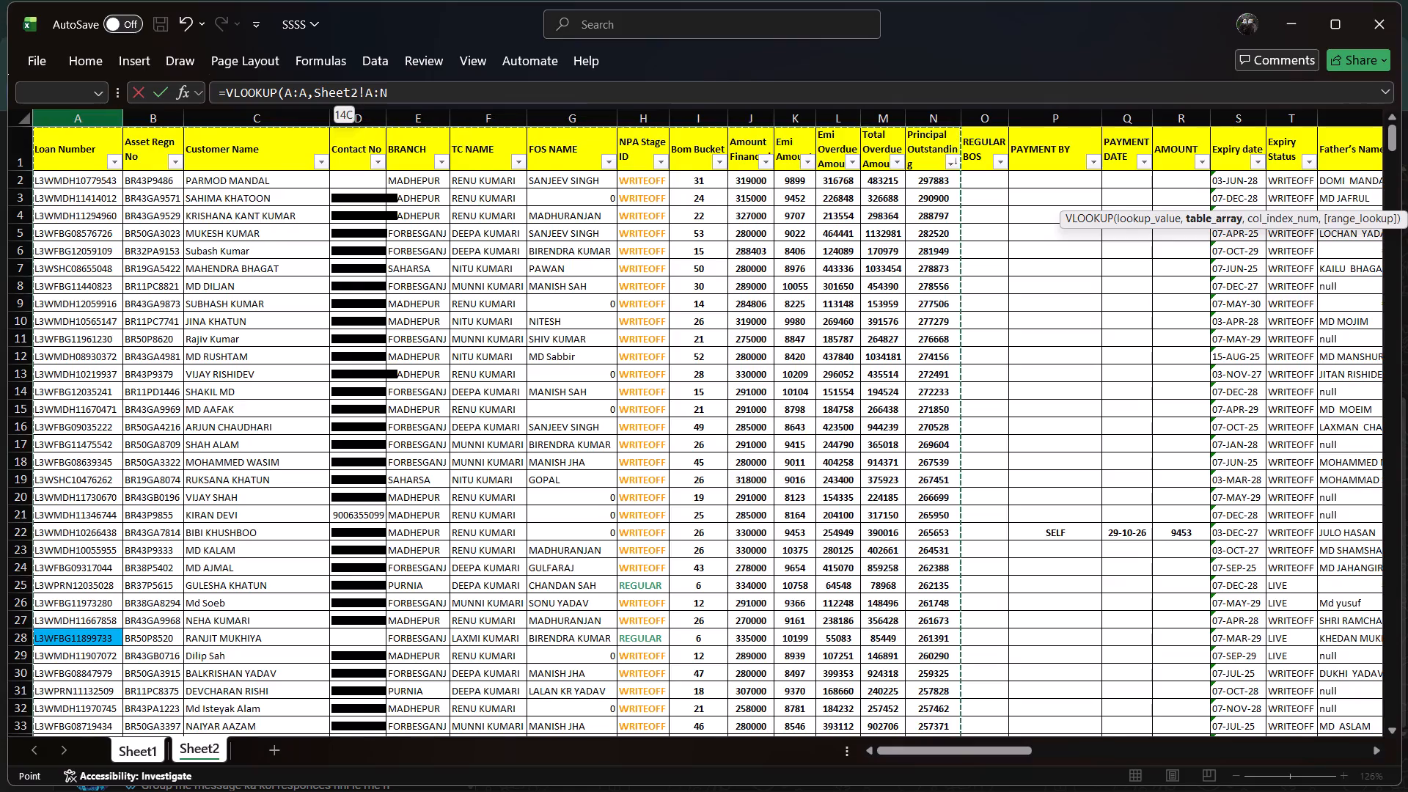
text(,14,)
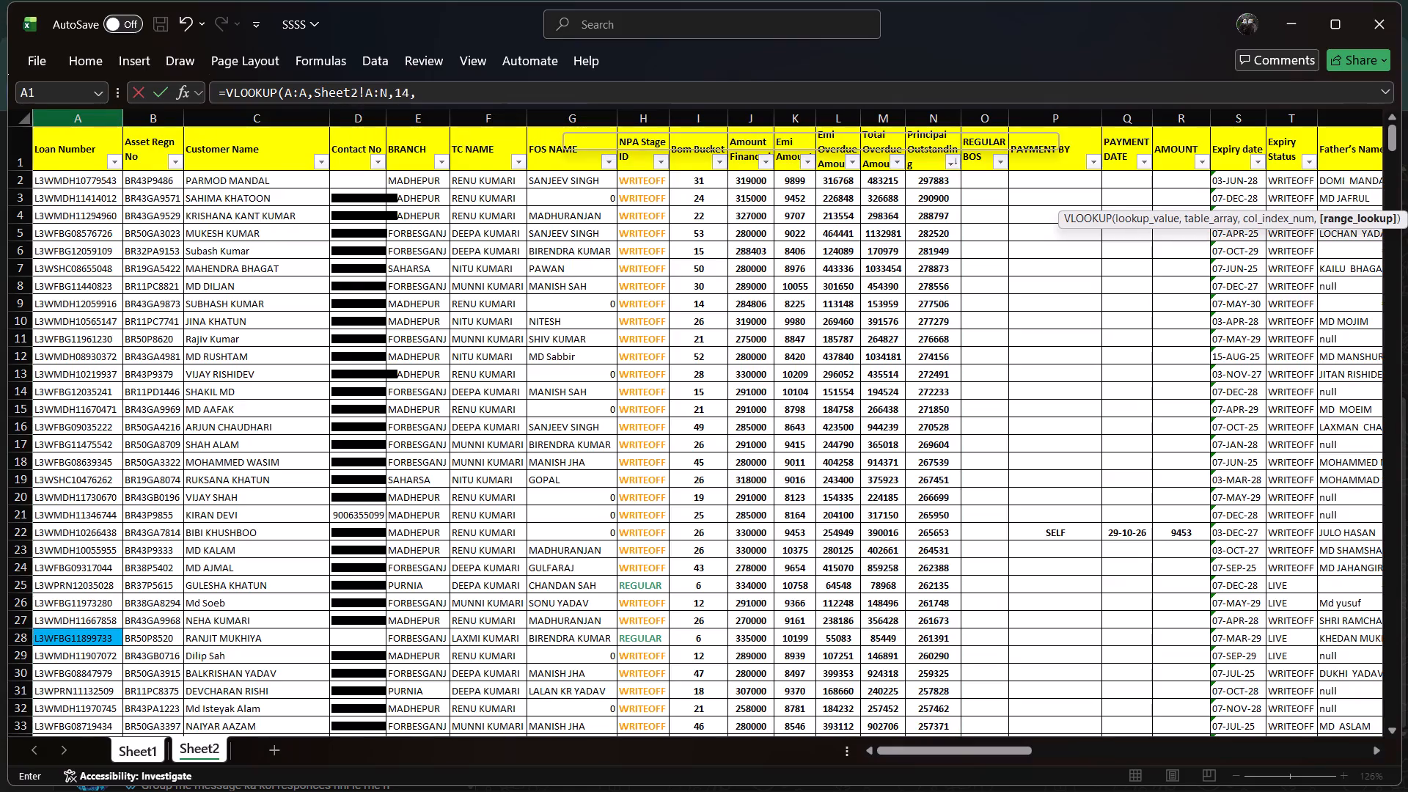
key(0)
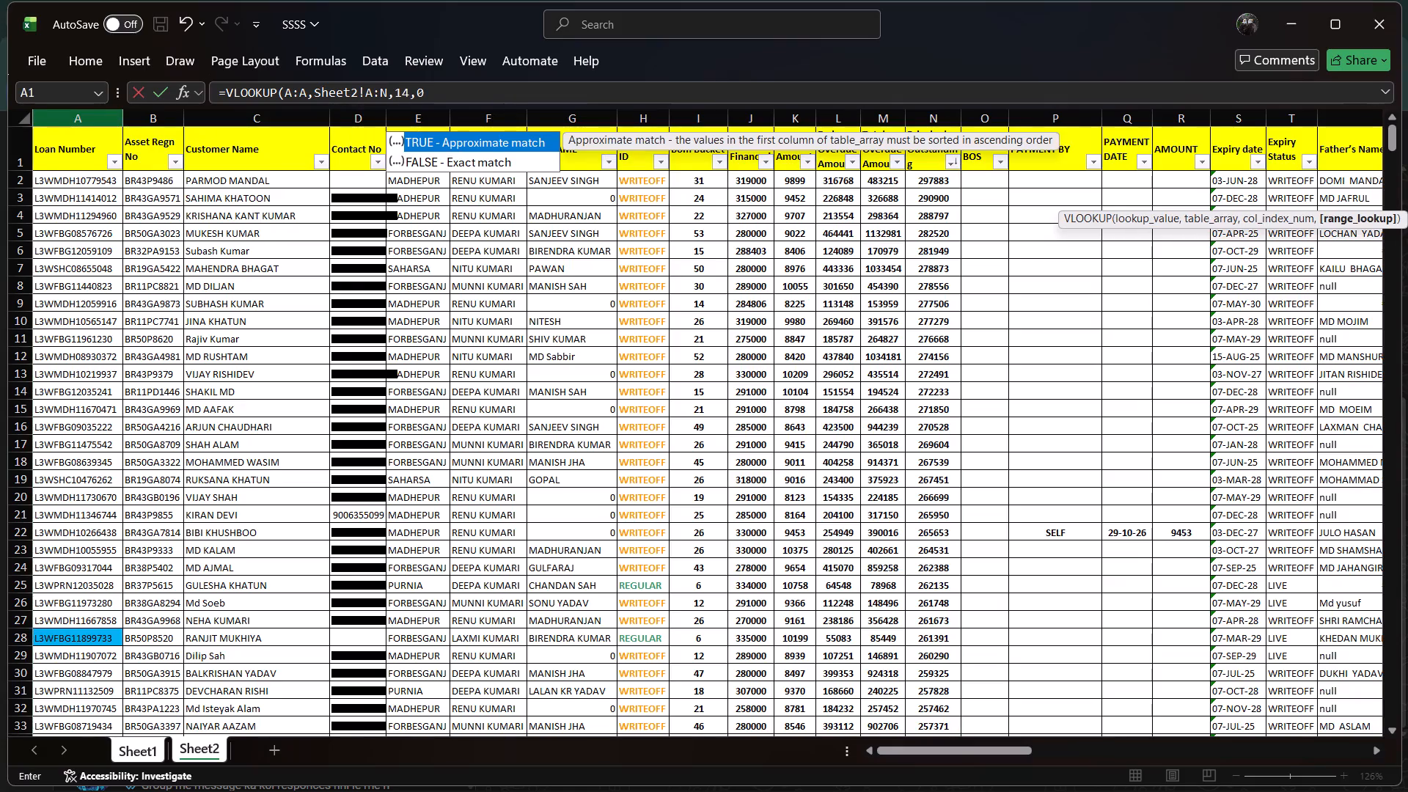
key(Return)
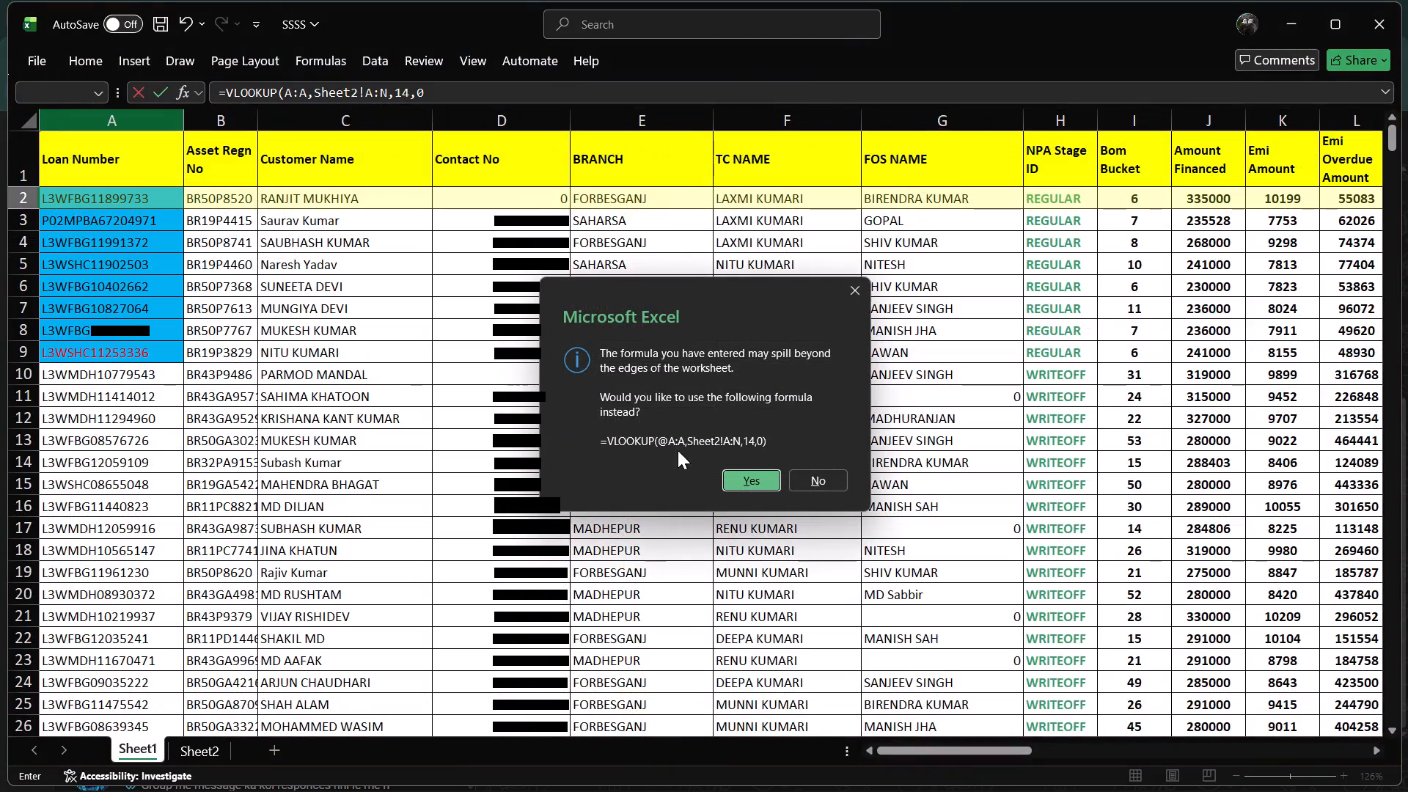
click(750, 480)
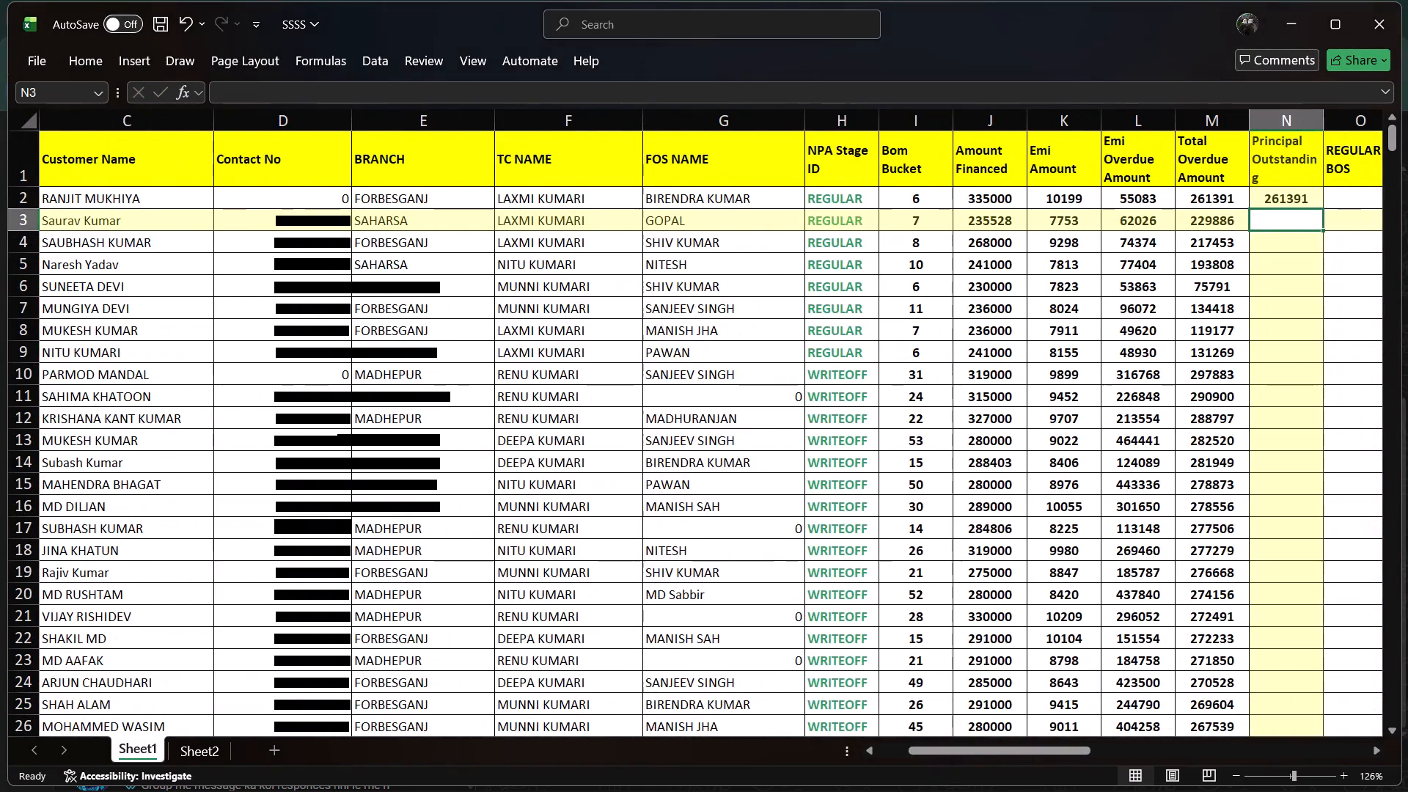
Fill the N2 VLOOKUP formula down the whole Principal Outstanding column.
click(1299, 205)
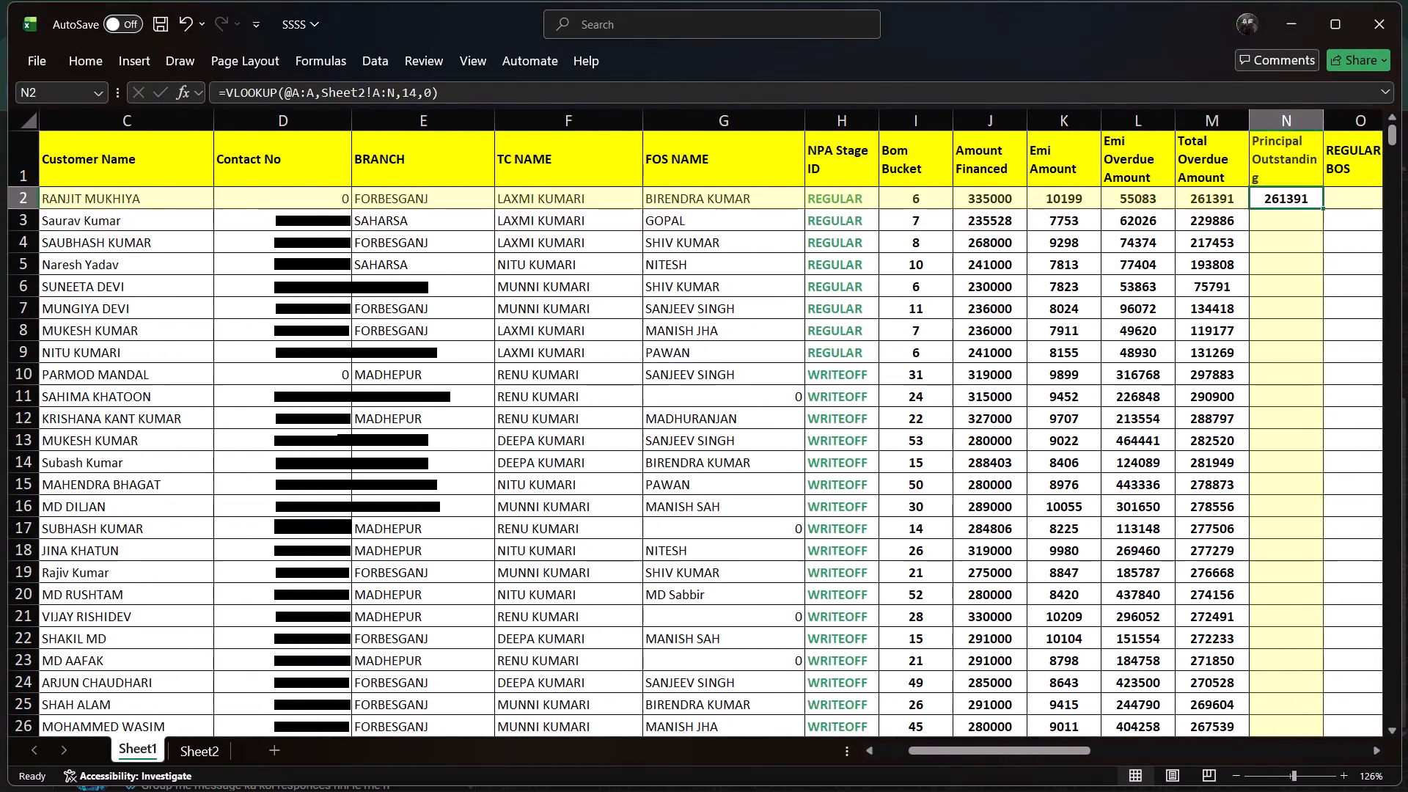
double_click(1321, 209)
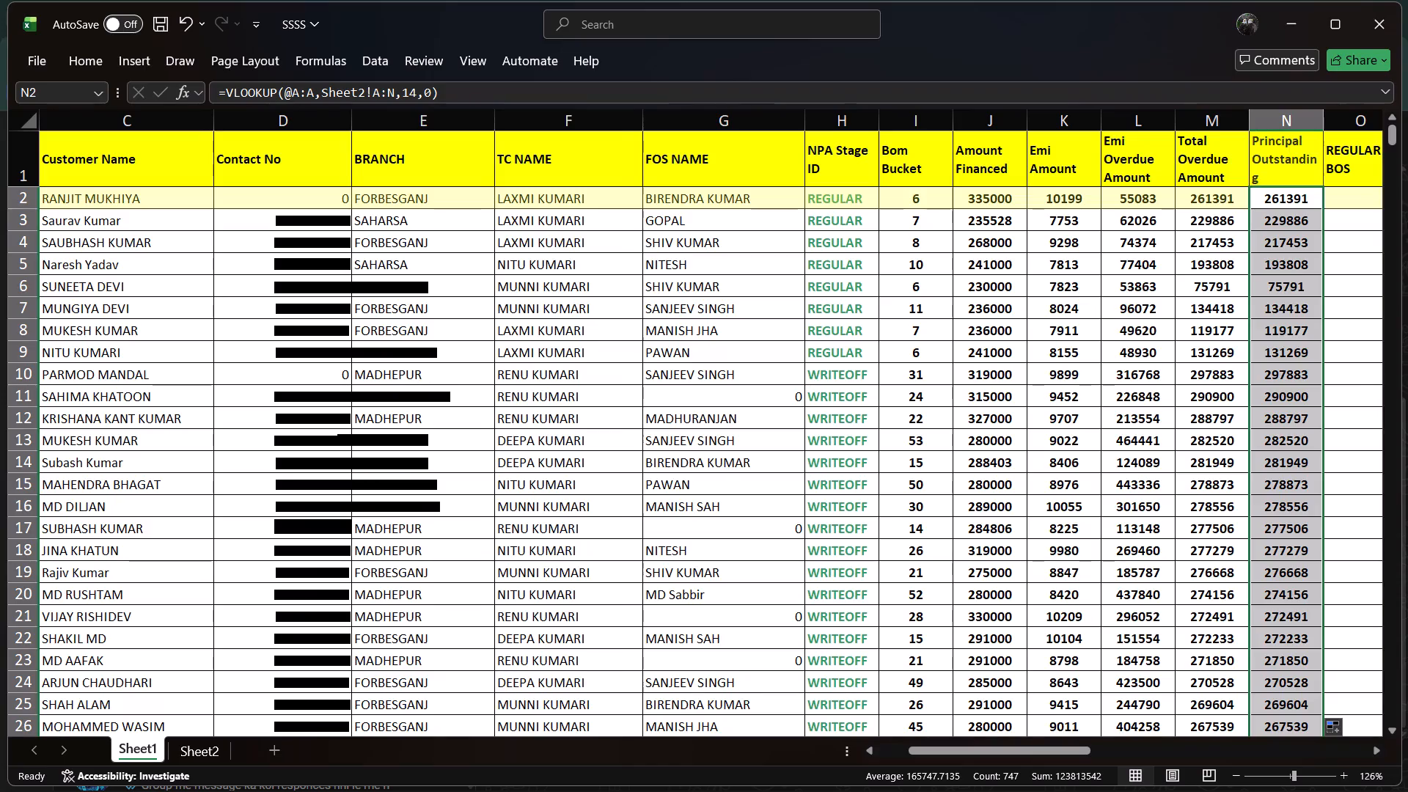
Change the column index in N2's VLOOKUP formula to 15, after comparing with the data on Sheet2.
click(202, 747)
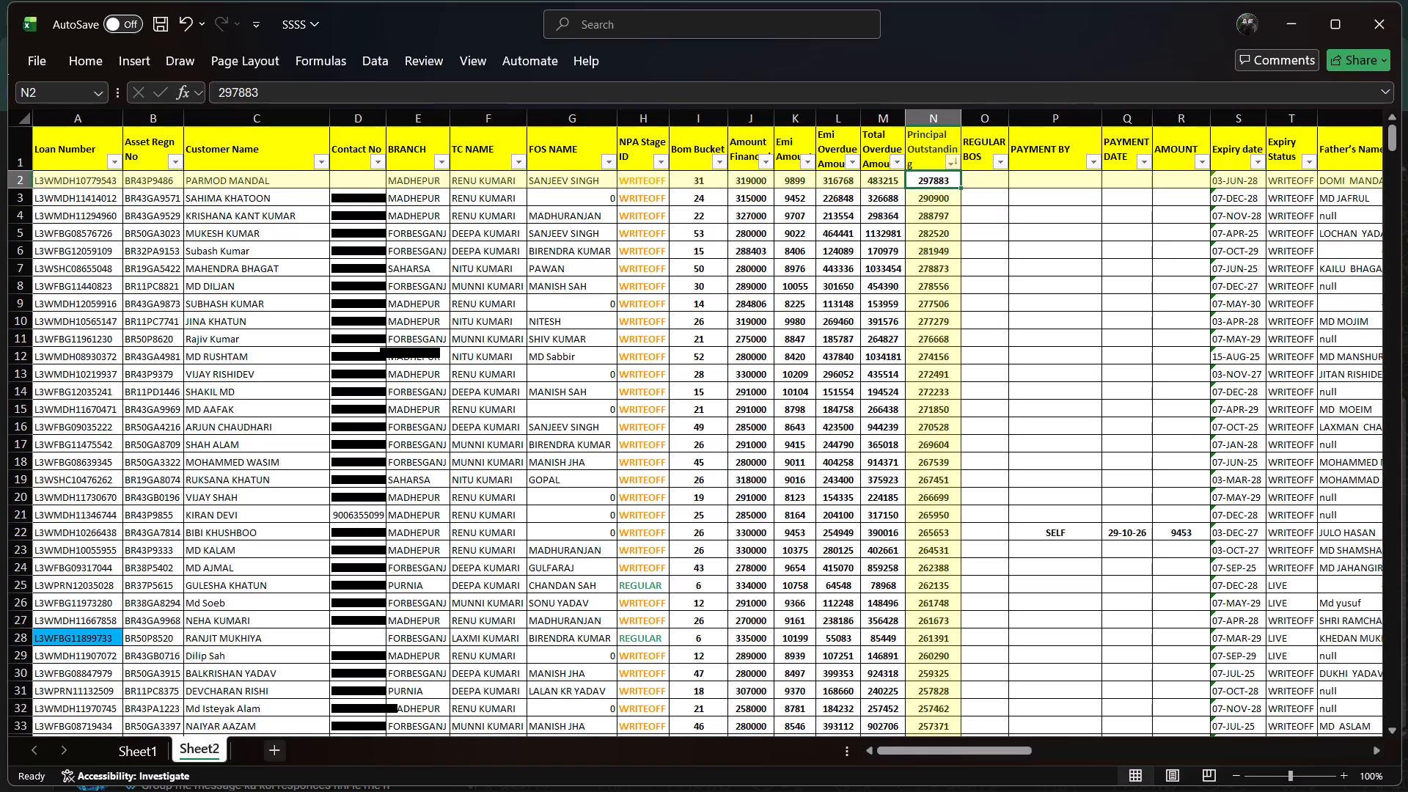
click(125, 752)
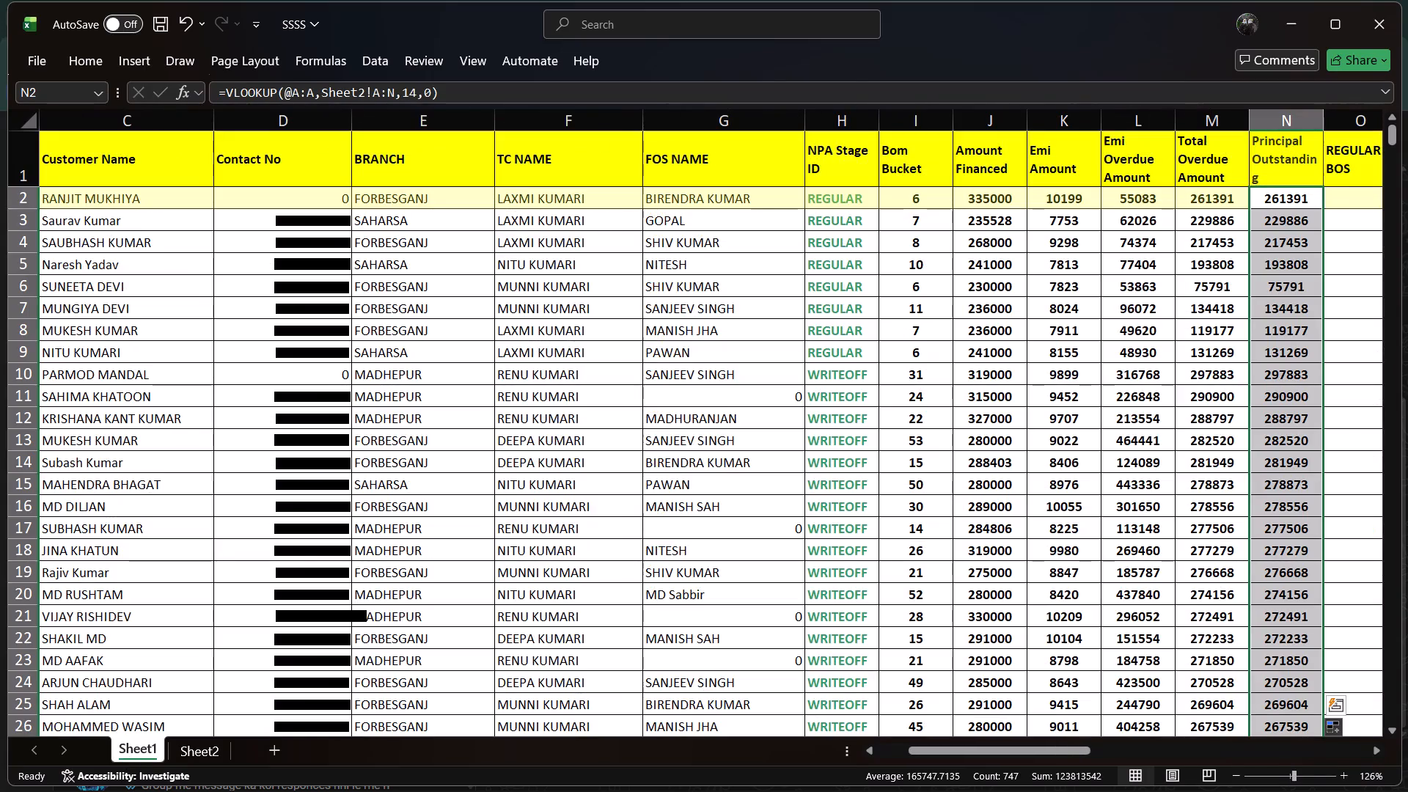
click(1226, 231)
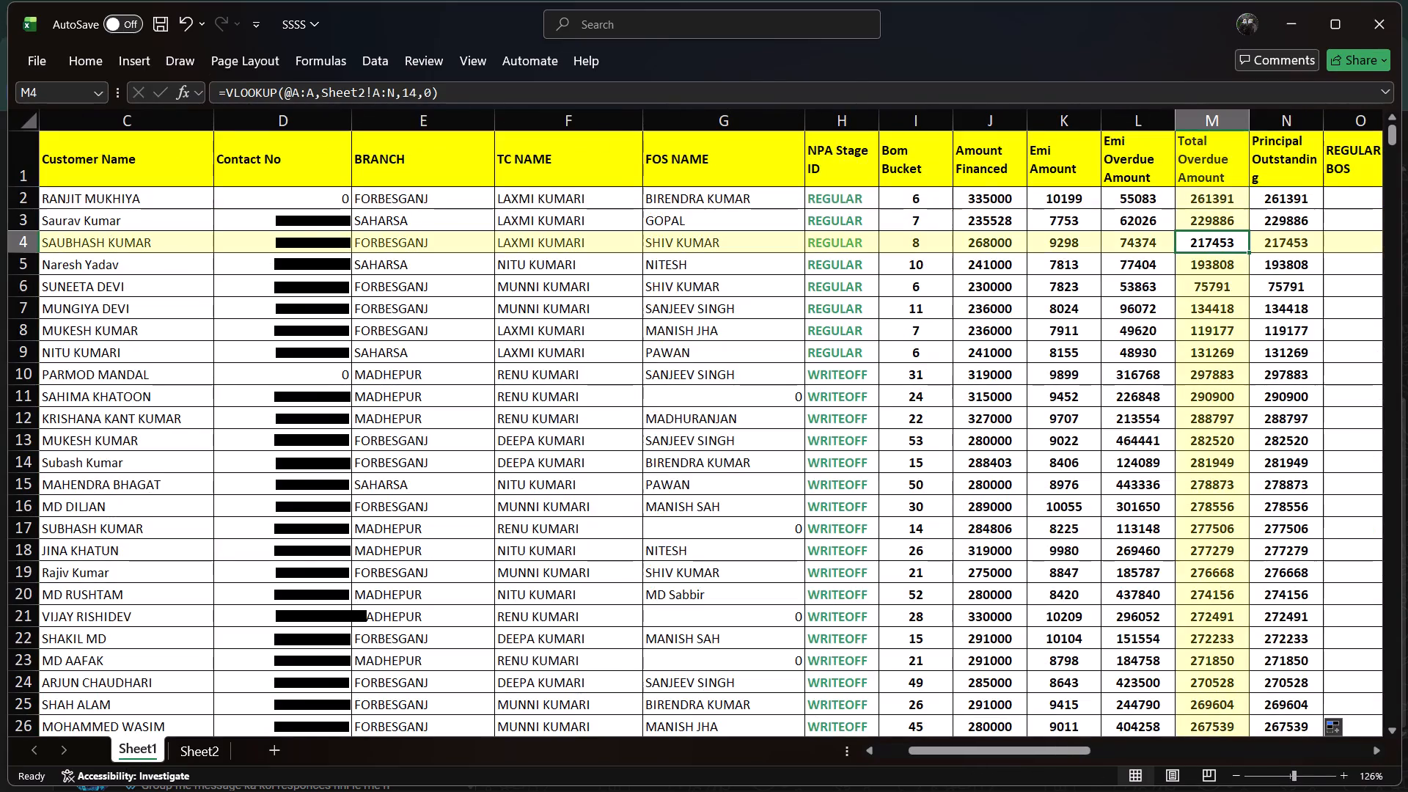
click(1288, 194)
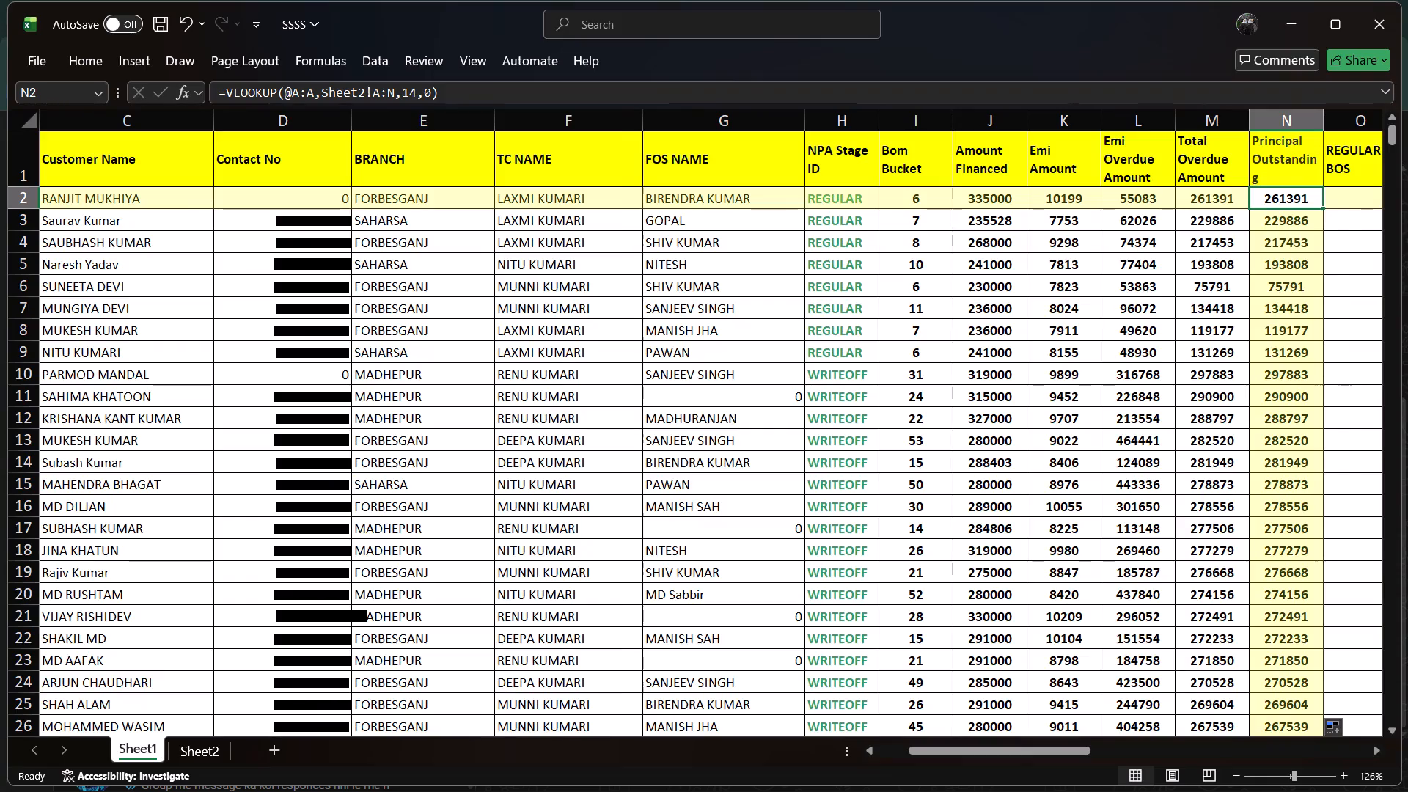
click(417, 94)
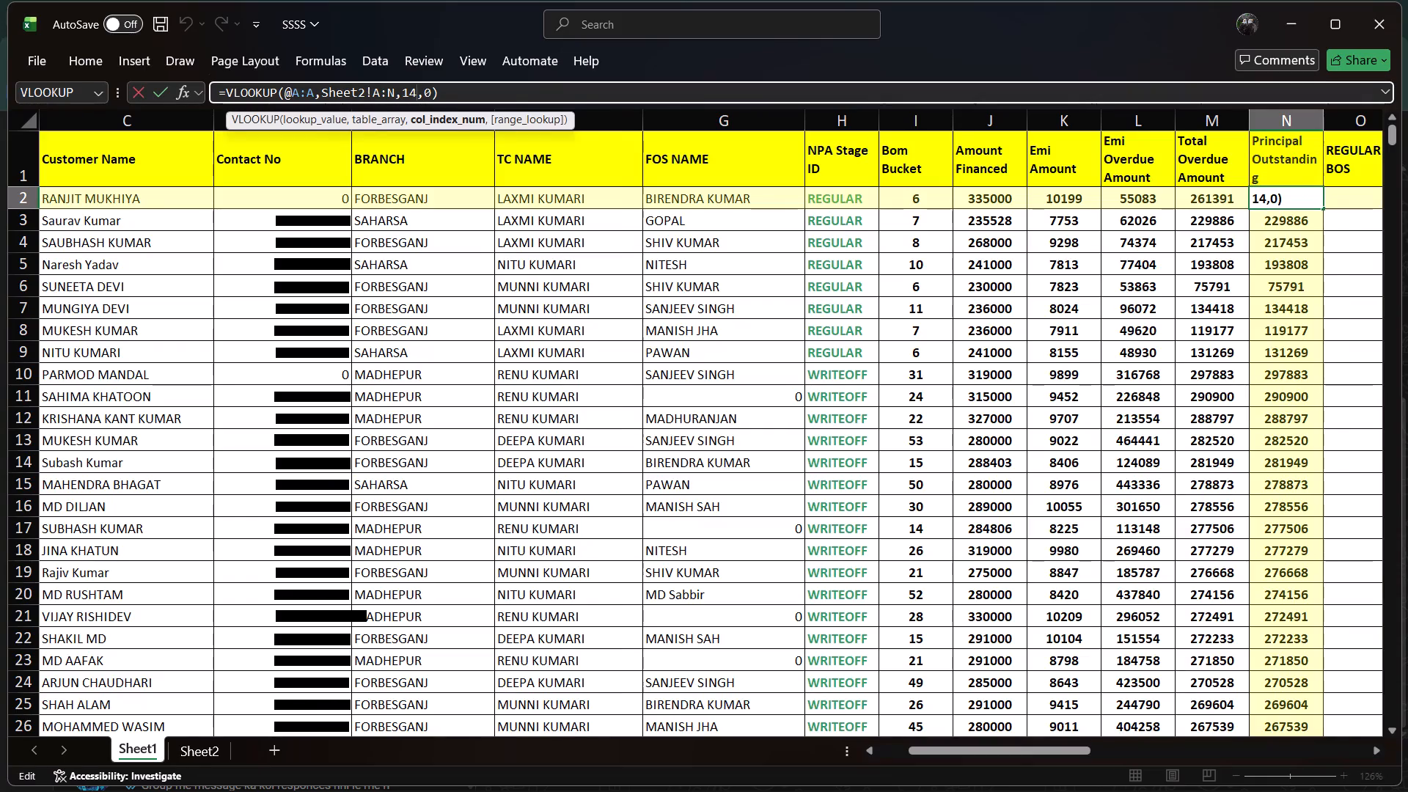
key(BackSpace)
key(BackSpace)
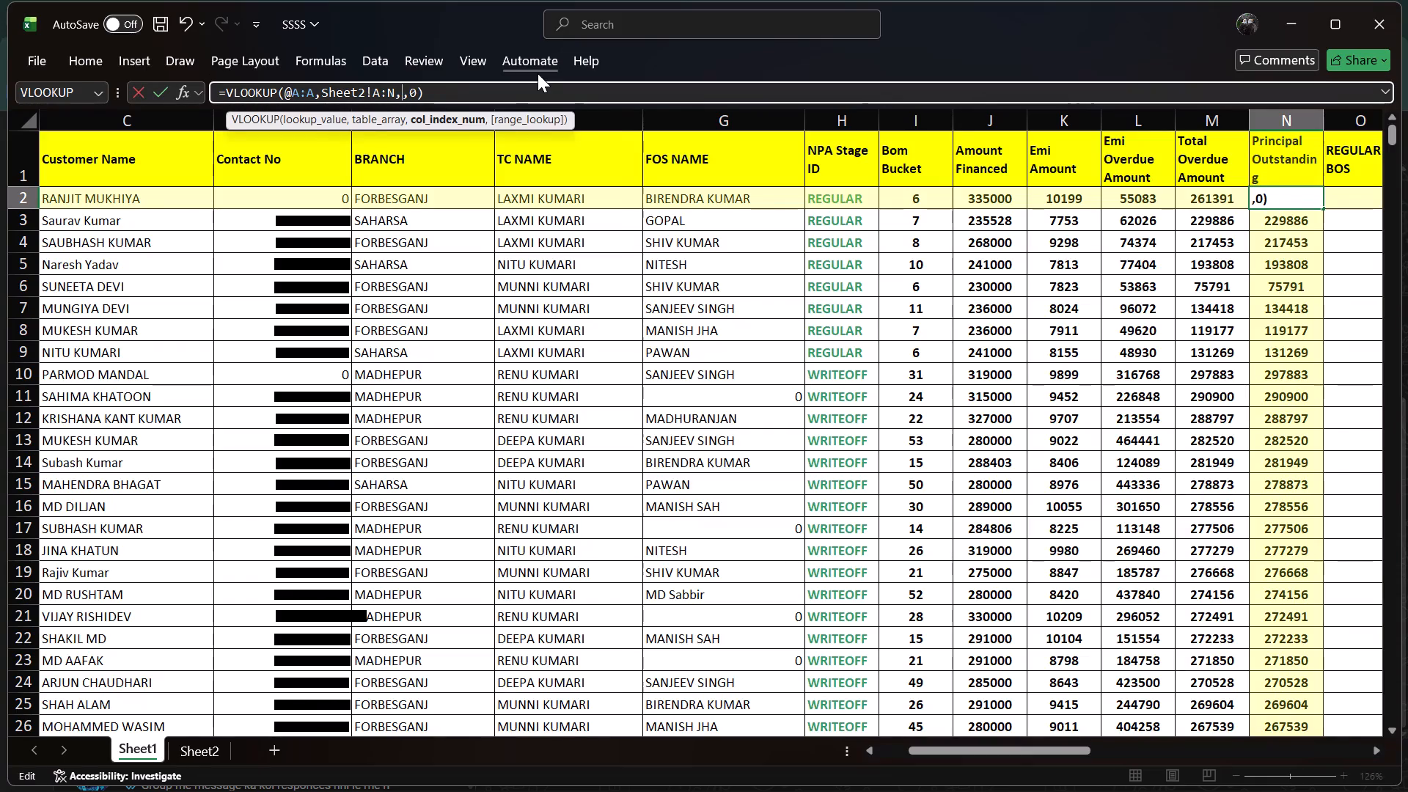
key(1)
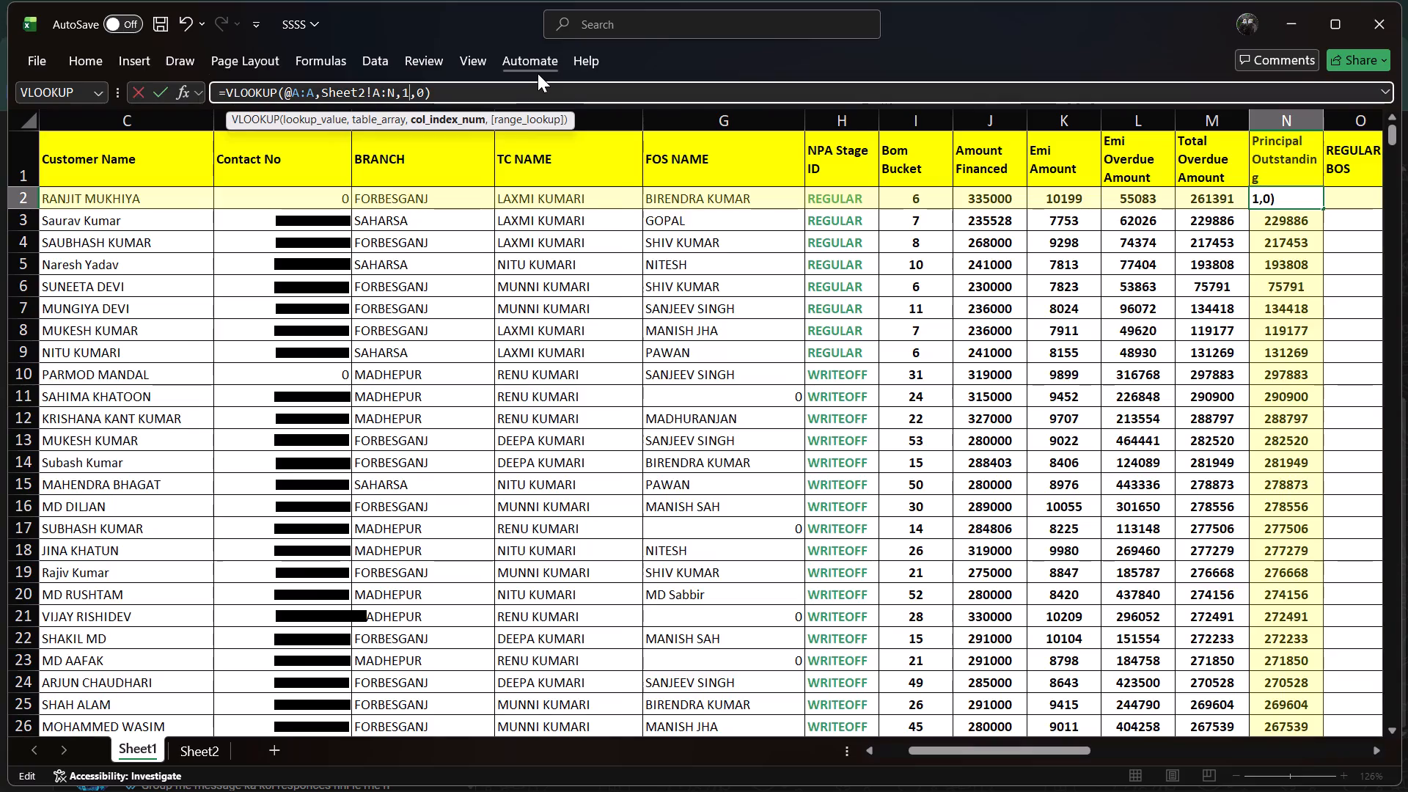
key(5)
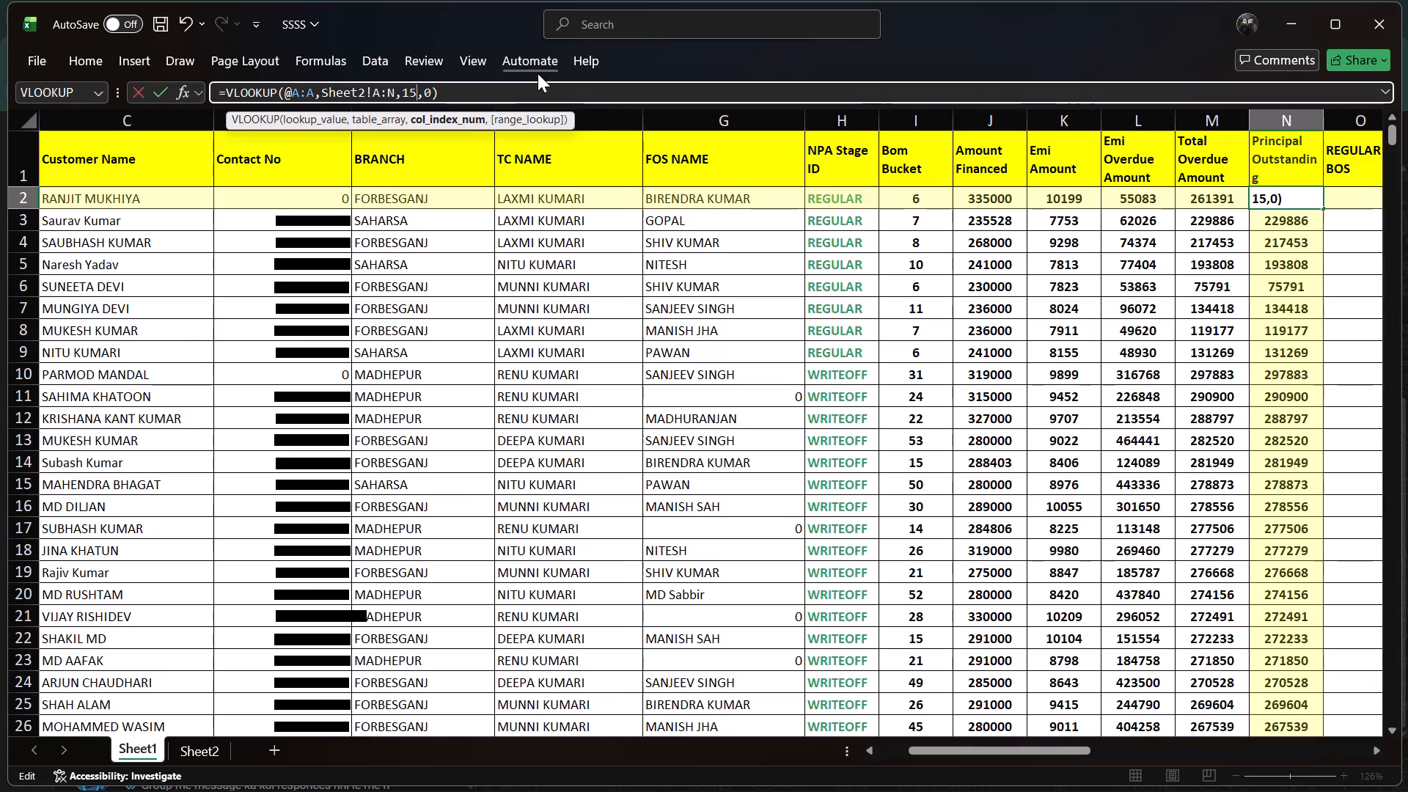
key(Return)
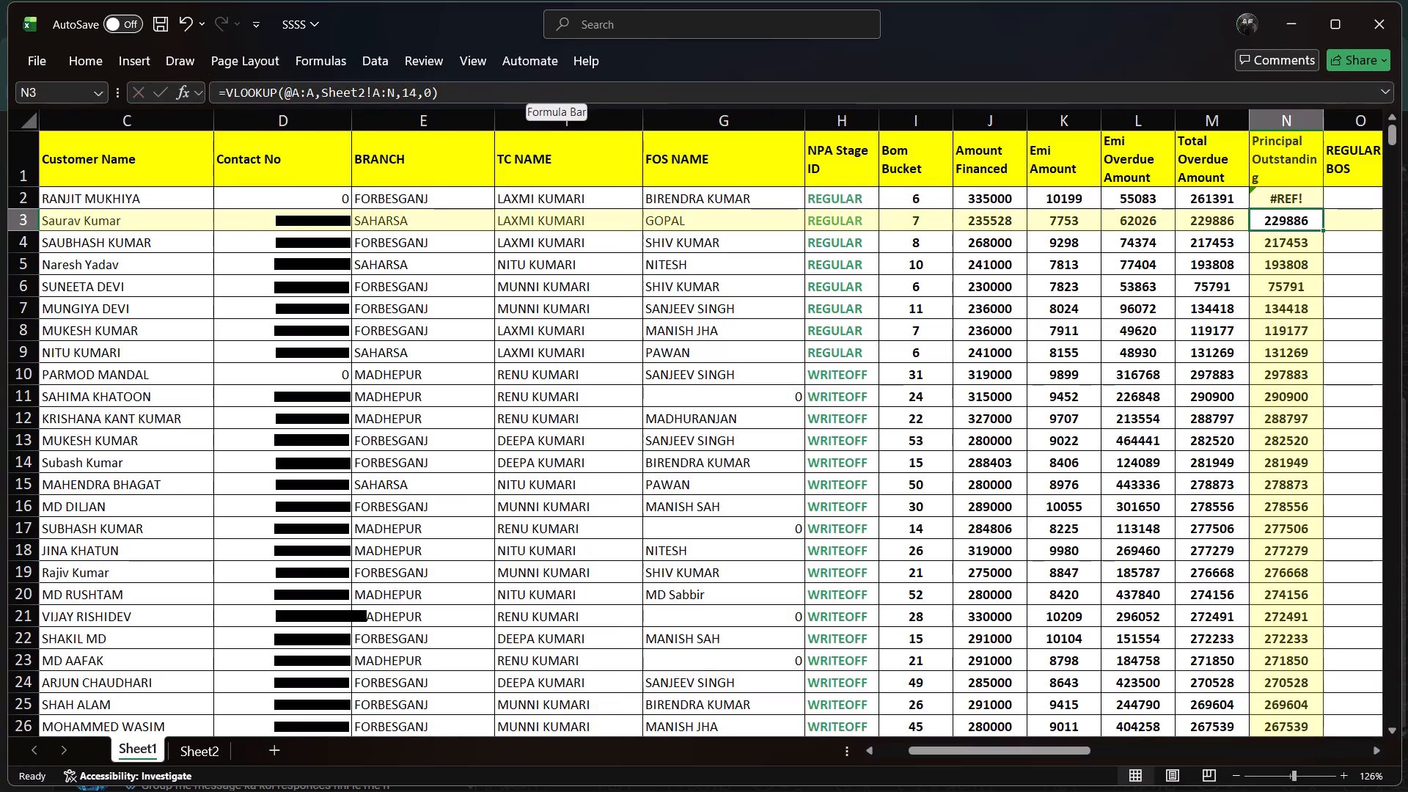
Delete the VLOOKUP formula from N3 under Principal Outstanding.
click(534, 98)
key(BackSpace)
key(BackSpace)
key(BackSpace)
key(BackSpace)
key(BackSpace)
key(BackSpace)
key(BackSpace)
key(BackSpace)
key(BackSpace)
key(BackSpace)
key(BackSpace)
key(BackSpace)
key(BackSpace)
key(BackSpace)
key(BackSpace)
key(BackSpace)
key(BackSpace)
key(BackSpace)
key(BackSpace)
key(BackSpace)
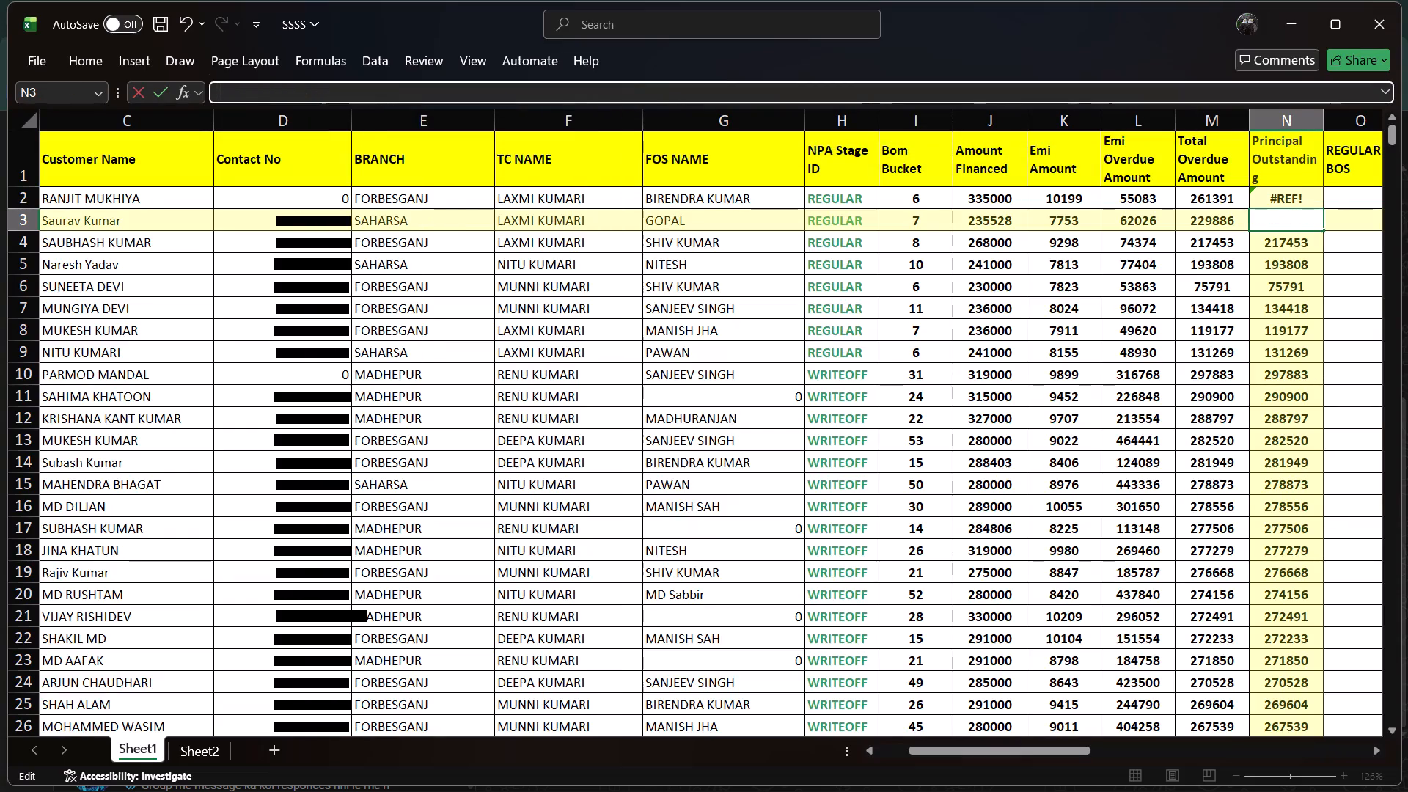
Clear all the values in the Principal Outstanding column on Sheet1, from N2 down to the last data row.
click(1289, 193)
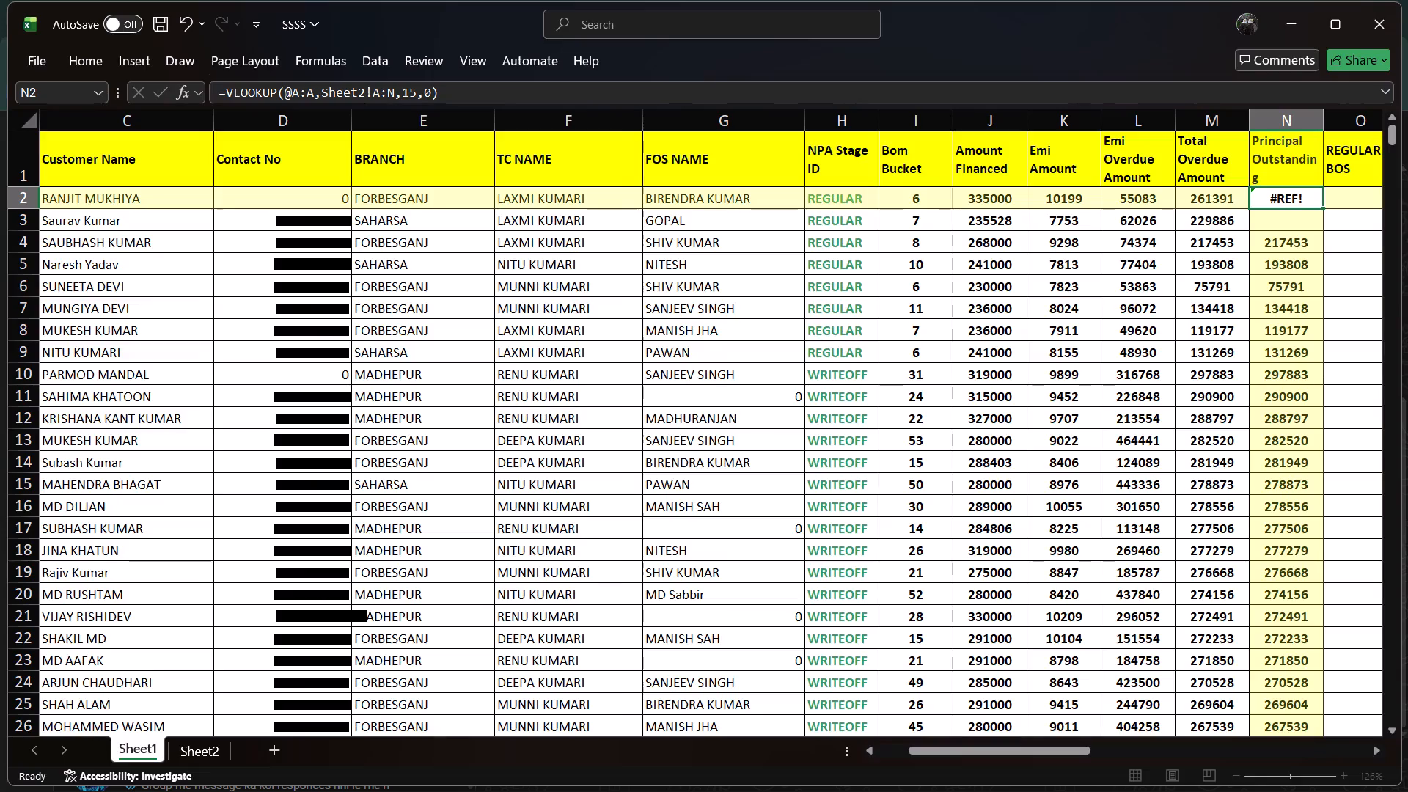
key(ctrl+shift+Down)
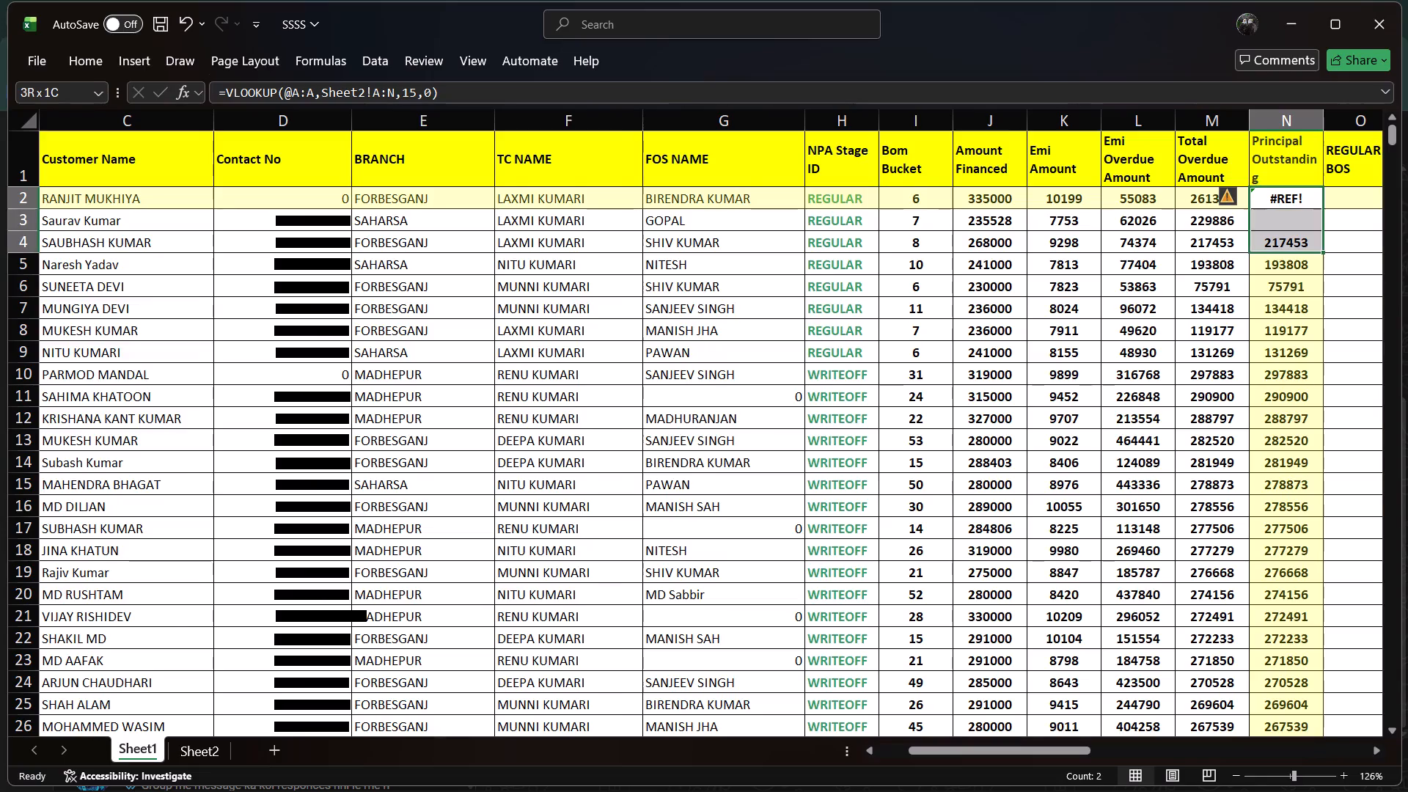
key(ctrl+shift+Down)
key(ctrl+shift+Down)
key(ctrl+shift+Up)
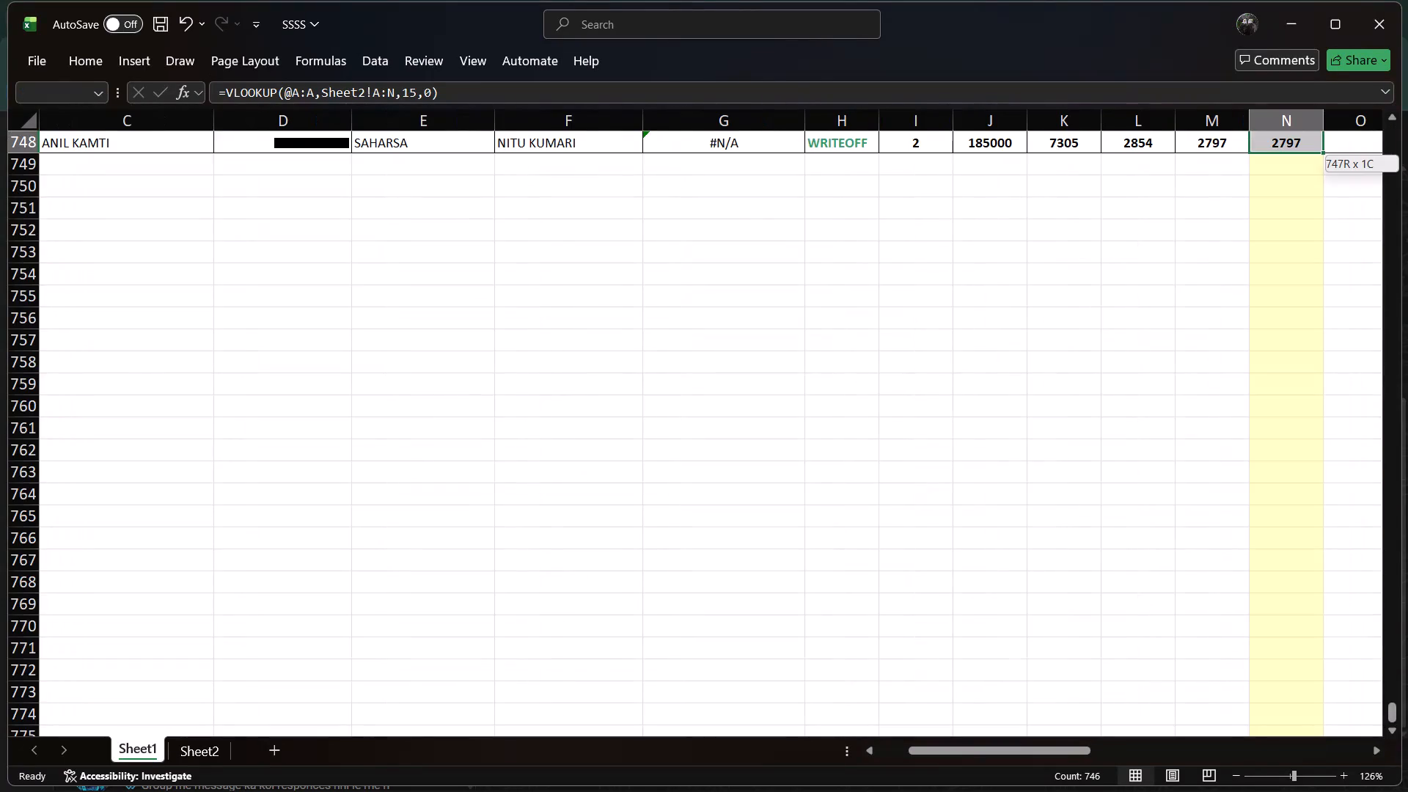
key(Delete)
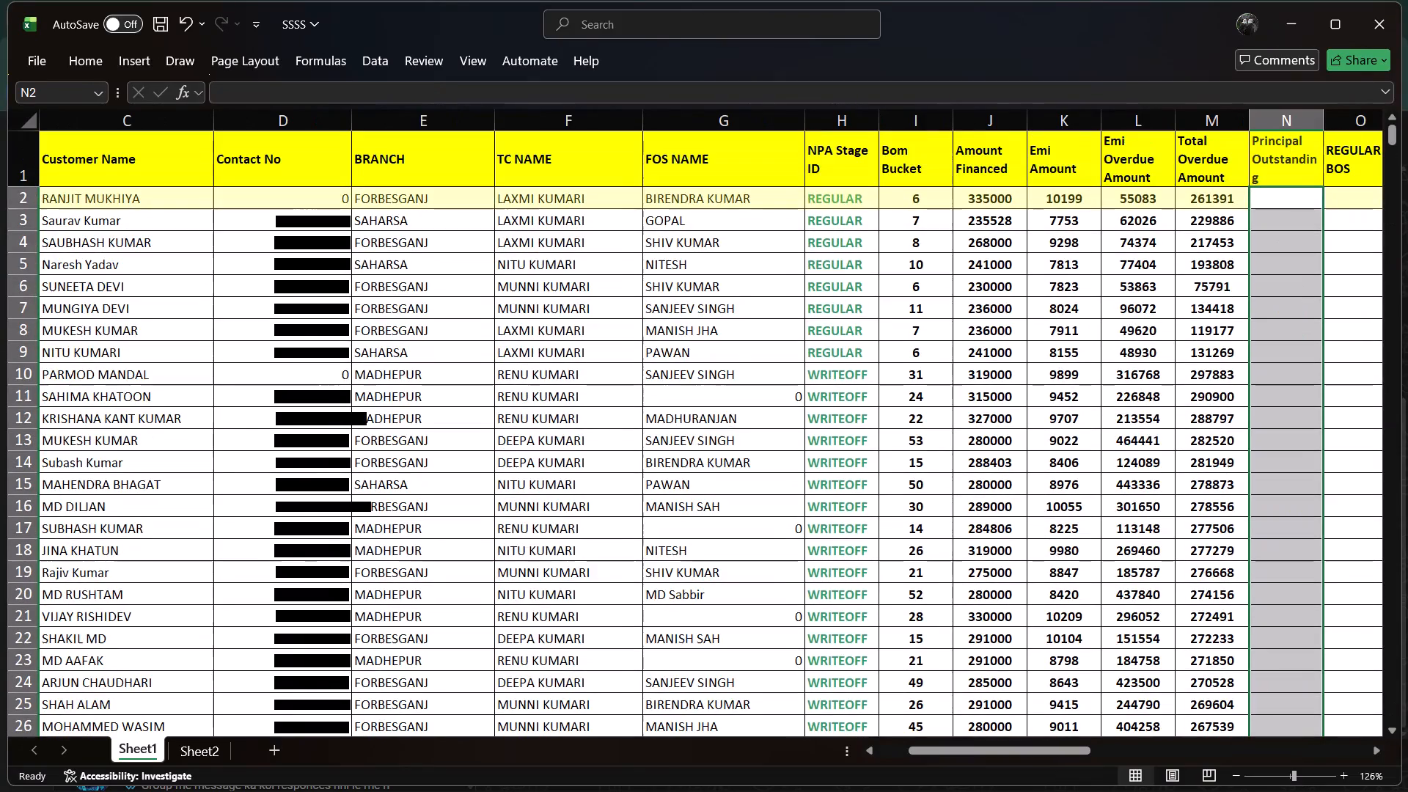
Start a new VLOOKUP formula in N2 under Principal Outstanding, with the Loan Number column A:A as lookup value.
click(1275, 199)
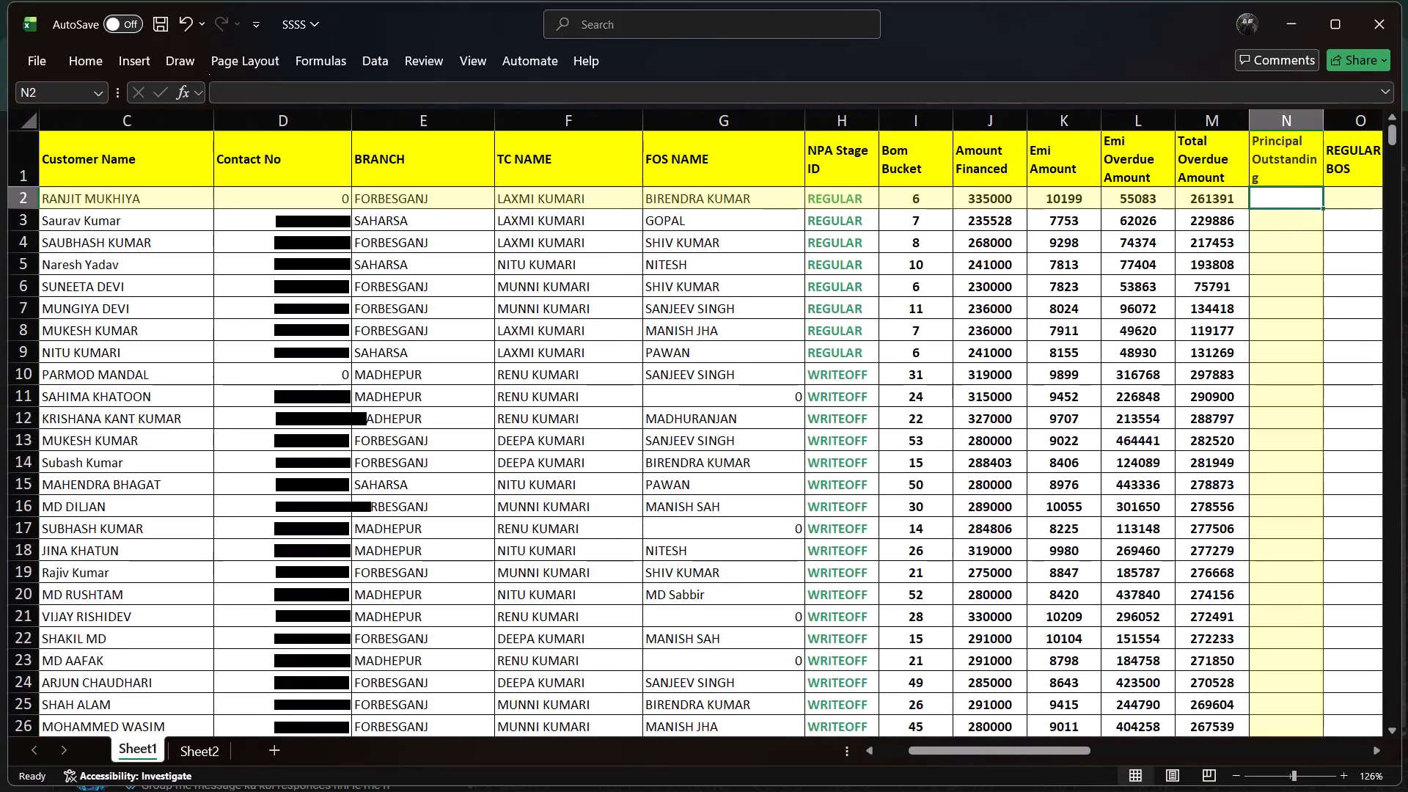
key(equal)
text(vl)
click(1341, 215)
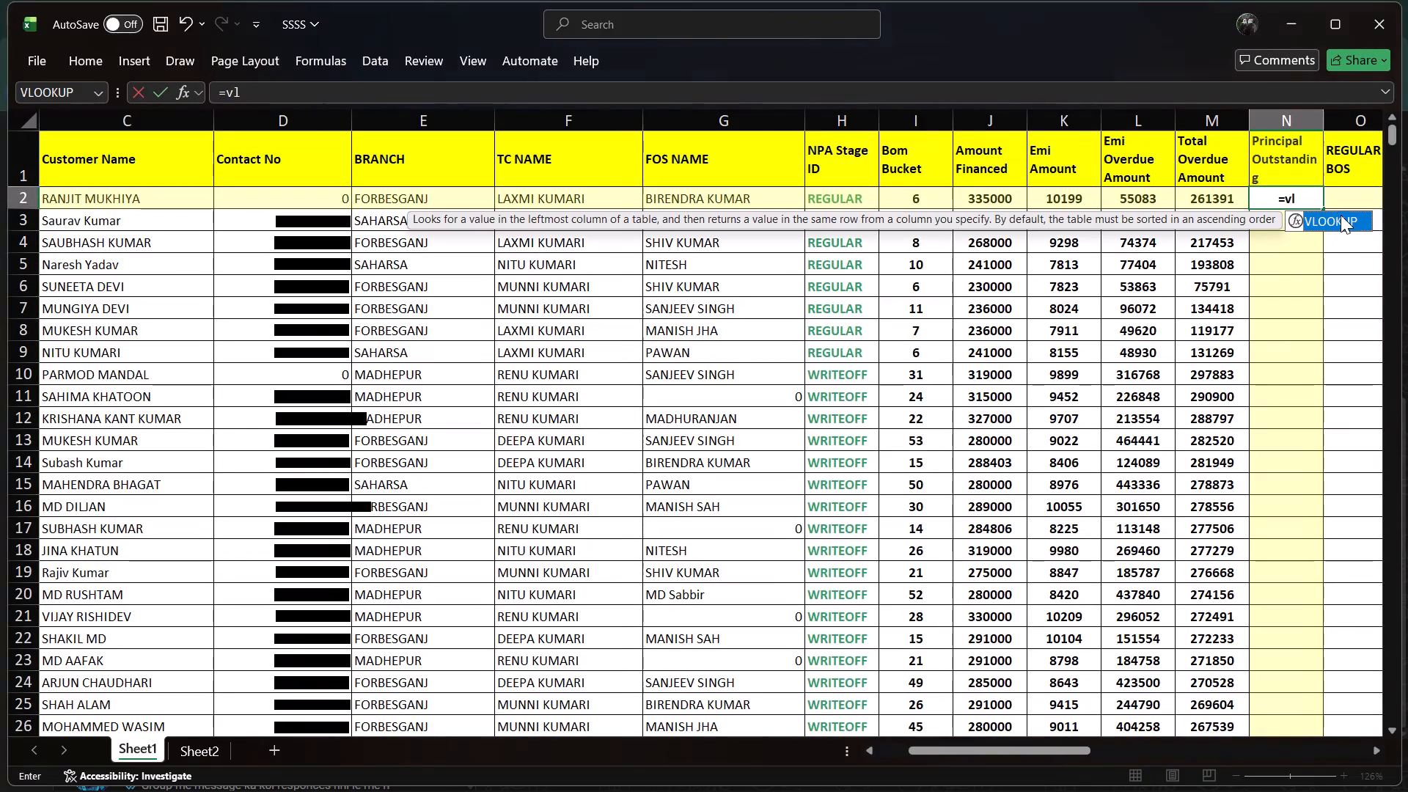
click(1337, 216)
double_click(1337, 216)
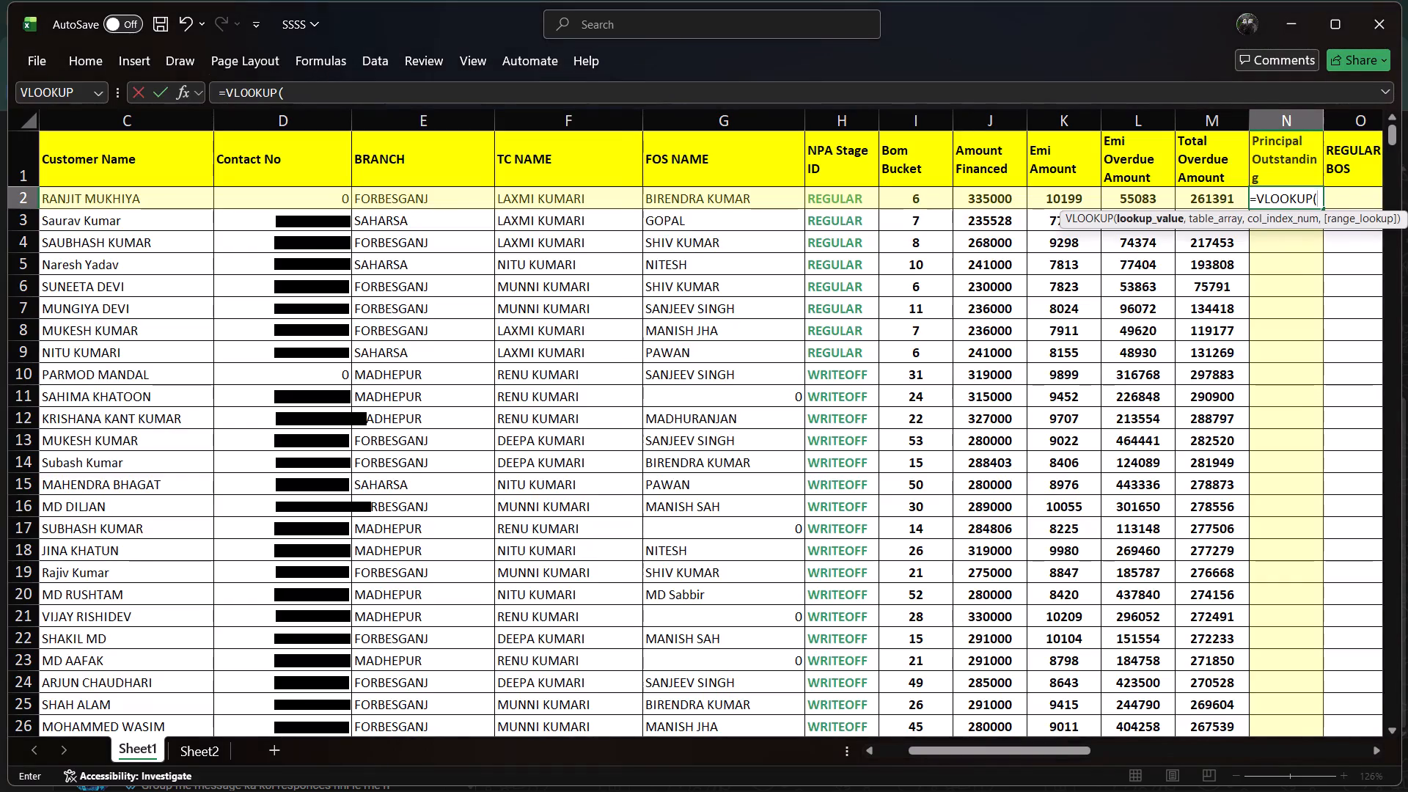
key(Left)
key(Left)
key(Left)
key(Left)
key(Left)
key(Left)
key(Left)
key(Left)
key(Left)
key(Left)
key(Left)
key(Left)
key(Left)
key(Left)
key(Left)
key(Left)
key(Left)
key(Left)
key(Left)
key(Left)
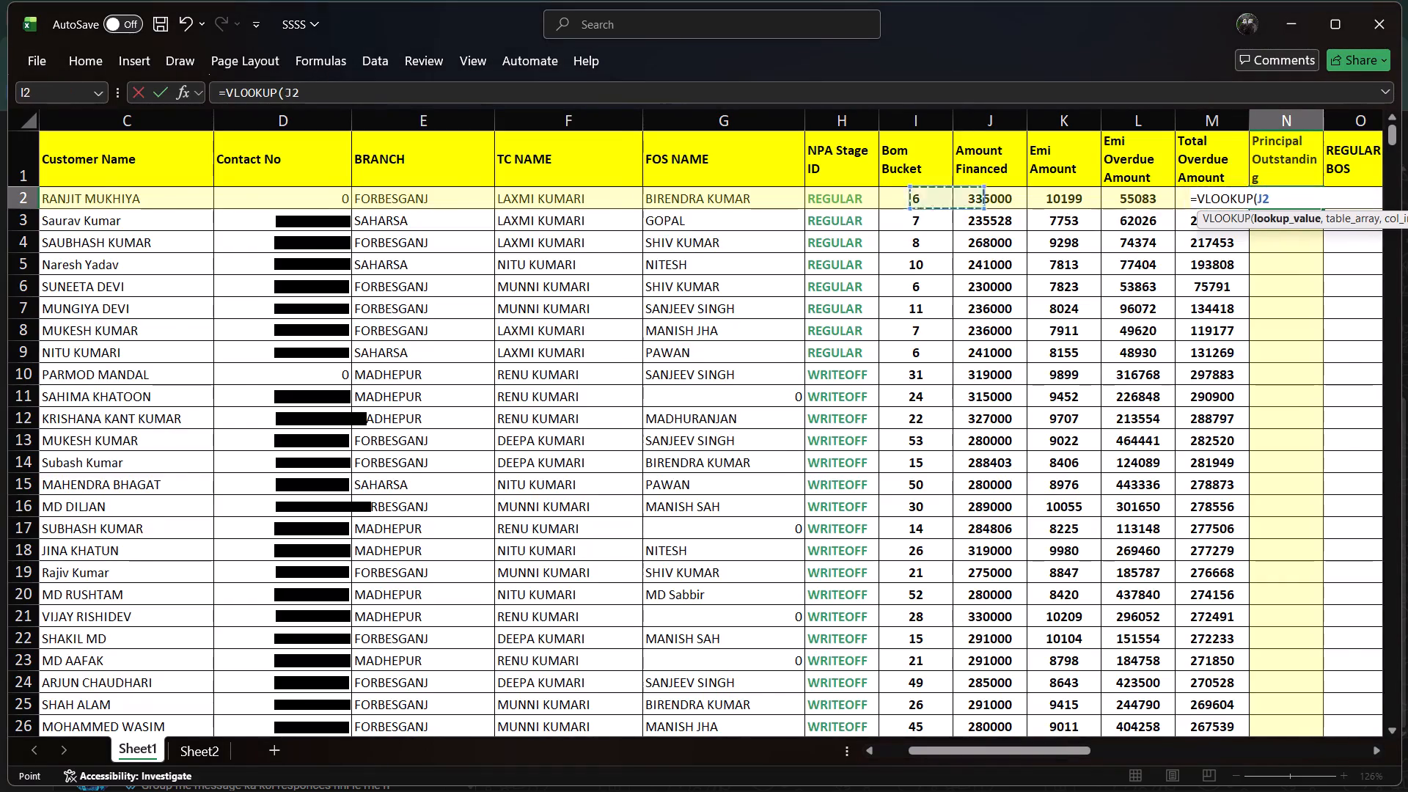
click(133, 123)
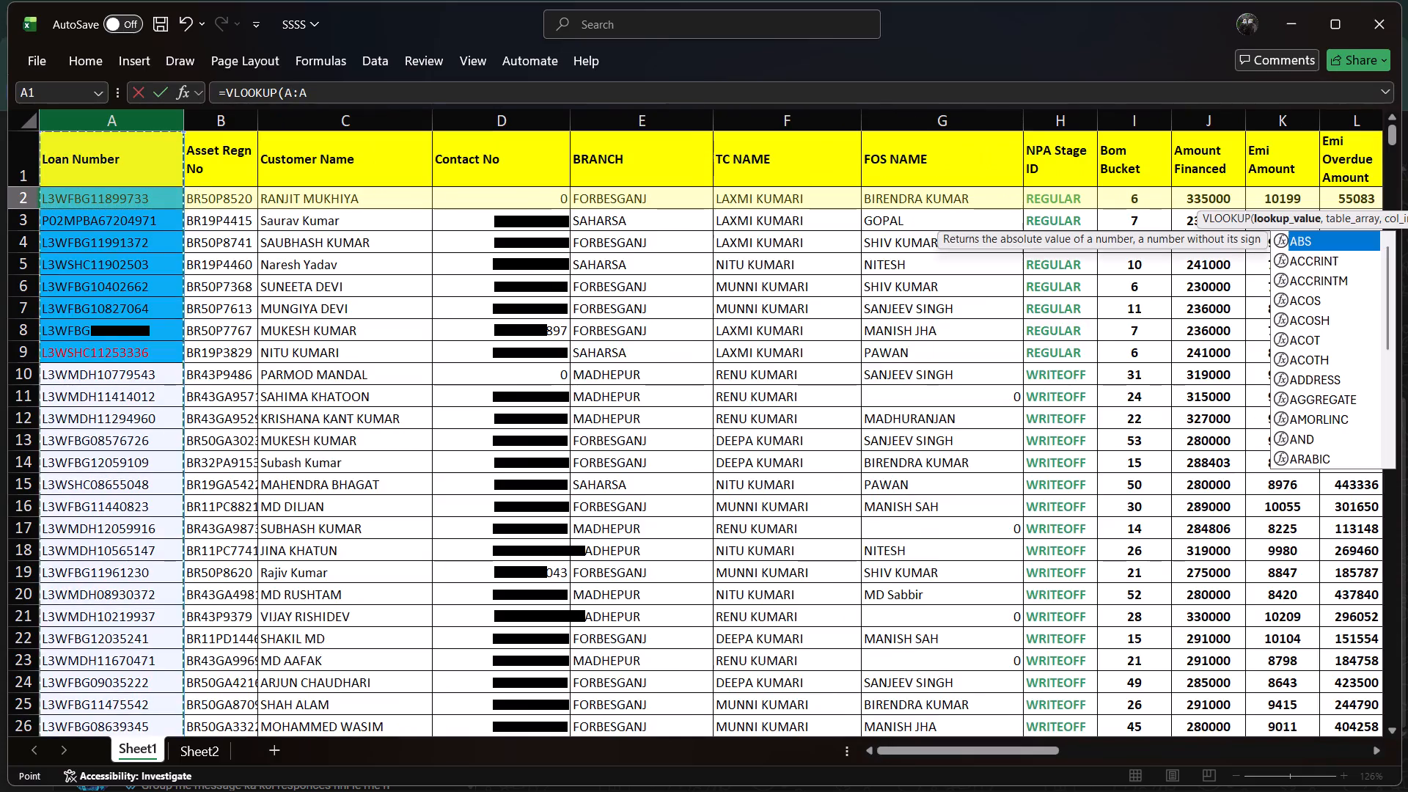
key(comma)
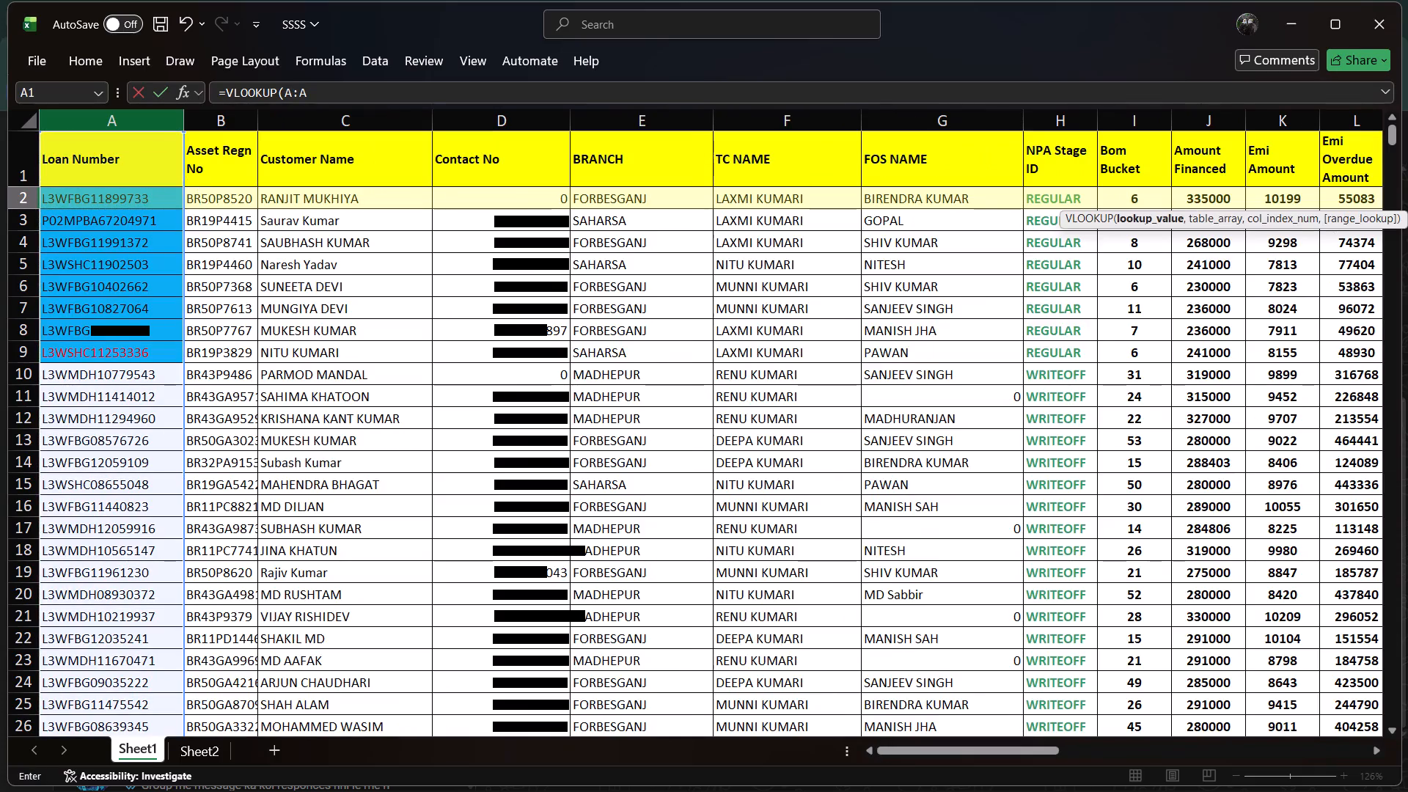
Complete the N2 lookup with table array Sheet2!A:N, column index 14 and match type 0, accepting the suggested @A:A version.
click(214, 746)
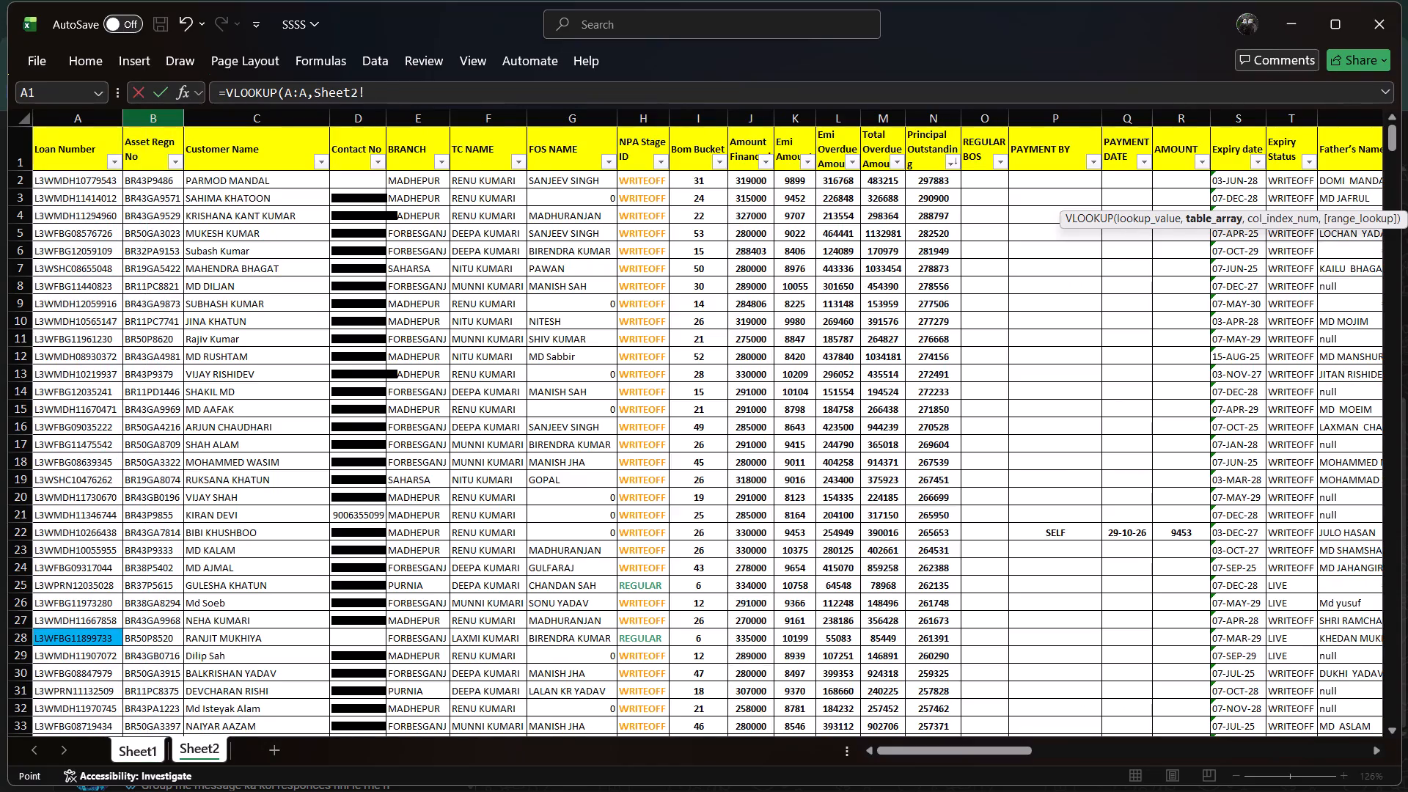
click(87, 117)
key(shift+Right)
key(shift+Right)
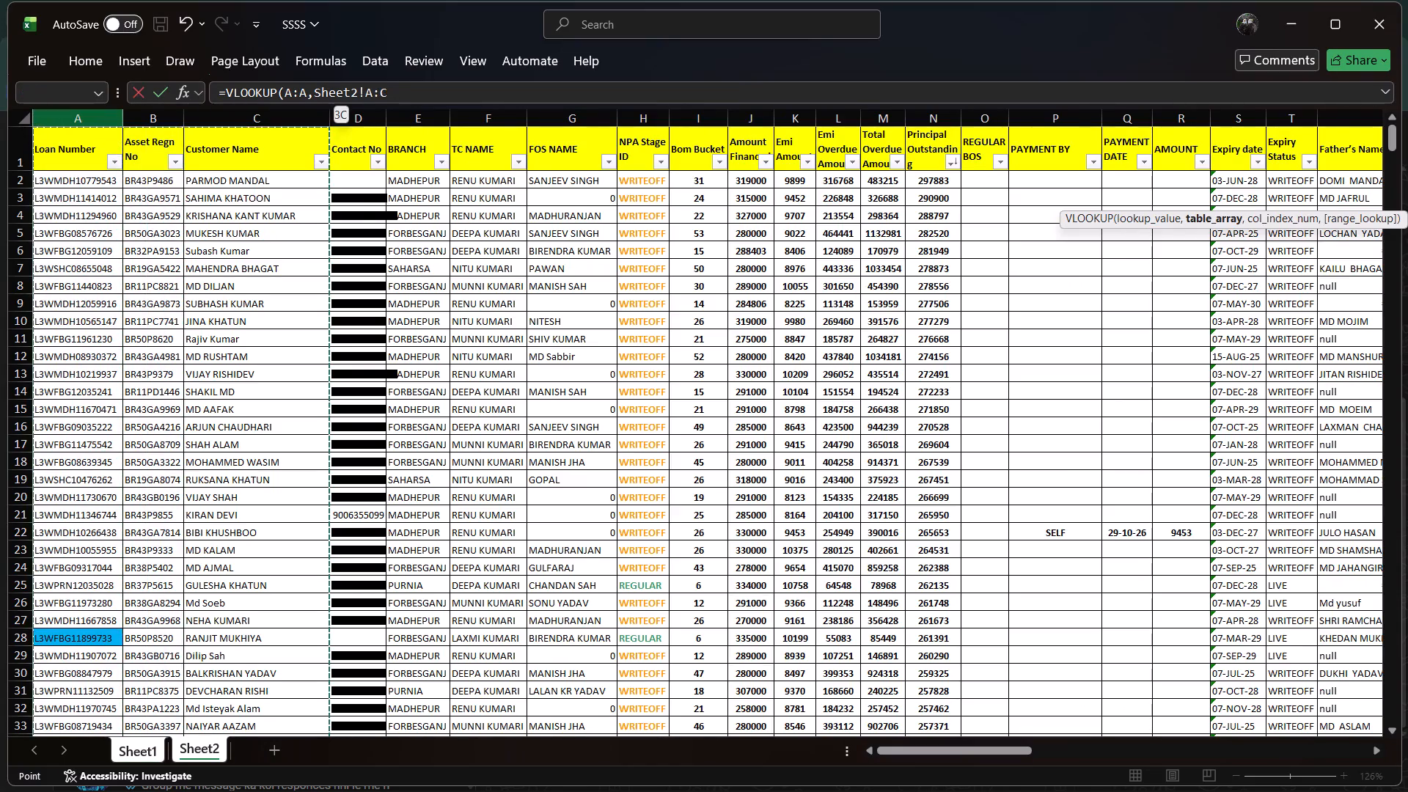
key(shift+Right)
key(shift+Right)
key(shift+Right)
key(shift+Right)
key(shift+Right)
key(shift+Right)
key(shift+Right)
key(shift+Right)
key(shift+Right)
key(shift+Right)
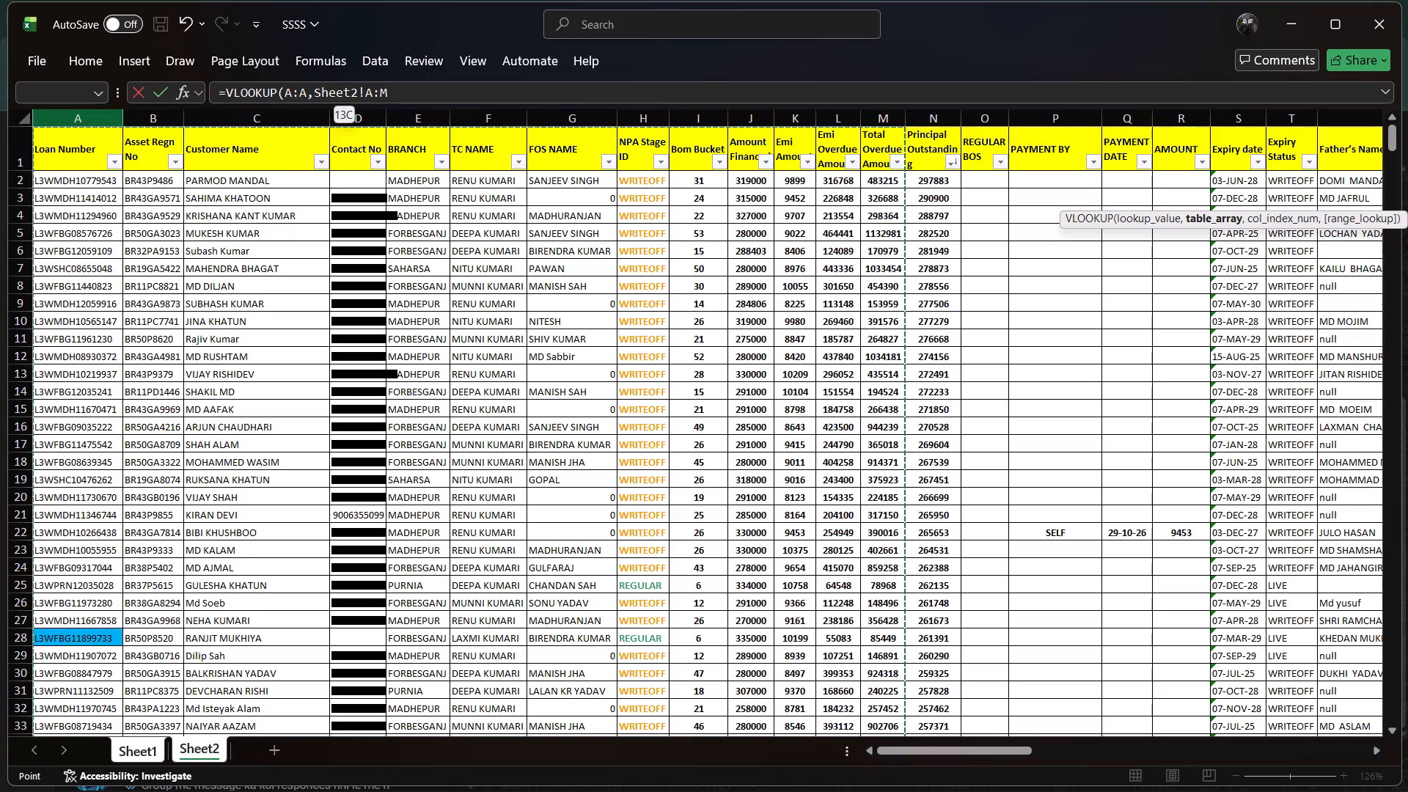
key(shift+Right)
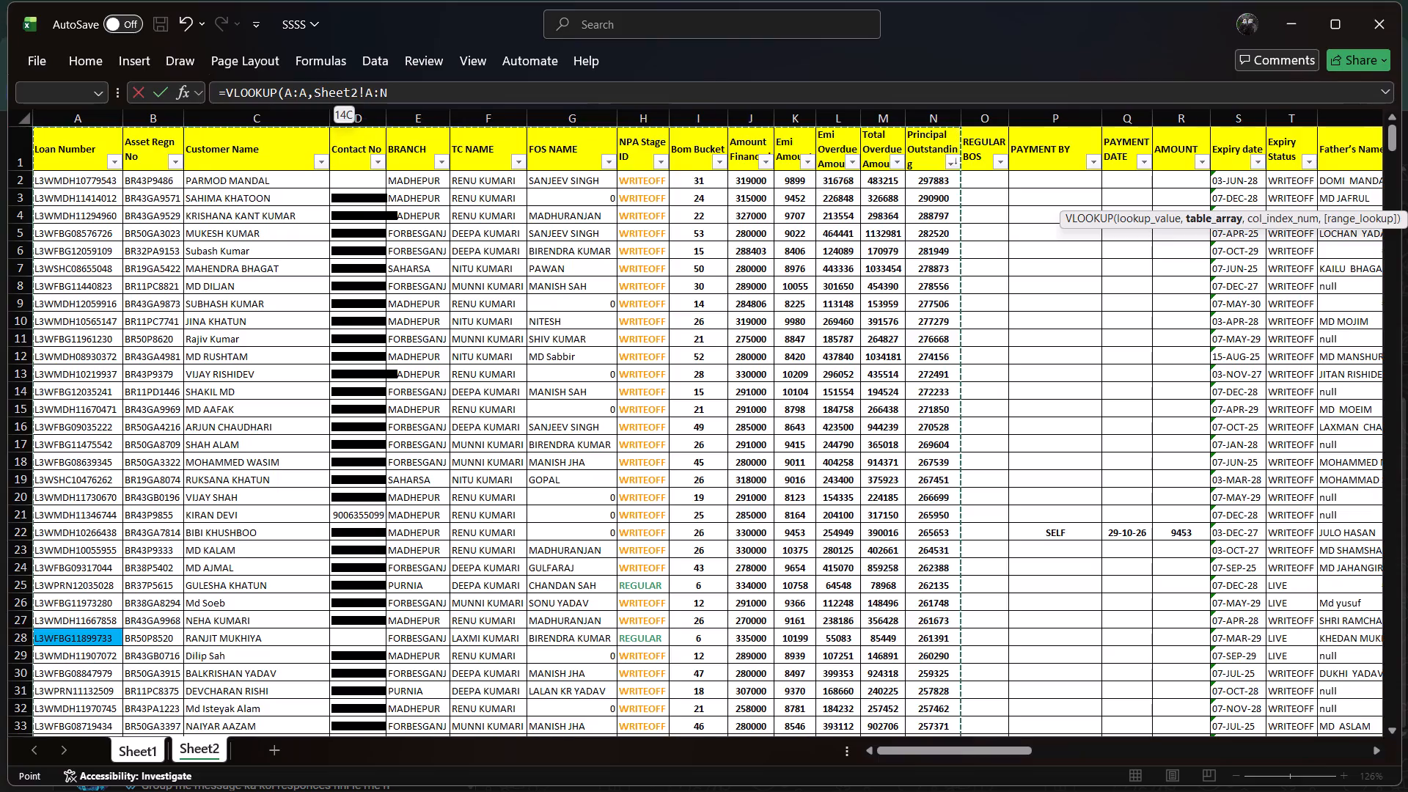
text(,14,0)
key(Return)
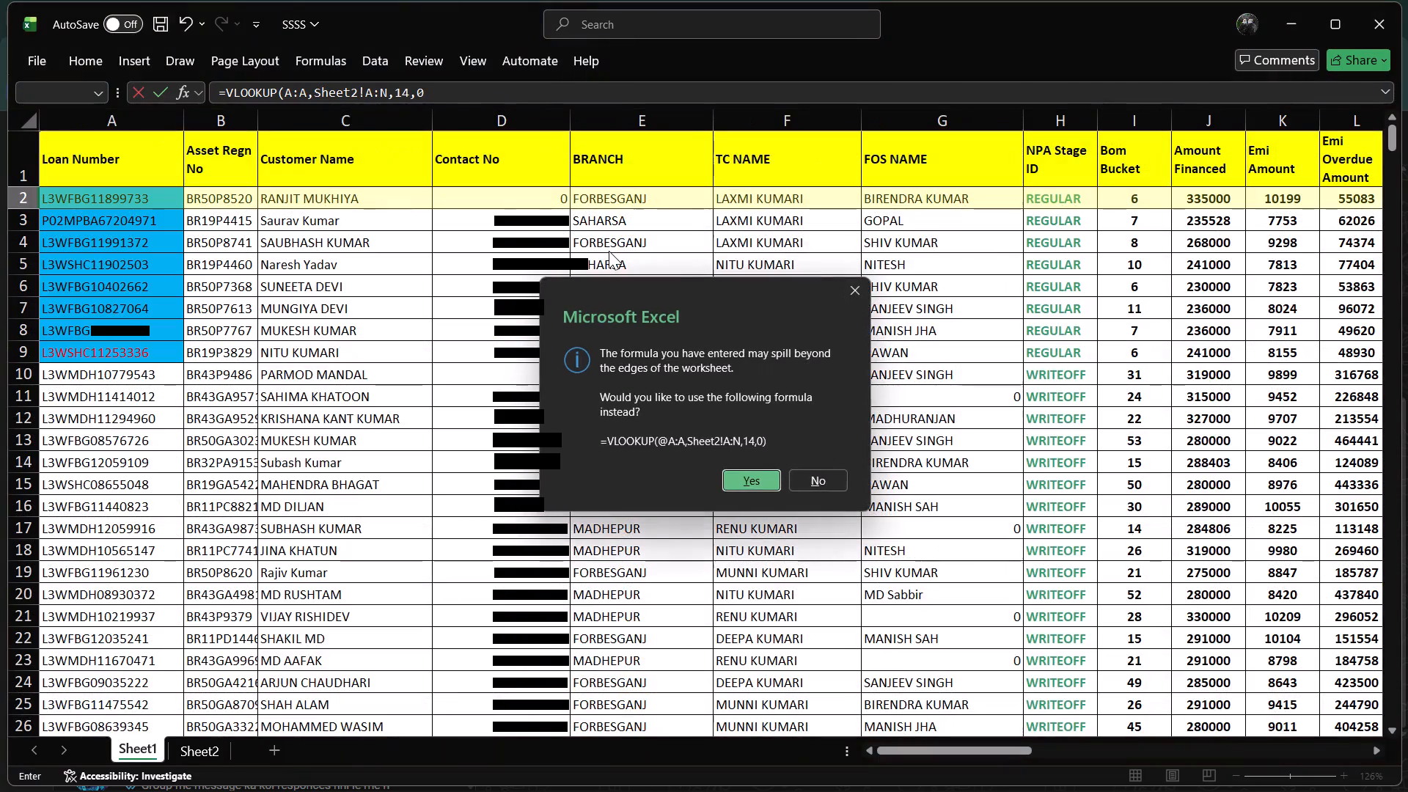
click(755, 485)
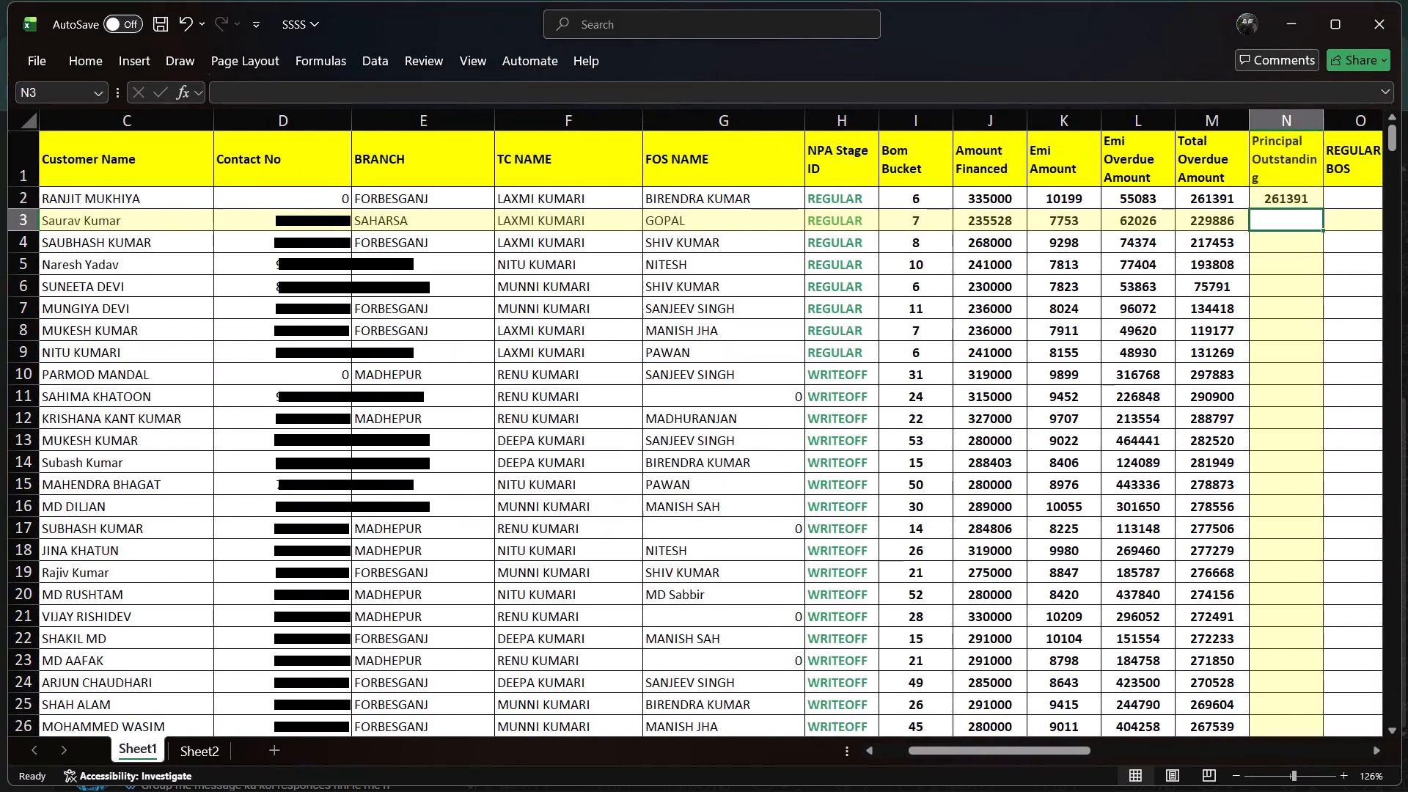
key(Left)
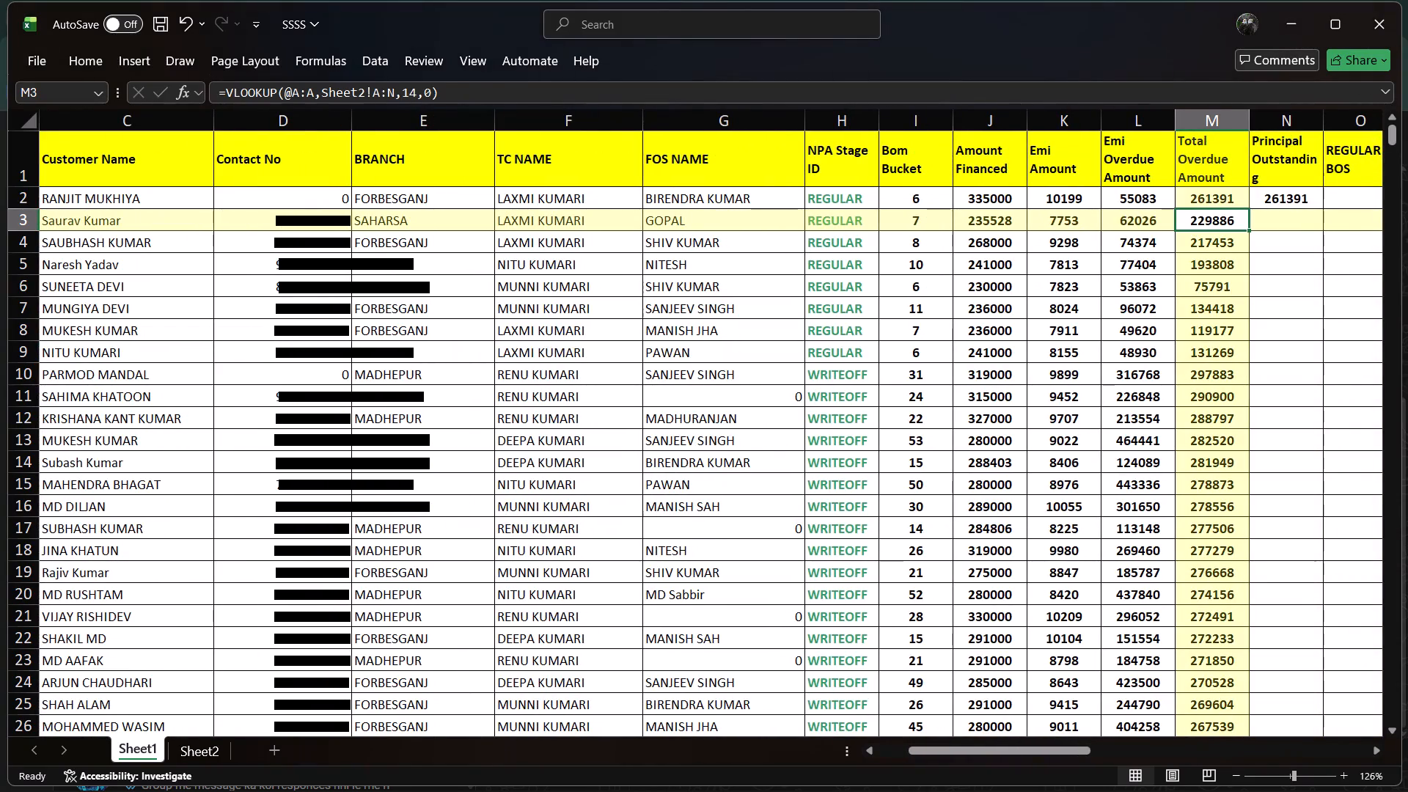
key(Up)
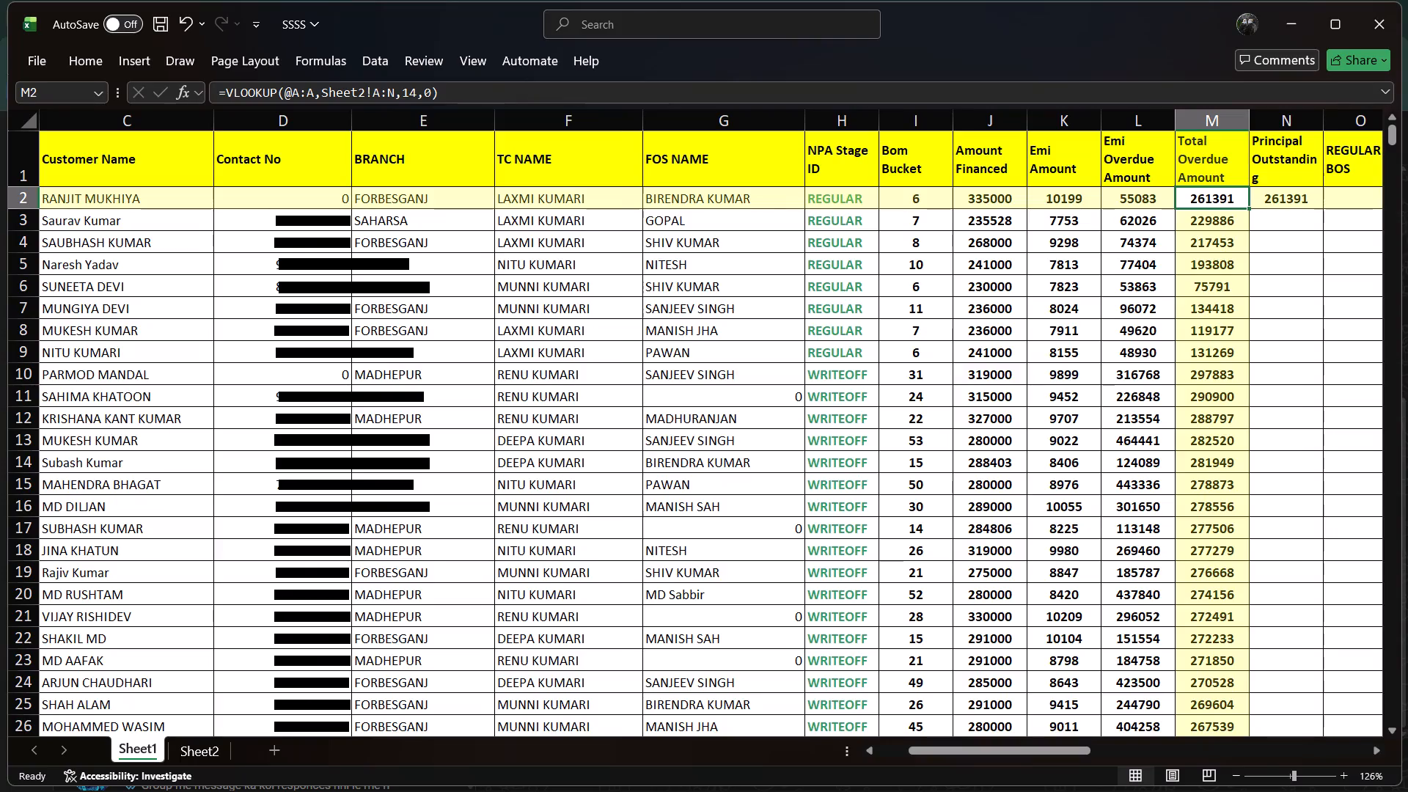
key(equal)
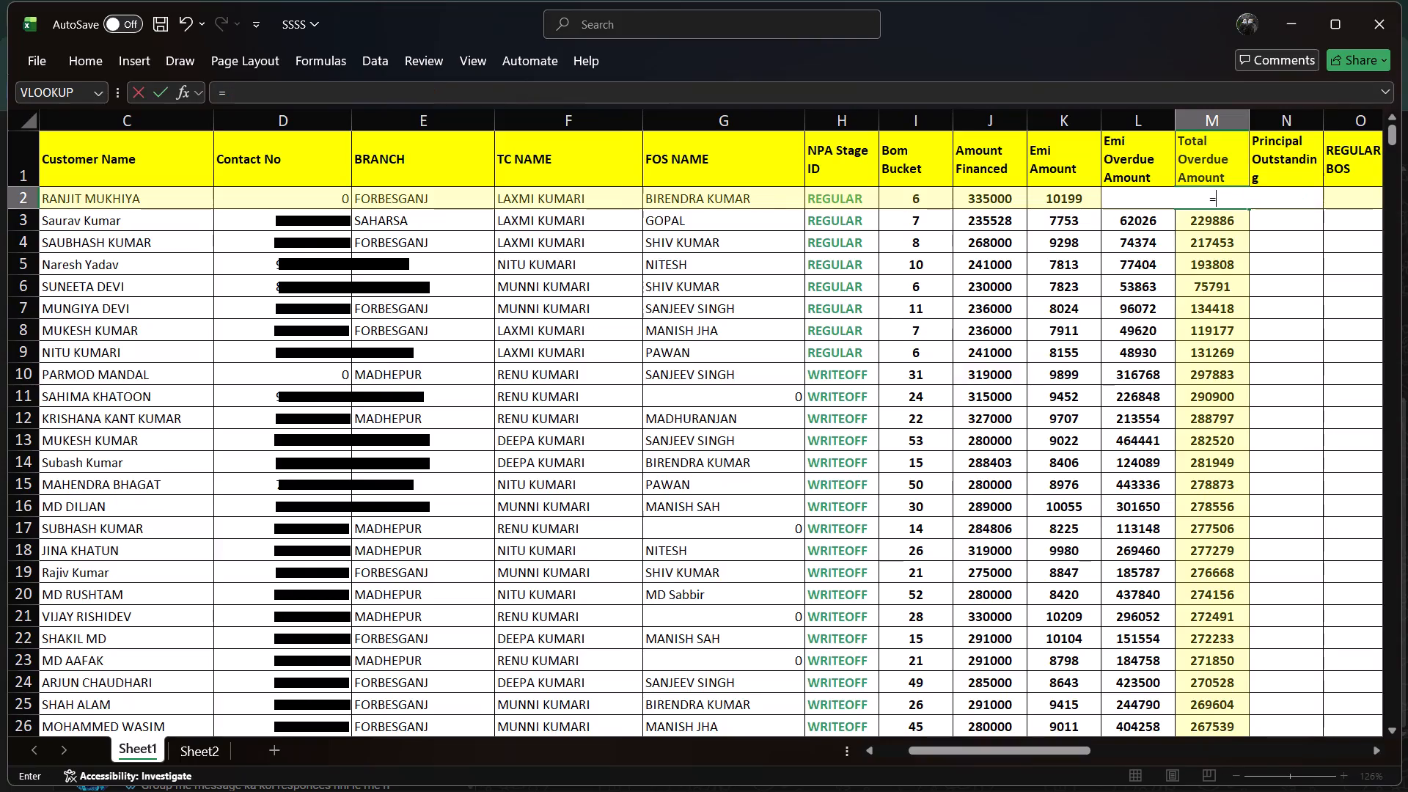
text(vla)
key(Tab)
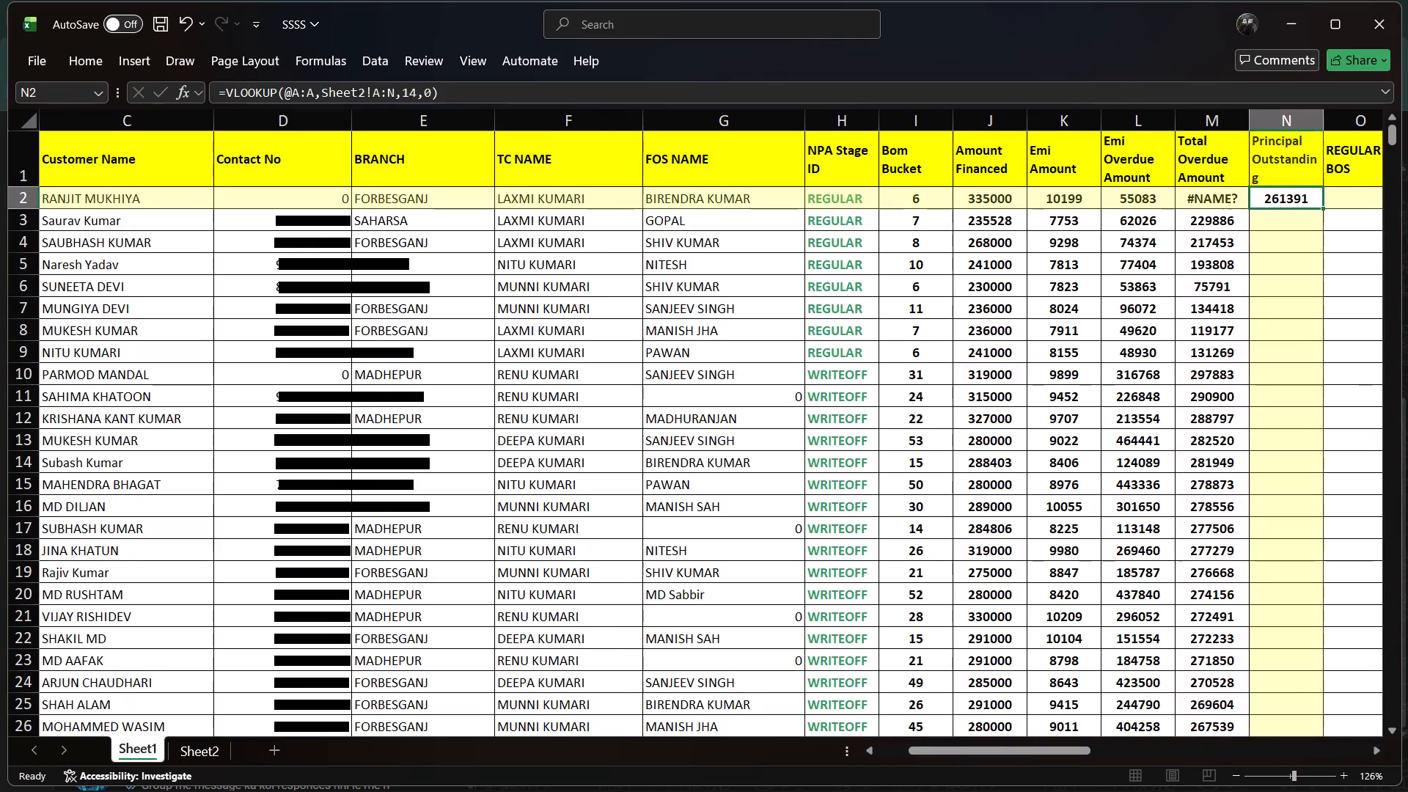
Start a VLOOKUP formula in M2 under Total Overdue Amount, with the Loan Number column A:A as lookup value.
click(1206, 188)
text(=vl)
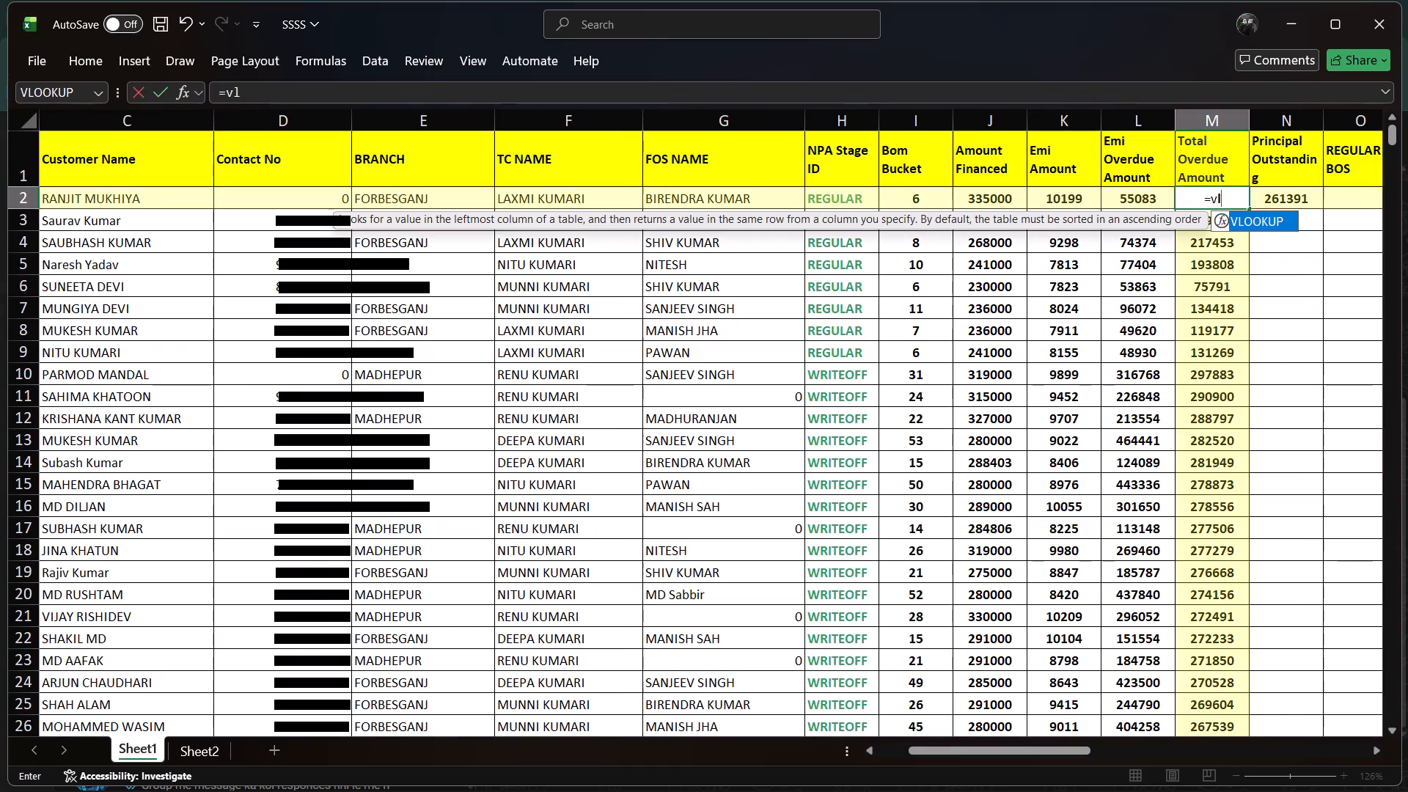
key(Tab)
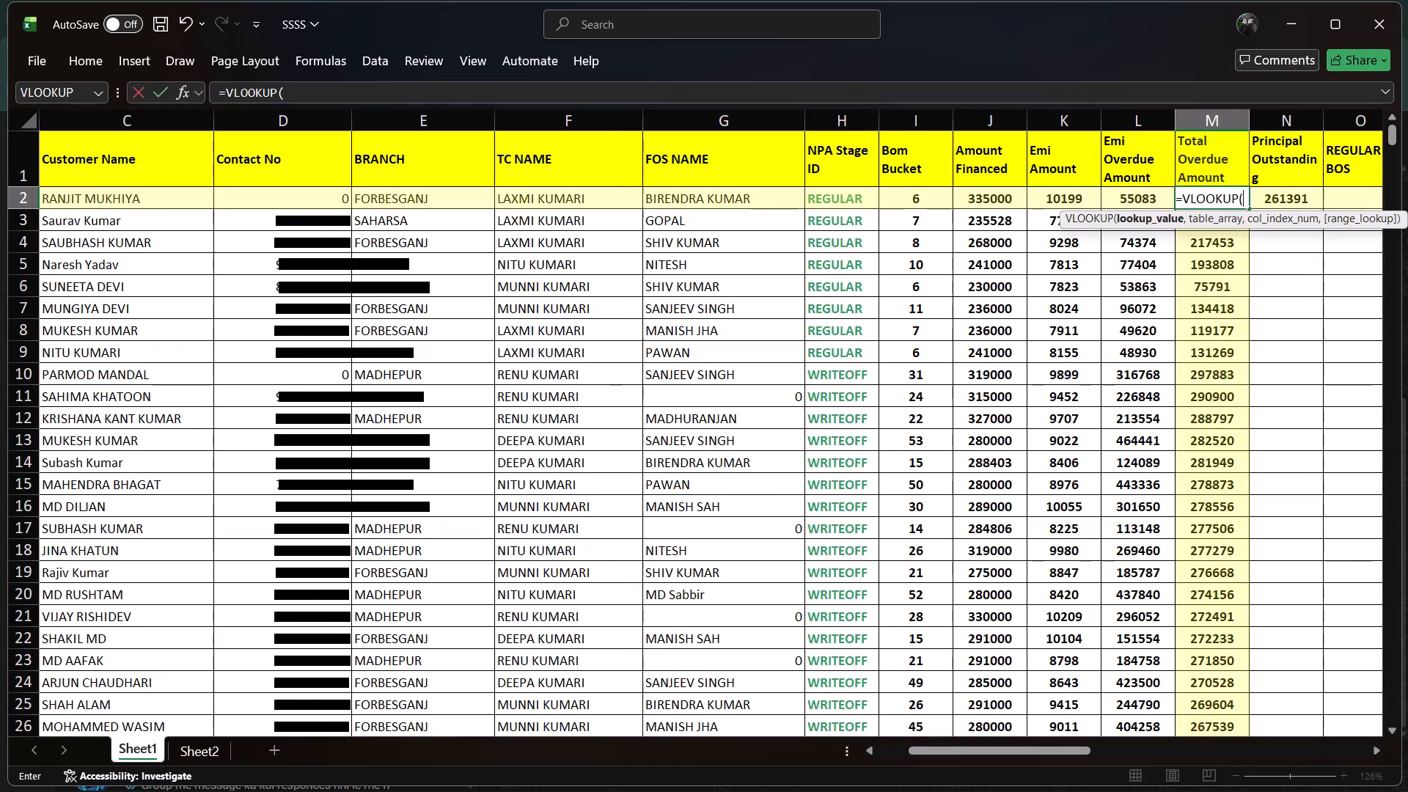
triple_click(869, 749)
click(869, 749)
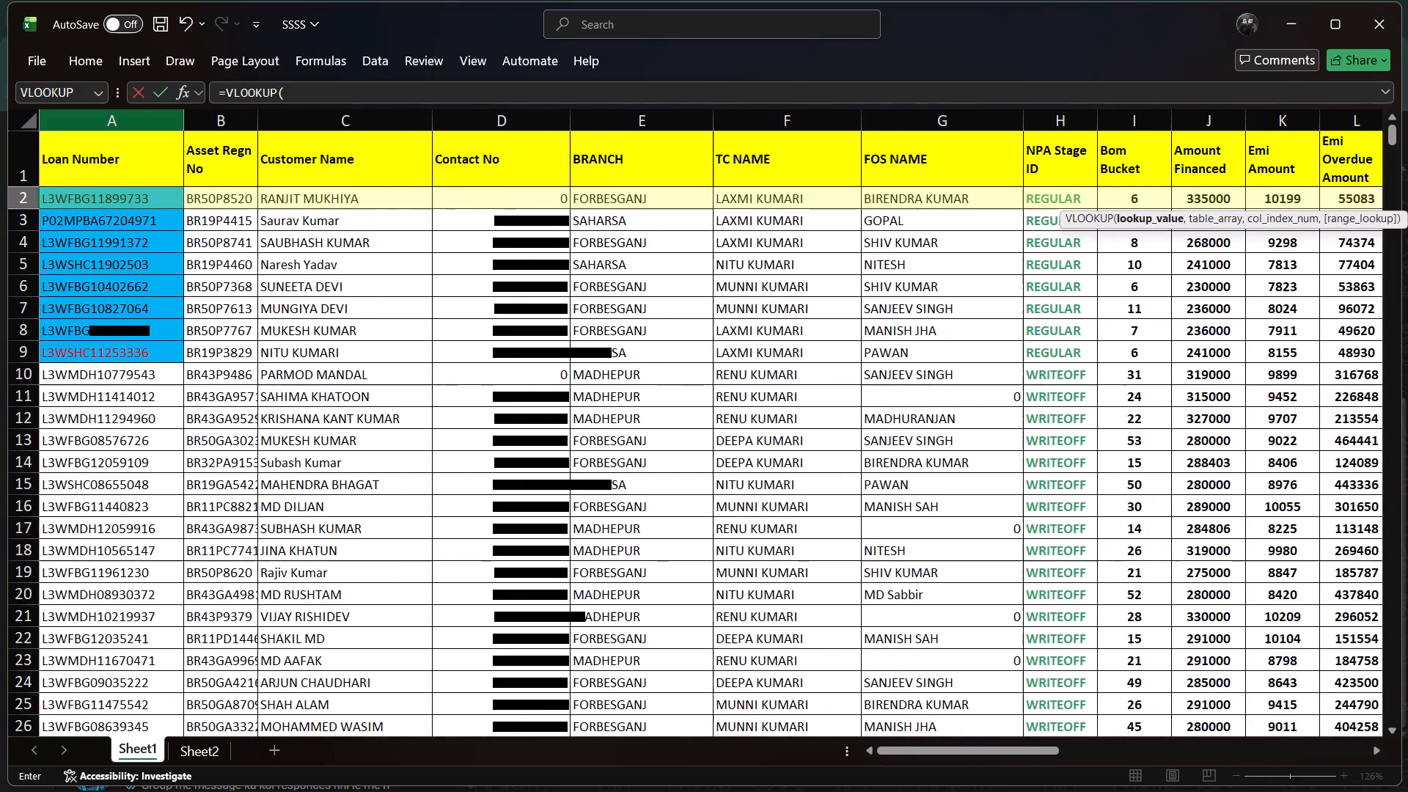
click(118, 121)
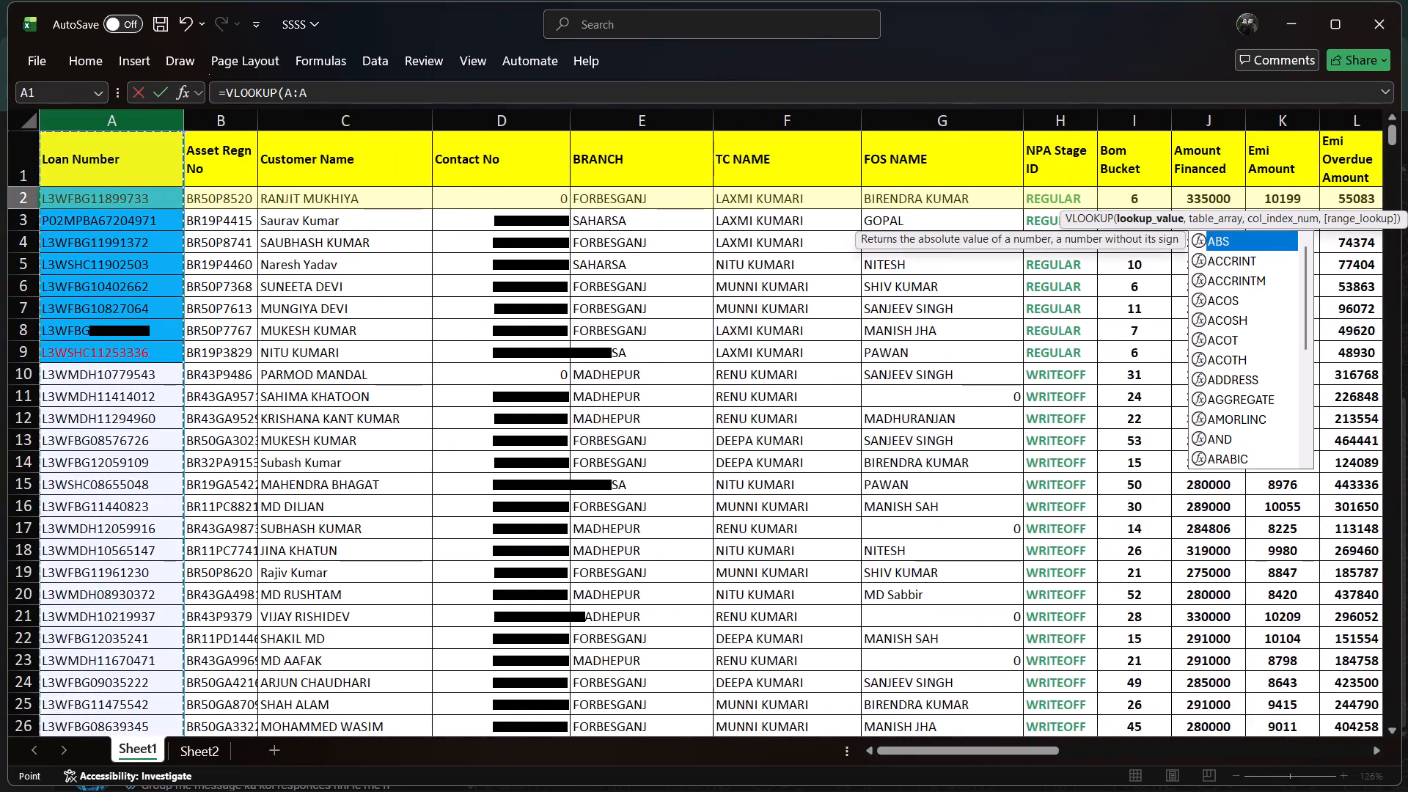
key(comma)
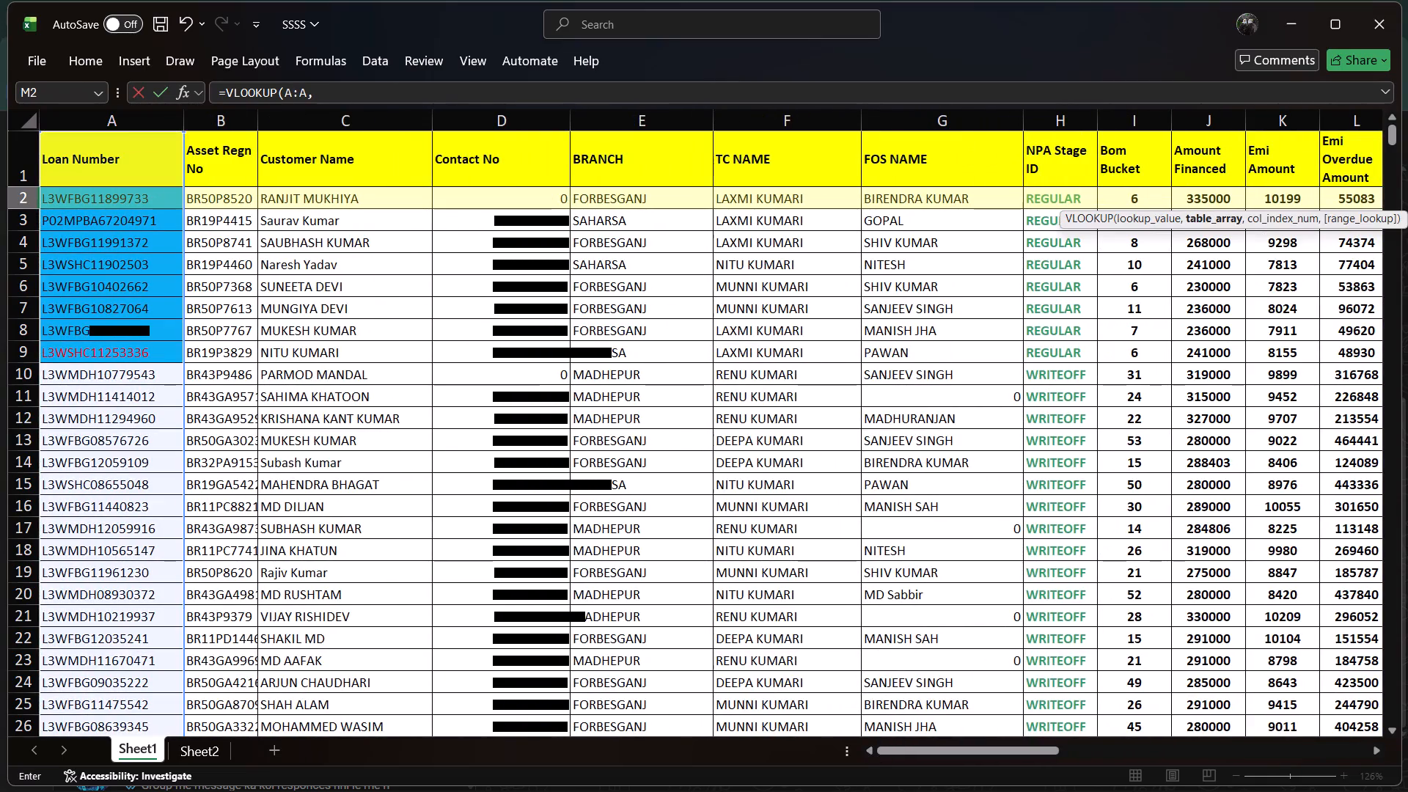
Complete the M2 lookup with table array Sheet2!A:M, column index 13 and match type 0, accepting the suggested formula version.
click(209, 756)
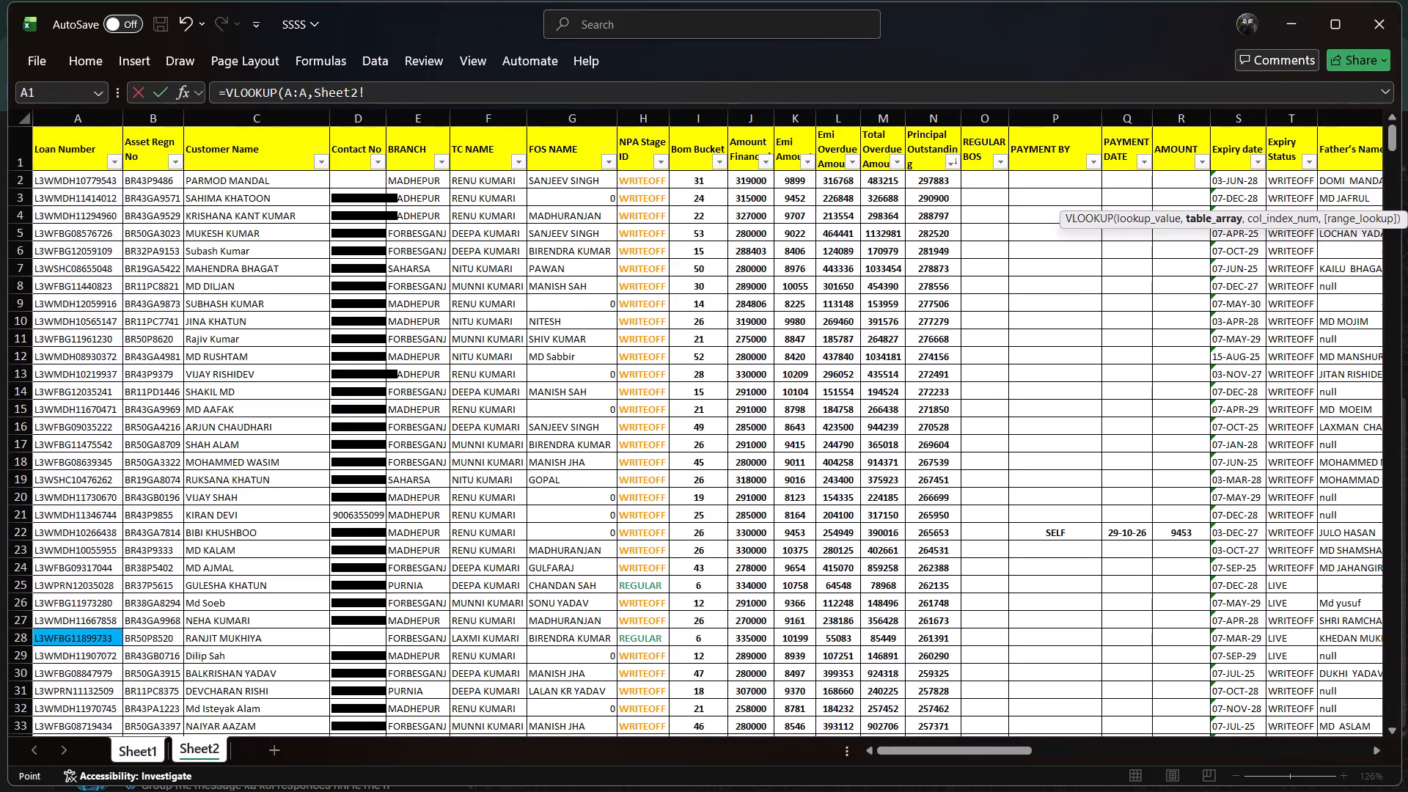
click(80, 114)
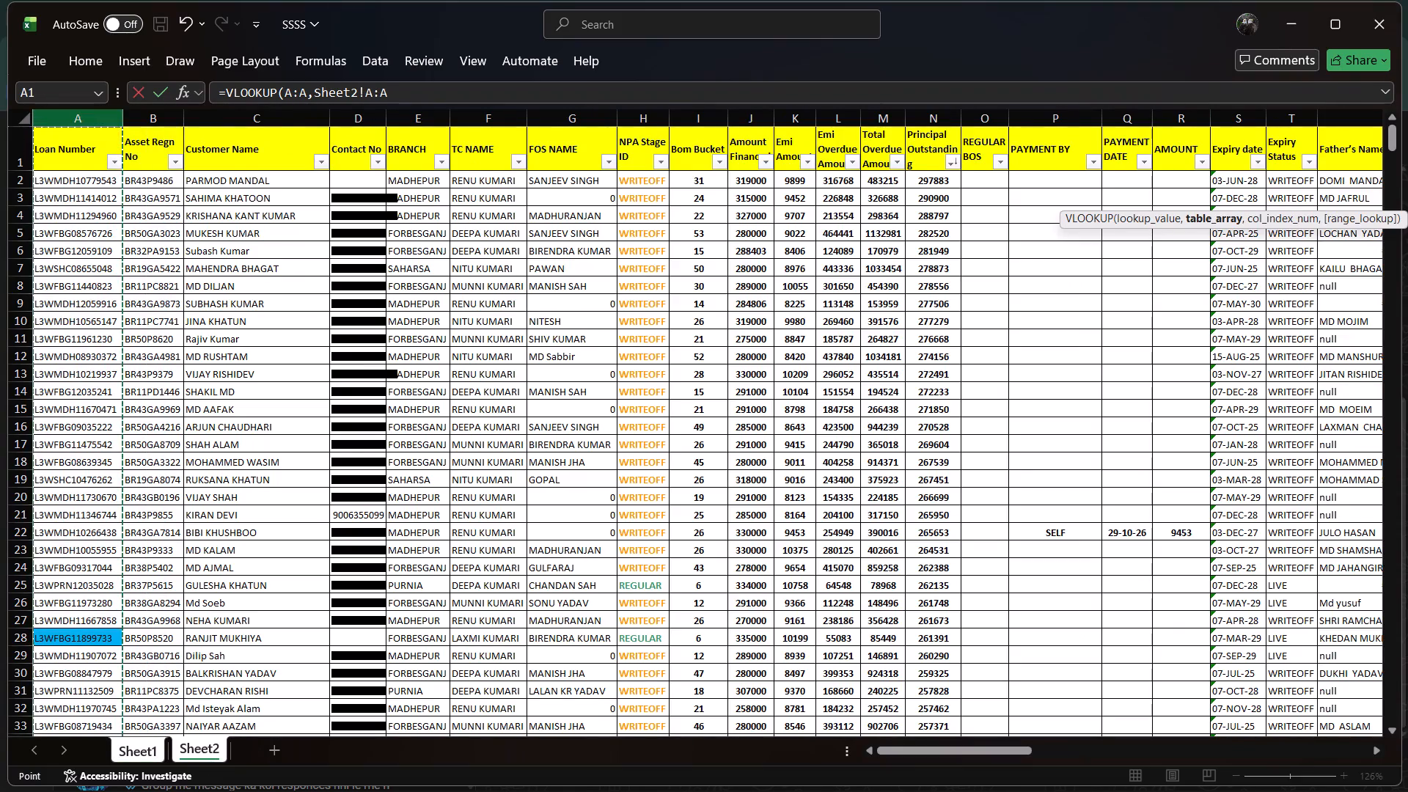
key(shift+Right)
key(shift+Right)
key(shift+Right)
key(shift+Right)
key(shift+Right)
key(shift+Right)
key(shift+Right)
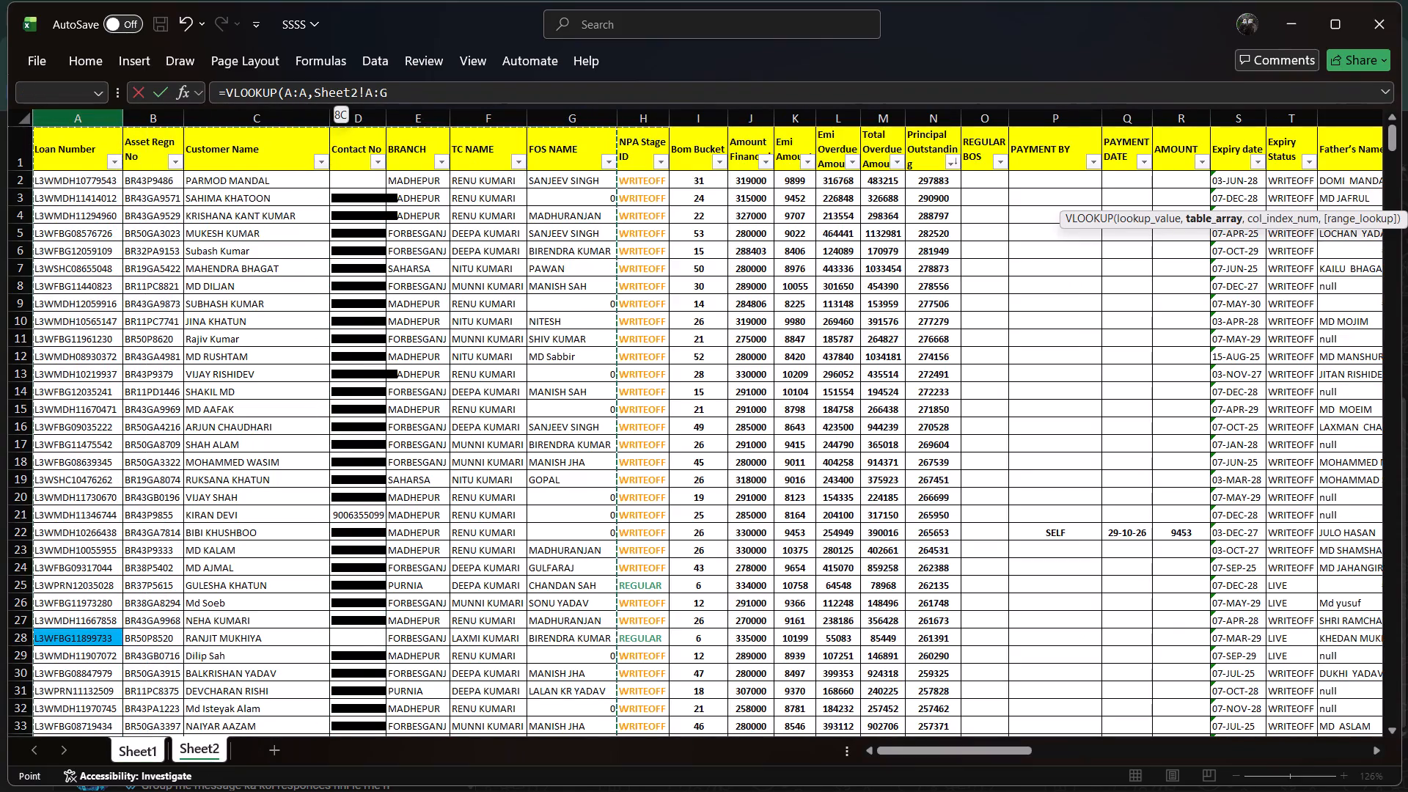
key(shift+Right)
key(shift+Right)
key(shift+Right)
key(shift+Right)
key(shift+Right)
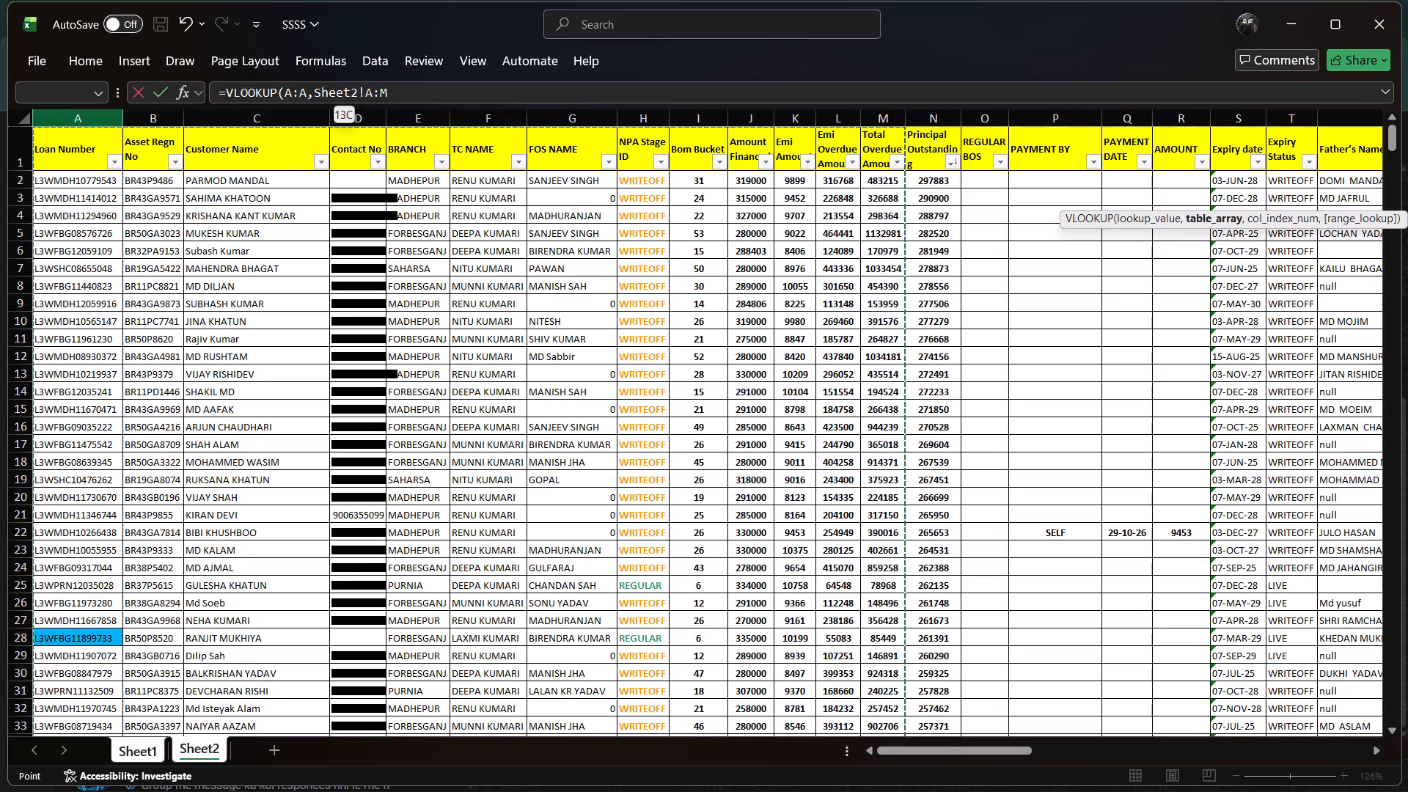
key(comma)
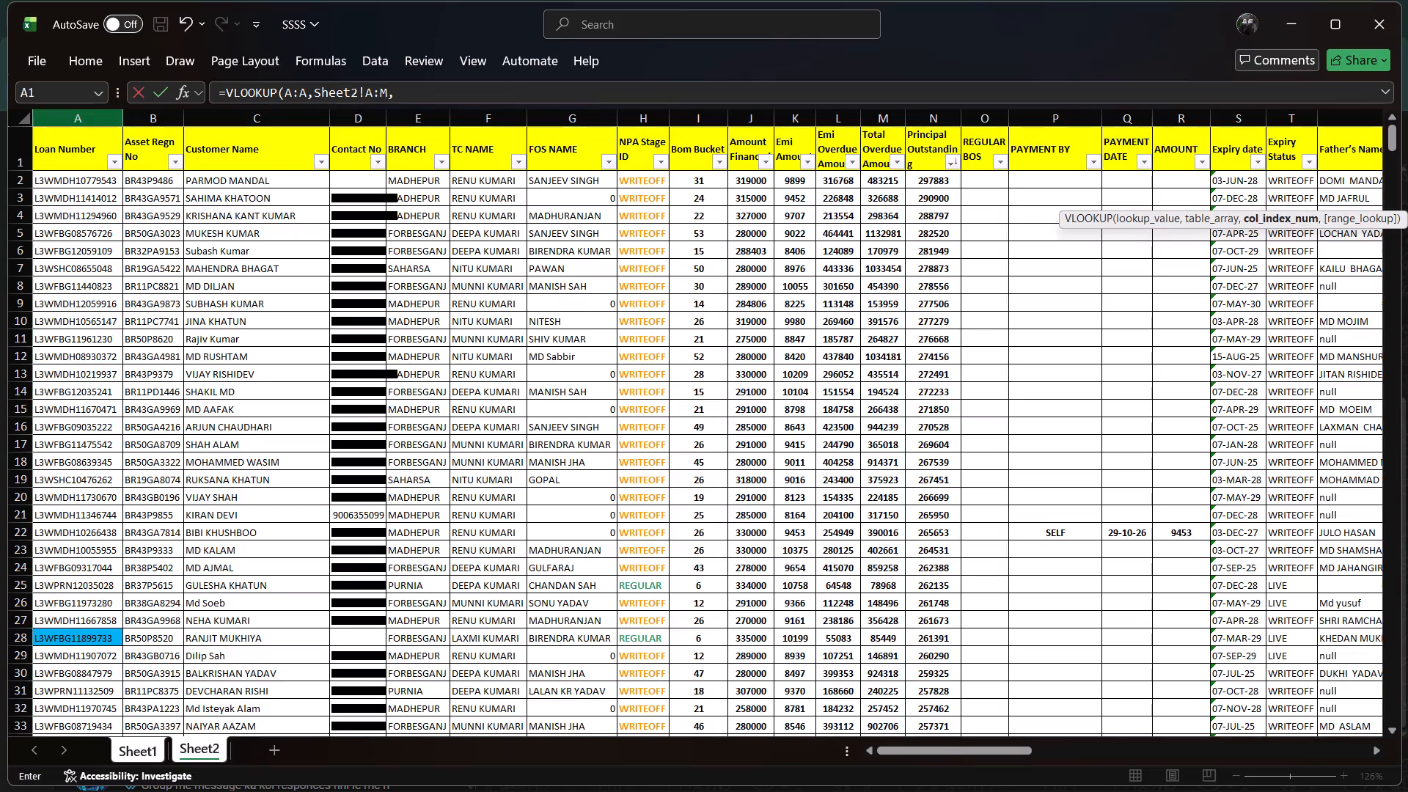
key(1)
key(3)
key(comma)
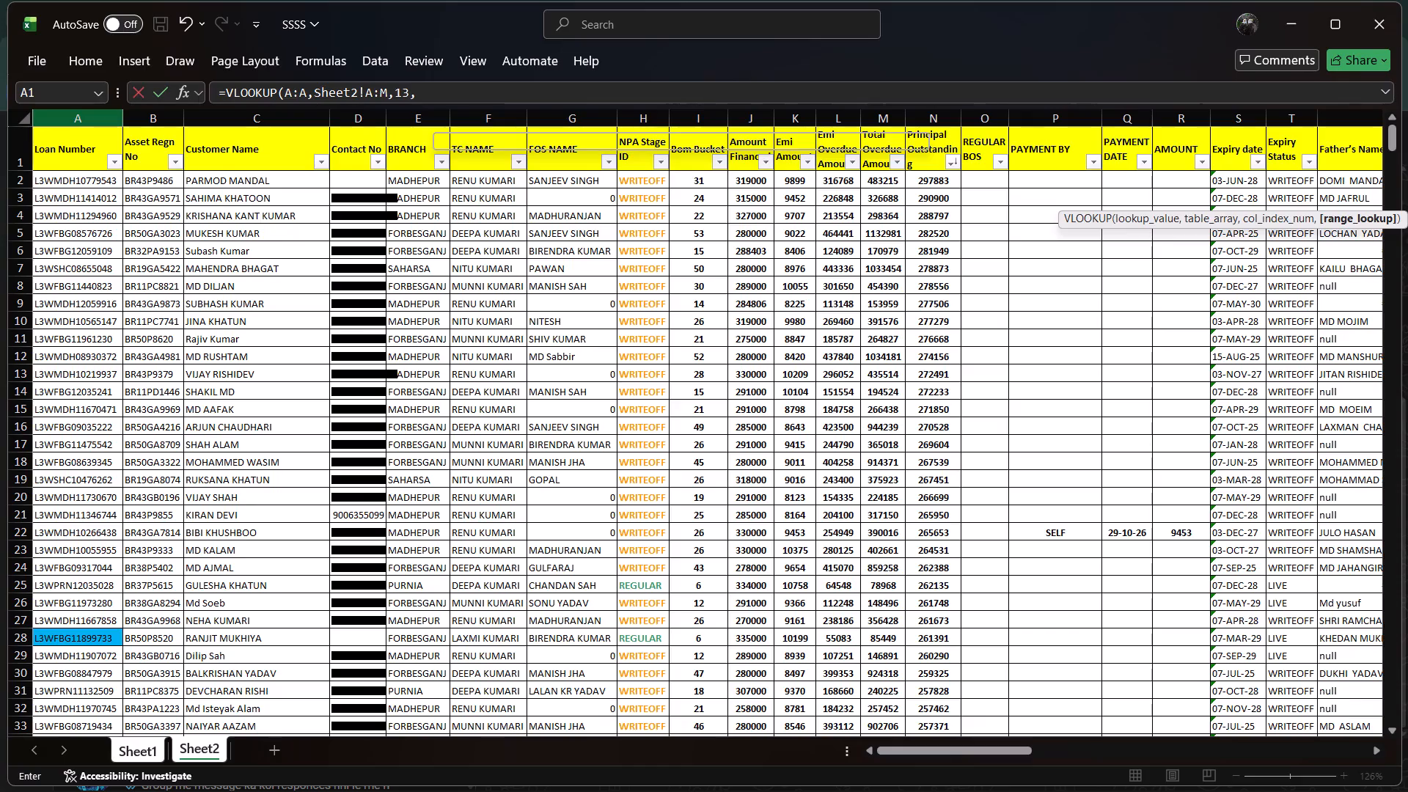
key(0)
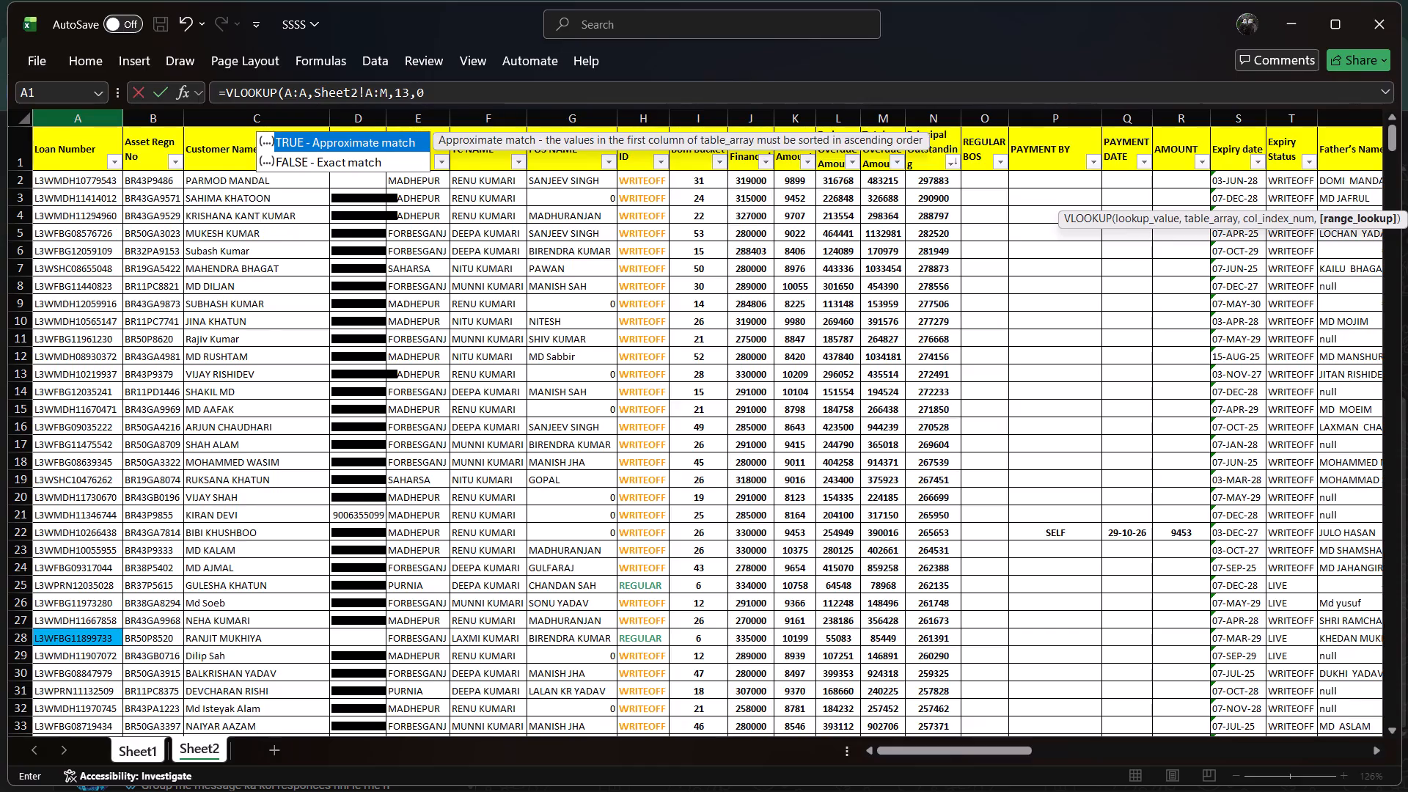
key(Return)
key(Return)
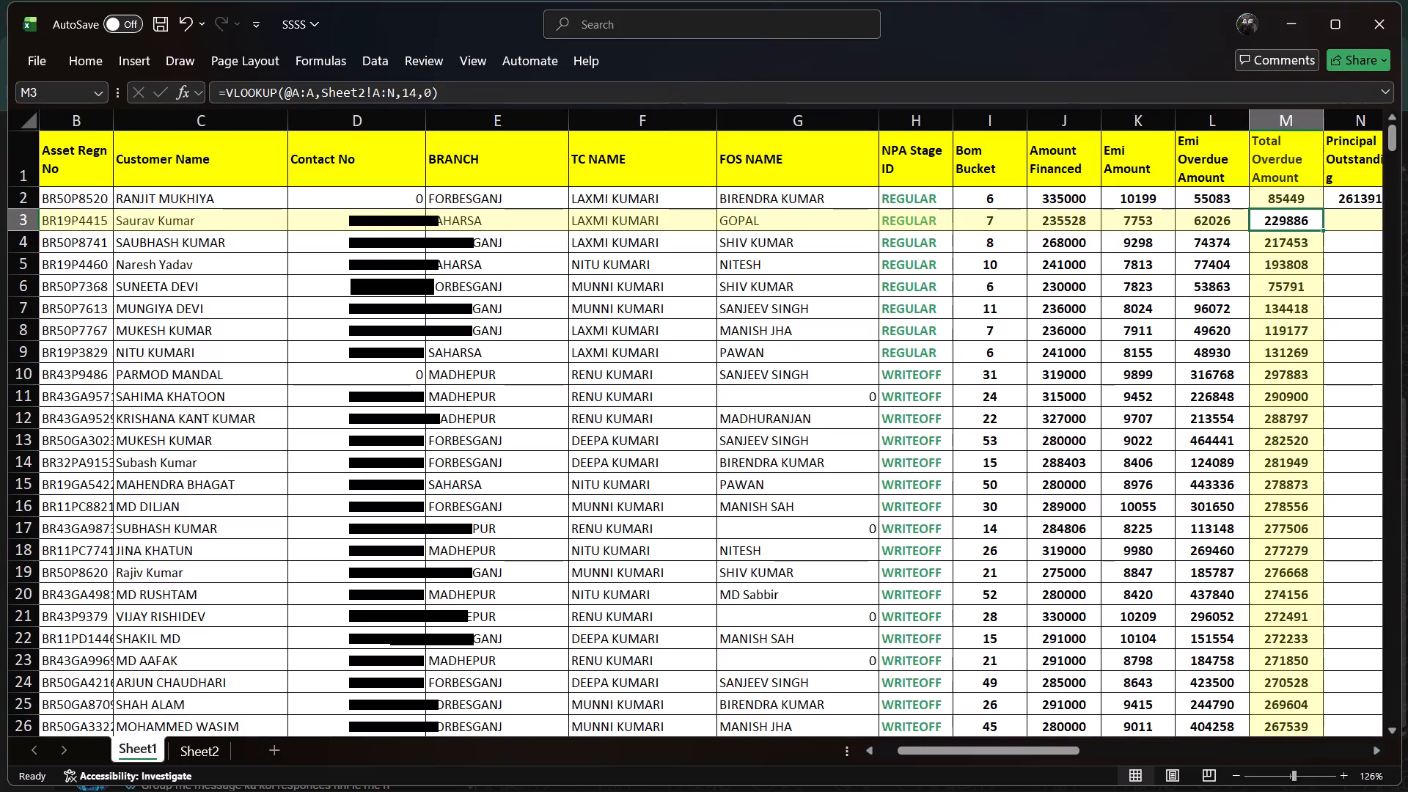
Go back along Sheet1's header row to the Loan Number header in A1 to review the first columns.
click(621, 159)
key(Left)
key(Left)
key(Left)
key(Left)
key(Left)
key(Left)
key(Left)
key(Left)
key(Left)
key(Left)
key(Left)
key(Left)
key(Left)
key(Left)
key(Left)
key(Left)
key(Left)
key(Left)
key(Left)
key(Left)
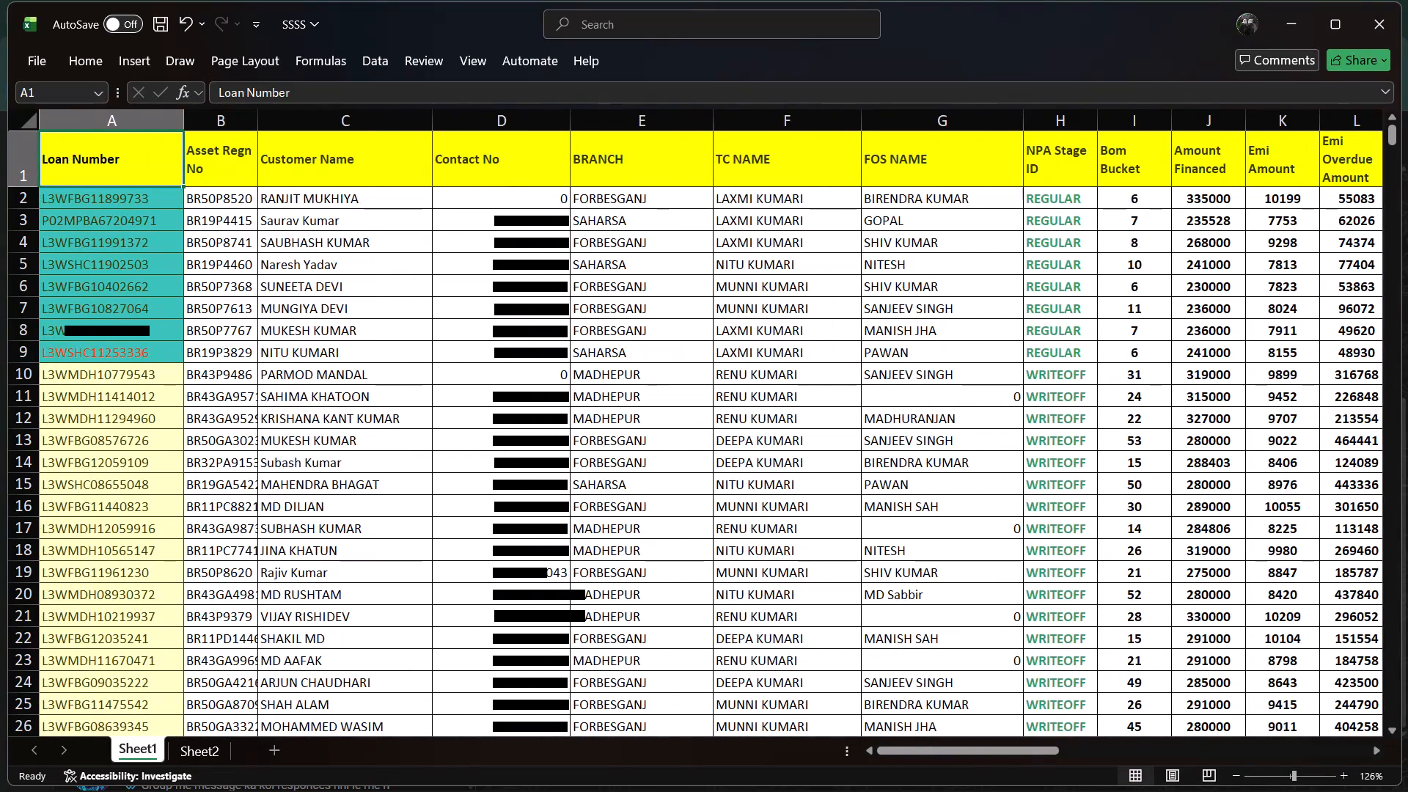
Go along Sheet1's header row from Asset Regn No to PAYMENT BY to review the filled and empty columns.
key(Right)
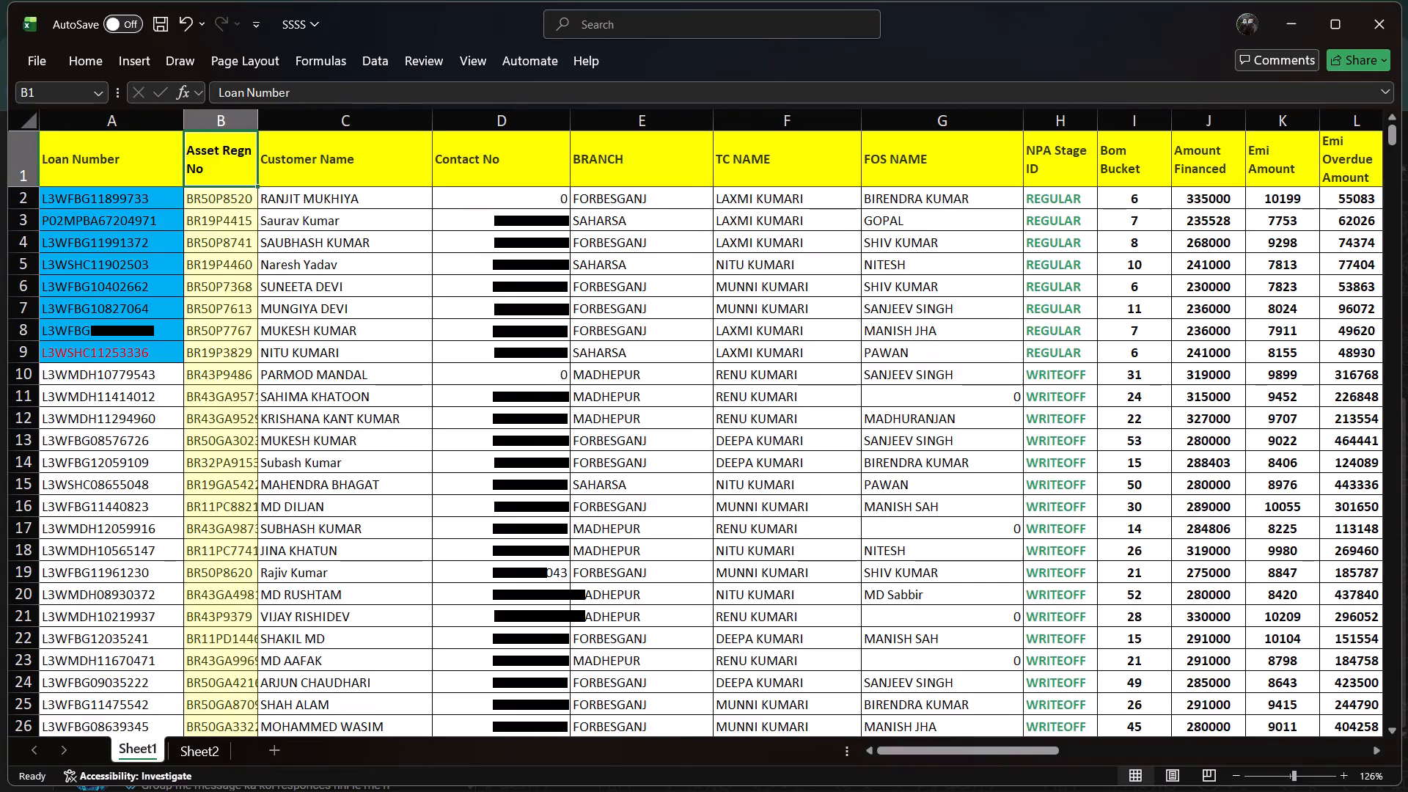
key(Right)
key(Right)
key(Right)
key(Right)
key(Right)
key(Right)
key(Right)
key(Right)
key(Right)
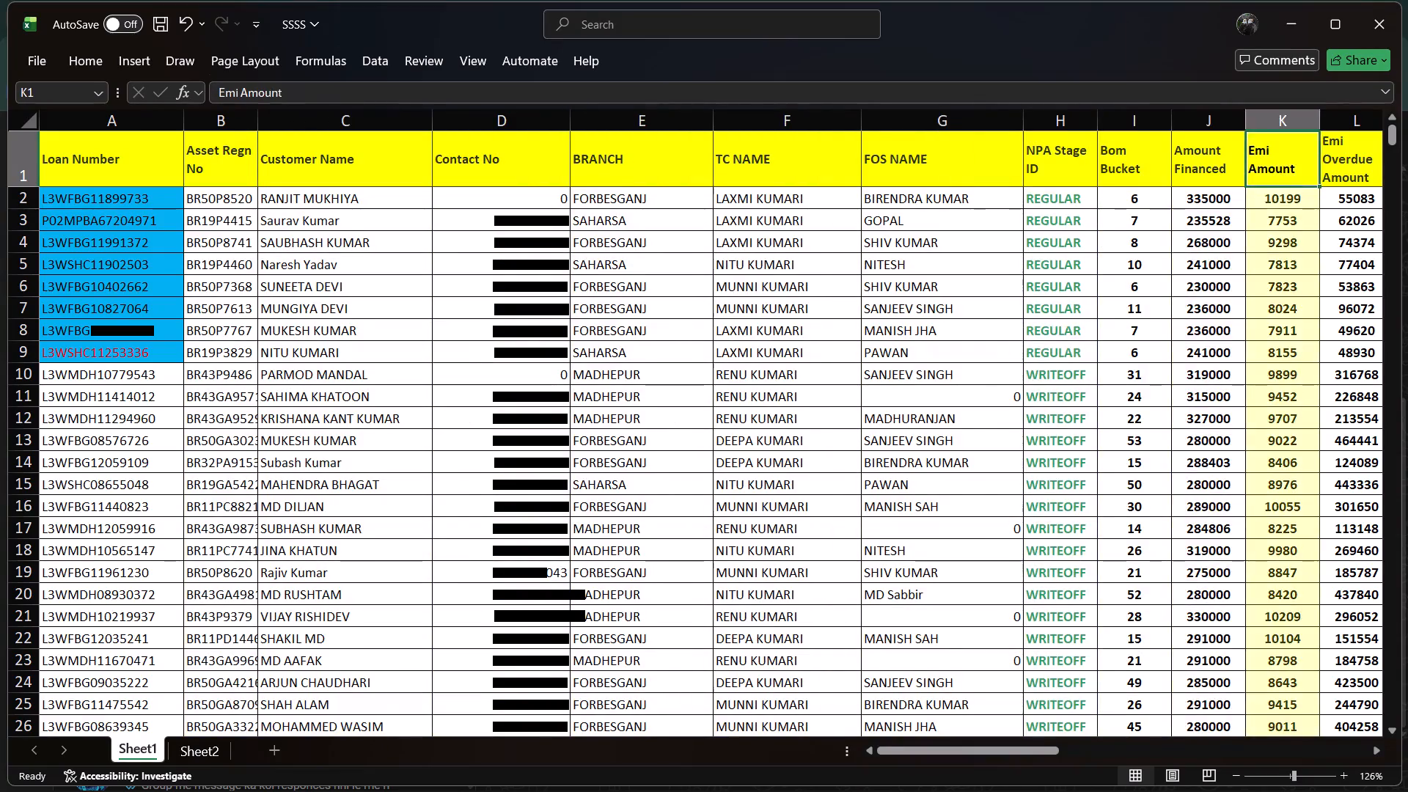
key(Right)
key(Right)
key(Right)
key(Right)
key(Right)
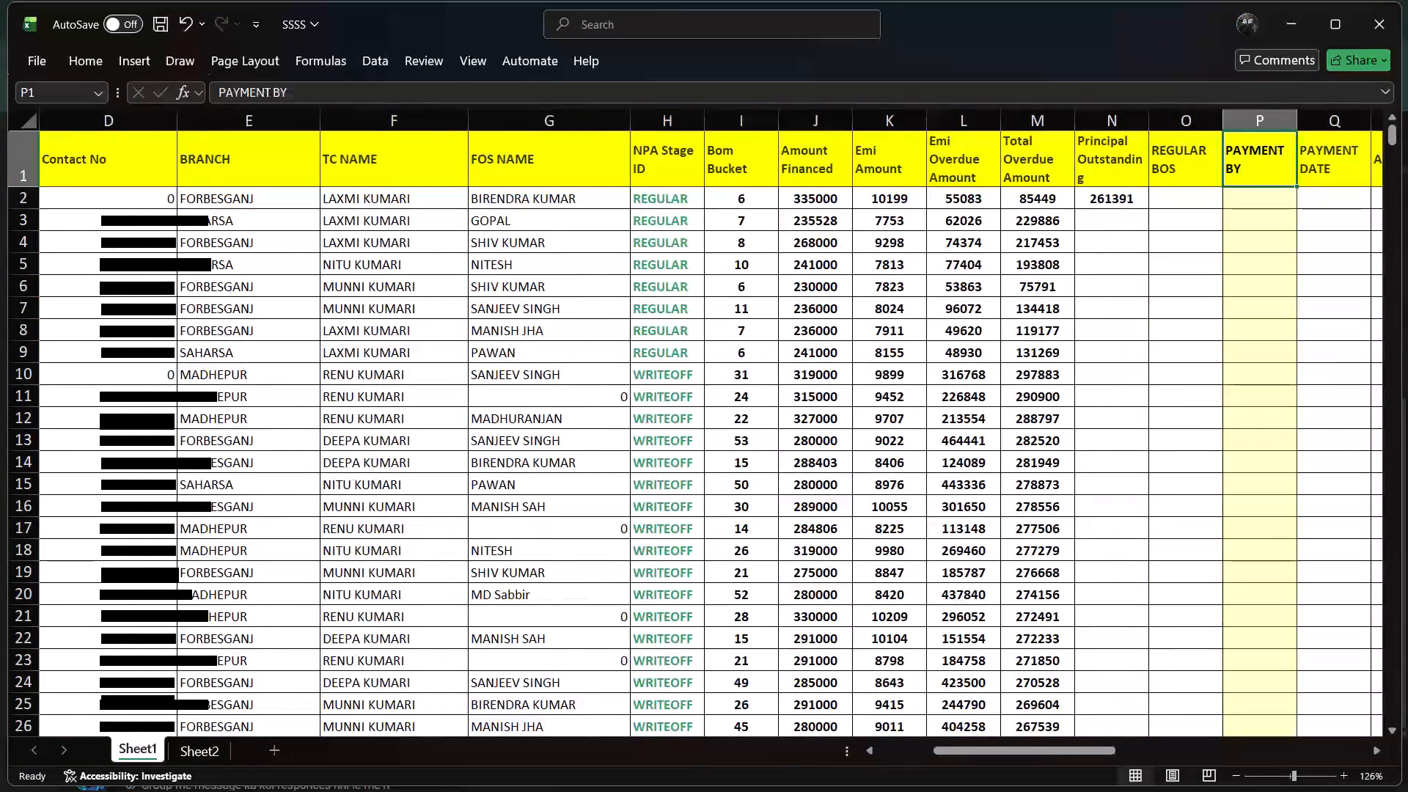
Fill the N2 Principal Outstanding lookup formula down the whole column.
click(1110, 199)
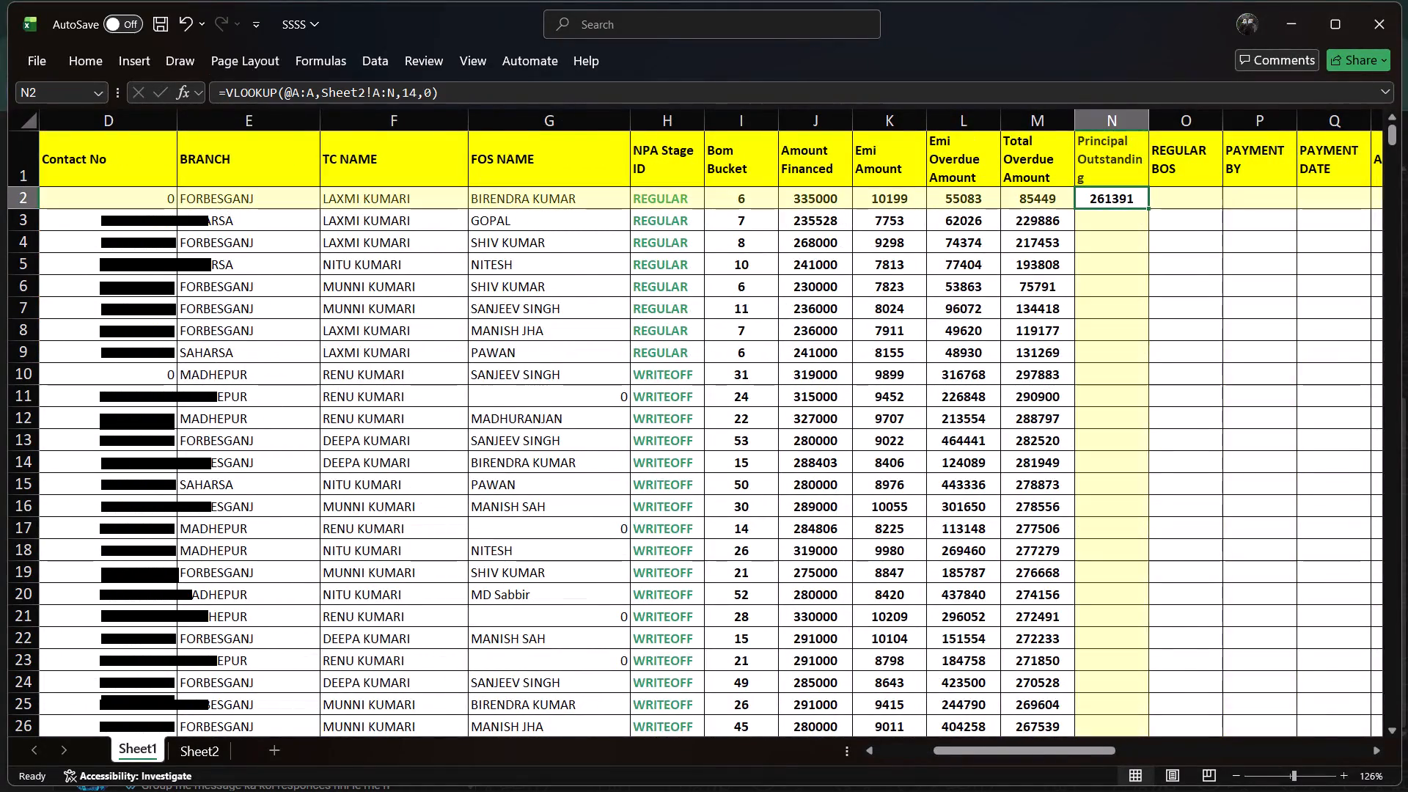
double_click(1145, 211)
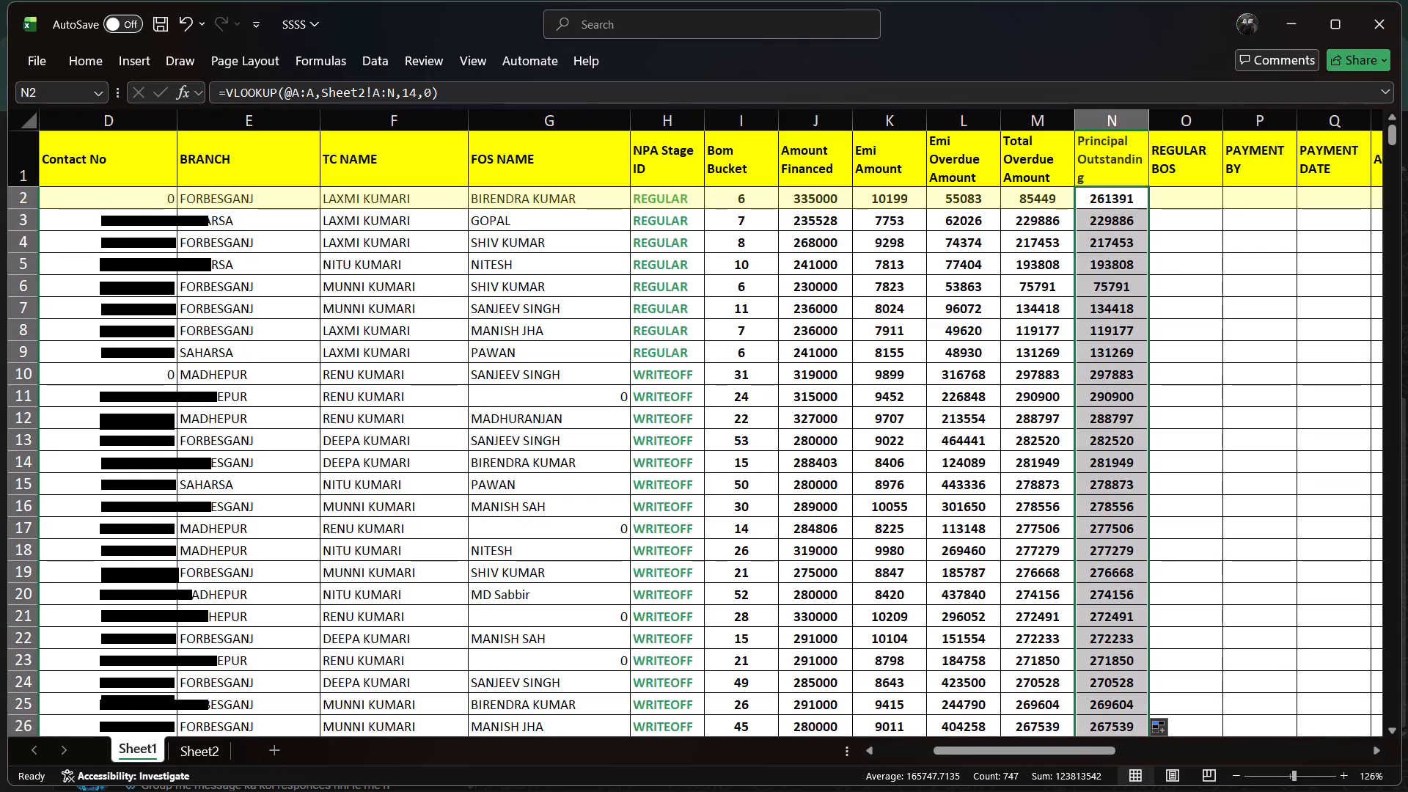
Start a VLOOKUP formula in O2 under REGULAR BOS, with the Loan Number column A:A as lookup value.
click(1189, 196)
key(equal)
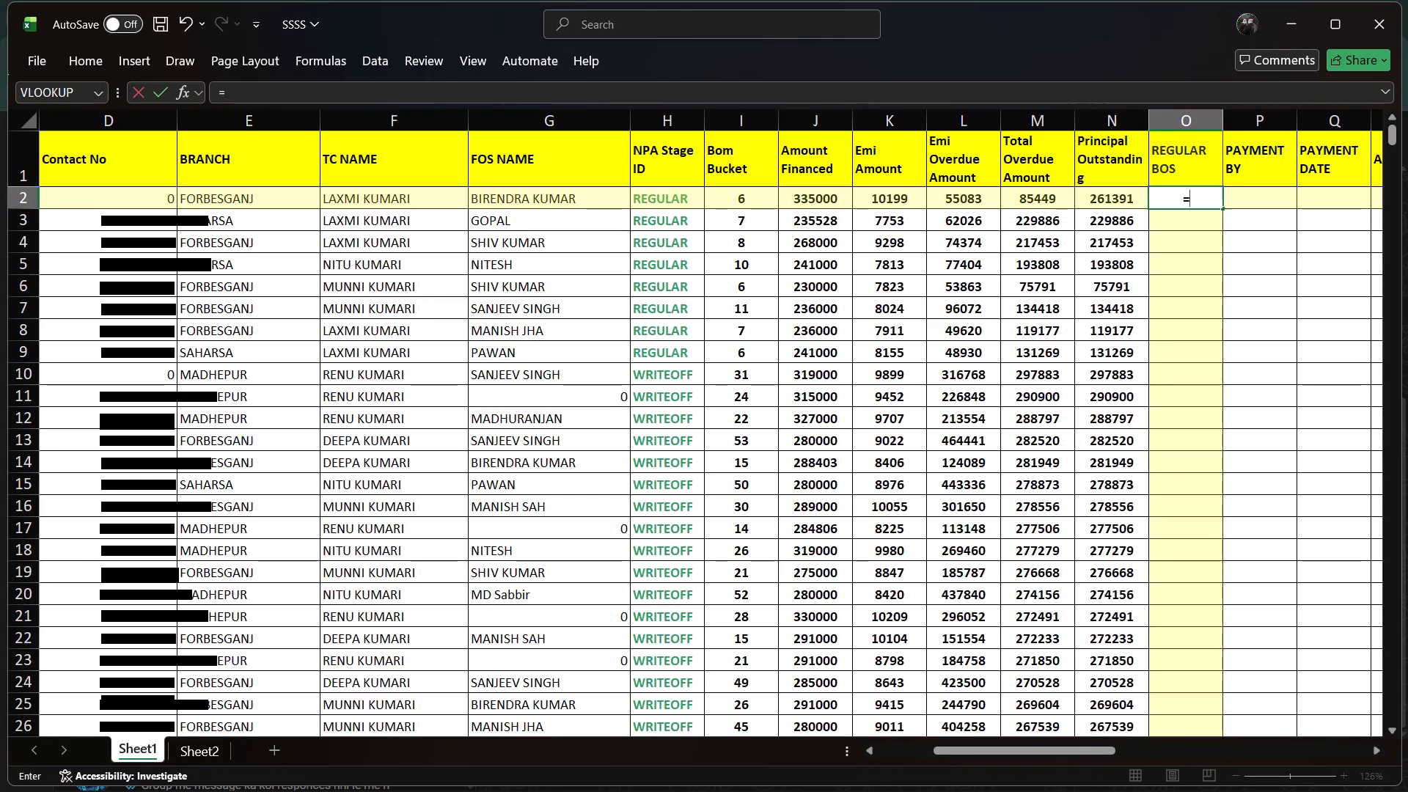
key(v)
key(l)
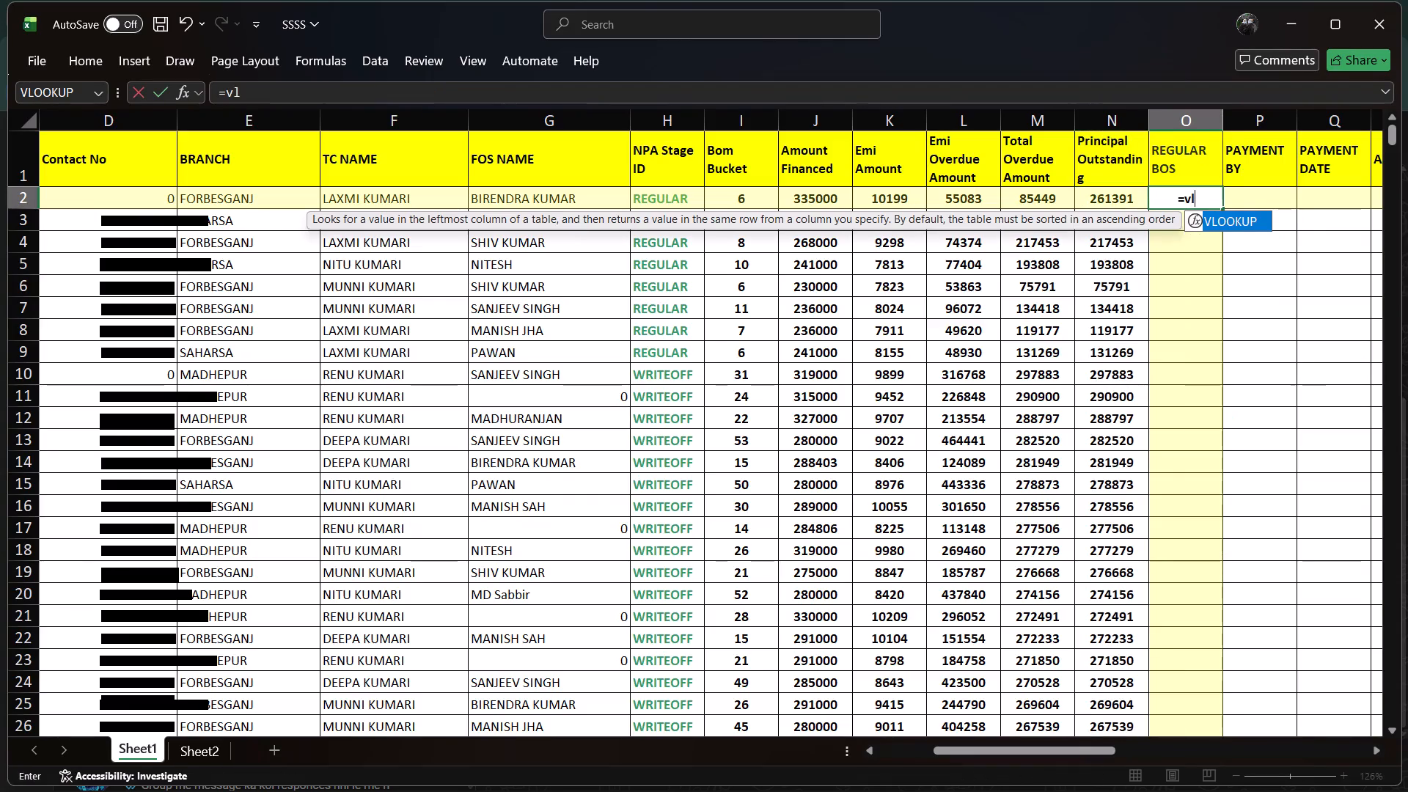
double_click(1227, 224)
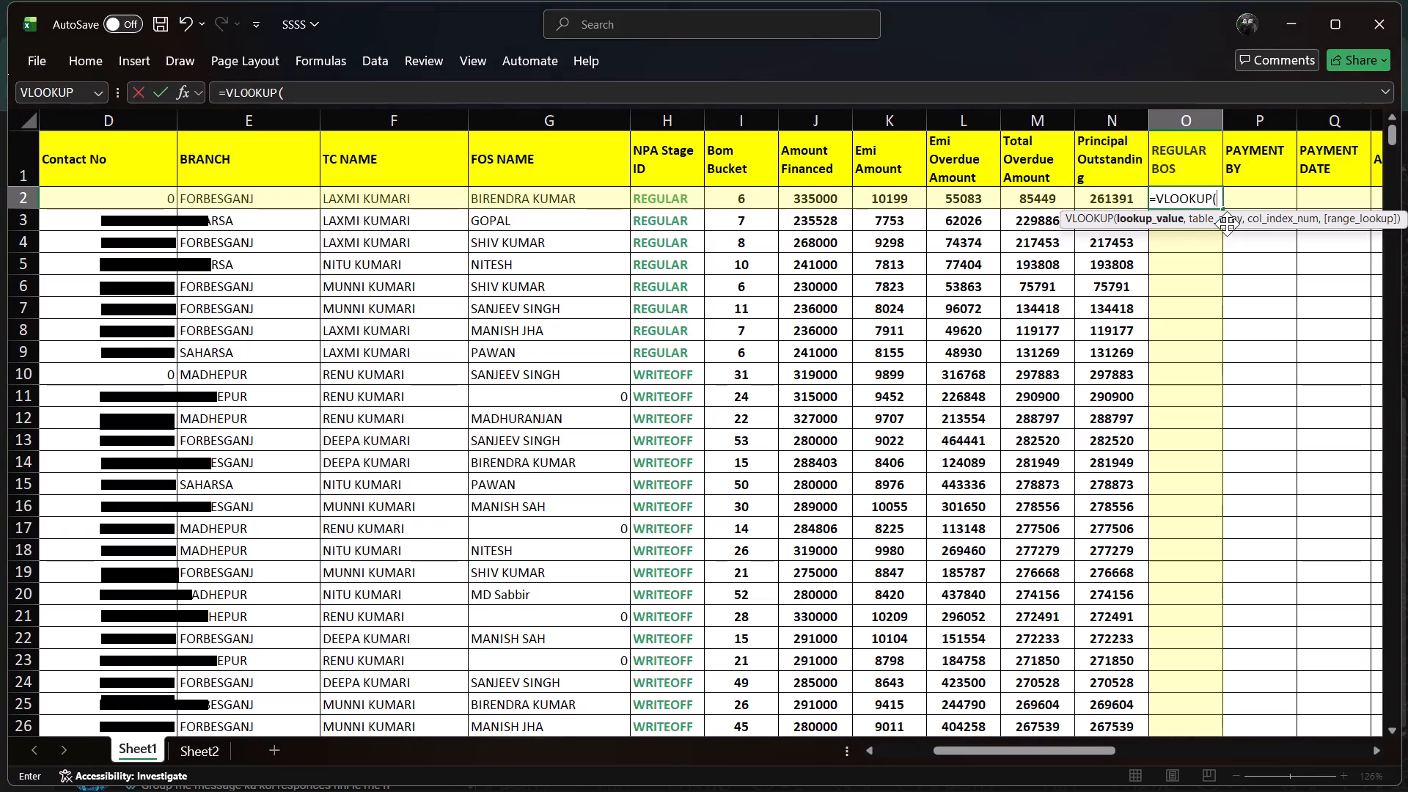
key(Left)
key(Left)
key(Left)
key(Left)
key(Left)
key(Left)
key(Left)
key(Left)
key(Left)
key(Left)
key(Left)
key(Left)
key(Left)
key(Left)
key(Left)
key(Left)
key(Left)
key(Left)
key(Left)
key(Left)
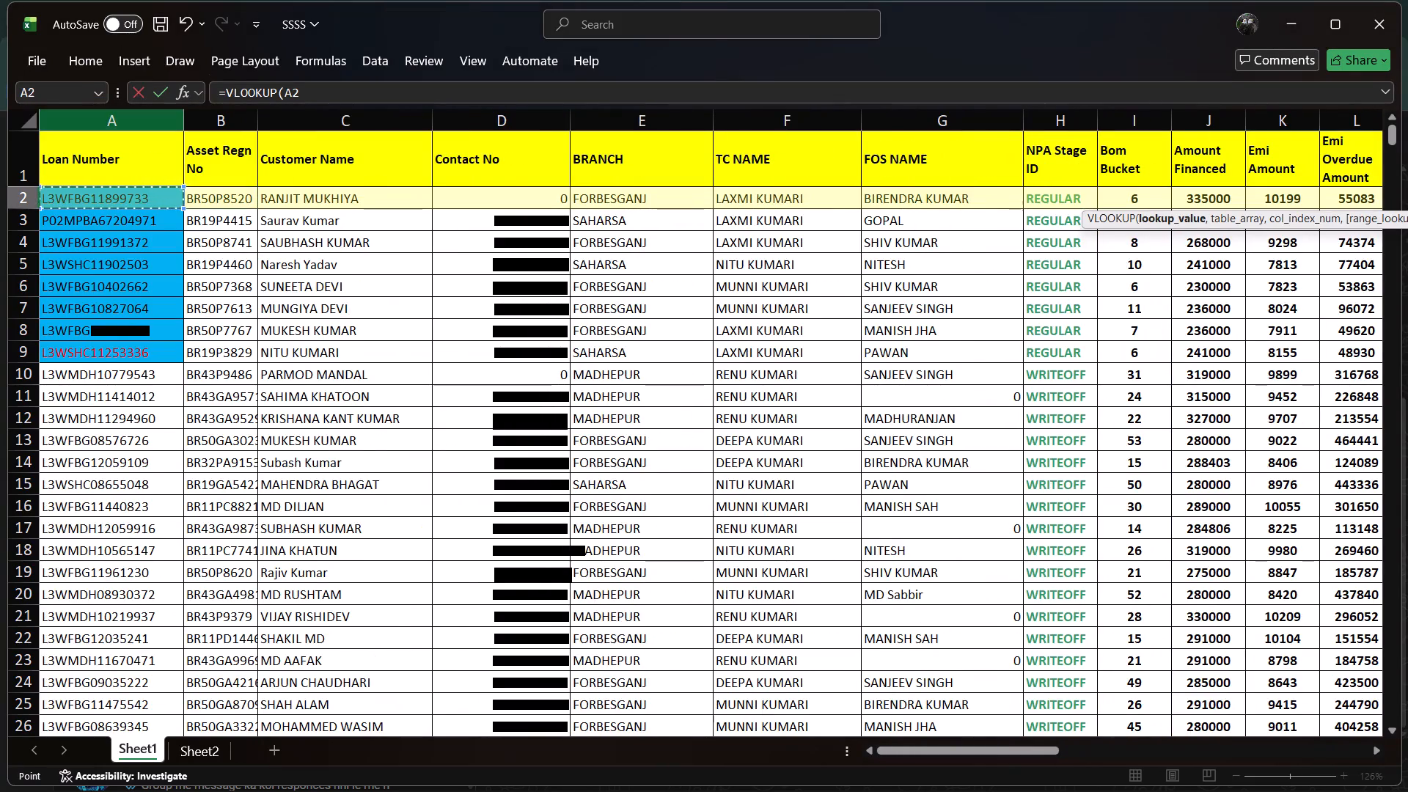
double_click(117, 120)
key(comma)
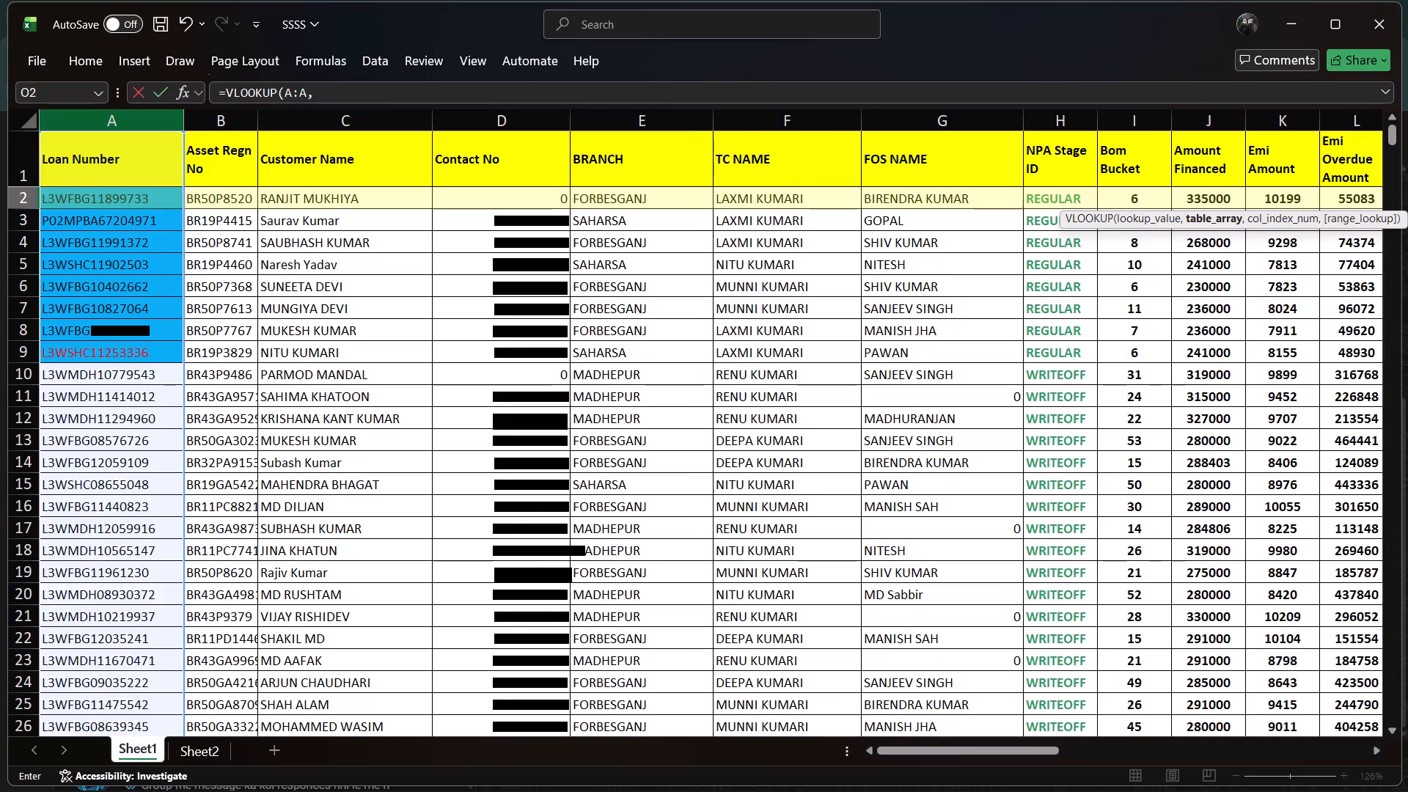
Complete the O2 lookup with table array Sheet2!A:O, column index 15 and match type 0, accepting the suggested @A:A version.
click(205, 751)
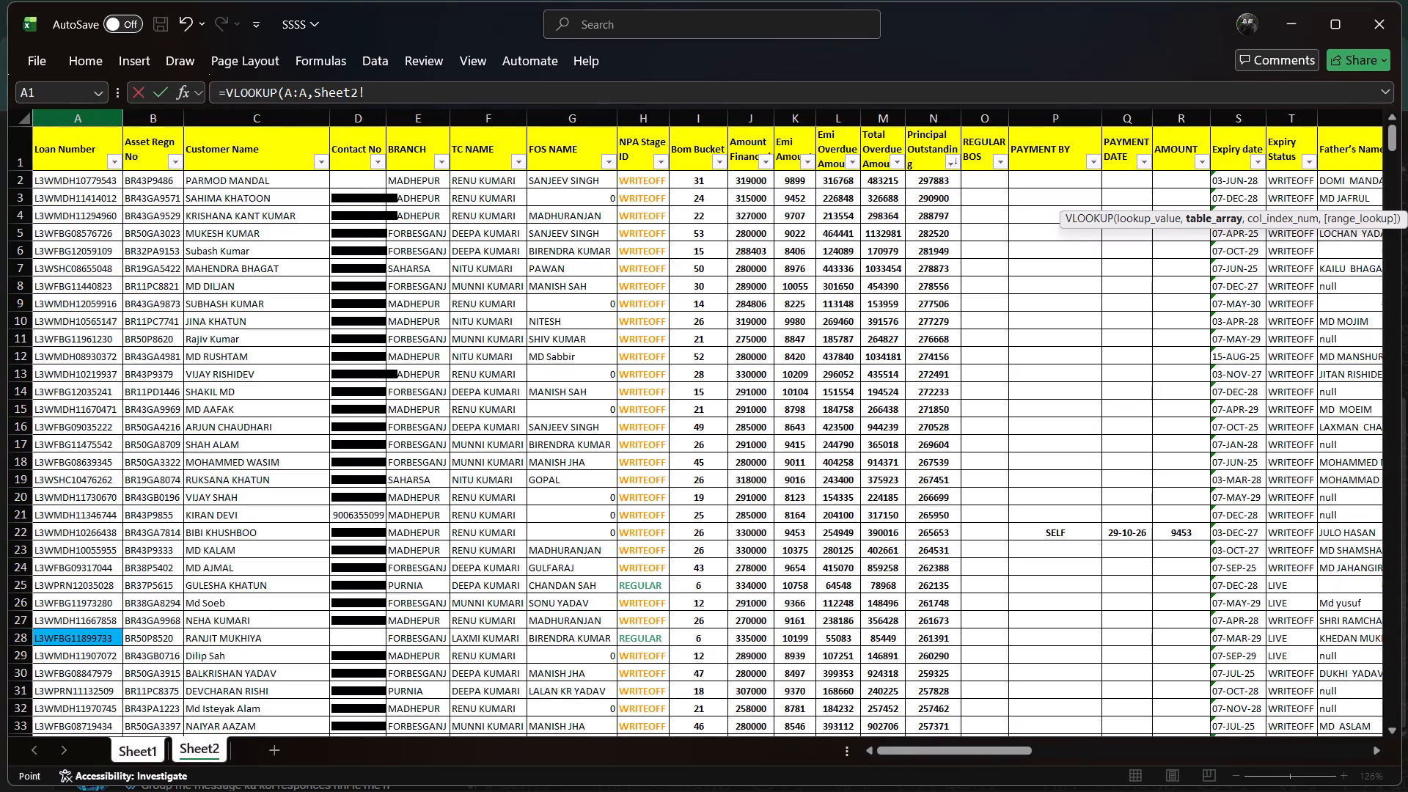
click(80, 116)
key(shift+Right)
key(shift+Right)
key(shift+Right)
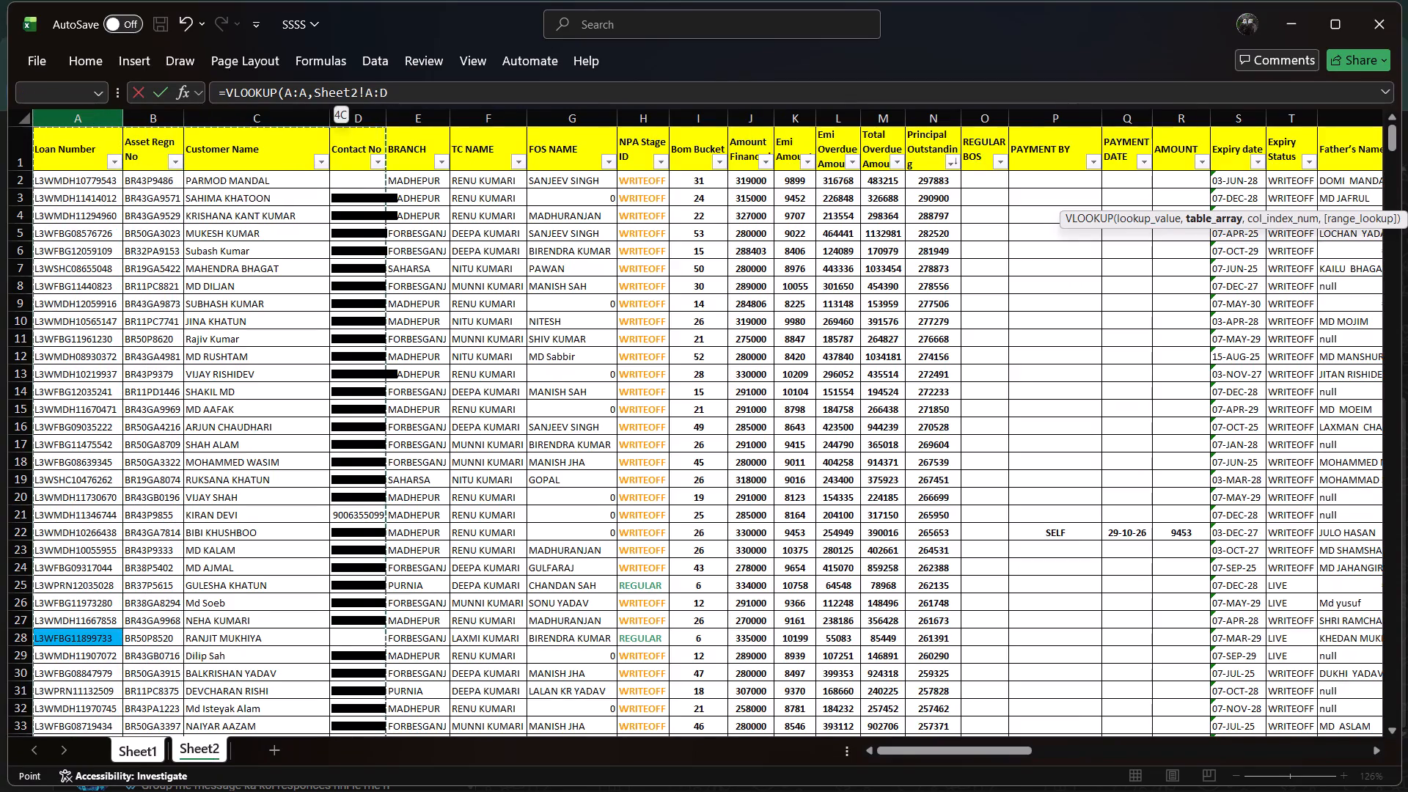
key(shift+Right)
key(shift+Right)
key(shift+Right)
key(shift+Right)
key(shift+Right)
key(shift+Right)
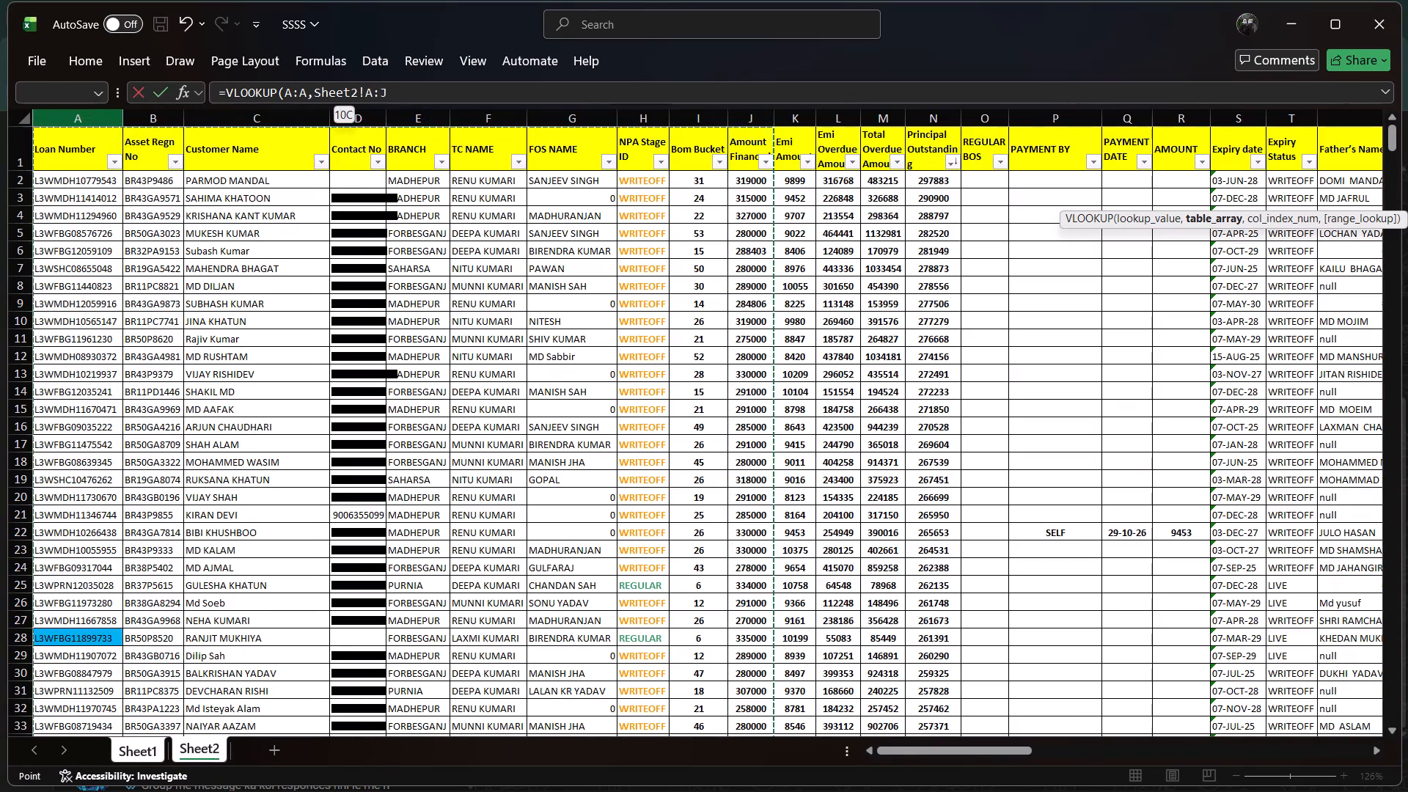
key(shift+Right)
key(shift+Right)
key(shift+Right)
key(shift+Right)
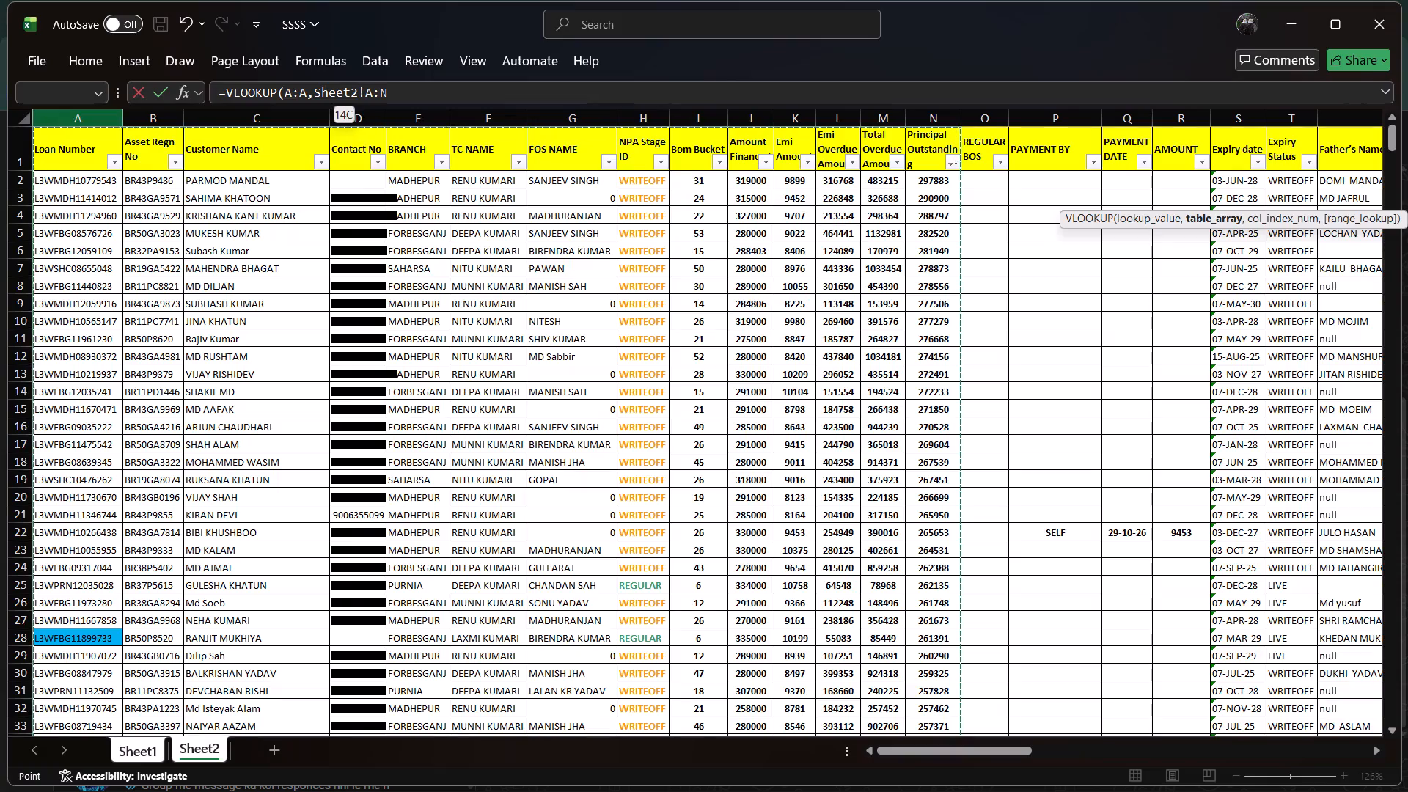
key(shift+Right)
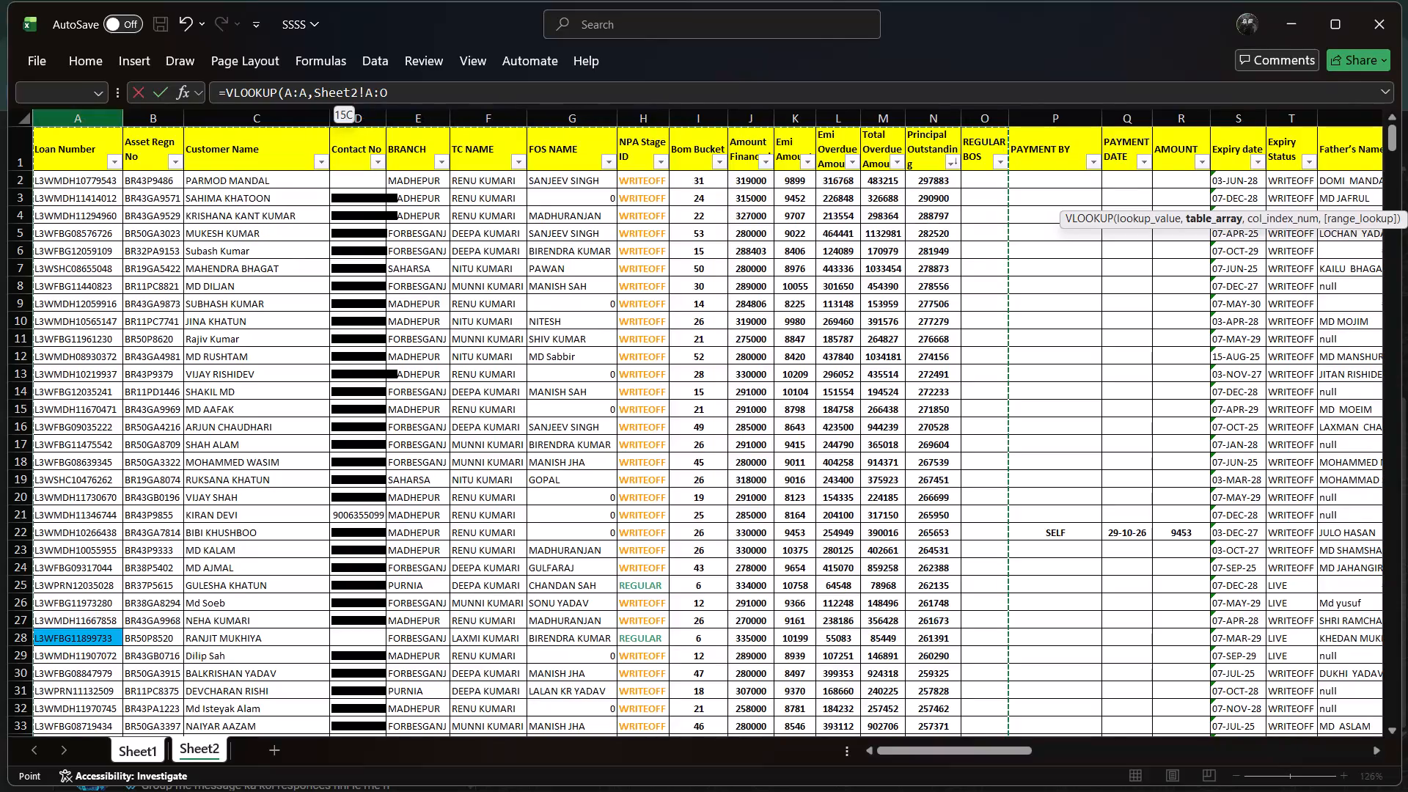
text(,1)
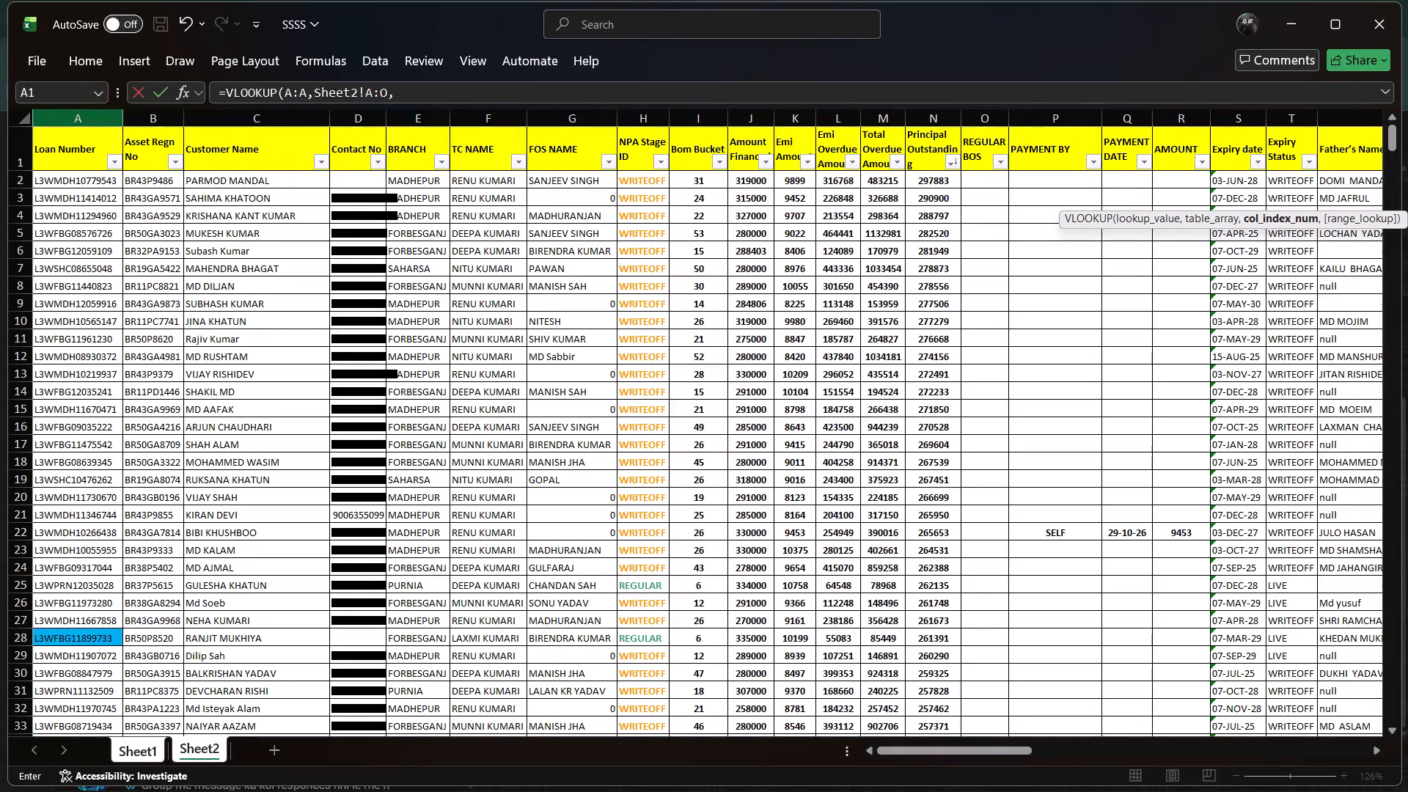
text(5,0)
key(Return)
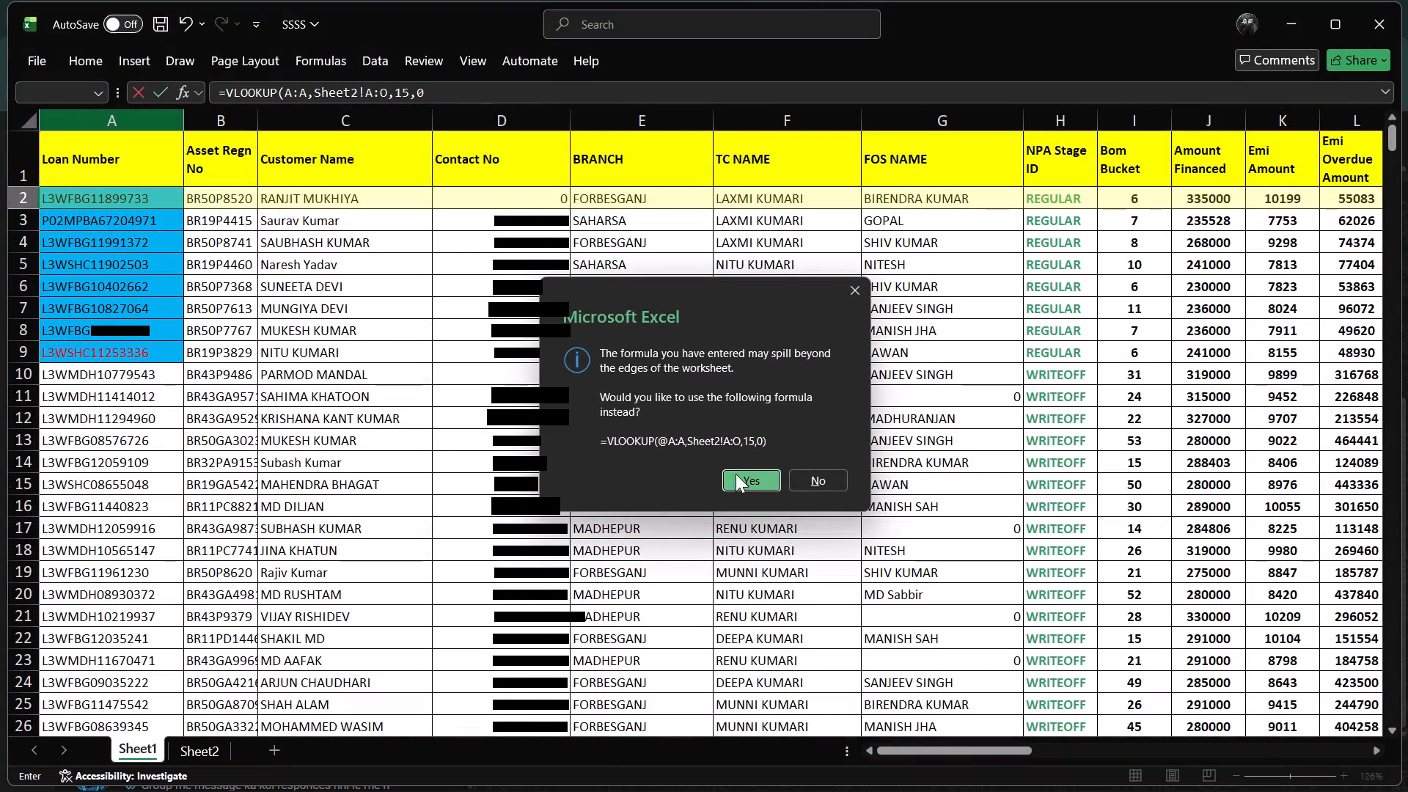
click(759, 469)
click(759, 482)
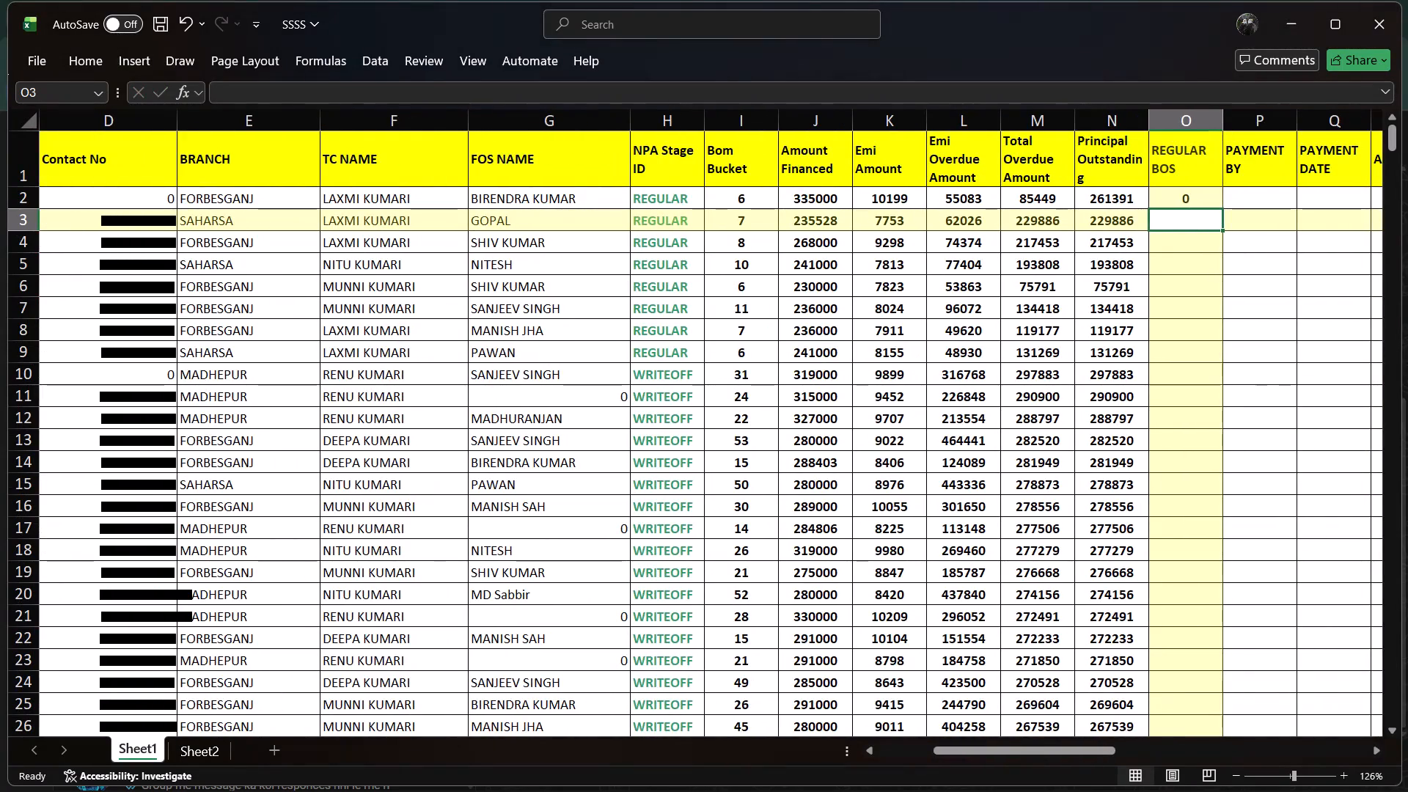
Fill the O2 REGULAR BOS lookup formula down the whole column.
click(1207, 197)
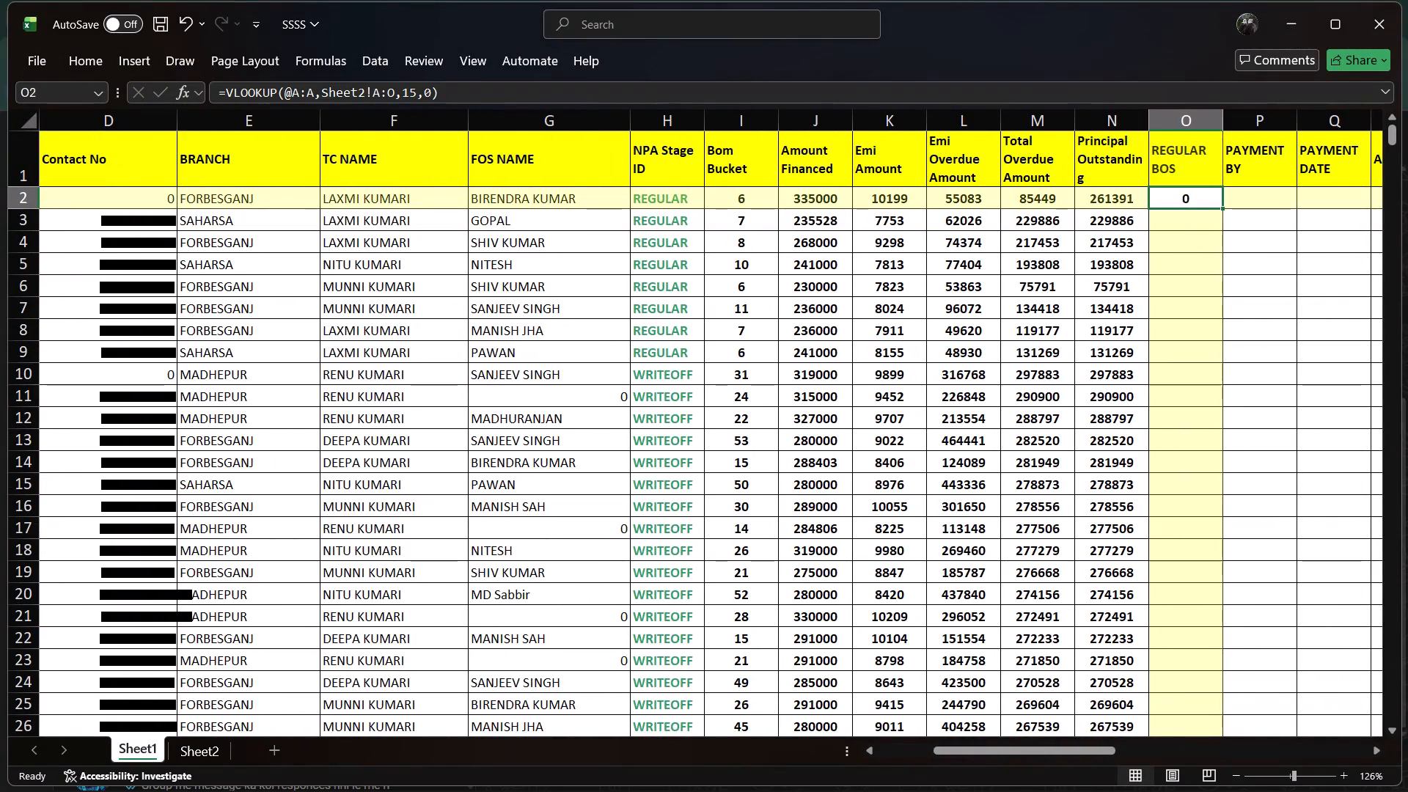
double_click(1220, 208)
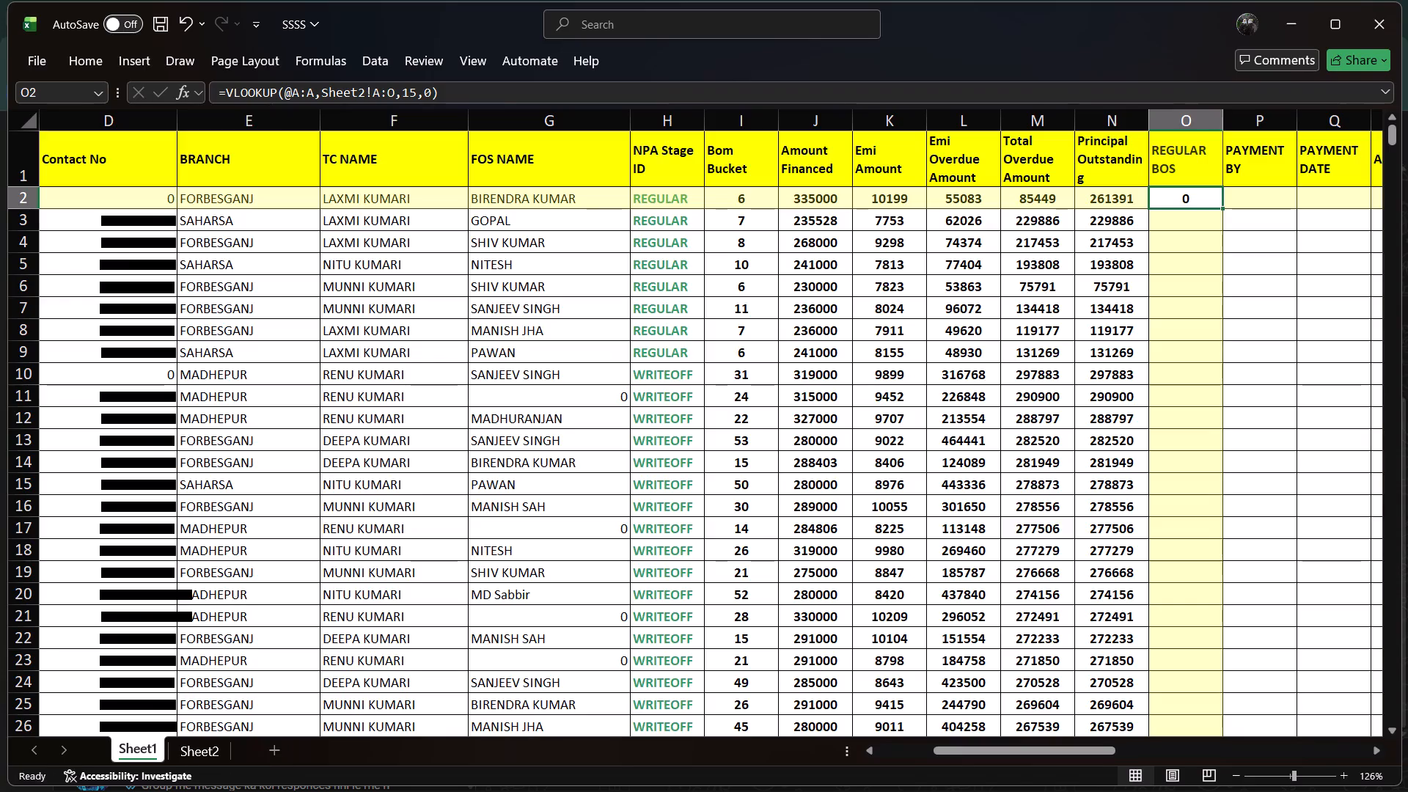
Start a VLOOKUP formula in P2 under PAYMENT BY, with the Loan Number column A:A as lookup value.
click(1256, 191)
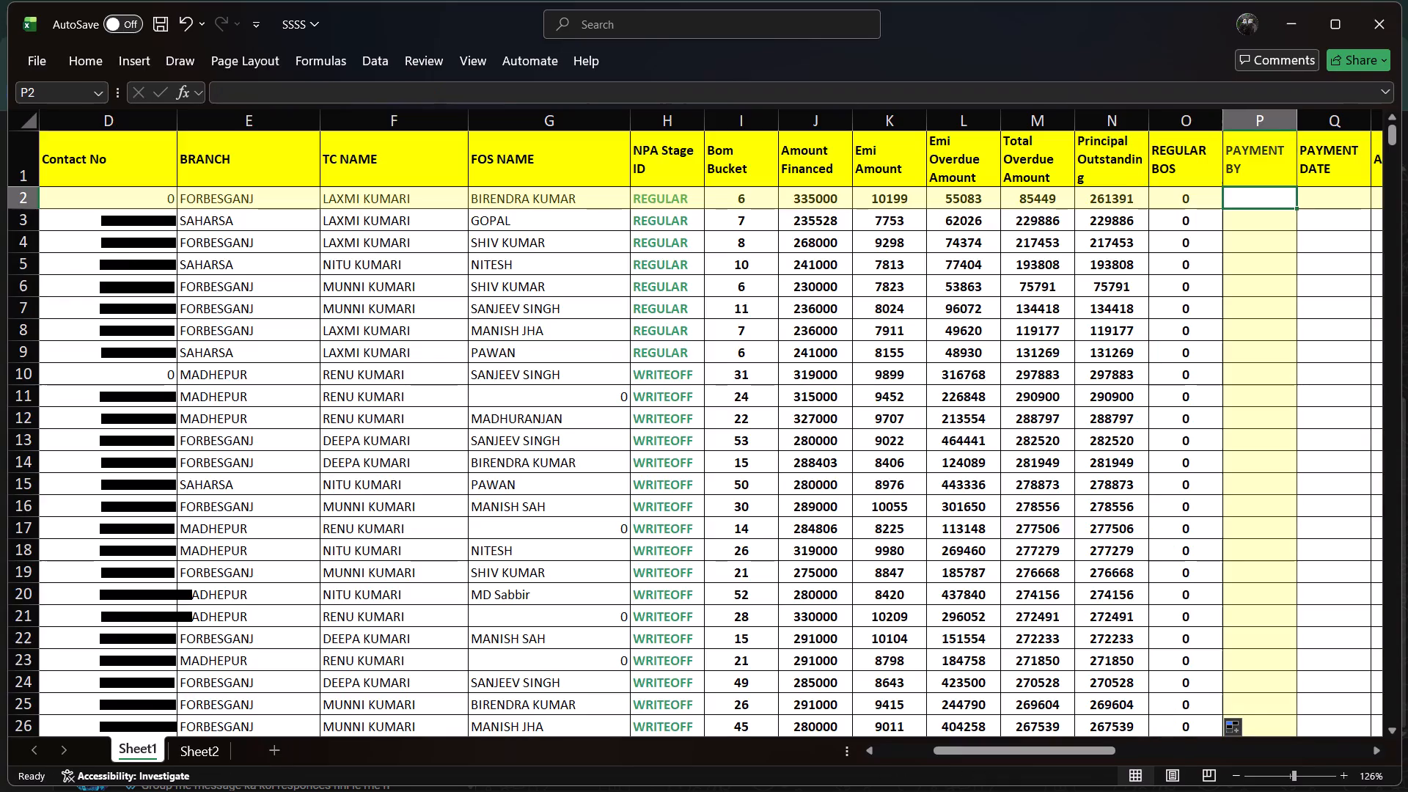
key(minus)
key(BackSpace)
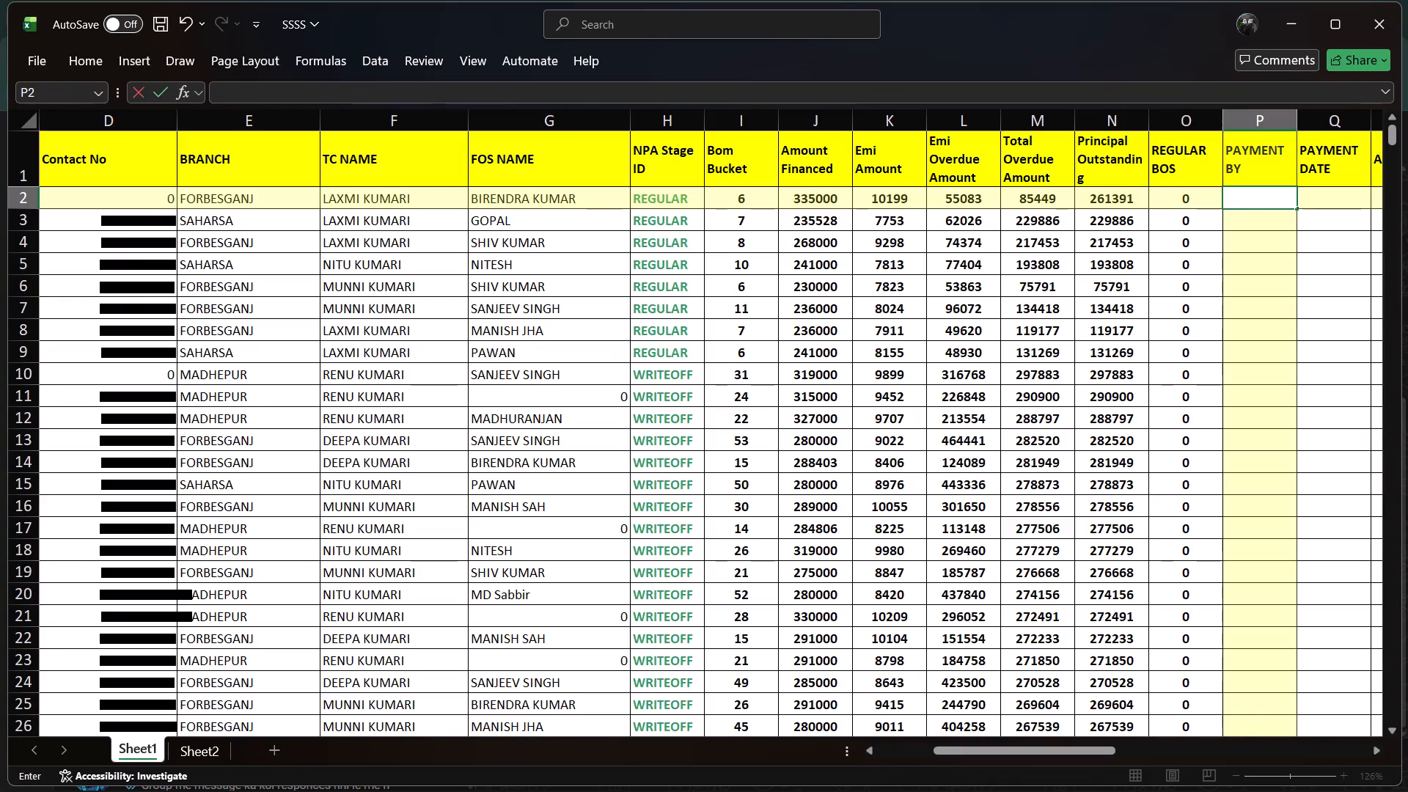
key(equal)
key(v)
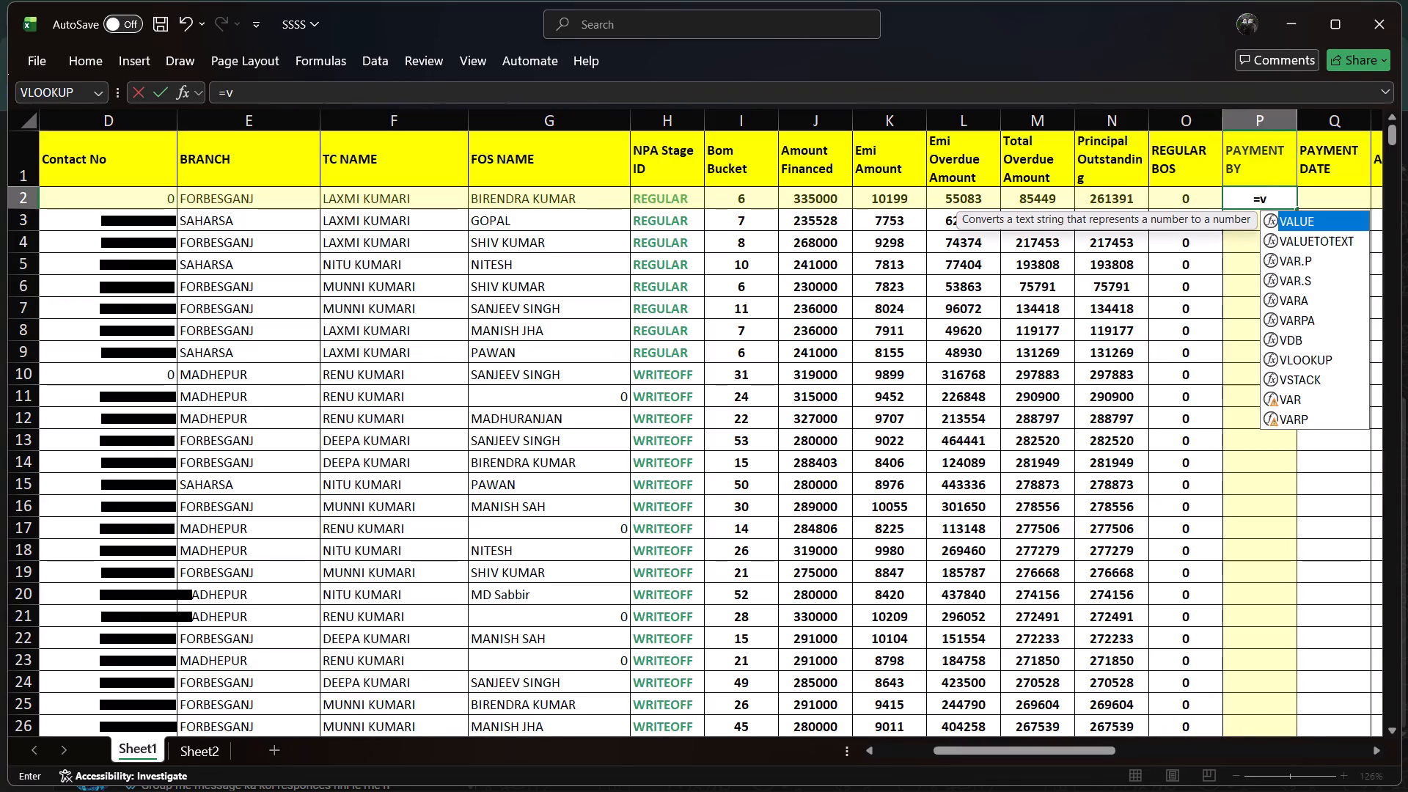
key(l)
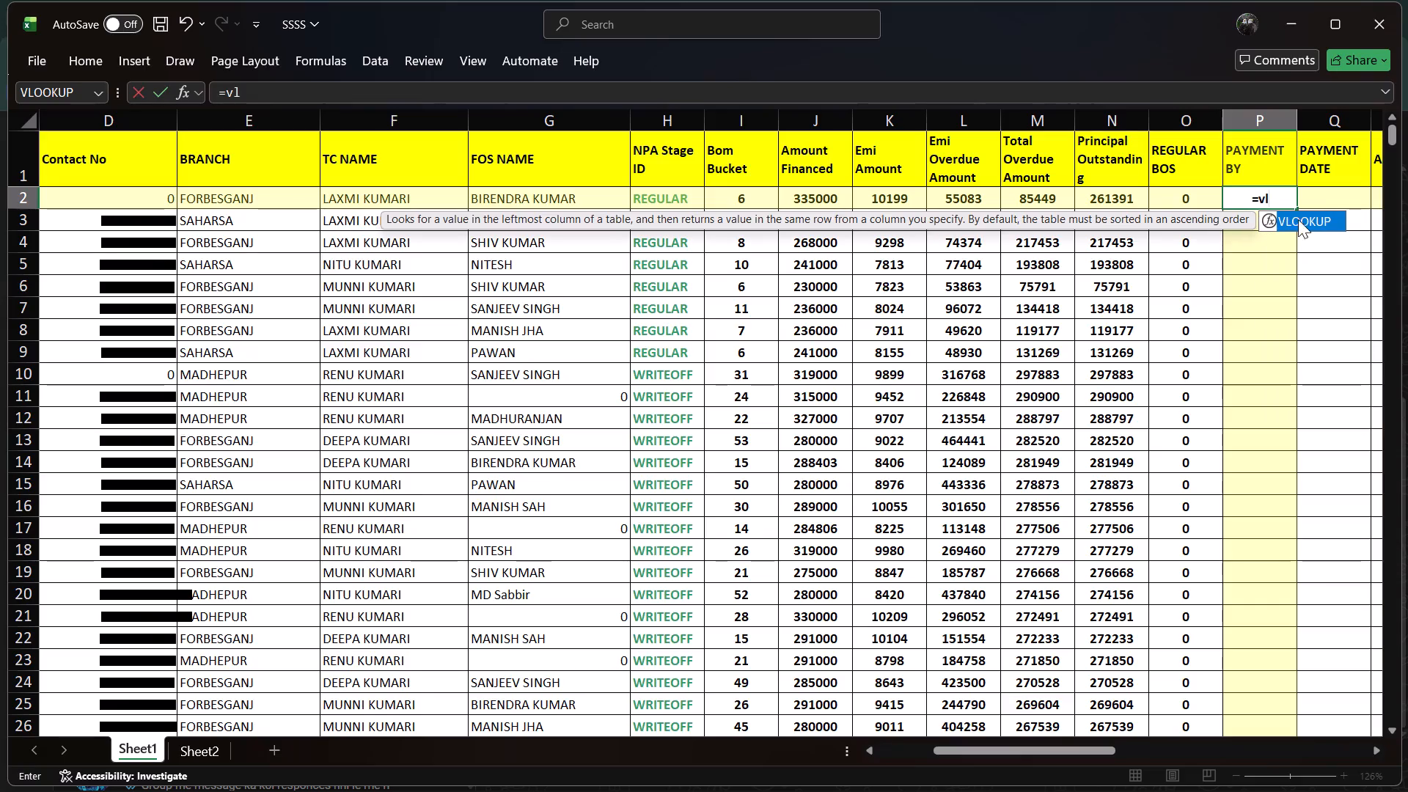
double_click(1308, 220)
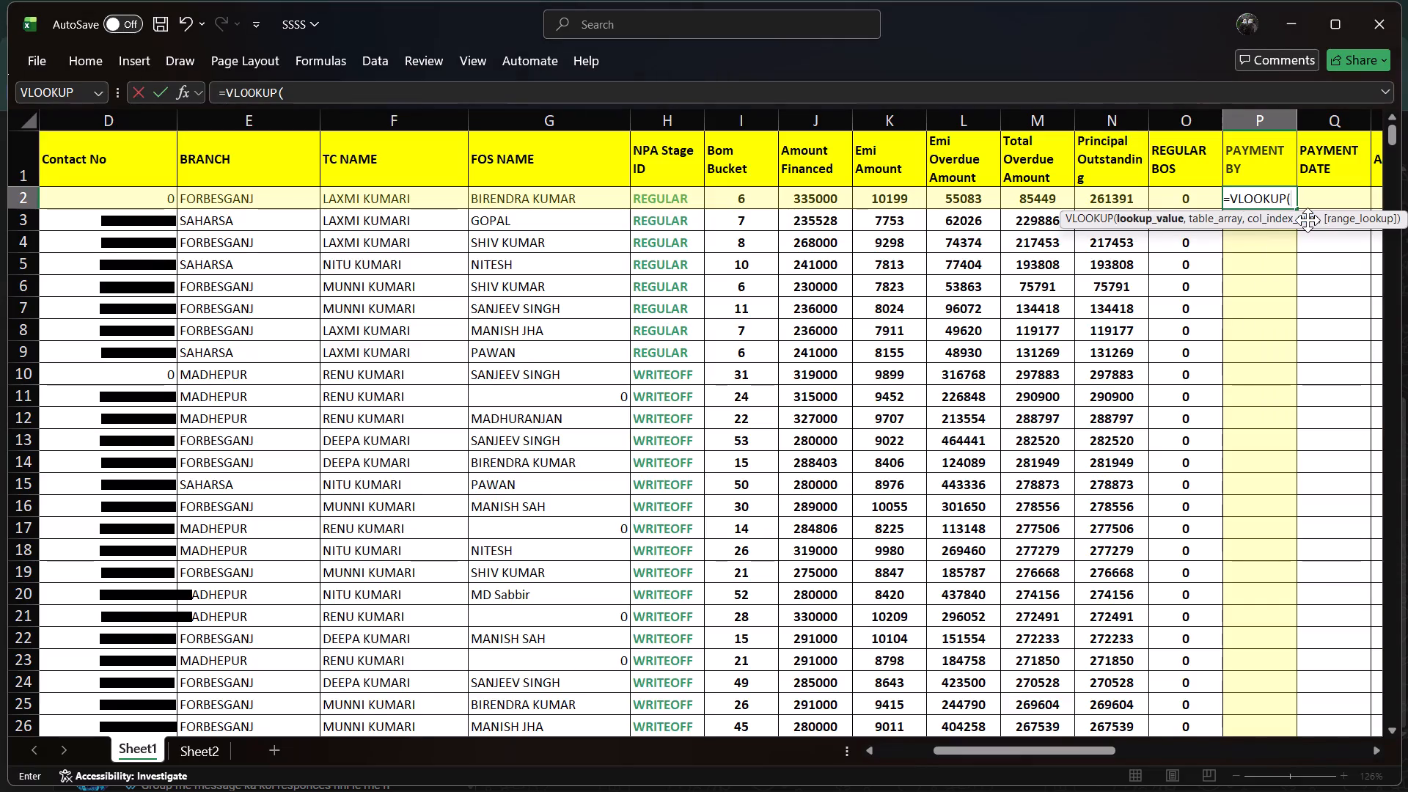
key(Left)
key(Left)
key(Left)
key(Left)
key(Left)
key(Left)
key(Left)
key(Left)
key(Left)
key(Left)
key(Left)
key(Left)
key(Left)
key(Left)
key(Left)
key(Left)
key(Left)
key(Left)
key(Left)
key(Left)
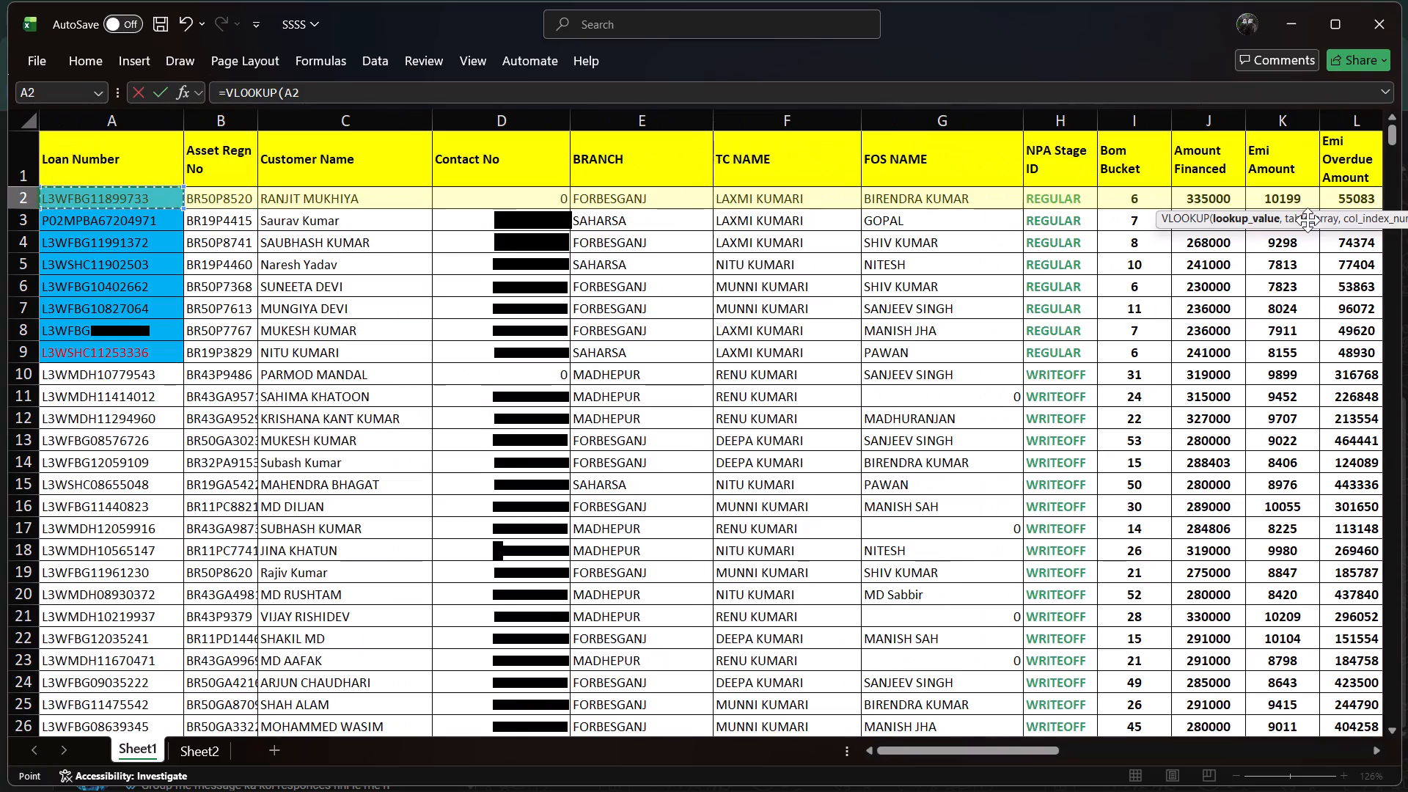
click(117, 126)
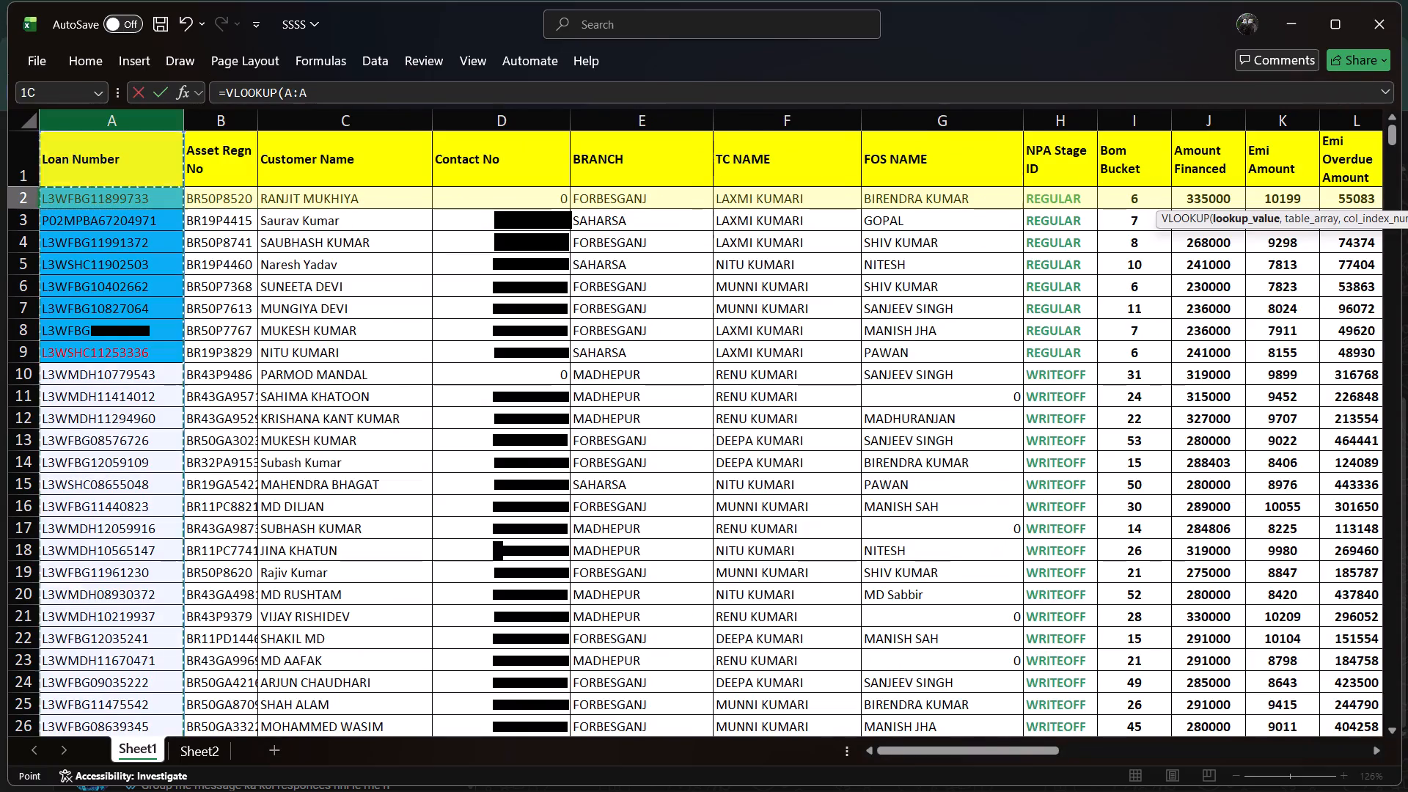
key(comma)
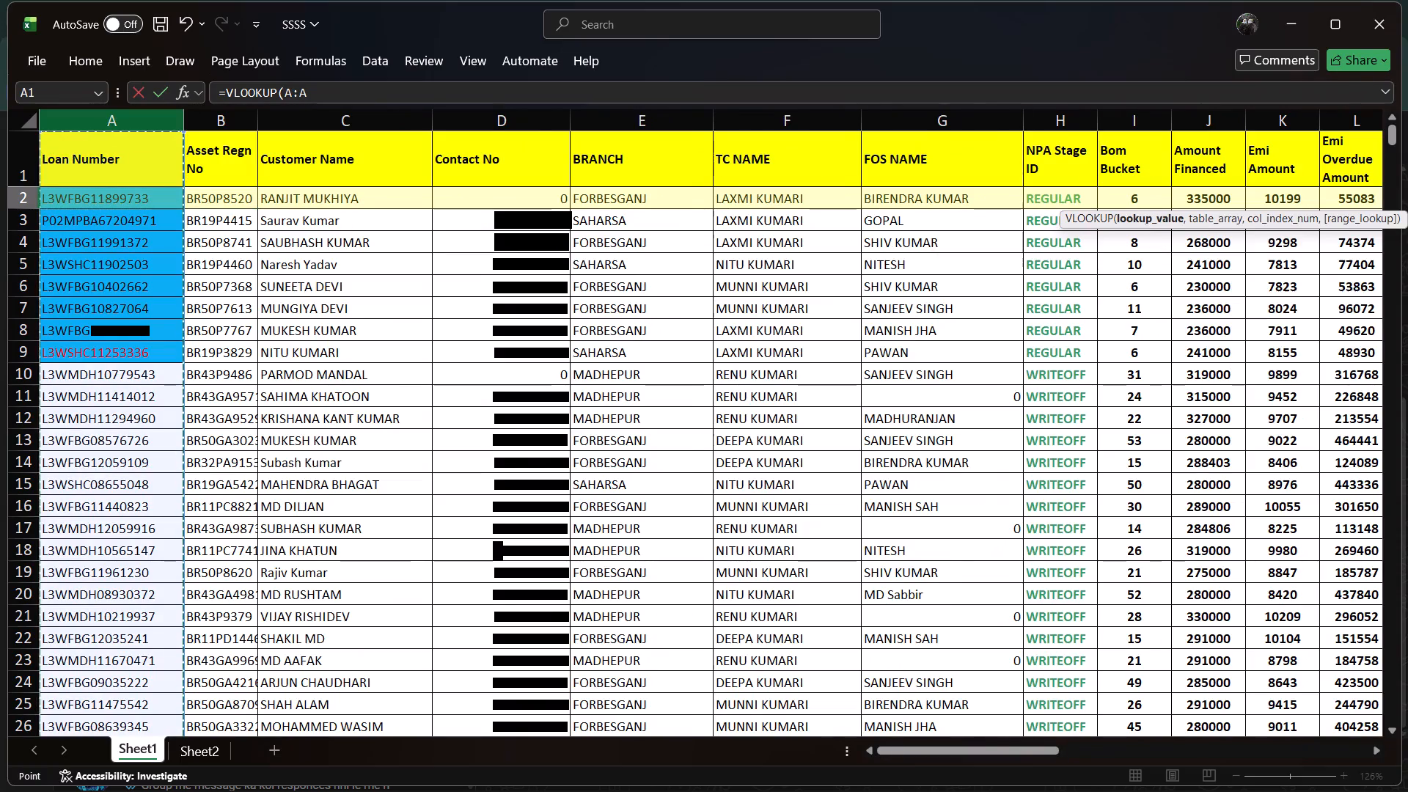
Complete the P2 lookup with table array Sheet2!A:P, column index 16 and match type 0, accepting the suggested @A:A version.
click(198, 754)
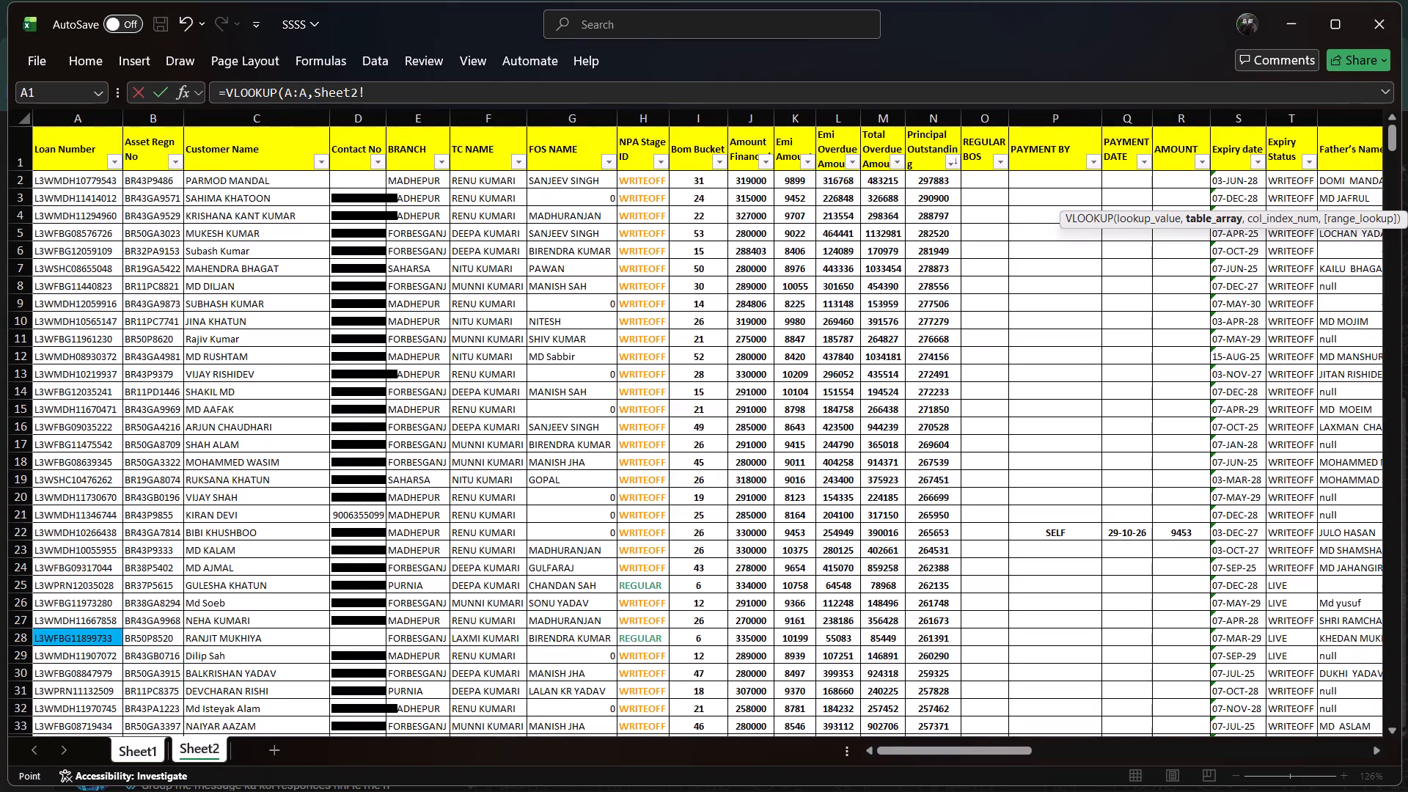
click(68, 119)
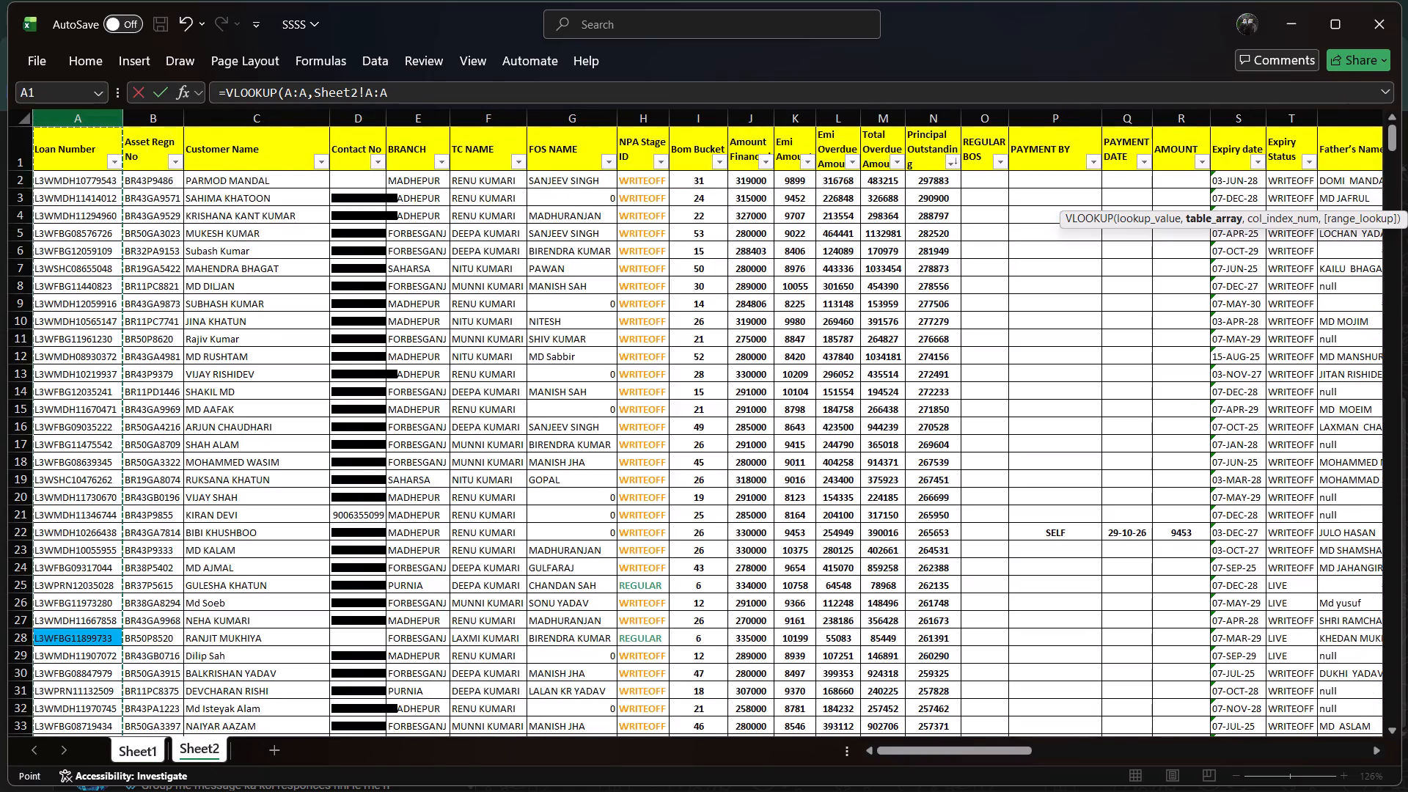
key(shift+Right)
key(shift+Right)
key(shift+Right)
key(shift+Right)
key(shift+Right)
key(shift+Right)
key(shift+Right)
key(shift+Right)
key(shift+Right)
key(shift+Right)
key(shift+Right)
key(shift+Right)
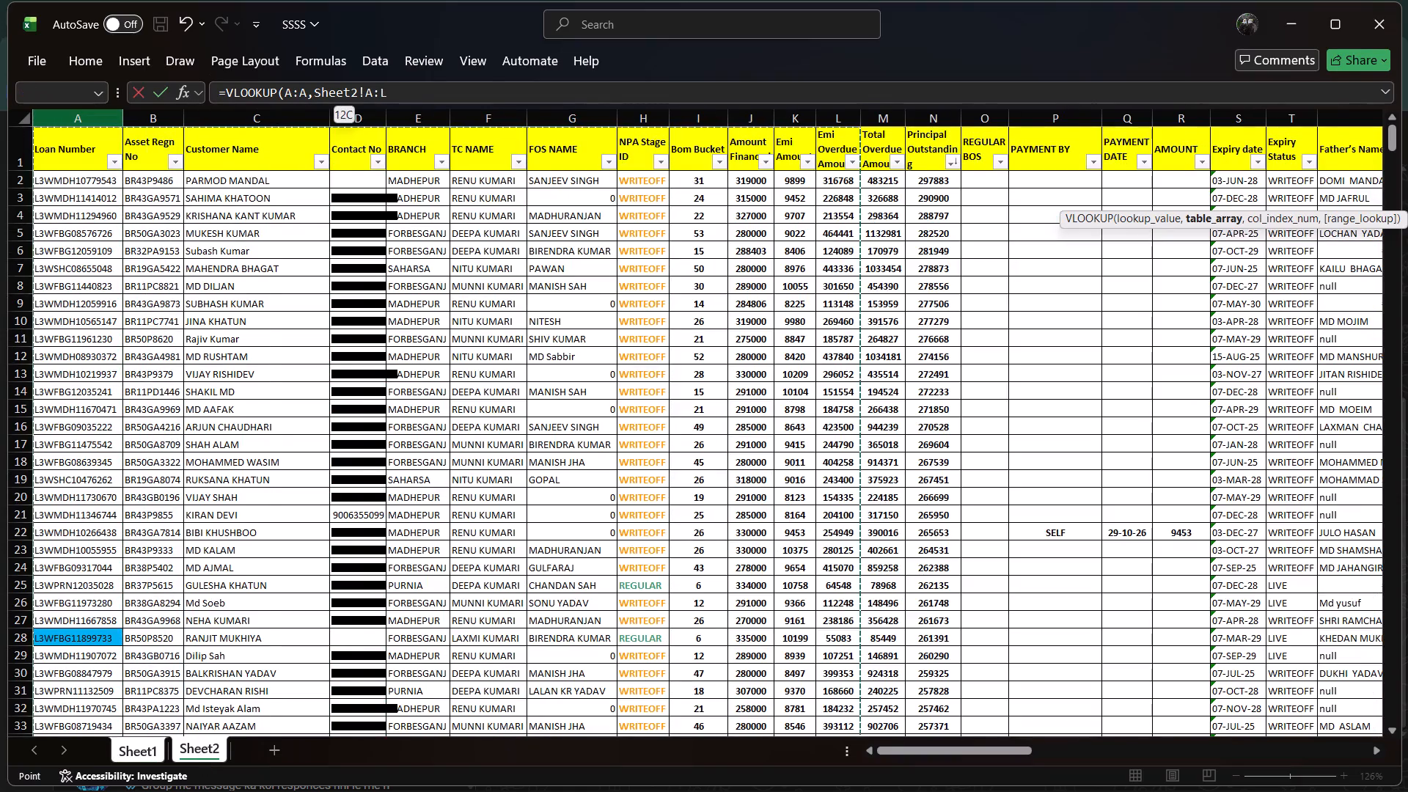
key(shift+Right)
key(shift+Right)
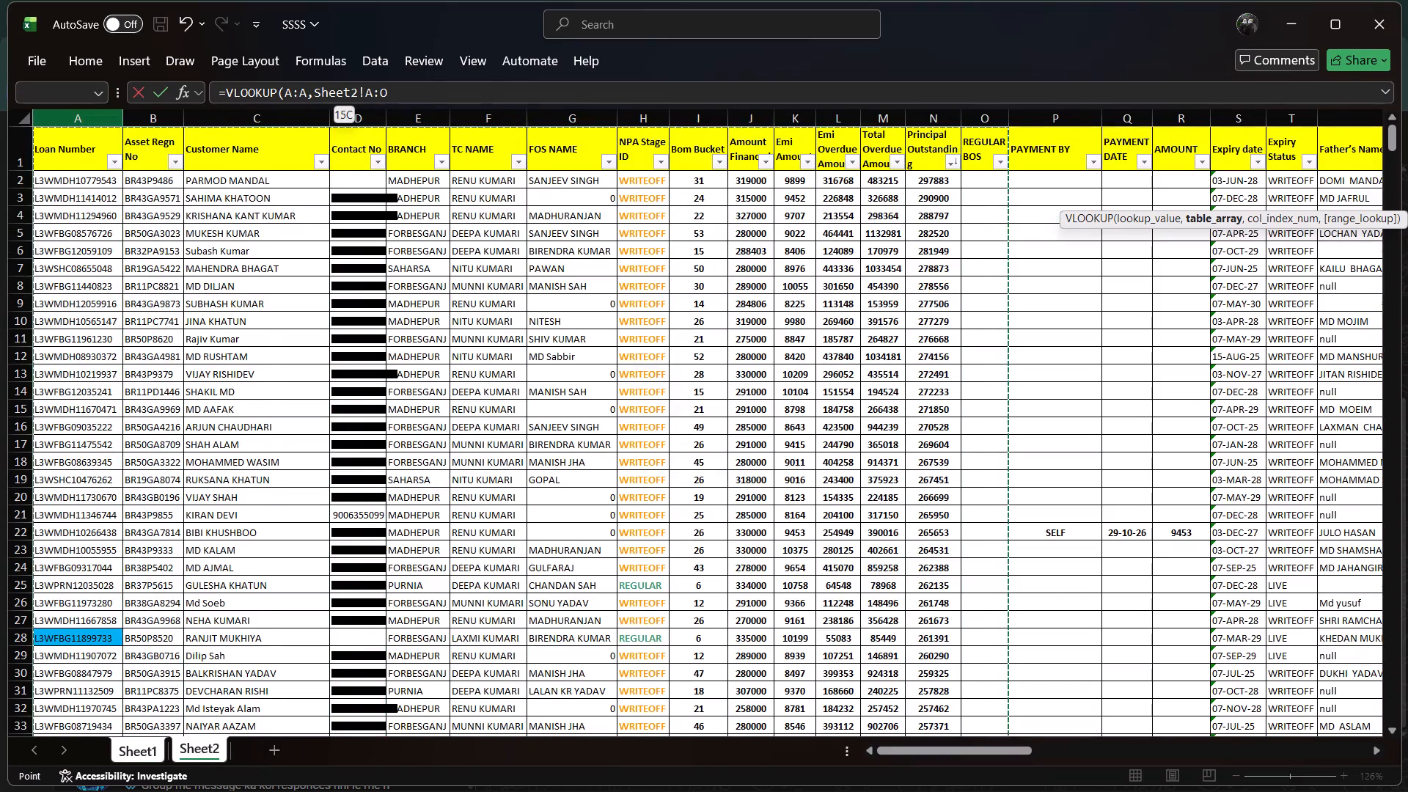
key(shift+Right)
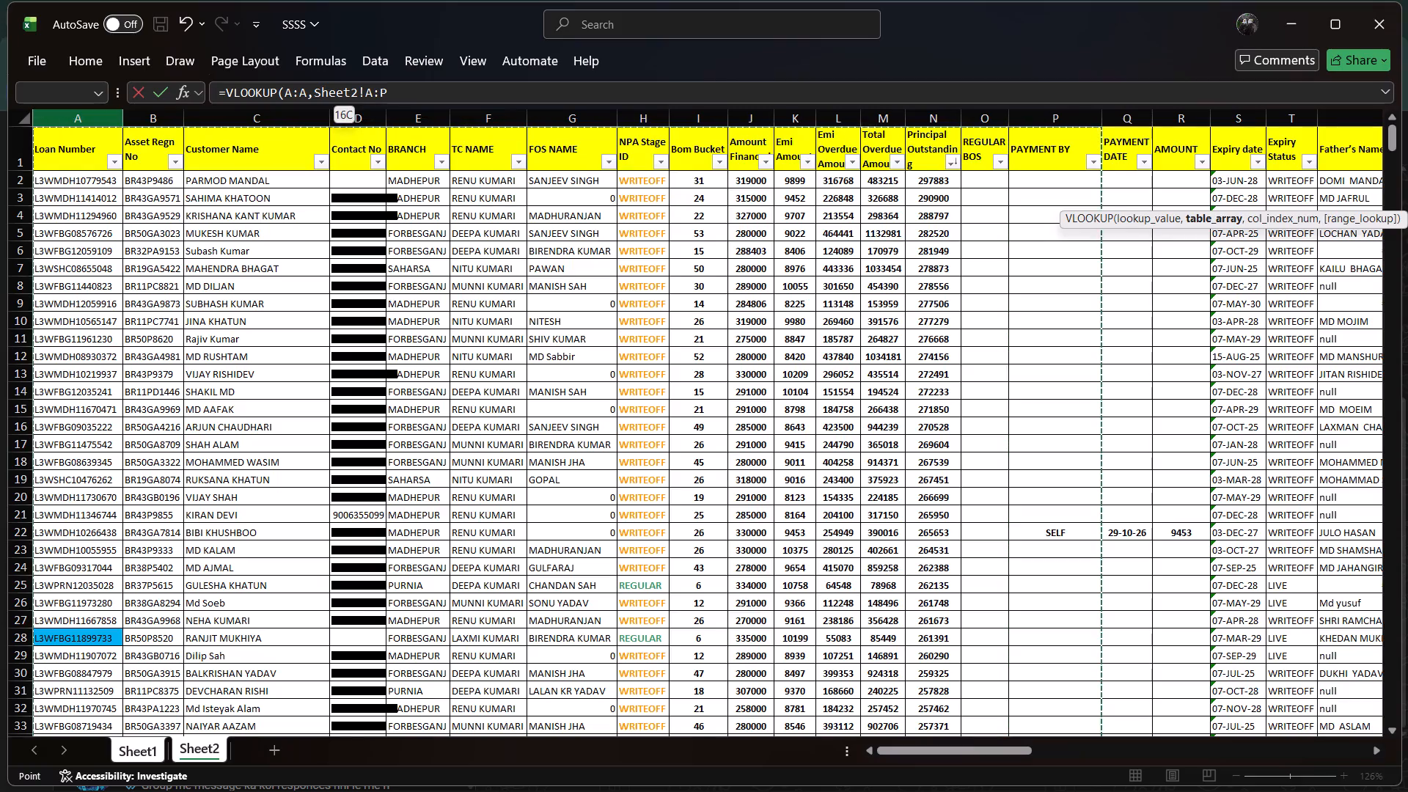
text(,16,0)
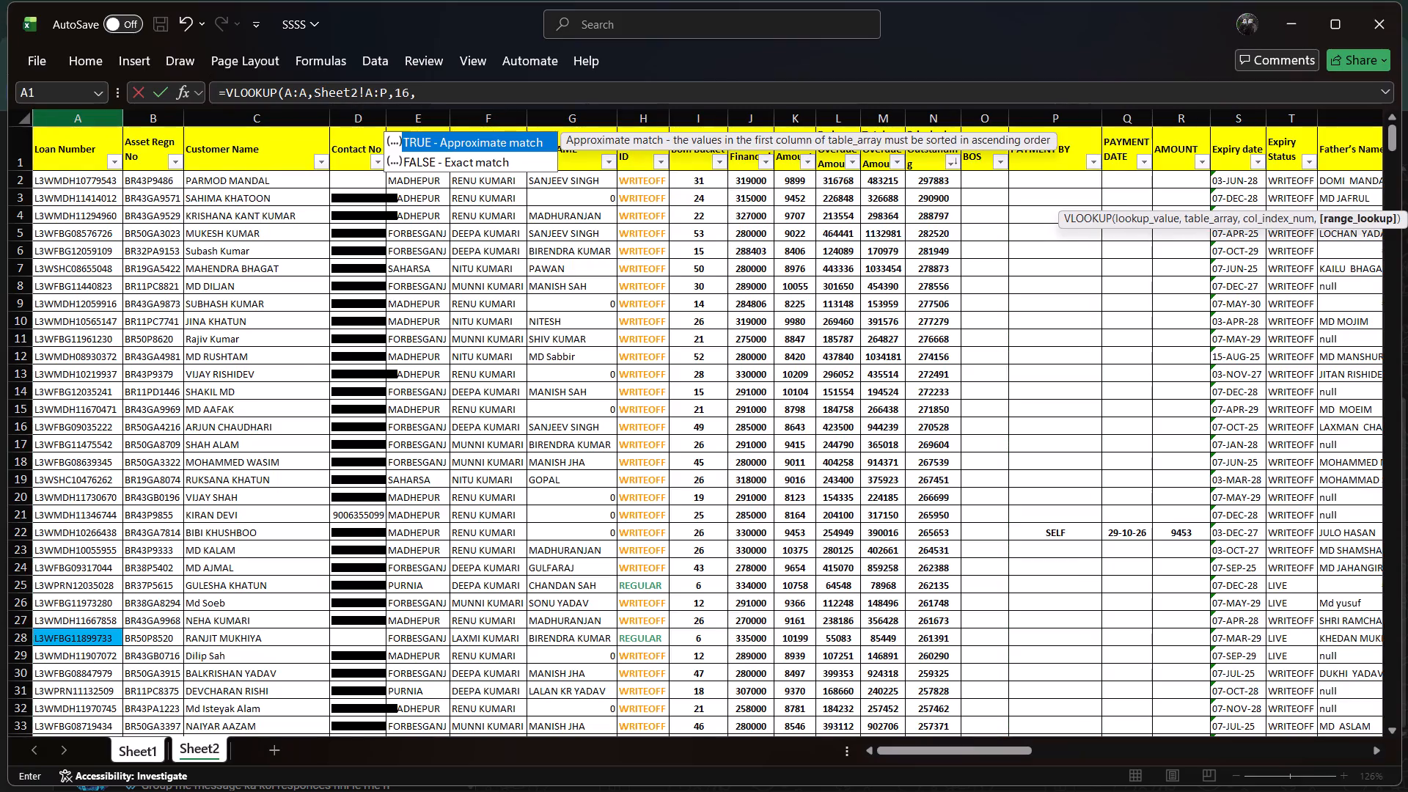
key(Return)
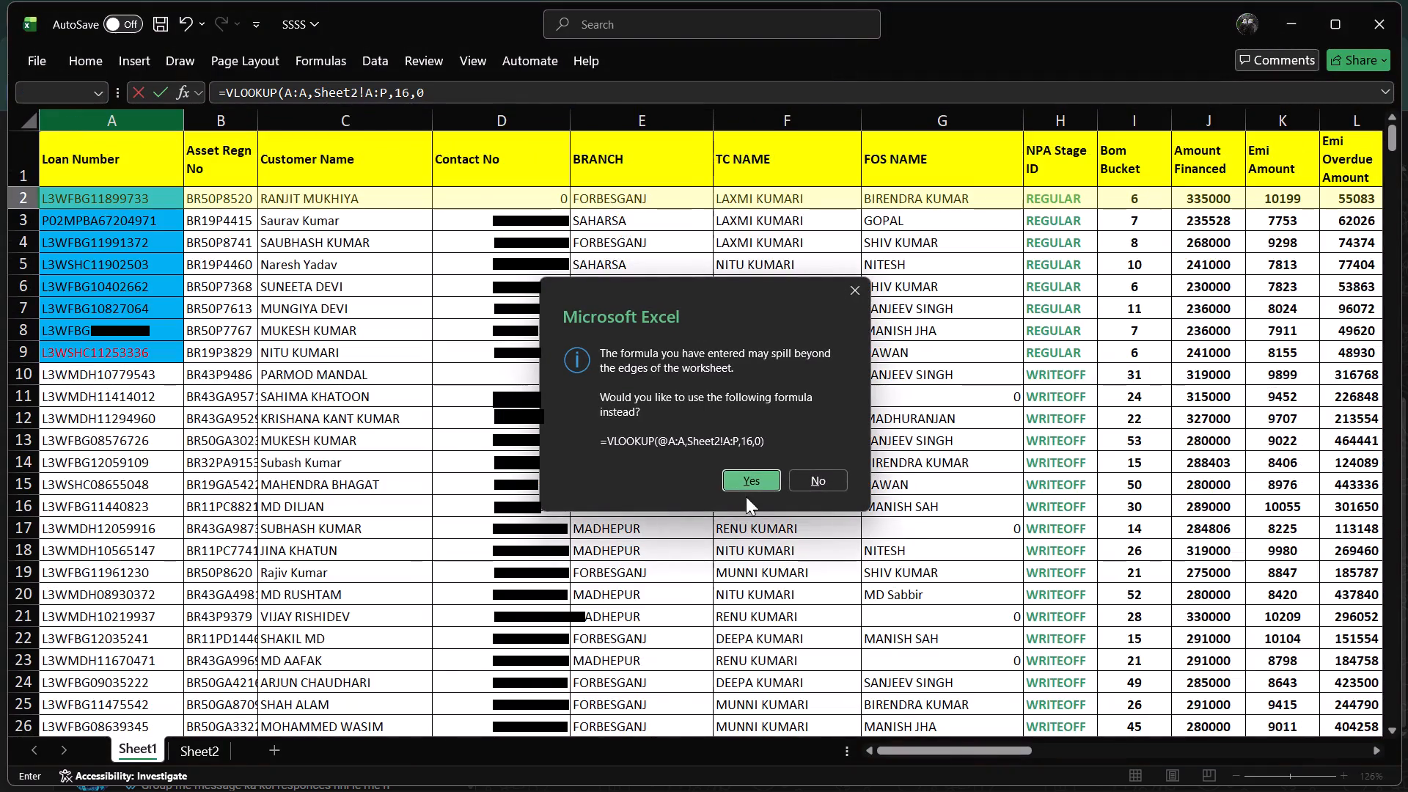
click(758, 483)
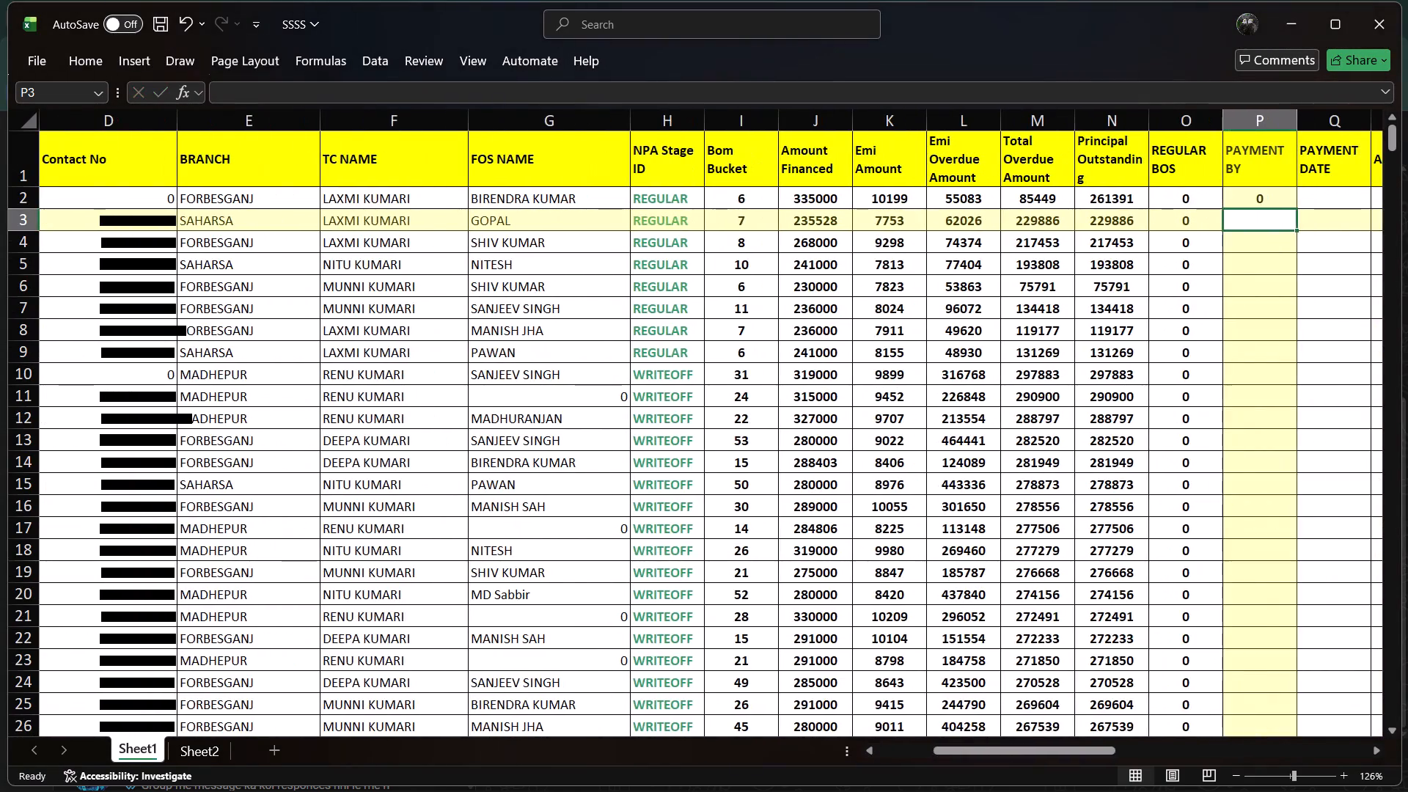
Fill the P2 PAYMENT BY lookup formula down the whole column.
click(1242, 194)
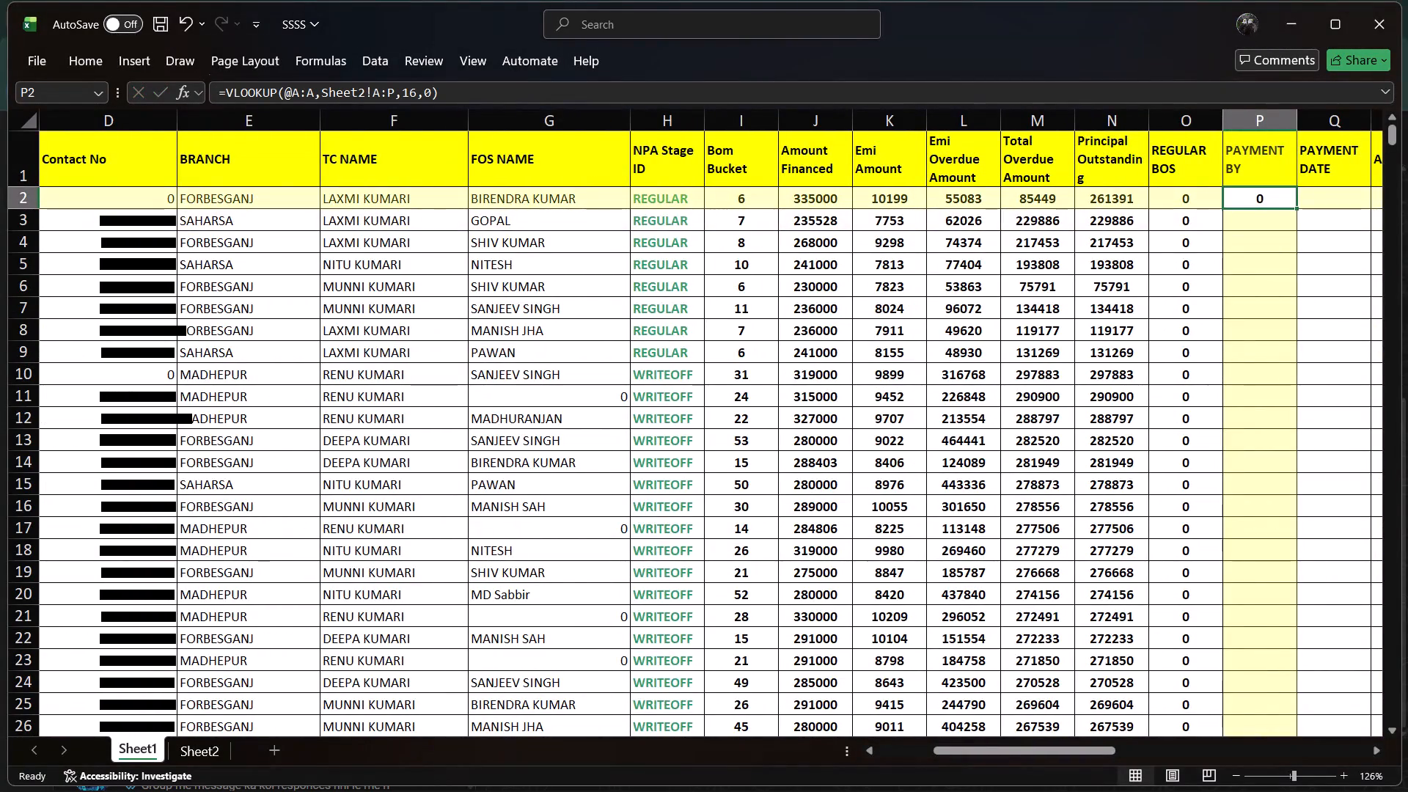
click(1300, 209)
drag(1277, 199, 1285, 202)
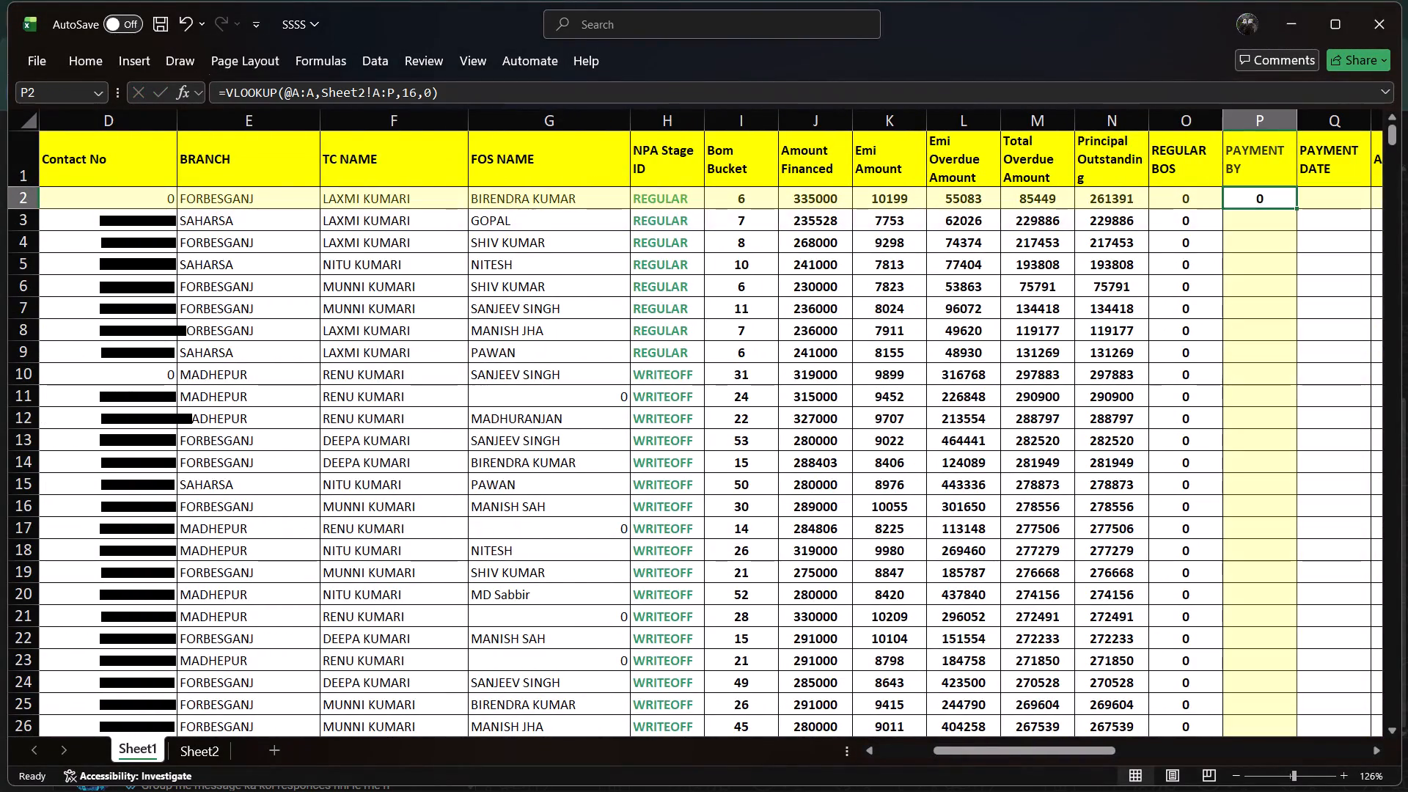
drag(1285, 202, 1297, 209)
click(1297, 209)
click(1270, 199)
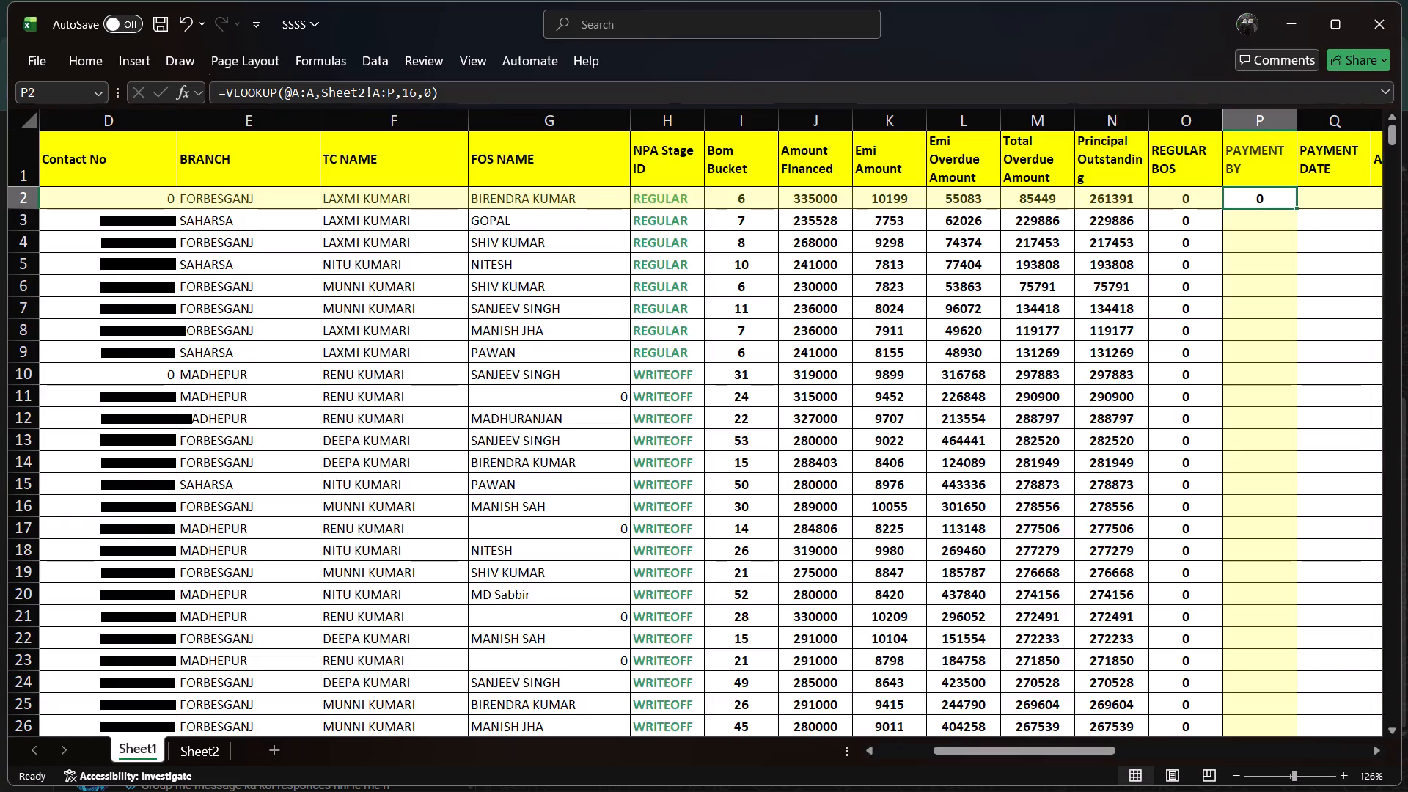
double_click(1296, 207)
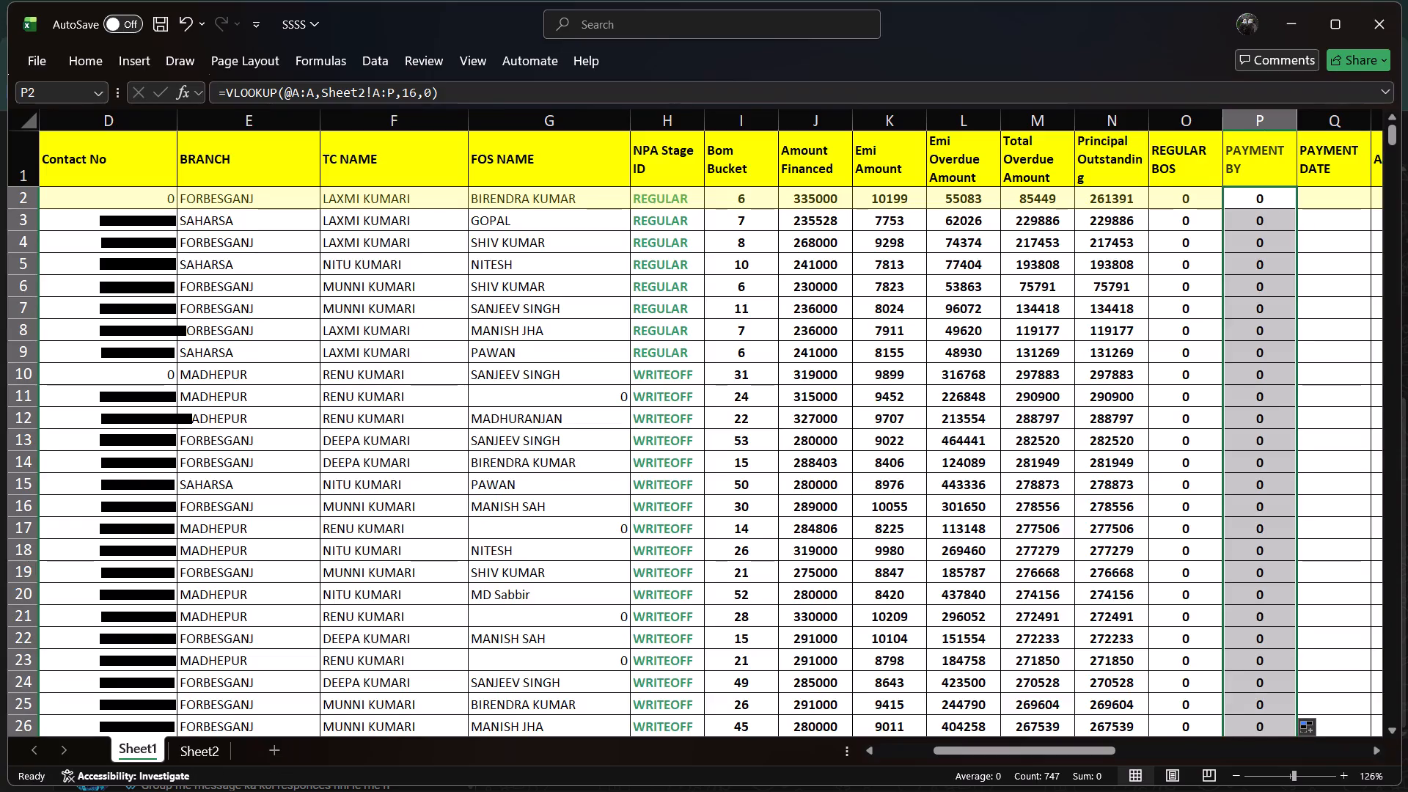
Start a VLOOKUP formula in Q2 under PAYMENT DATE, with the Loan Number column A:A as lookup value.
click(1326, 188)
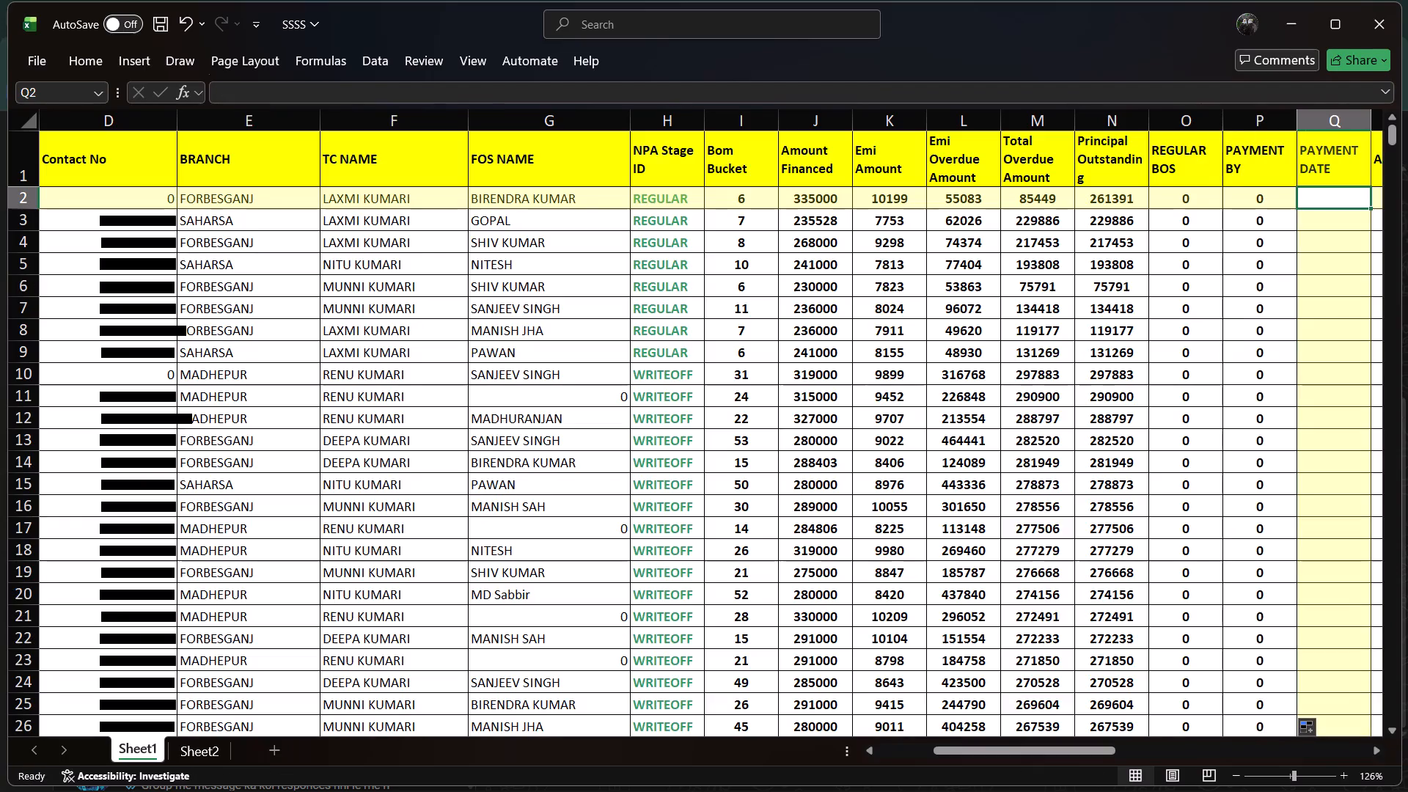
text(=v)
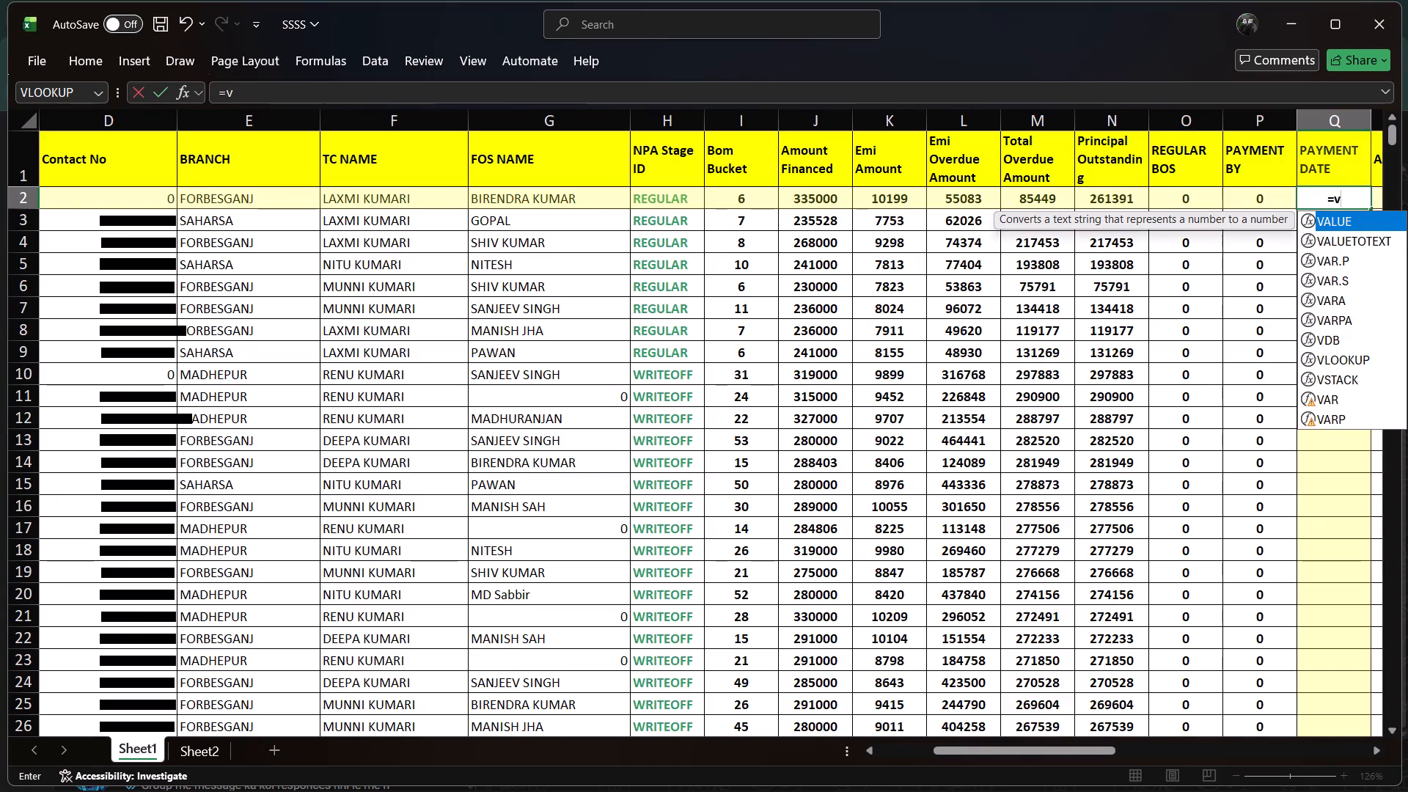
key(l)
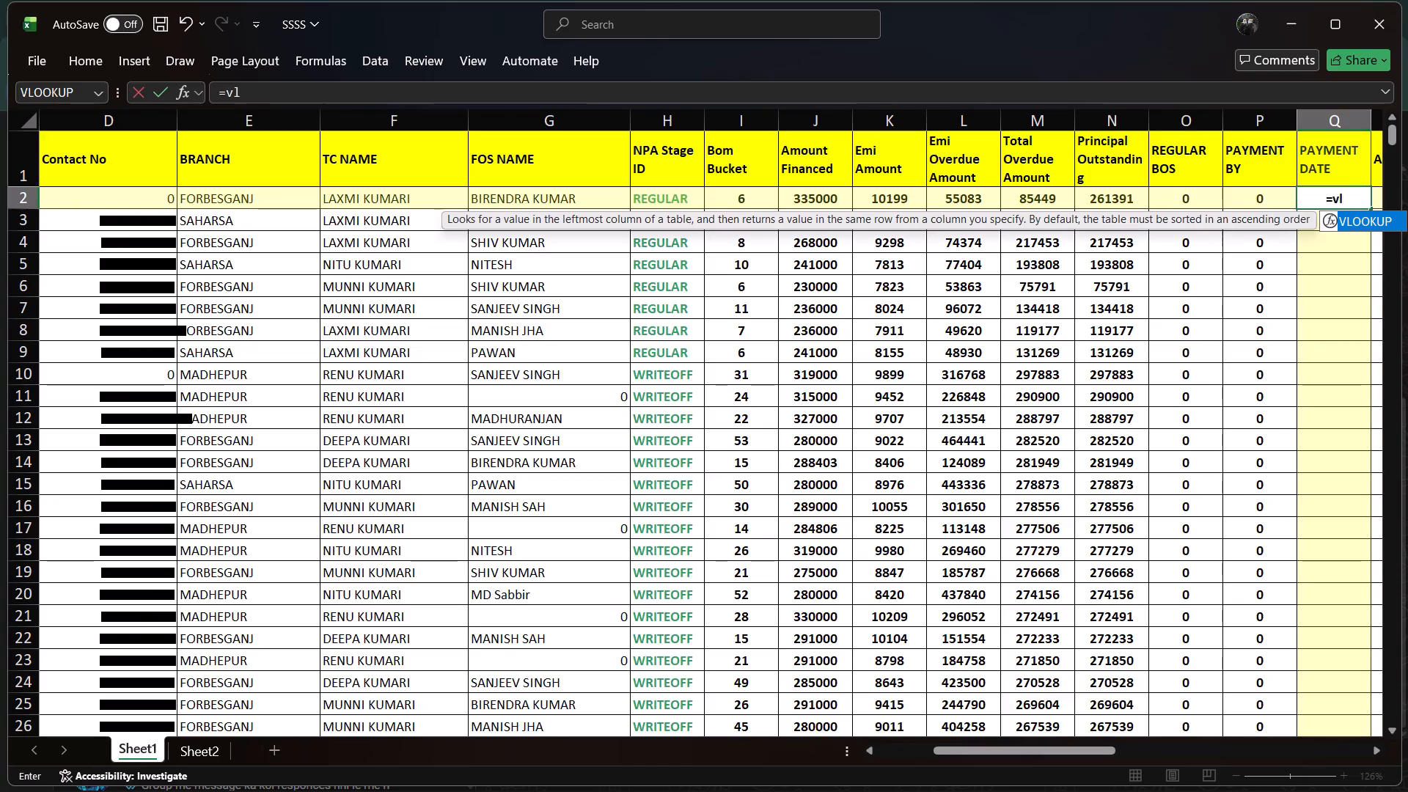
double_click(1376, 221)
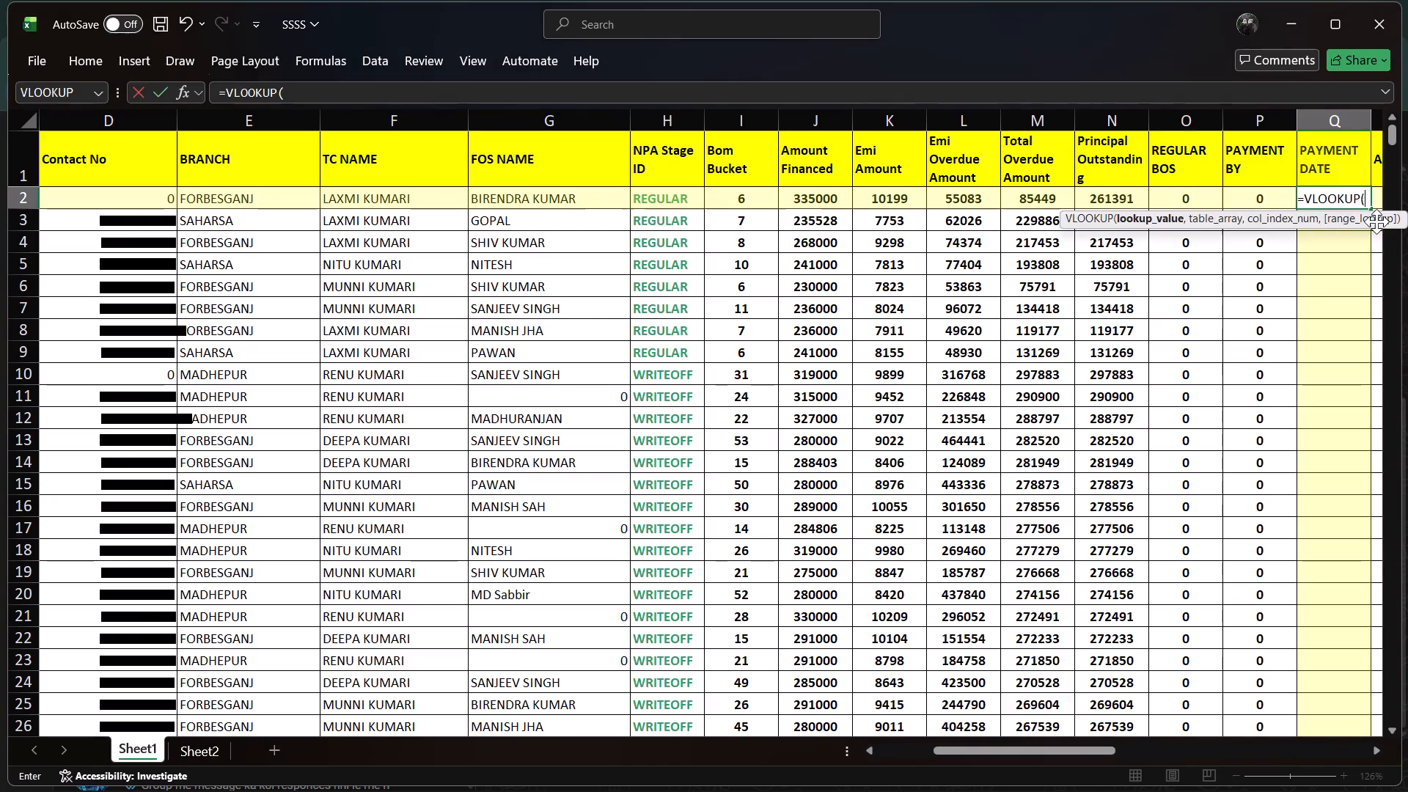
click(106, 163)
key(Left)
key(Left)
key(Left)
key(Left)
key(Left)
key(Left)
key(Left)
key(Left)
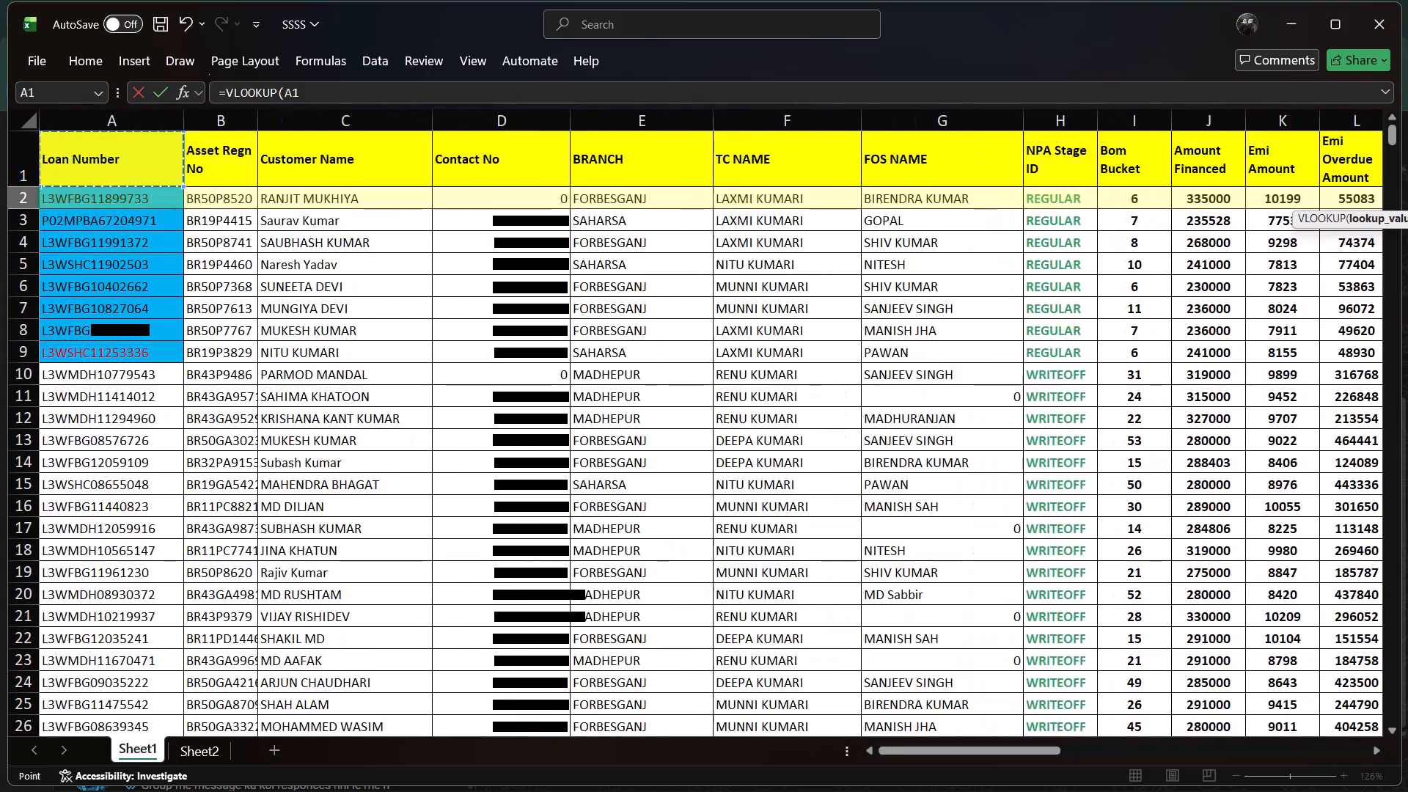
click(104, 116)
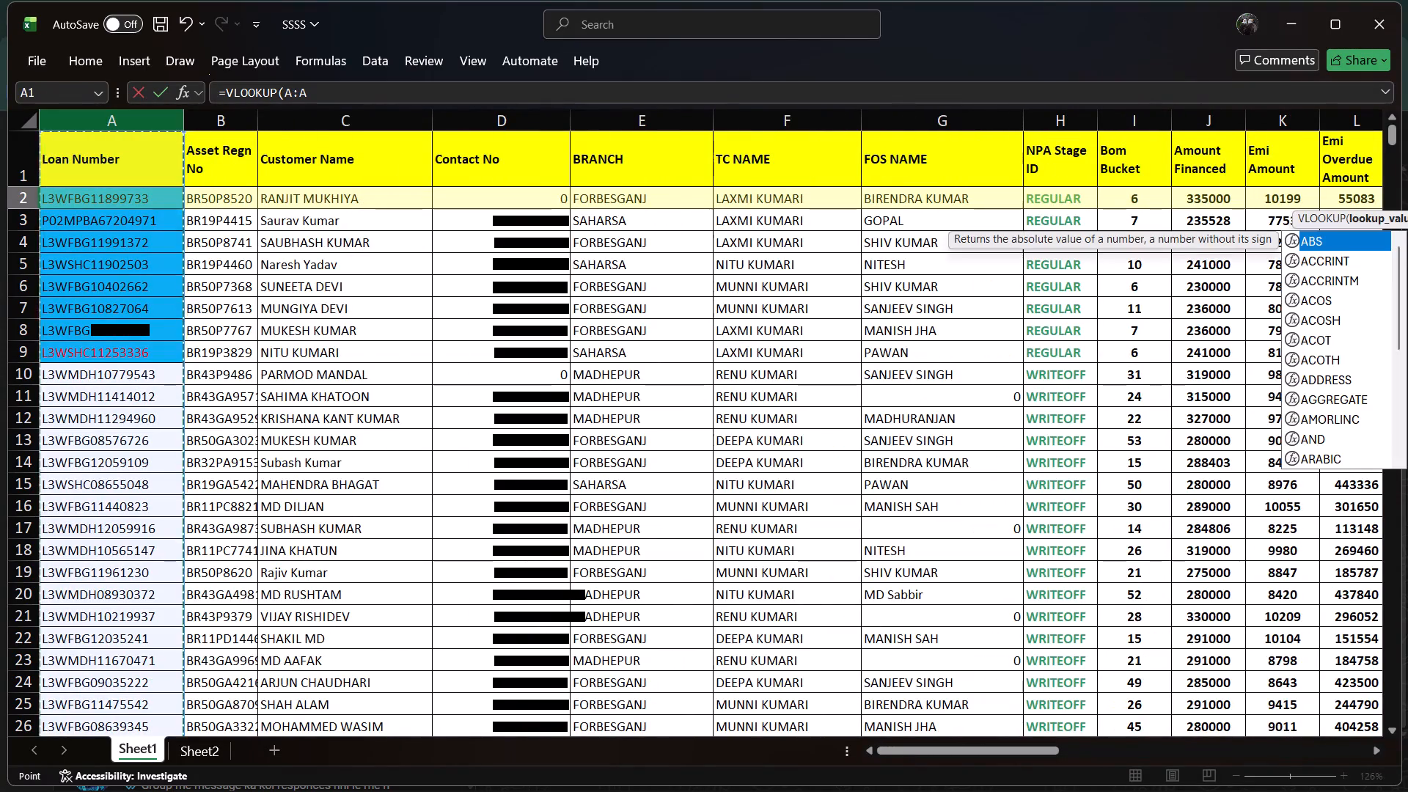
key(comma)
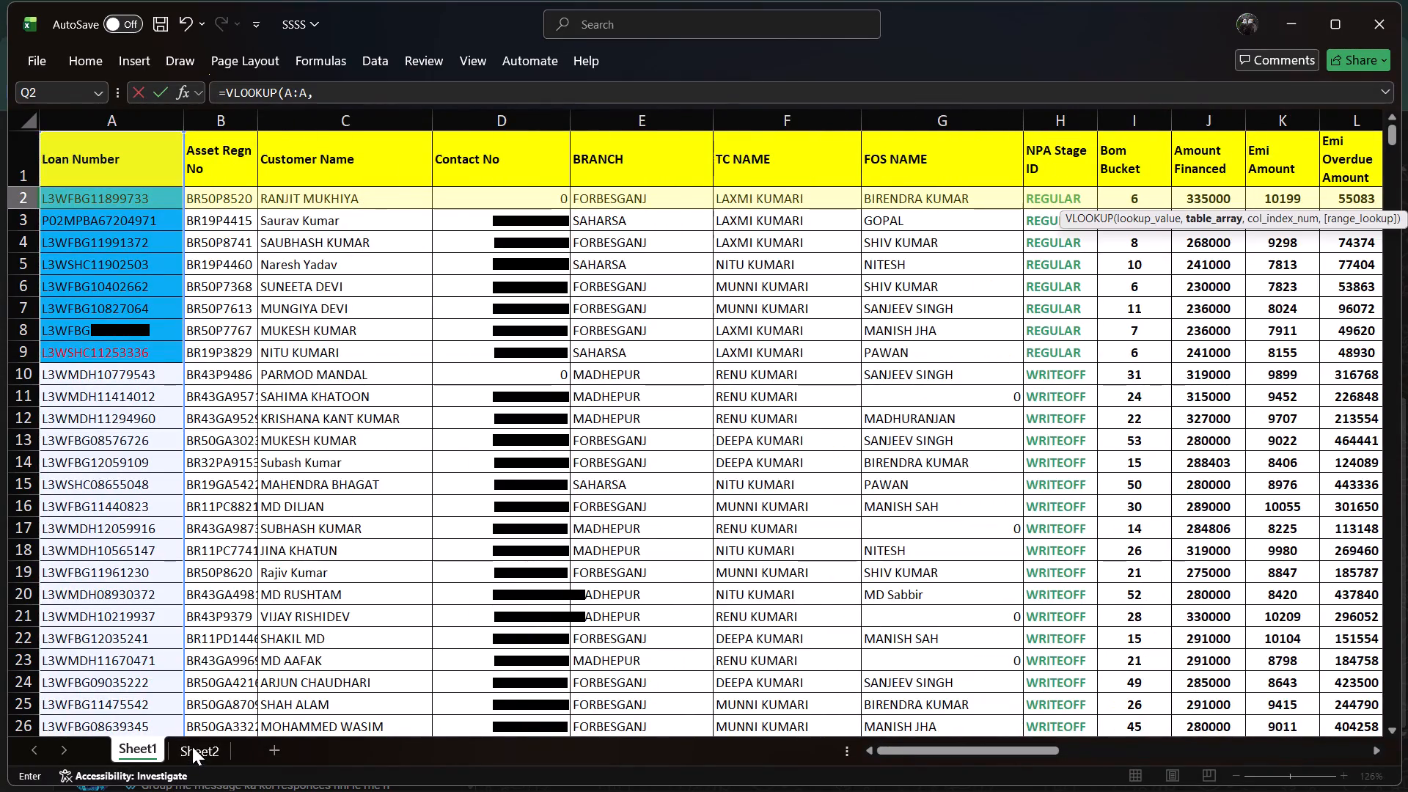
Complete the Q2 lookup with table array Sheet2!A:Q, column index 17 and match type 0, accepting the suggested @A:A version.
click(192, 747)
click(77, 121)
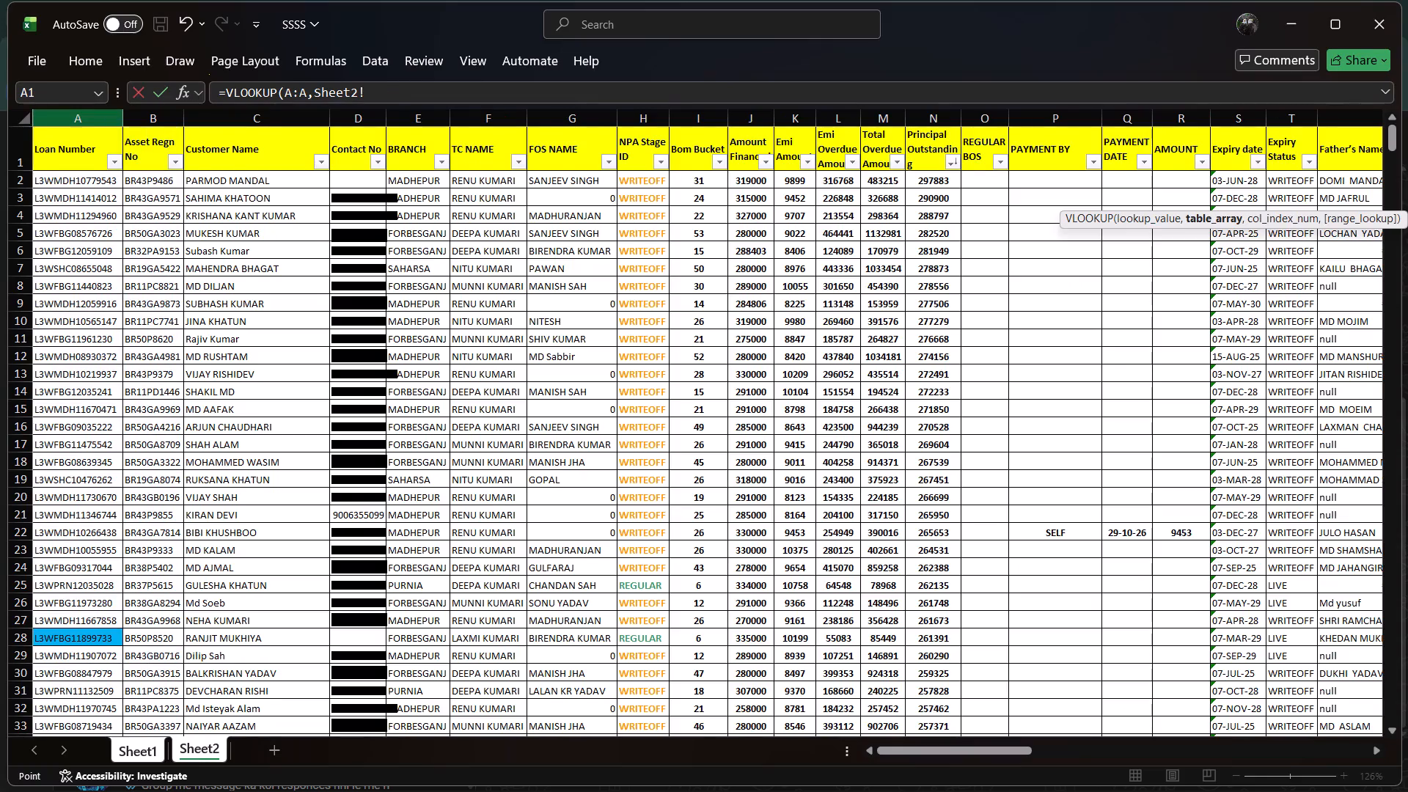
key(shift+Right)
key(shift+Right)
key(shift+Right)
key(shift+Right)
key(shift+Right)
key(shift+Right)
key(shift+Right)
key(shift+Right)
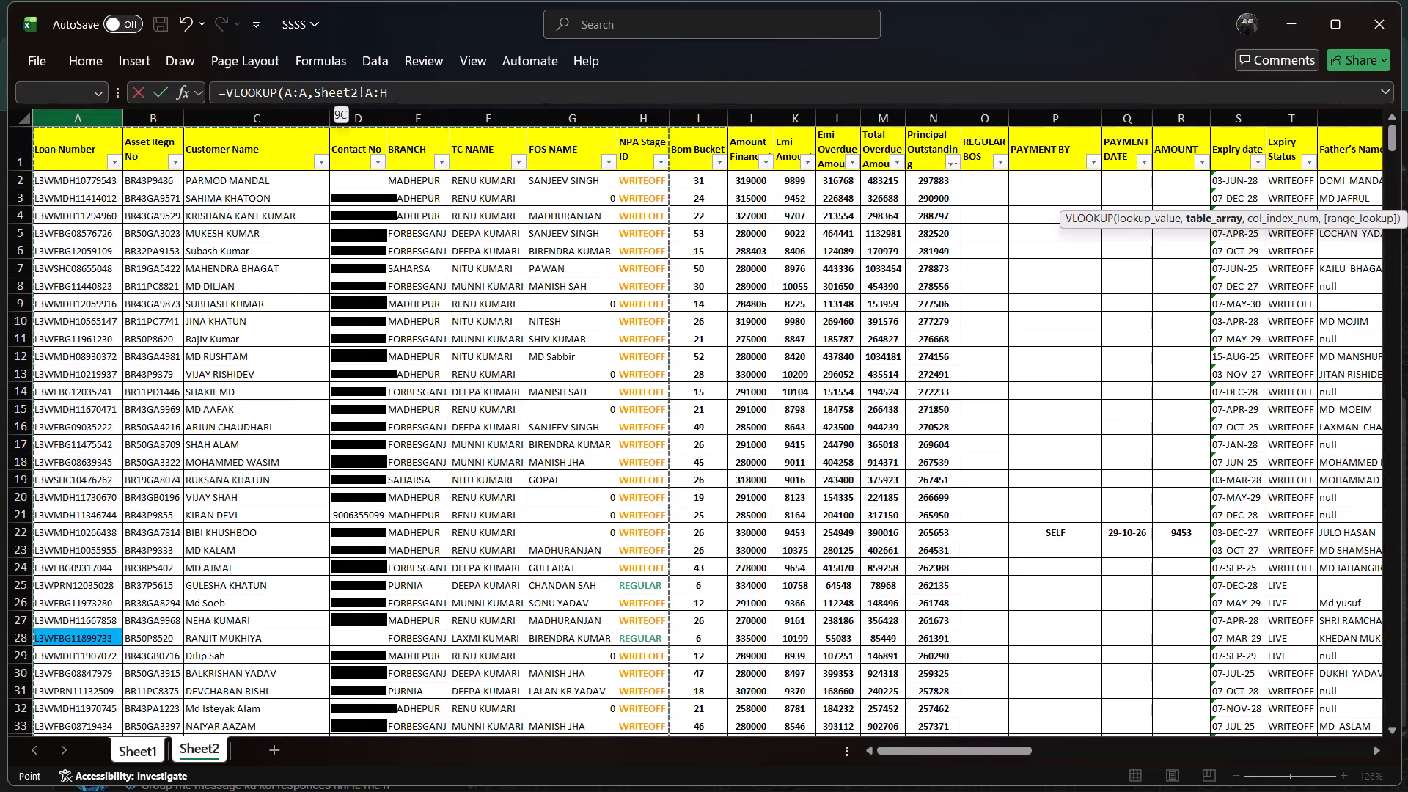
key(shift+Right)
key(shift+Right)
key(shift+Right)
key(shift+Right)
key(shift+Right)
key(shift+Right)
key(shift+Right)
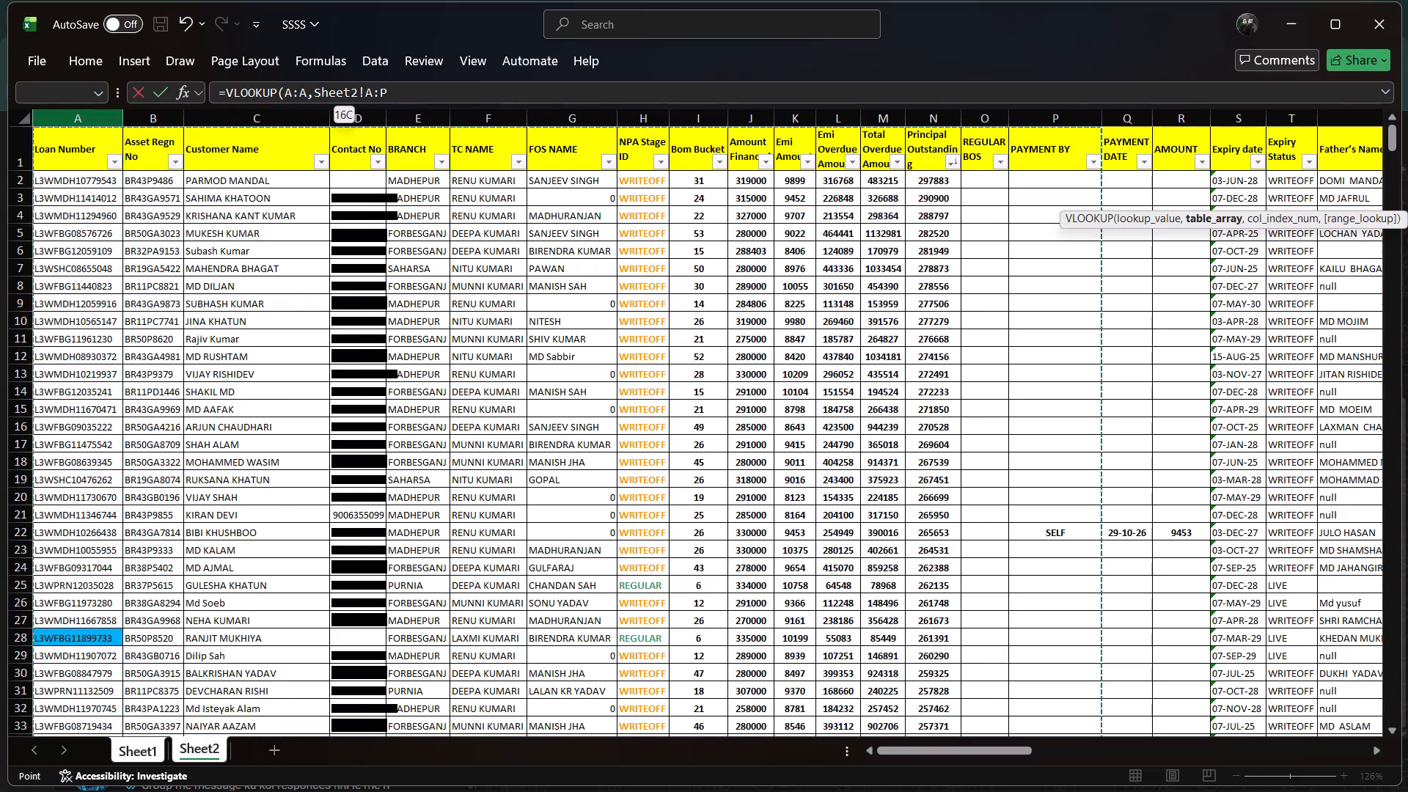
key(shift+Right)
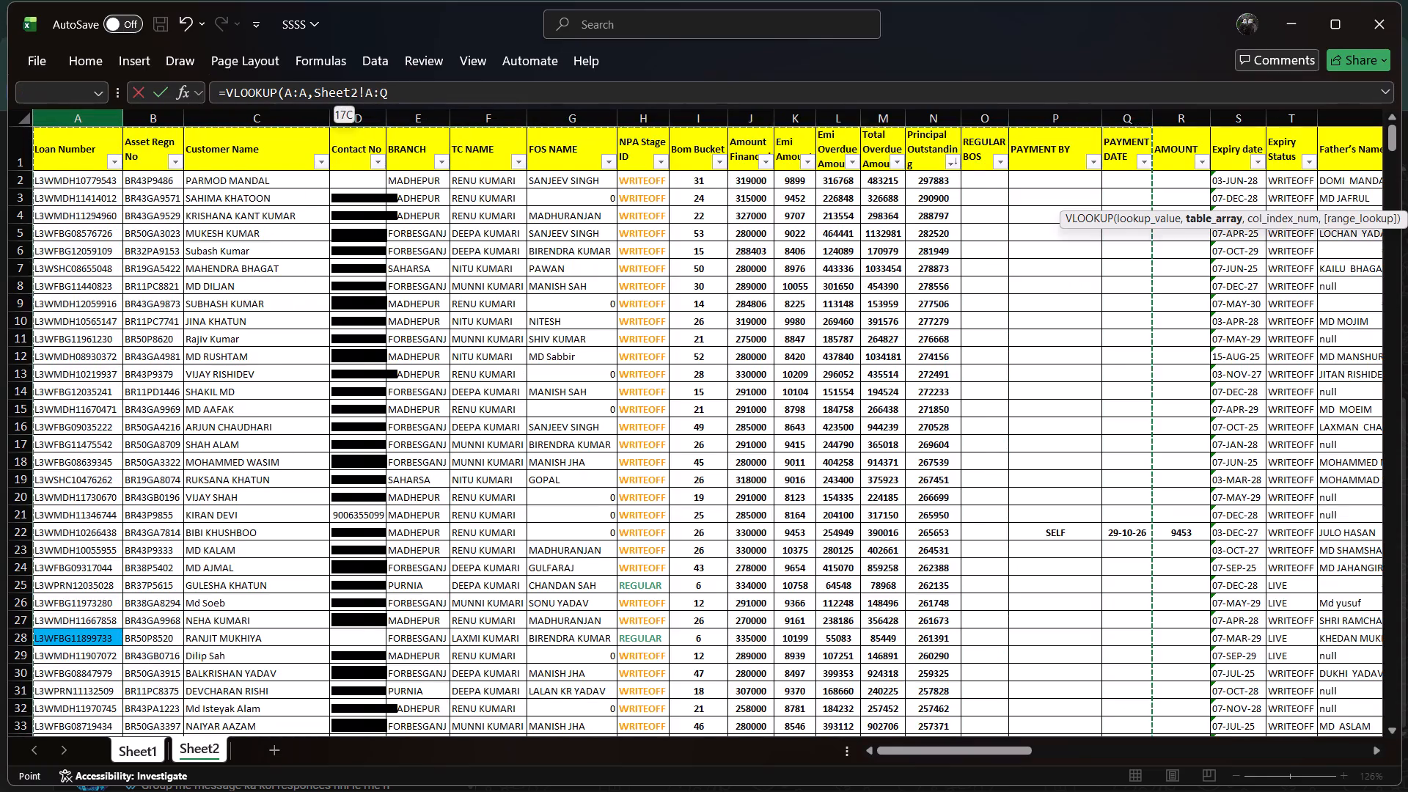
text(,17,0)
key(Return)
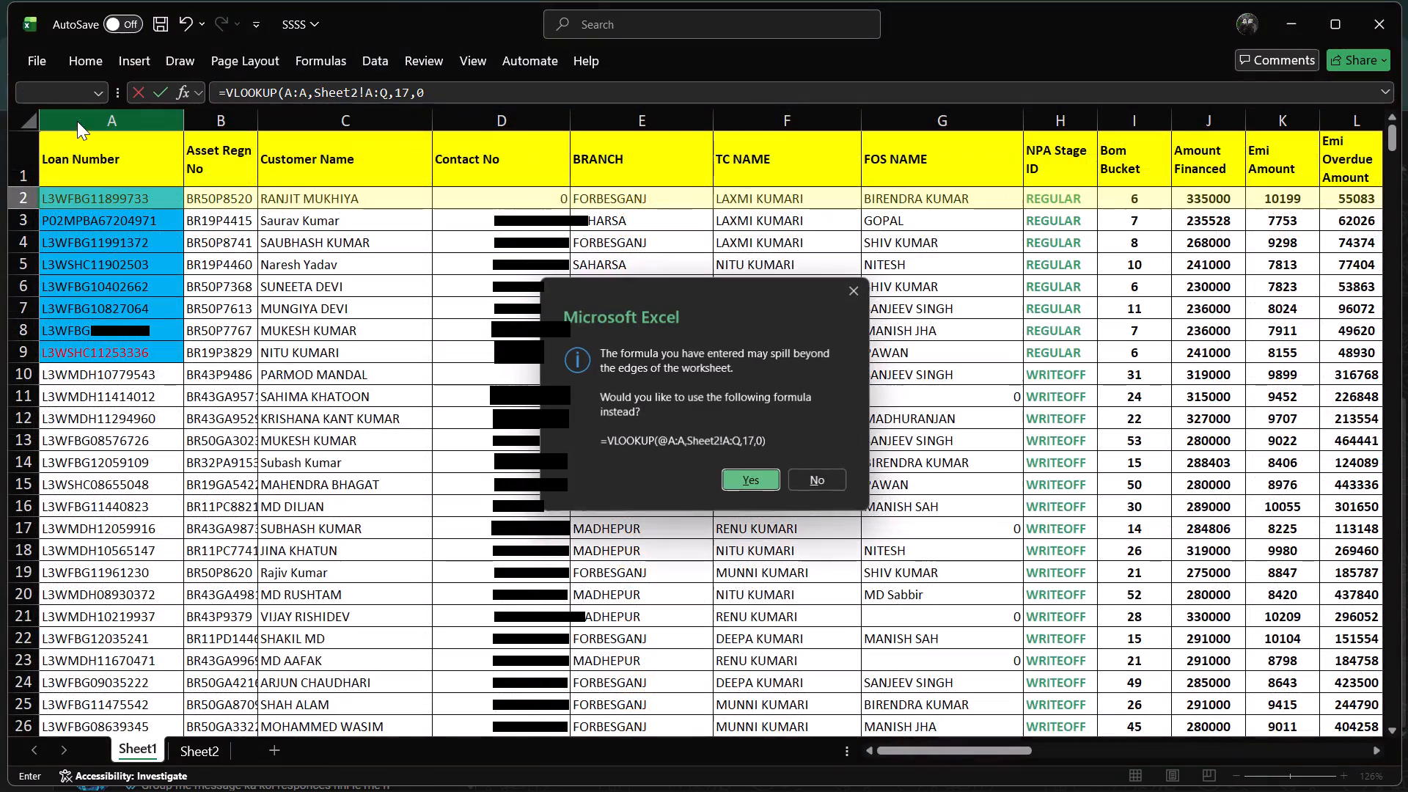
click(751, 483)
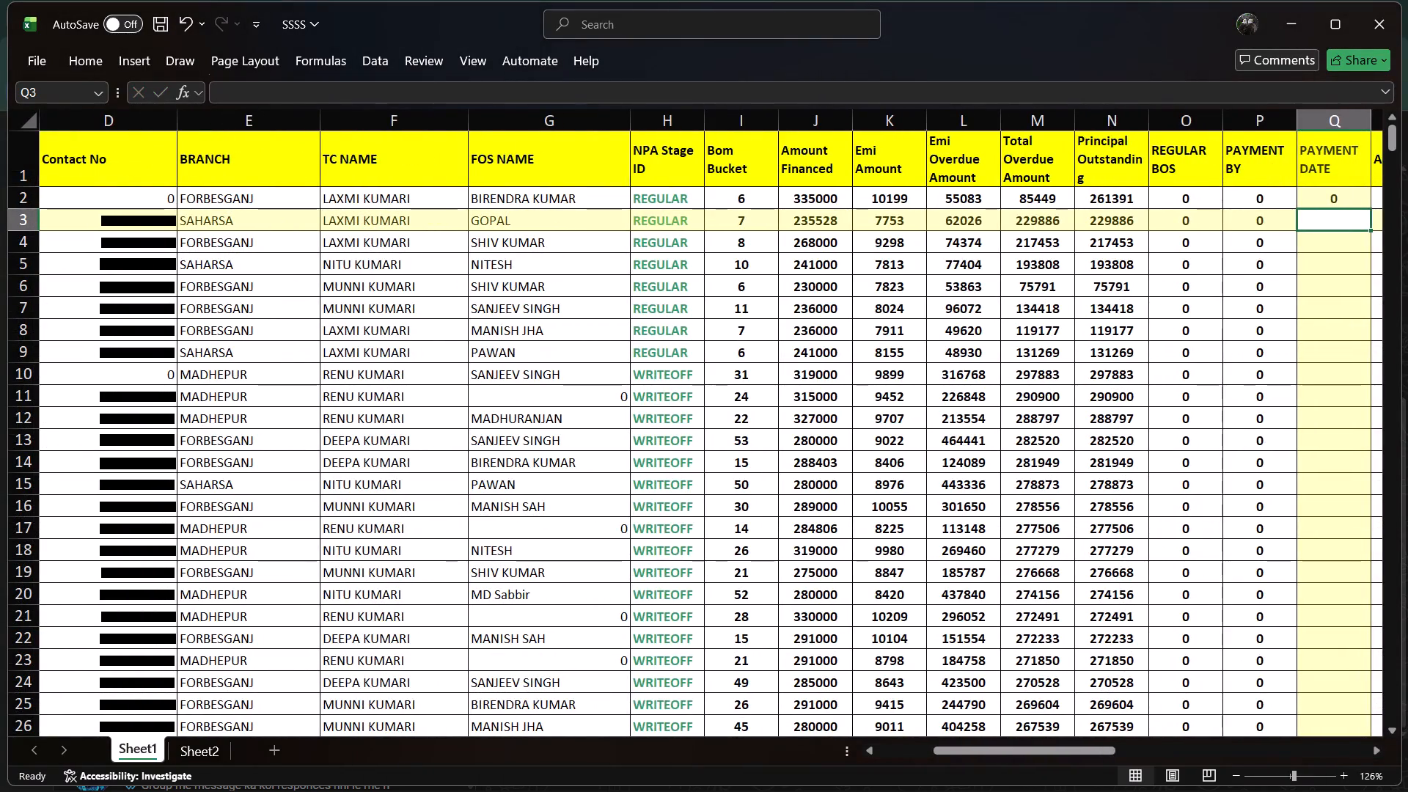
Fill the Q2 PAYMENT DATE lookup formula down the whole column.
click(1348, 198)
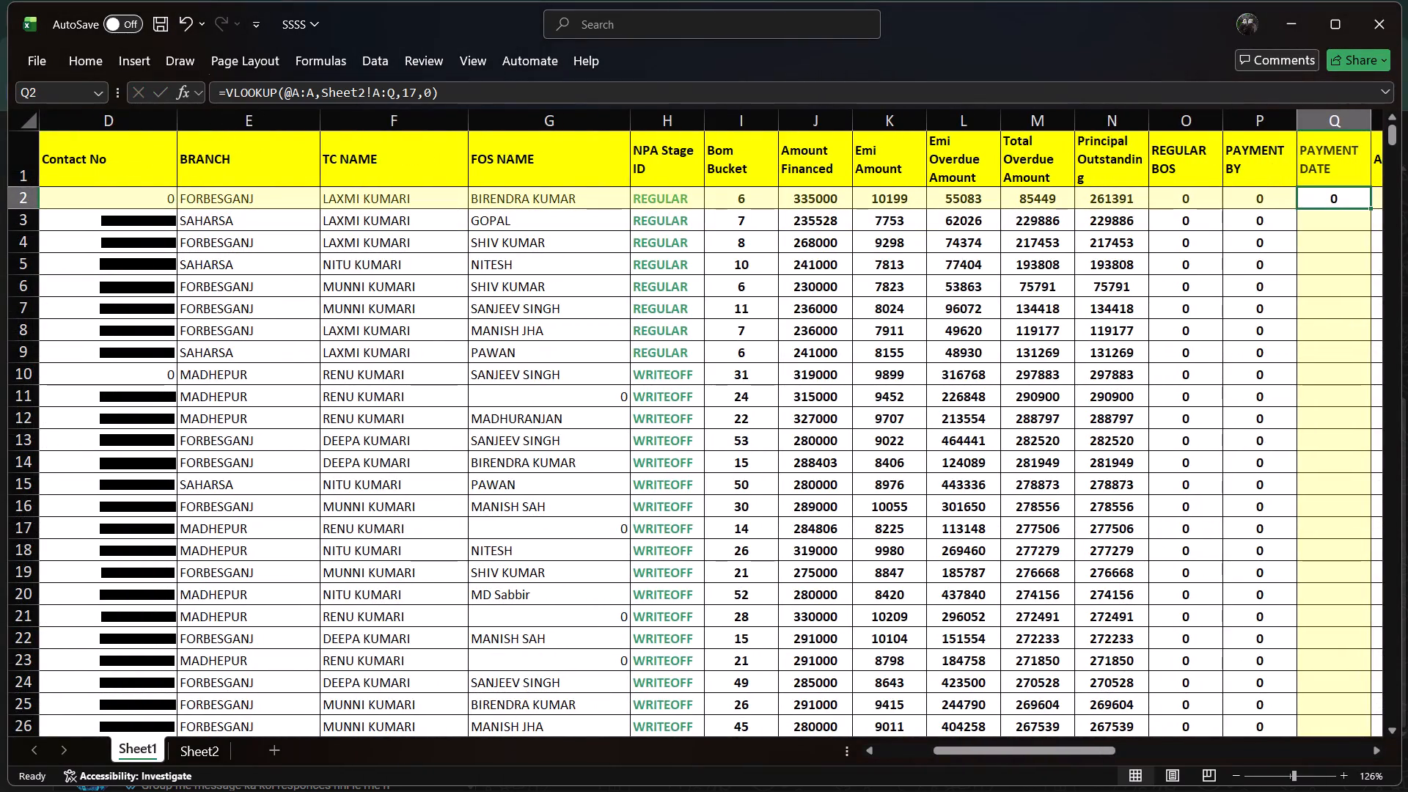
double_click(1370, 206)
Start a VLOOKUP formula in R2 under AMOUNT, with the Loan Number column A:A as lookup value.
key(Right)
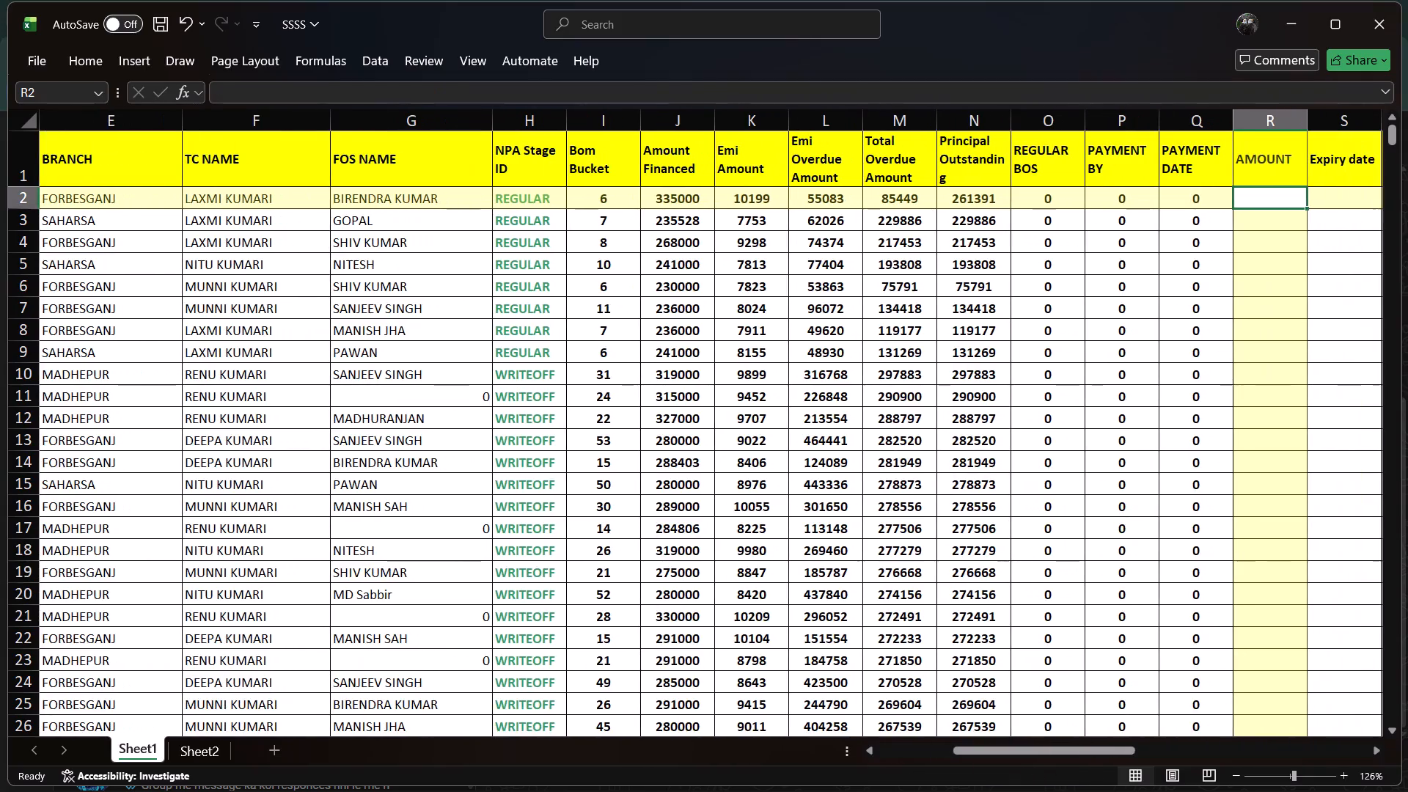
click(1268, 205)
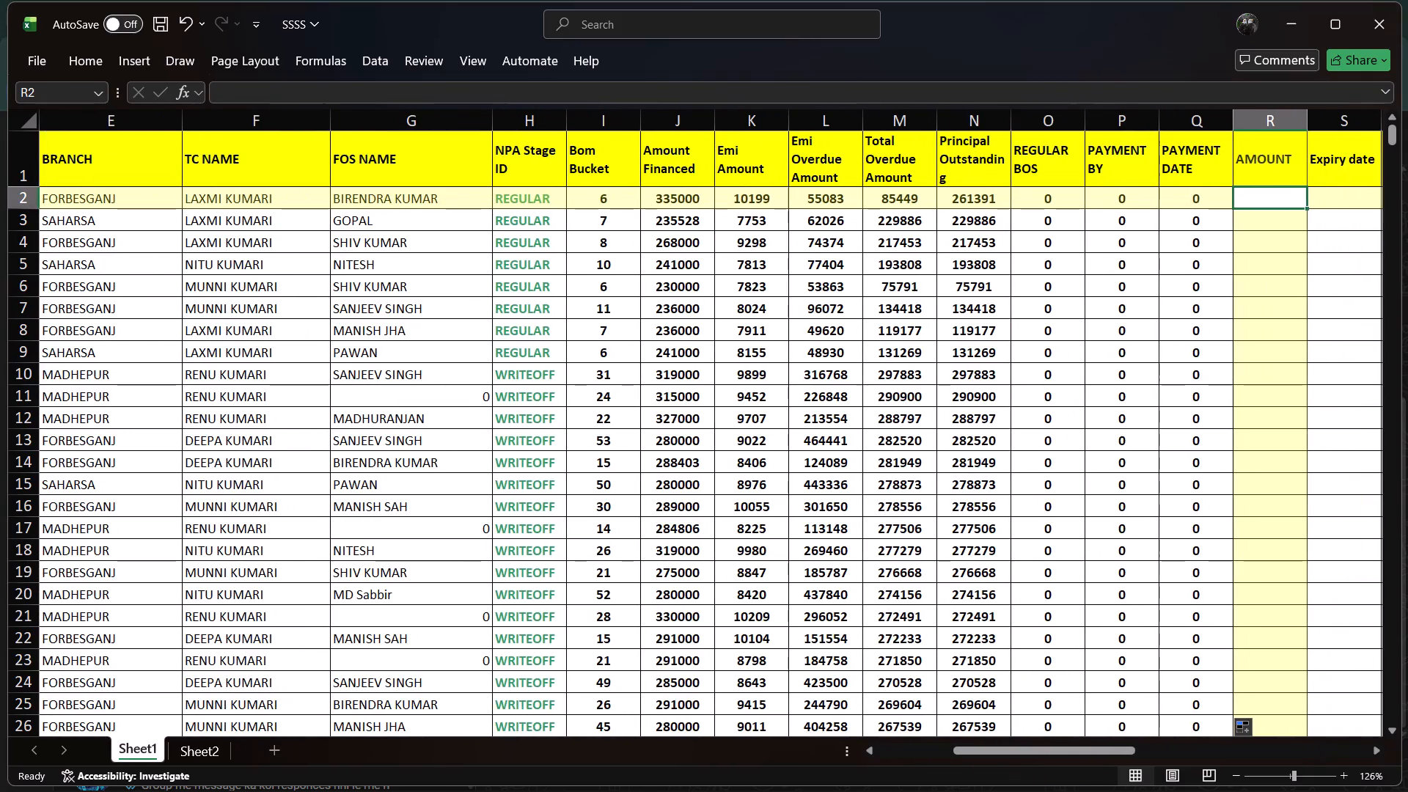
text(=v)
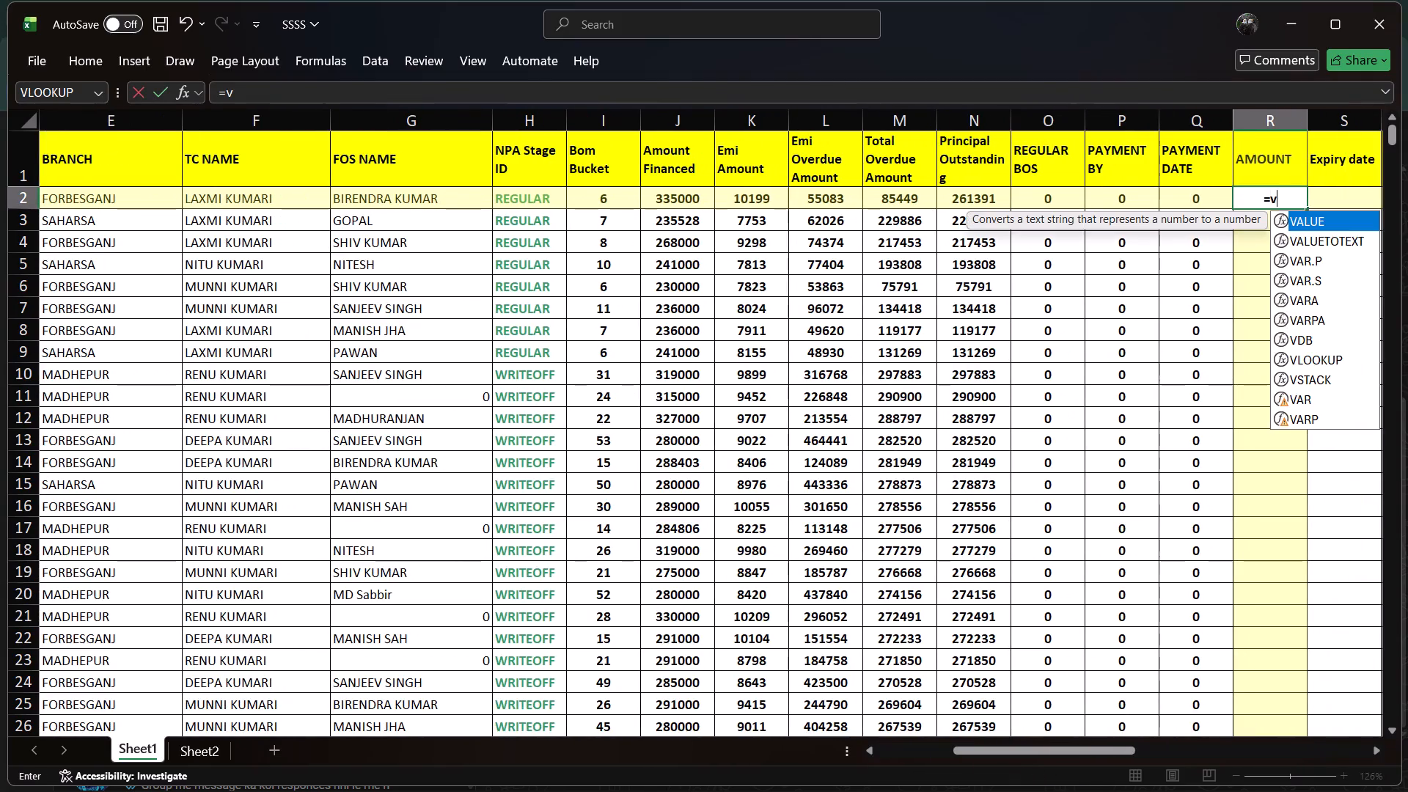
key(l)
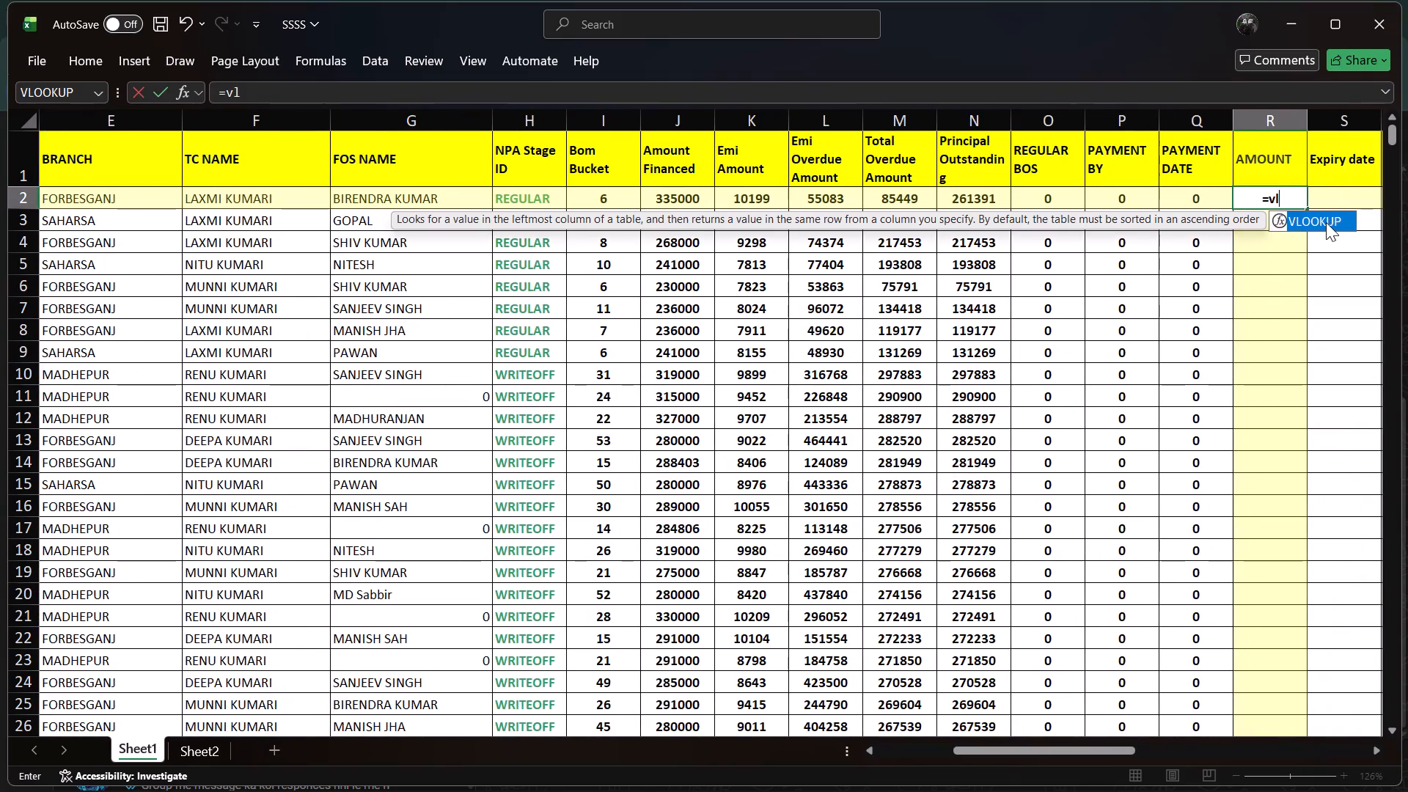
double_click(1326, 222)
key(Left)
key(Left)
key(Left)
key(Left)
key(Left)
key(Left)
key(Left)
key(Left)
key(Left)
key(Left)
key(Left)
key(Left)
key(Left)
key(Left)
key(Left)
key(Left)
key(Left)
key(Left)
key(Left)
key(Left)
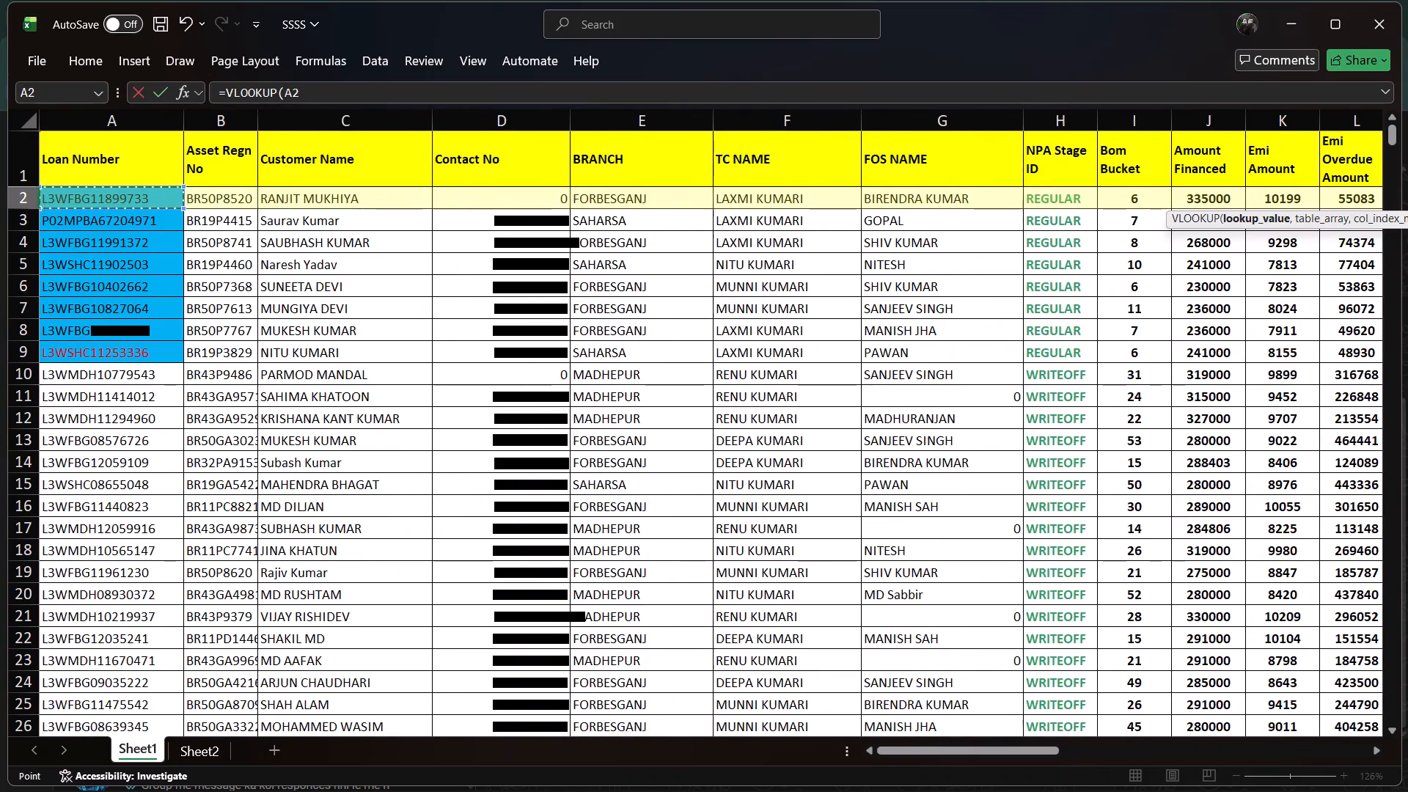
click(81, 116)
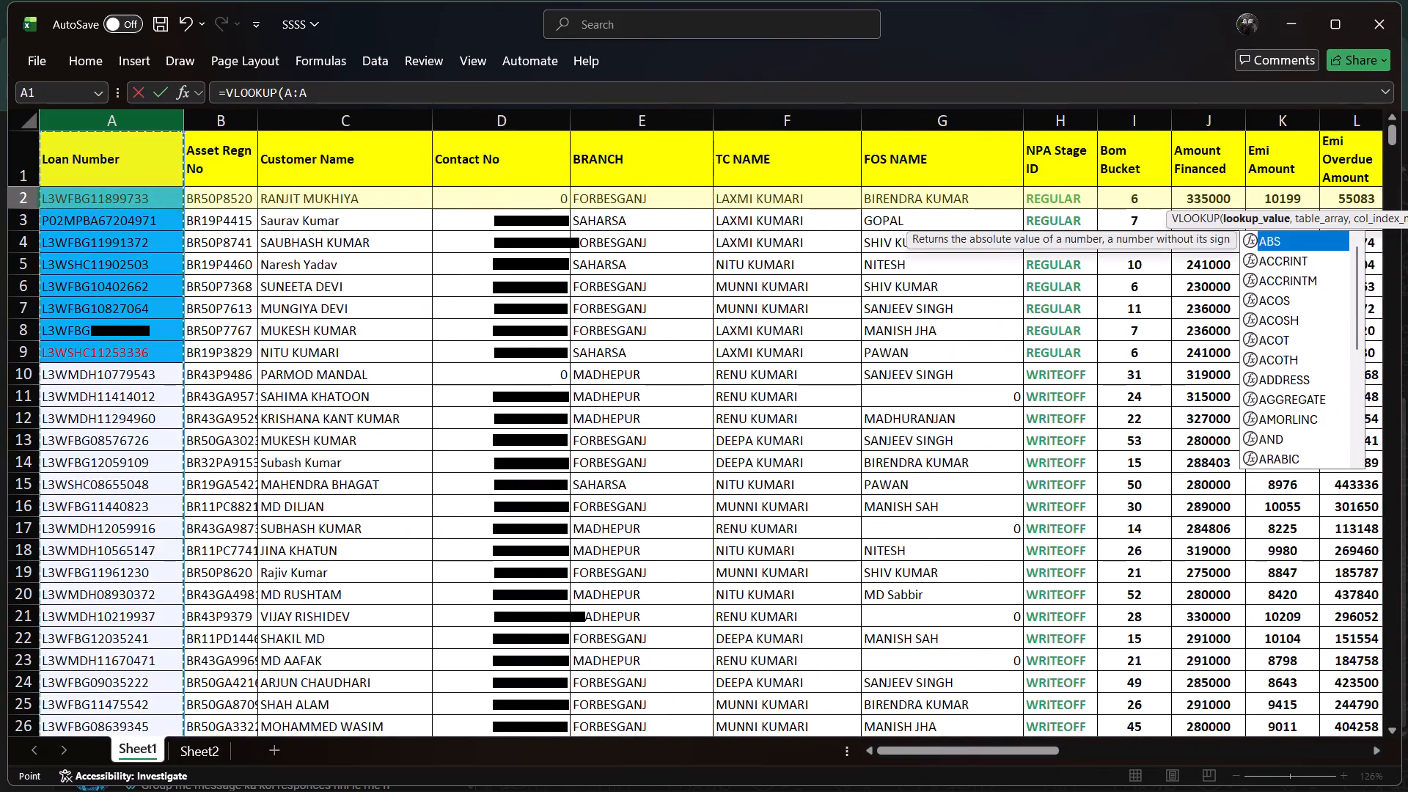
key(comma)
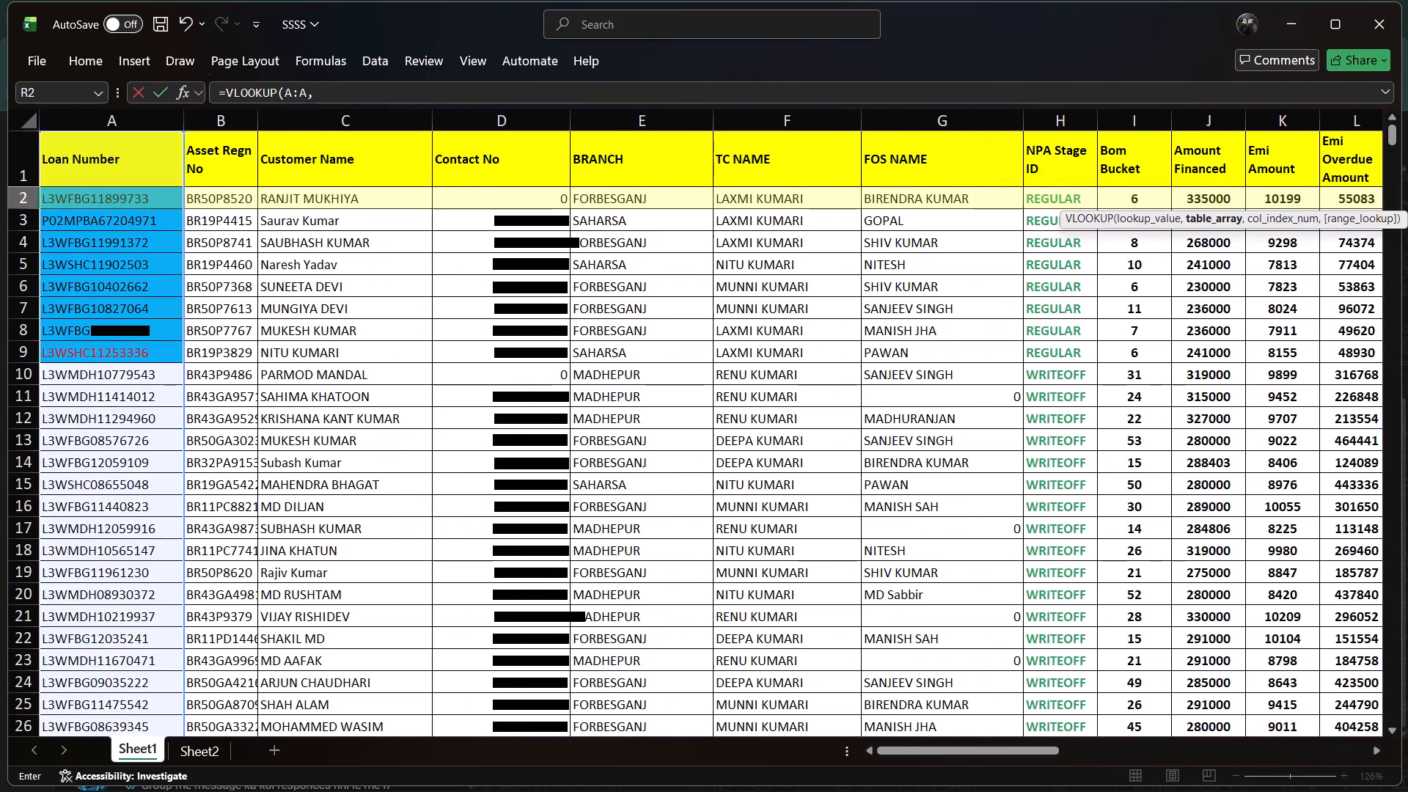
Complete the R2 lookup with table array Sheet2!A:R, column index 18 and match type 0, accepting the suggested @A:A version.
click(206, 744)
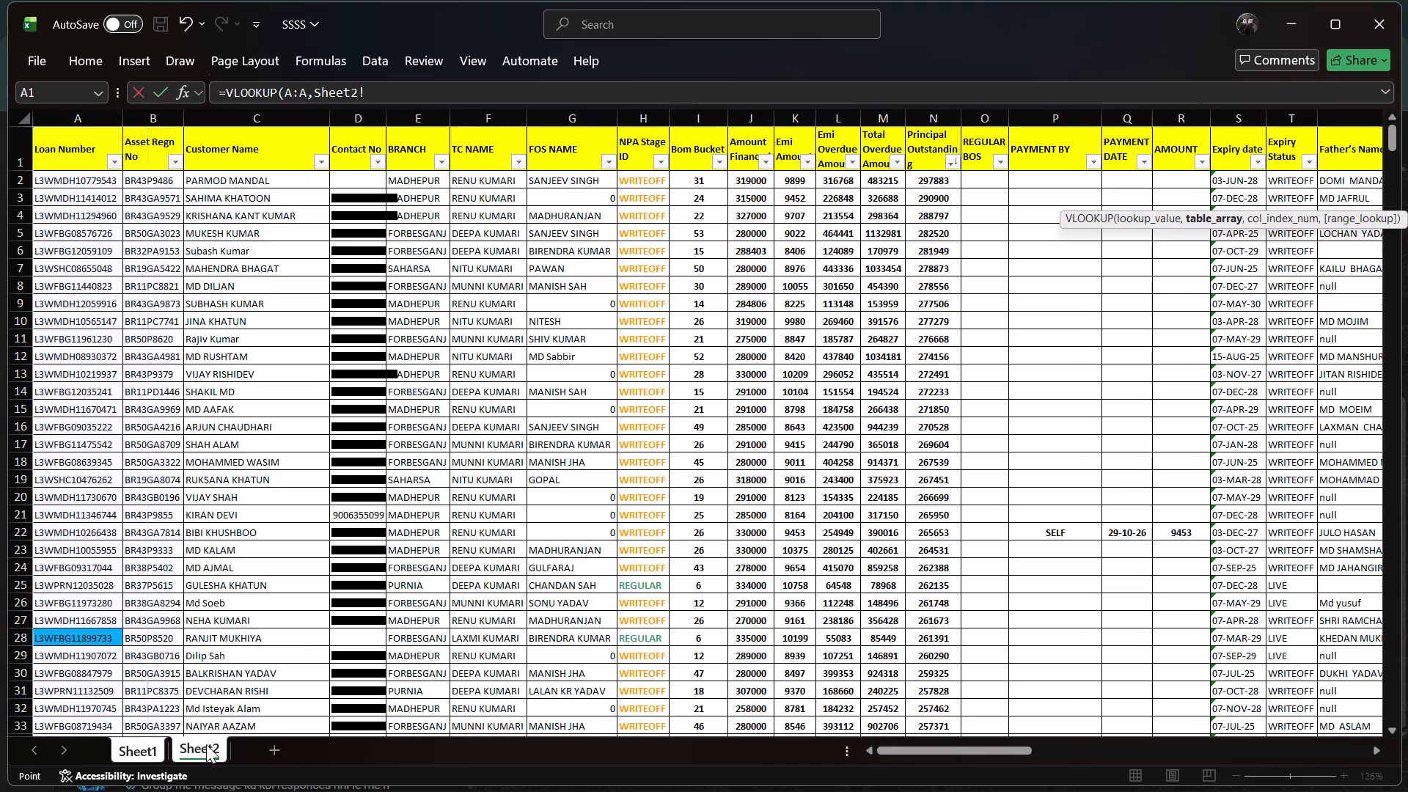
click(78, 120)
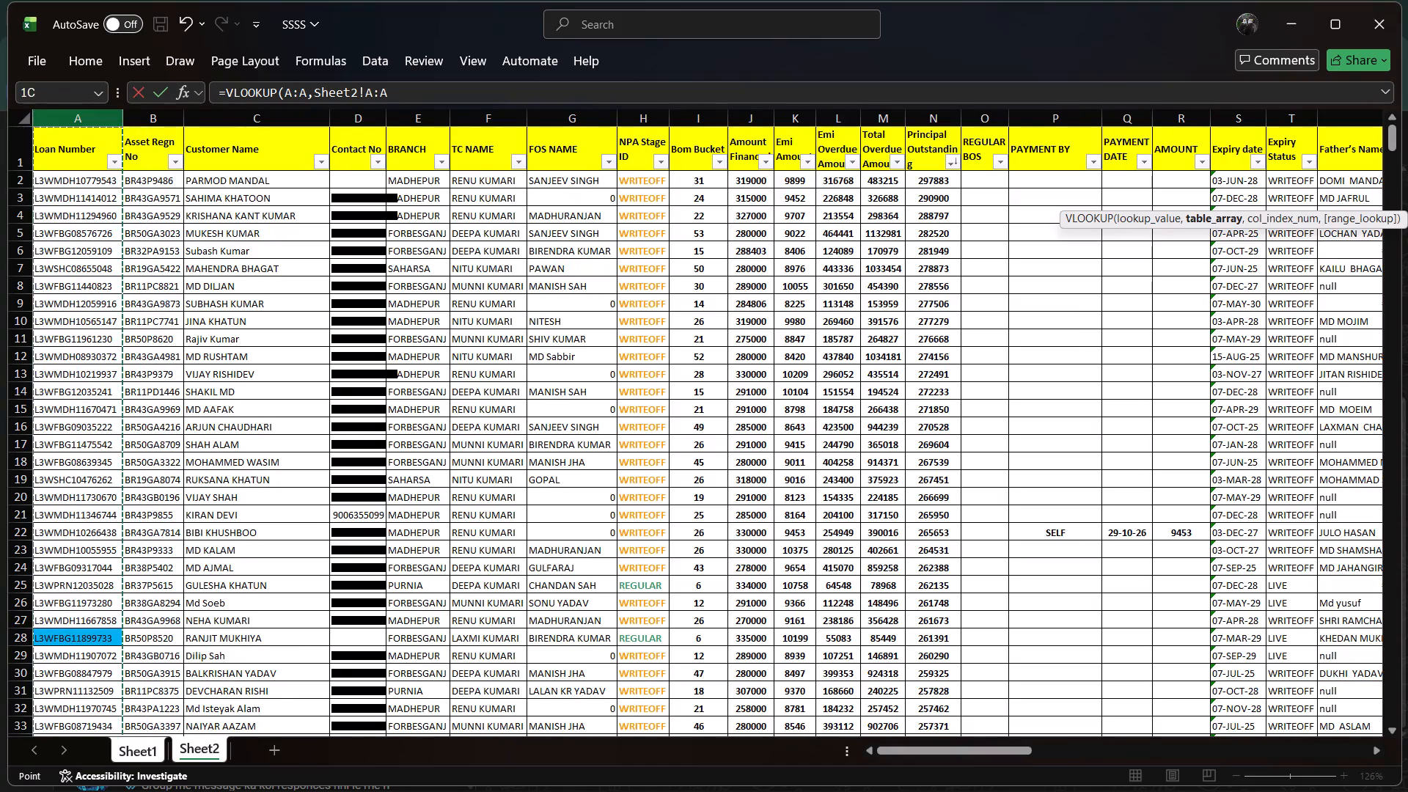
key(shift+Right)
key(shift+Right)
key(shift+Right)
key(shift+Right)
key(shift+Right)
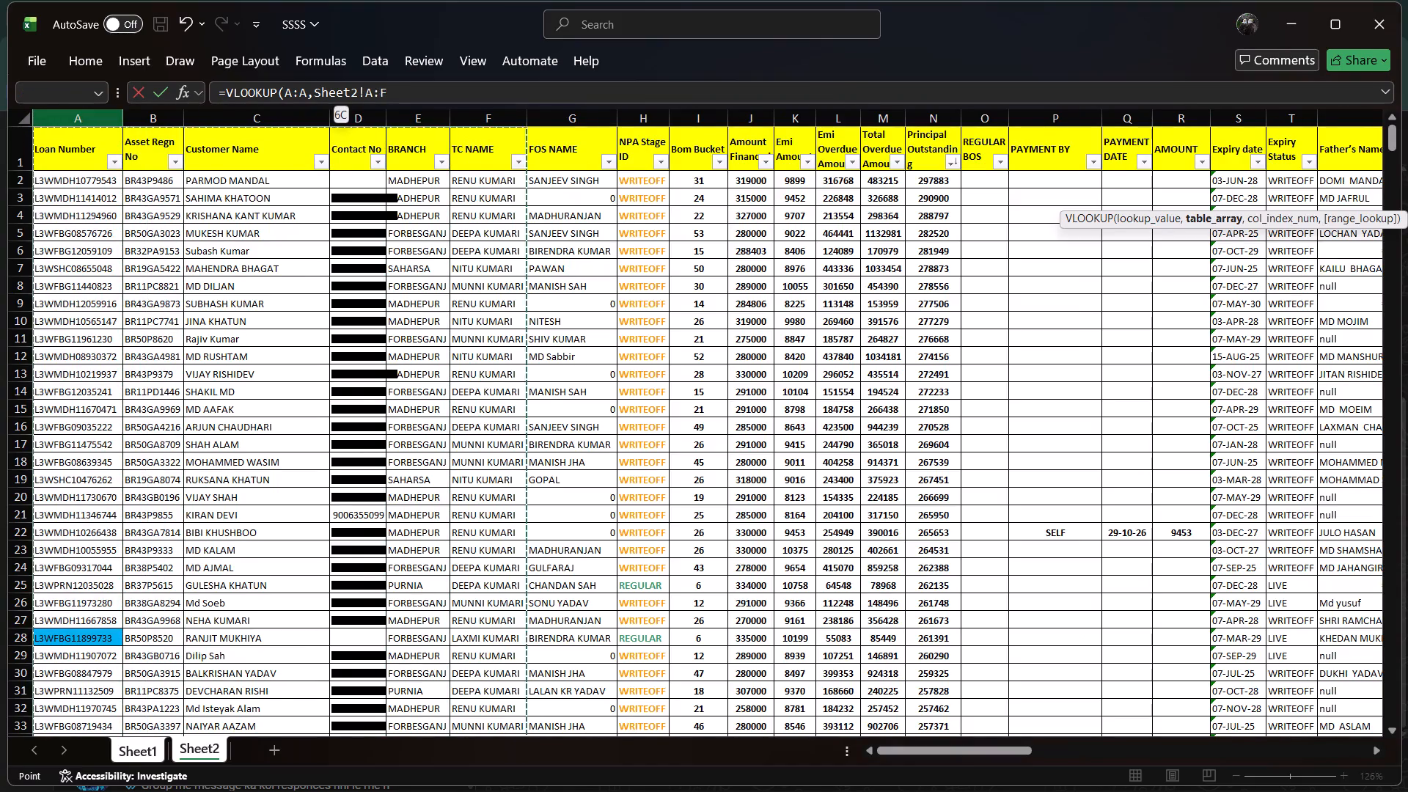
key(shift+Right)
key(shift+Right)
key(shift+Right)
key(shift+Right)
key(shift+Right)
key(shift+Right)
key(shift+Right)
key(shift+Right)
key(shift+Right)
key(shift+Right)
key(shift+Right)
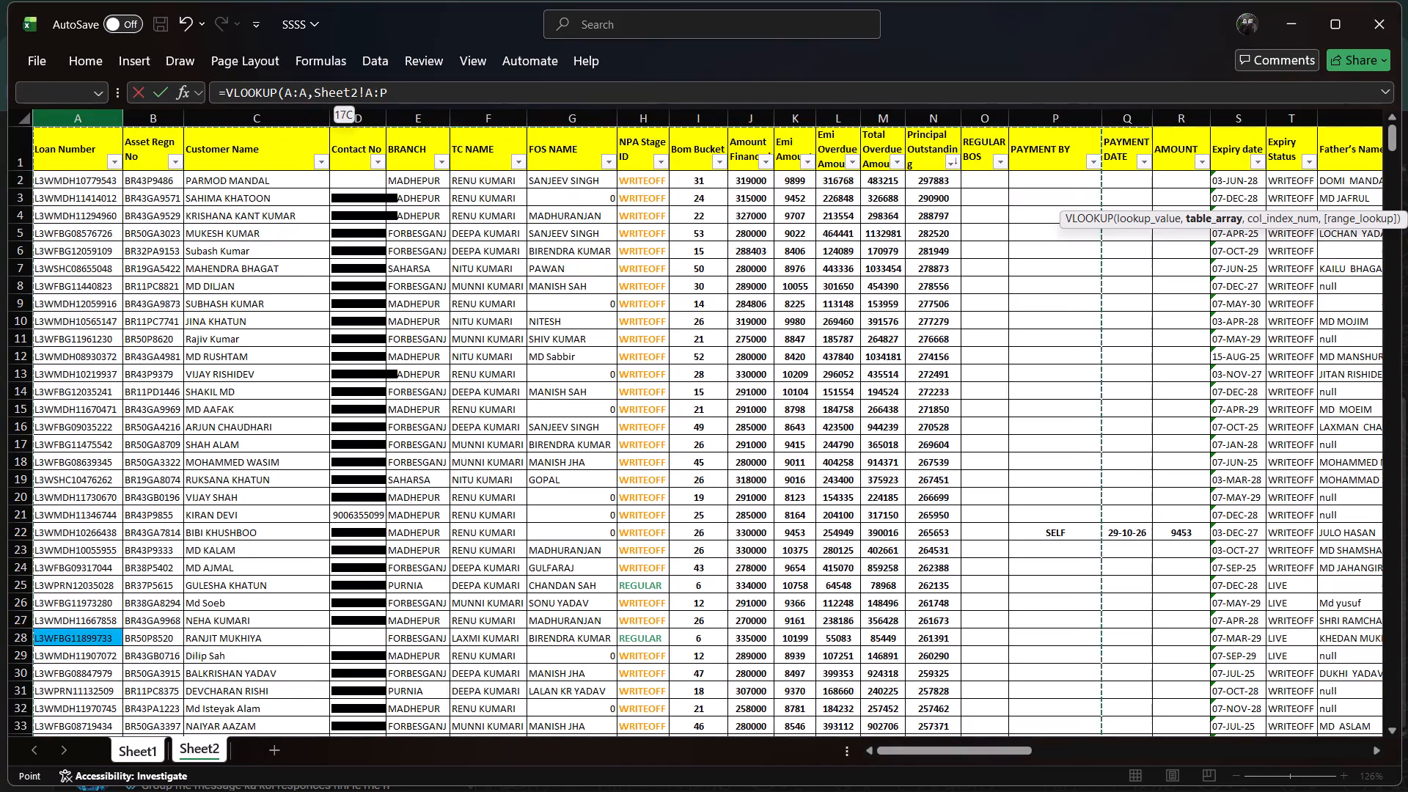
key(shift+Right)
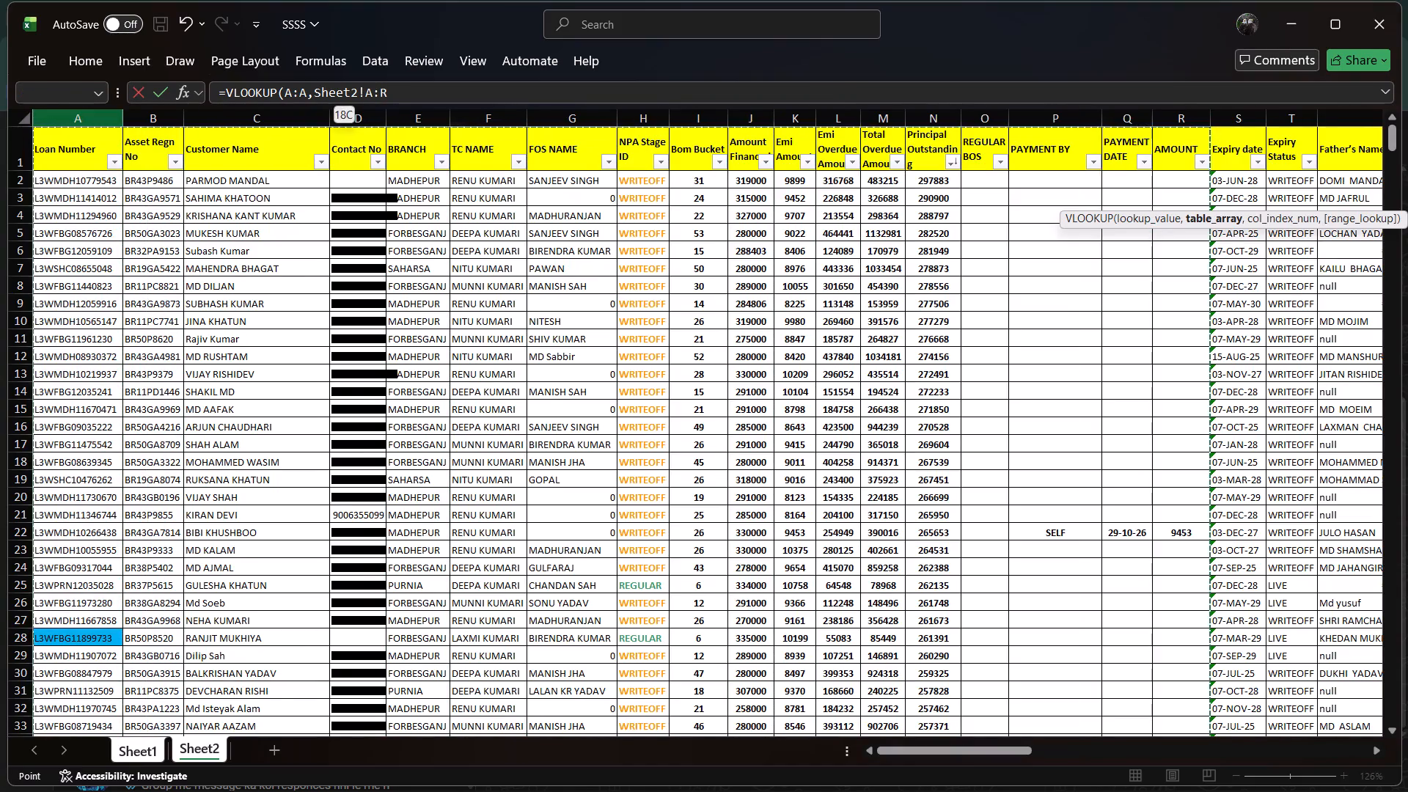
text(,18,)
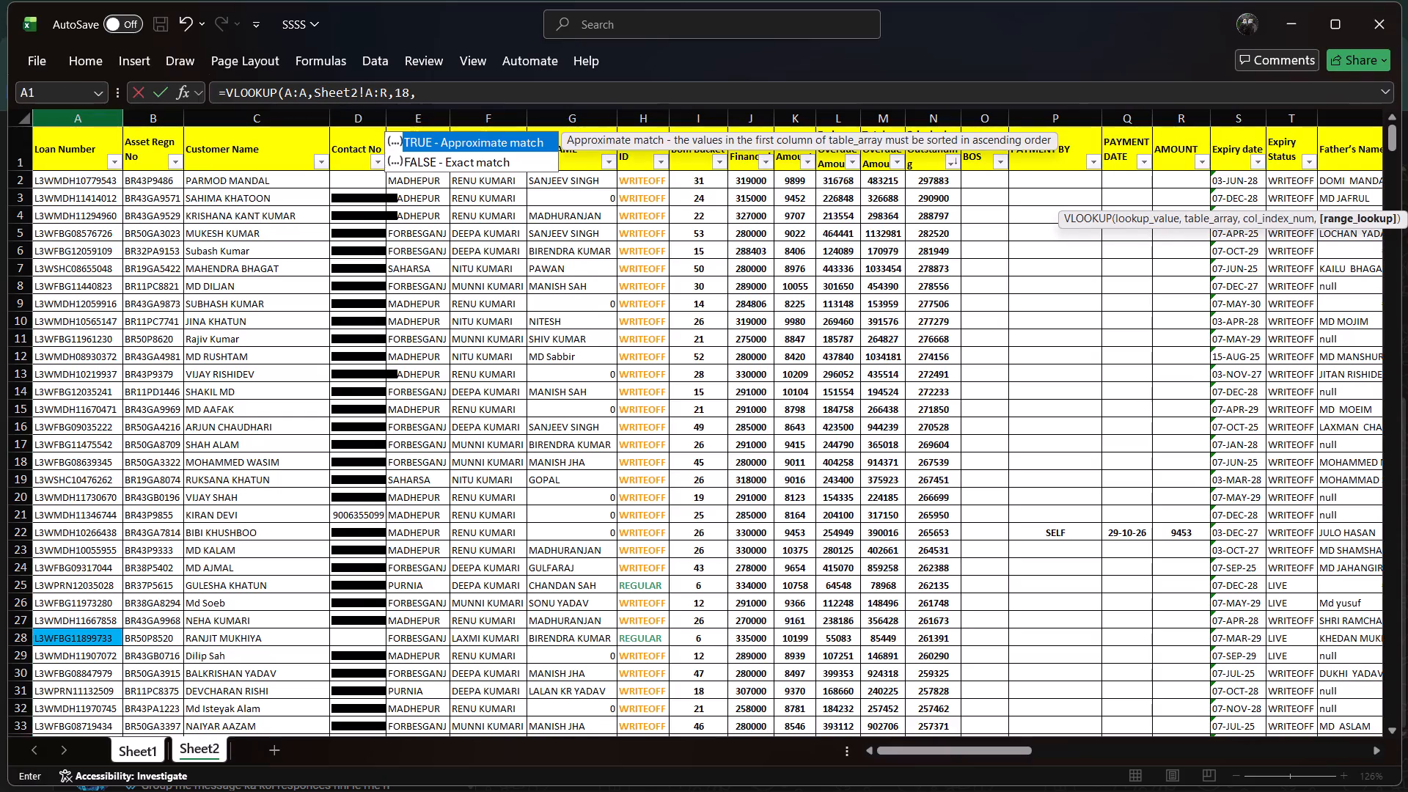
key(0)
key(Return)
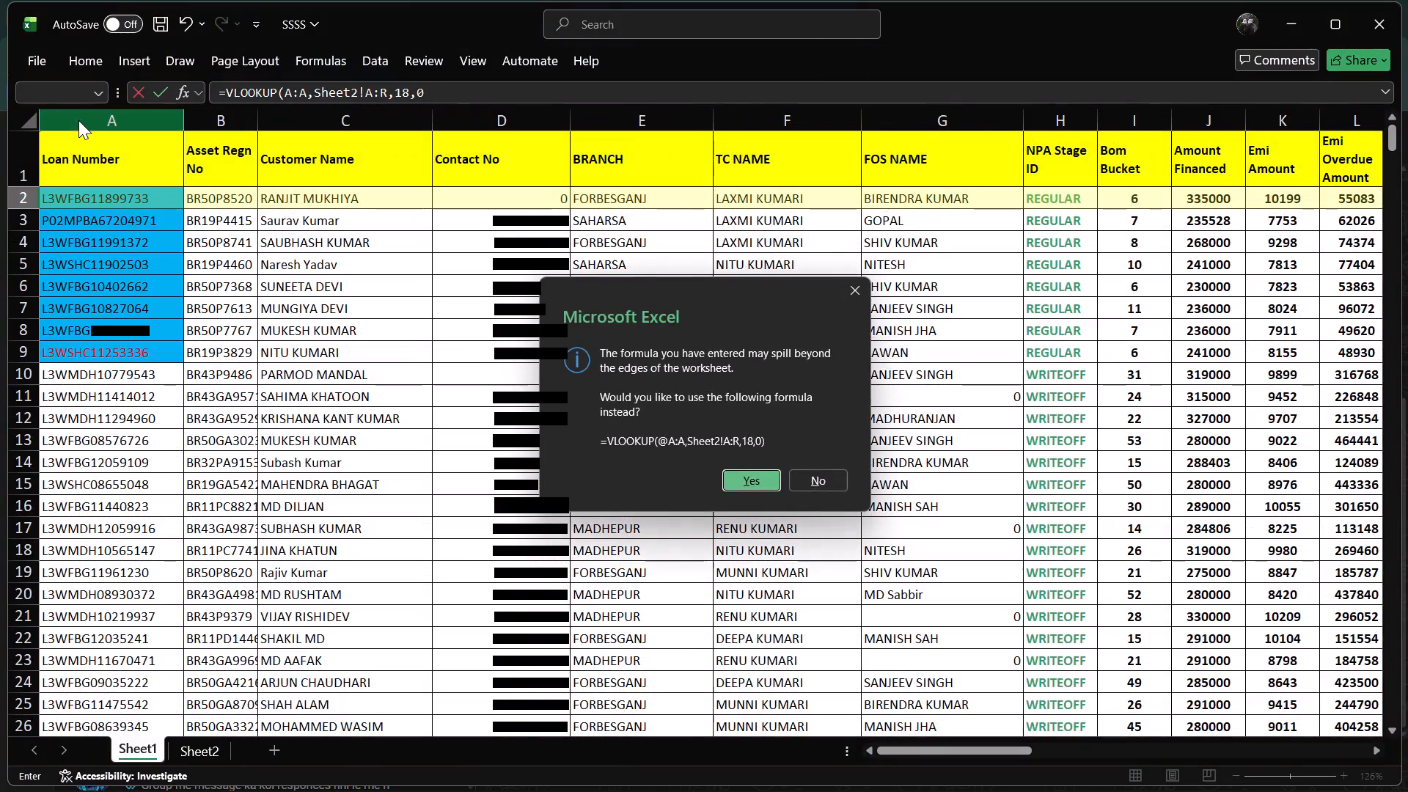
click(741, 475)
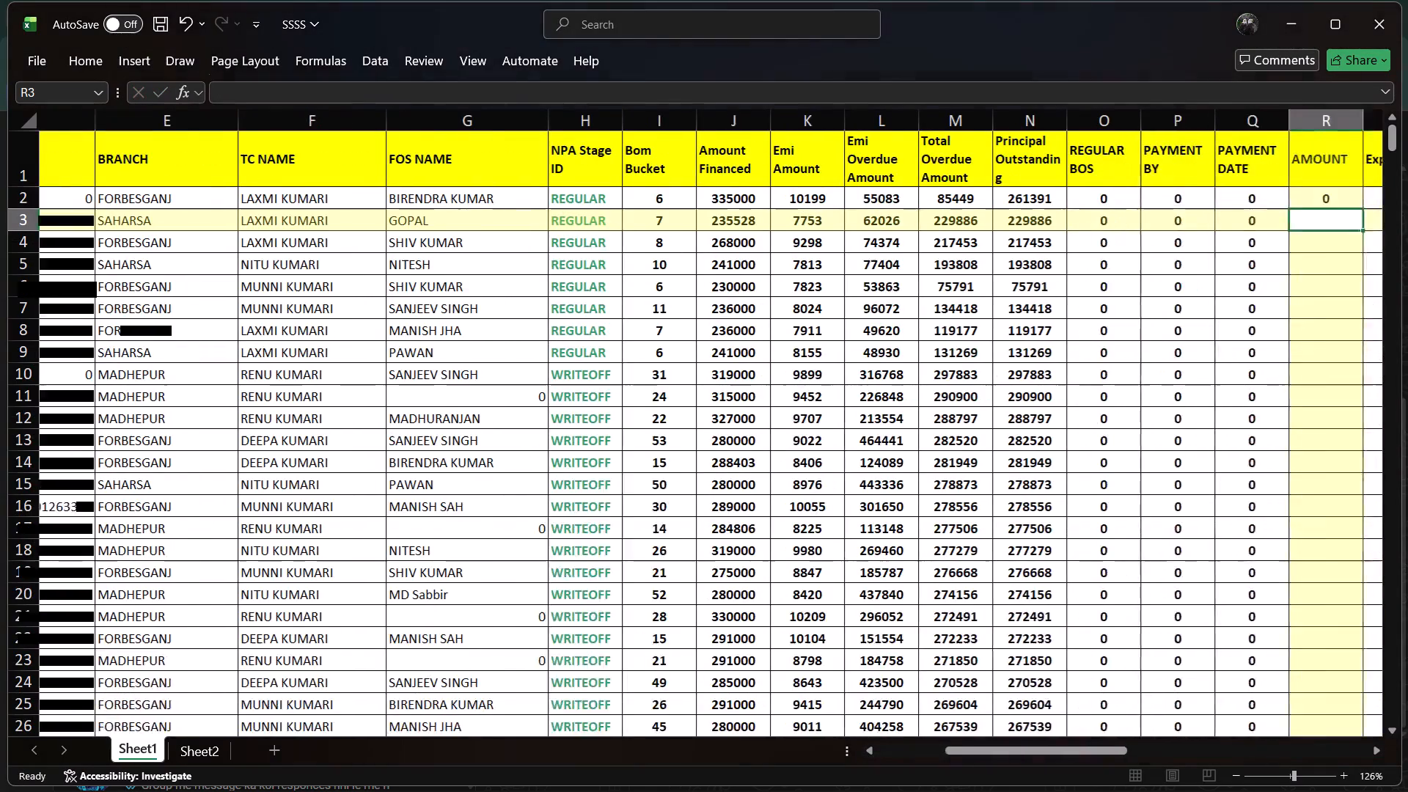
Fill the R2 AMOUNT lookup formula down the whole column.
click(1280, 195)
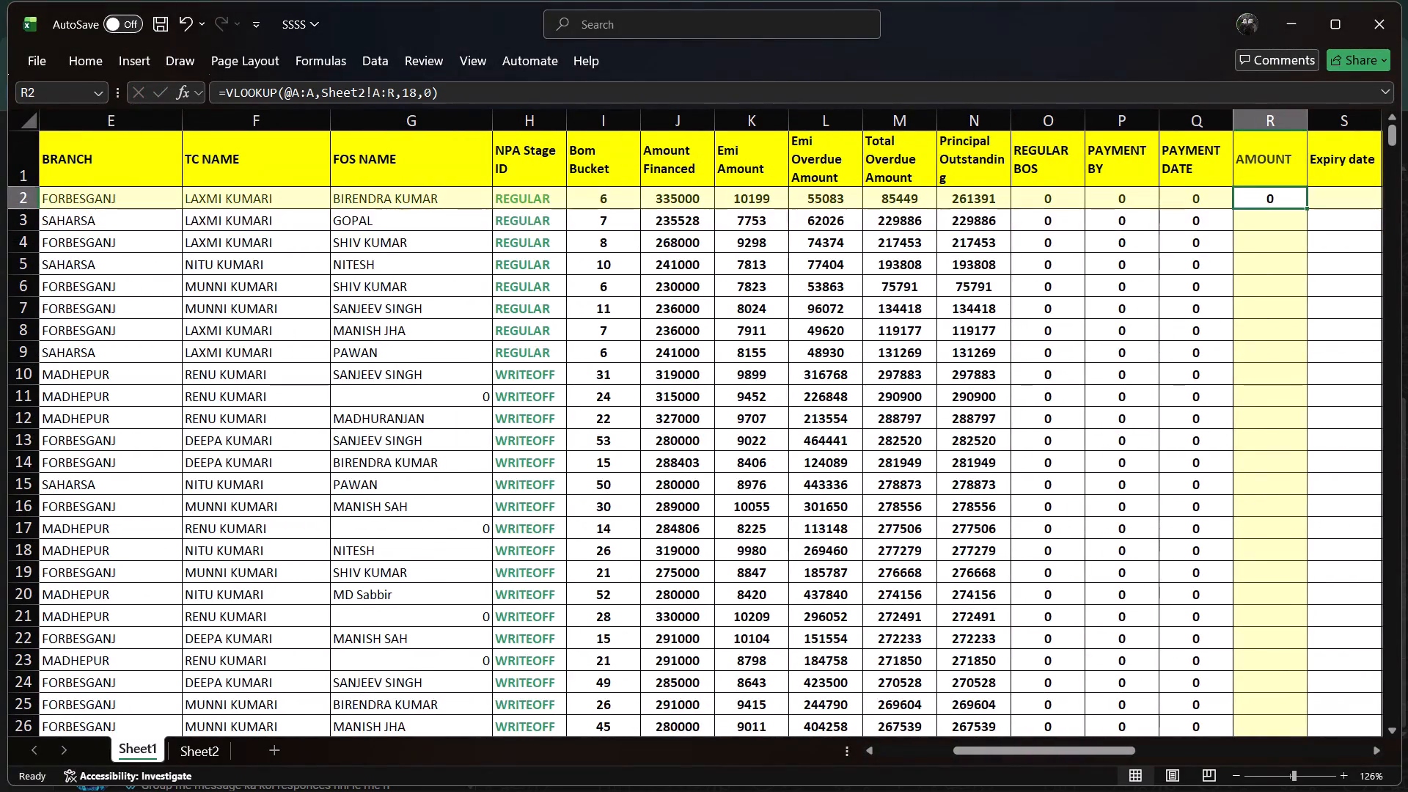
double_click(1305, 207)
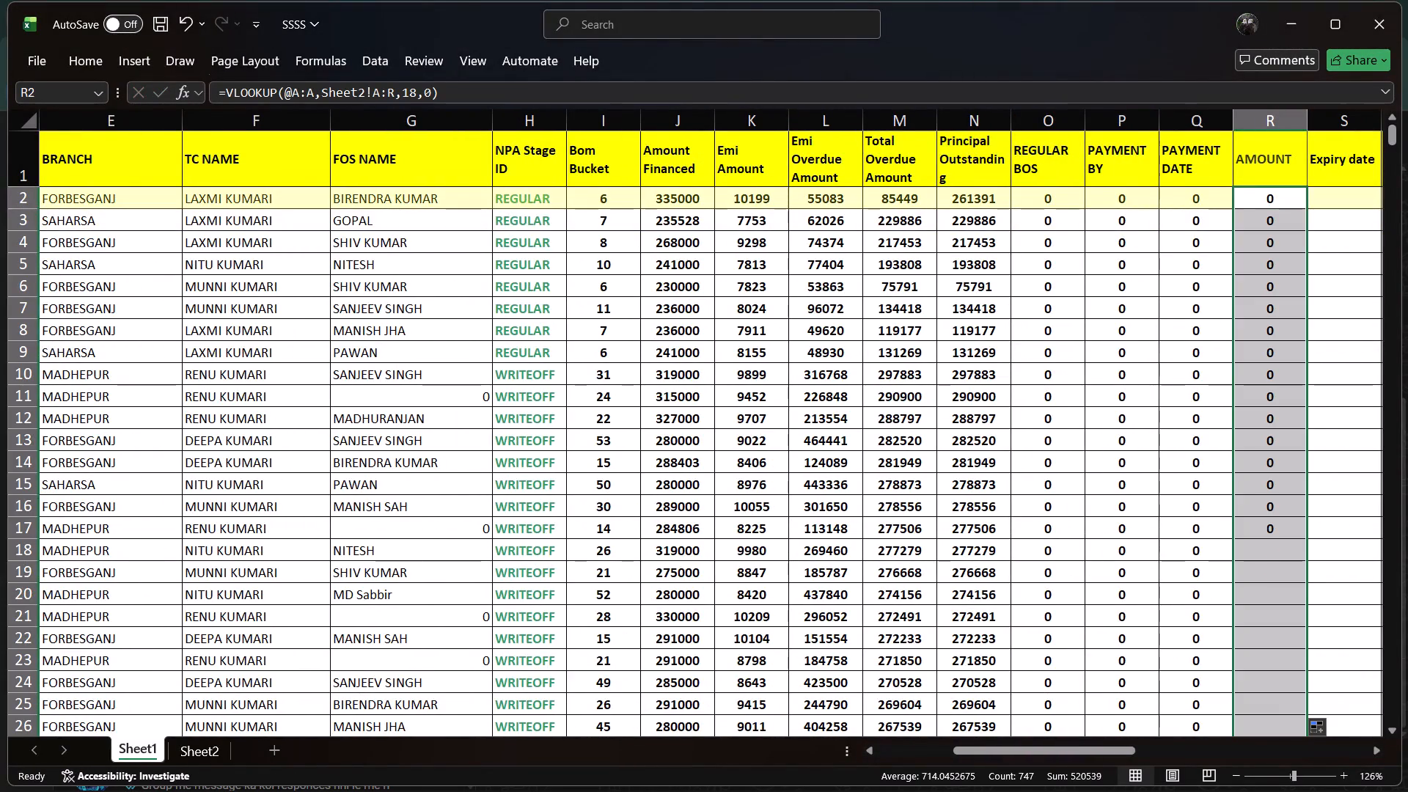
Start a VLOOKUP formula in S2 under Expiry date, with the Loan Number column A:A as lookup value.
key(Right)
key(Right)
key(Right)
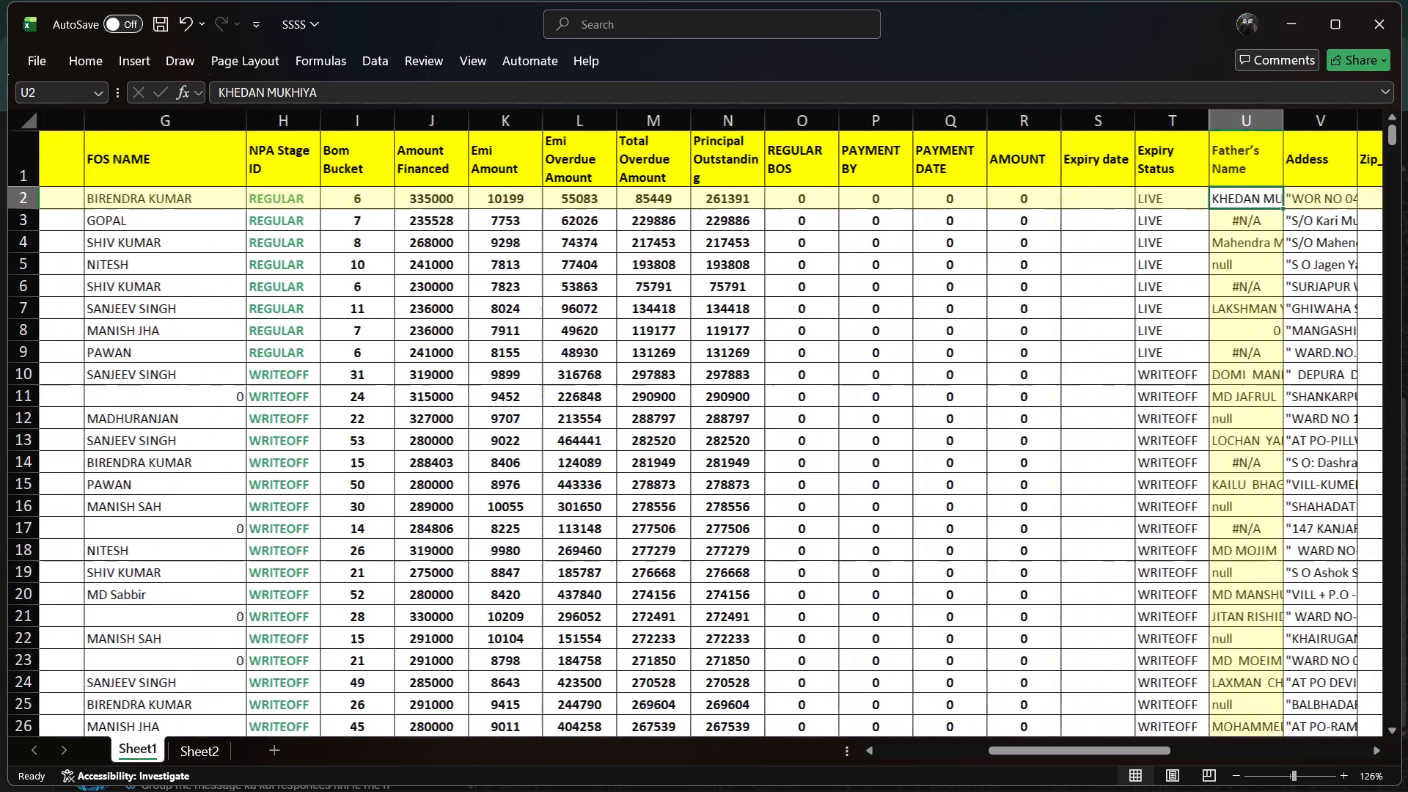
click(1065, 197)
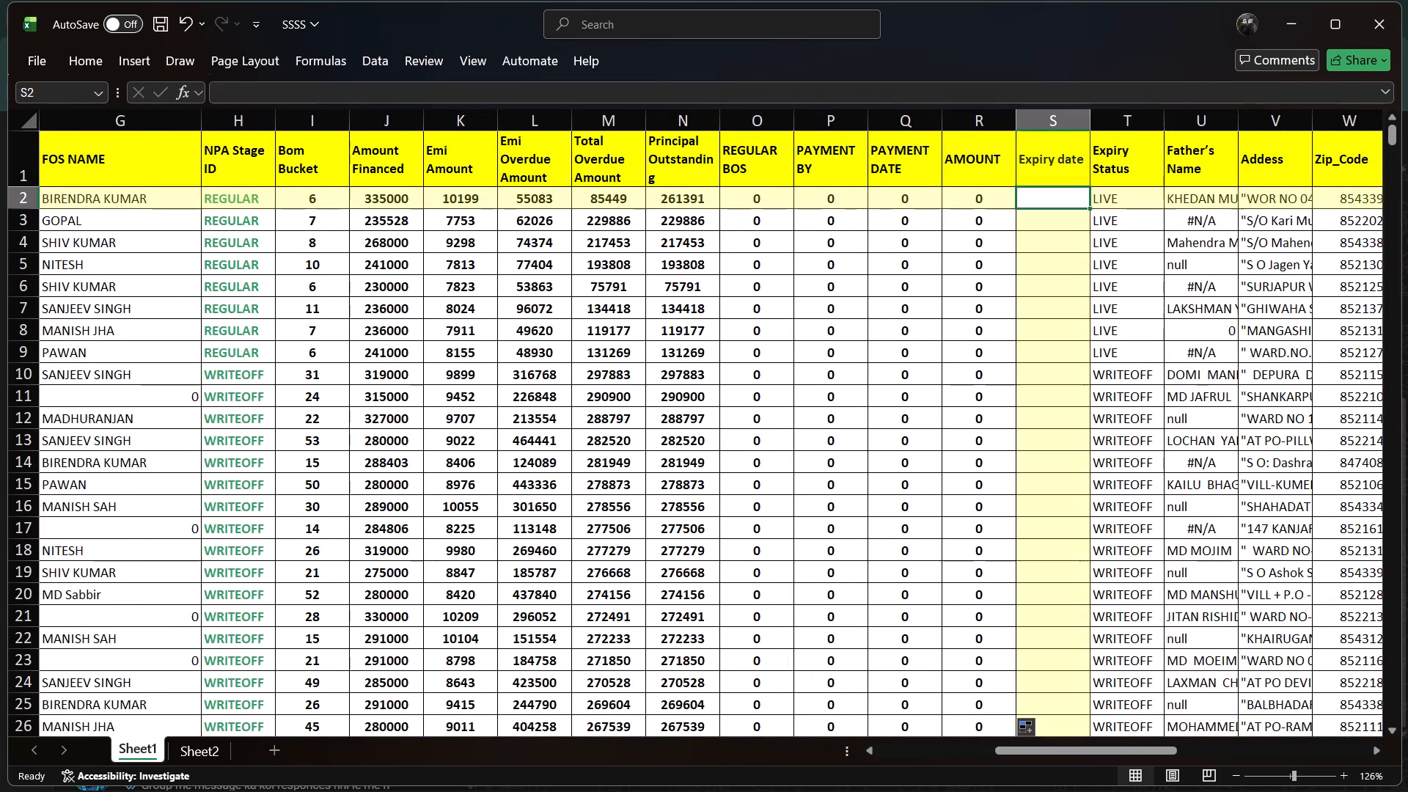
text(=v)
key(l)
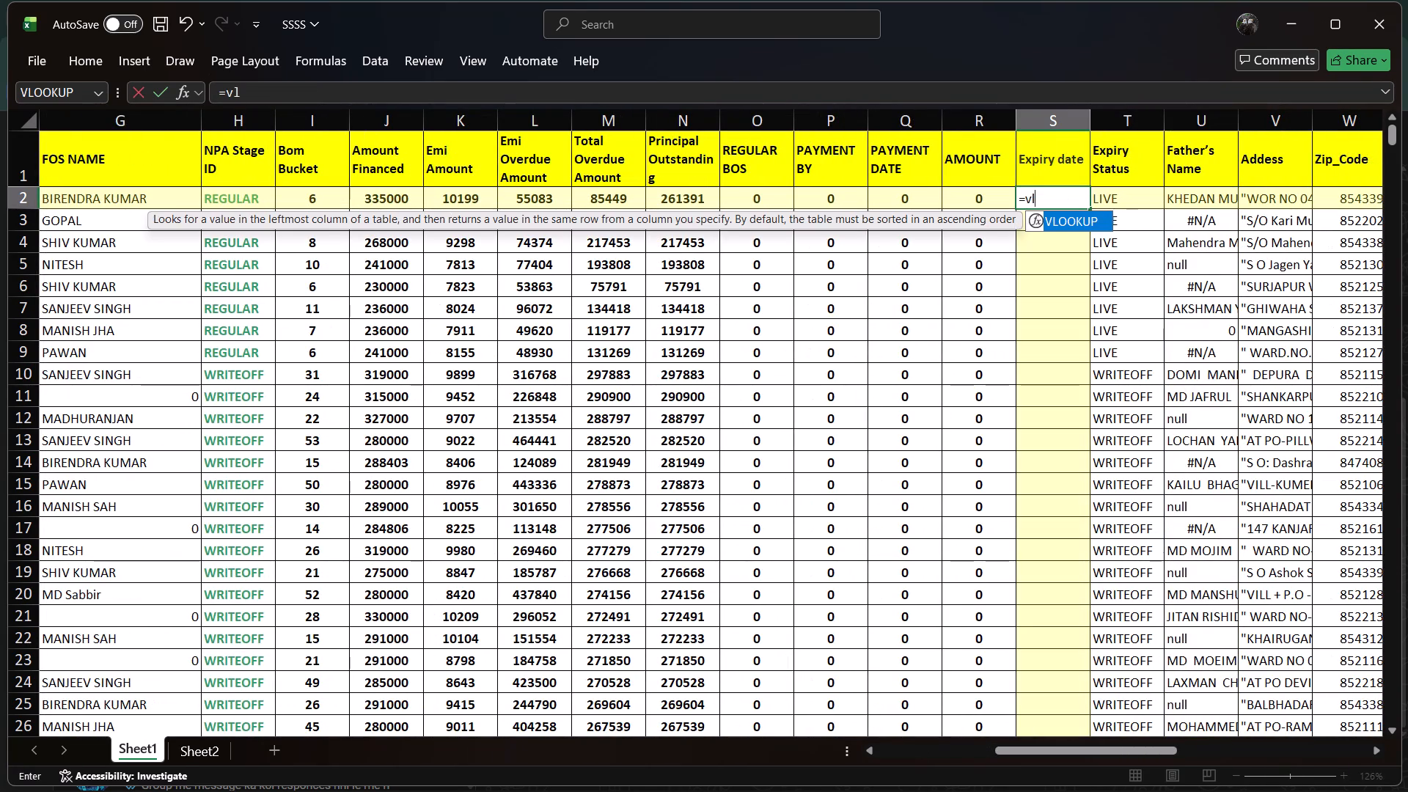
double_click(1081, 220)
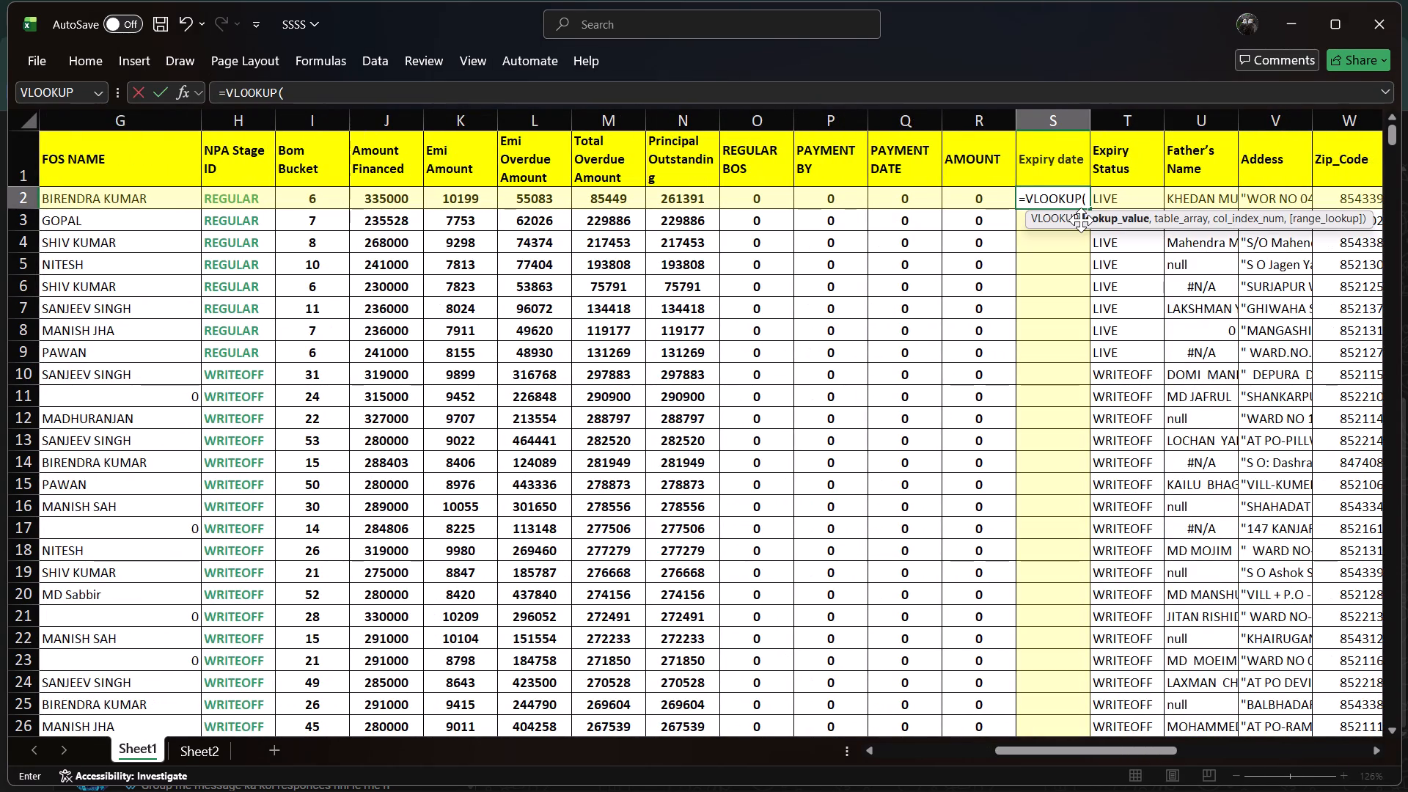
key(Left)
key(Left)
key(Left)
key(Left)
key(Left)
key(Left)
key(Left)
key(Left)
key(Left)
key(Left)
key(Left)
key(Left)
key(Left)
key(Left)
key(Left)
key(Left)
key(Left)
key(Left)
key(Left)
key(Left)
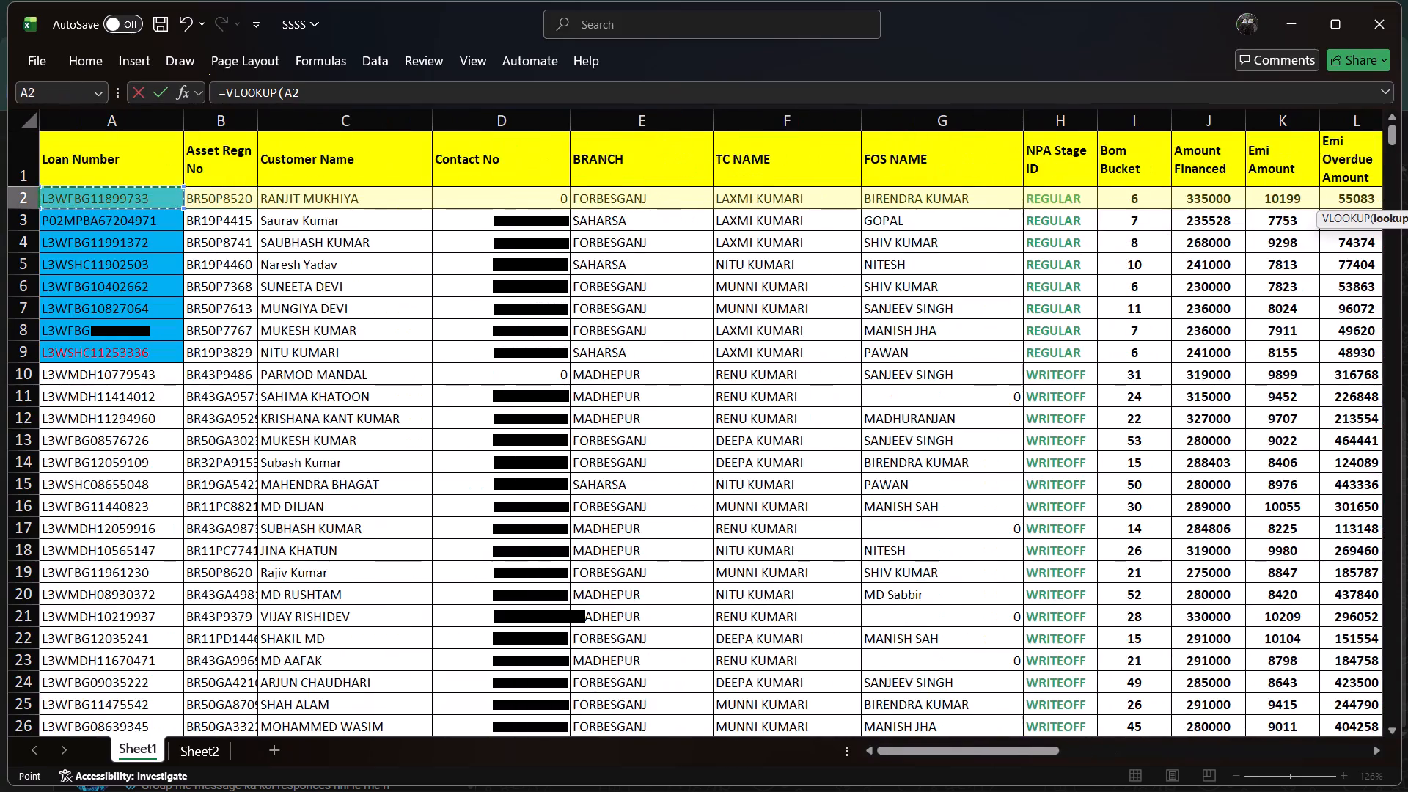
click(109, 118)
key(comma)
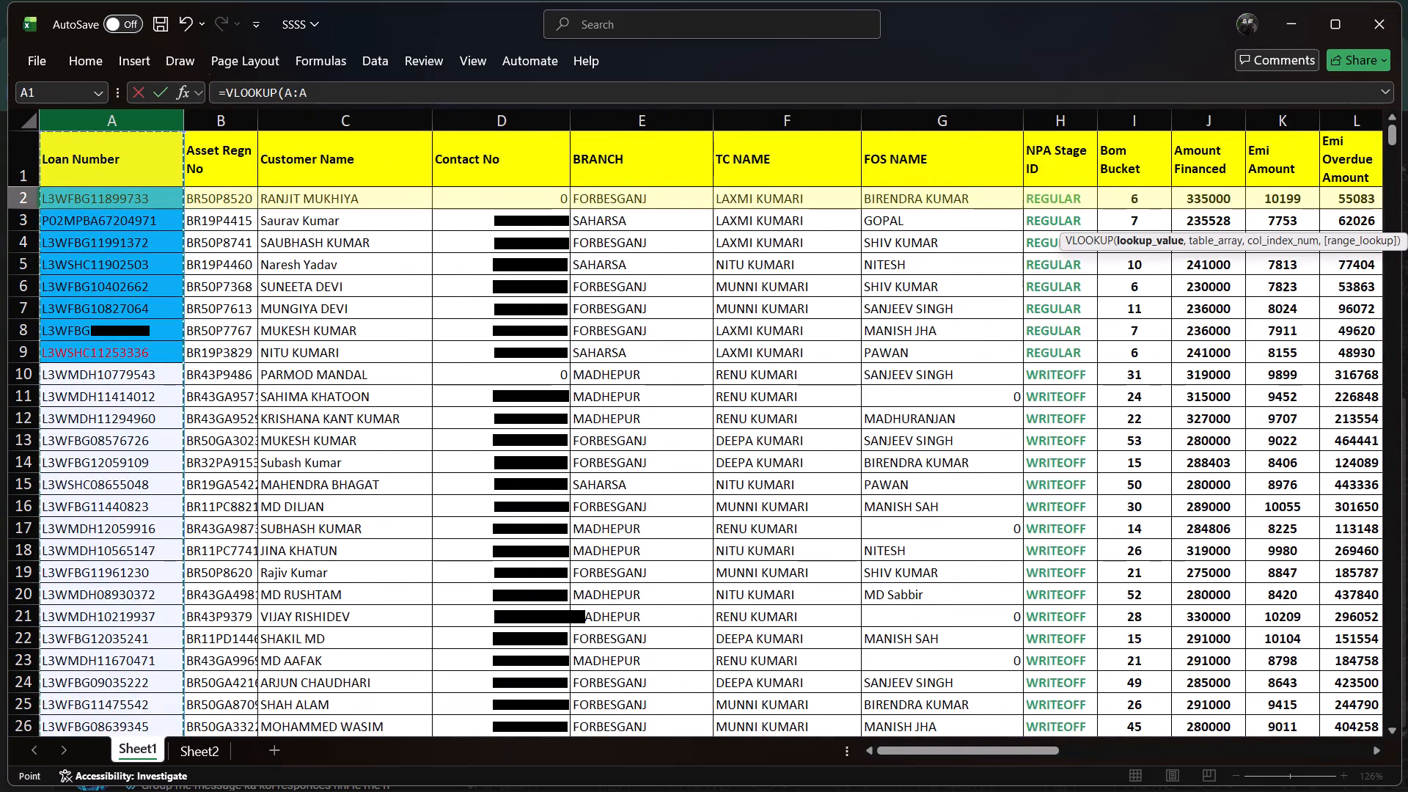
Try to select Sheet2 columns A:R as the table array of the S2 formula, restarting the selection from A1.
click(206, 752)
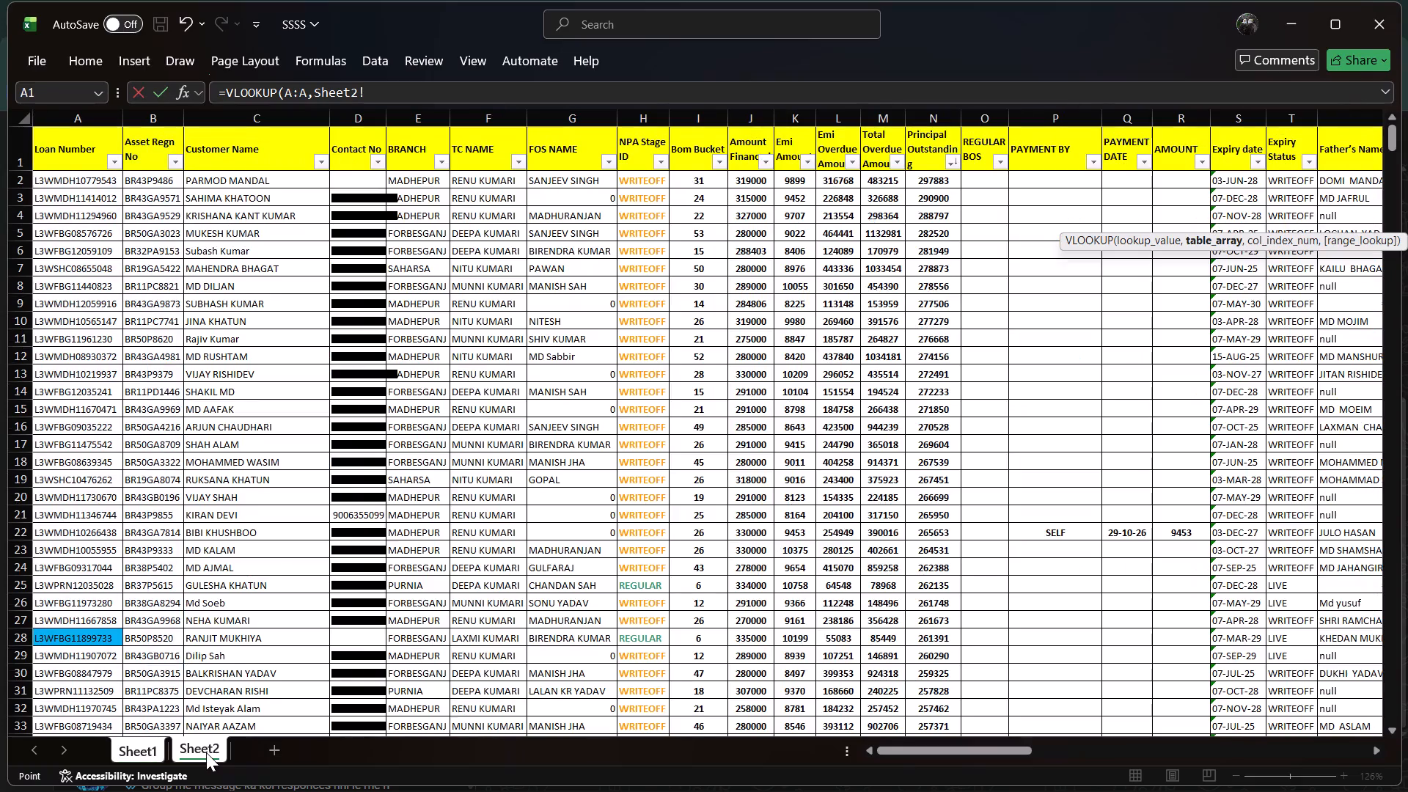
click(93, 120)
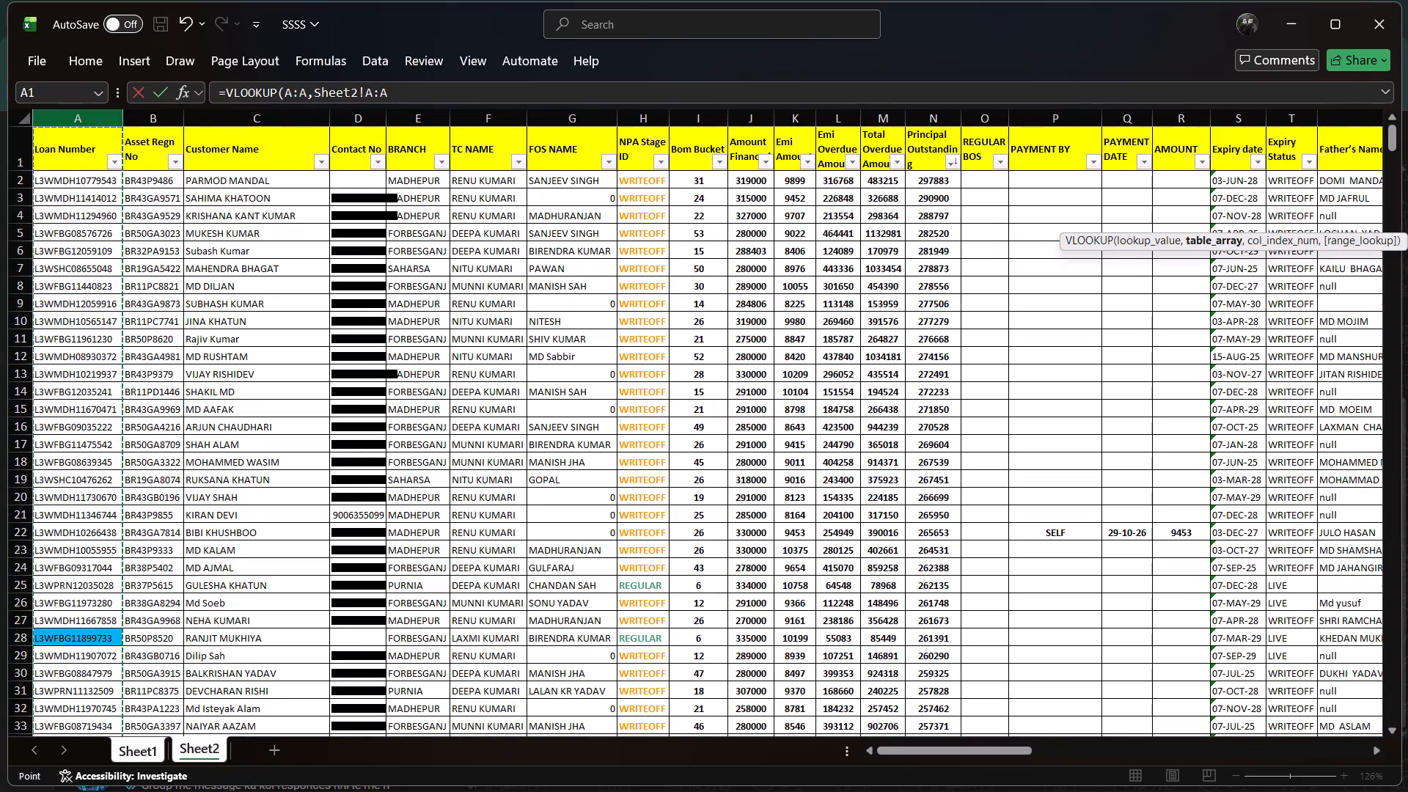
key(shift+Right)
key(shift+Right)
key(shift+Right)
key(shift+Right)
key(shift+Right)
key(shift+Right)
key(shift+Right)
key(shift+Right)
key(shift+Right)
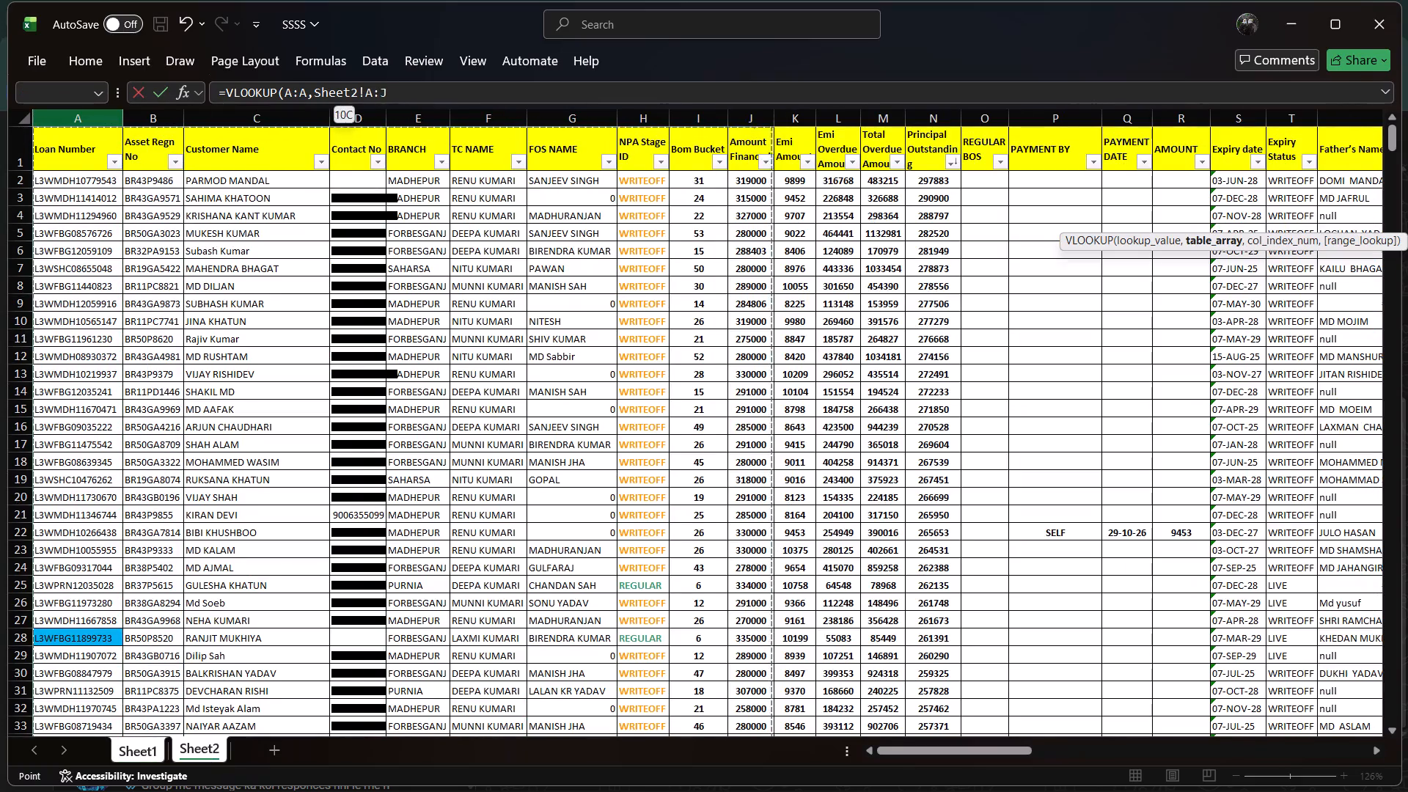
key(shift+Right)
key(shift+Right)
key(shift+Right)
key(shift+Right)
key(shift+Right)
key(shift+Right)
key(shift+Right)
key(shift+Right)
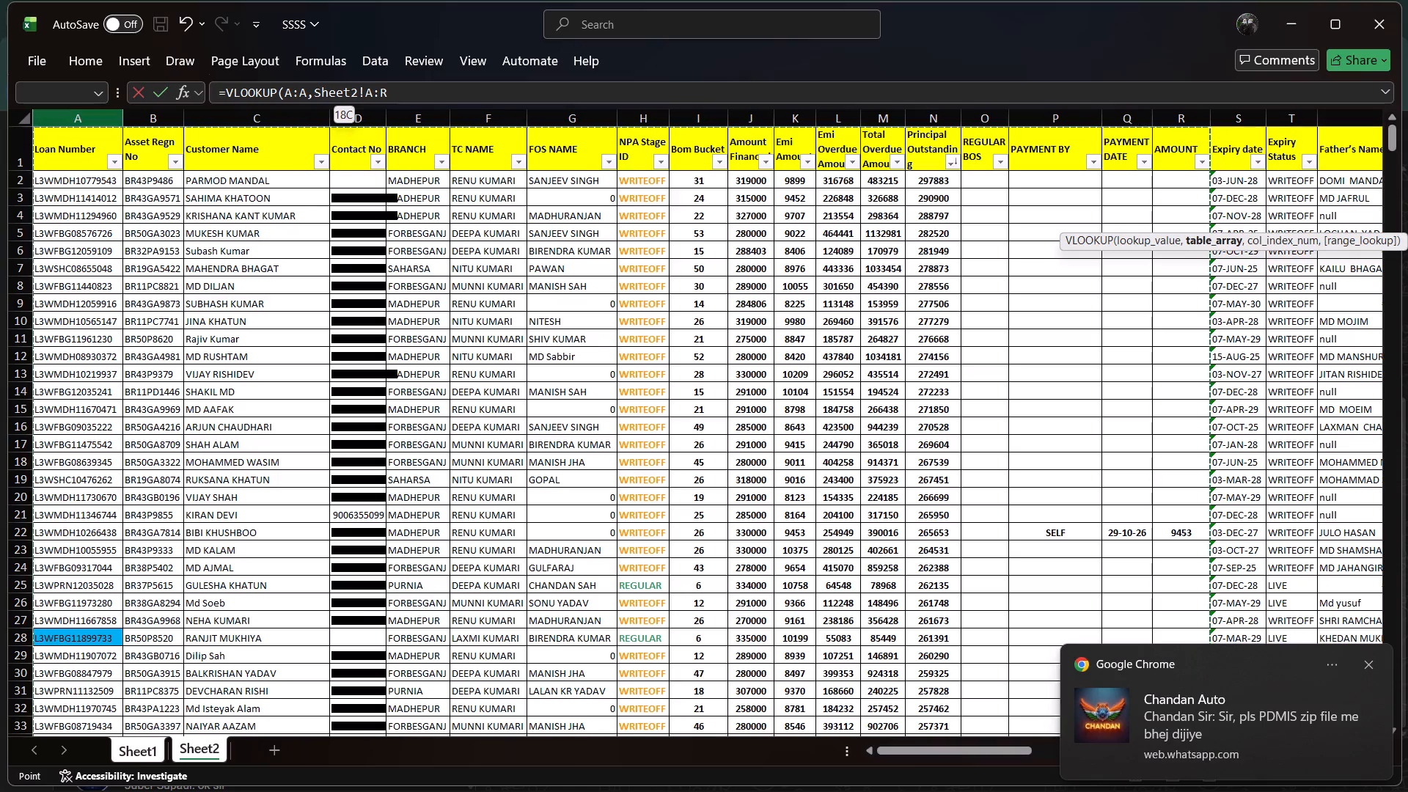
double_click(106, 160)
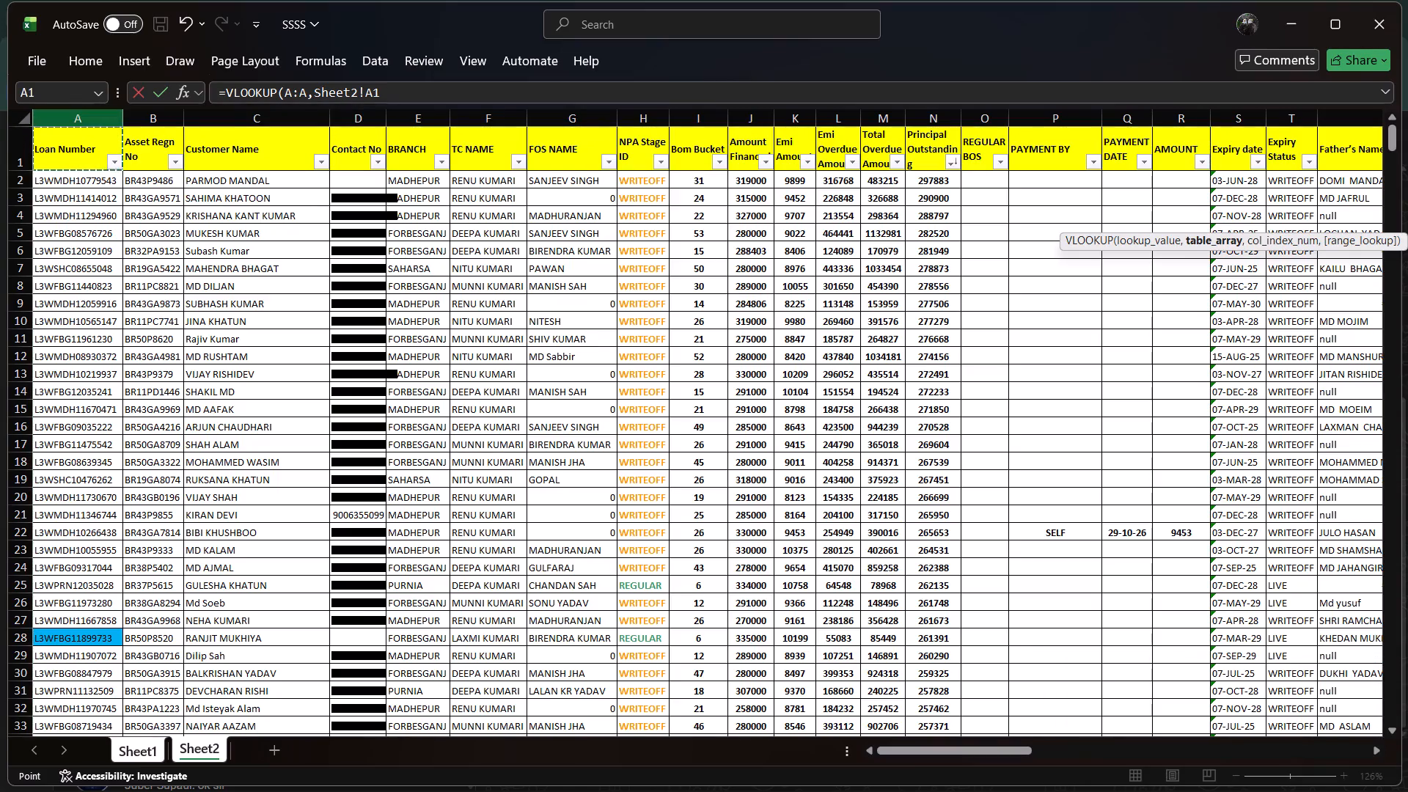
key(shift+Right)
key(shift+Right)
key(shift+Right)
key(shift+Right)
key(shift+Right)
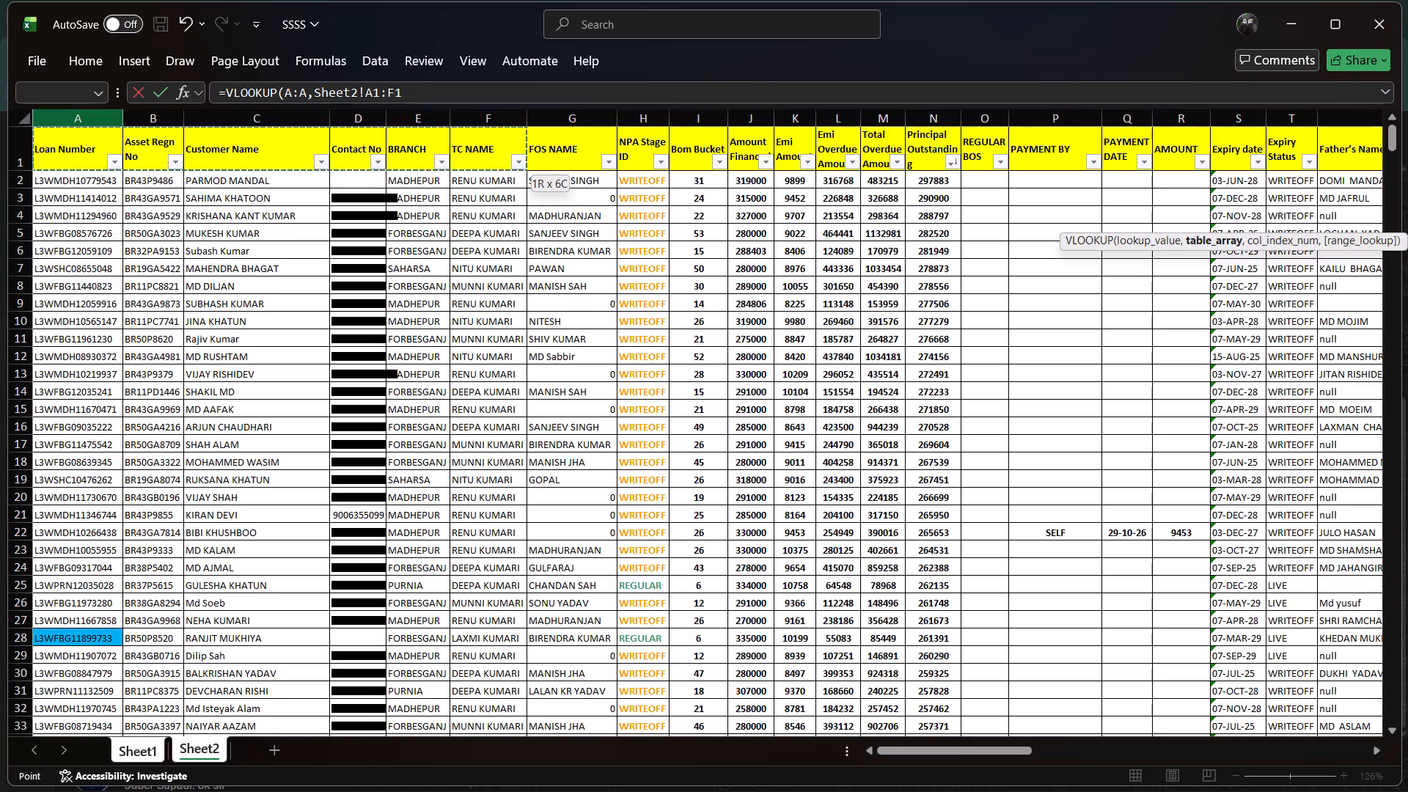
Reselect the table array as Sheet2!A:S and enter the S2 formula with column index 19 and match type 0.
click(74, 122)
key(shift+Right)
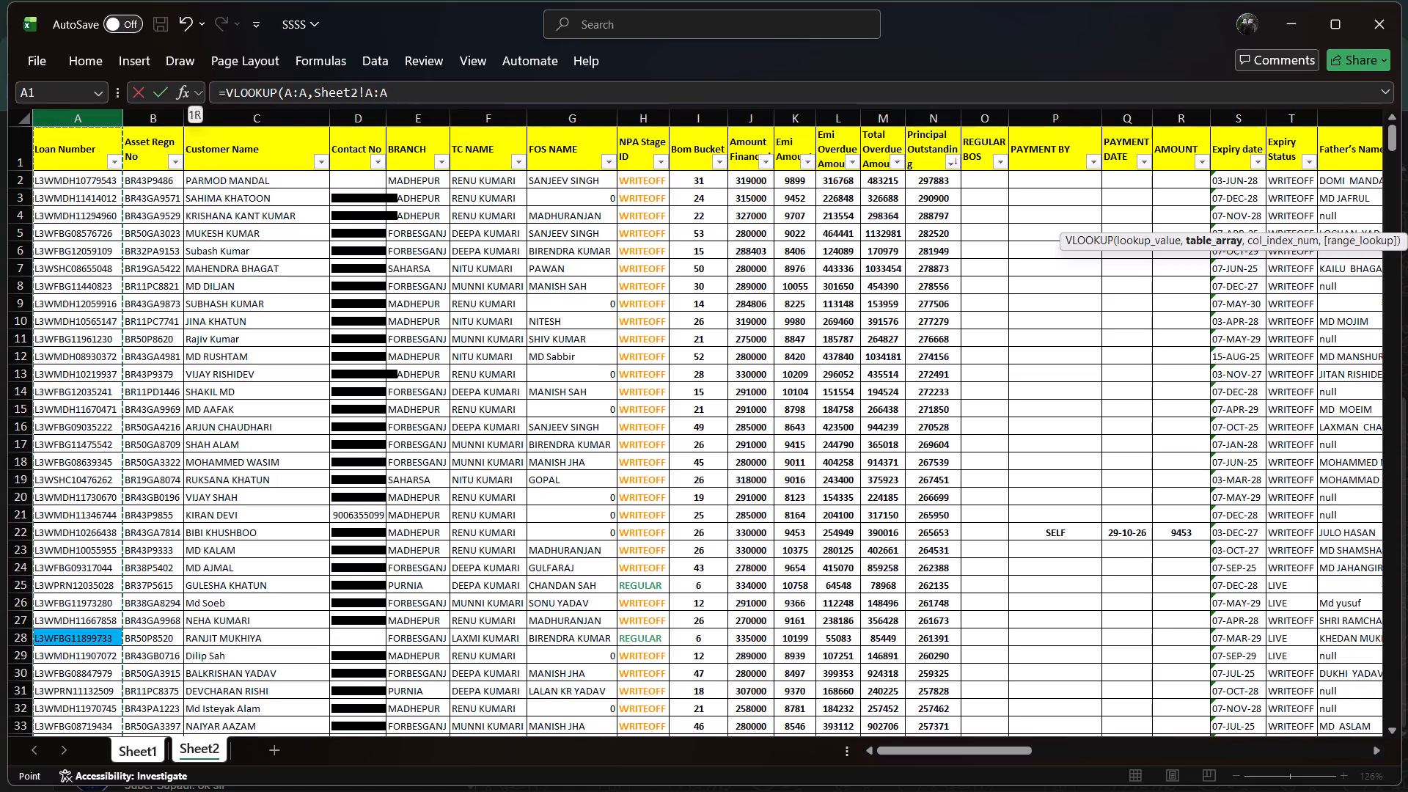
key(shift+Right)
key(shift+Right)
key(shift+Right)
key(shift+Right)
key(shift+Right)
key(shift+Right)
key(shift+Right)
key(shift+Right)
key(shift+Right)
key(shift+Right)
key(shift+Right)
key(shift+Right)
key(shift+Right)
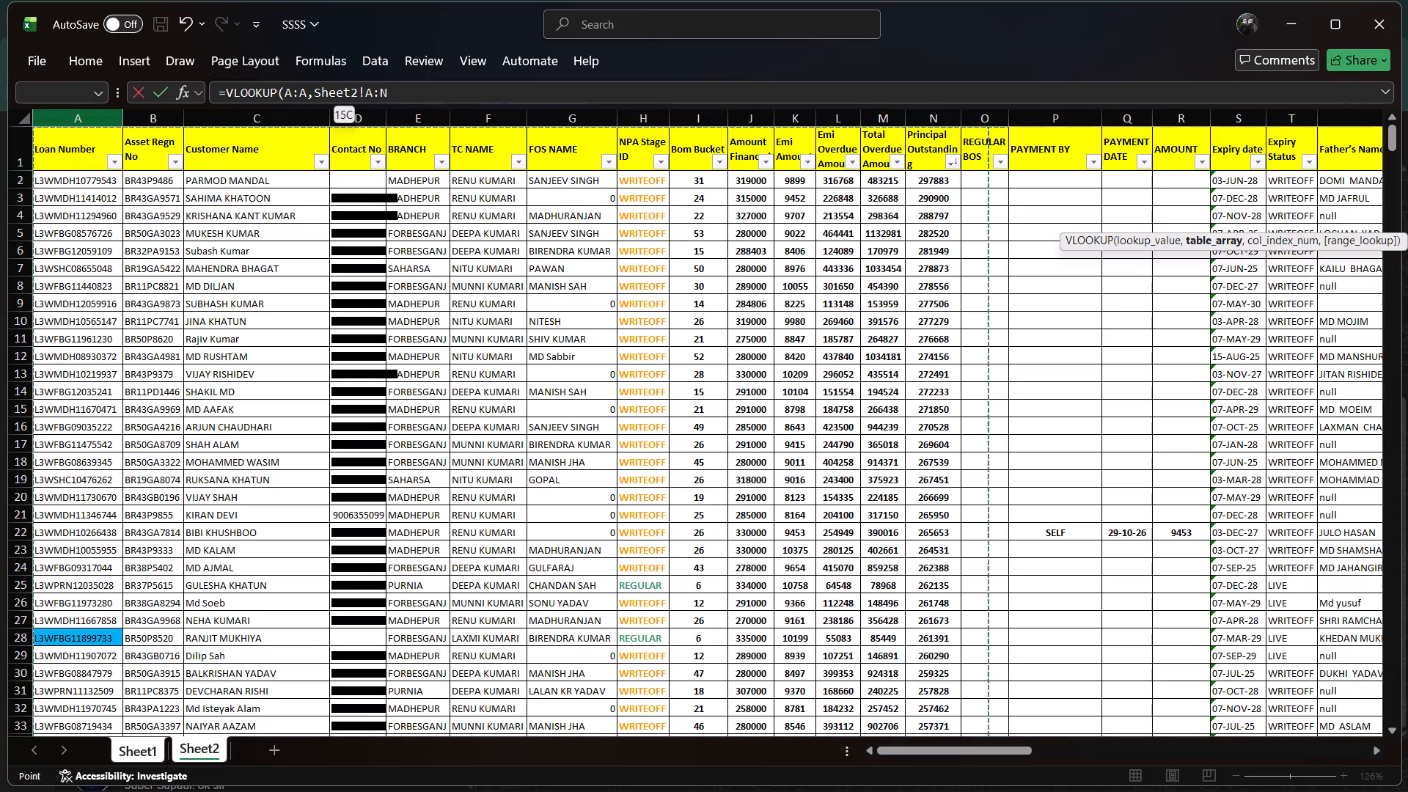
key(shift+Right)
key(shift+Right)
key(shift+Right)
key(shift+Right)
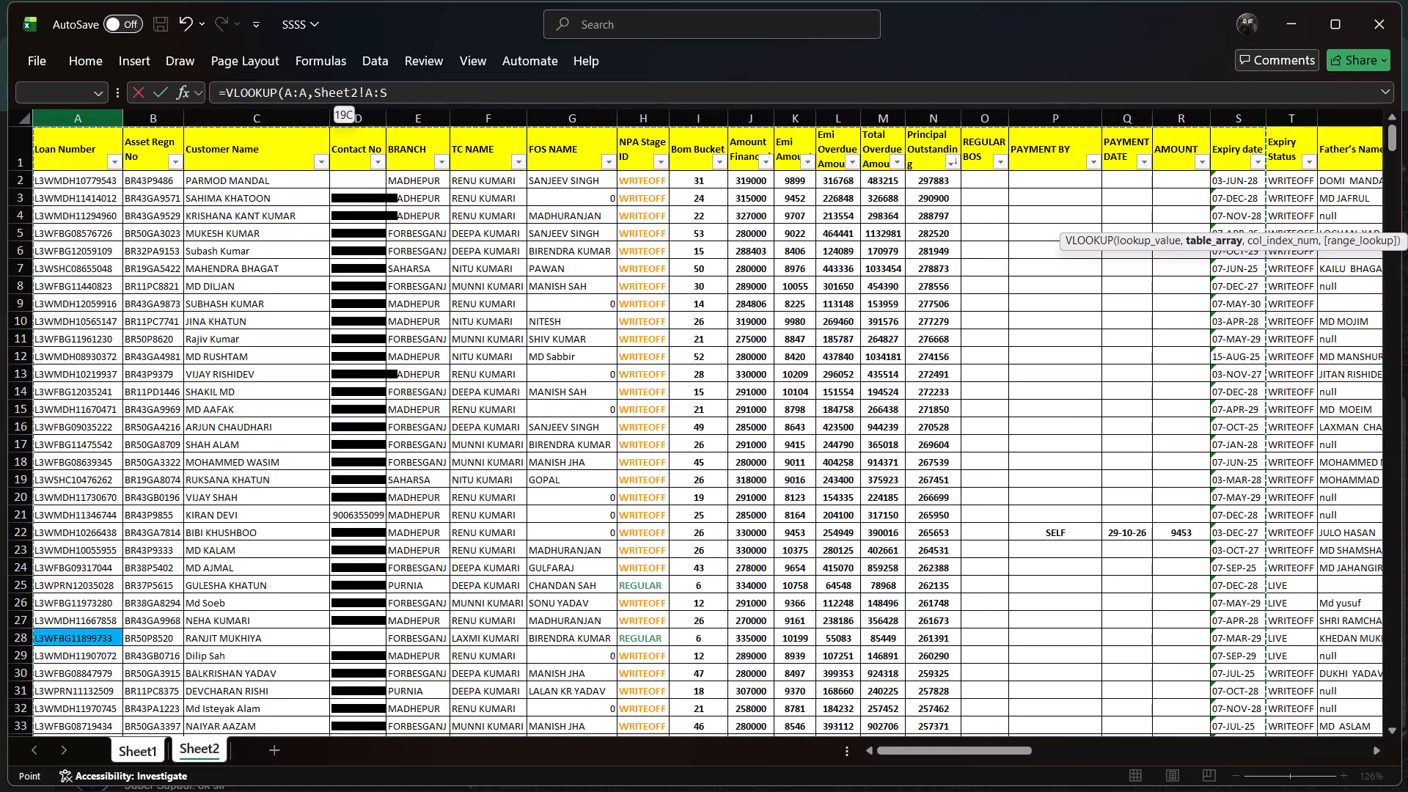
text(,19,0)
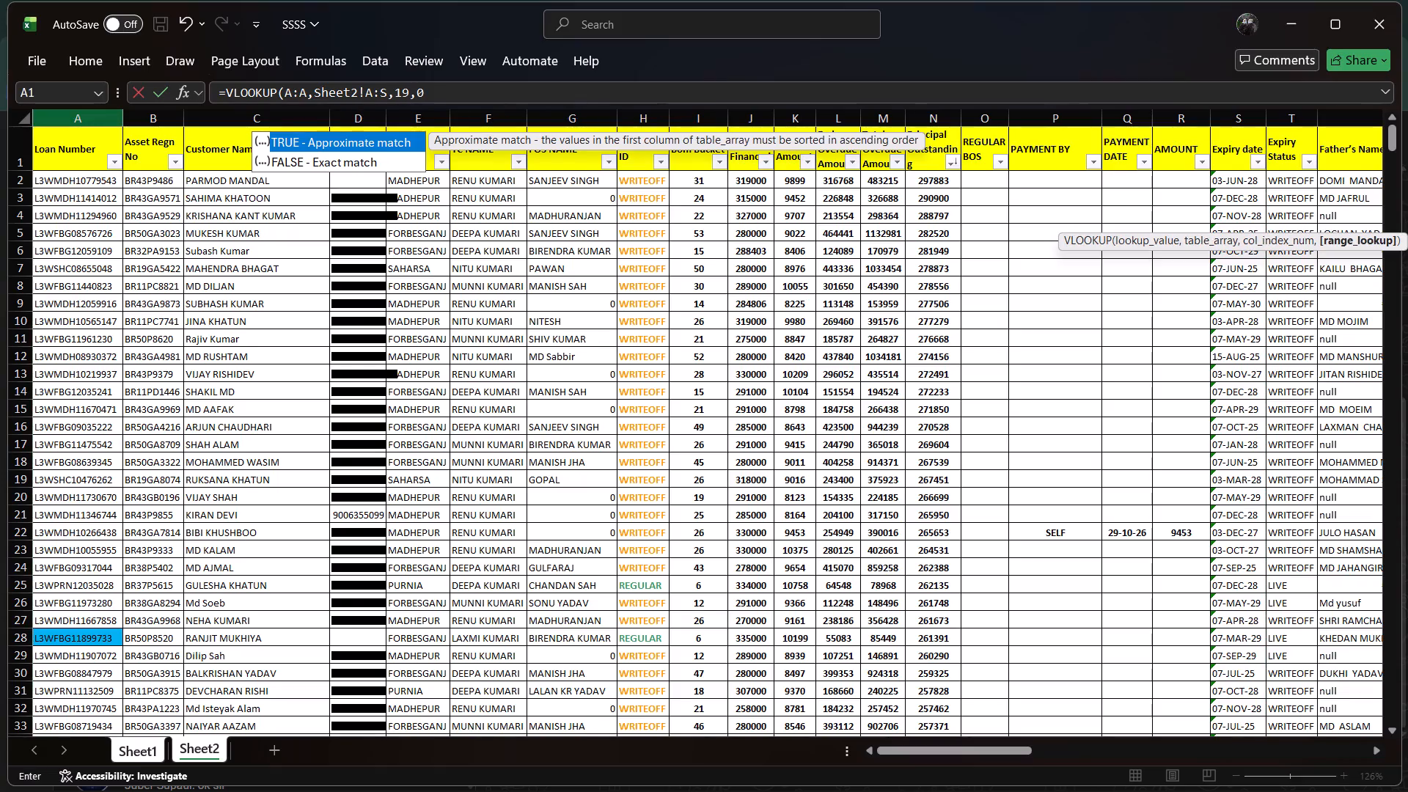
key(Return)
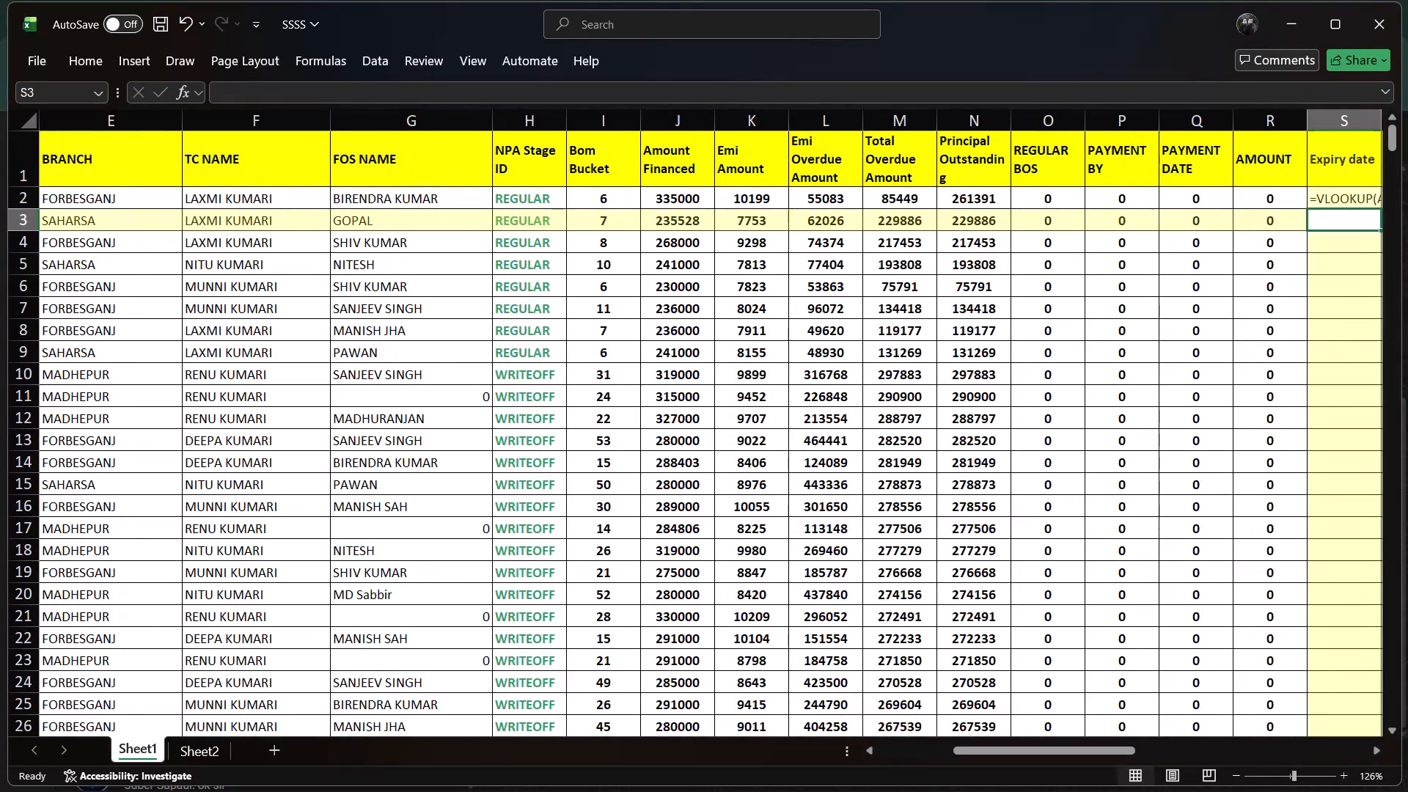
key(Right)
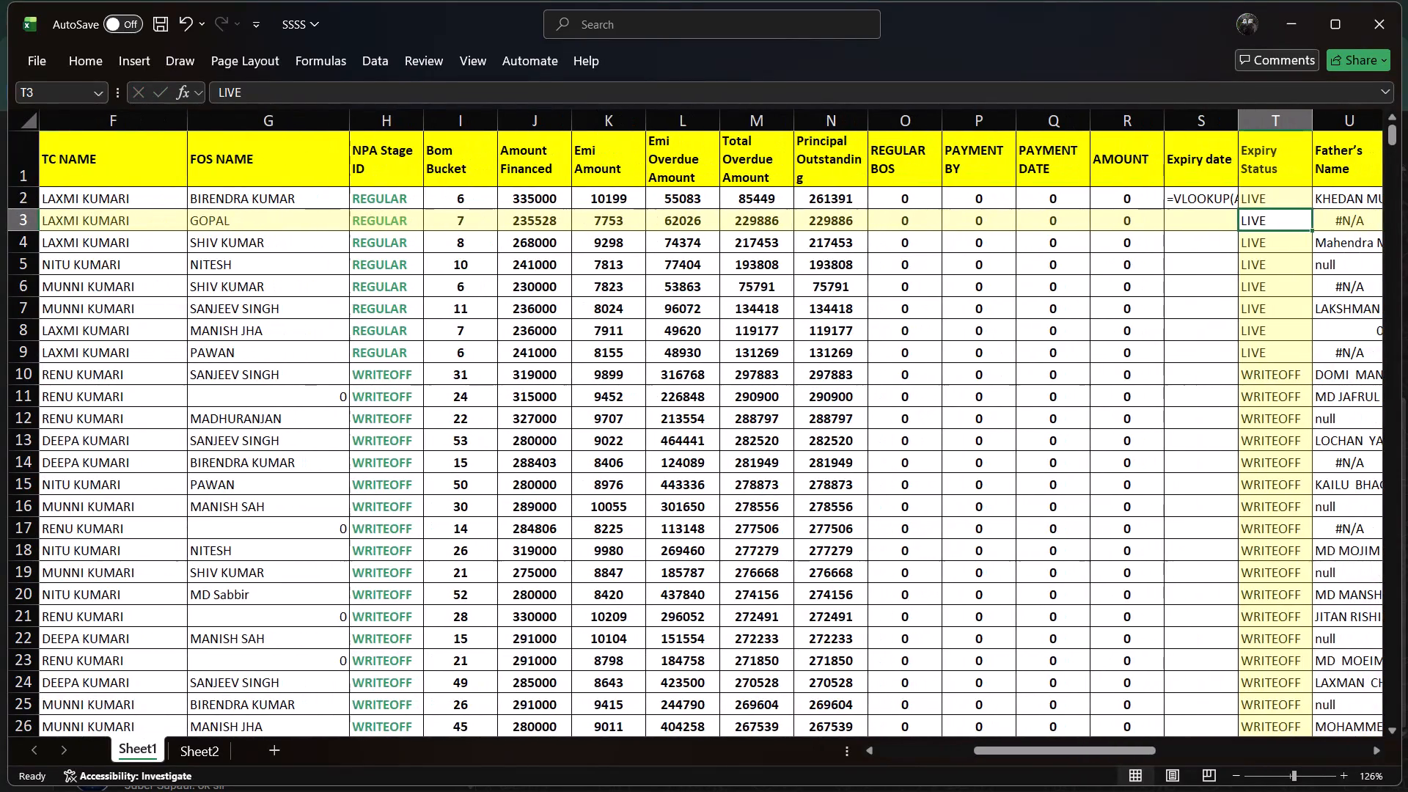
Replace the S2 entry with a new VLOOKUP formula using the Loan Number column A:A as lookup value.
click(1199, 200)
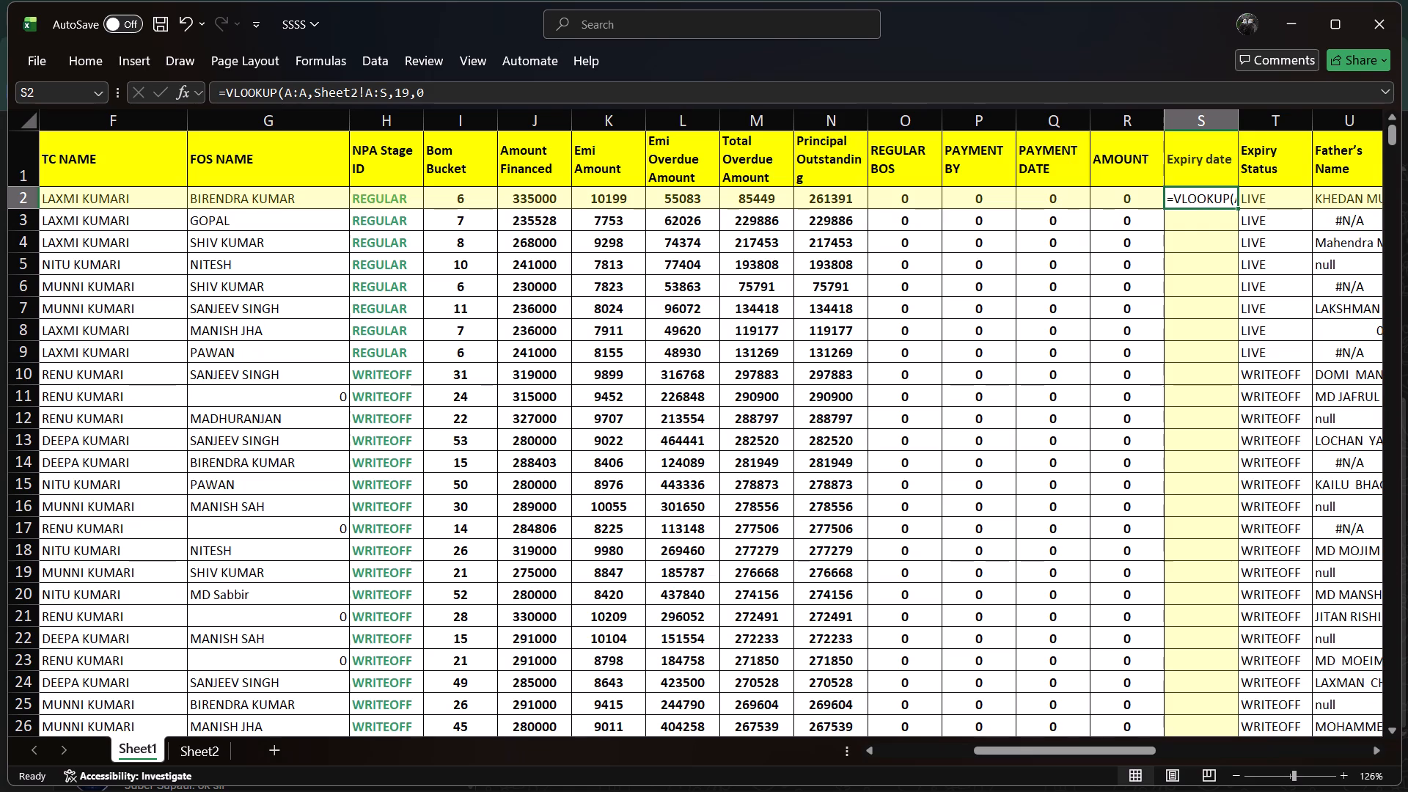
key(BackSpace)
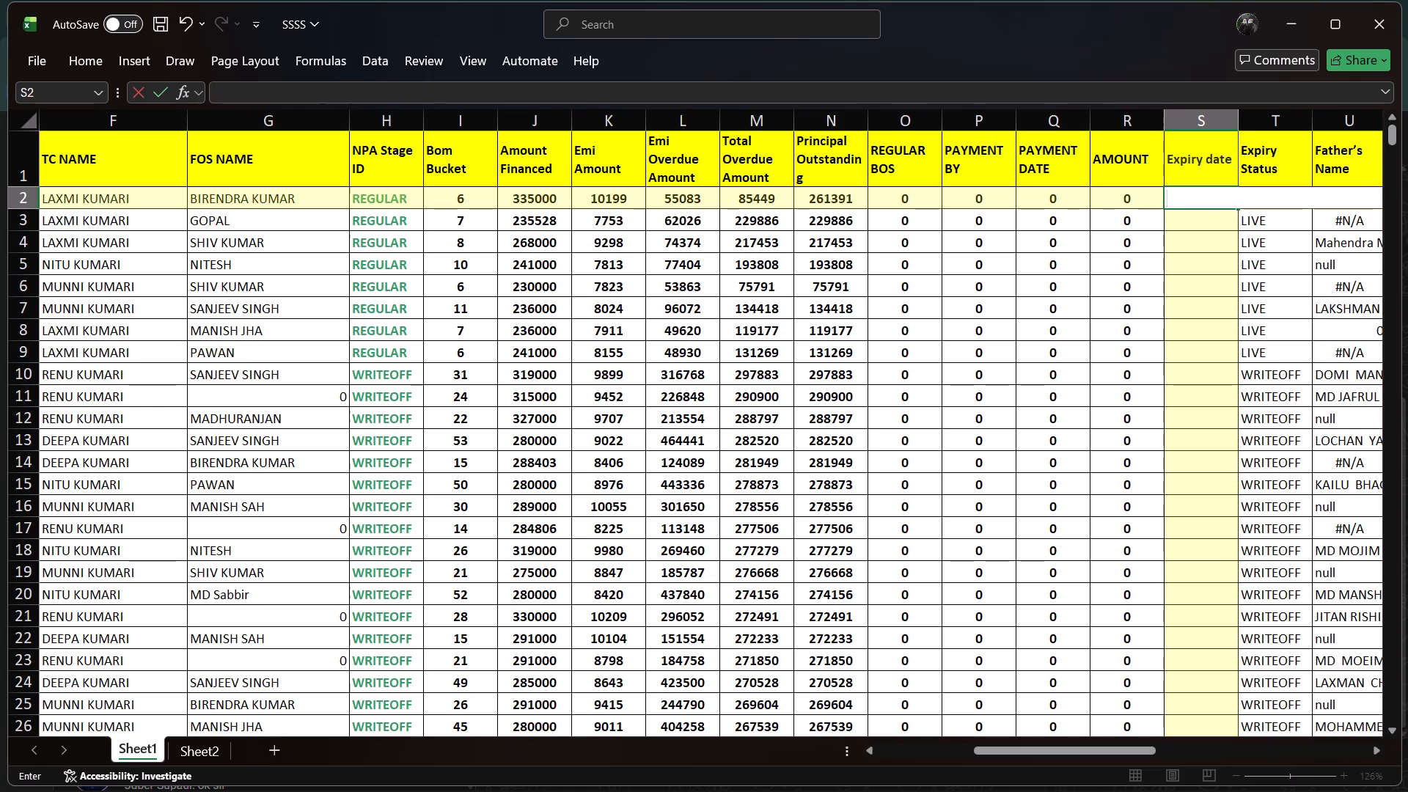
key(equal)
text(vl)
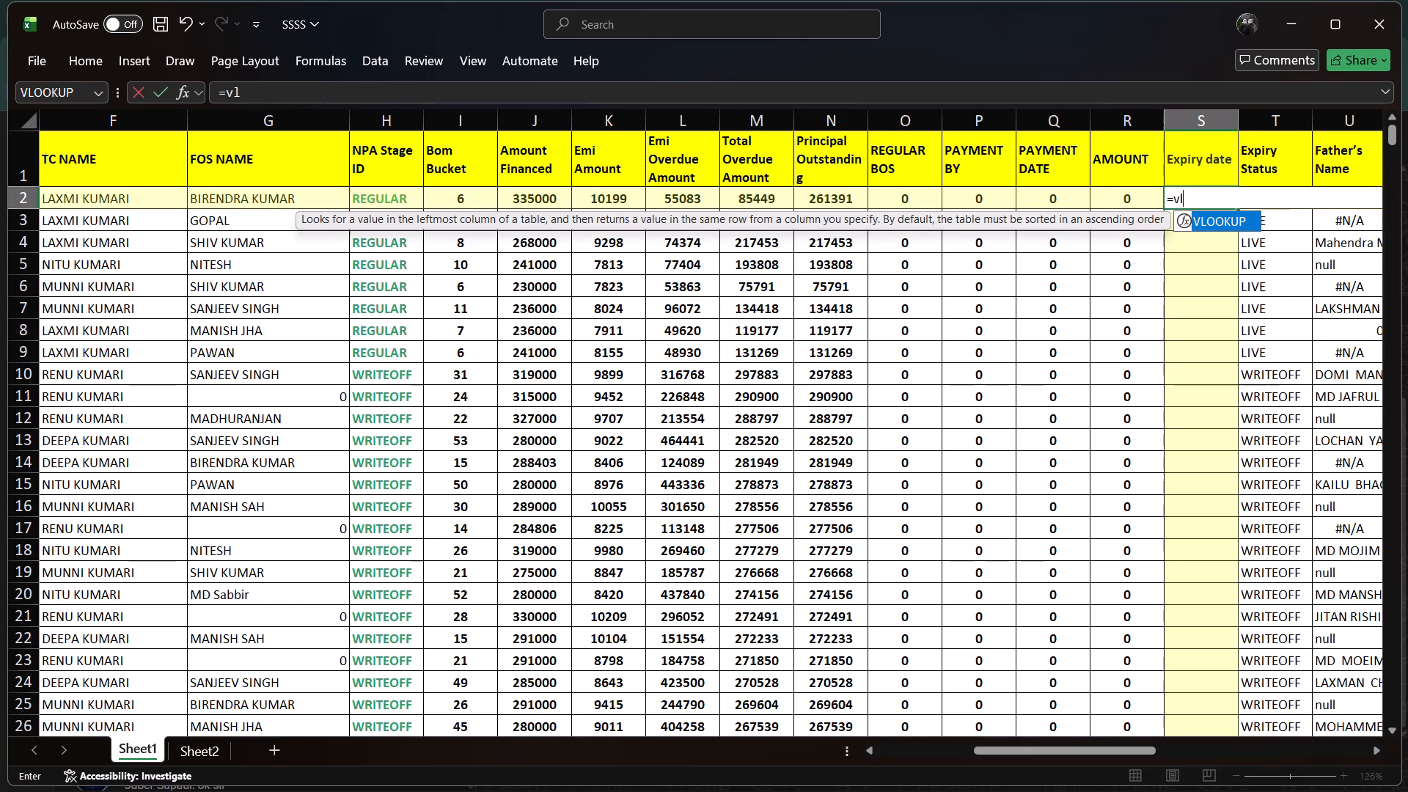
double_click(1209, 219)
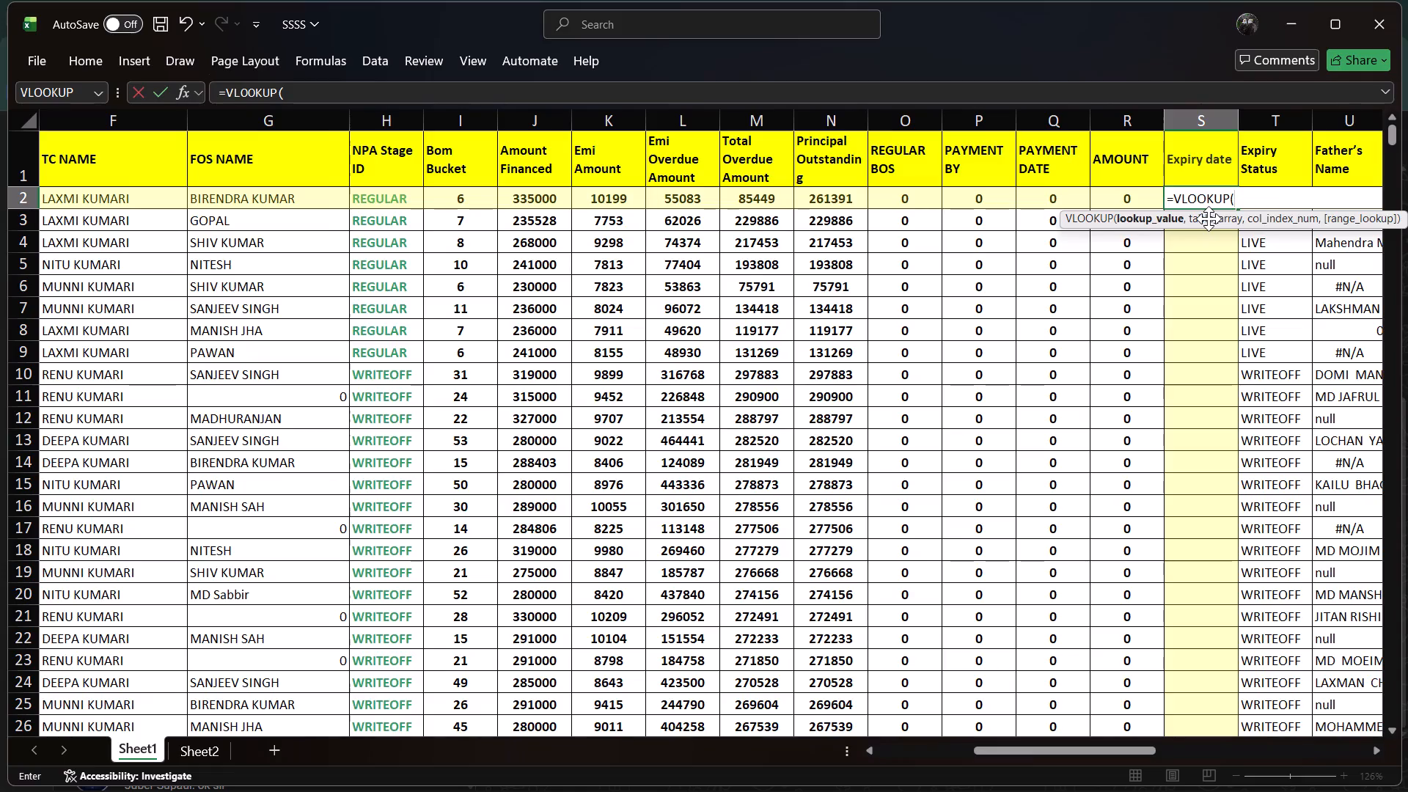
key(Left)
key(Left)
key(Left)
key(Left)
key(Left)
key(Left)
key(Left)
key(Left)
key(Left)
key(Left)
key(Left)
key(Left)
key(Left)
key(Left)
key(Left)
key(Left)
key(Left)
key(Left)
key(Left)
key(Left)
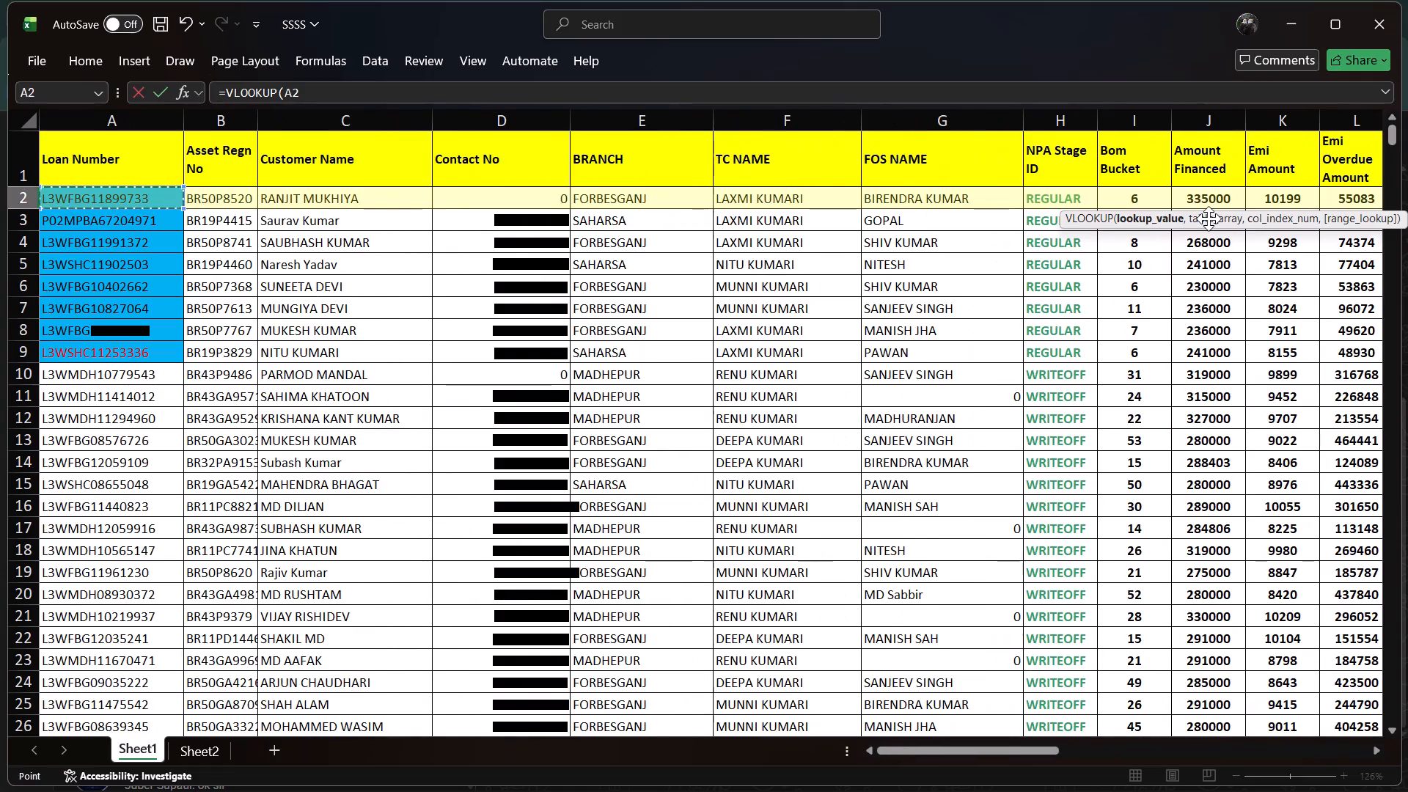
click(104, 128)
key(comma)
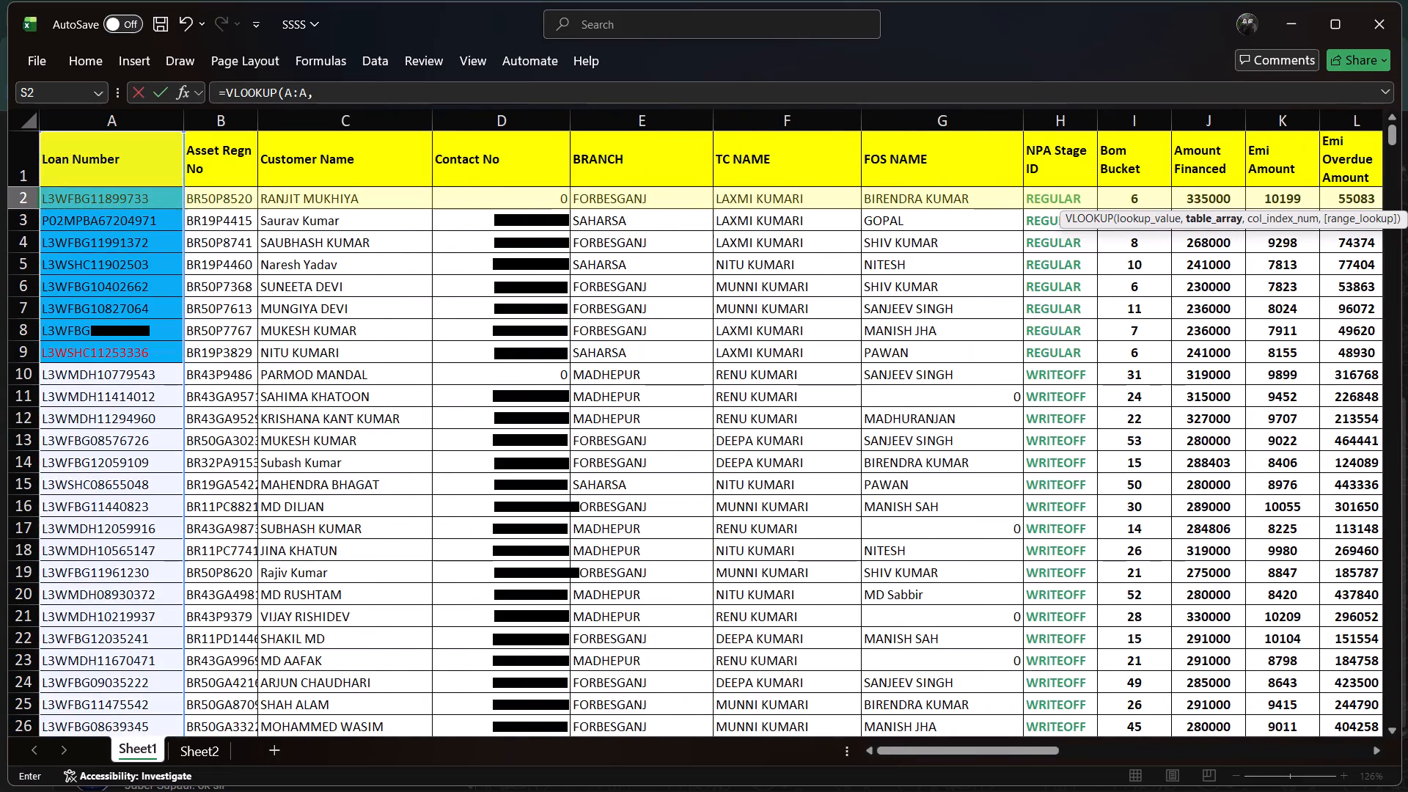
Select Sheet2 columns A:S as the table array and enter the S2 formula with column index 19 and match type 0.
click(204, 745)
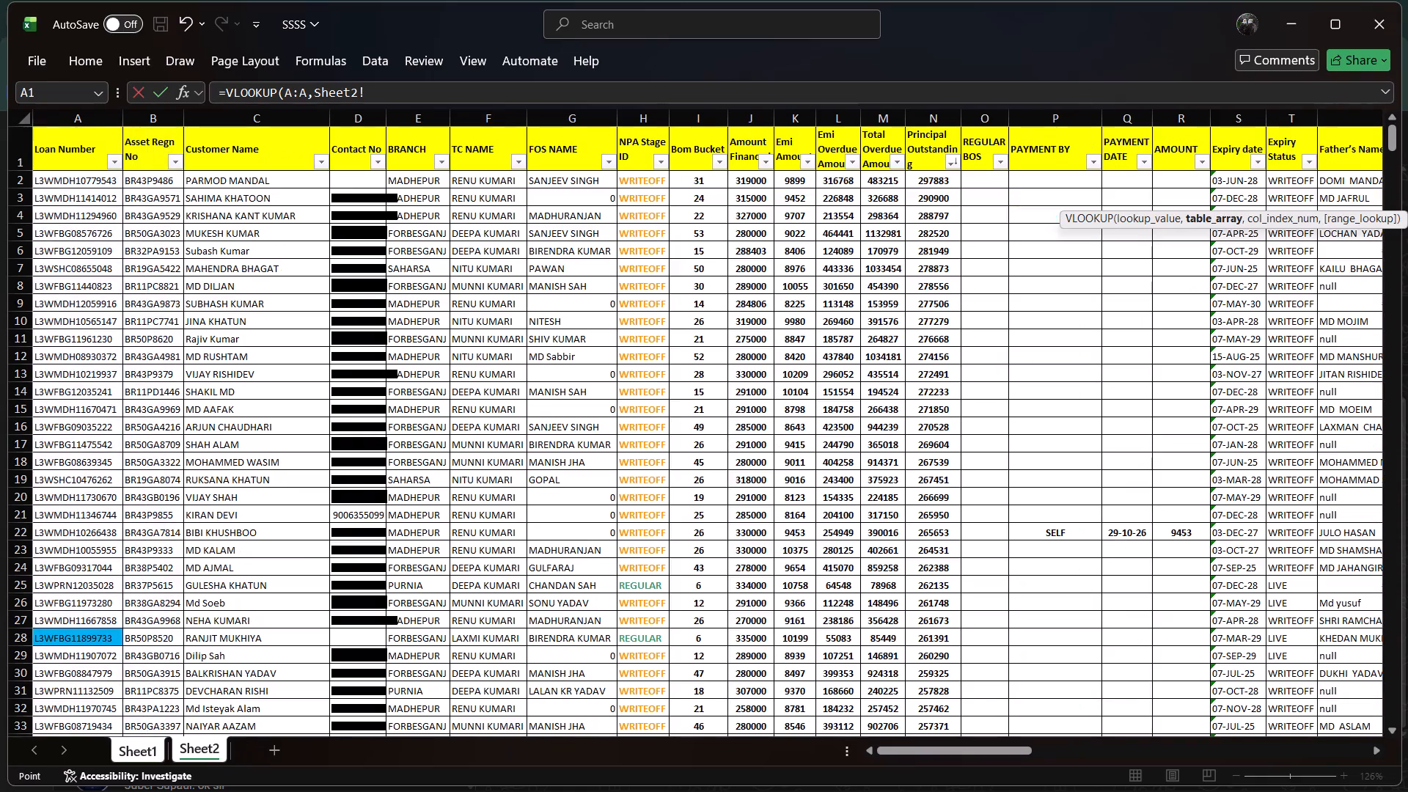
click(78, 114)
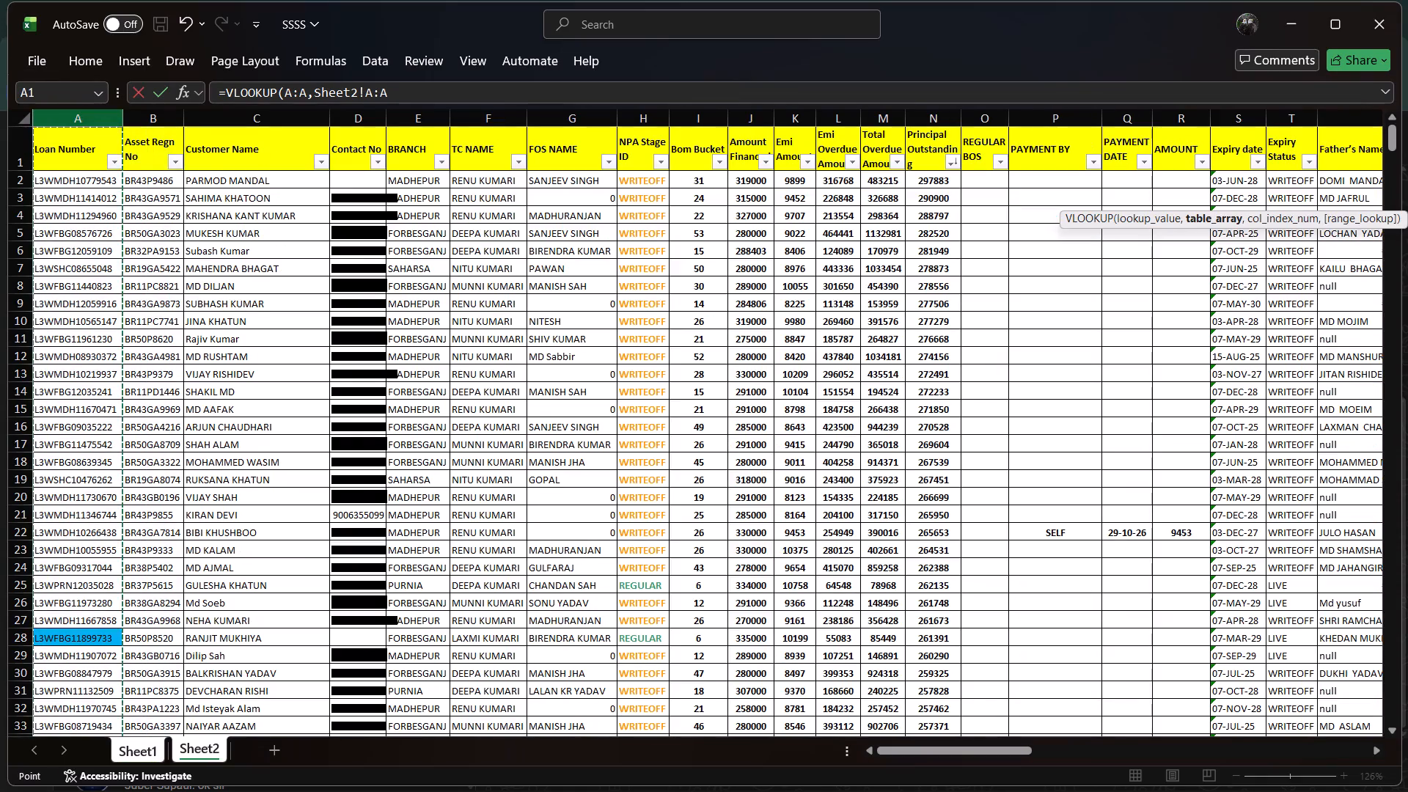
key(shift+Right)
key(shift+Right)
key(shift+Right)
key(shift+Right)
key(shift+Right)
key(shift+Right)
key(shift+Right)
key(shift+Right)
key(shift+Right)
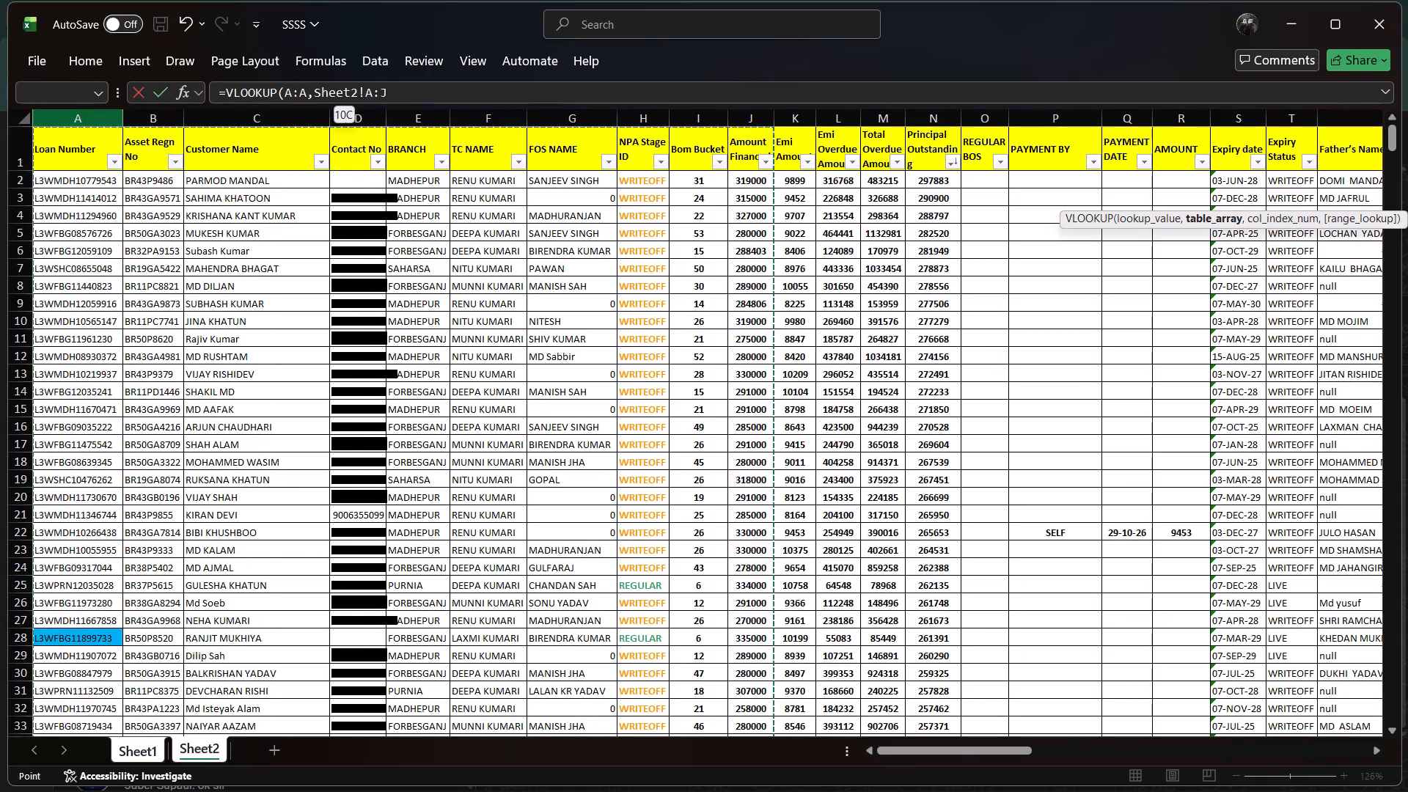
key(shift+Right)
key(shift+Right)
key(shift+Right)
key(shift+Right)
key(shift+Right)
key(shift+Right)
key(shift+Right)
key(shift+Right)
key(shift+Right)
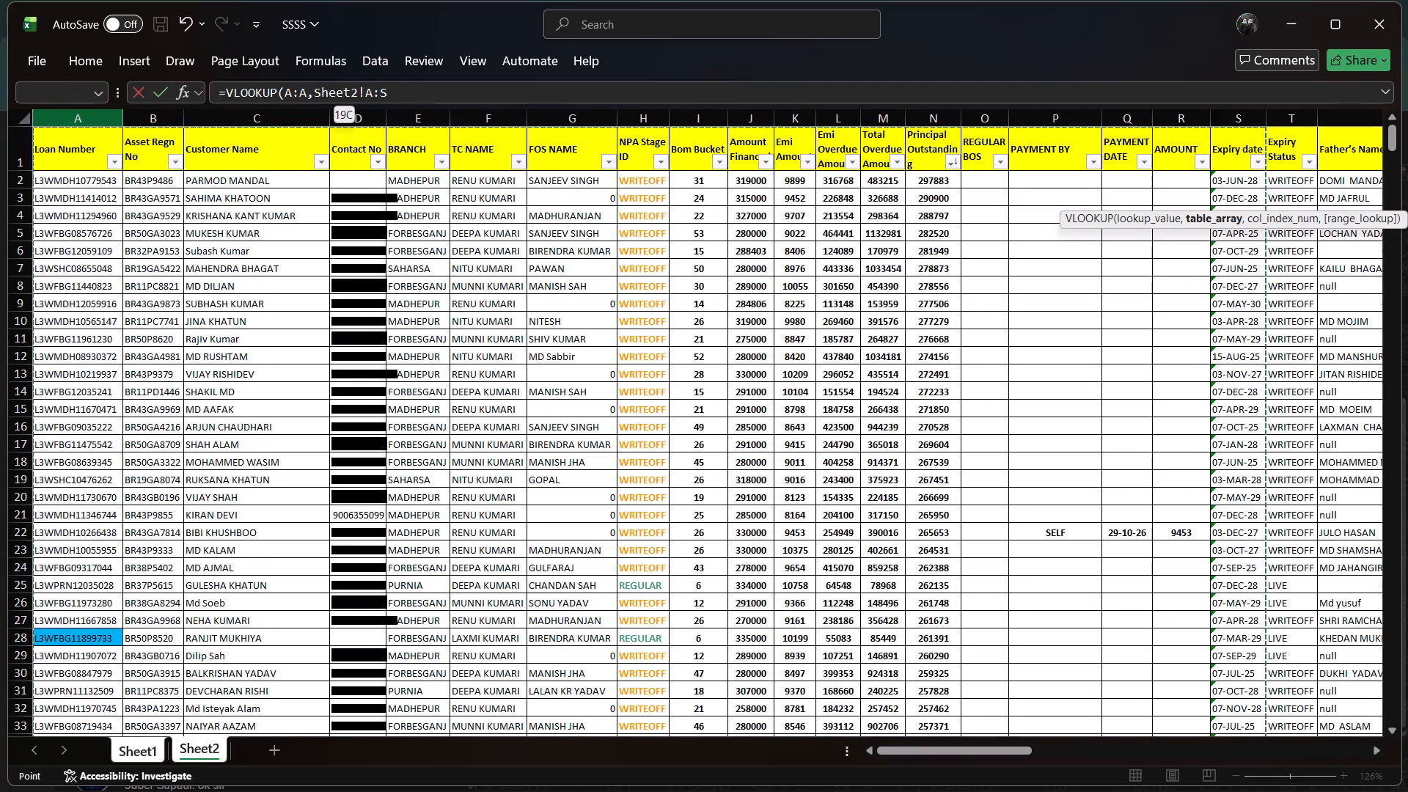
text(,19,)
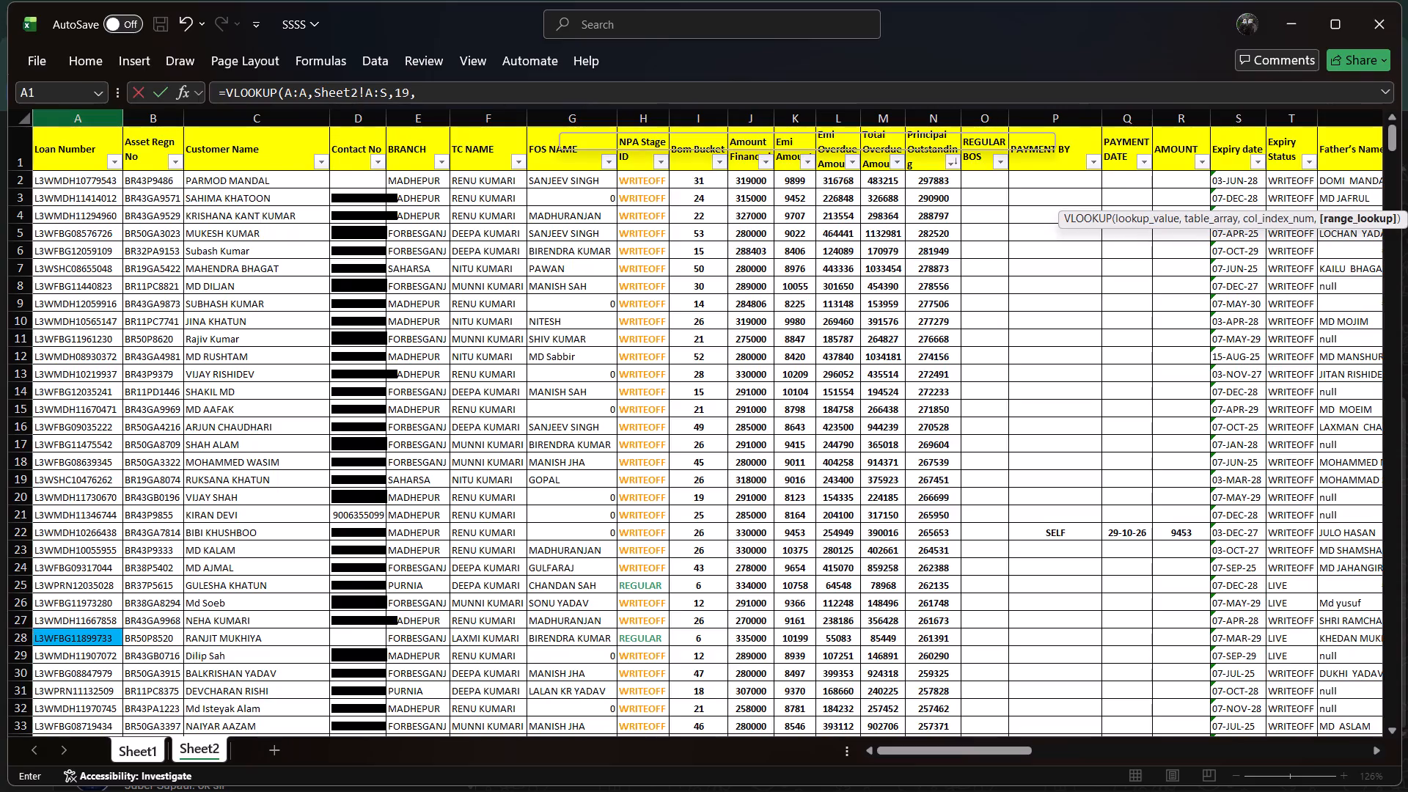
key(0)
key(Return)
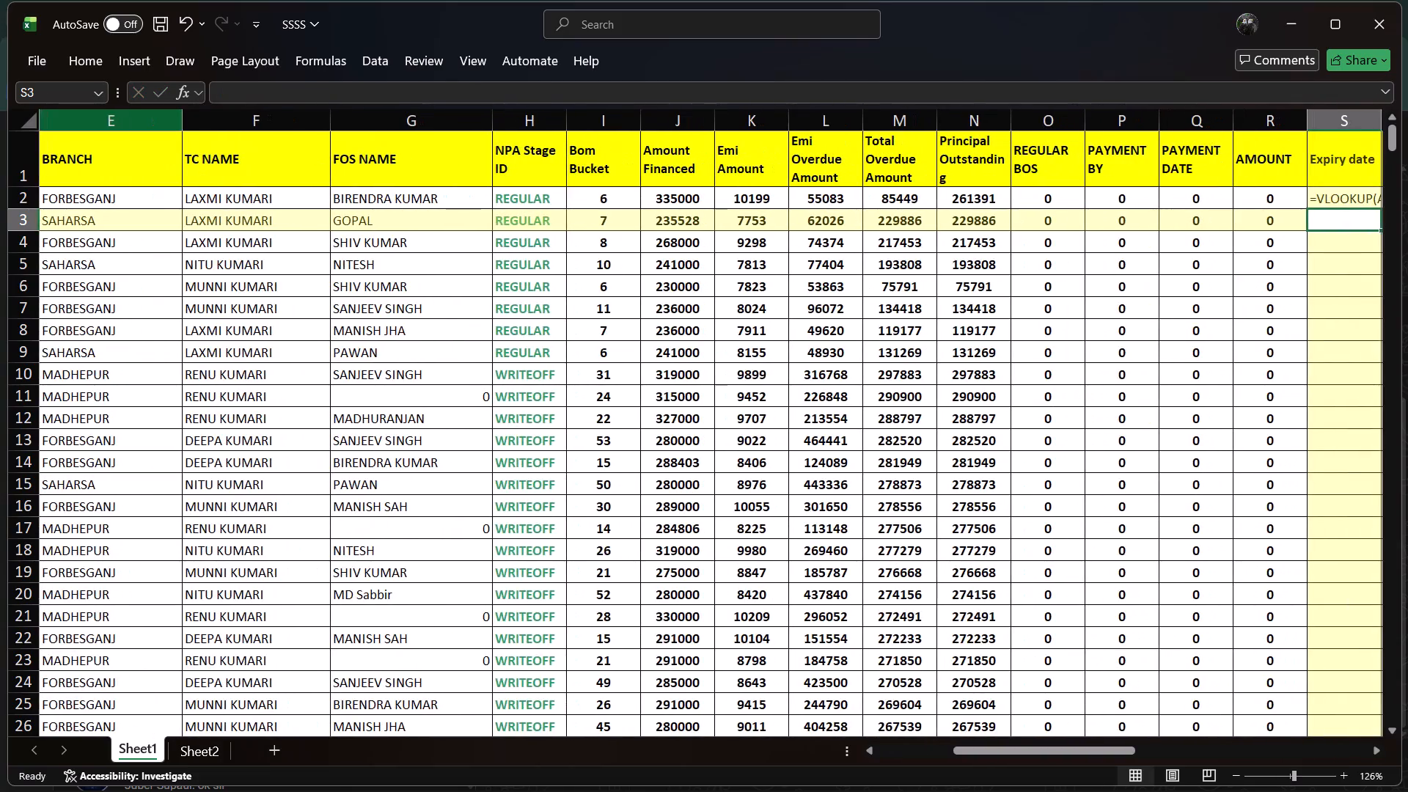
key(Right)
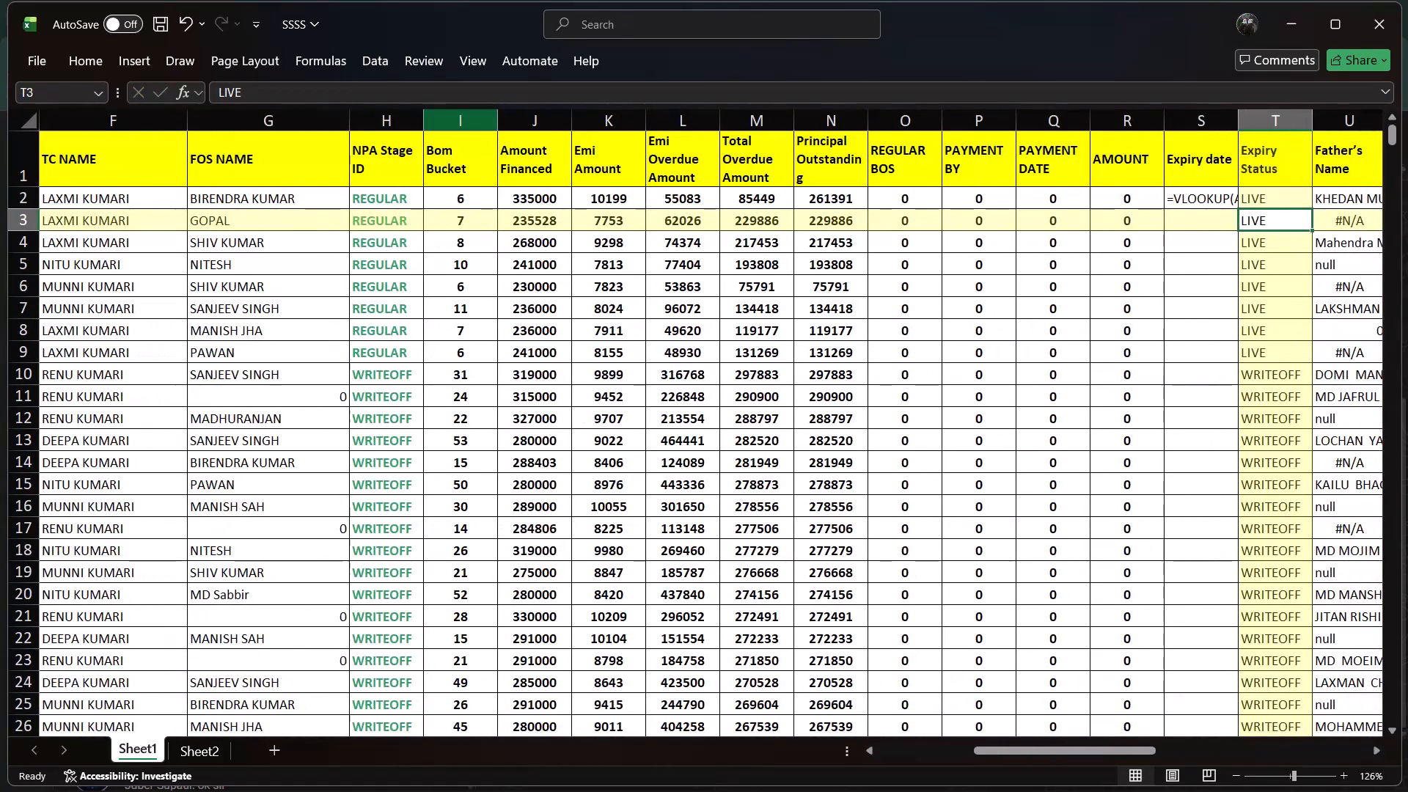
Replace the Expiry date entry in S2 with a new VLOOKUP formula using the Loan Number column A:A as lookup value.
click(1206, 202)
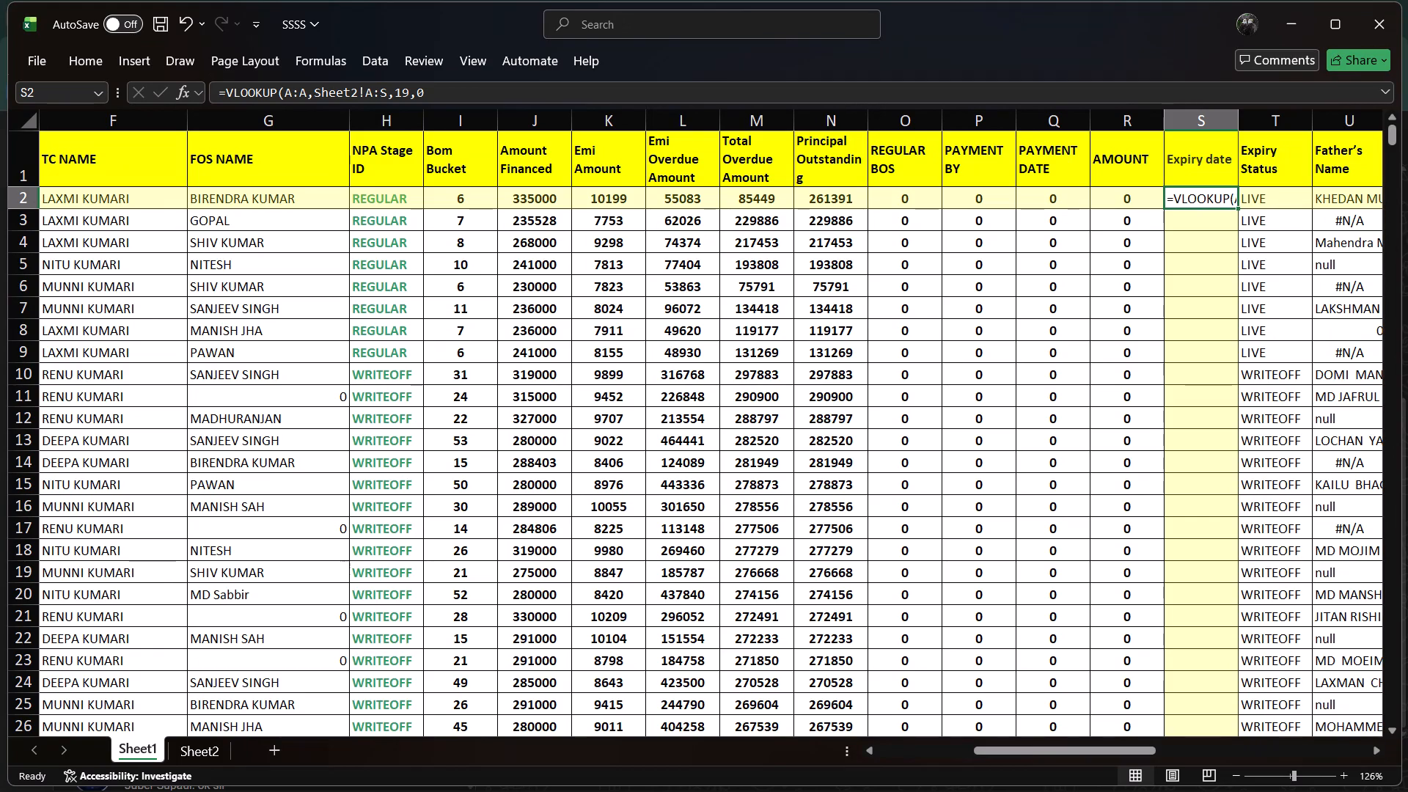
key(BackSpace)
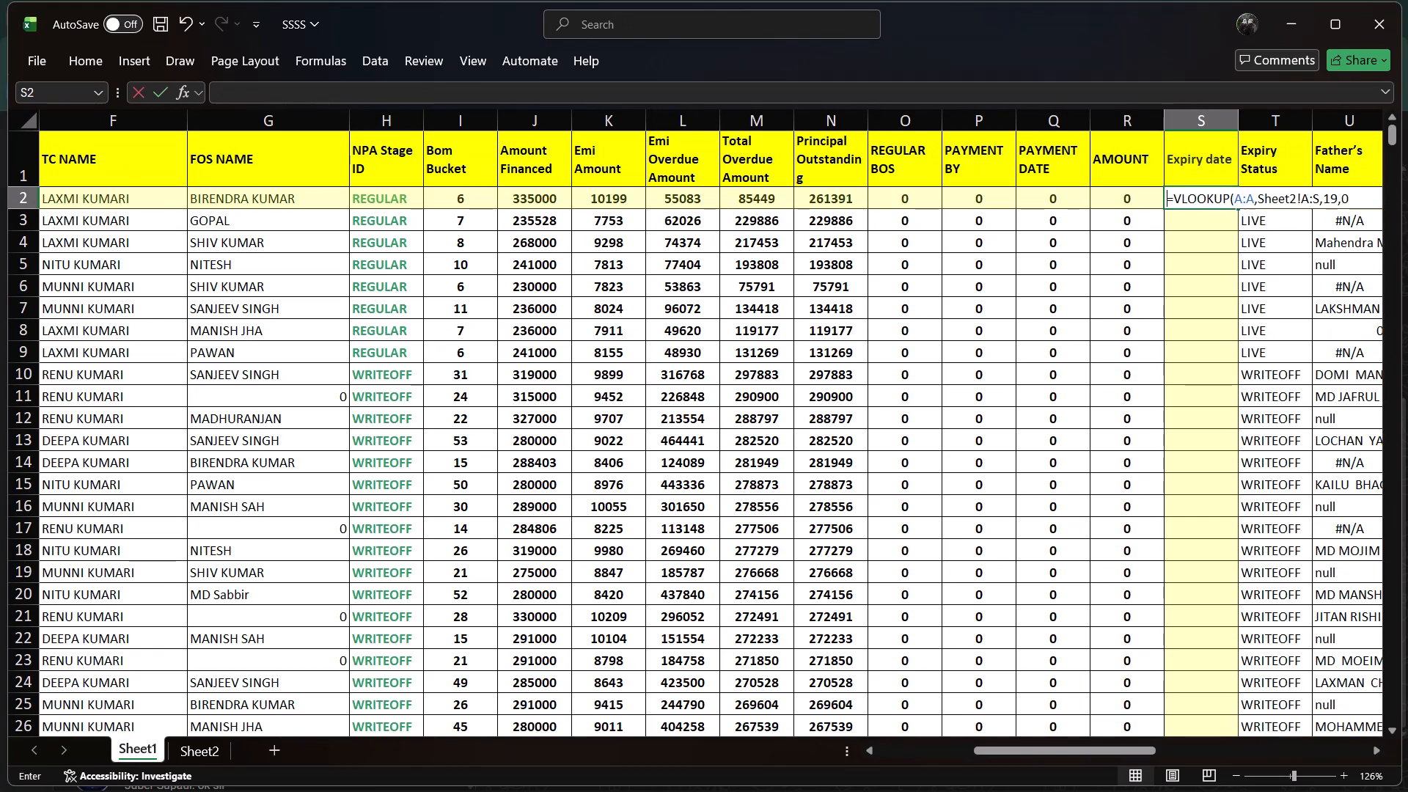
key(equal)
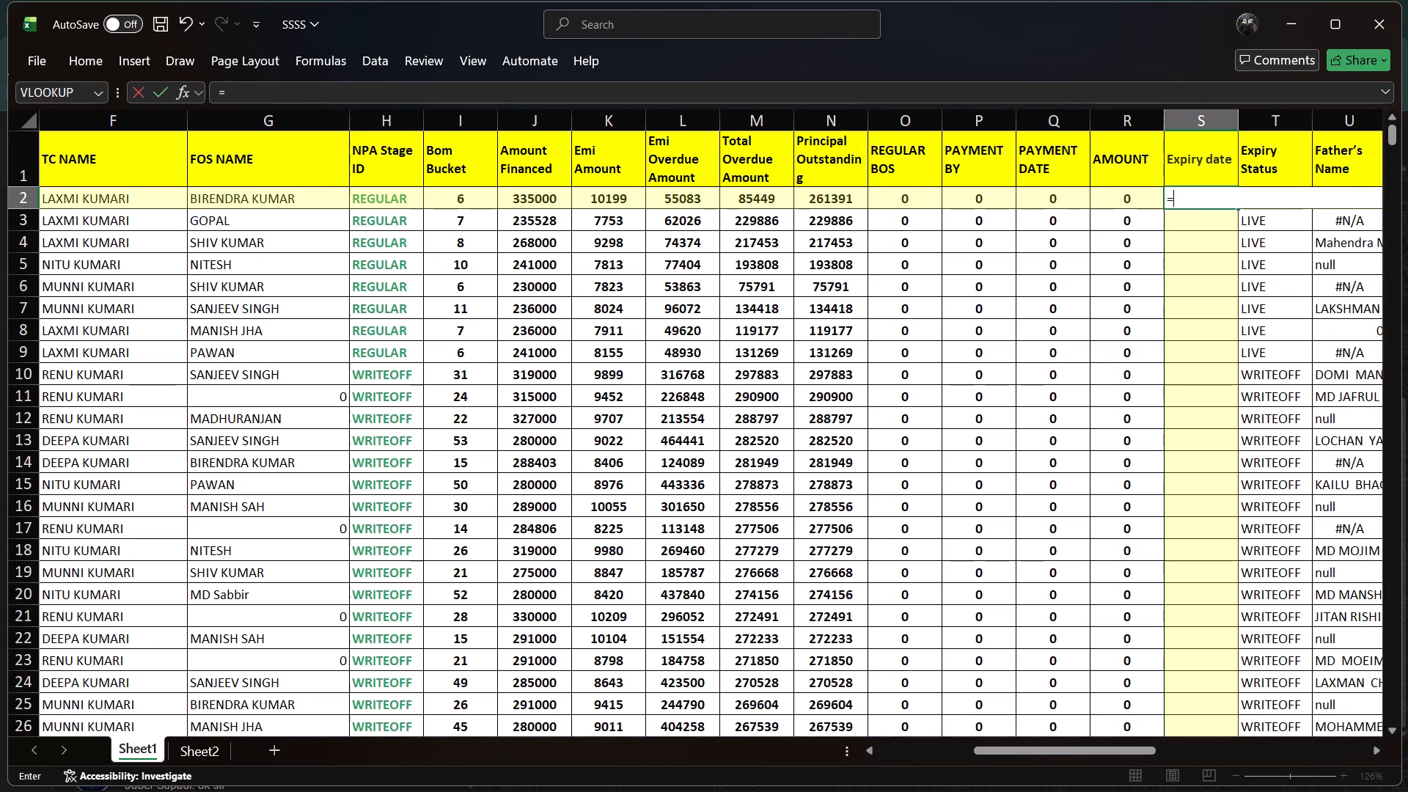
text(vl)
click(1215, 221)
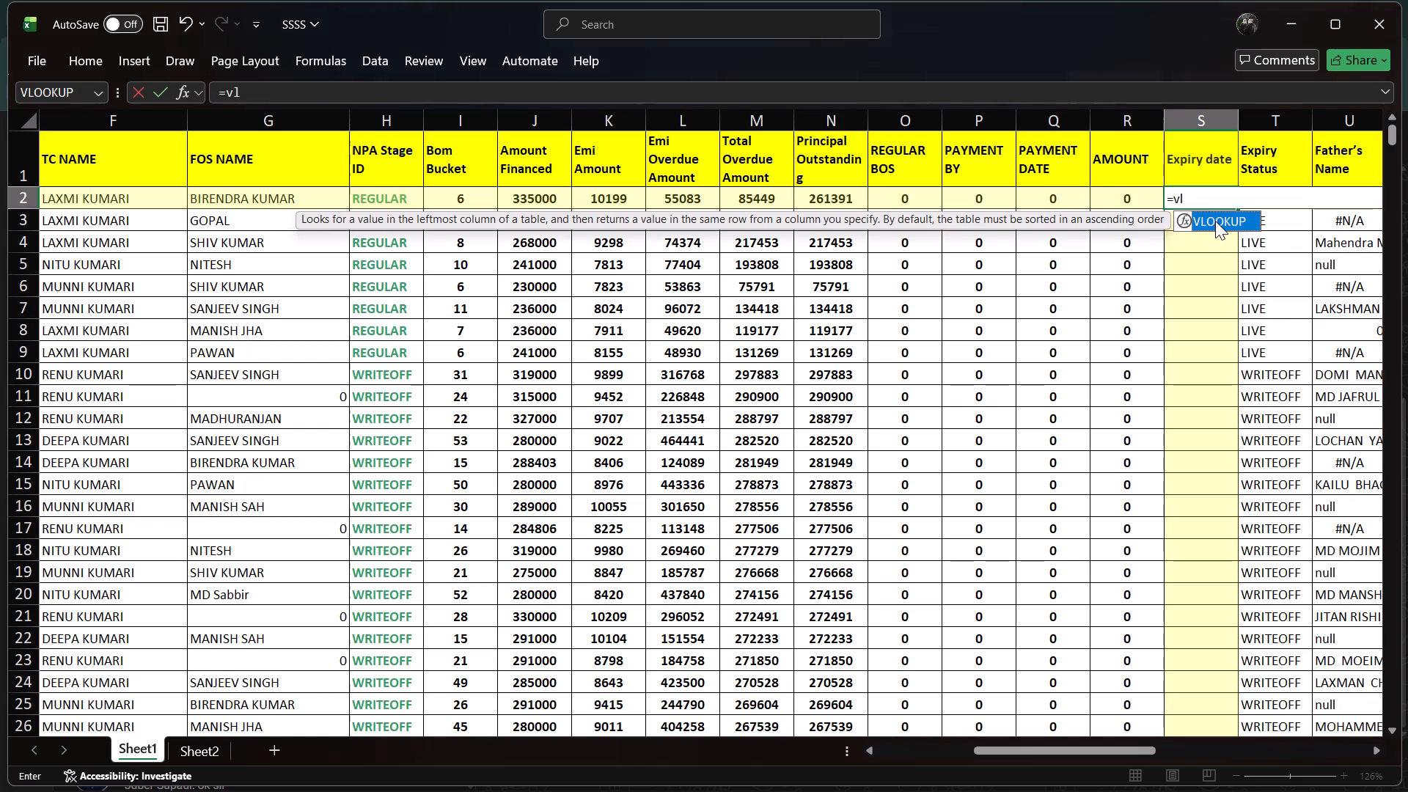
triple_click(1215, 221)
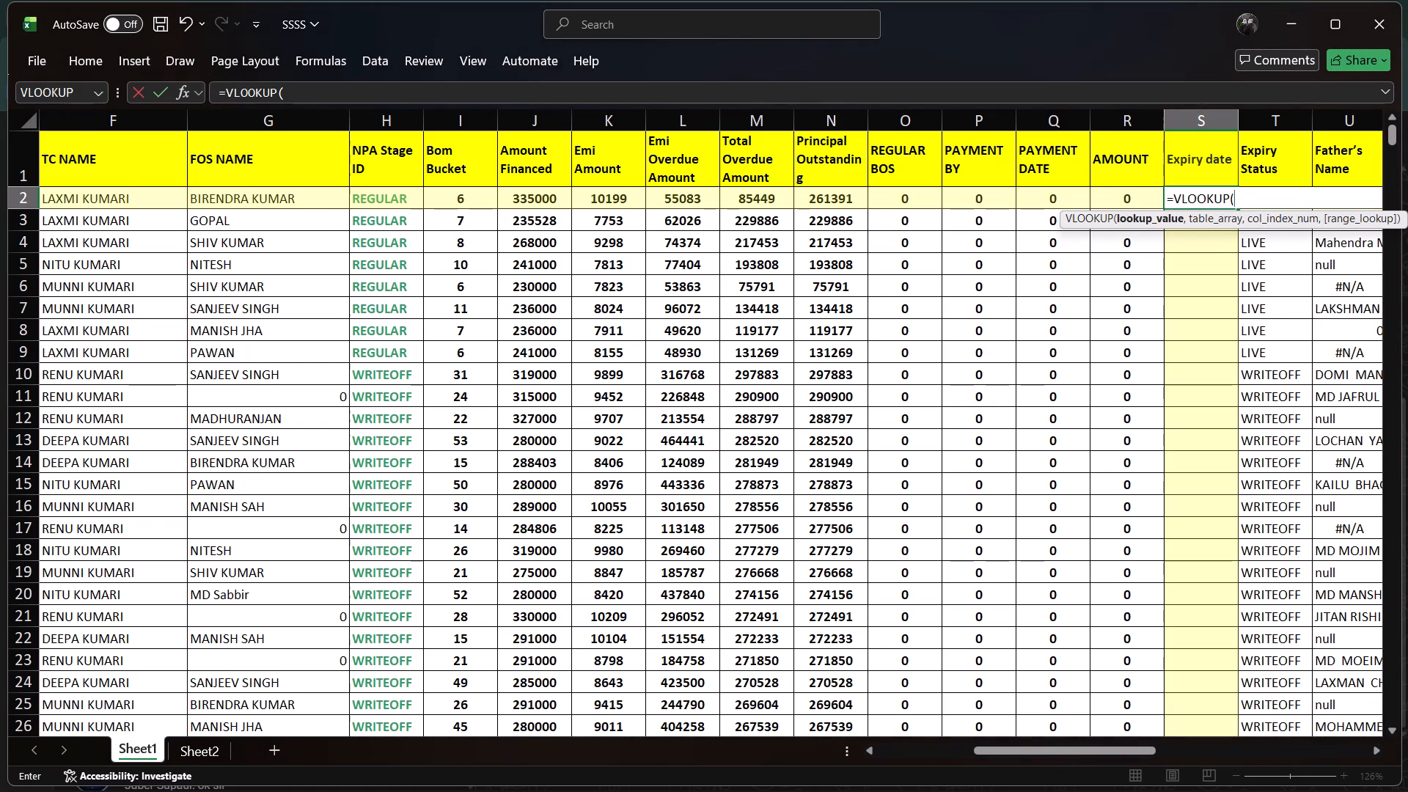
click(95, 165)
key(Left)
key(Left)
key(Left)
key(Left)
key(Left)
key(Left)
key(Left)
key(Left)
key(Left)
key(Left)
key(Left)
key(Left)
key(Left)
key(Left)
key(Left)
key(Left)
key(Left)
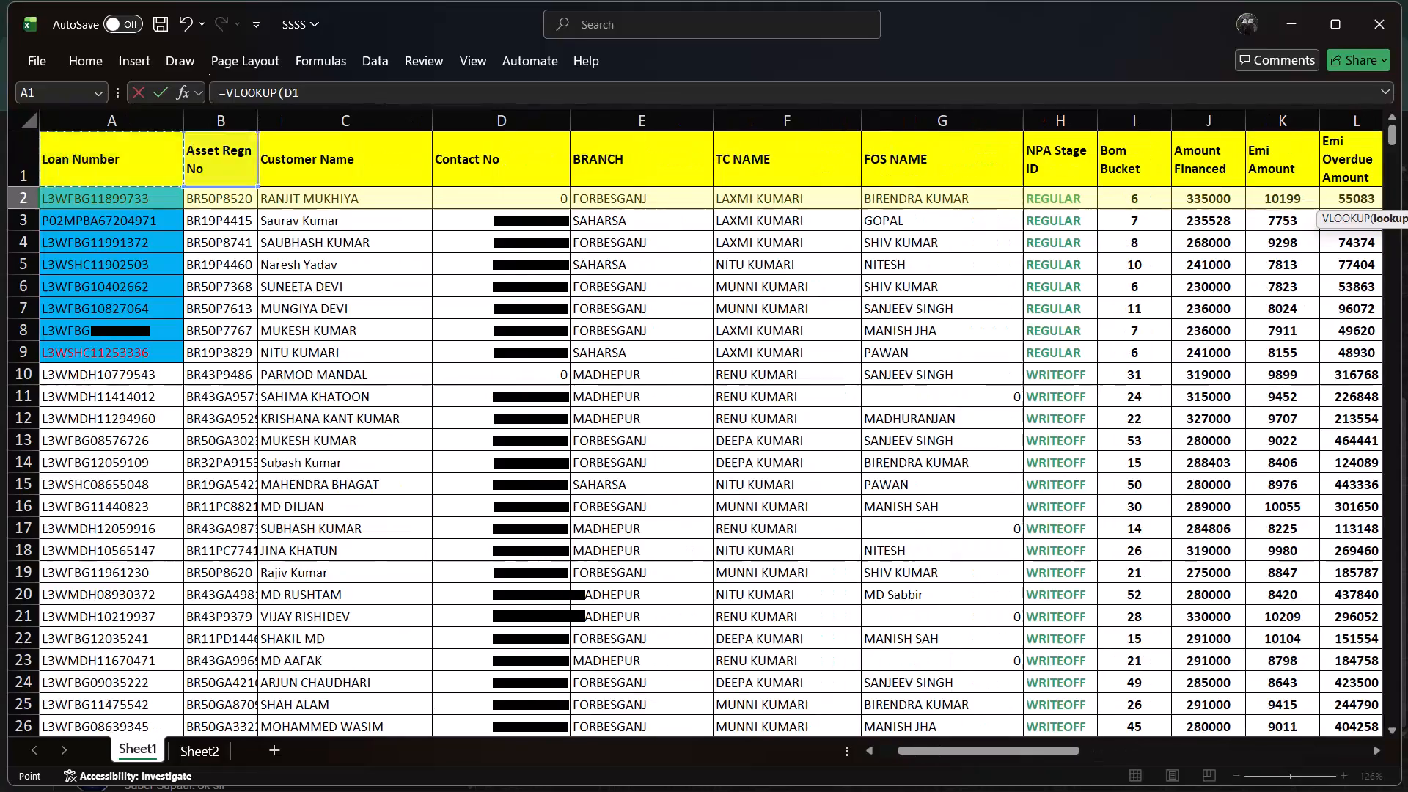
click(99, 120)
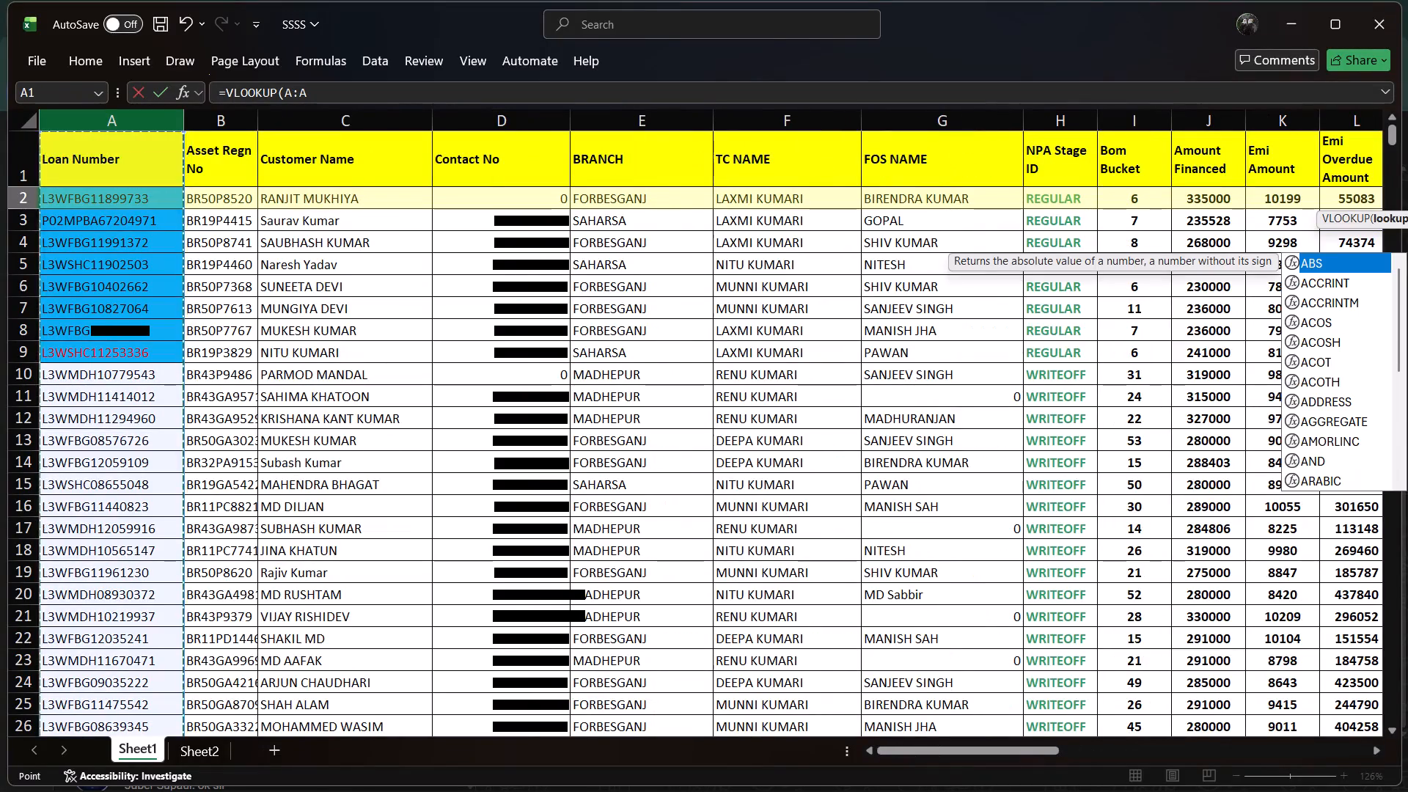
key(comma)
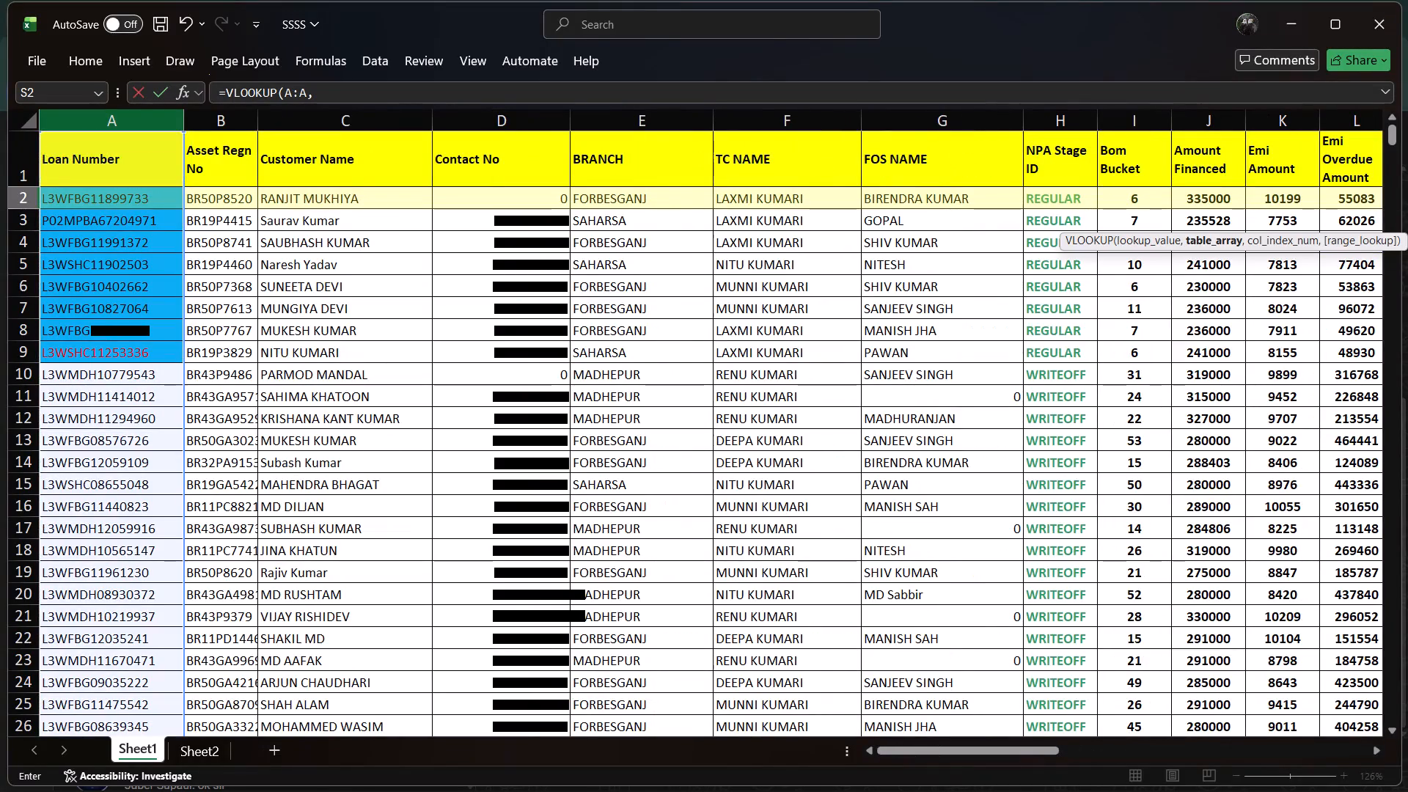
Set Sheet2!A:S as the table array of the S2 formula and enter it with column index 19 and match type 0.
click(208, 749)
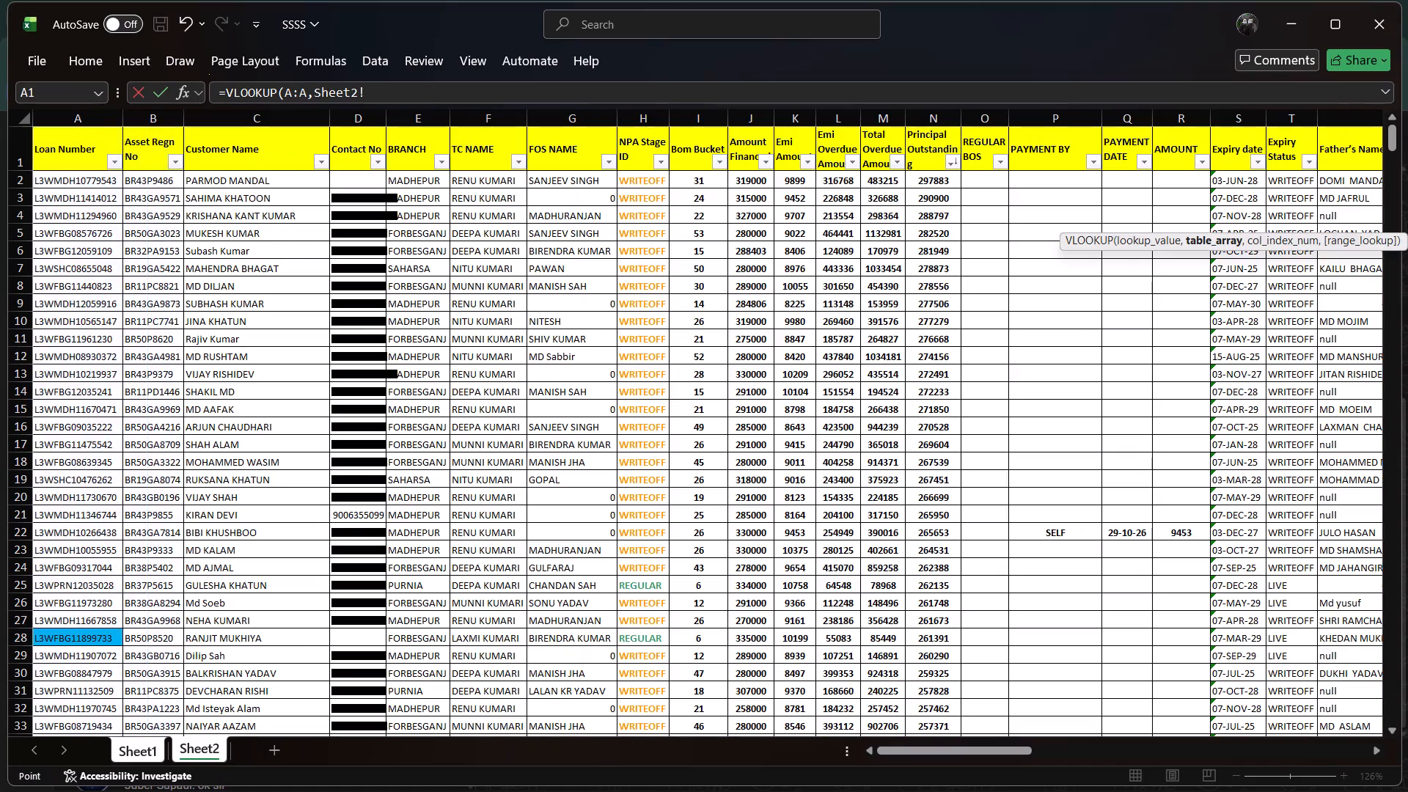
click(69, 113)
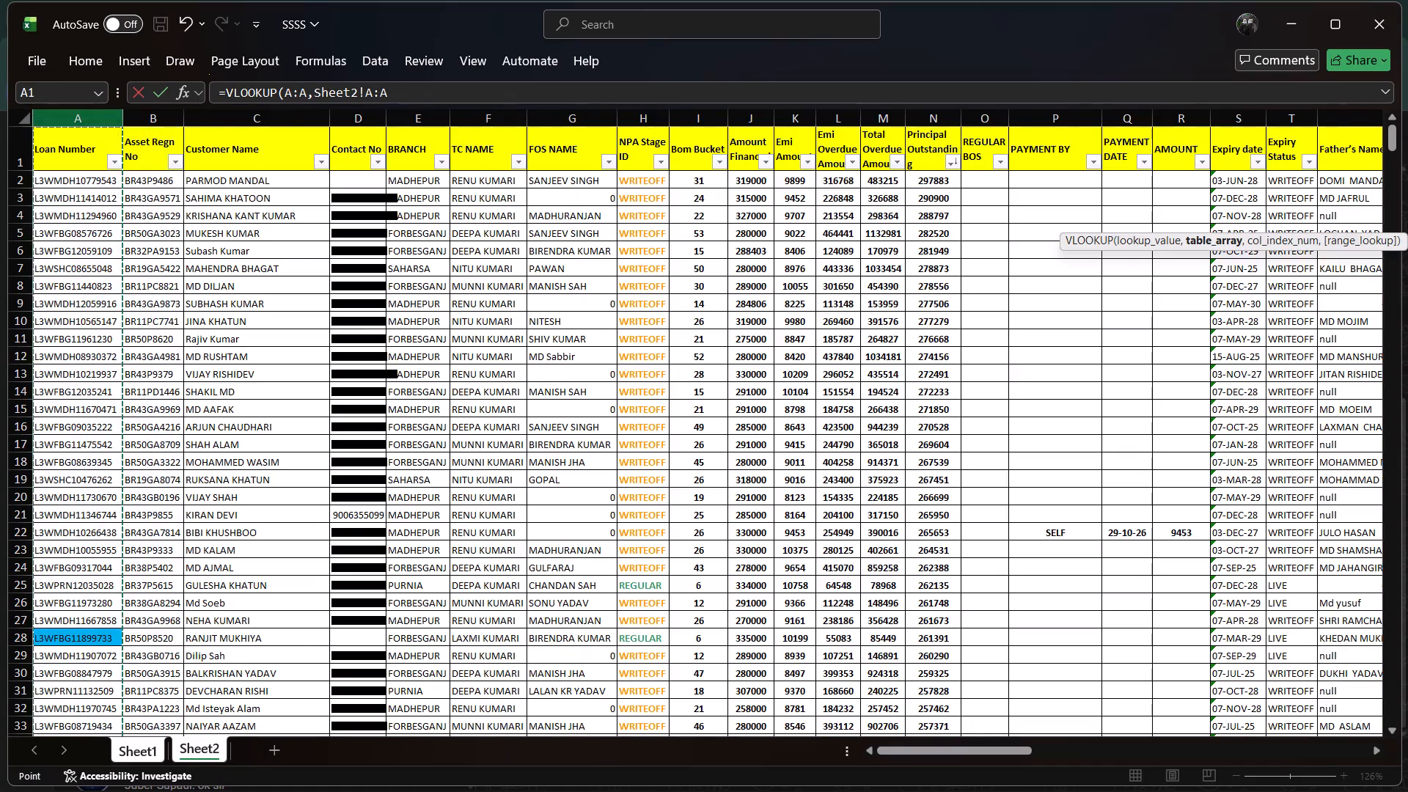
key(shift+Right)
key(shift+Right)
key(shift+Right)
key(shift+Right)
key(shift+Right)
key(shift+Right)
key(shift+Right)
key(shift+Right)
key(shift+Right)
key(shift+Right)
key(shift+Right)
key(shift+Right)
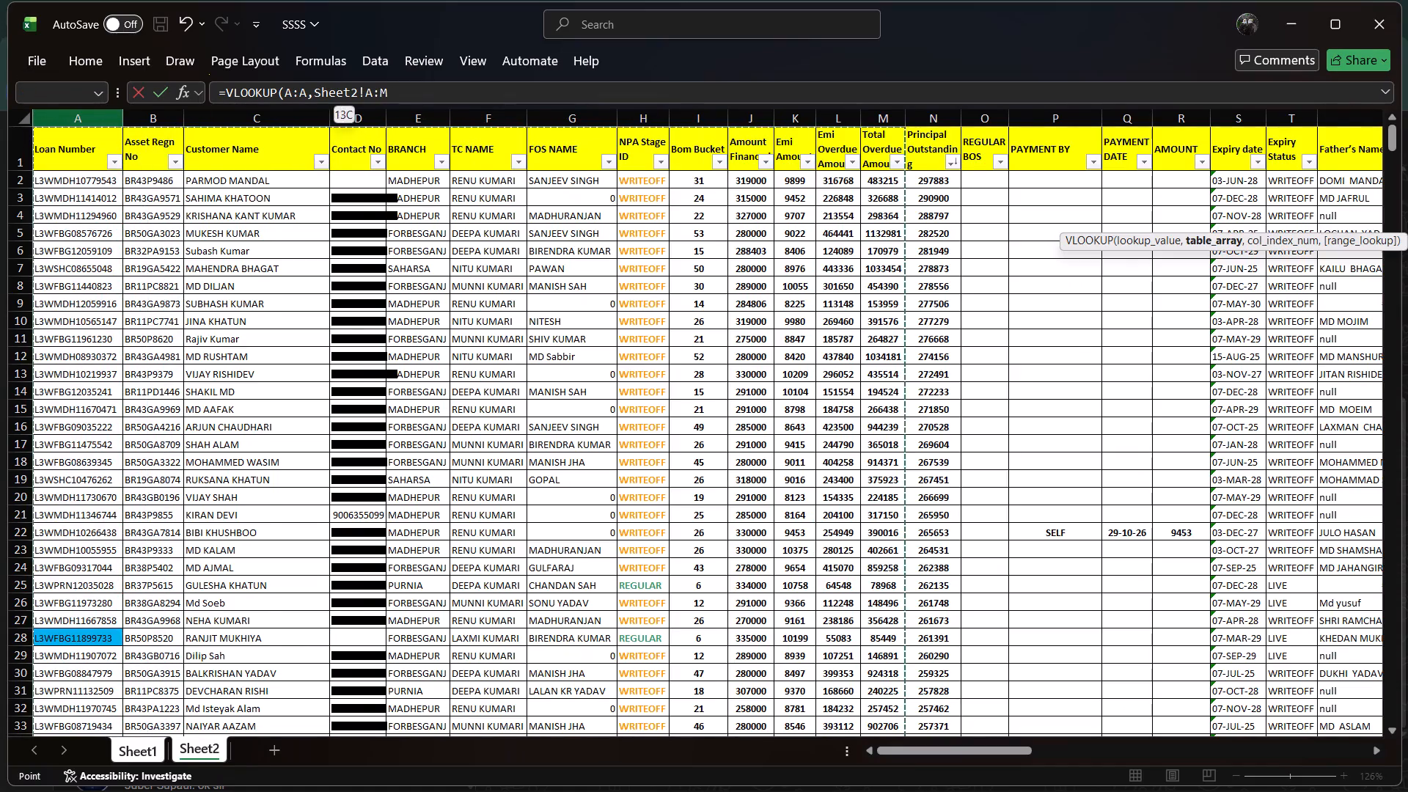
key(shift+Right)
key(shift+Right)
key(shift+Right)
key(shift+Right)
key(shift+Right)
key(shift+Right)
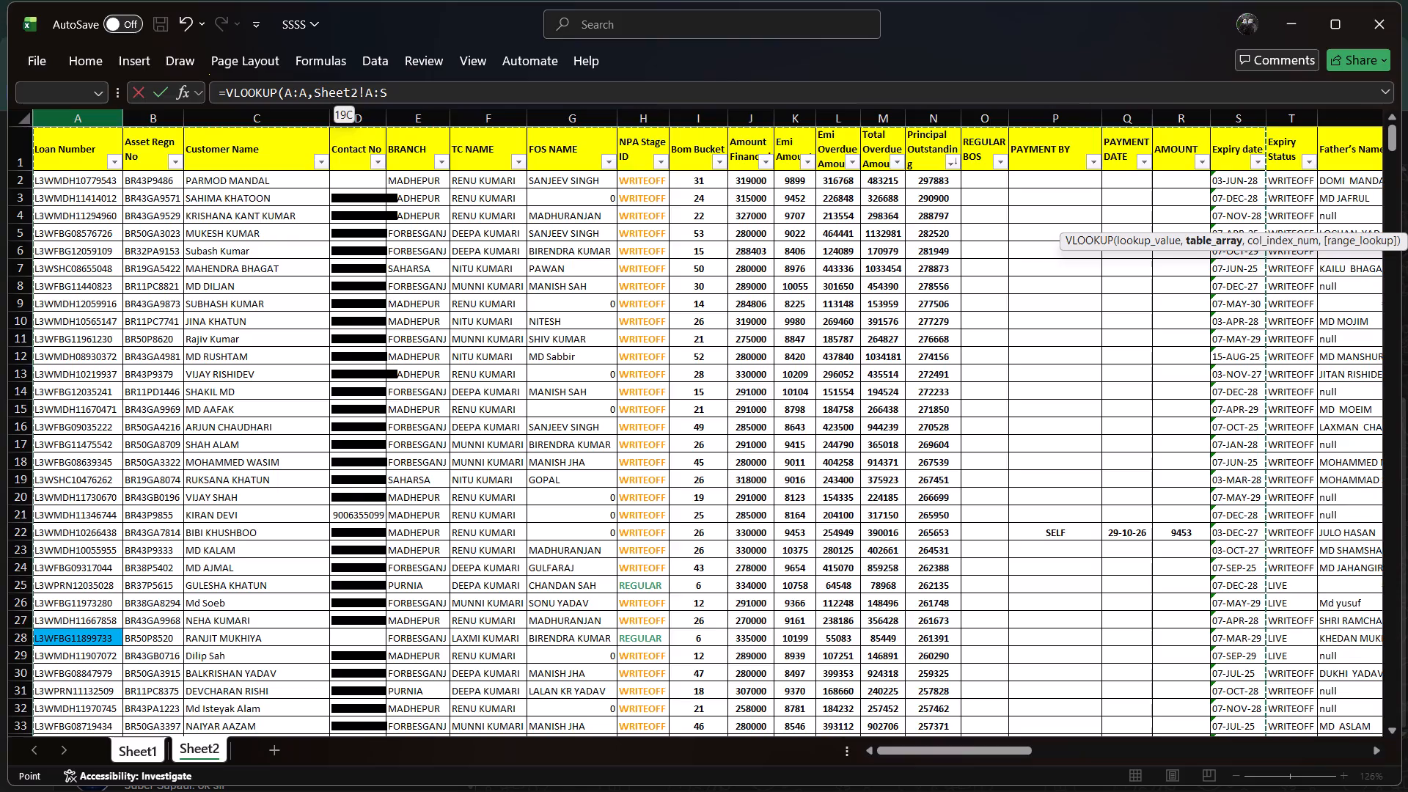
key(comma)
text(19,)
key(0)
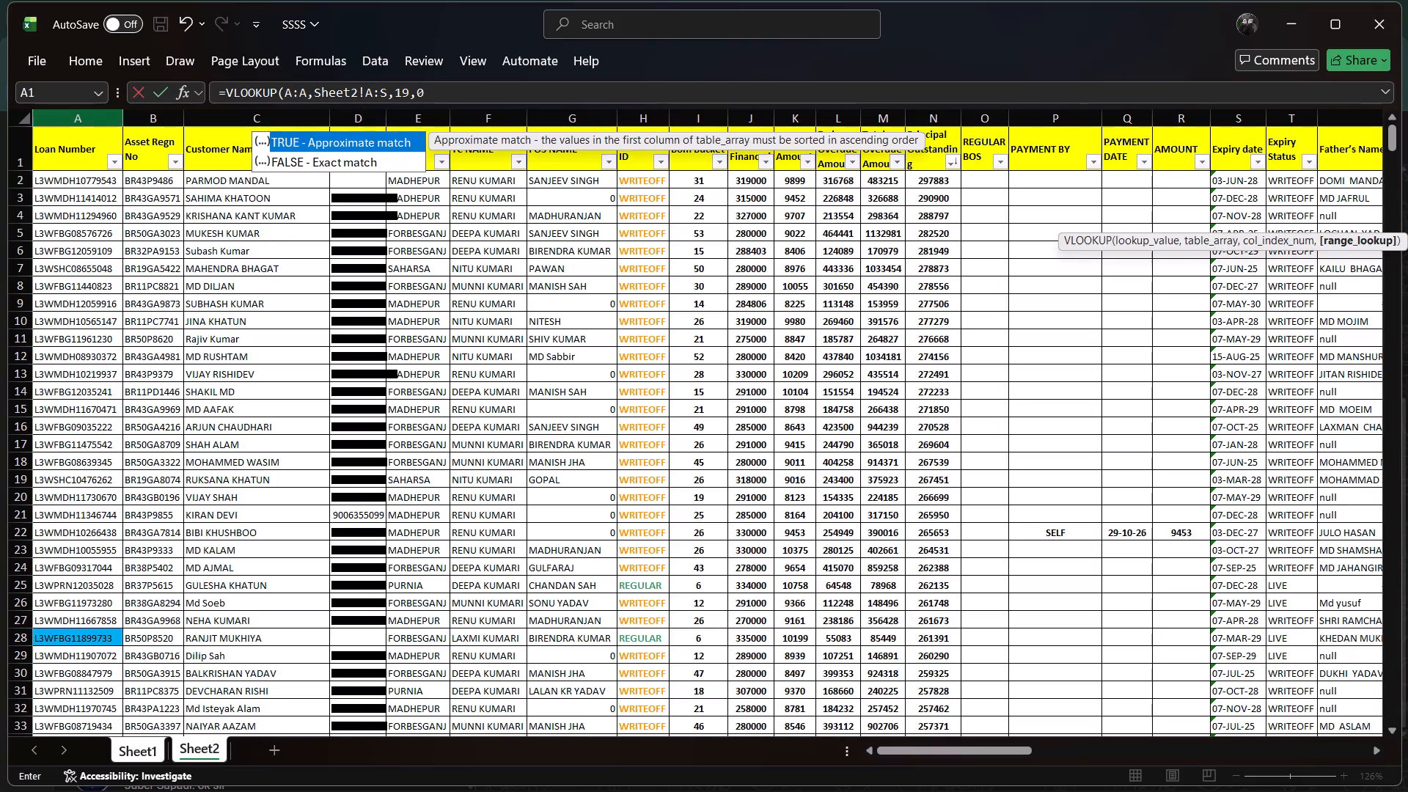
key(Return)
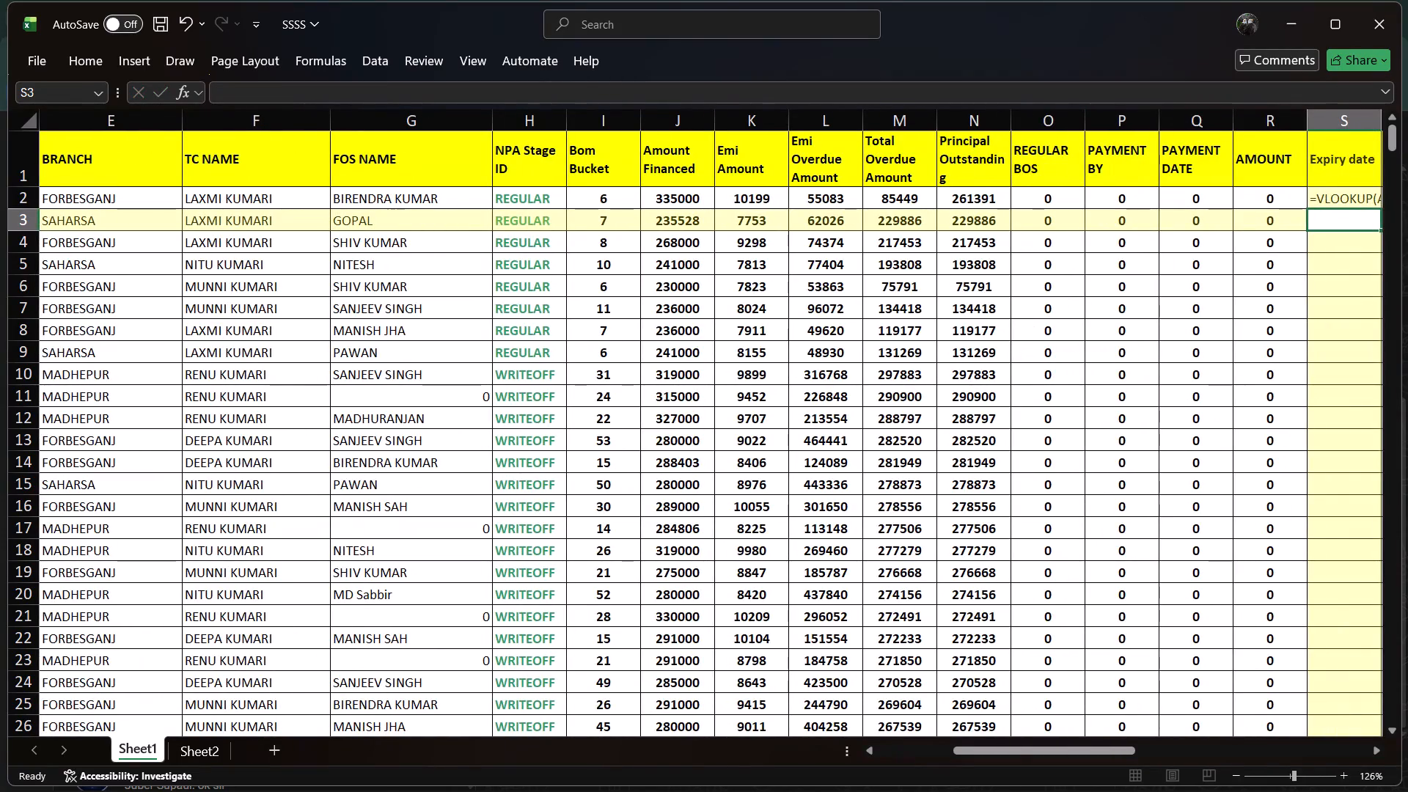
Restart the VLOOKUP formula in S2 under Expiry date, with the Loan Number column A:A as lookup value.
click(1343, 204)
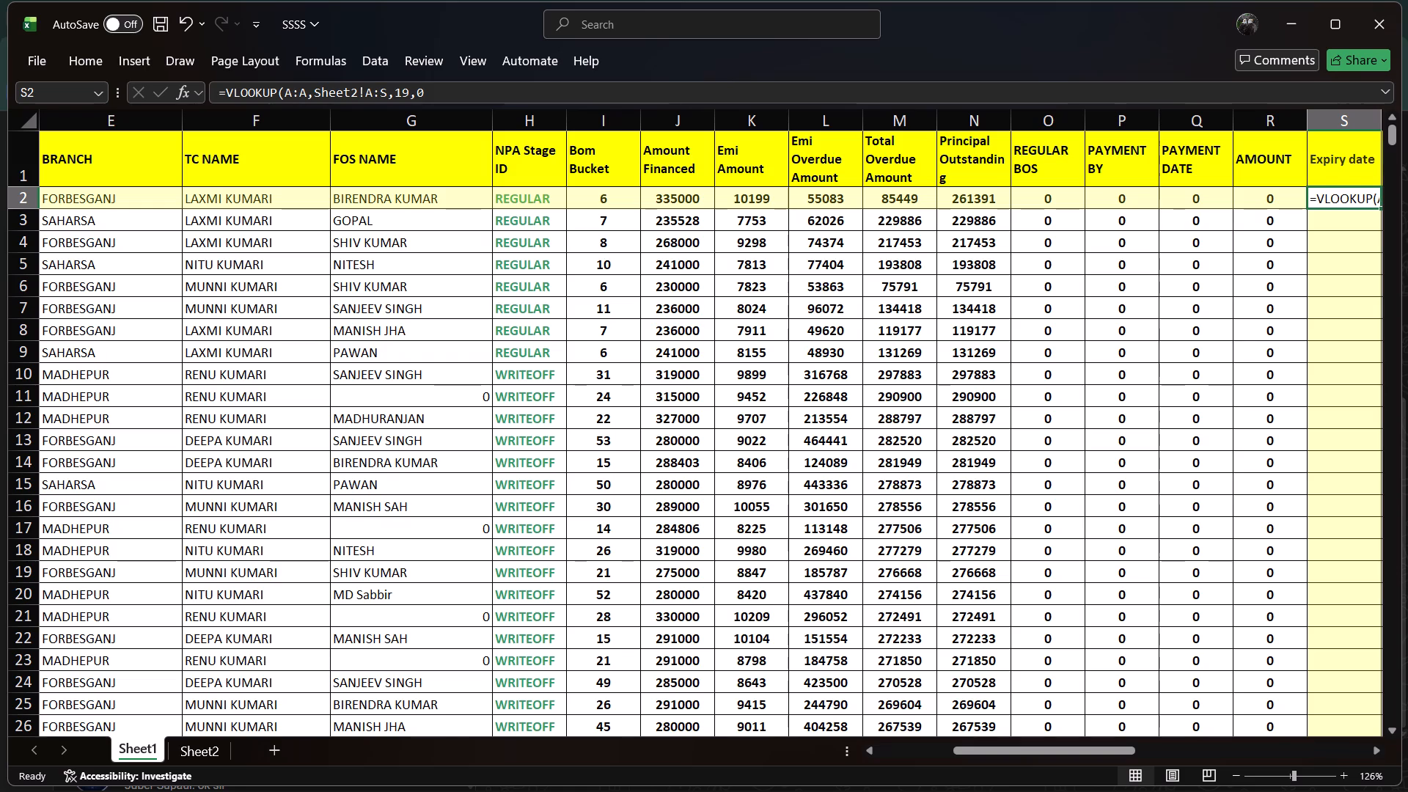
key(BackSpace)
key(equal)
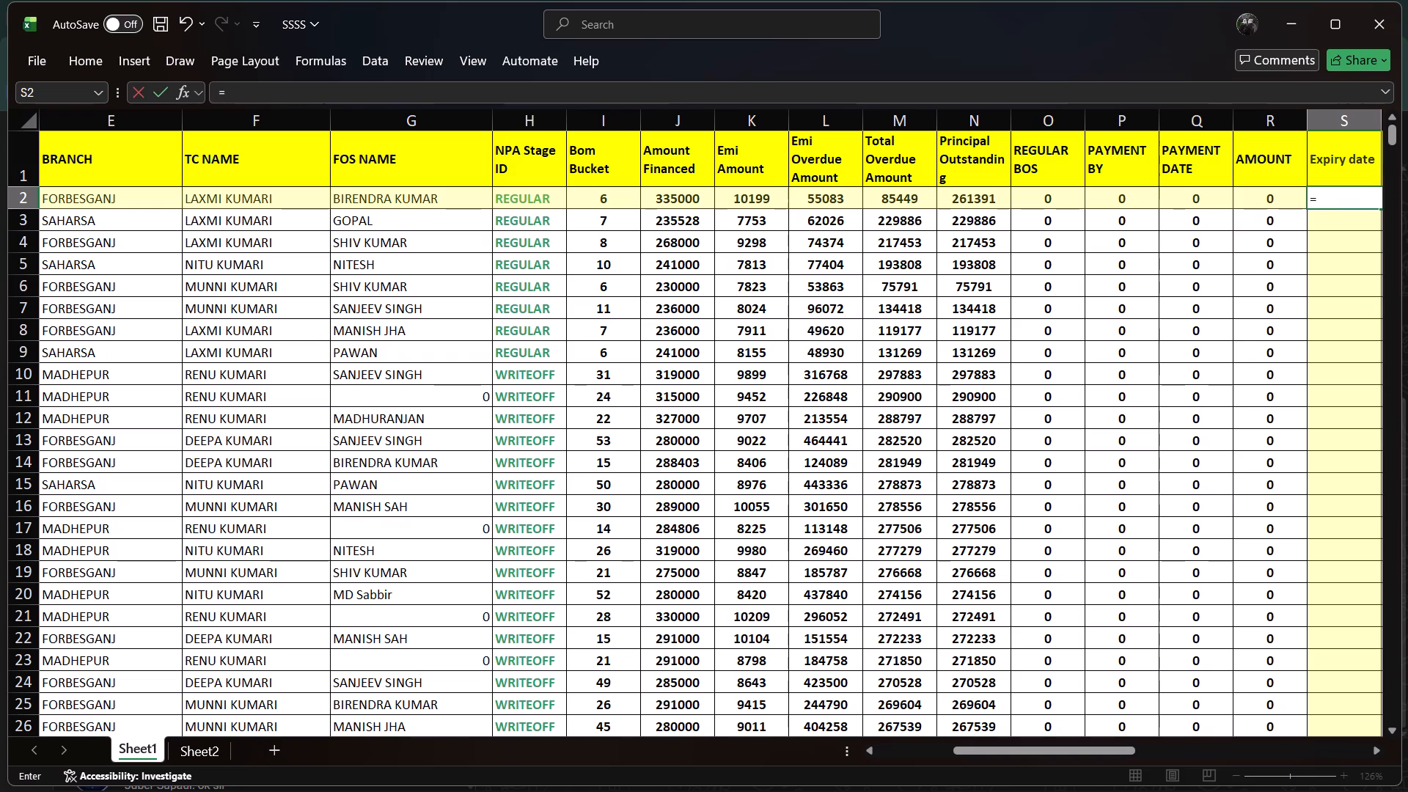
text(vl)
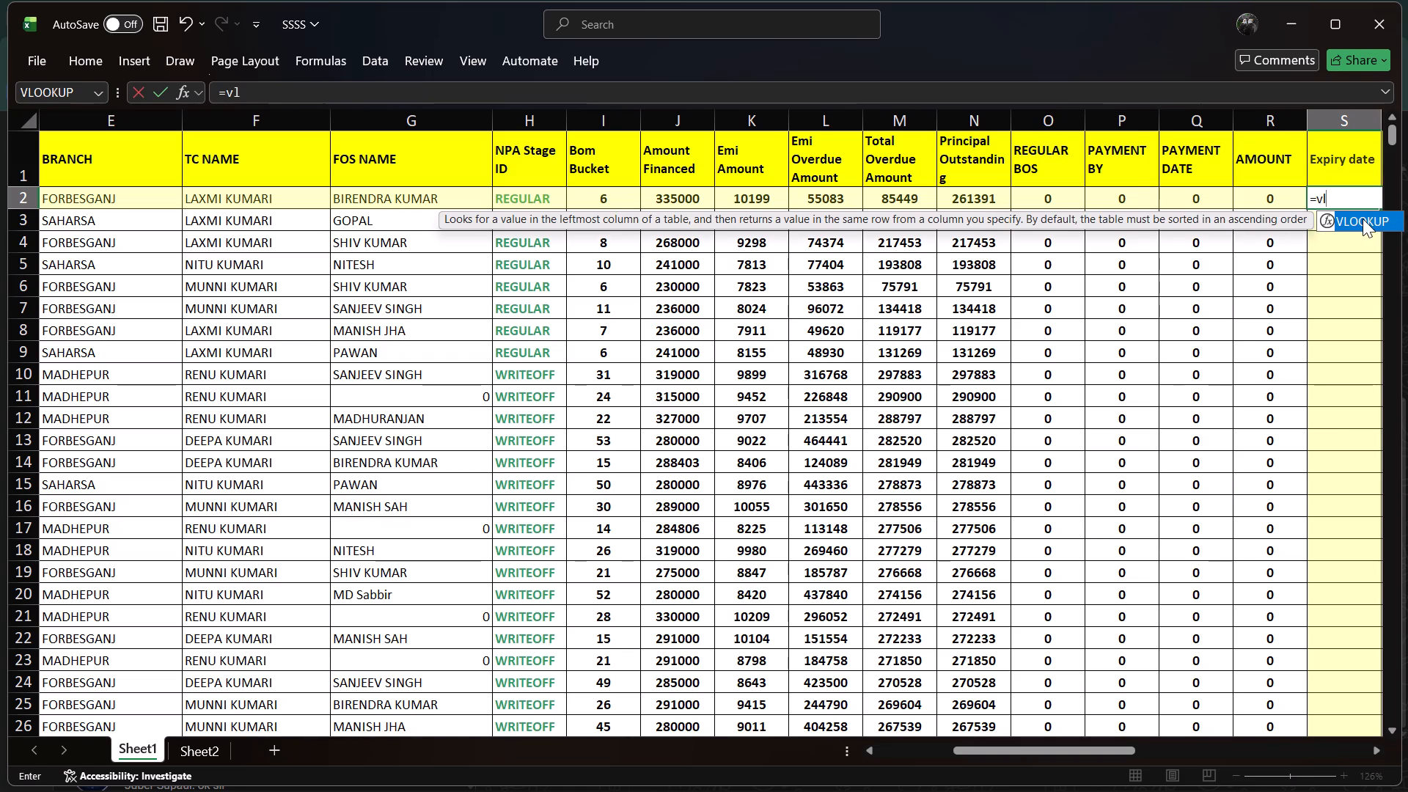
double_click(1363, 219)
key(Left)
key(Left)
key(Left)
key(Left)
key(Left)
key(Left)
key(Left)
key(Left)
key(Left)
key(Left)
key(Left)
key(Left)
key(Left)
key(Left)
key(Left)
key(Left)
key(Left)
key(Left)
key(Left)
key(Left)
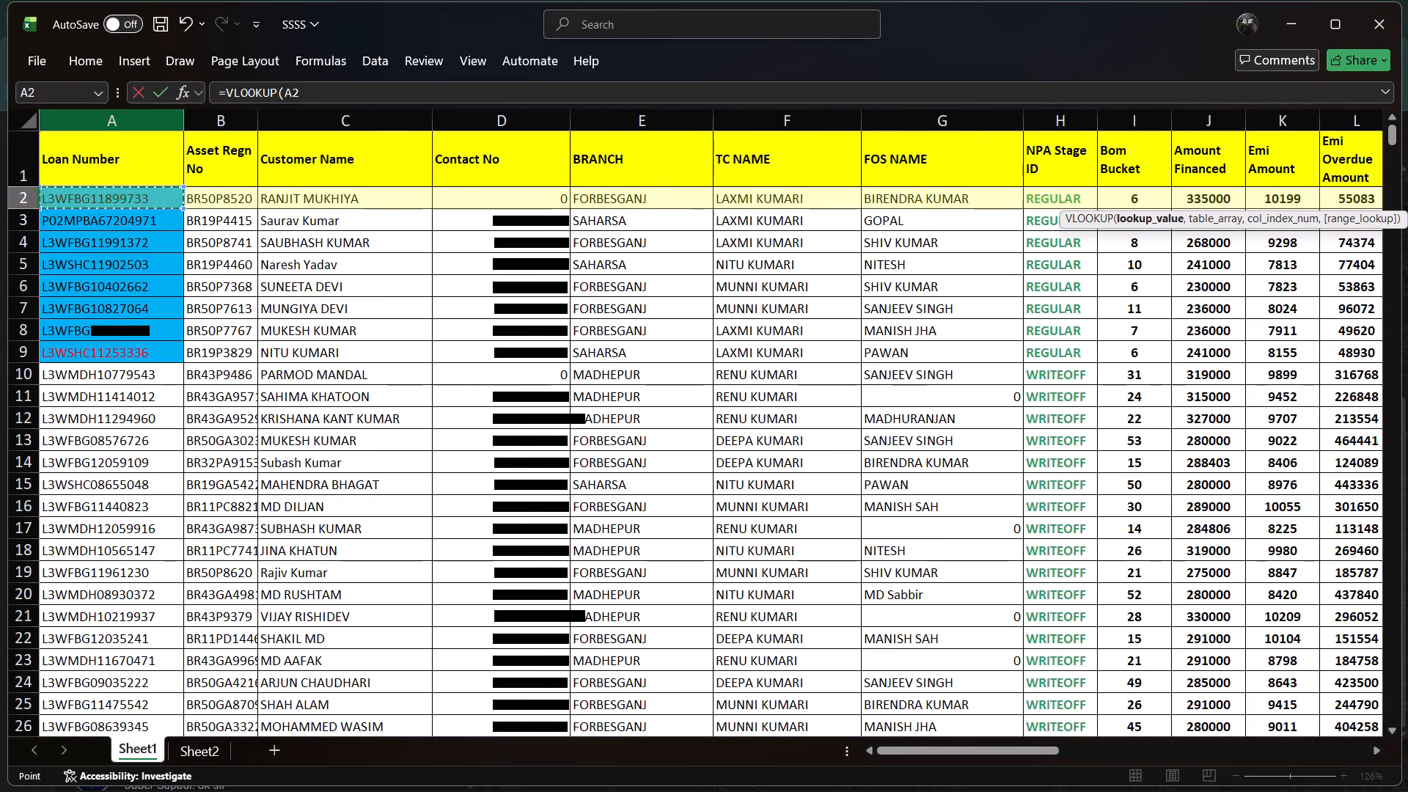
click(130, 122)
key(comma)
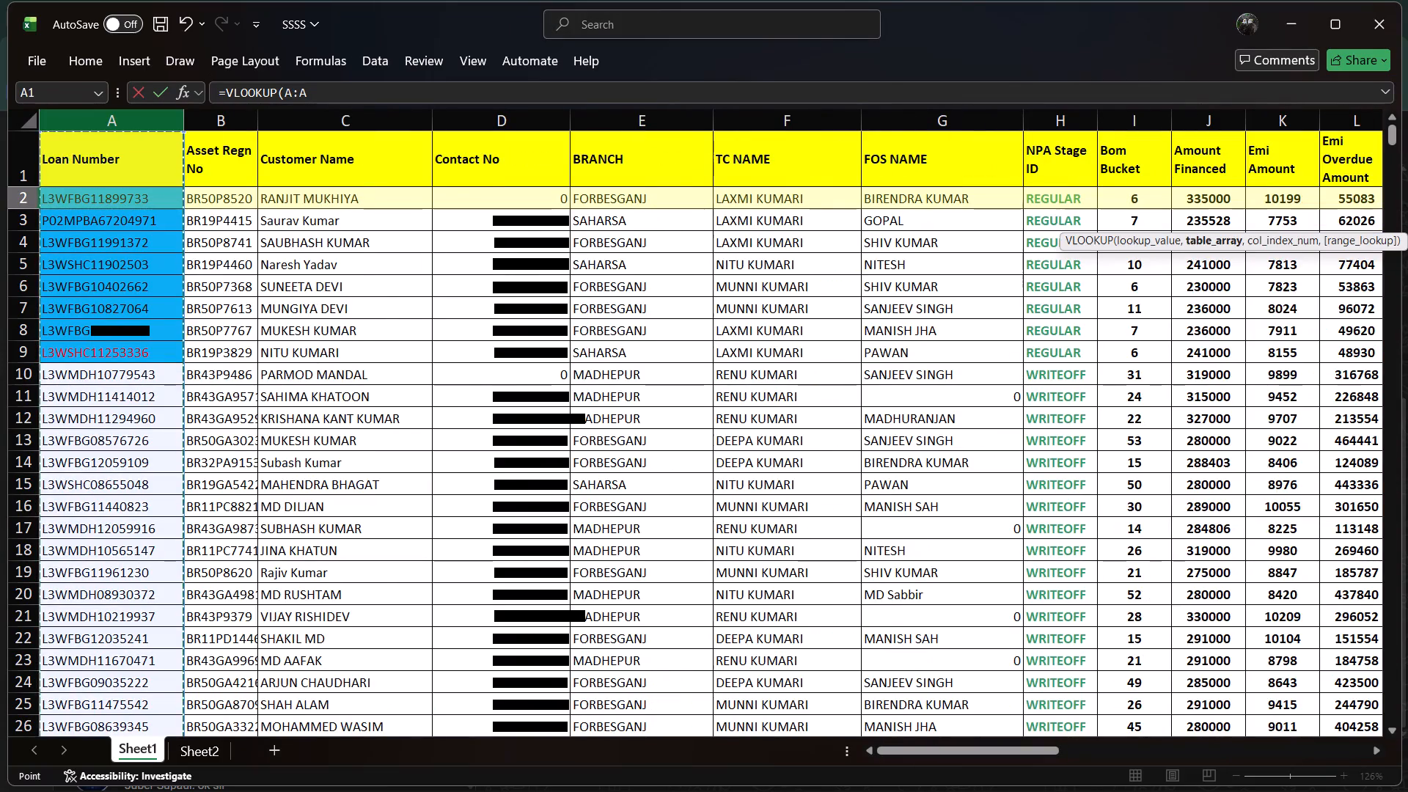
Select Sheet2 columns A:S for the table array and enter the S2 formula as =VLOOKUP(A:A,Sheet2!A:S<19,0.
click(200, 753)
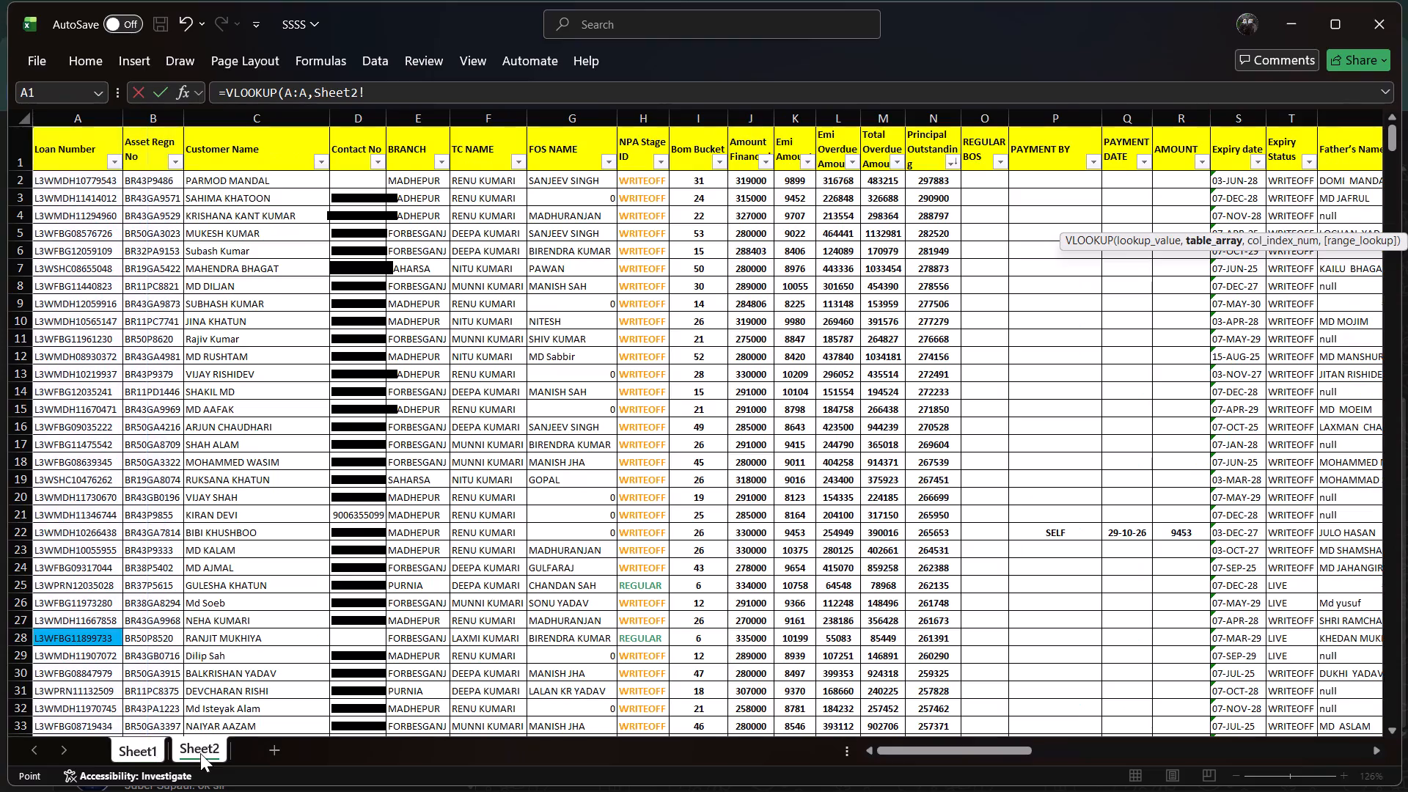
click(81, 124)
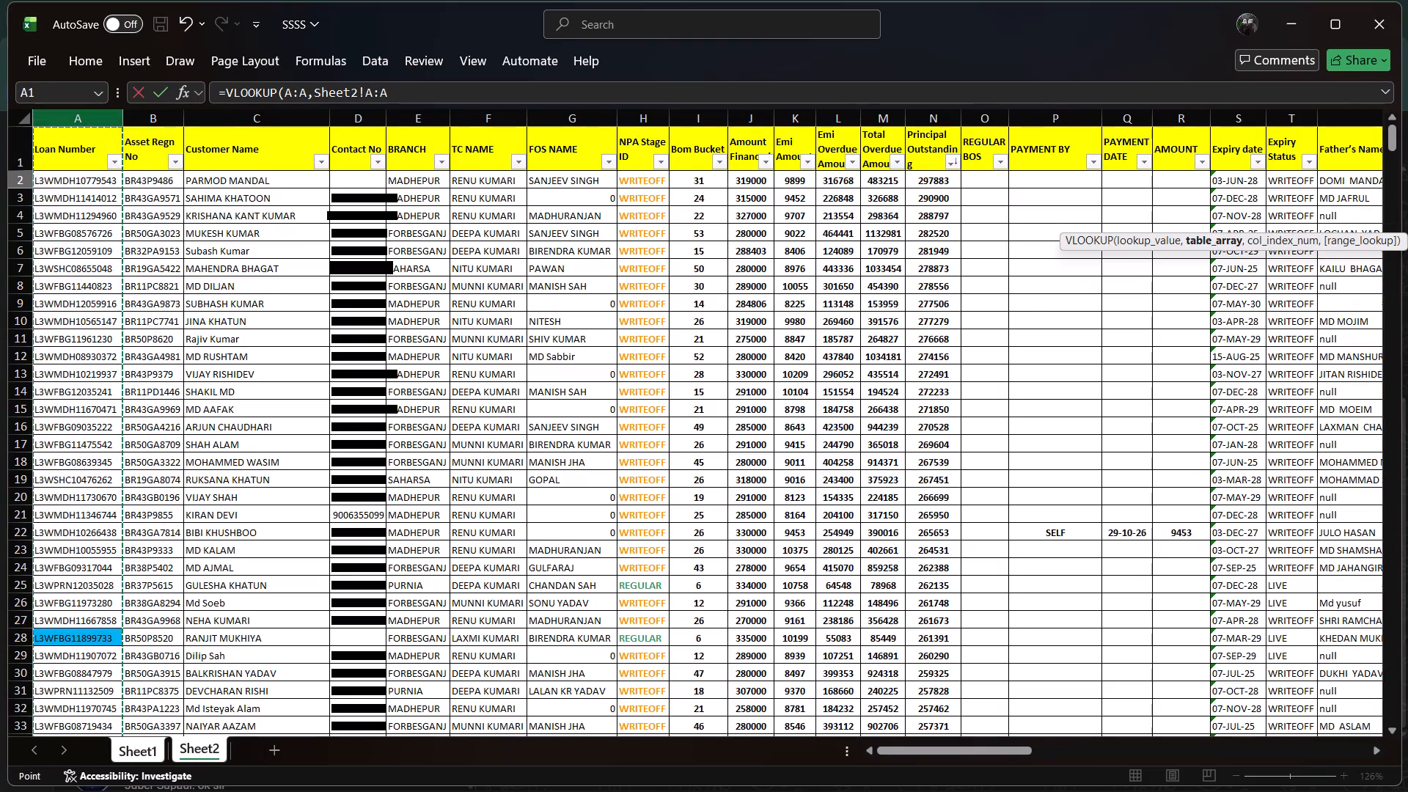
key(shift+Right)
key(shift+Right)
key(shift+Right)
key(shift+Right)
key(shift+Right)
key(shift+Right)
key(shift+Right)
key(shift+Right)
key(shift+Right)
key(shift+Right)
key(shift+Right)
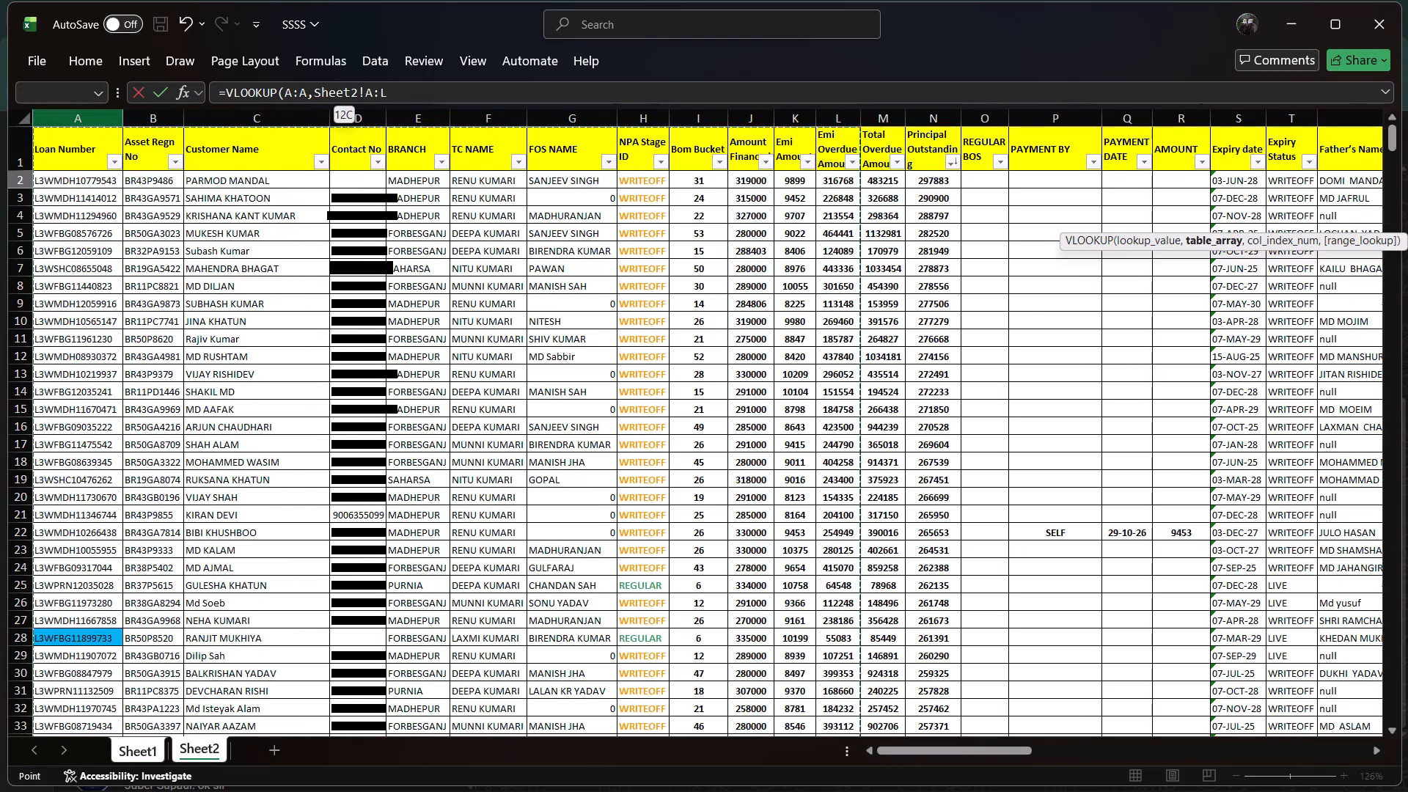
key(shift+Right)
key(shift+Right)
key(shift+Right)
key(shift+Right)
key(shift+Right)
key(shift+Right)
key(shift+Right)
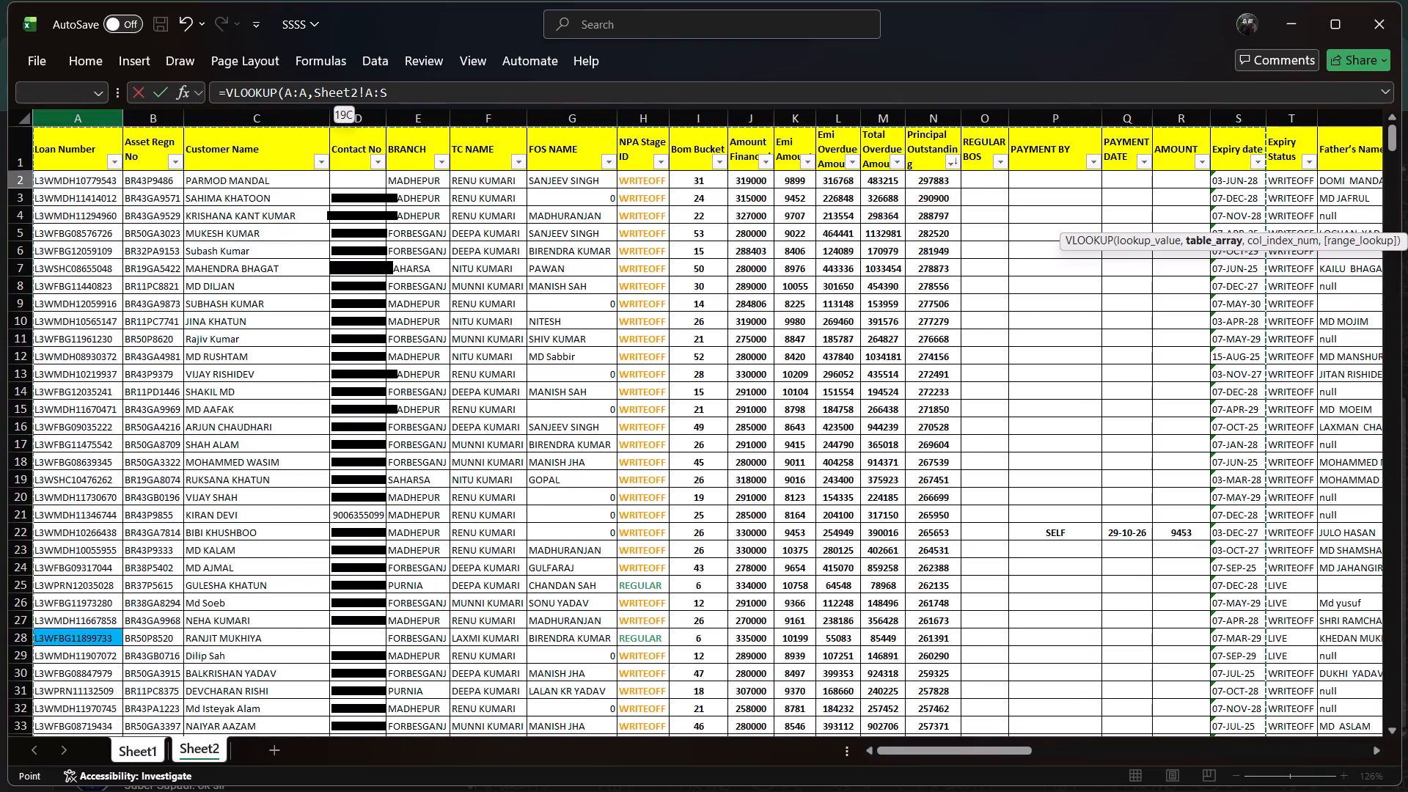
key(shift+less)
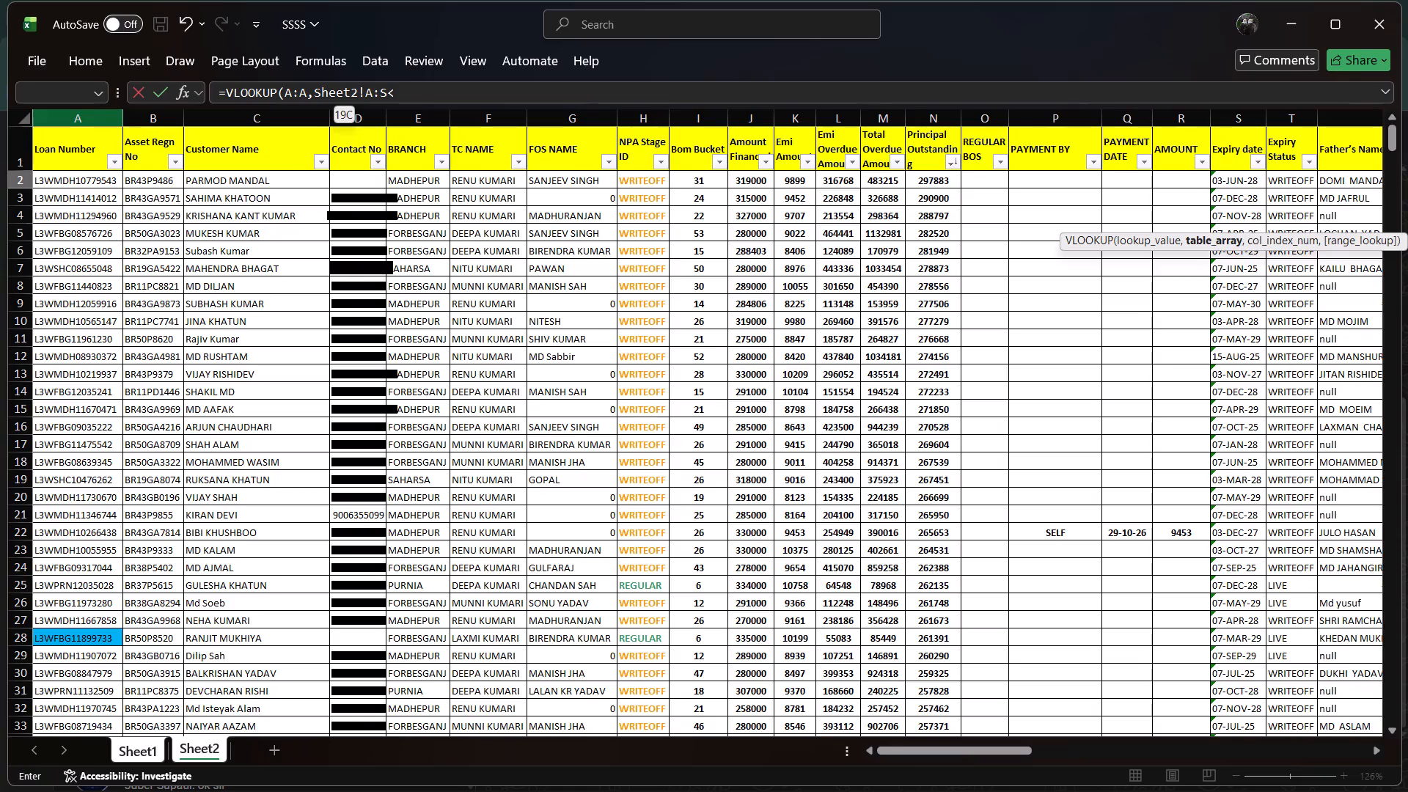
text(19)
key(comma)
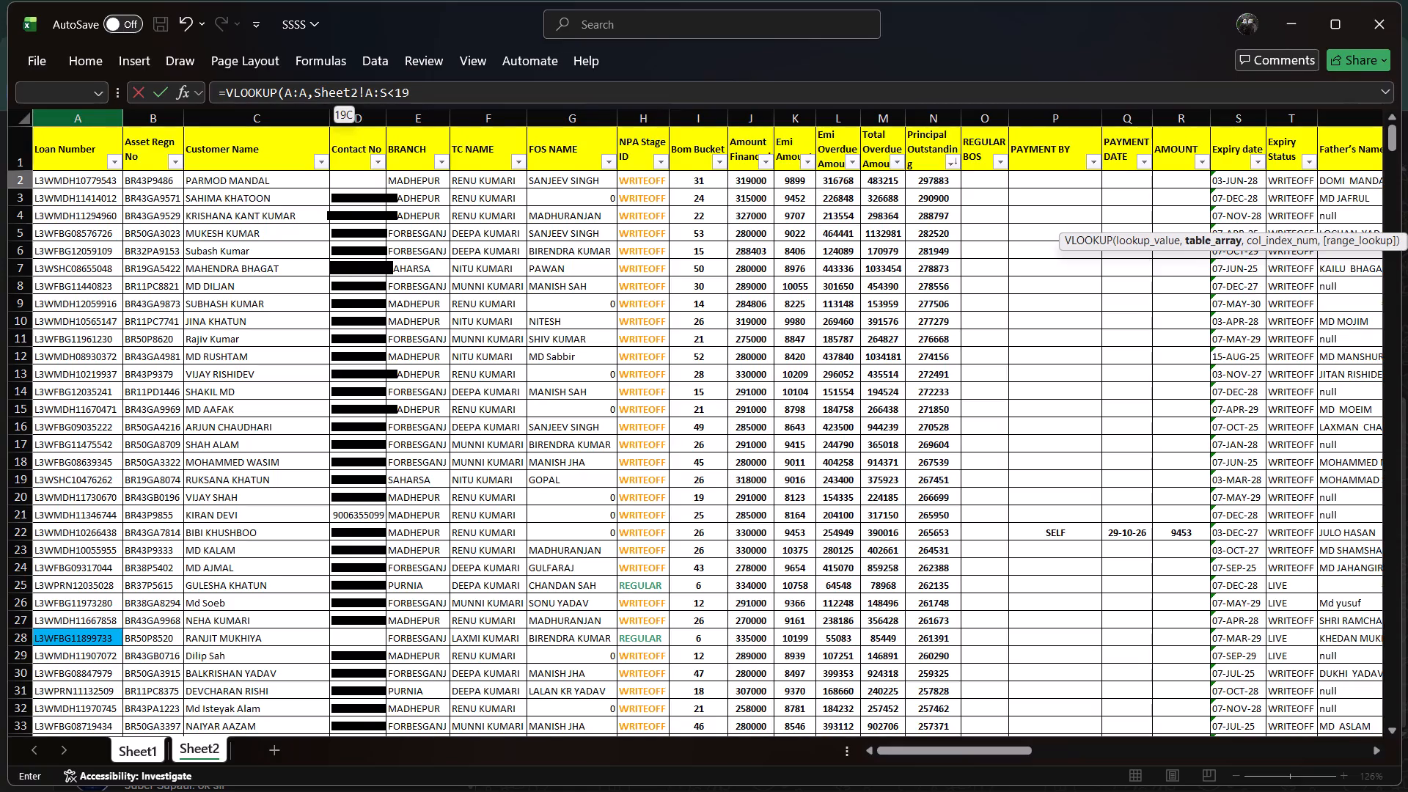
key(0)
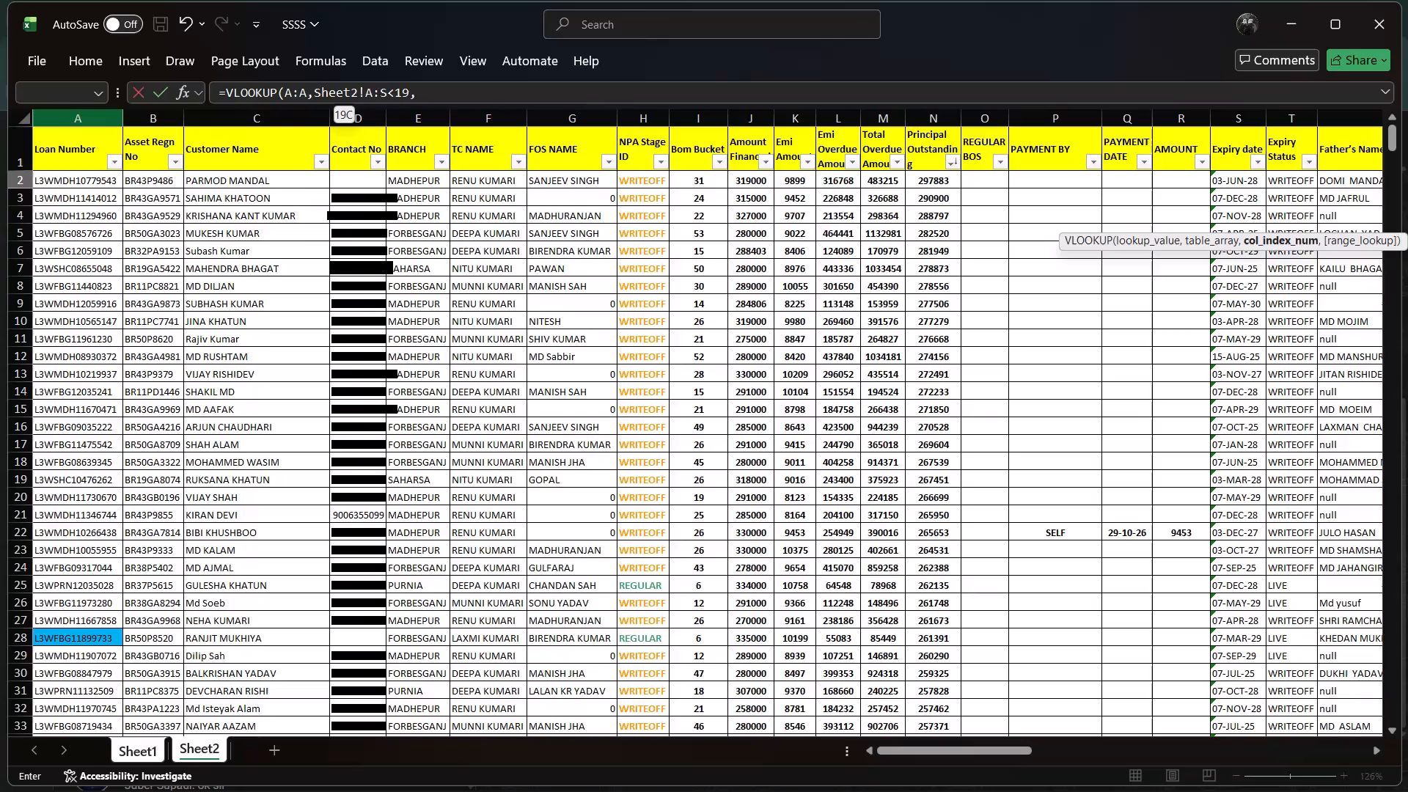
key(Return)
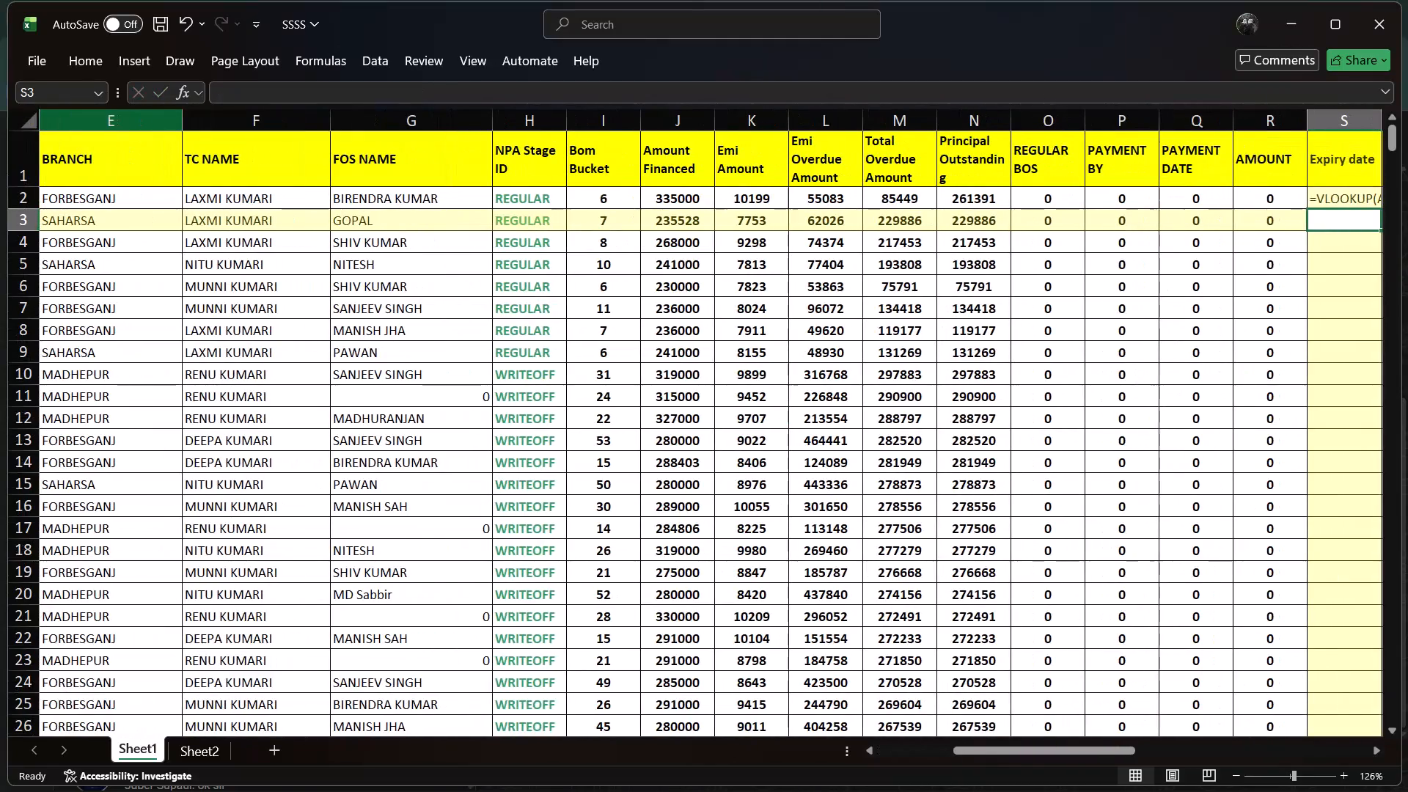
key(Right)
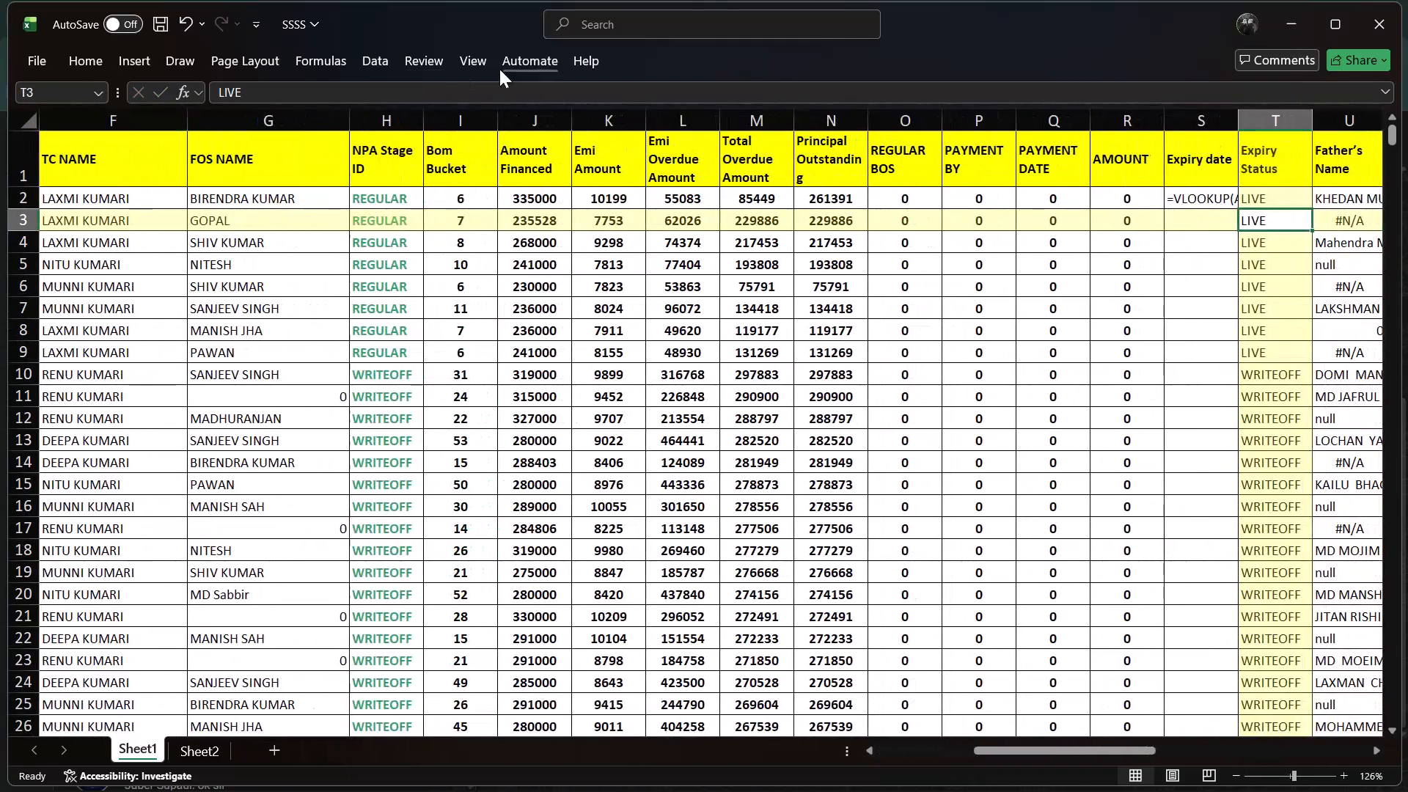
Reselect the formula cell S2 under Expiry date.
click(1229, 194)
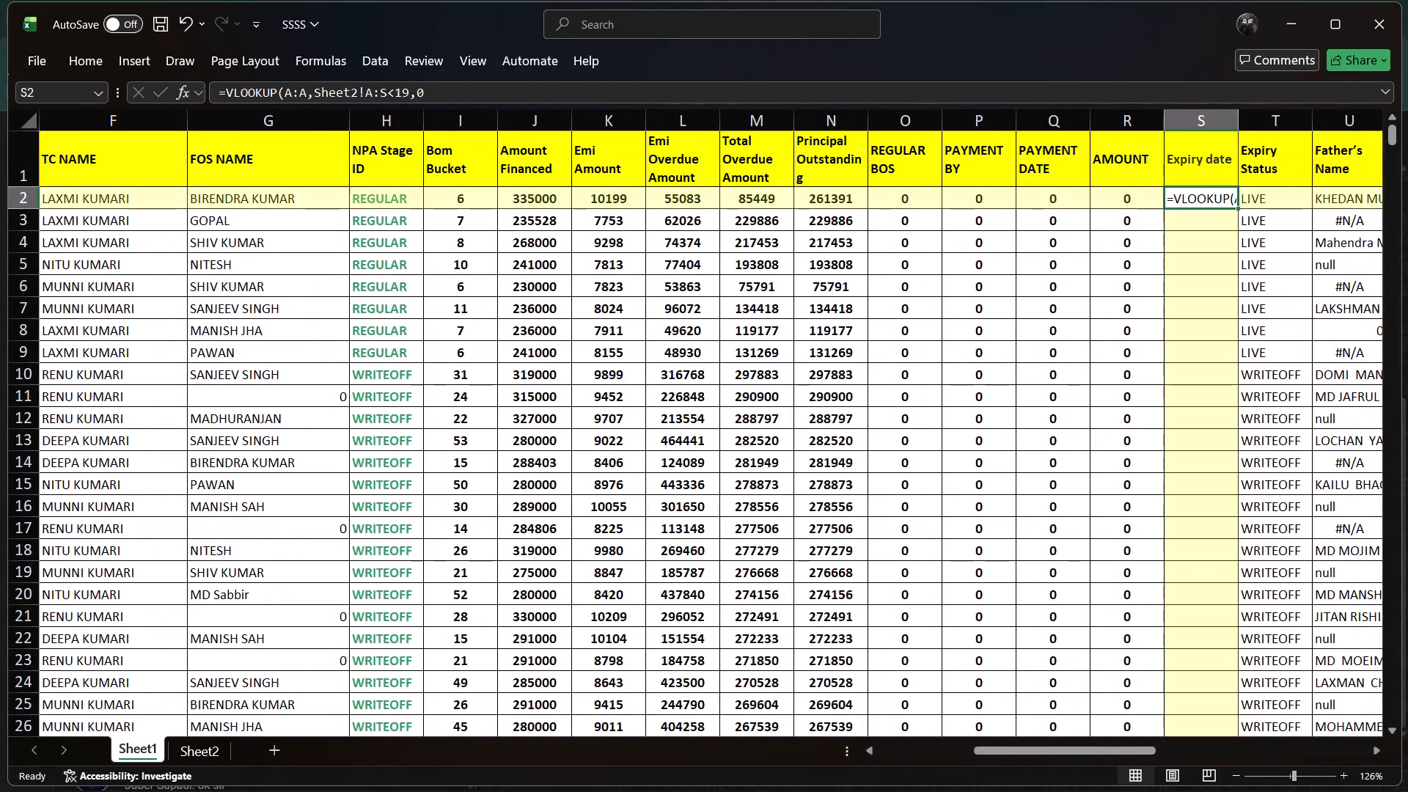
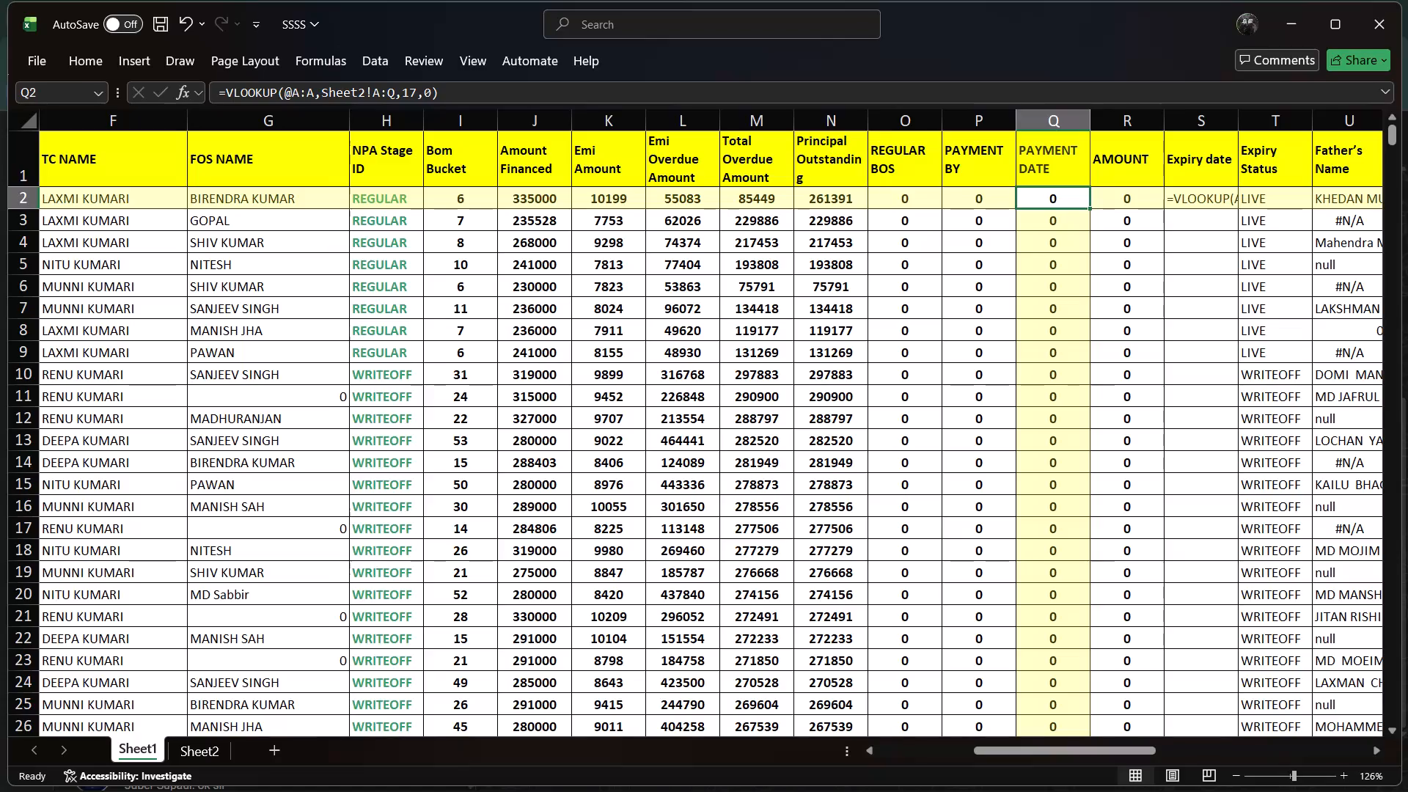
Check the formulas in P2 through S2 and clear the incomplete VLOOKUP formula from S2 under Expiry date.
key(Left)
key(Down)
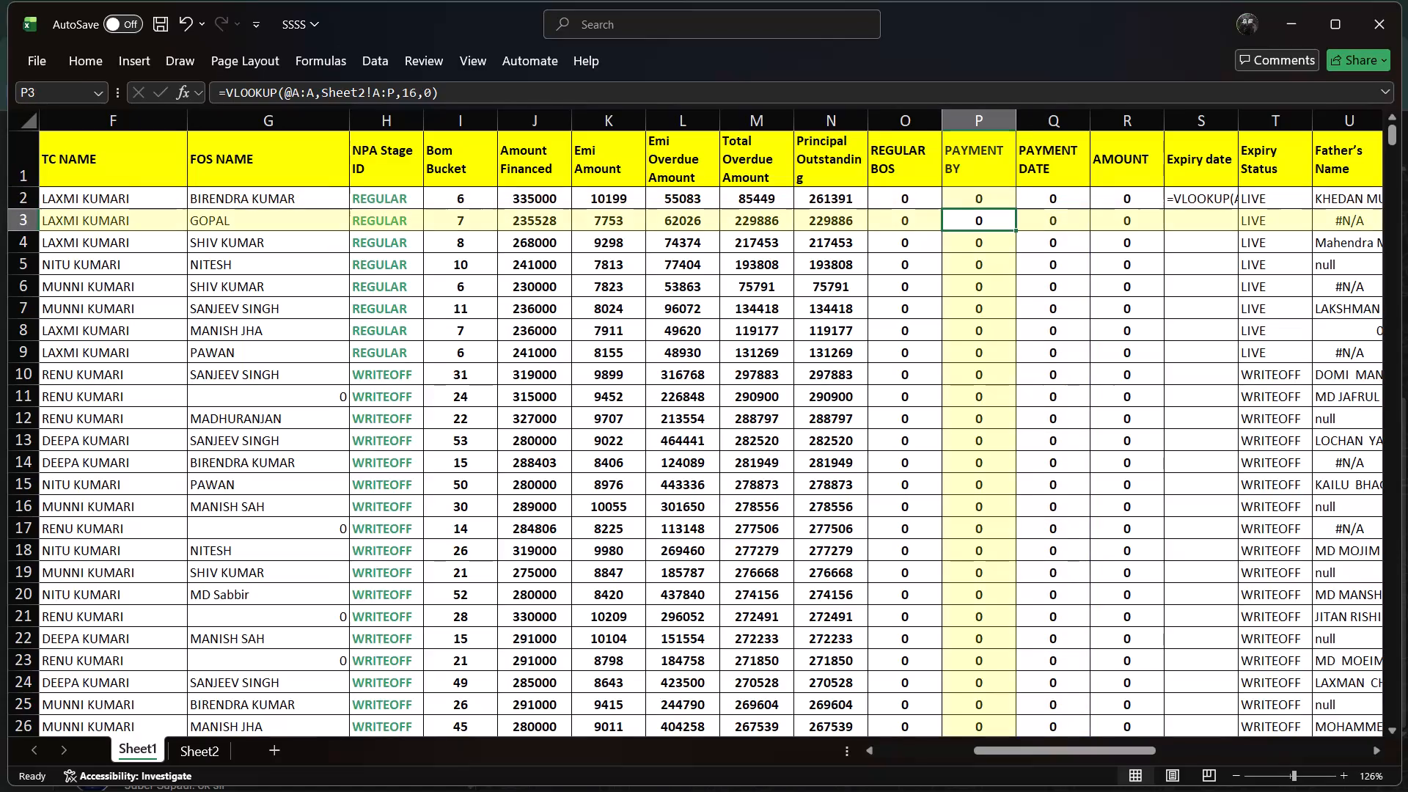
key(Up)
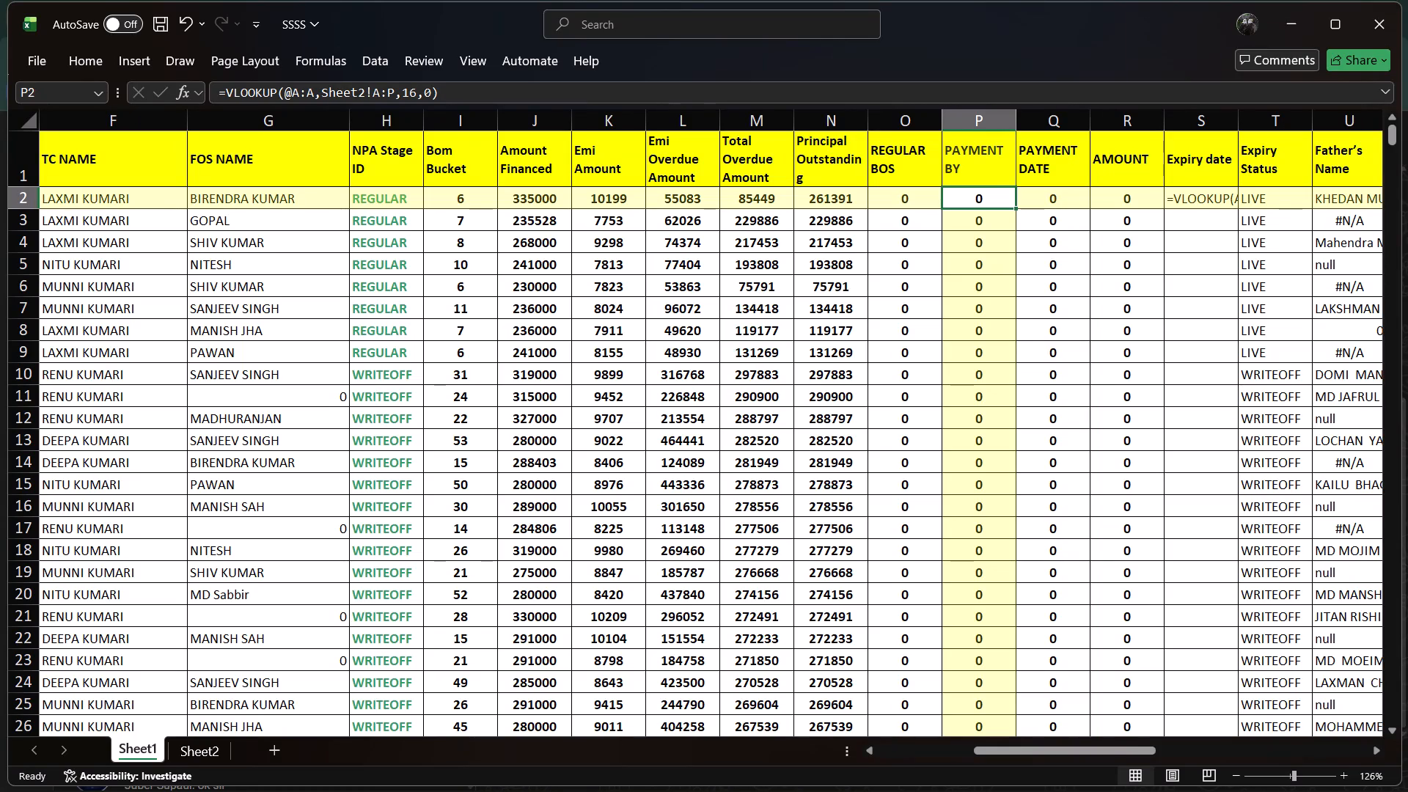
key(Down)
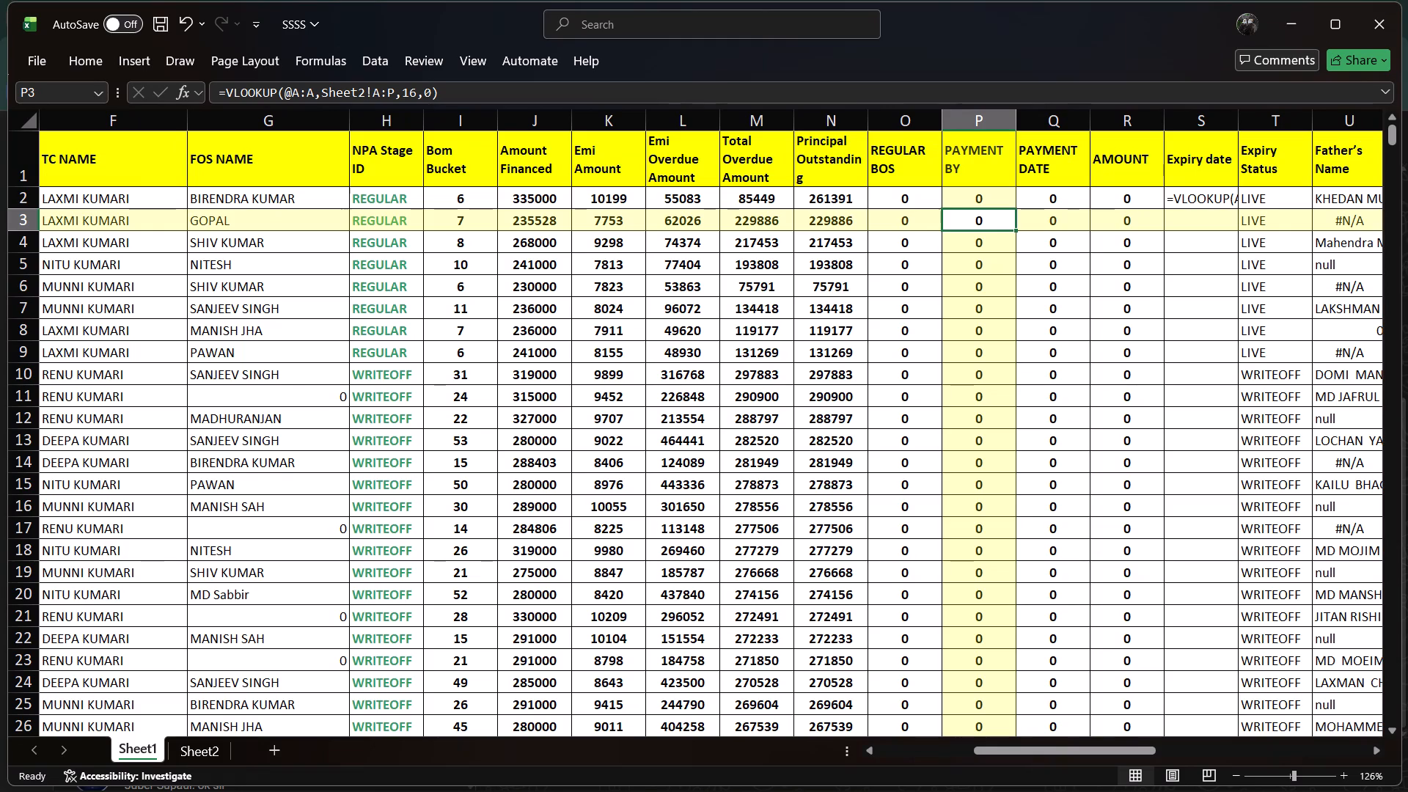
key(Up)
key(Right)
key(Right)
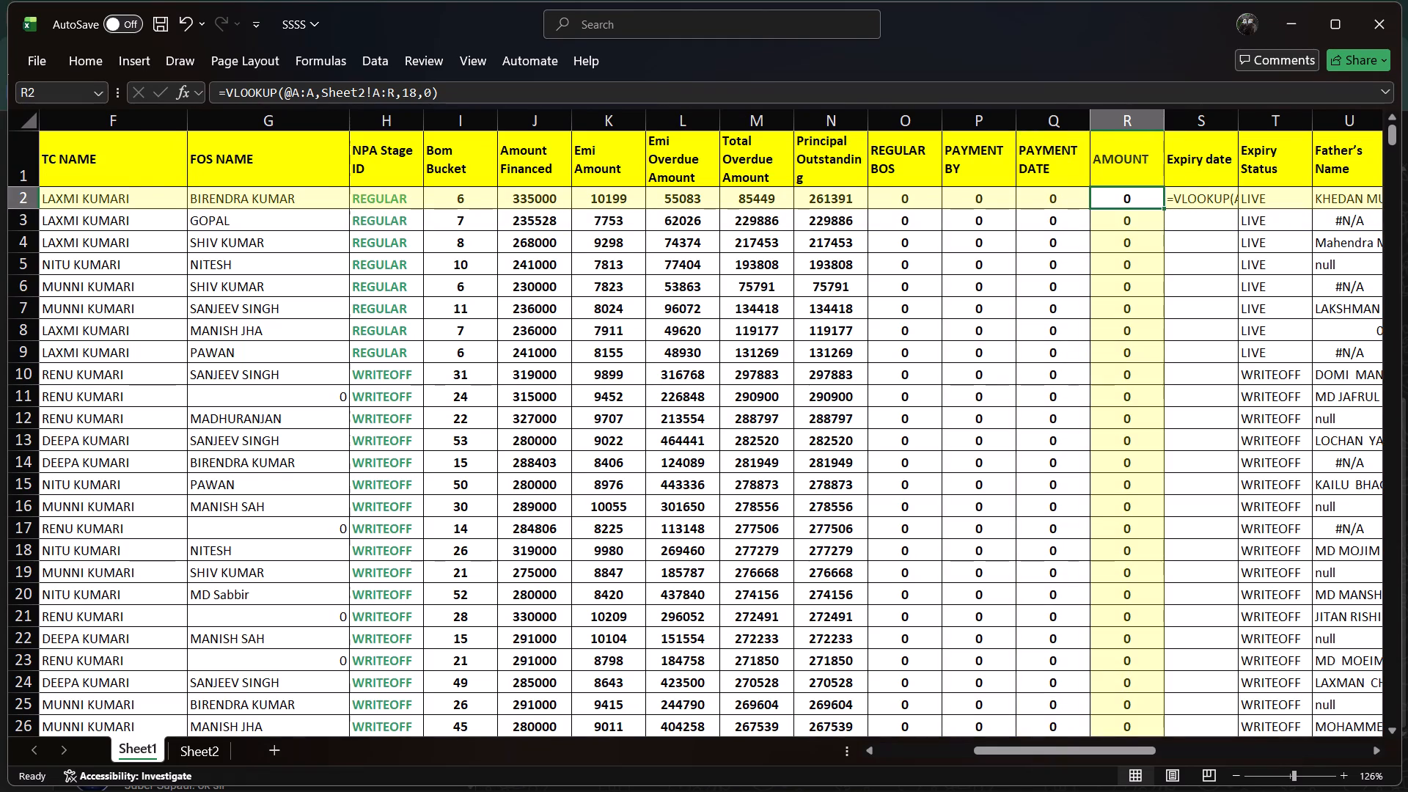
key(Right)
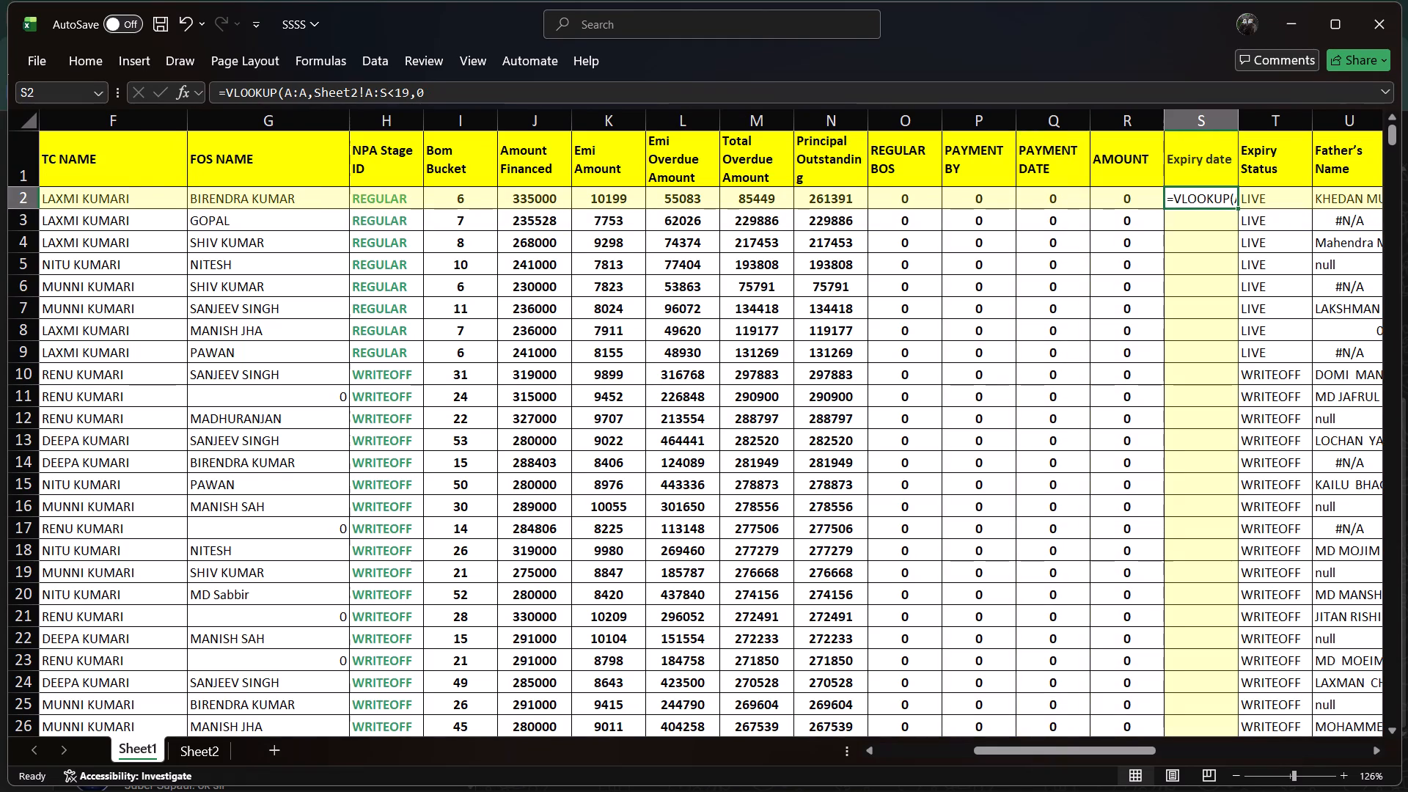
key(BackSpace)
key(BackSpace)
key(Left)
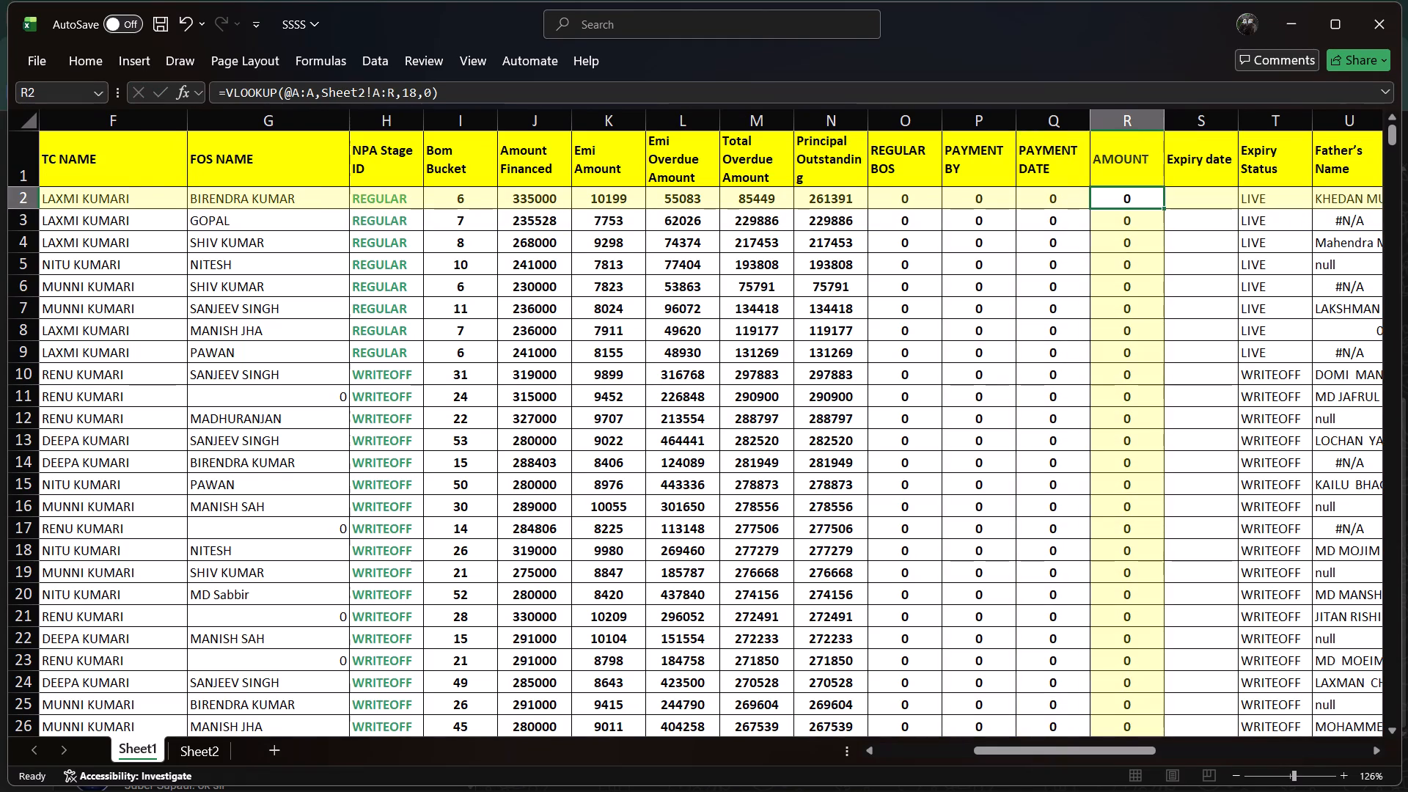
Examine the VLOOKUP formulas in row 2 from PAYMENT DATE back to Total Overdue Amount, ending on S2.
key(Left)
key(Left)
key(Left)
key(Left)
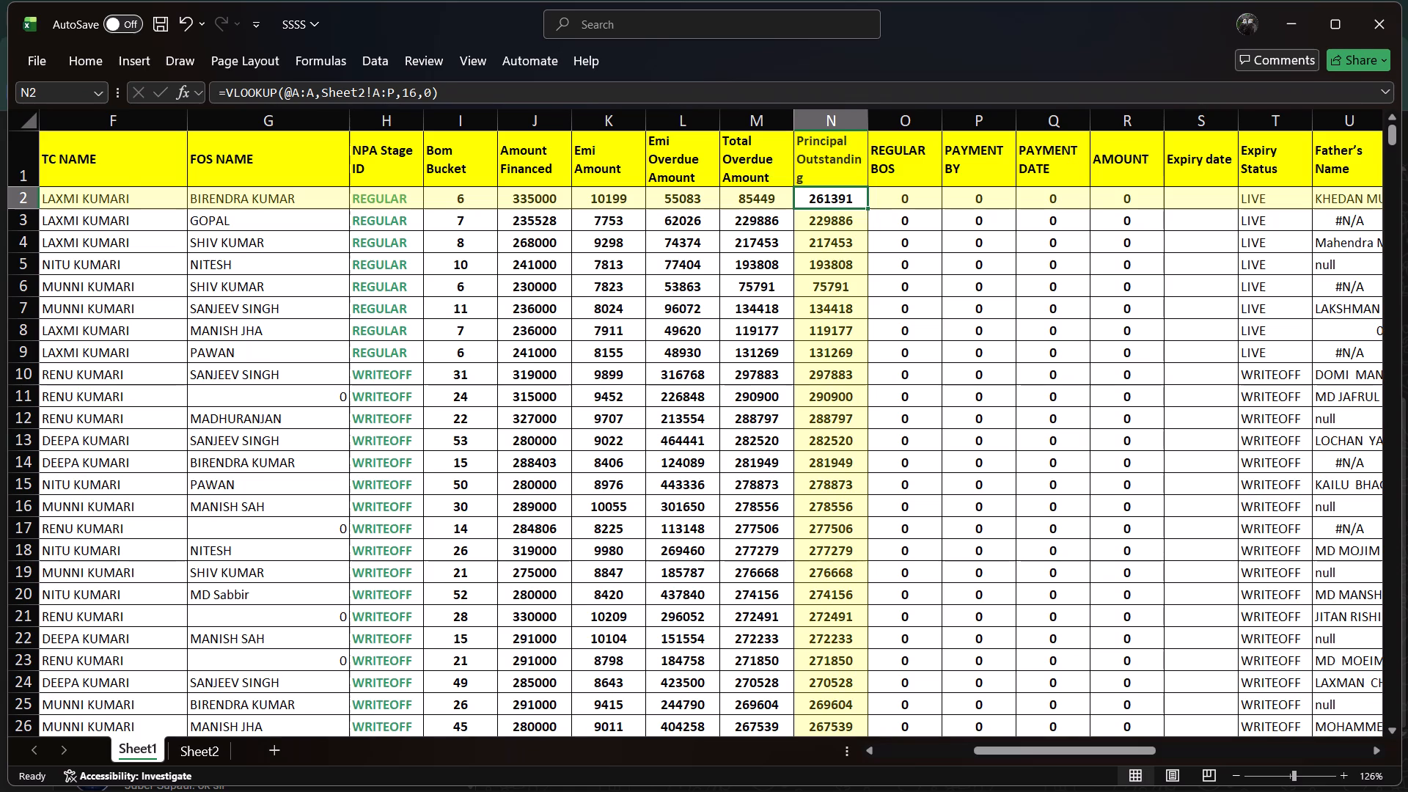
key(Left)
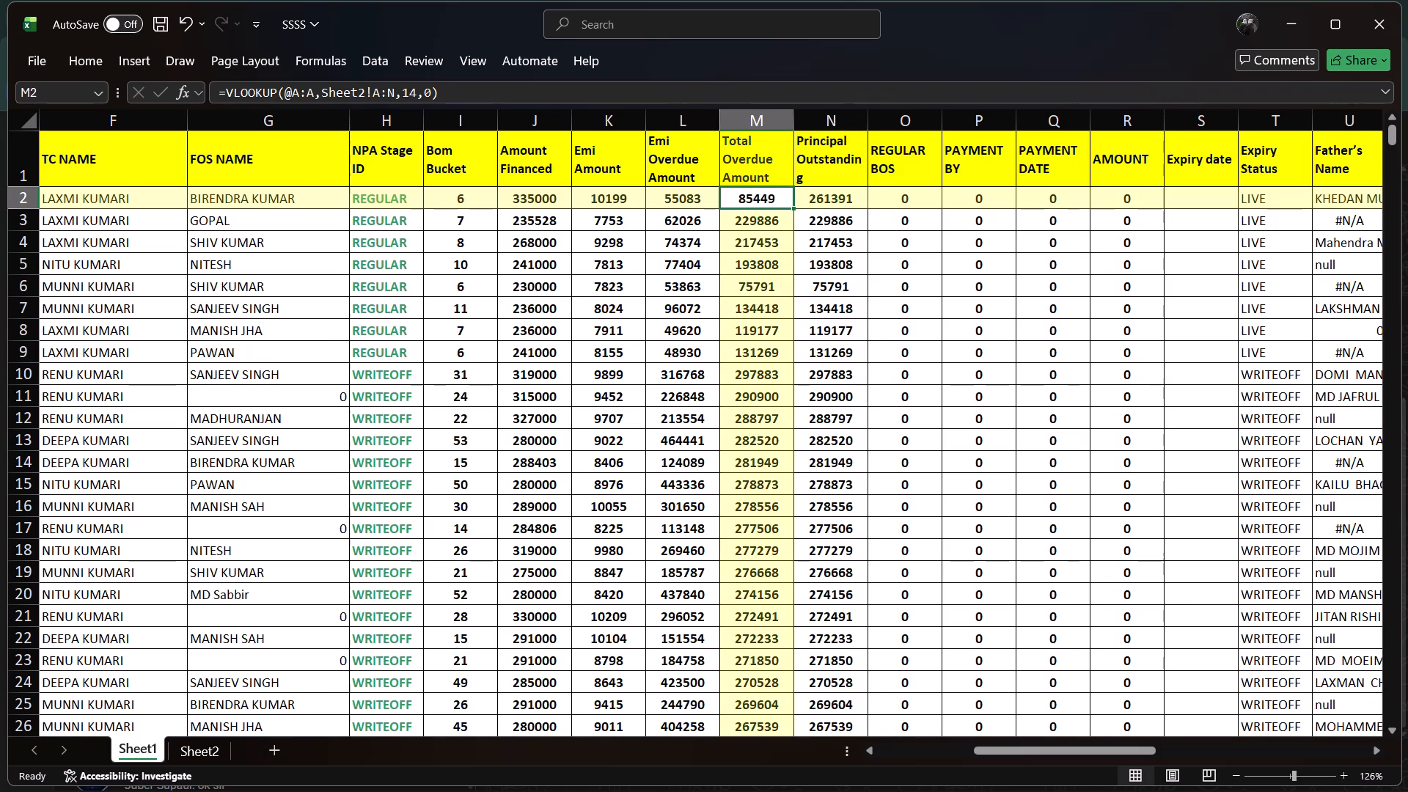
key(Right)
key(Right)
key(Right)
key(Right)
key(Right)
key(Right)
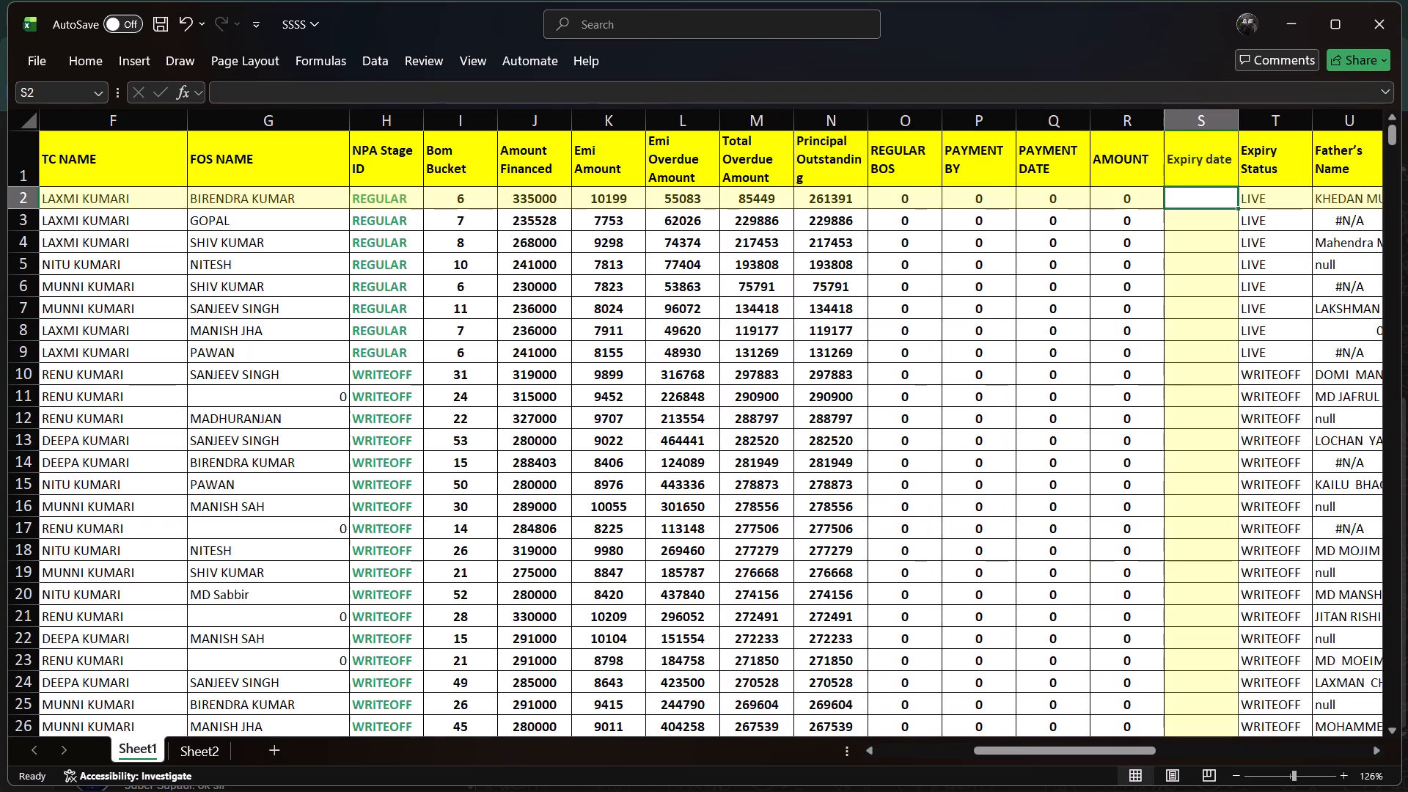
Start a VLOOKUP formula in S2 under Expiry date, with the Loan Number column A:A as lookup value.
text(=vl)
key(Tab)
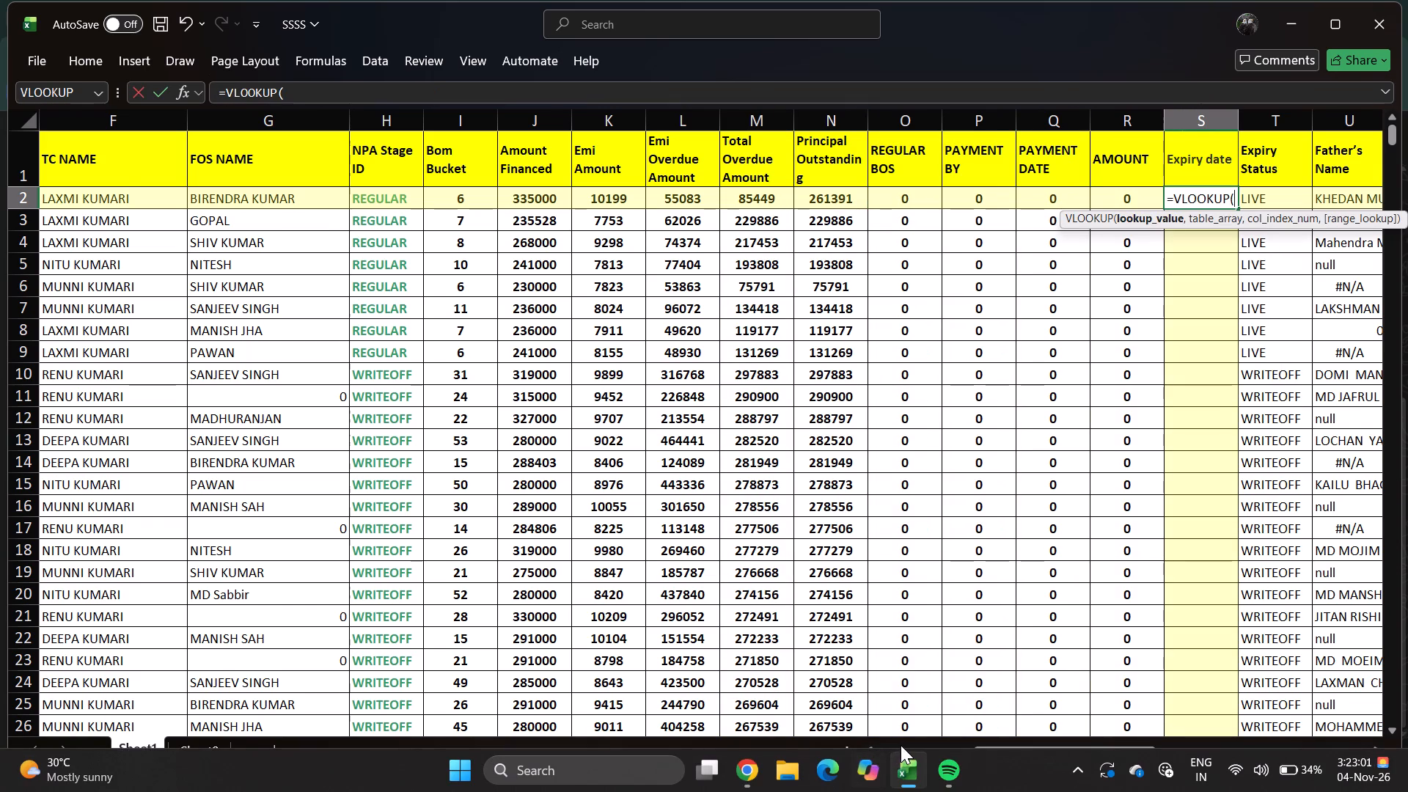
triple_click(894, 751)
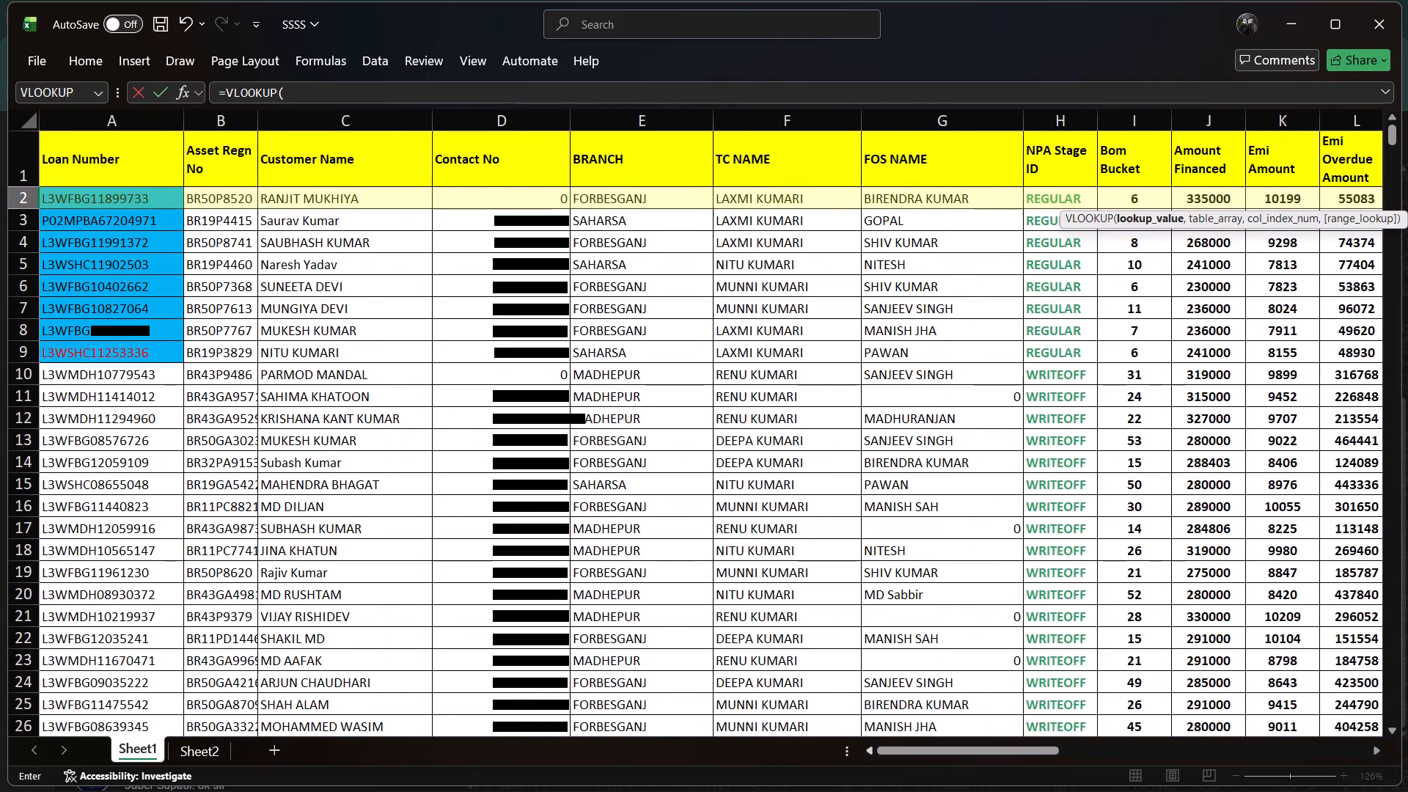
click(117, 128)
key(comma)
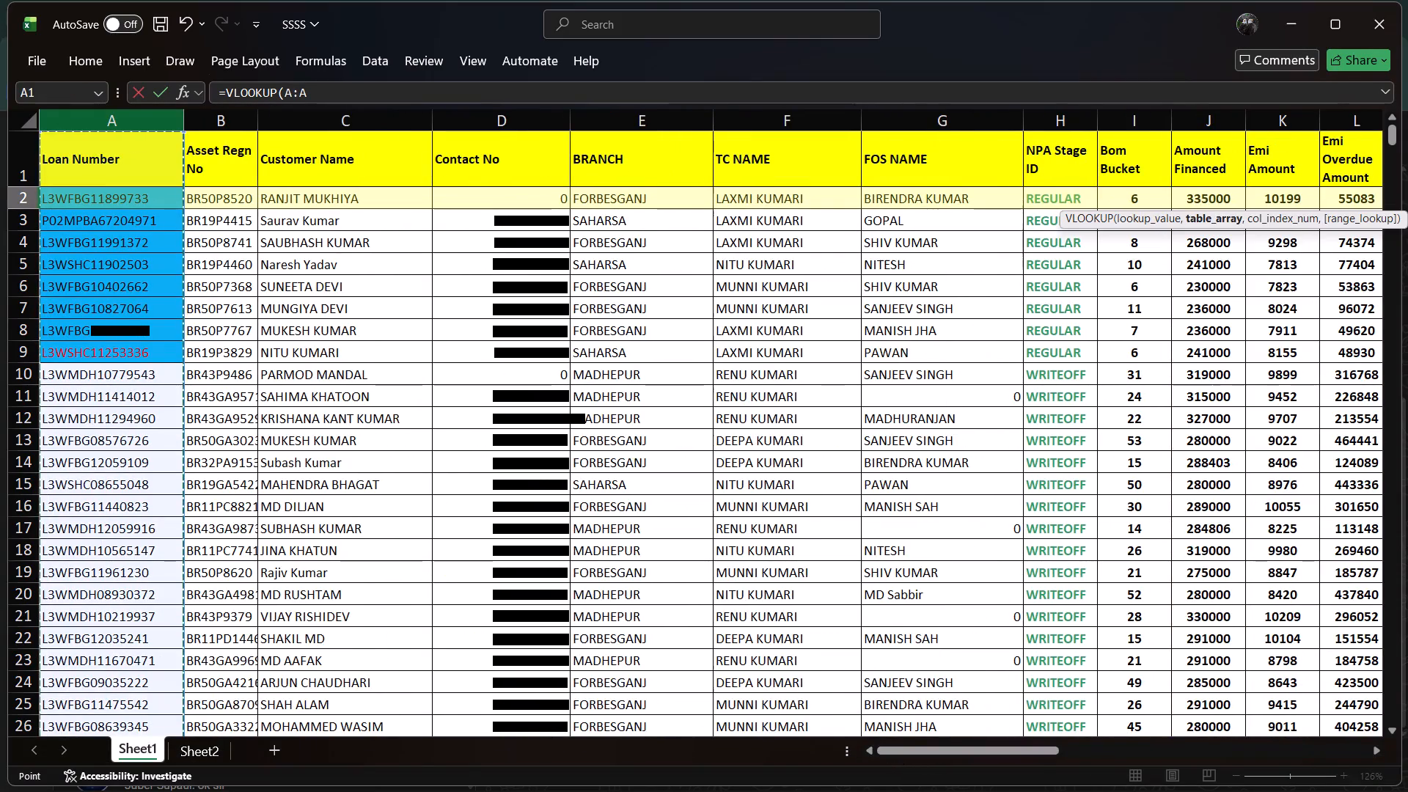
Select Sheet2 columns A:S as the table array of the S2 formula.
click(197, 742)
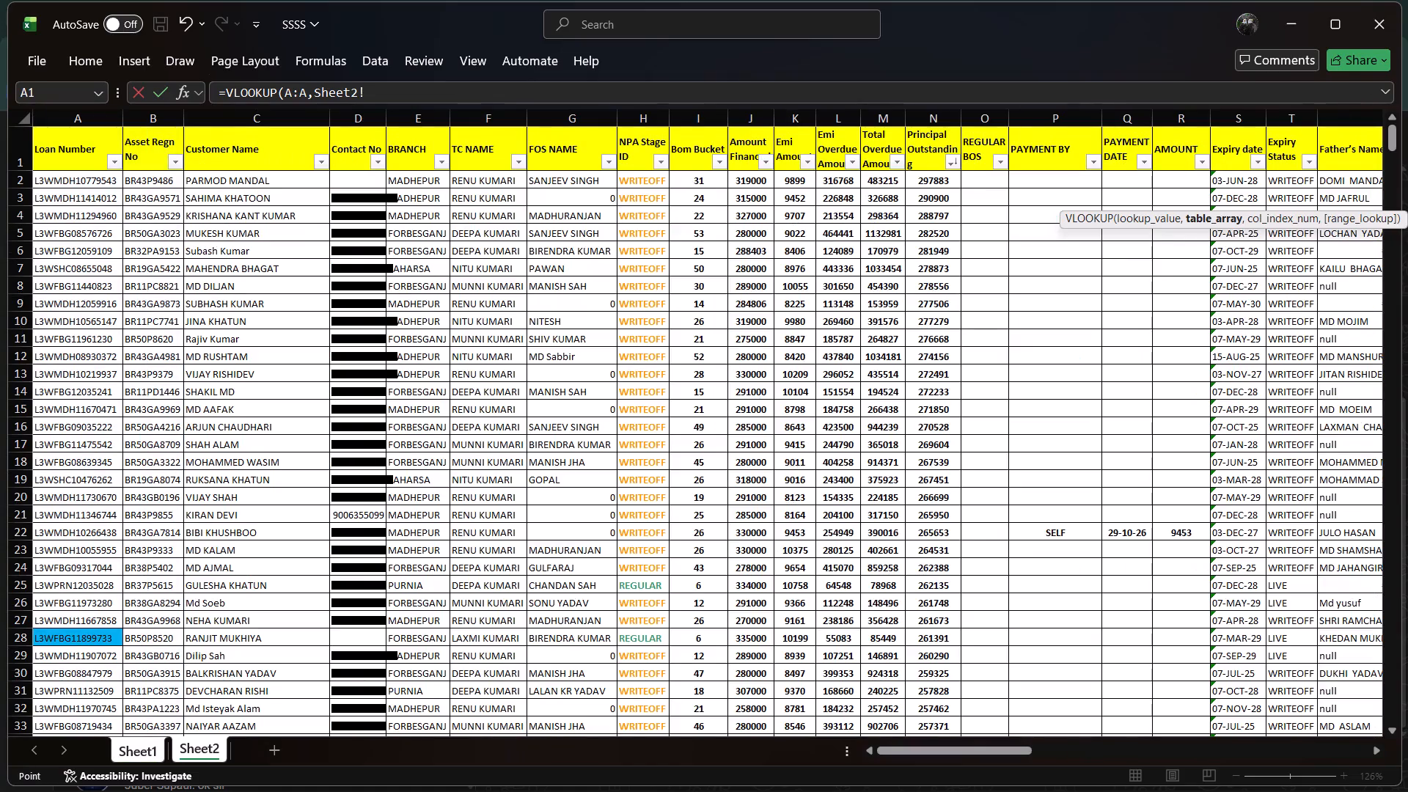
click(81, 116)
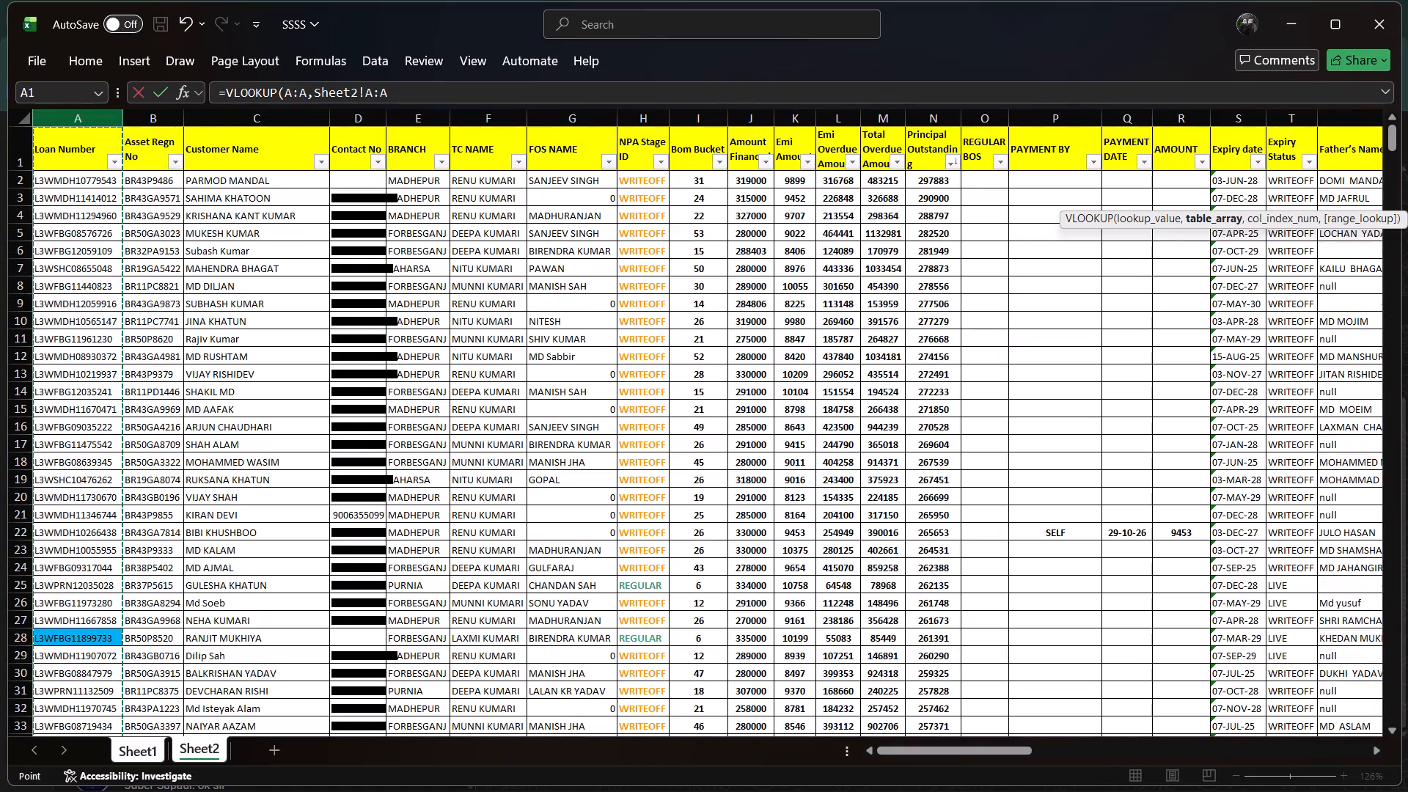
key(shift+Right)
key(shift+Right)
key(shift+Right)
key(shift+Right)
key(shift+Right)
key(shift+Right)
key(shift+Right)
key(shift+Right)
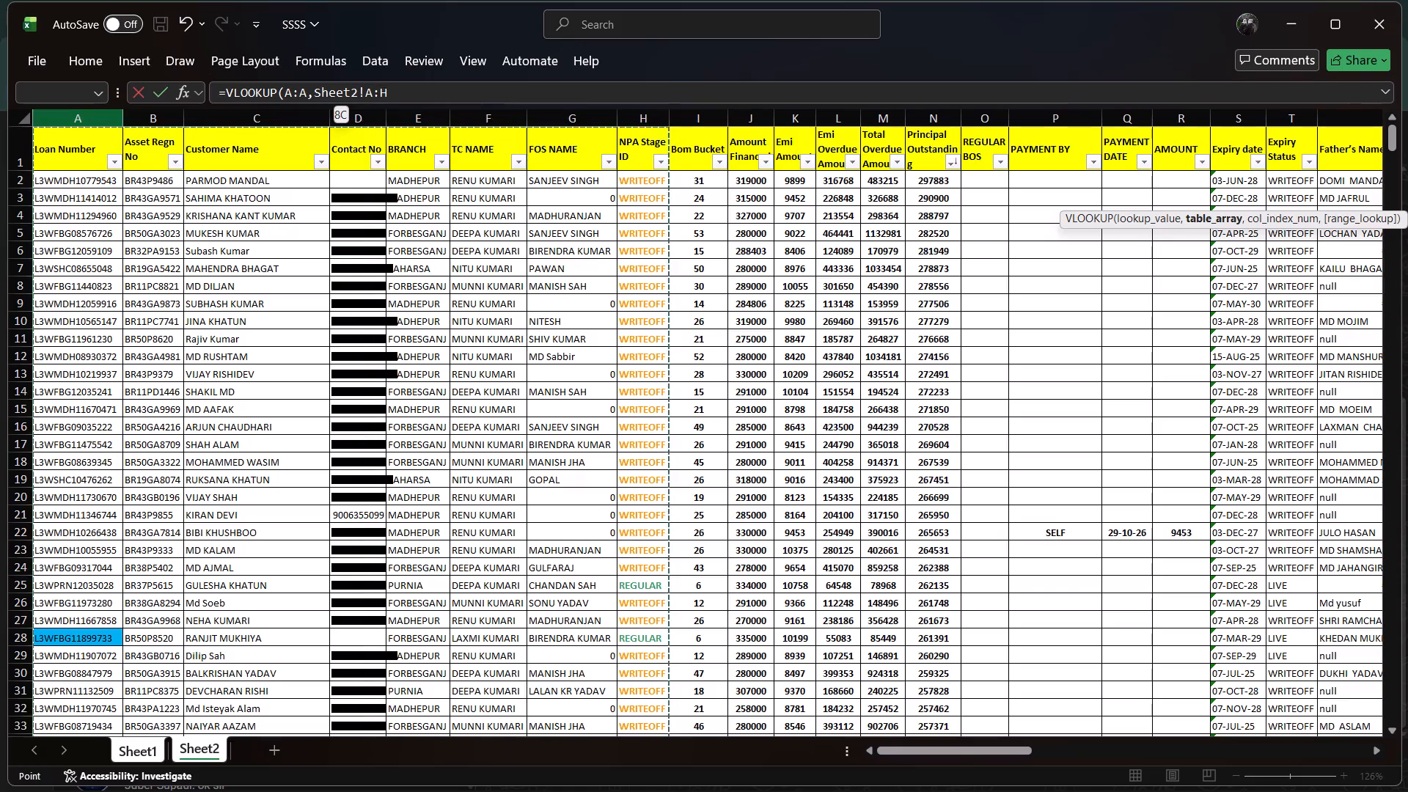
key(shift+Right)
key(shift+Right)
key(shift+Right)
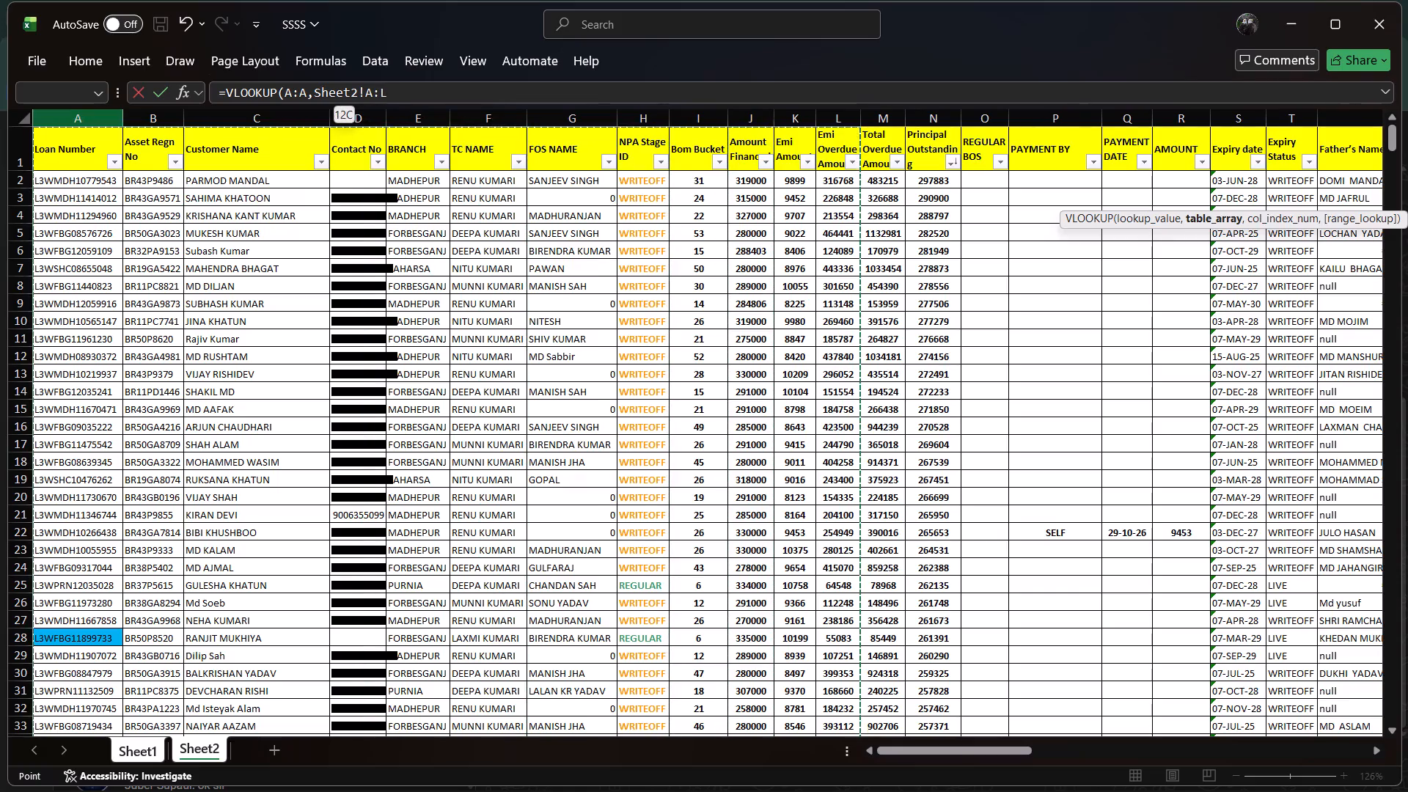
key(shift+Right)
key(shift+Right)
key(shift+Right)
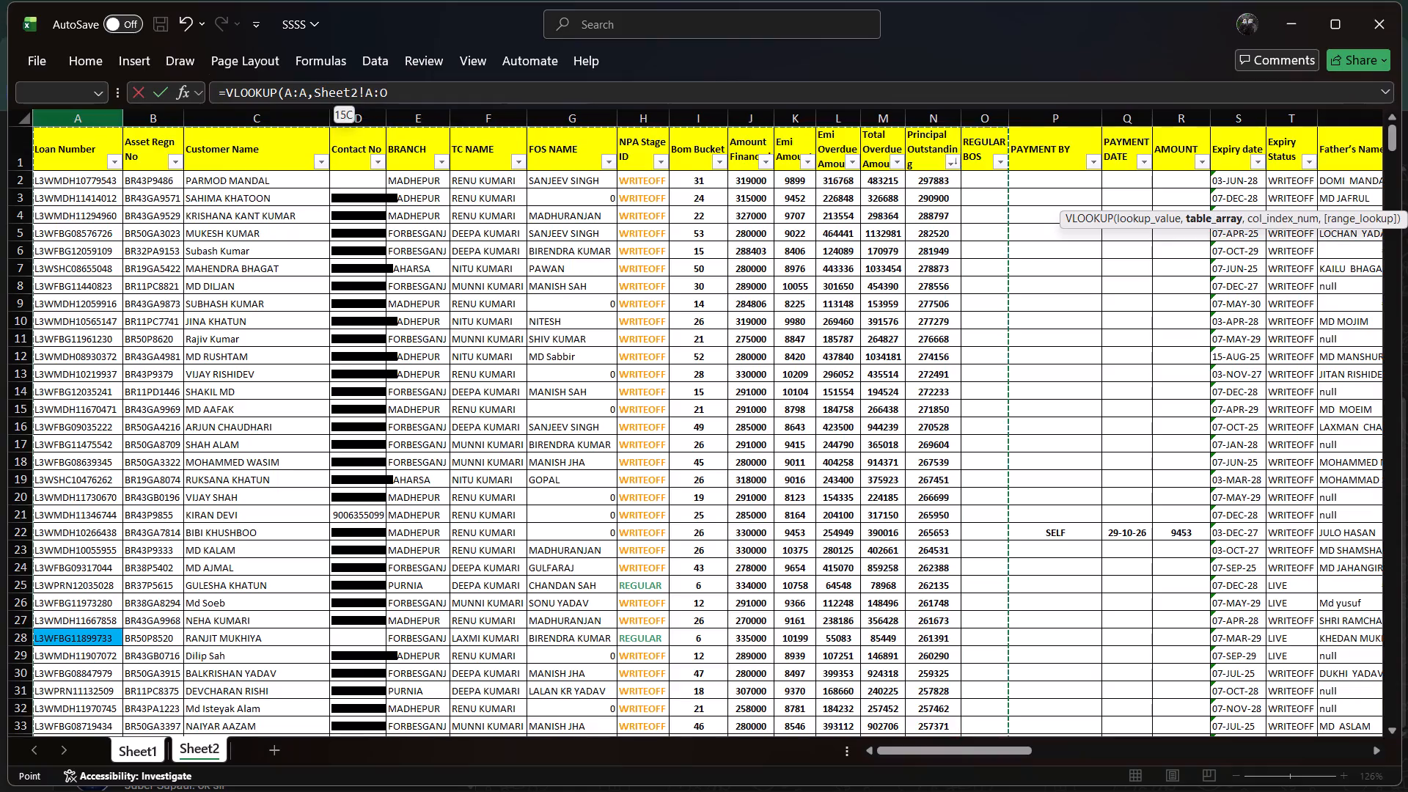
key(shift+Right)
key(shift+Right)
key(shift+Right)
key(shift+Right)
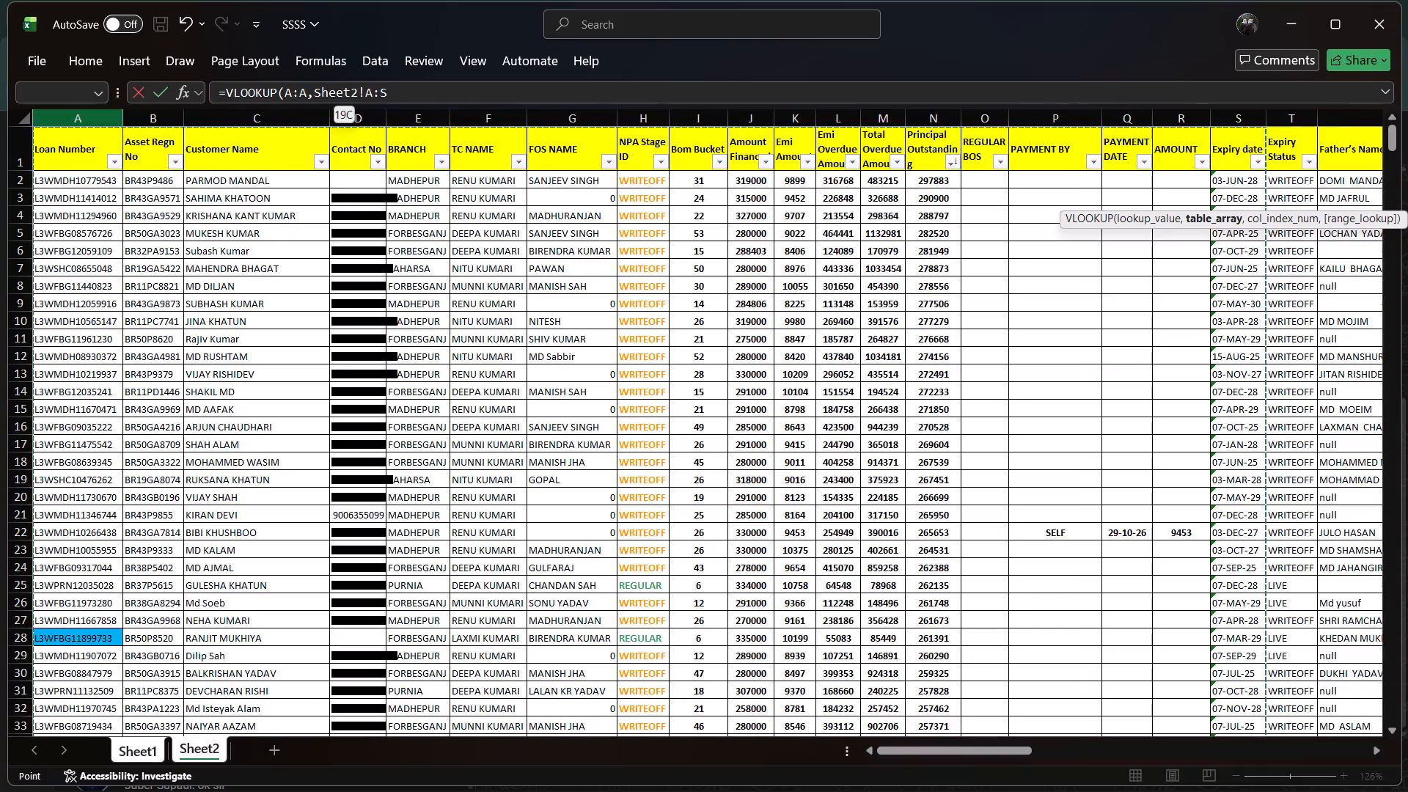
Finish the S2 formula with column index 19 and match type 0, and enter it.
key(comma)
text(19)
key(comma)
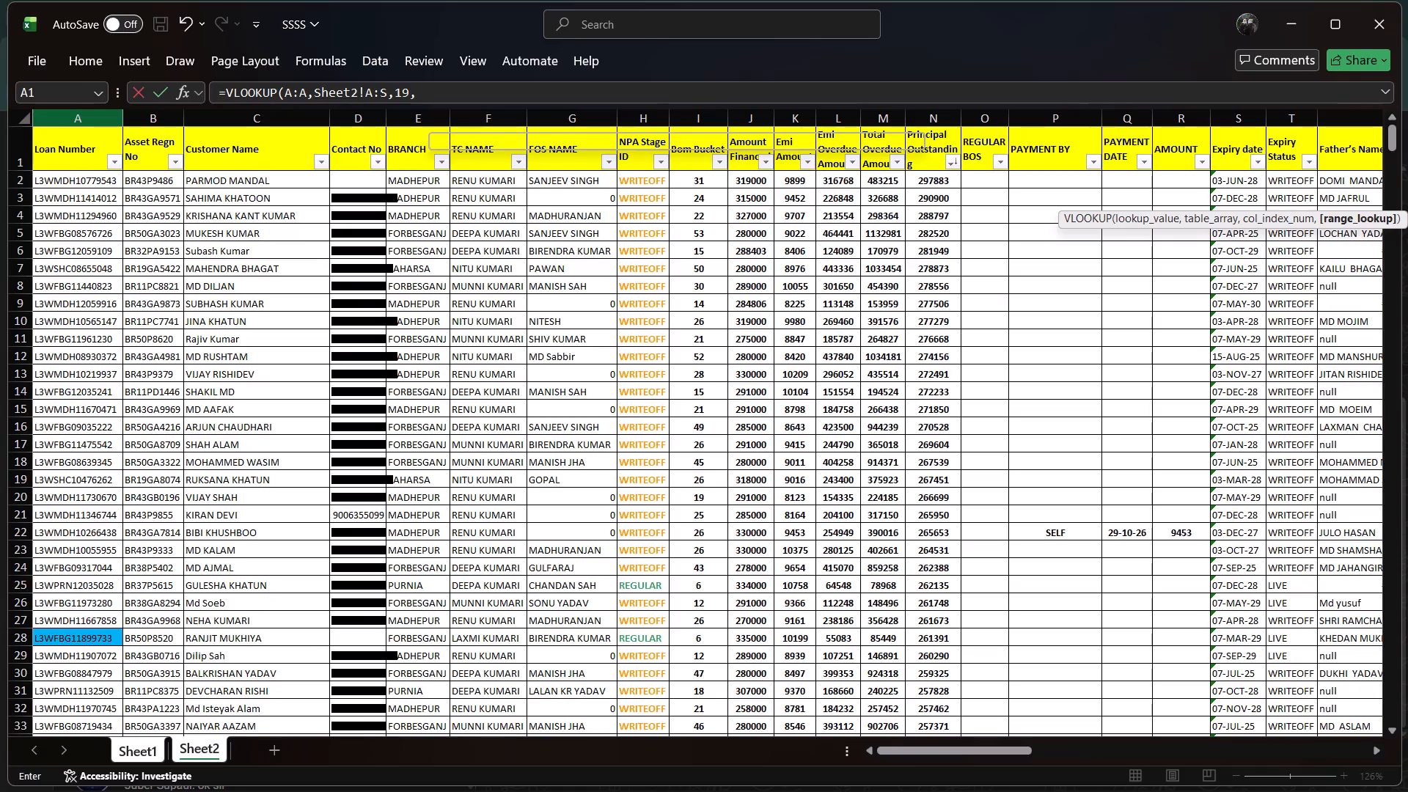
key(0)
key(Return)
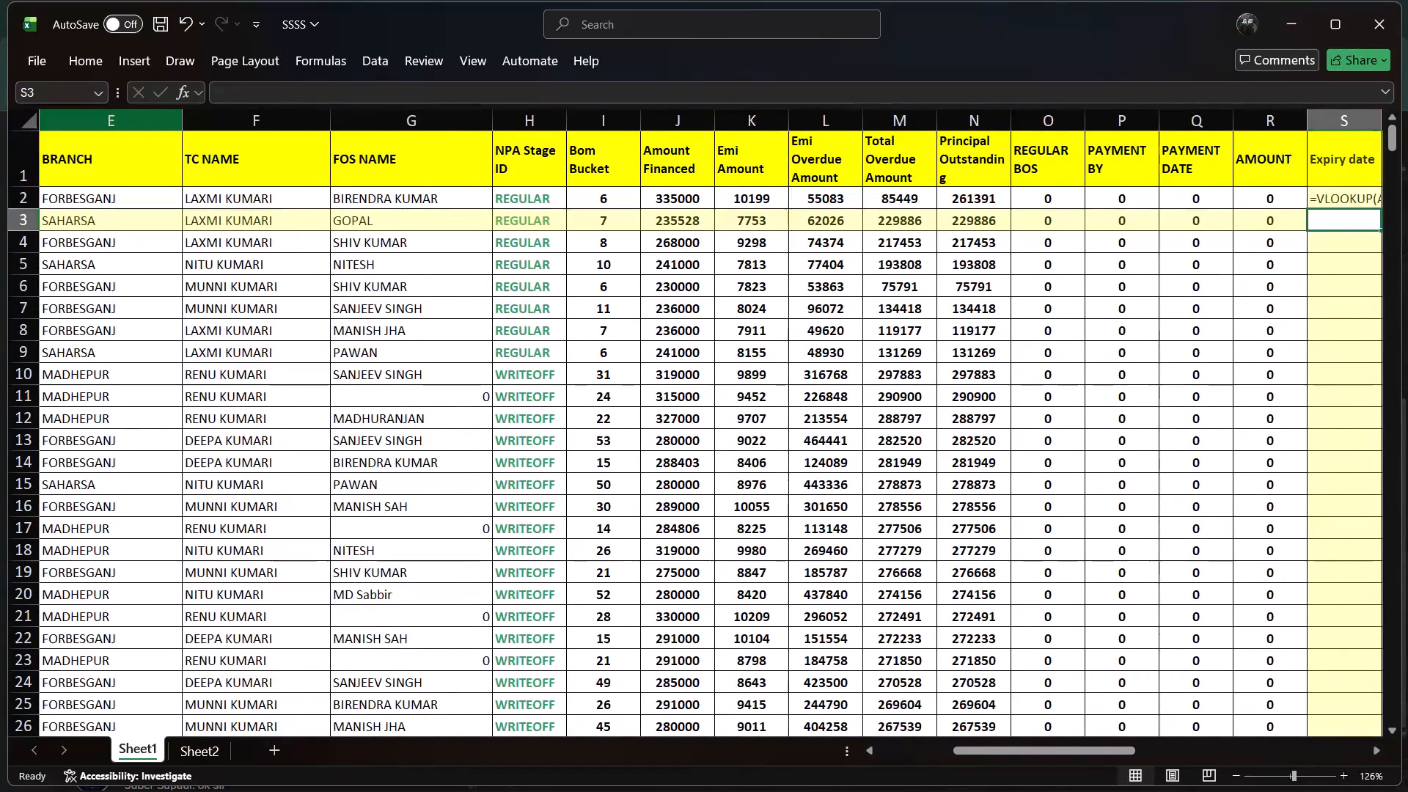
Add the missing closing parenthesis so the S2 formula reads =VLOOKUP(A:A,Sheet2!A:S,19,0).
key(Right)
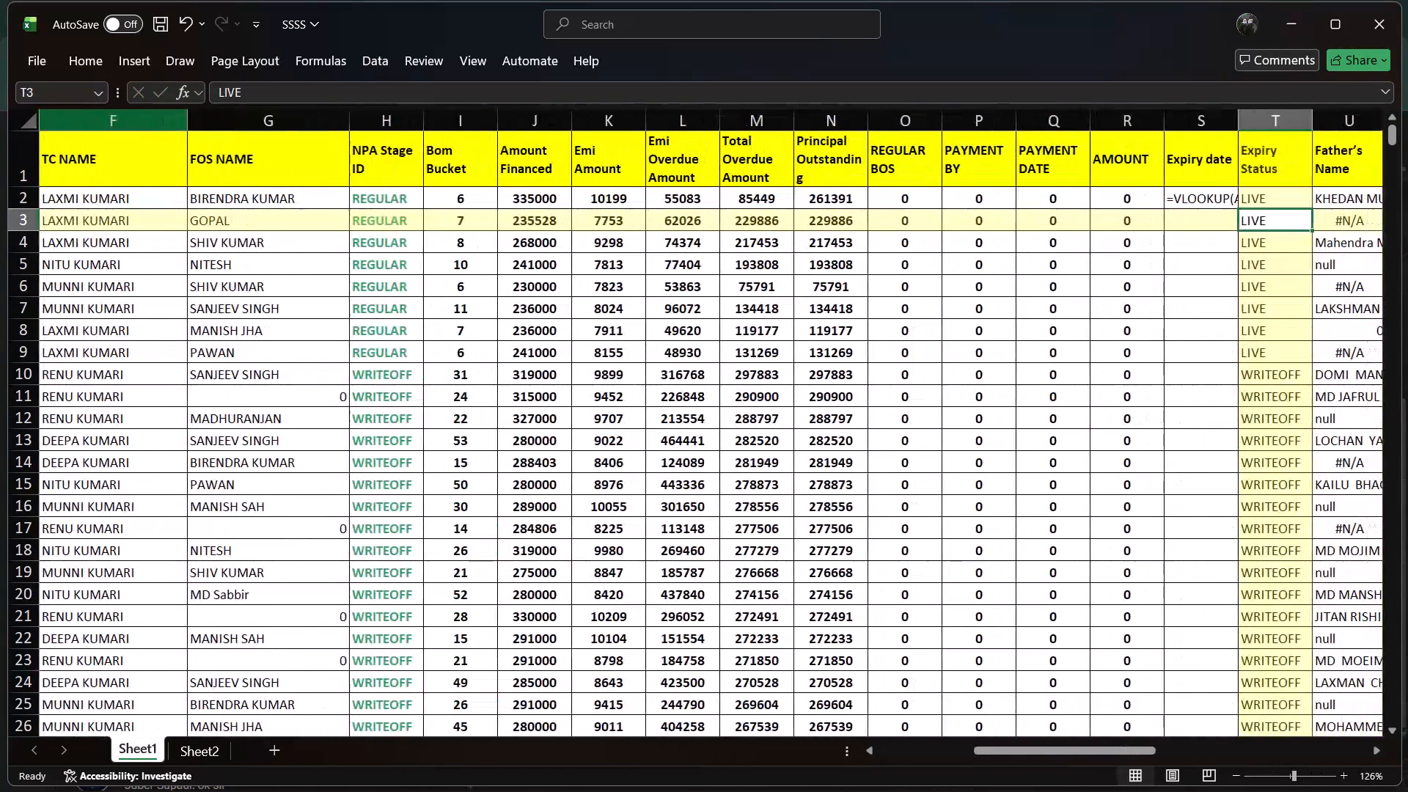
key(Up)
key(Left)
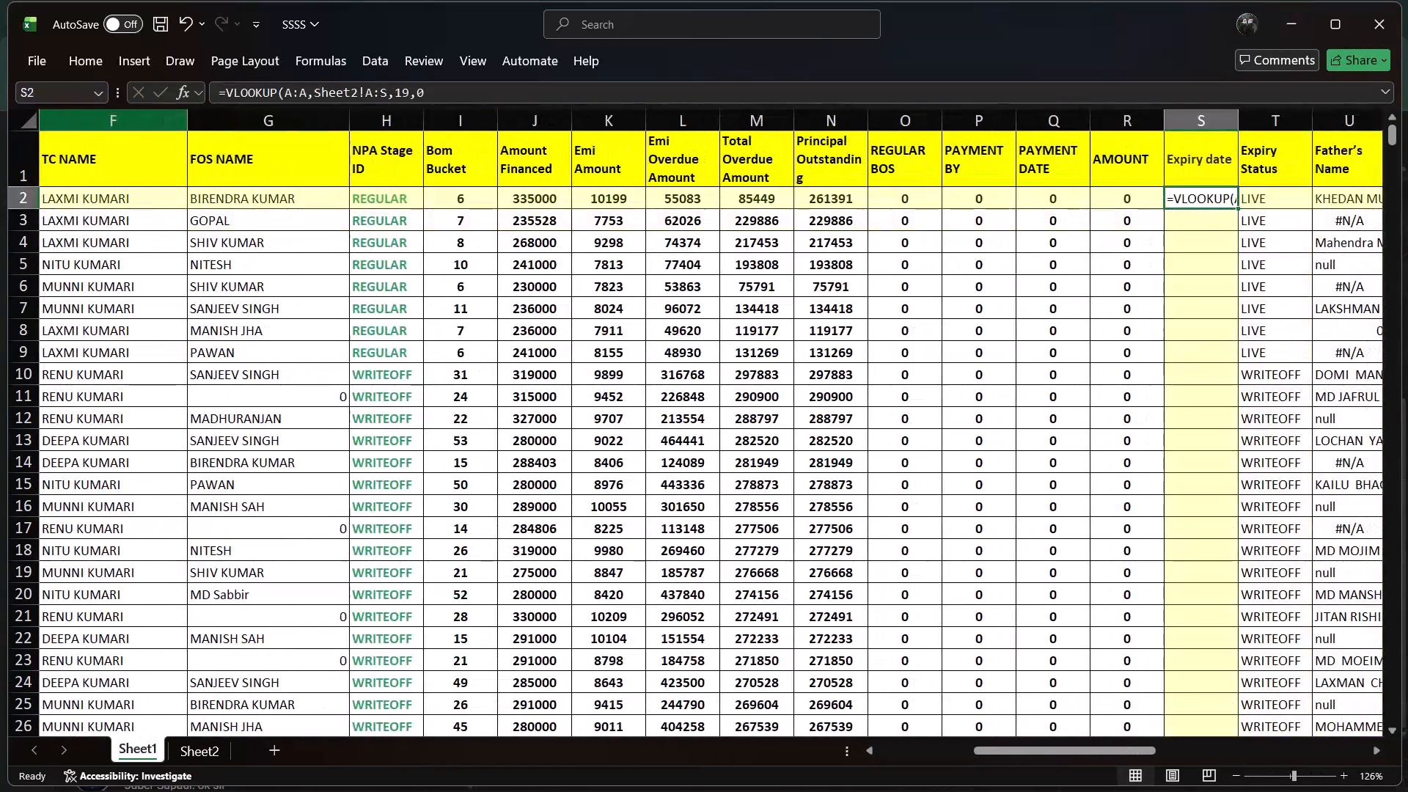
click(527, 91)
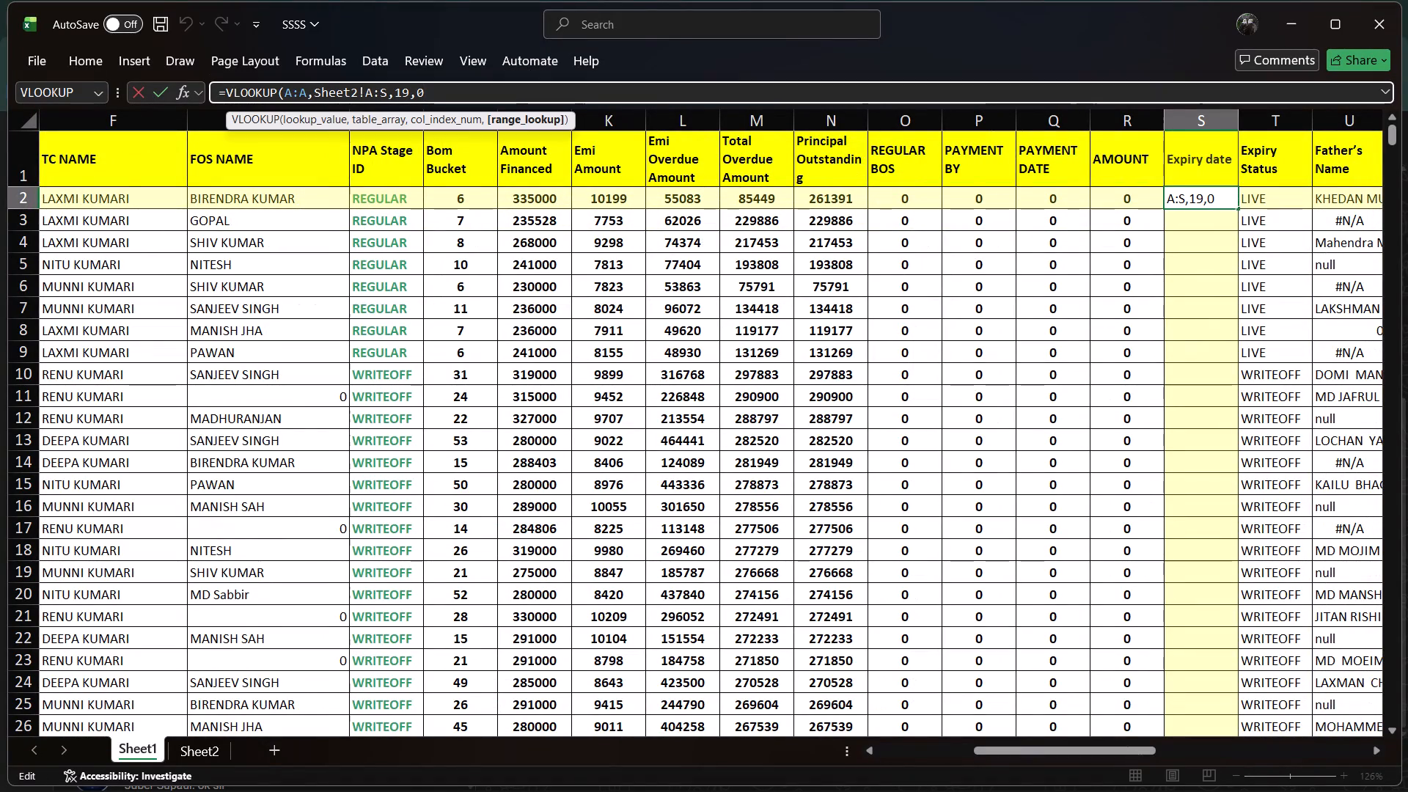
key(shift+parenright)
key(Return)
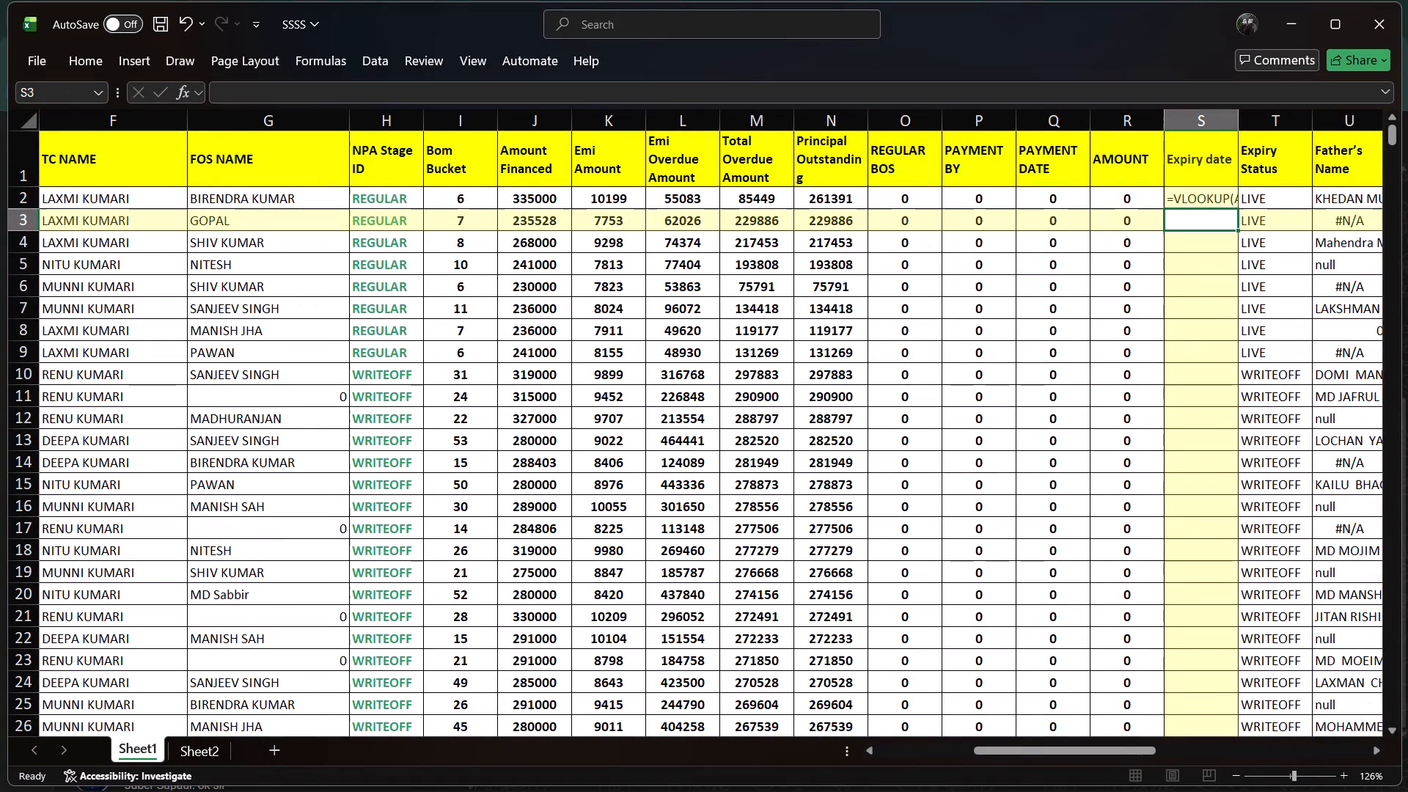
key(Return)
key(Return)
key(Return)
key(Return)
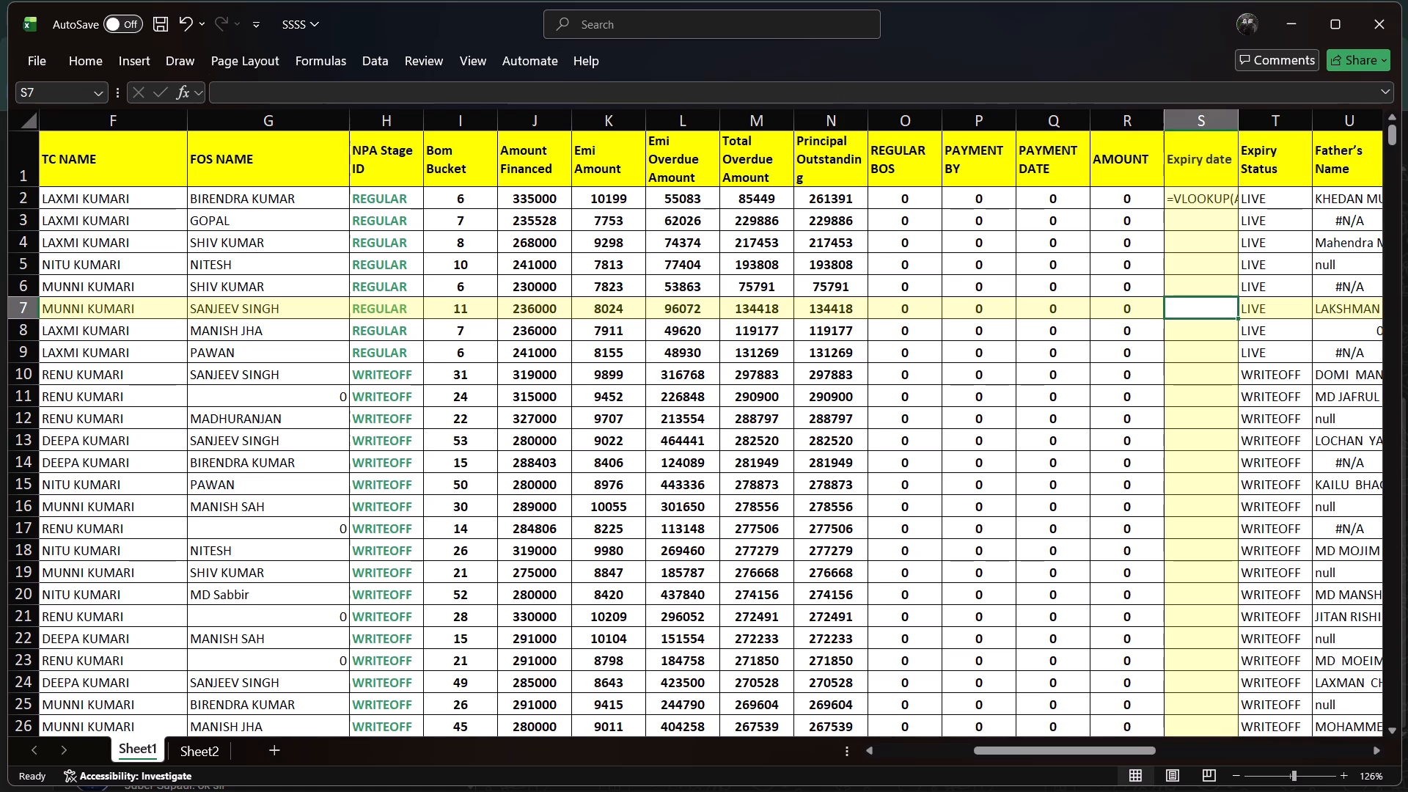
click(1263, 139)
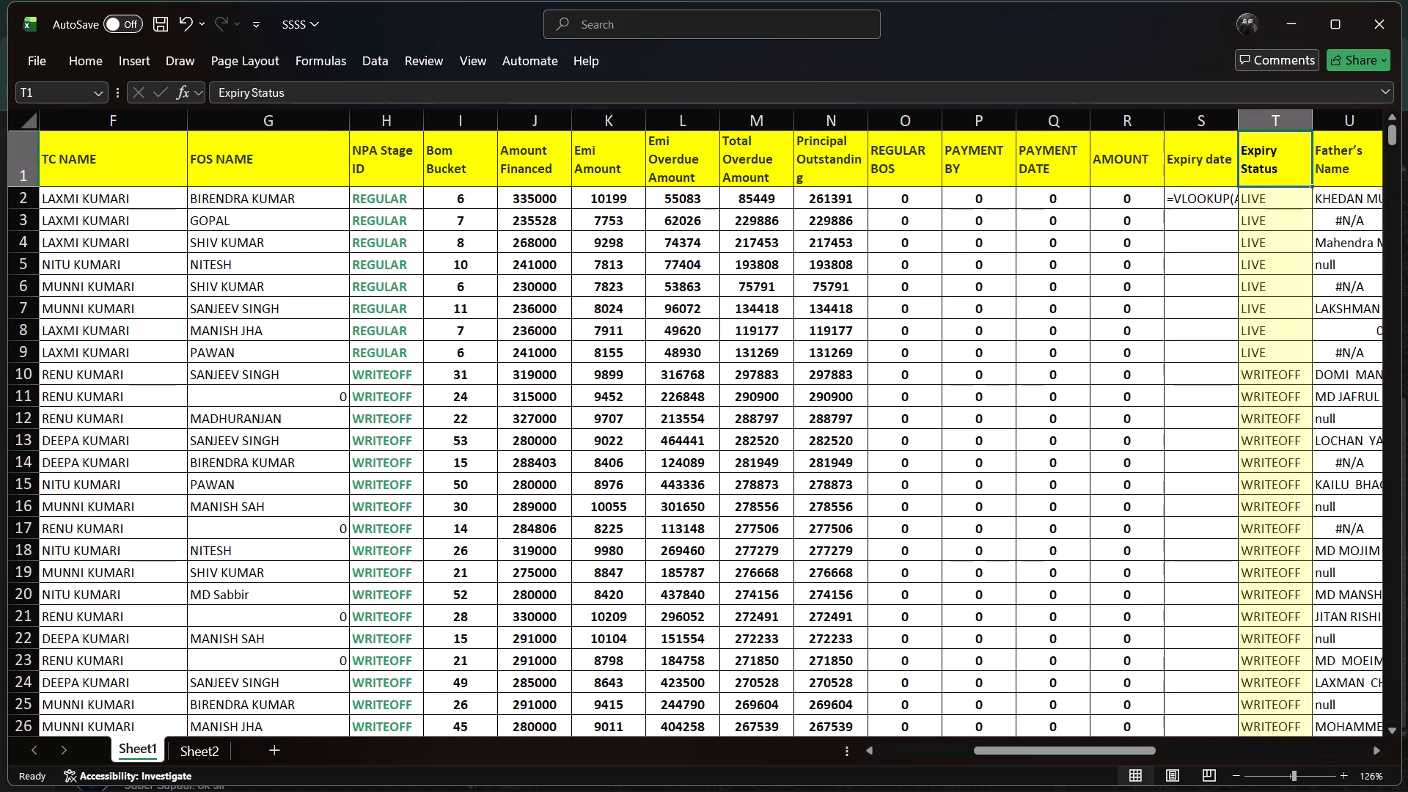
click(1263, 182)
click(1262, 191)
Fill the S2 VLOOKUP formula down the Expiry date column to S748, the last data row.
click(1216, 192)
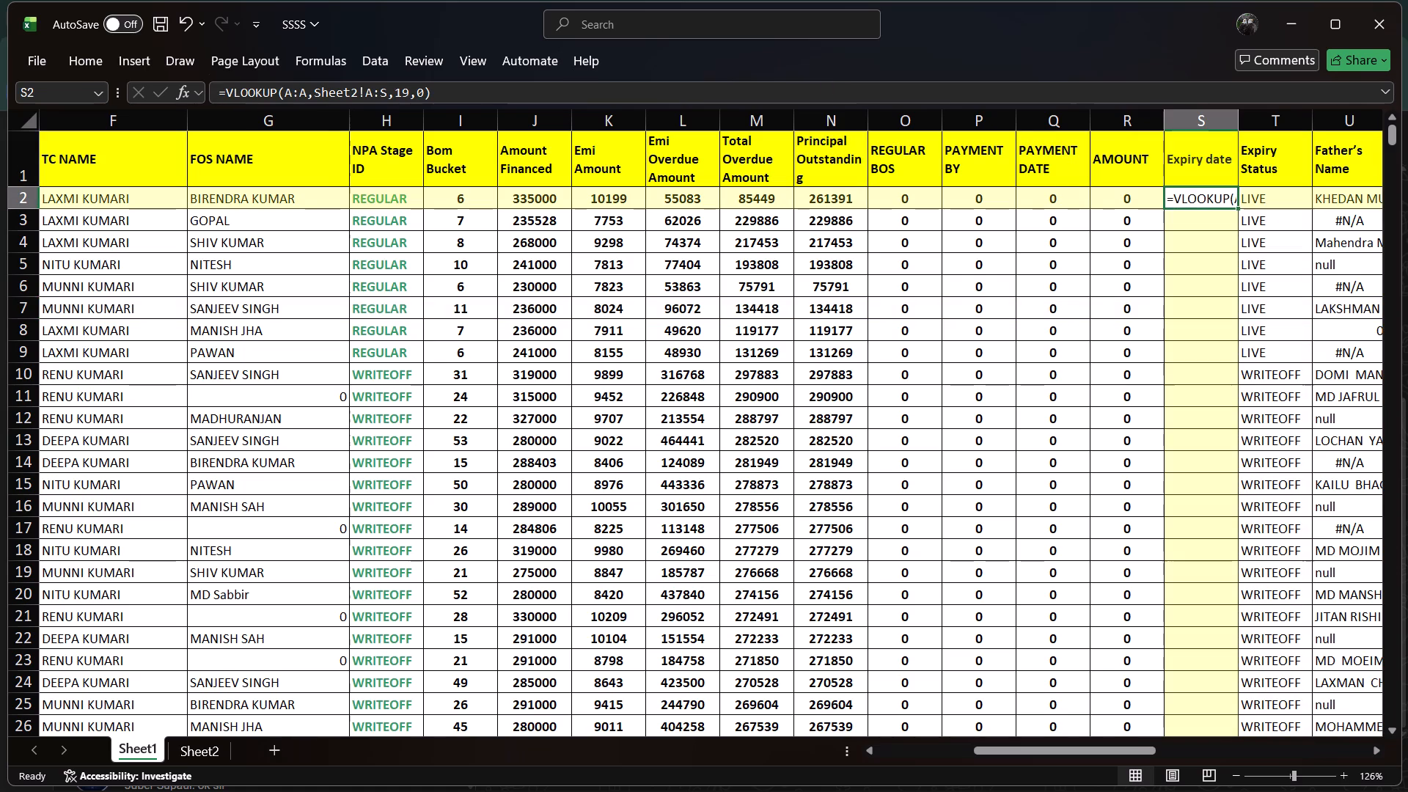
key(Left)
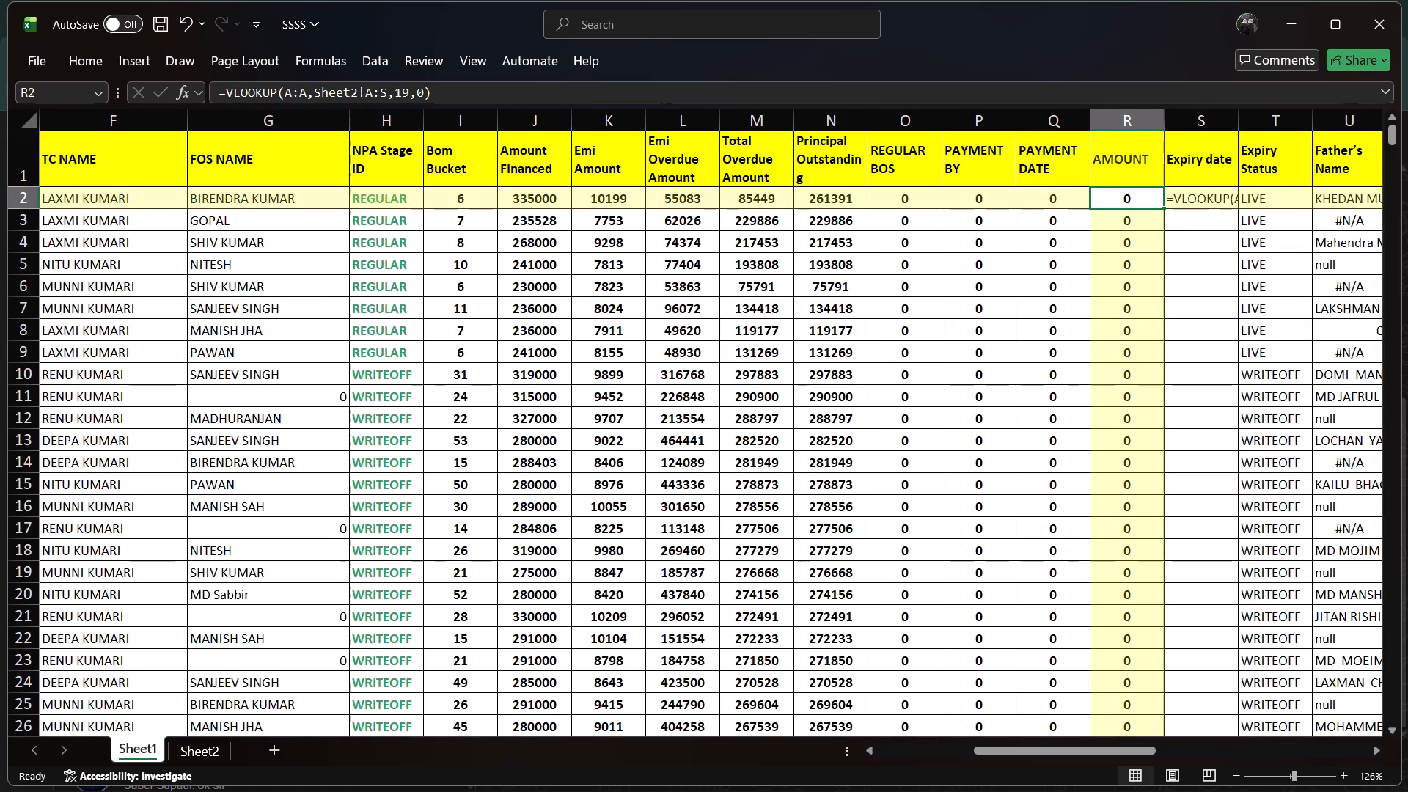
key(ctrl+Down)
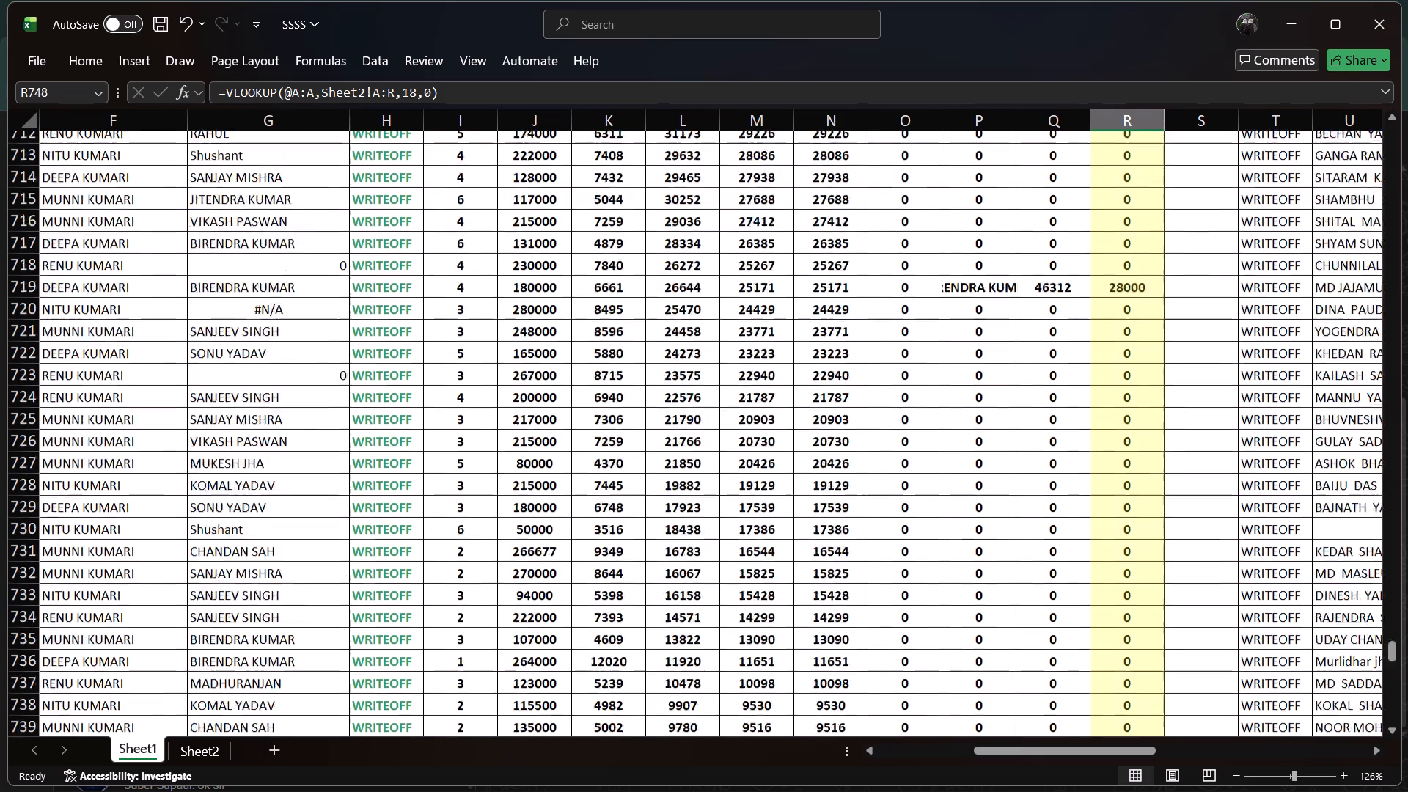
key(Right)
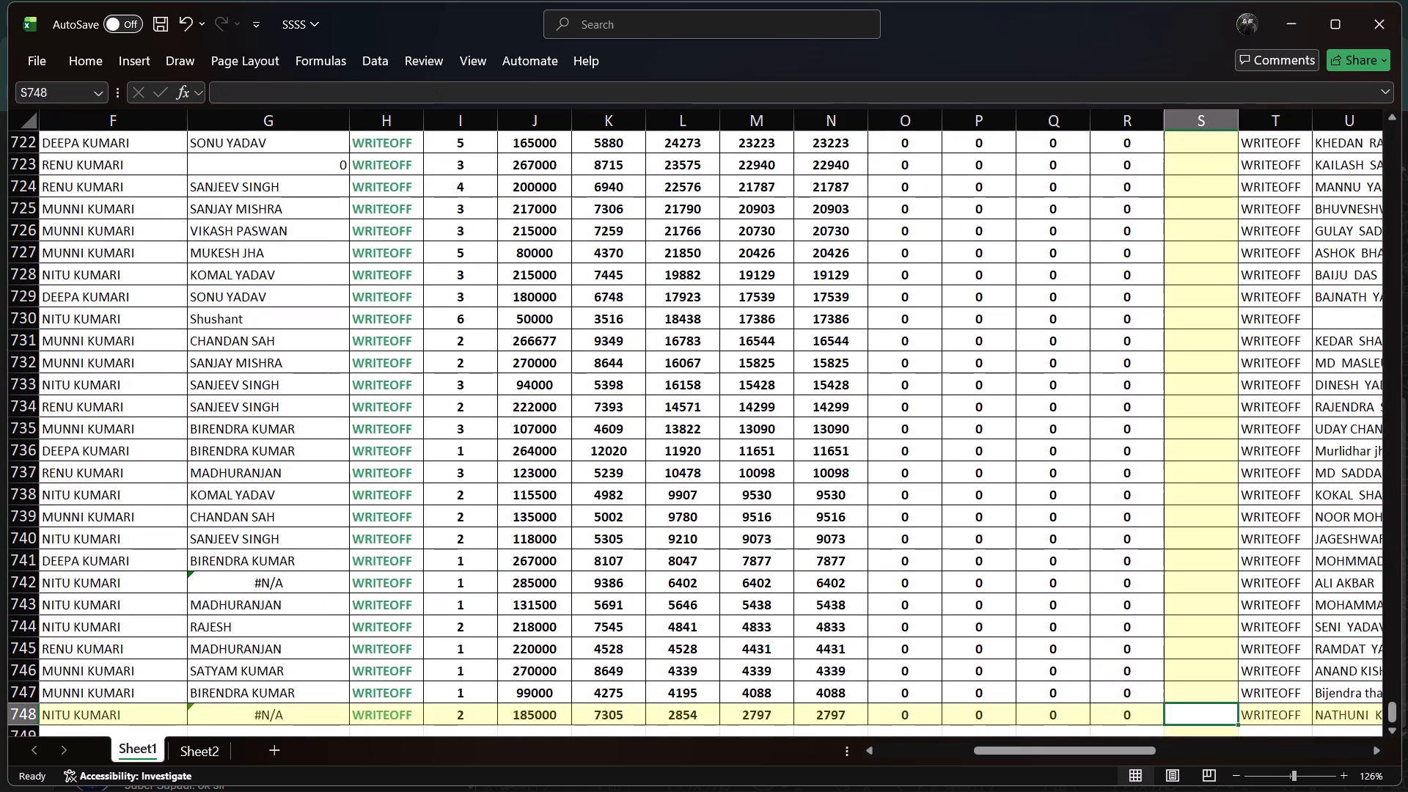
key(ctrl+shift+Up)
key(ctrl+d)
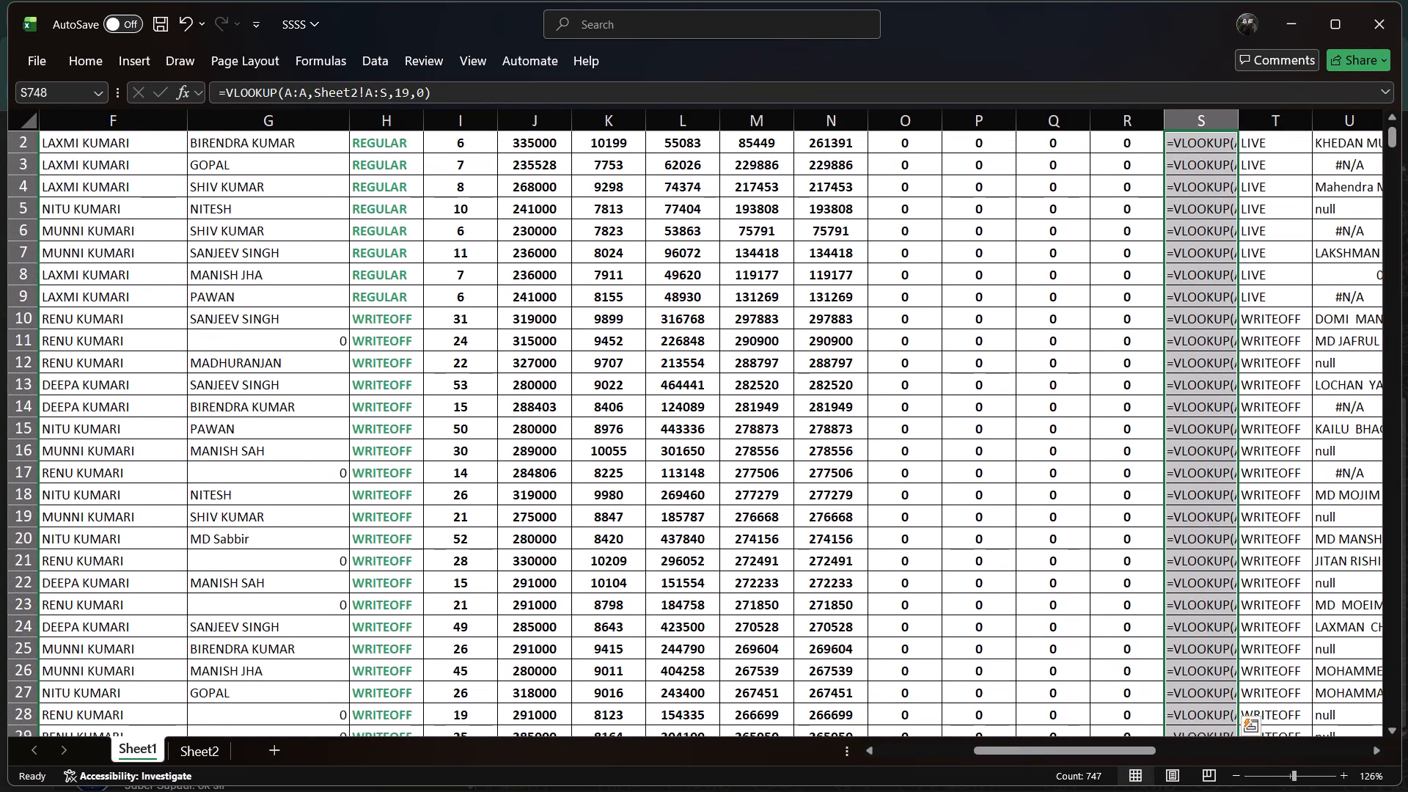
Clear the filled formulas from the Expiry date range S2:S748.
key(ctrl+Delete)
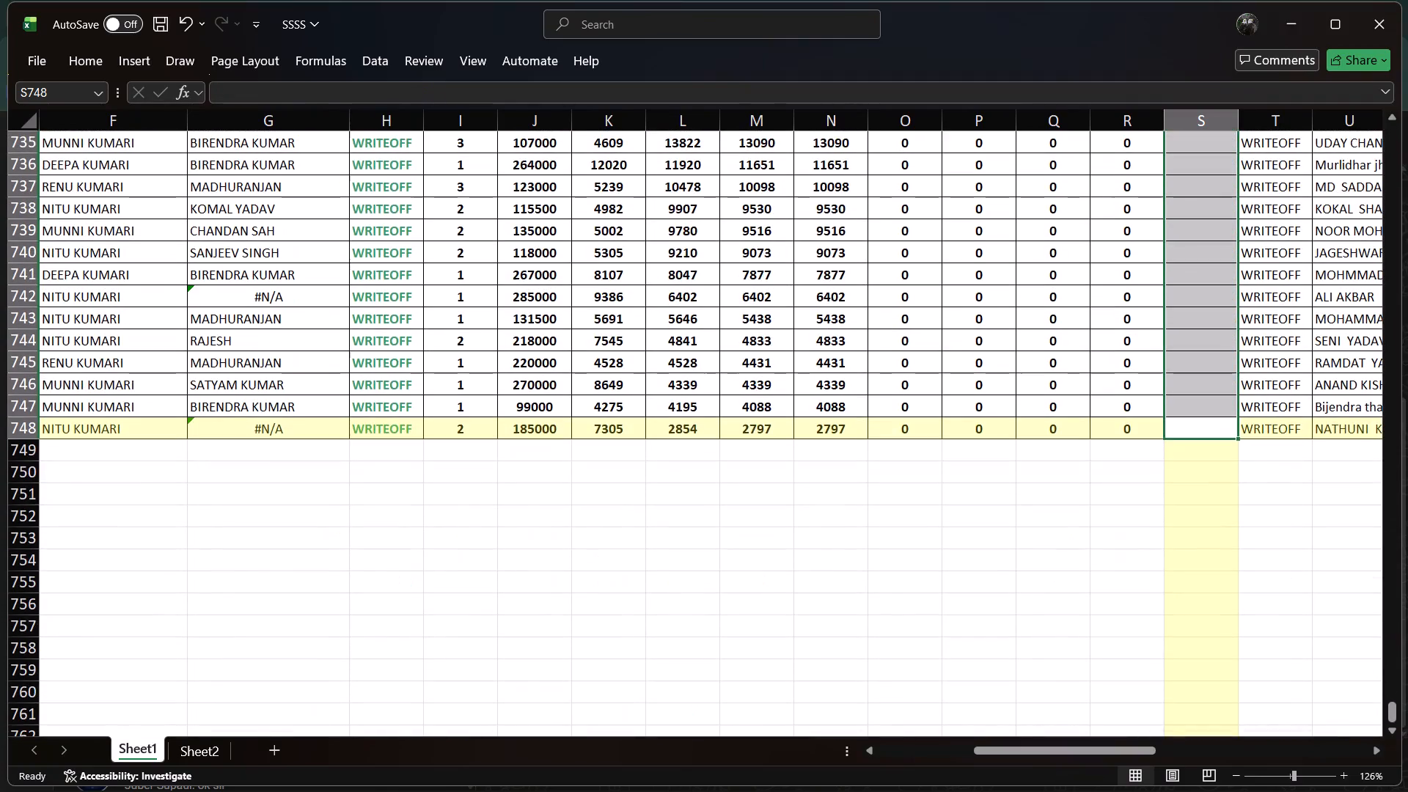
Return to the Loan Number header in A1 of Sheet1.
click(1151, 322)
scroll(1151, 322, up, 7)
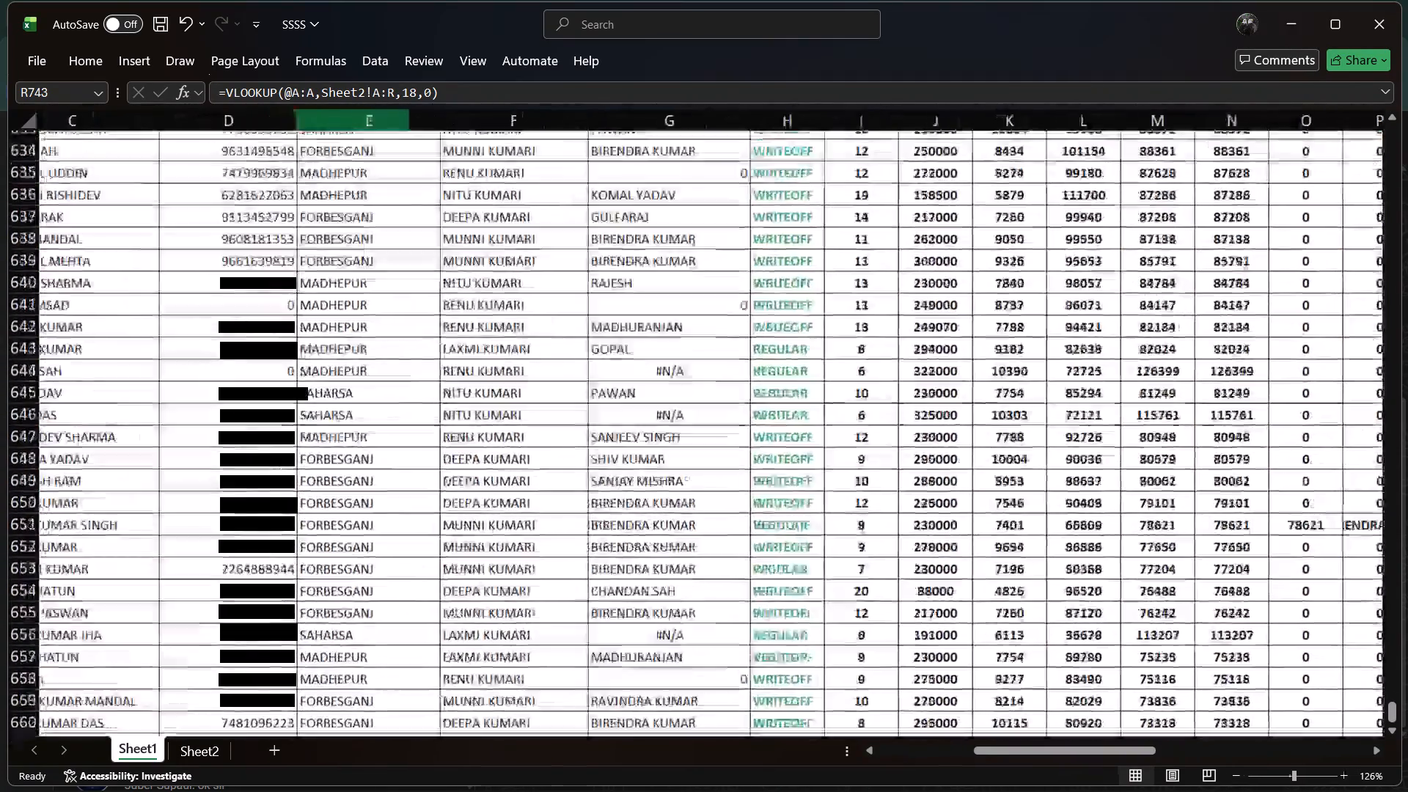
click(919, 263)
click(919, 263)
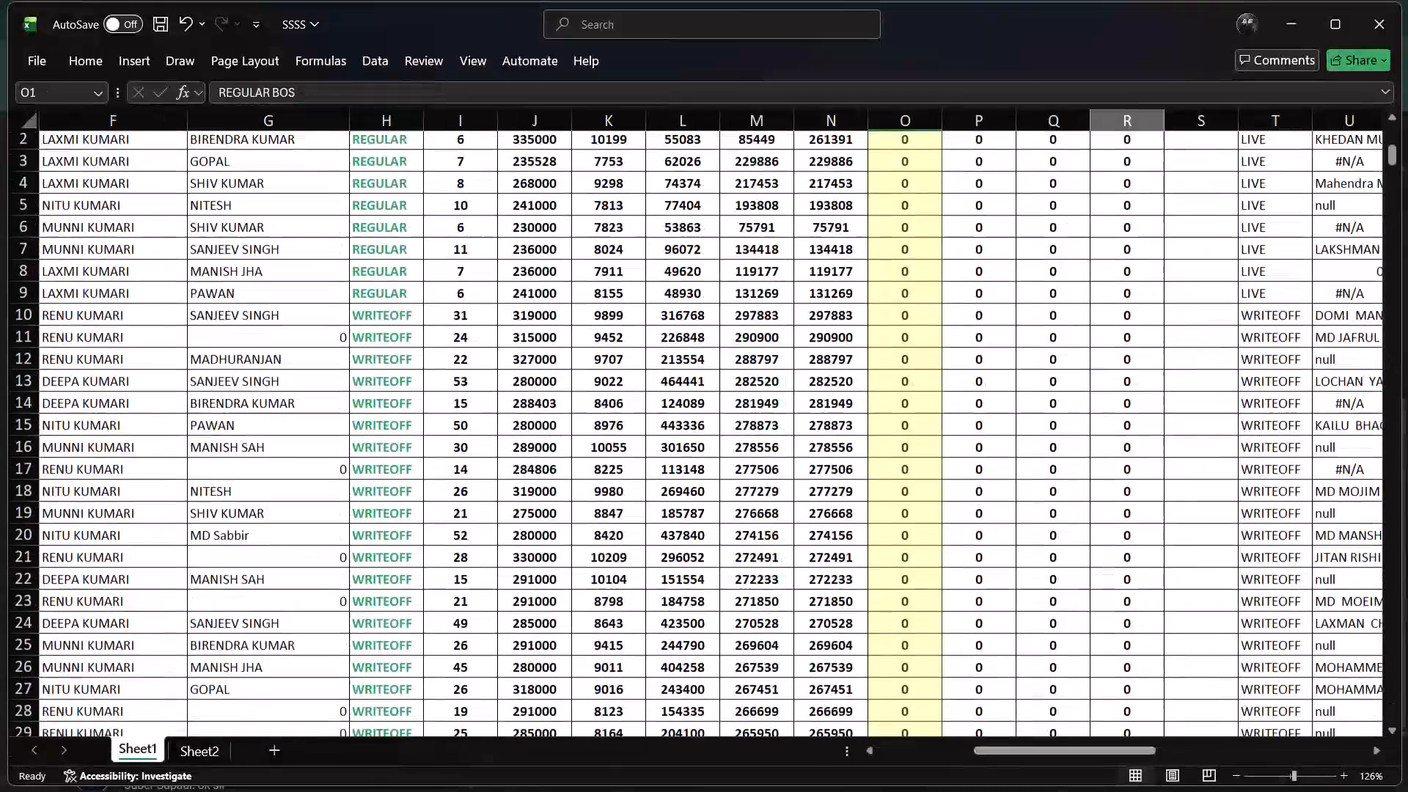
key(ctrl+Left)
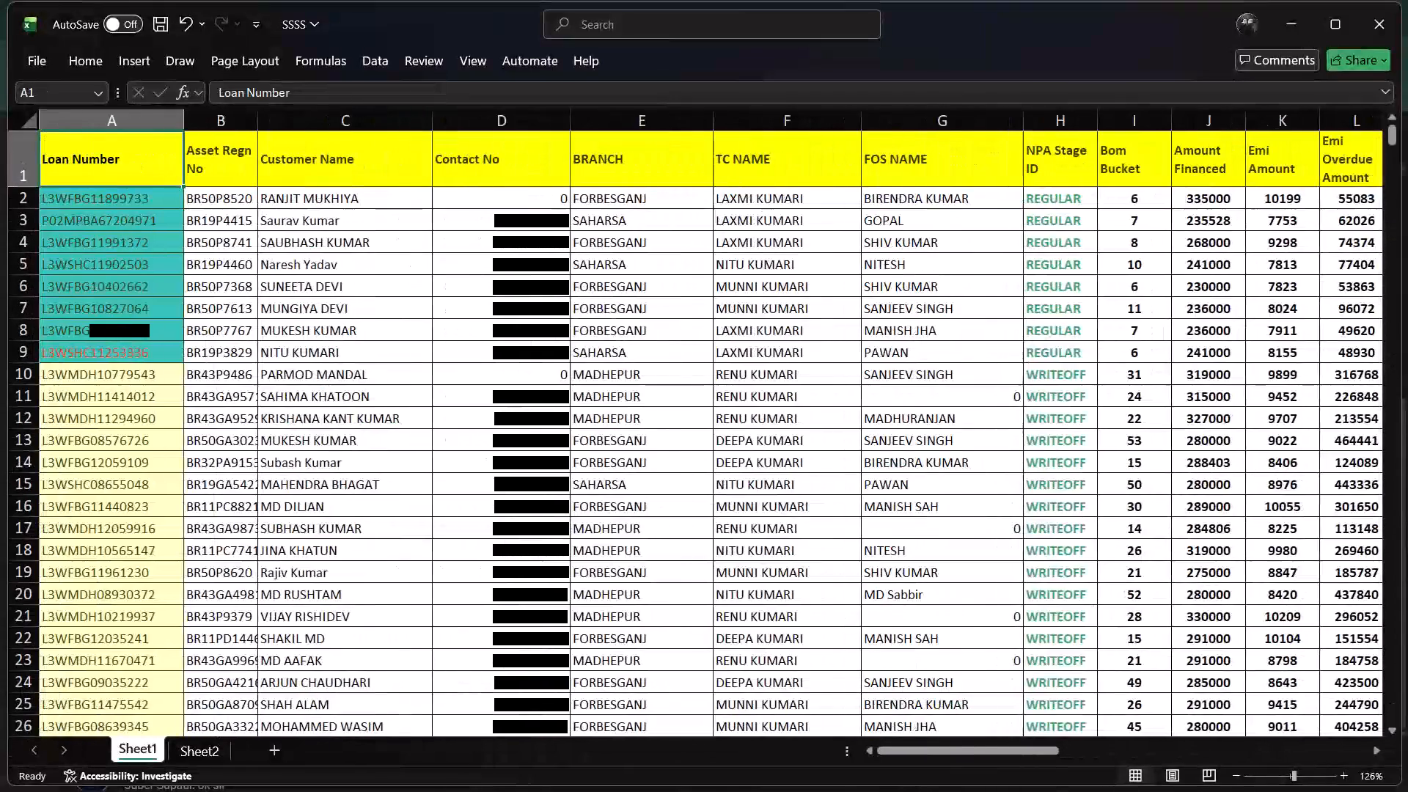
Replace the formulas in Sheet1's data range A1:AE748 with their values by copying it and pasting values in place.
key(ctrl+Down)
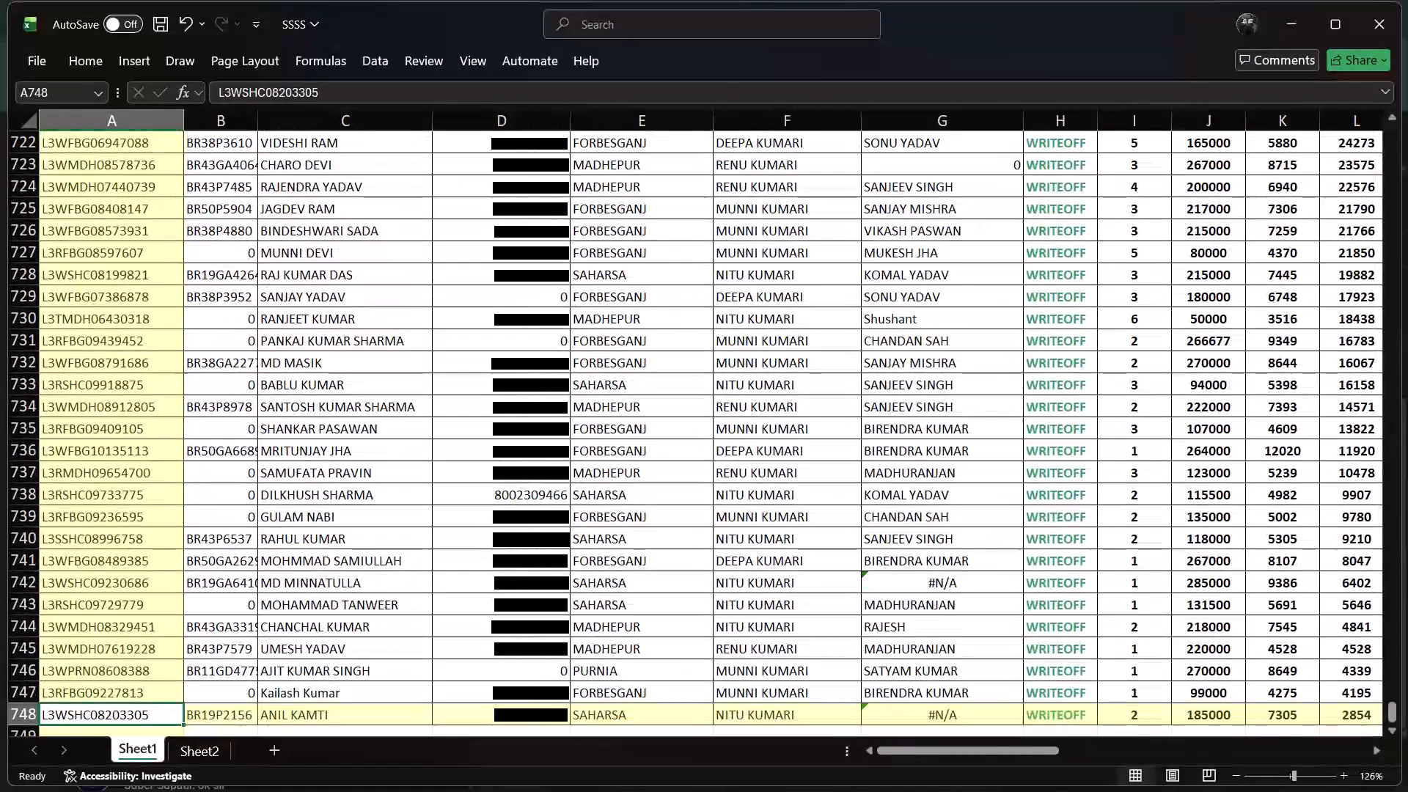
key(ctrl+Right)
key(ctrl+Right)
key(ctrl+Right)
key(ctrl+Right)
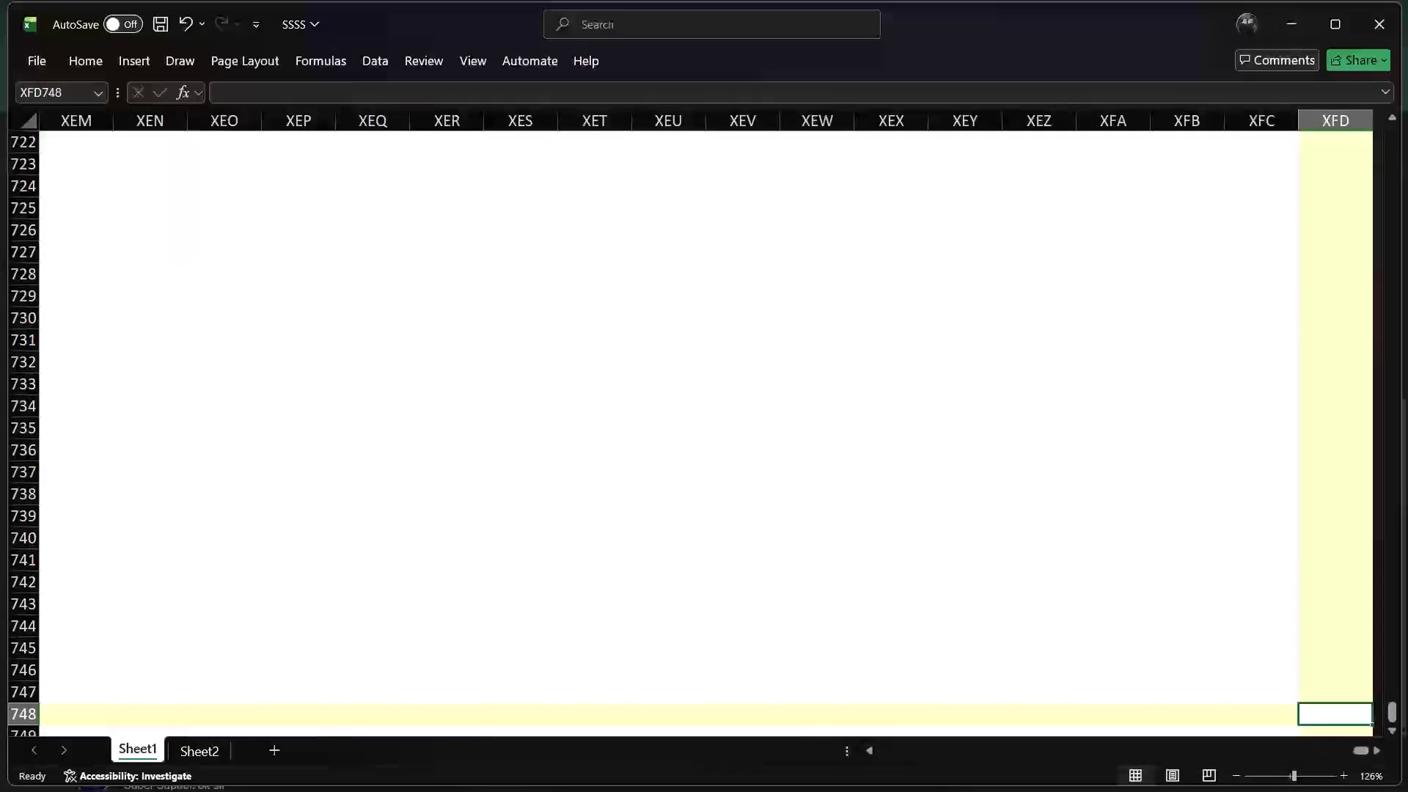
key(ctrl+Left)
key(ctrl+shift+Left)
key(ctrl+shift+Left)
key(ctrl+shift+Left)
key(ctrl+shift+Left)
key(ctrl+shift+Left)
key(ctrl+shift+Left)
key(ctrl+shift+Left)
key(ctrl+shift+Left)
key(ctrl+shift+Left)
key(ctrl+shift+Left)
key(ctrl+shift+Left)
key(ctrl+shift+Left)
key(ctrl+shift+Left)
key(ctrl+shift+Left)
key(ctrl+shift+Left)
key(ctrl+shift+Left)
key(ctrl+shift+Left)
key(ctrl+shift+Left)
key(ctrl+shift+Left)
key(ctrl+shift+Left)
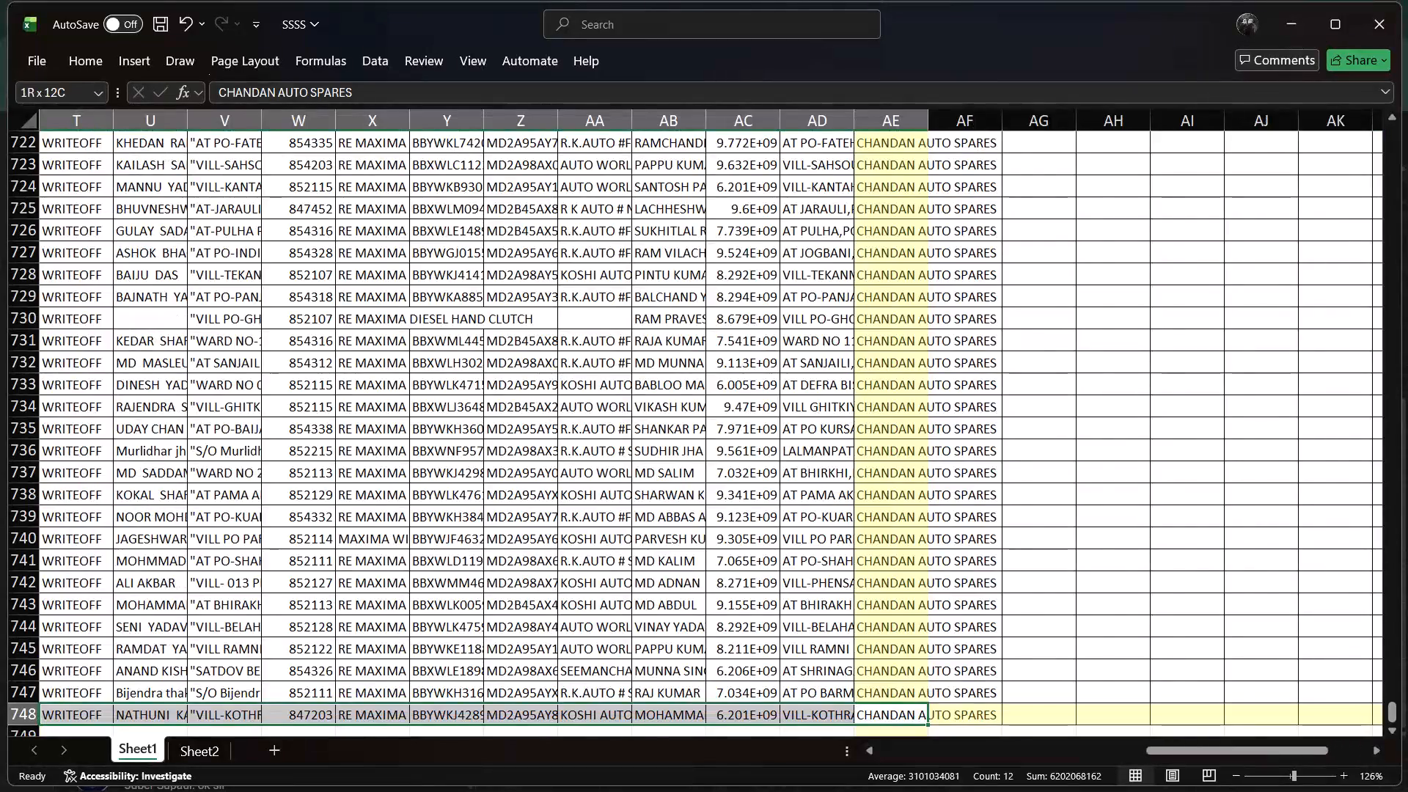
key(ctrl+shift+Up)
key(ctrl+shift+Up)
key(ctrl+shift+Up)
key(ctrl+shift+Up)
key(ctrl+shift+Up)
key(ctrl+shift+Up)
key(ctrl+shift+Up)
key(ctrl+shift+Up)
key(ctrl+shift+Up)
key(ctrl+shift+Up)
key(ctrl+shift+Up)
key(ctrl+shift+Up)
key(ctrl+shift+Up)
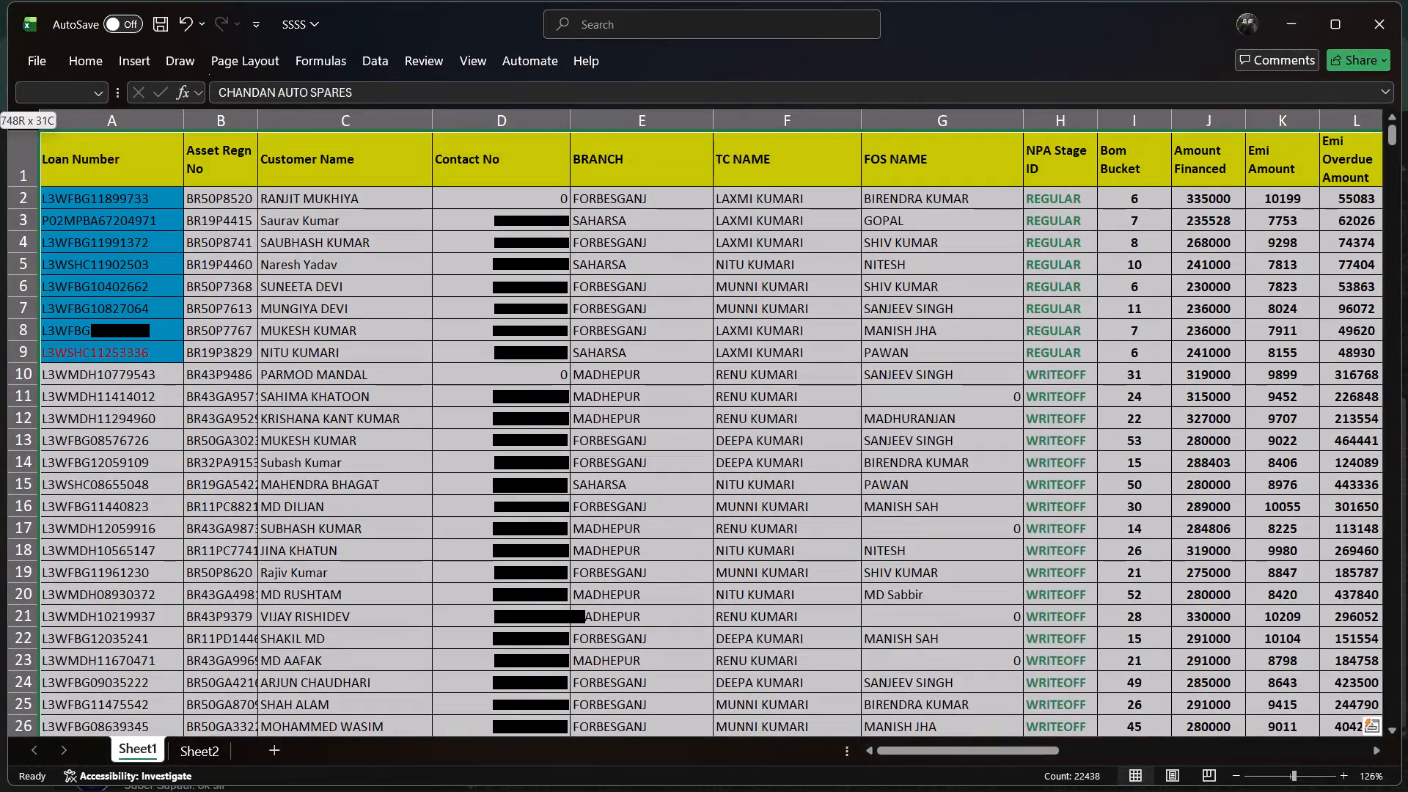
key(ctrl+c)
key(ctrl+c)
key(ctrl+c)
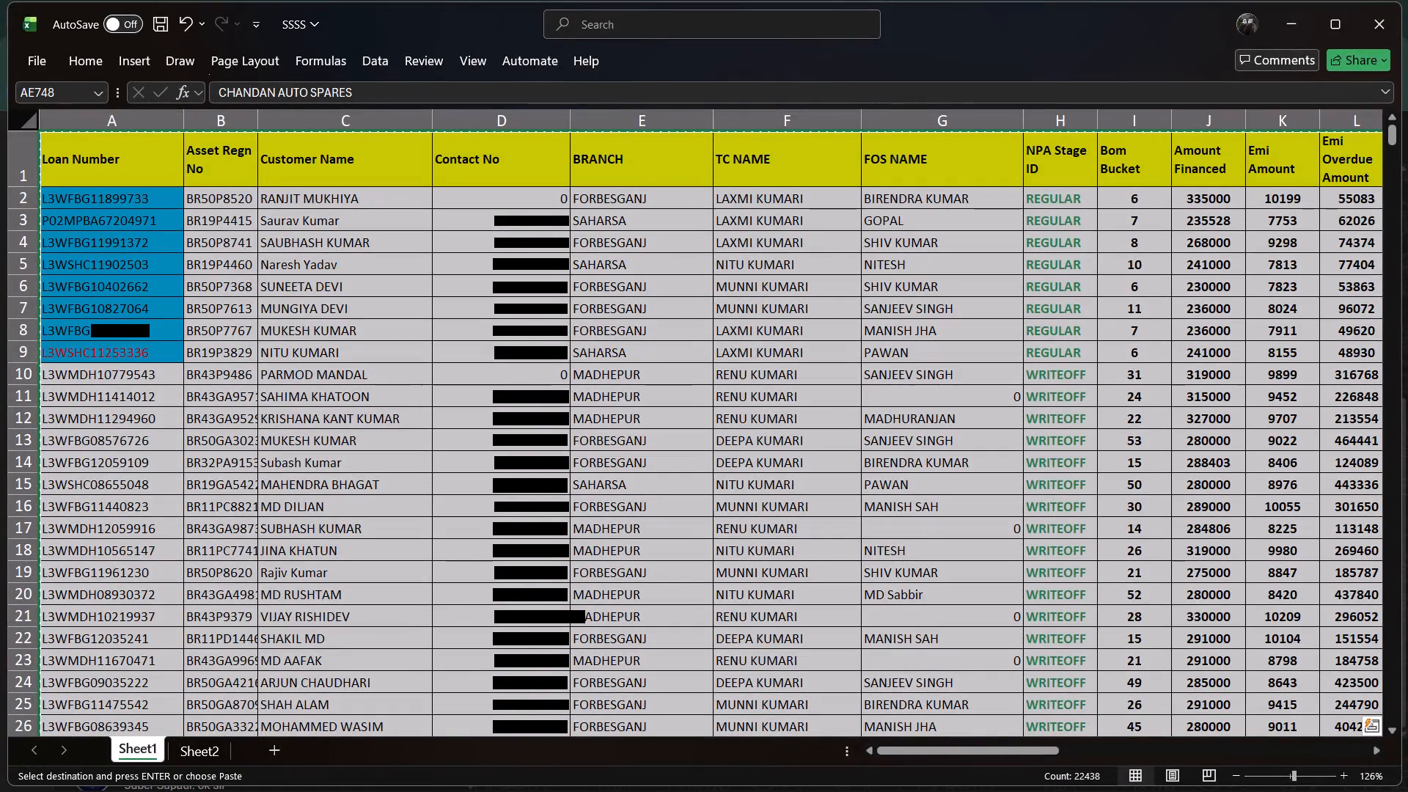
right_click(826, 271)
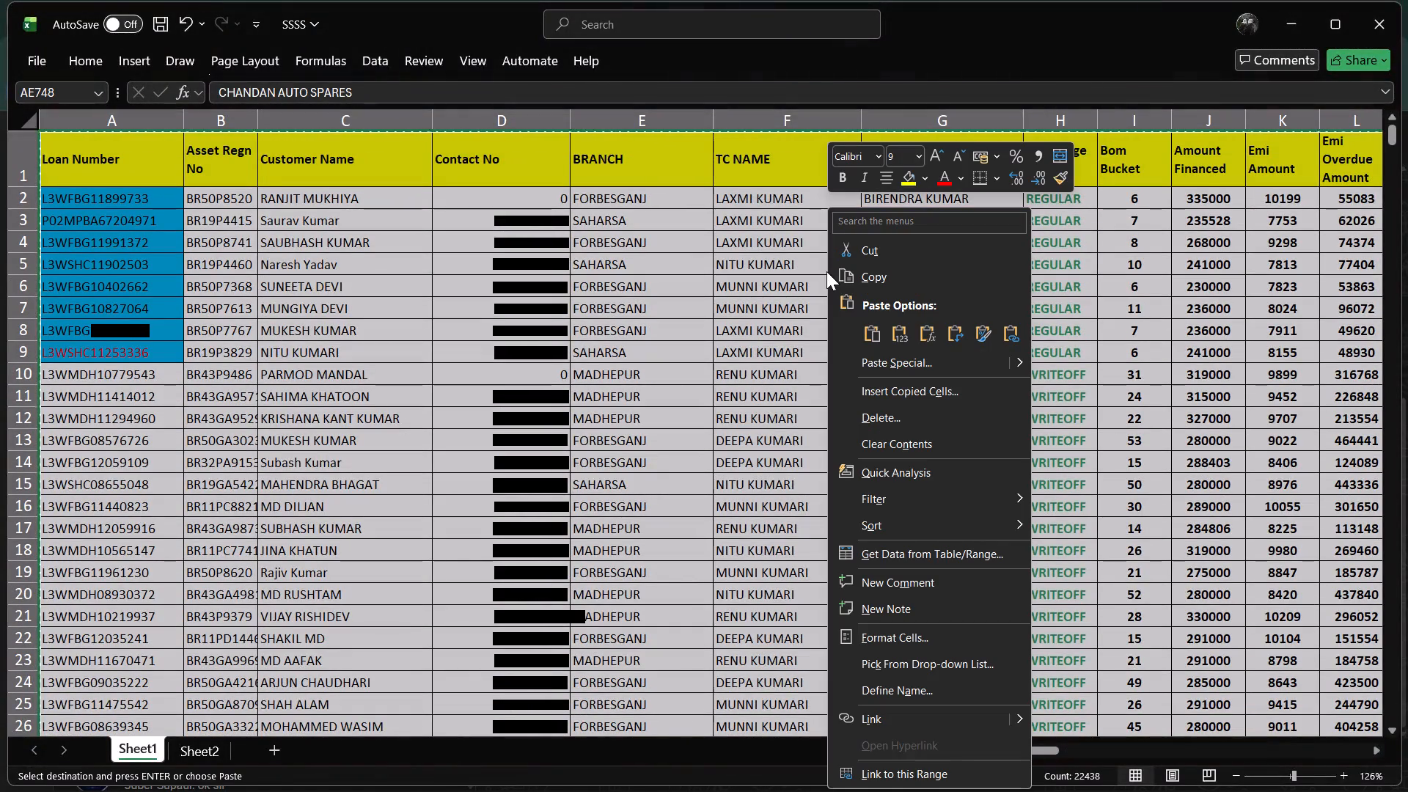
click(901, 325)
click(709, 294)
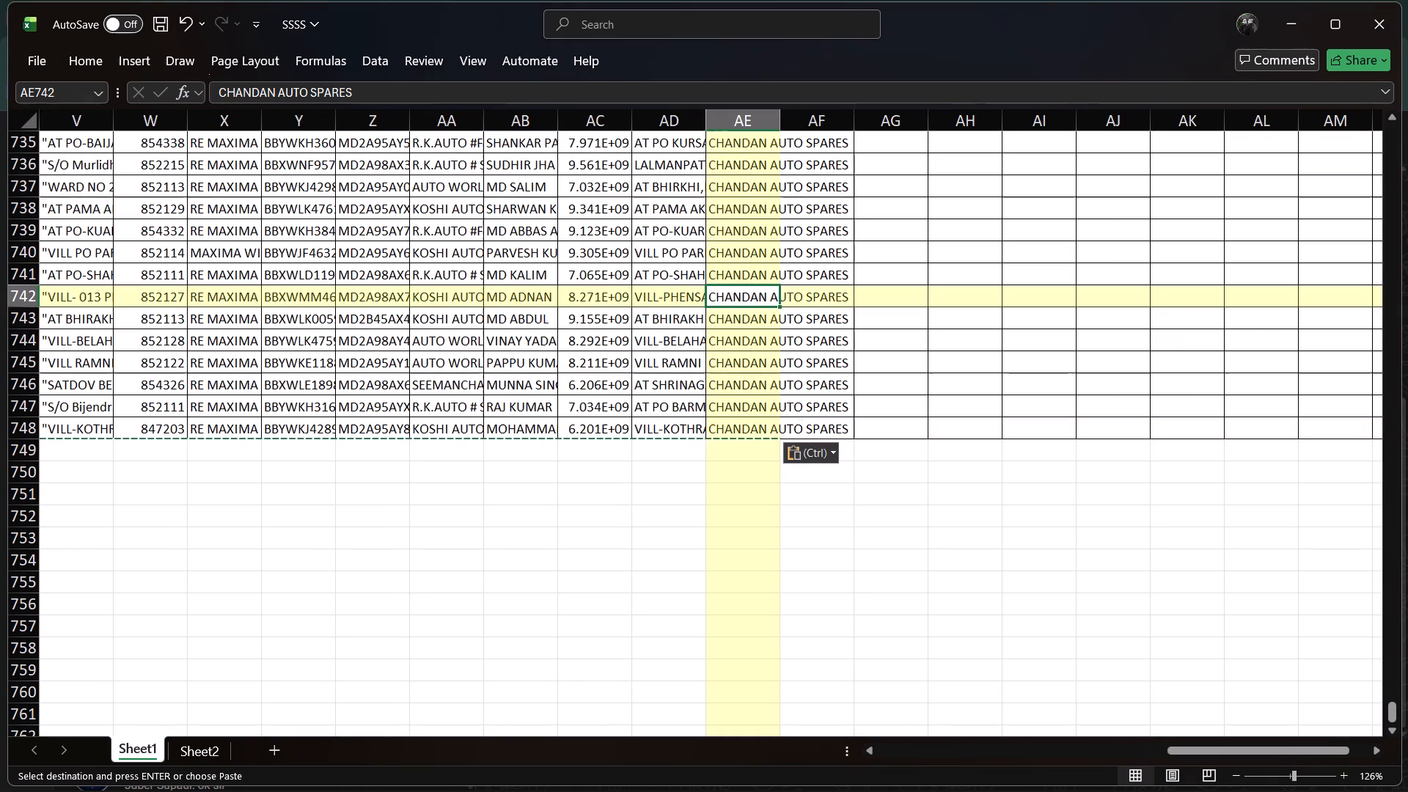
Go back to the first data rows of Sheet1 and look over the pasted loan data.
key(Left)
key(ctrl+Left)
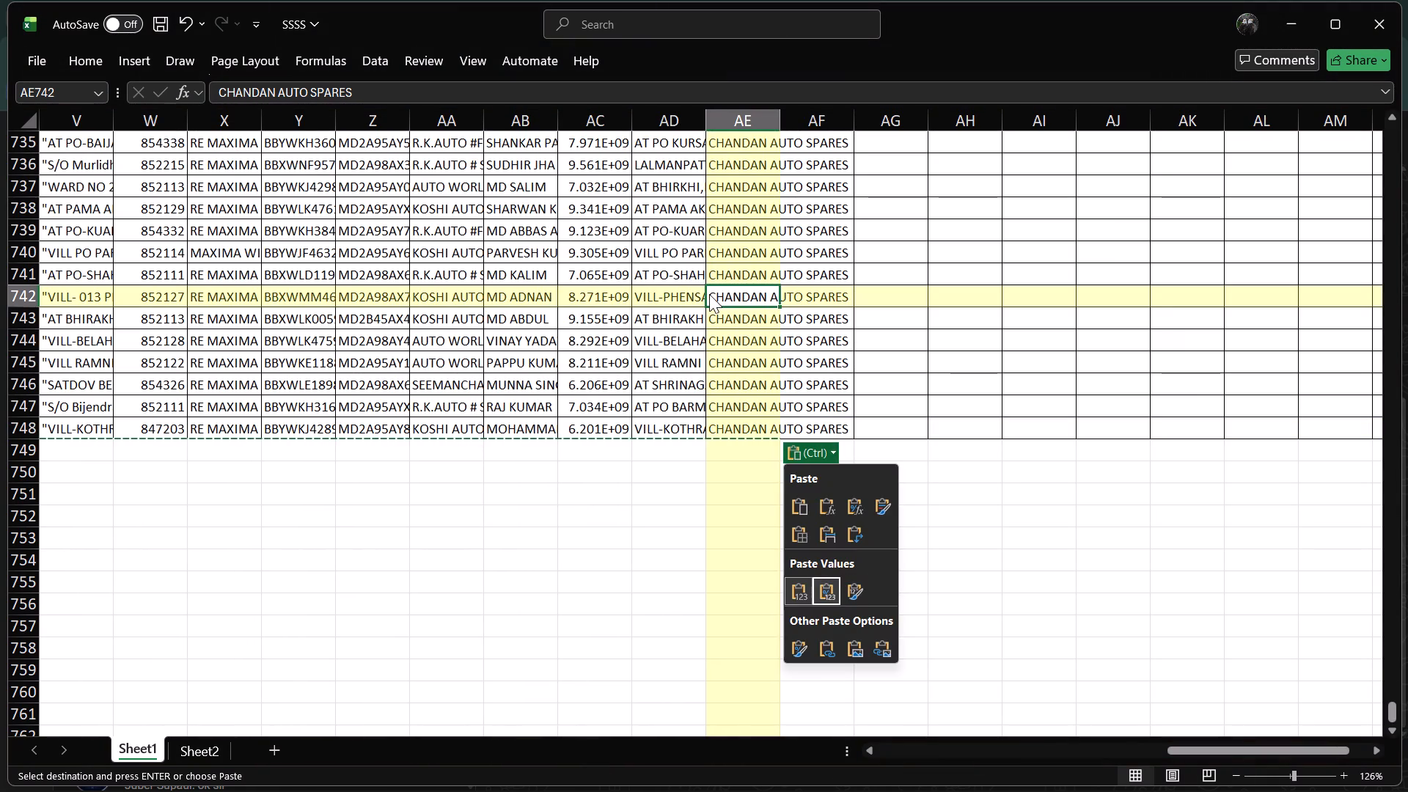
click(546, 286)
click(546, 286)
key(ctrl+Left)
key(ctrl+Left)
key(ctrl+Left)
key(ctrl+Left)
key(ctrl+Left)
key(ctrl+Left)
key(ctrl+Left)
key(ctrl+Left)
key(ctrl+Left)
key(ctrl+Left)
key(ctrl+Left)
key(ctrl+Left)
key(ctrl+Left)
key(ctrl+Left)
key(ctrl+Left)
key(ctrl+Left)
key(ctrl+Left)
key(ctrl+Left)
key(ctrl+Left)
key(ctrl+Left)
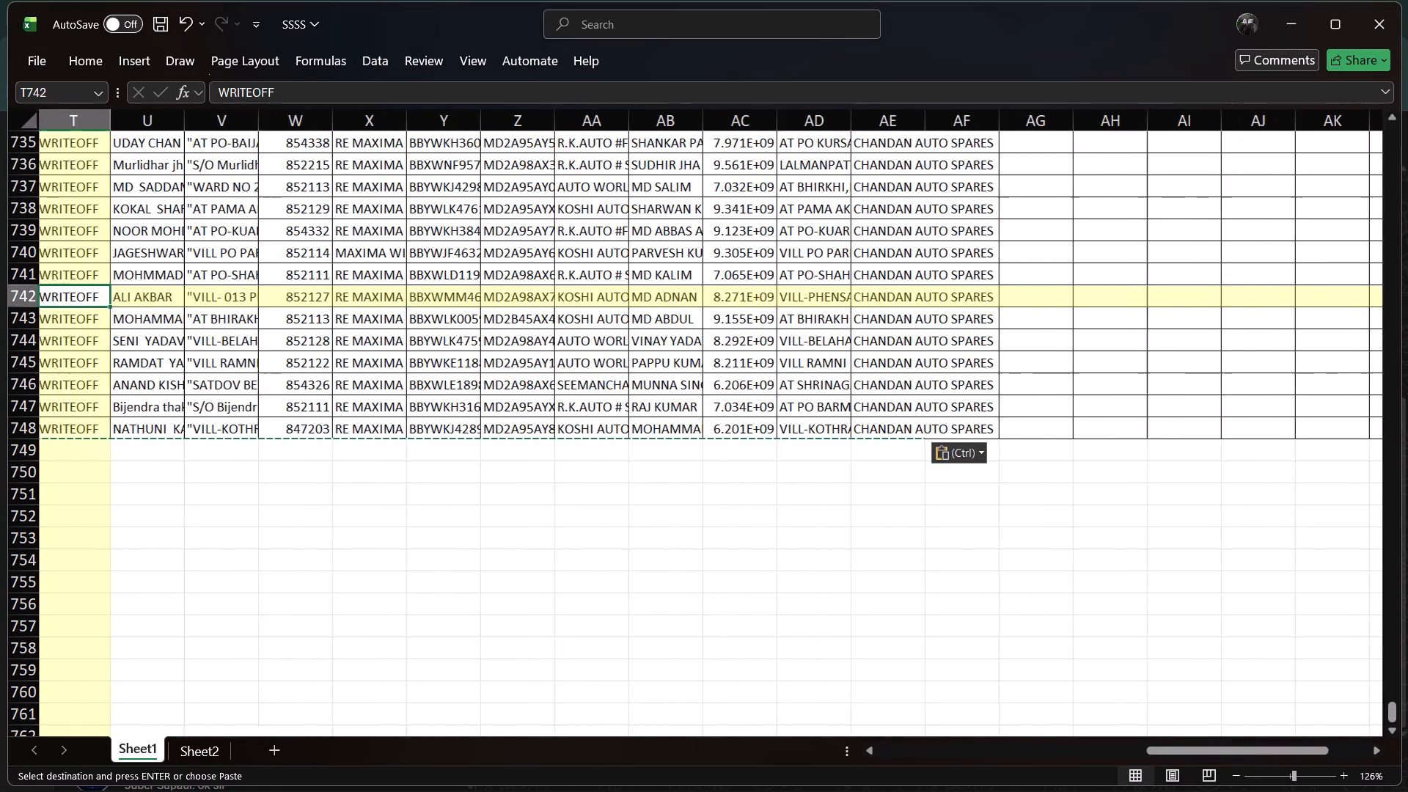
key(ctrl+Up)
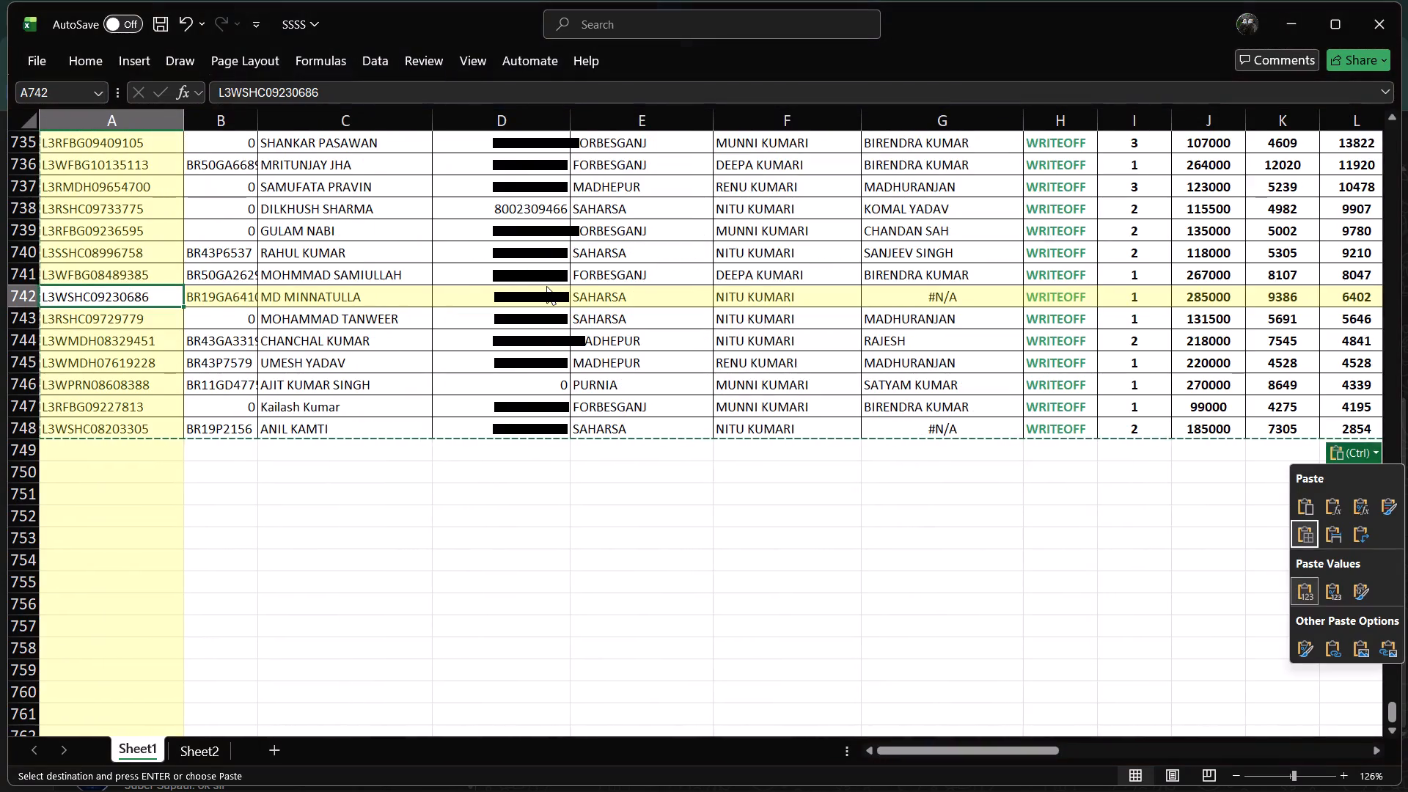
key(Up)
key(Down)
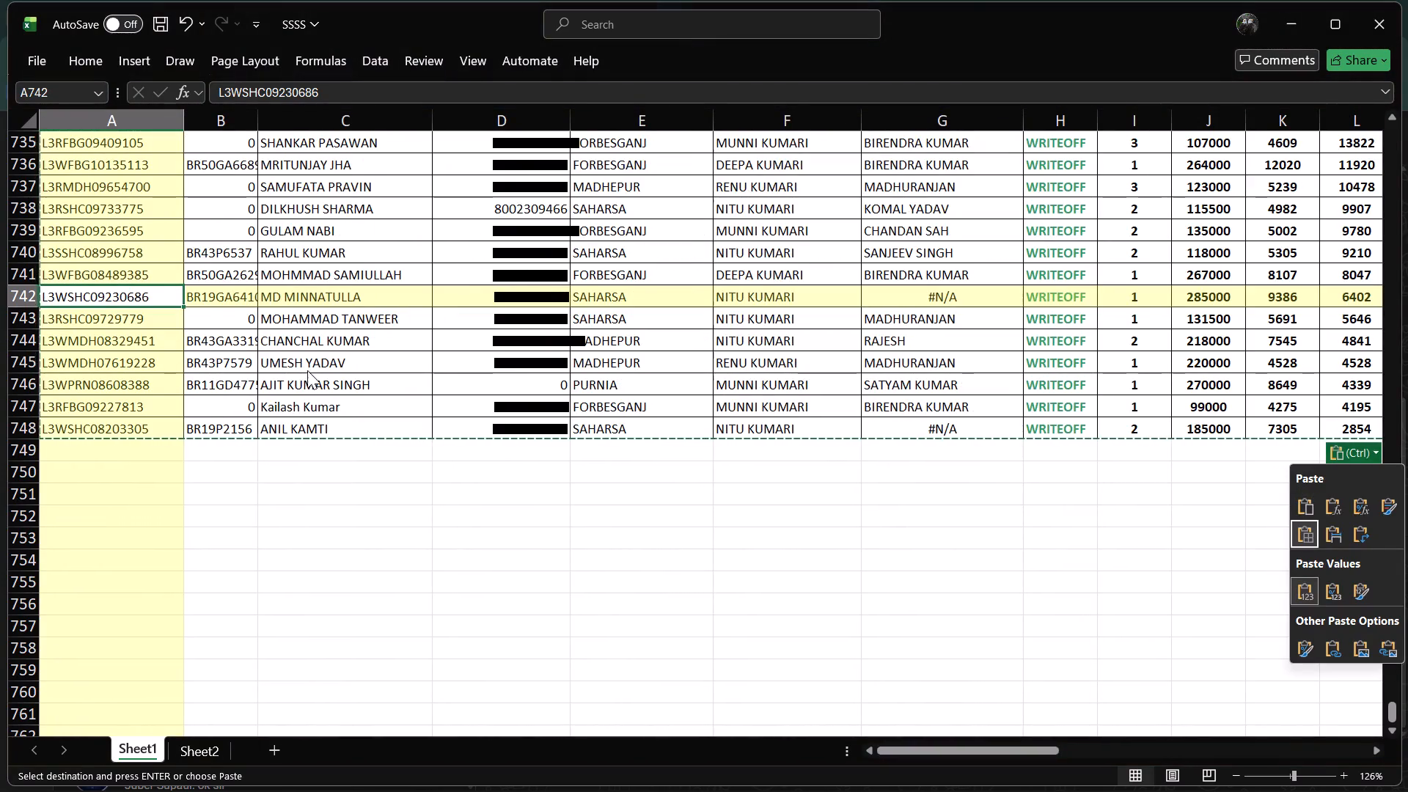
click(309, 370)
click(309, 370)
key(ctrl+Left)
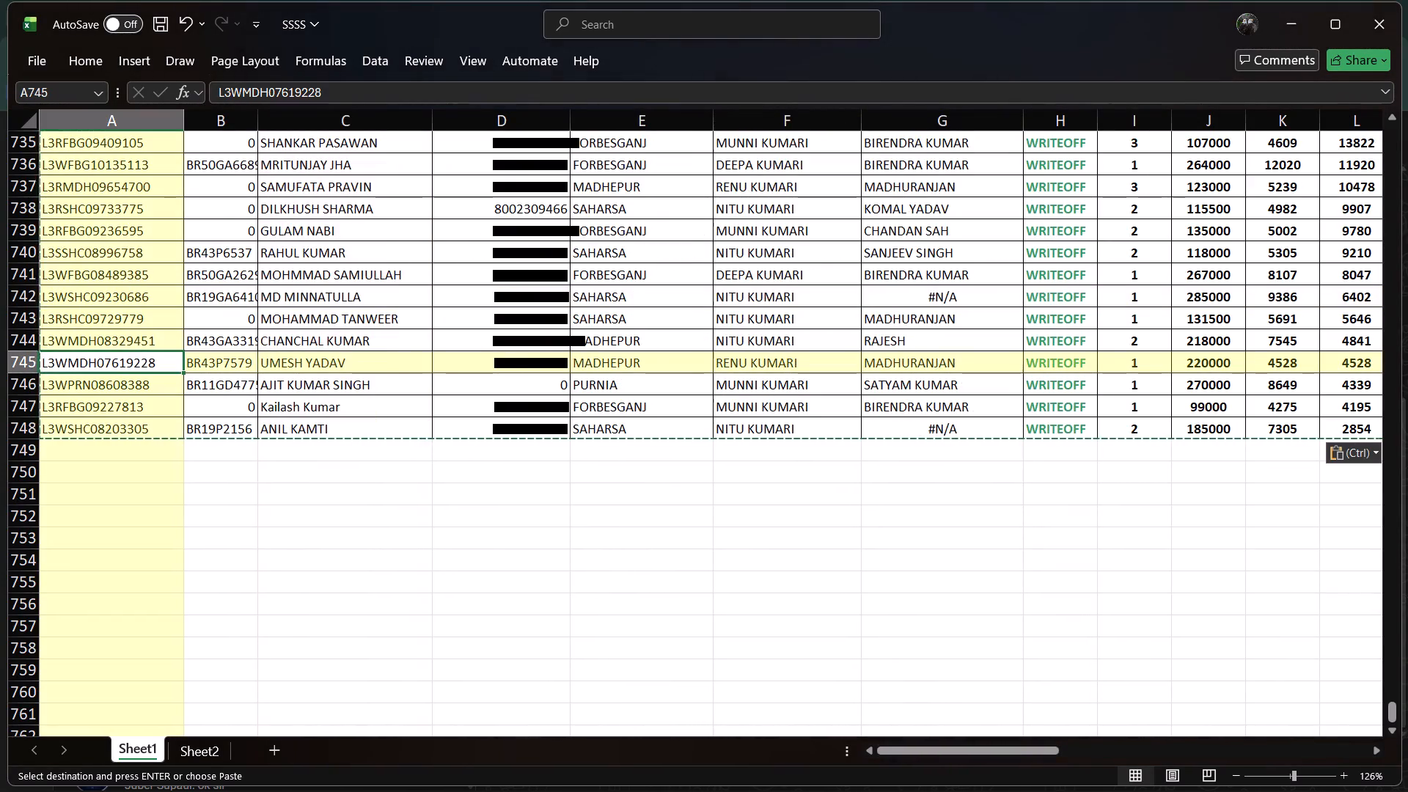
key(ctrl+Up)
key(Down)
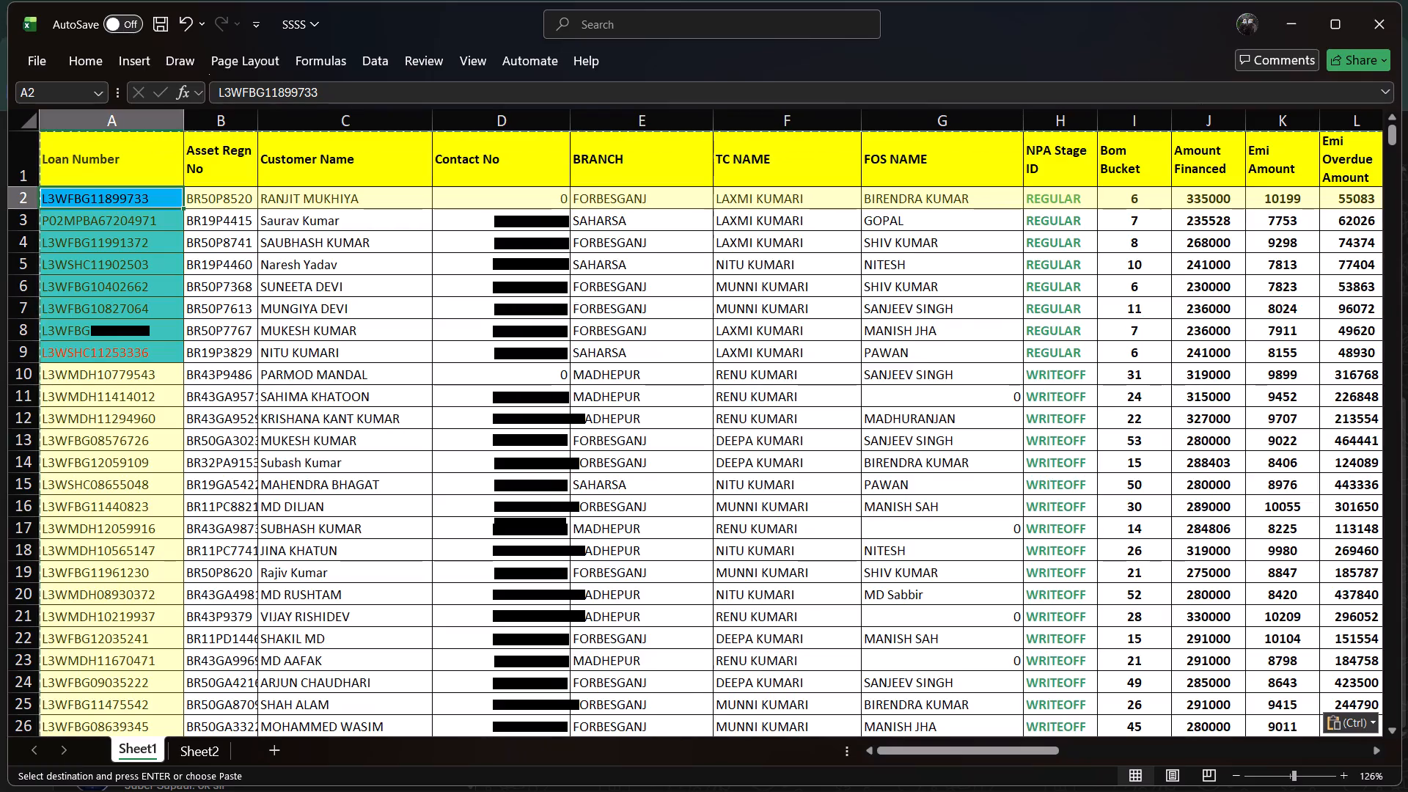
click(407, 523)
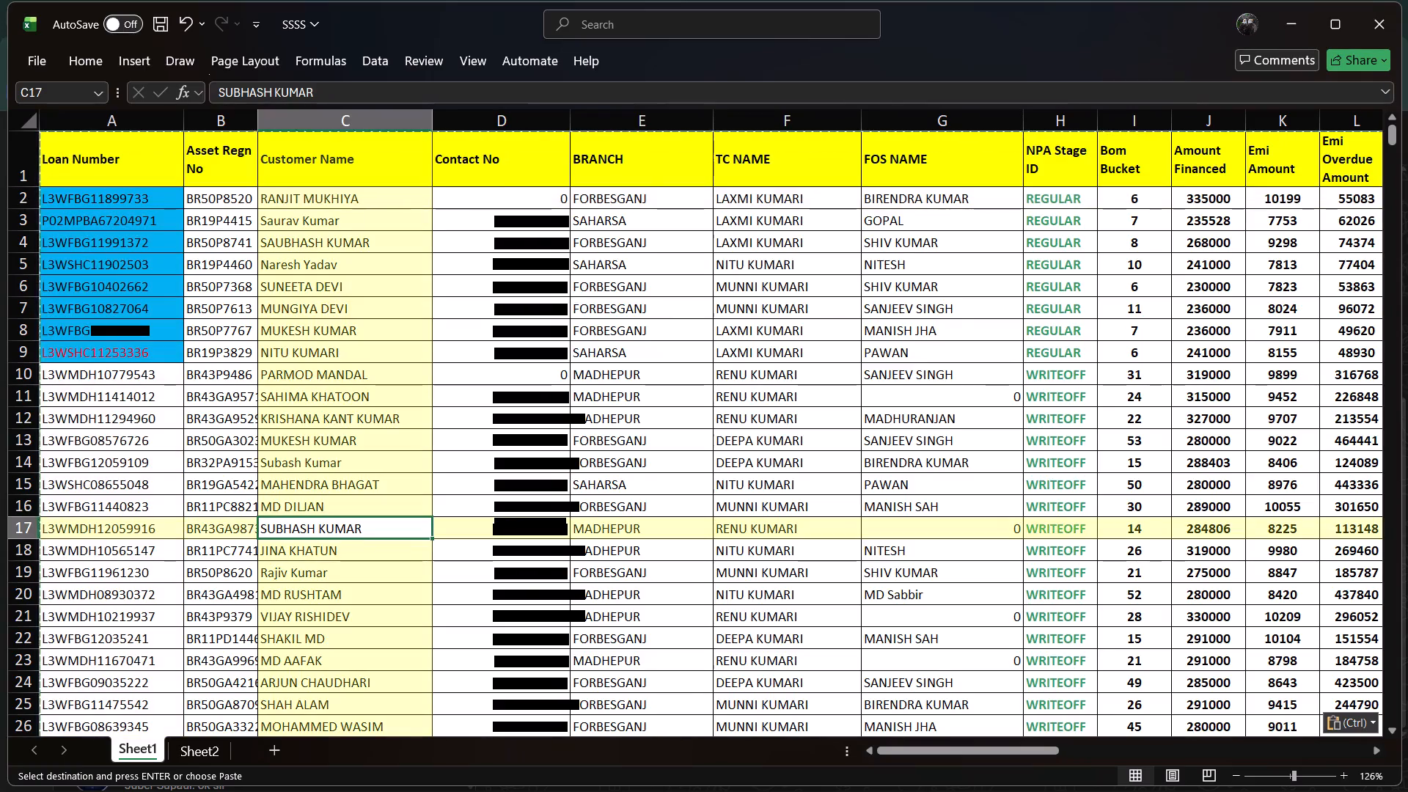
click(298, 307)
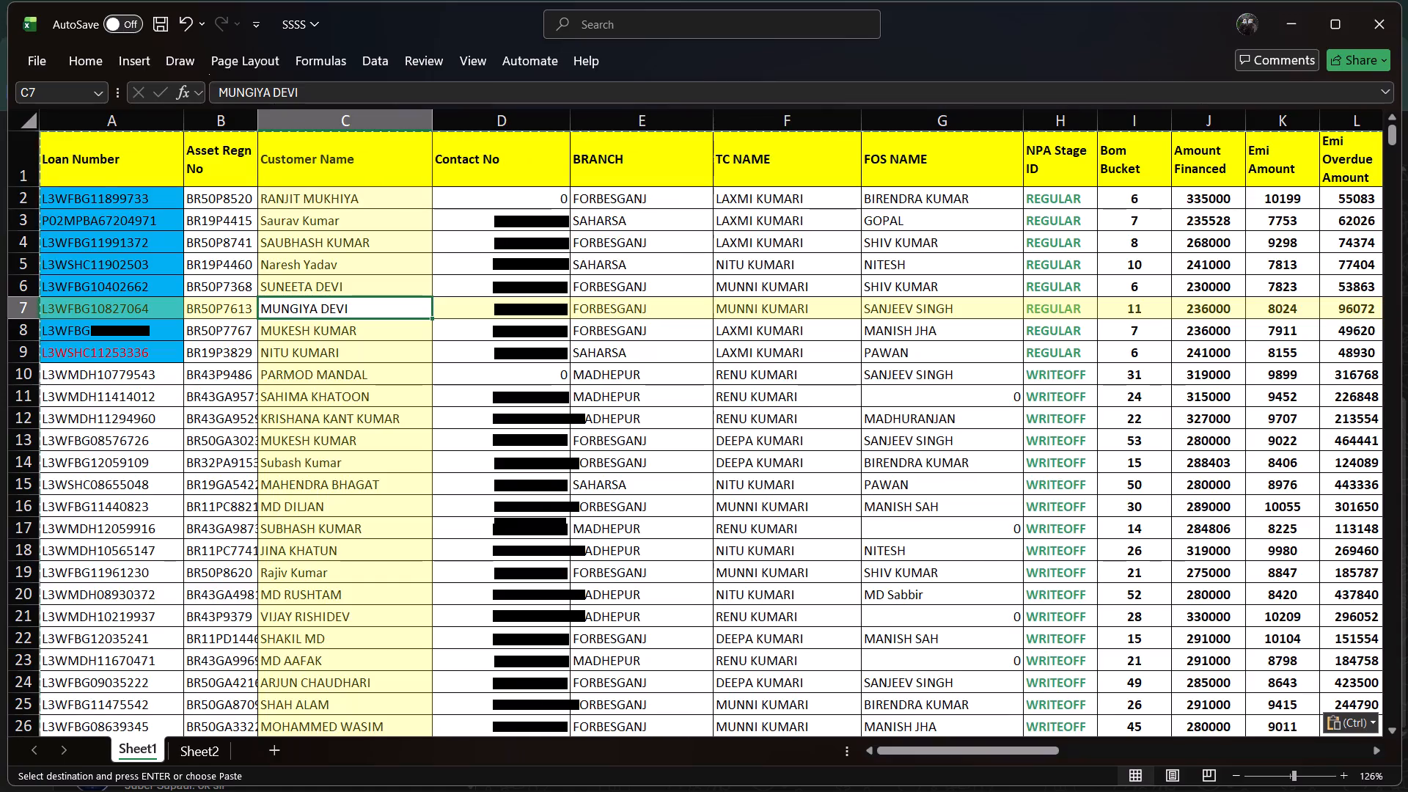
Insert a PivotTable on a new worksheet from all of Sheet1's data, using the range Sheet1!$A:$AN.
click(23, 123)
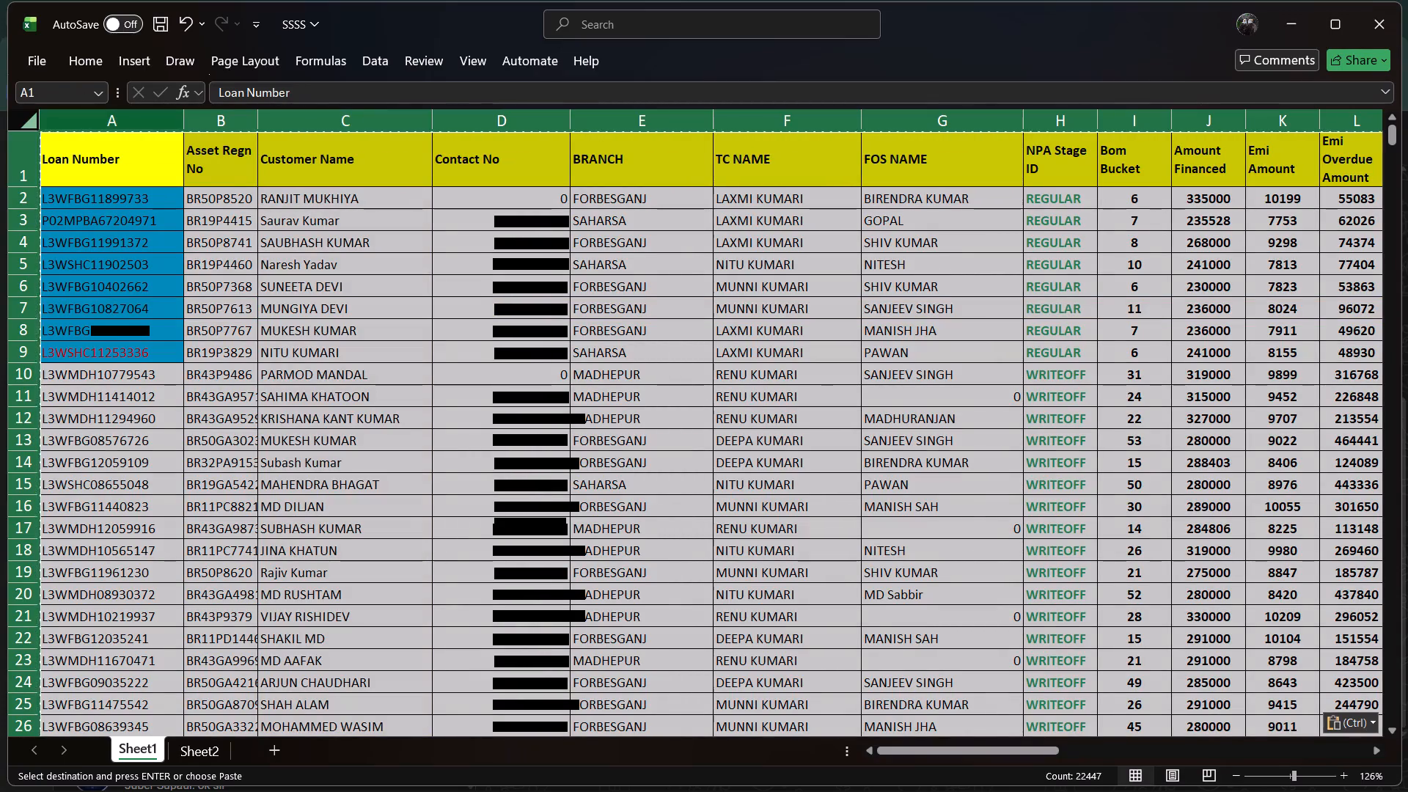
click(119, 65)
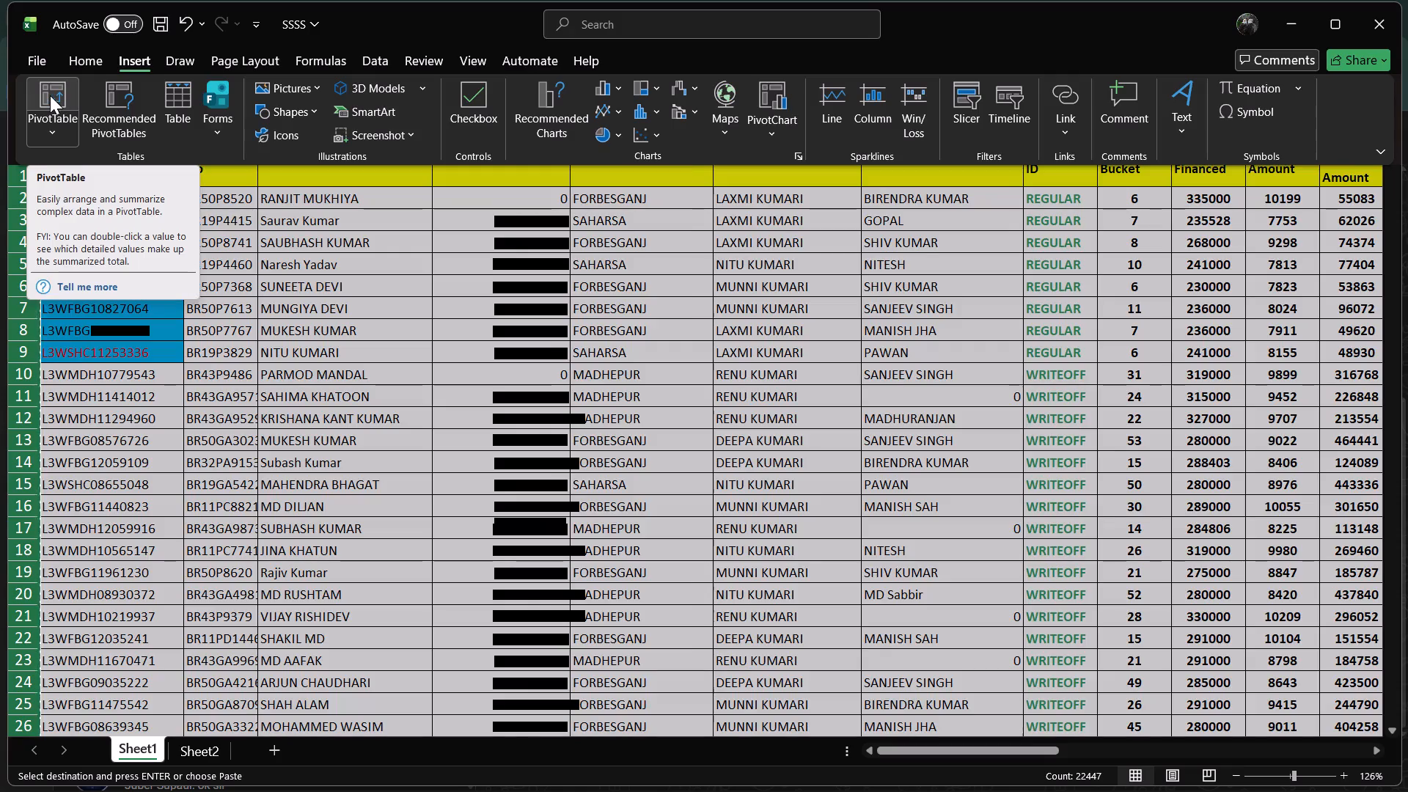
double_click(50, 95)
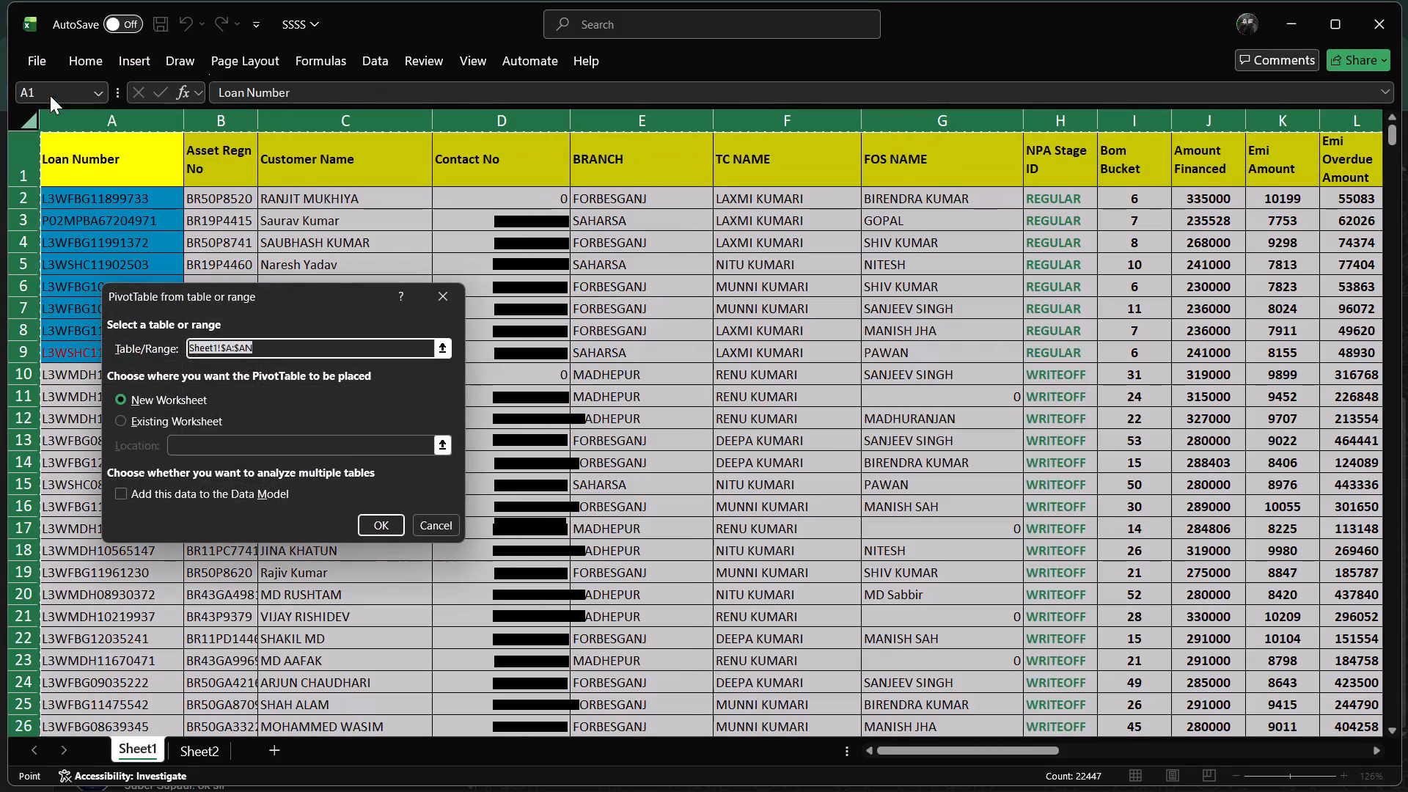
click(394, 528)
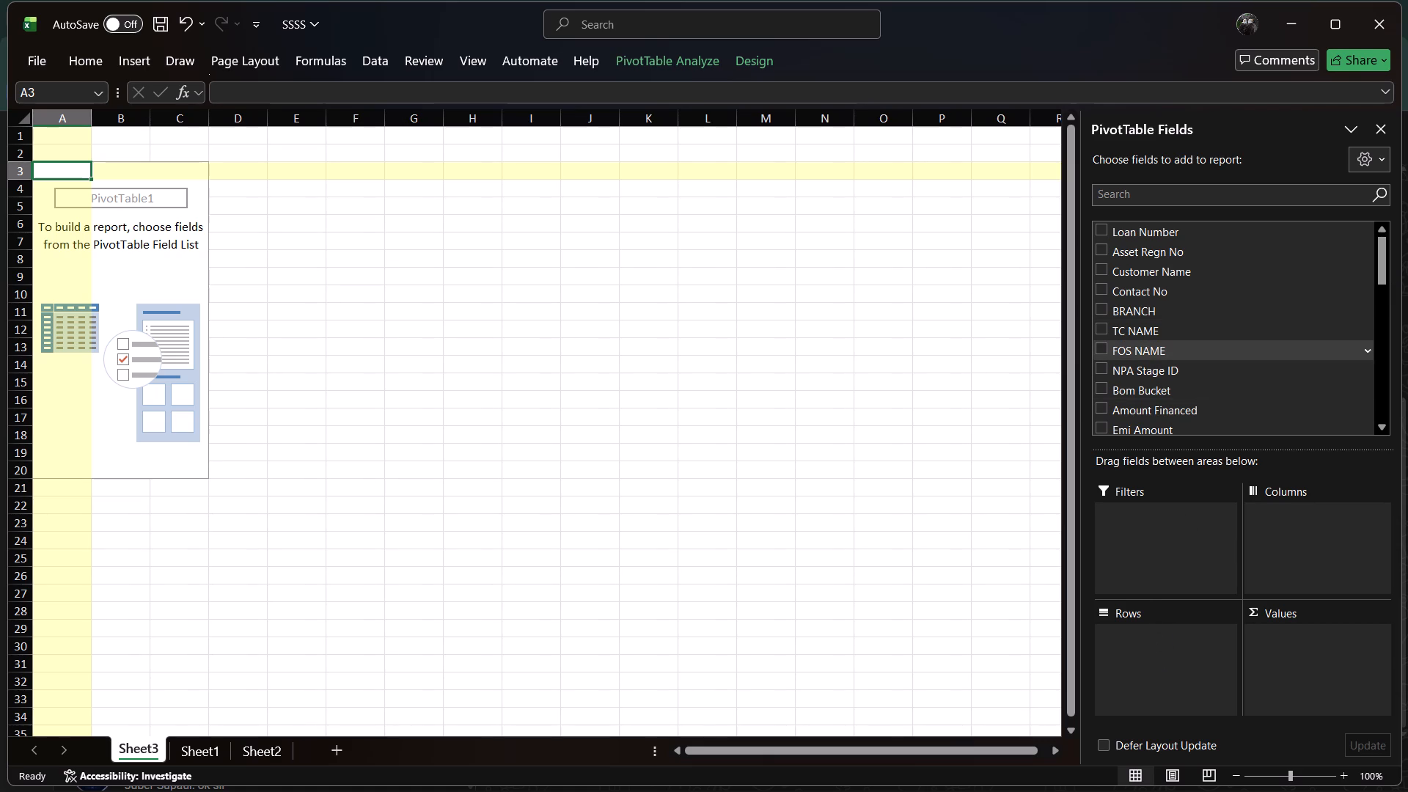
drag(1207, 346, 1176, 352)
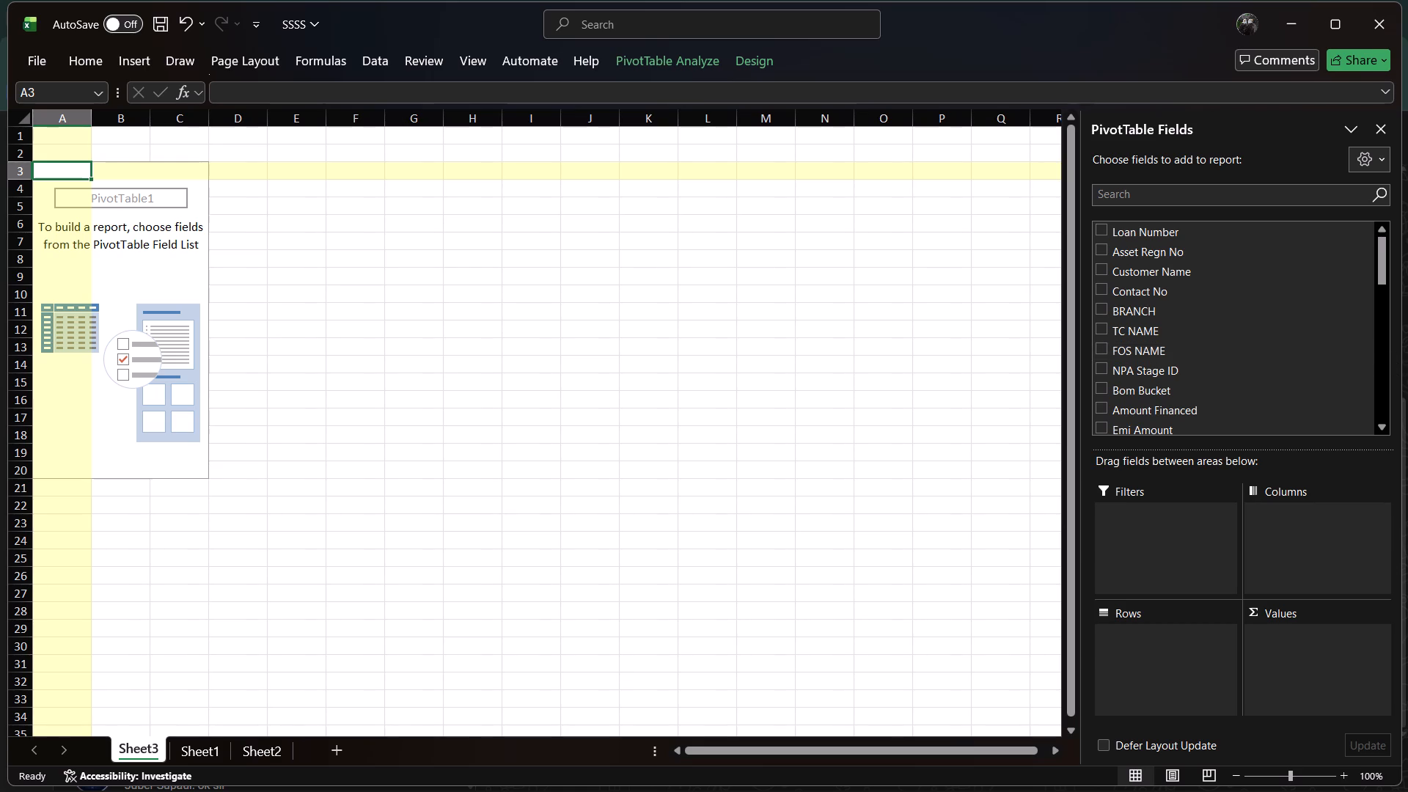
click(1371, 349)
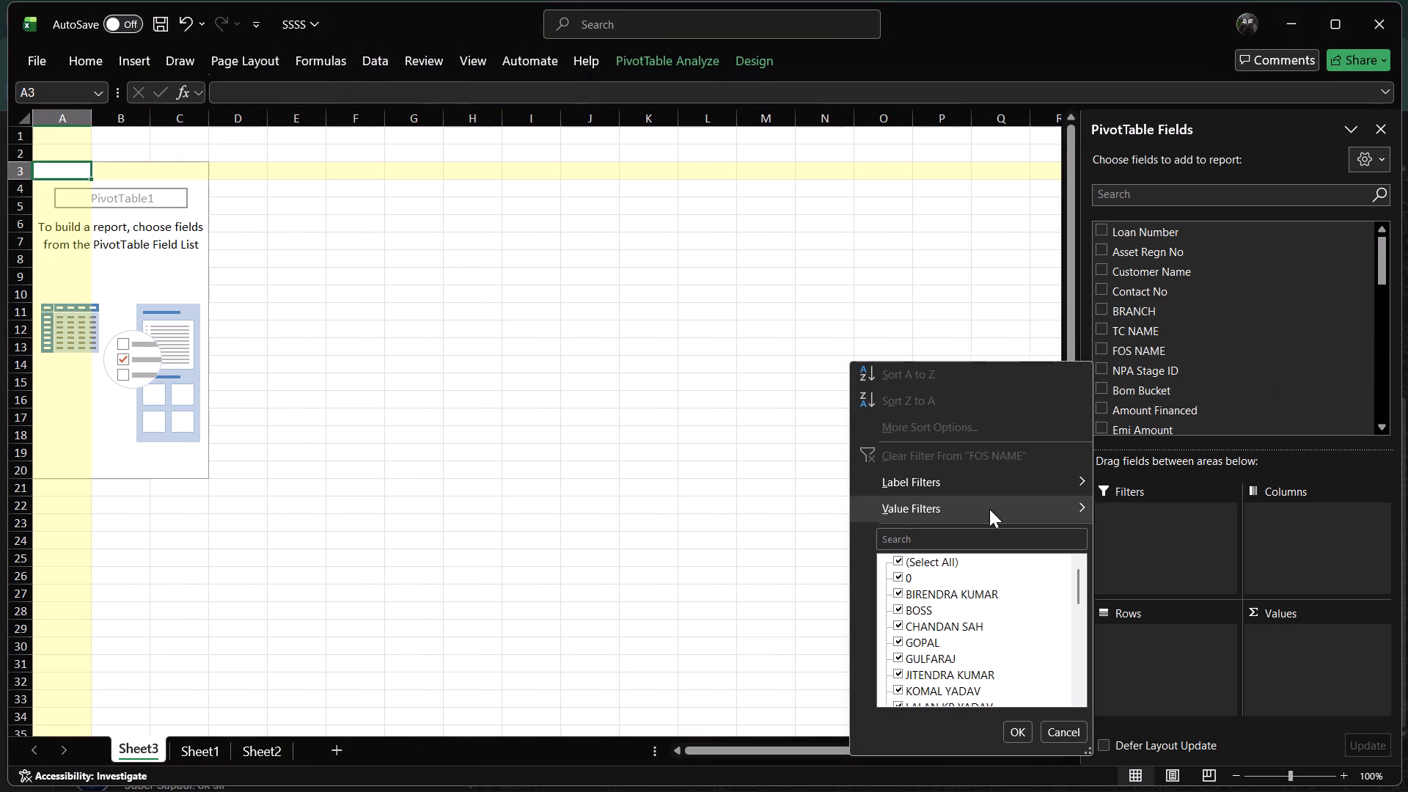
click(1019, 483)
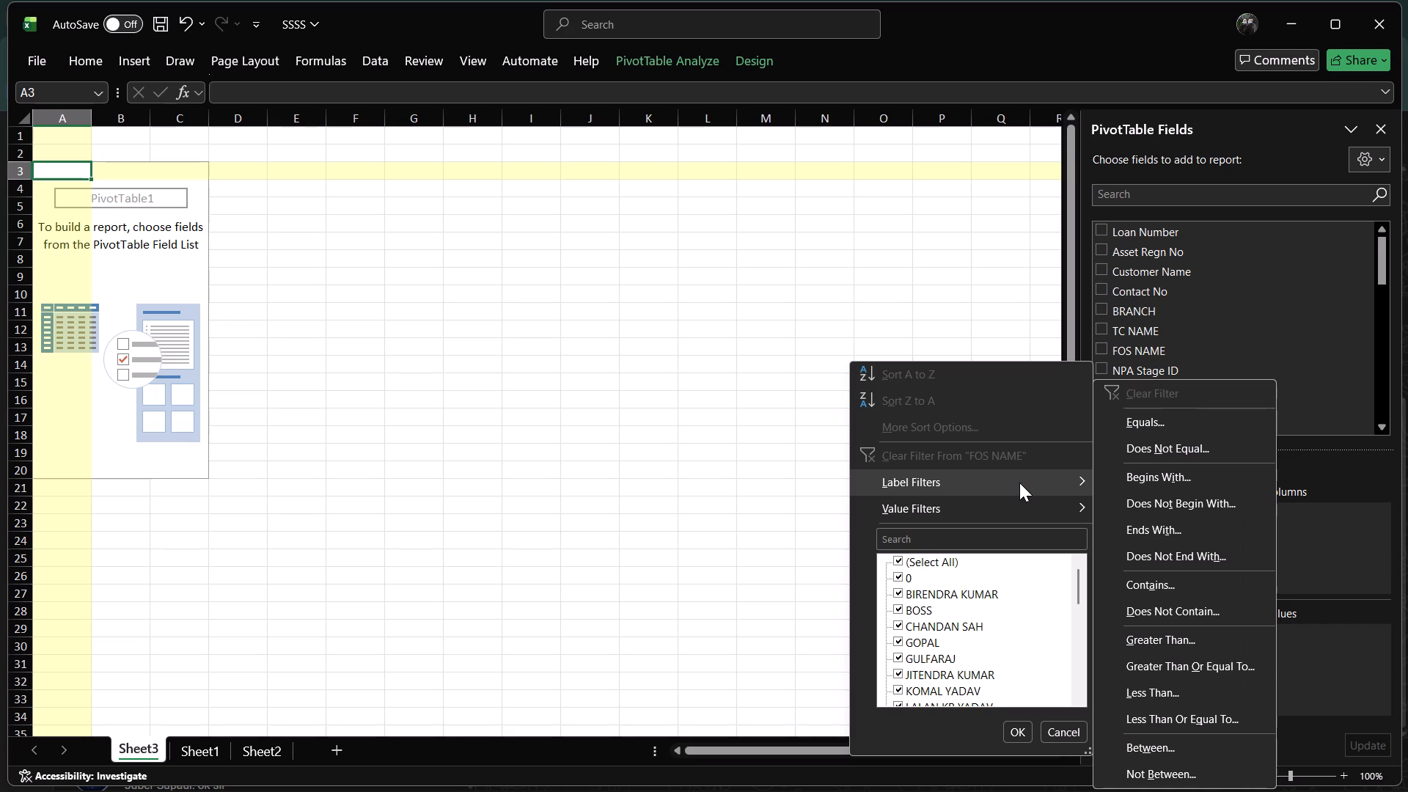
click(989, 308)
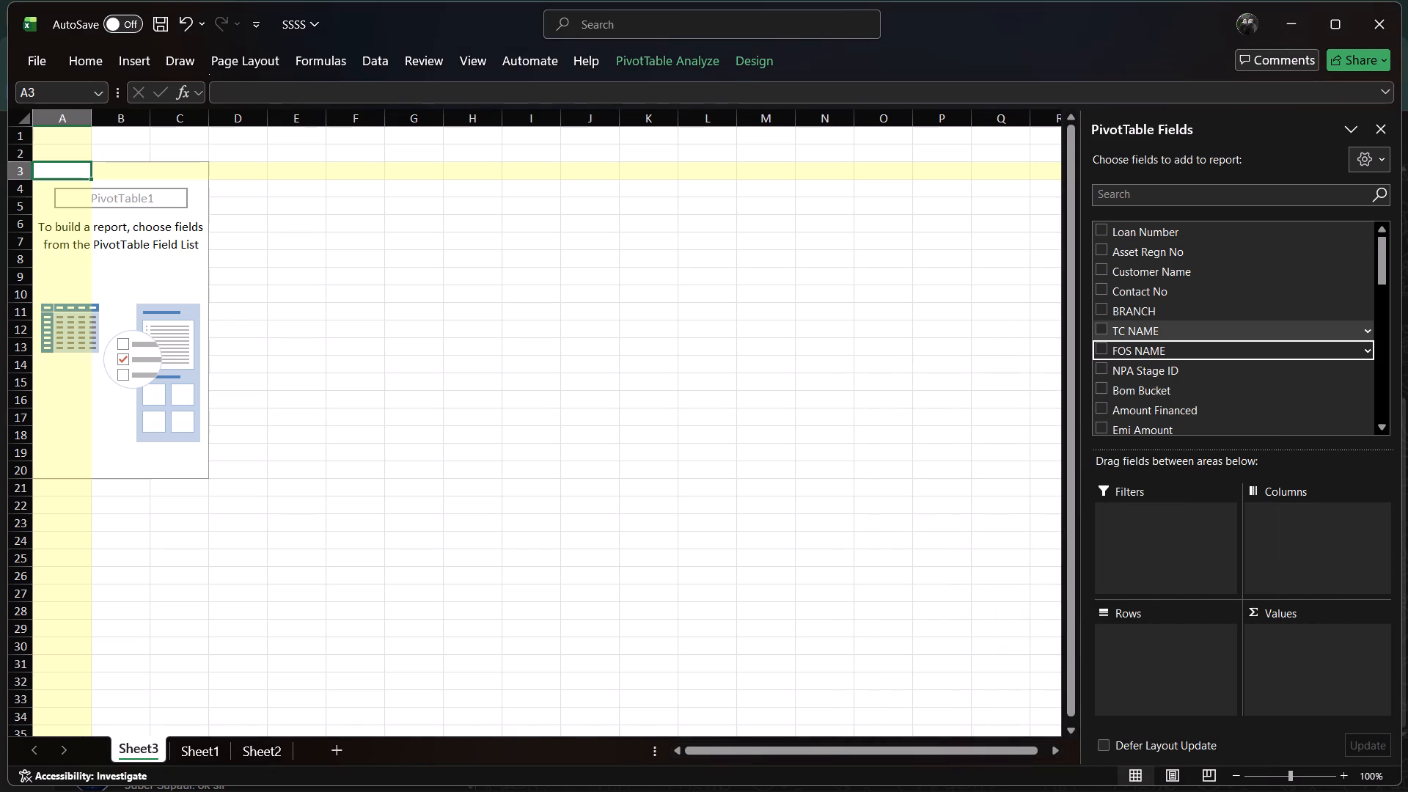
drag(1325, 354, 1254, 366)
Add FOS NAME to the PivotTable as the row field.
click(1104, 351)
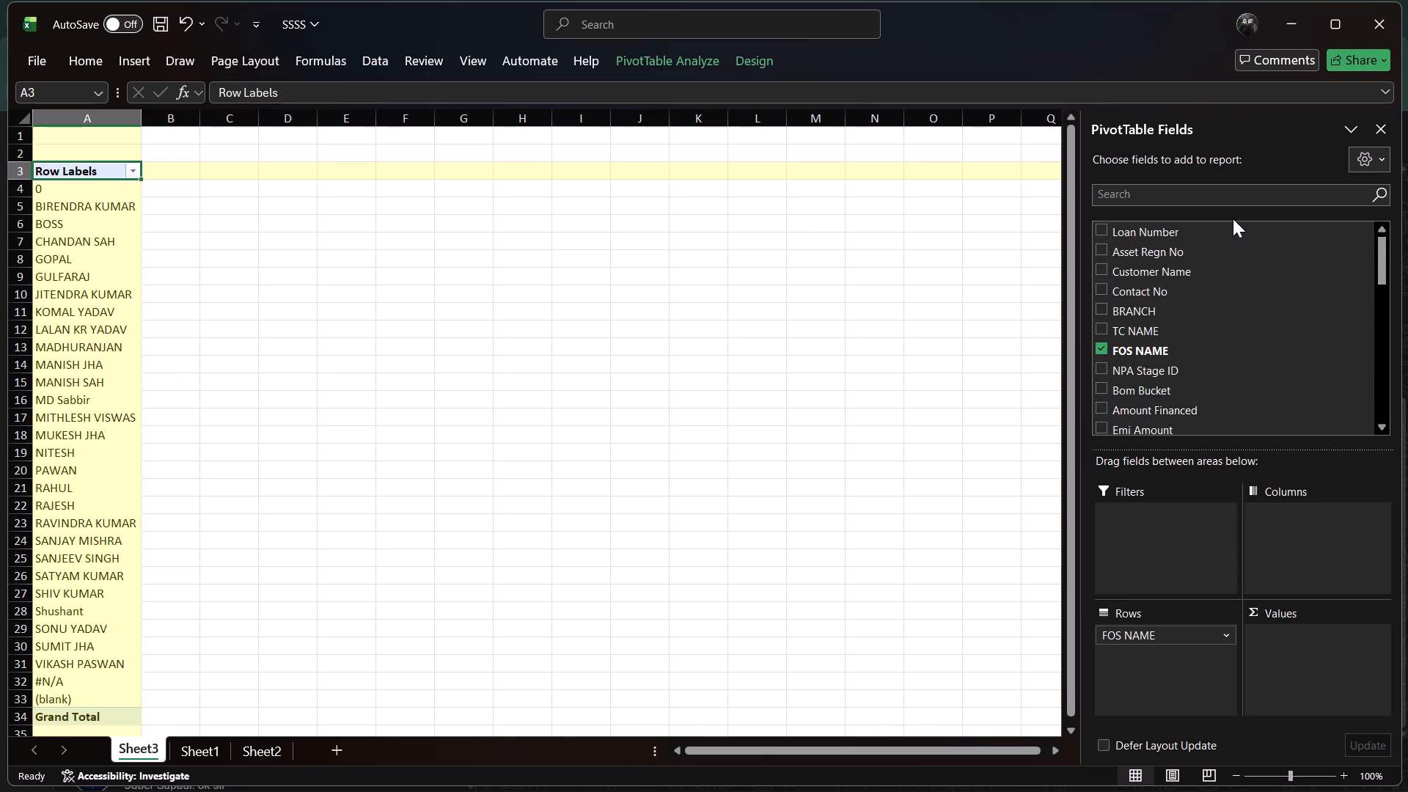
Add Loan Number to the PivotTable and move it from Rows to Values as Count of Loan Number.
click(1104, 230)
click(1104, 230)
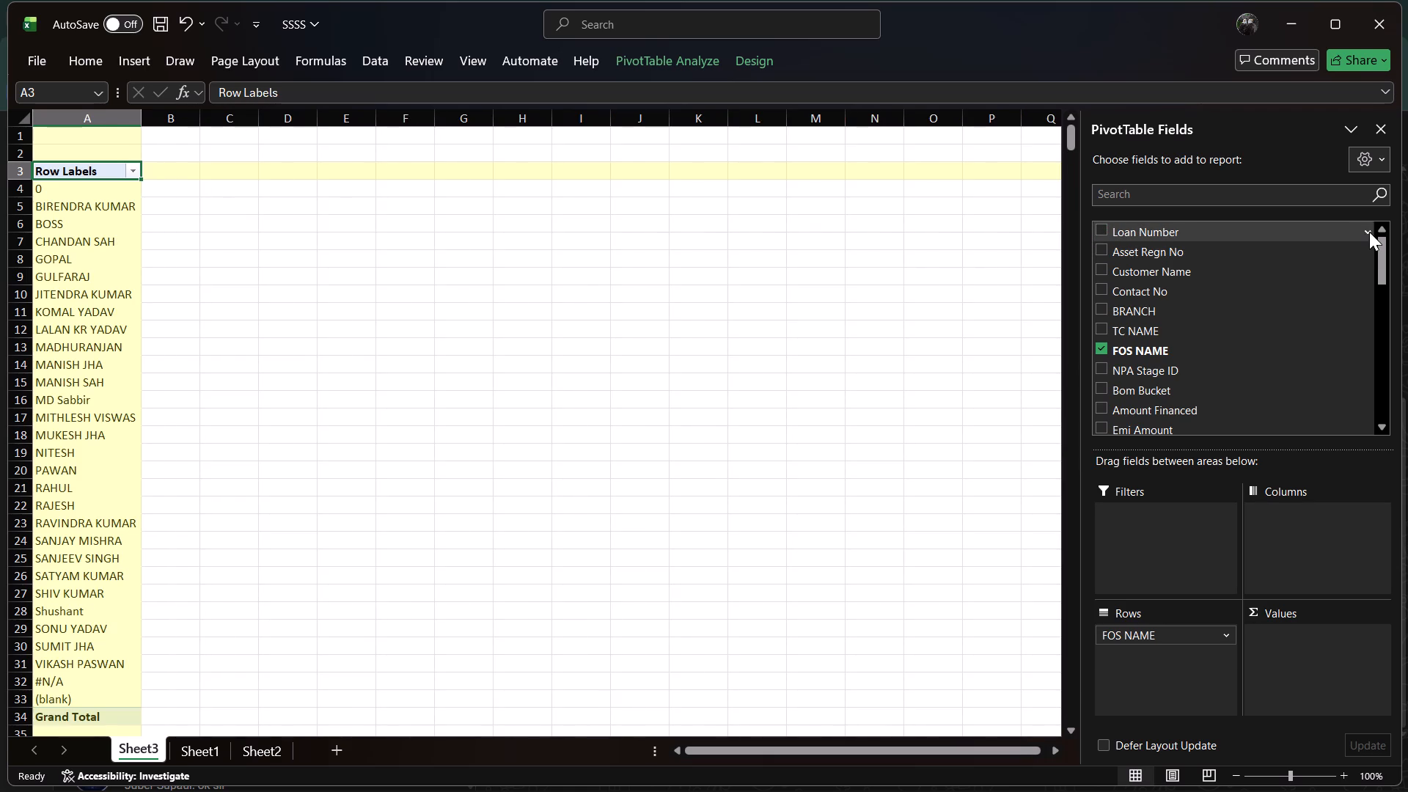
click(1094, 227)
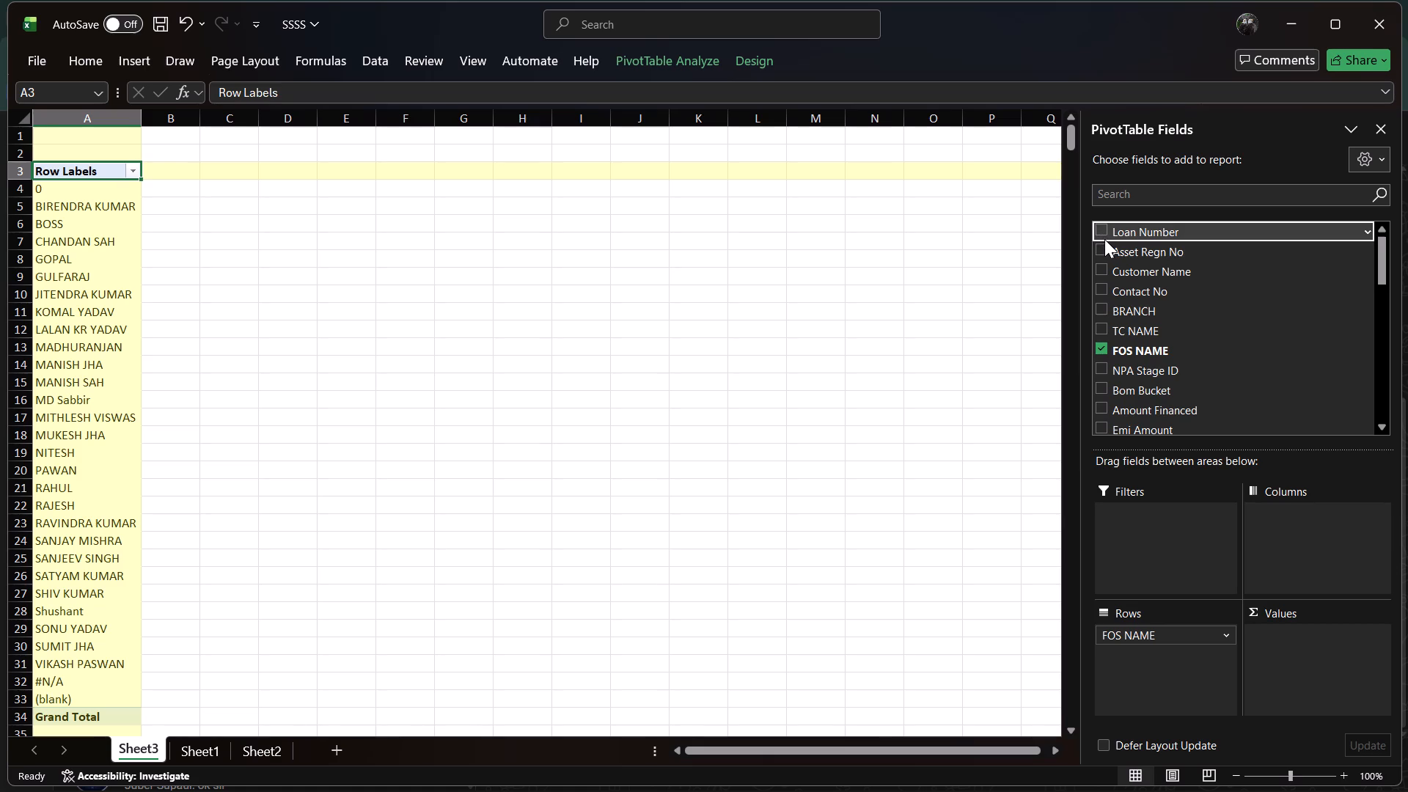
click(1103, 234)
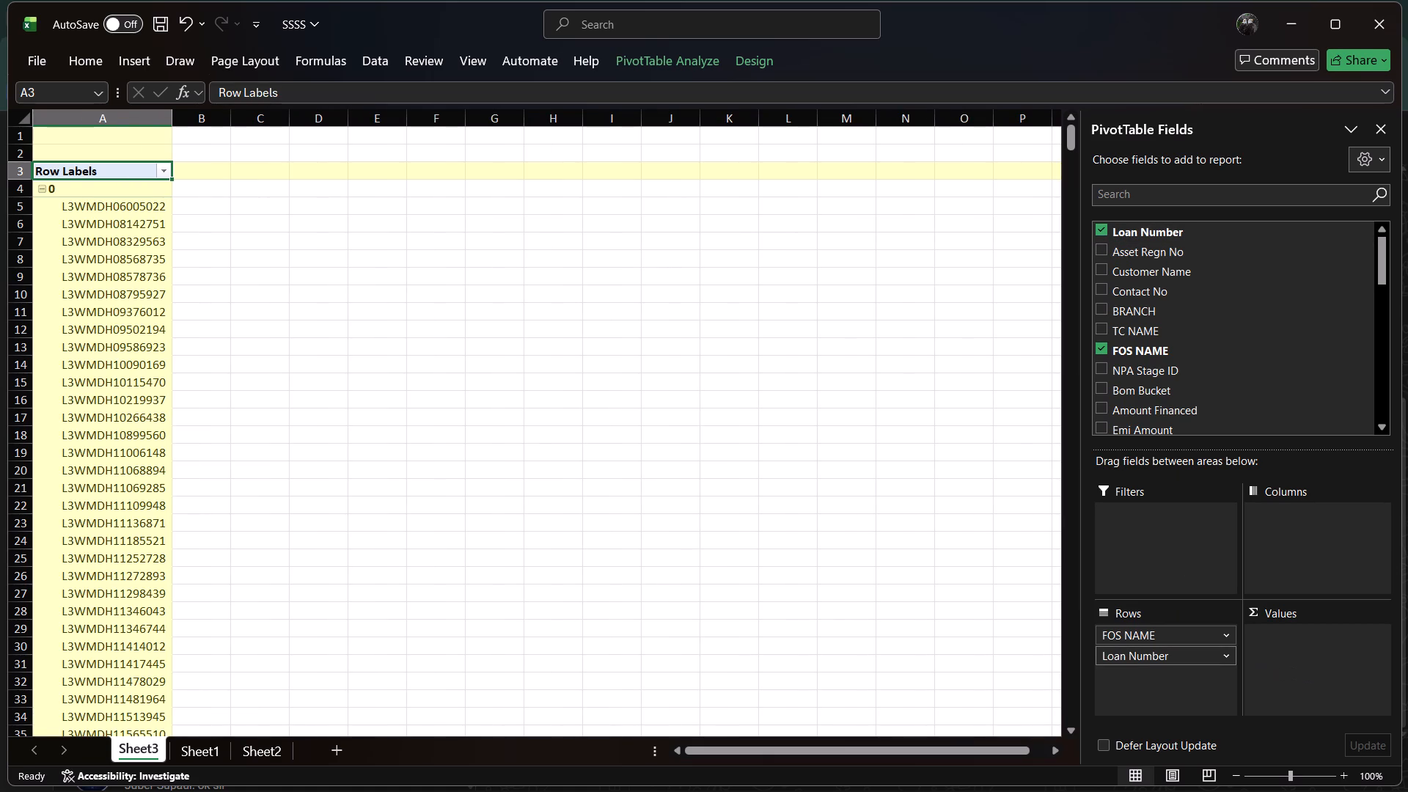
drag(1176, 655, 1265, 667)
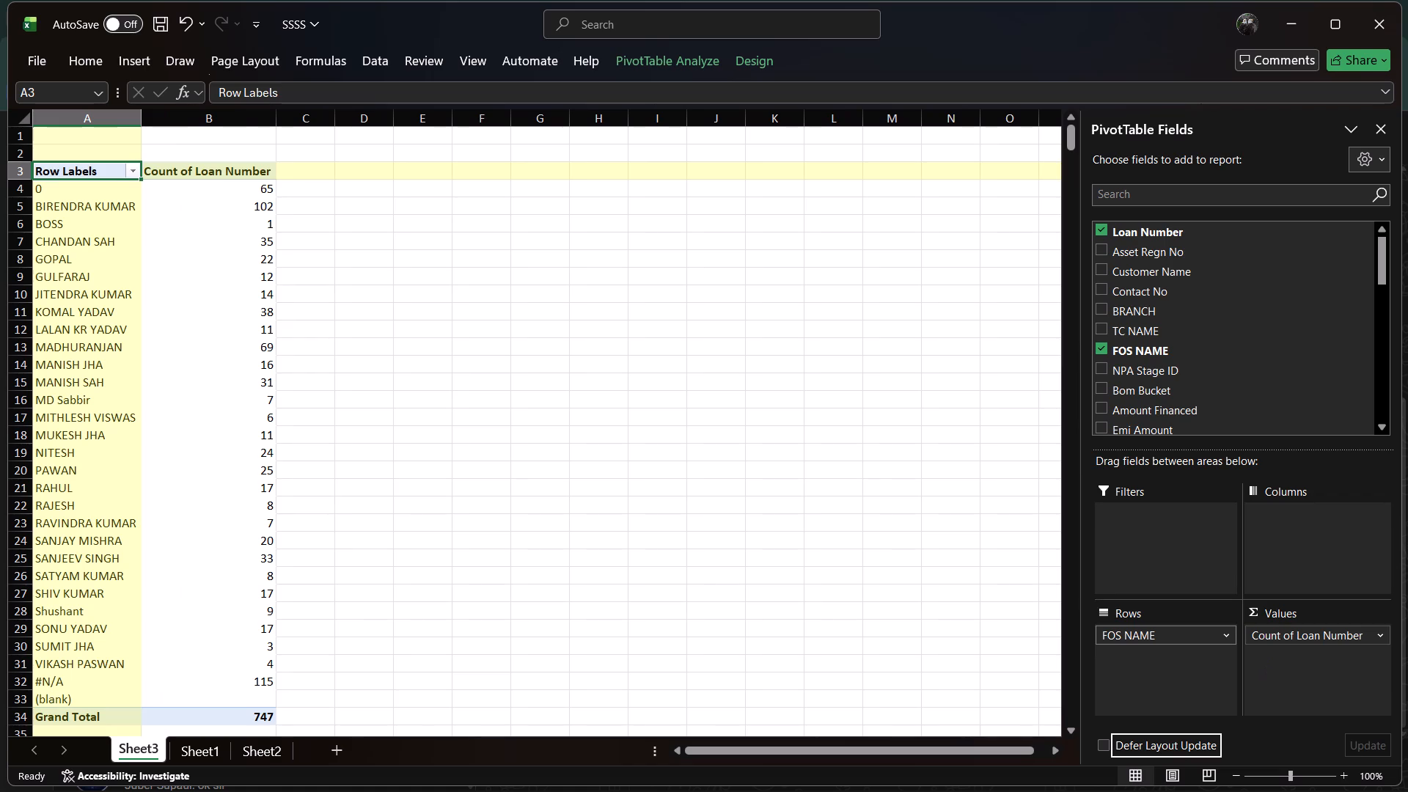
Review the loan number counts for each FOS name in the PivotTable.
click(253, 205)
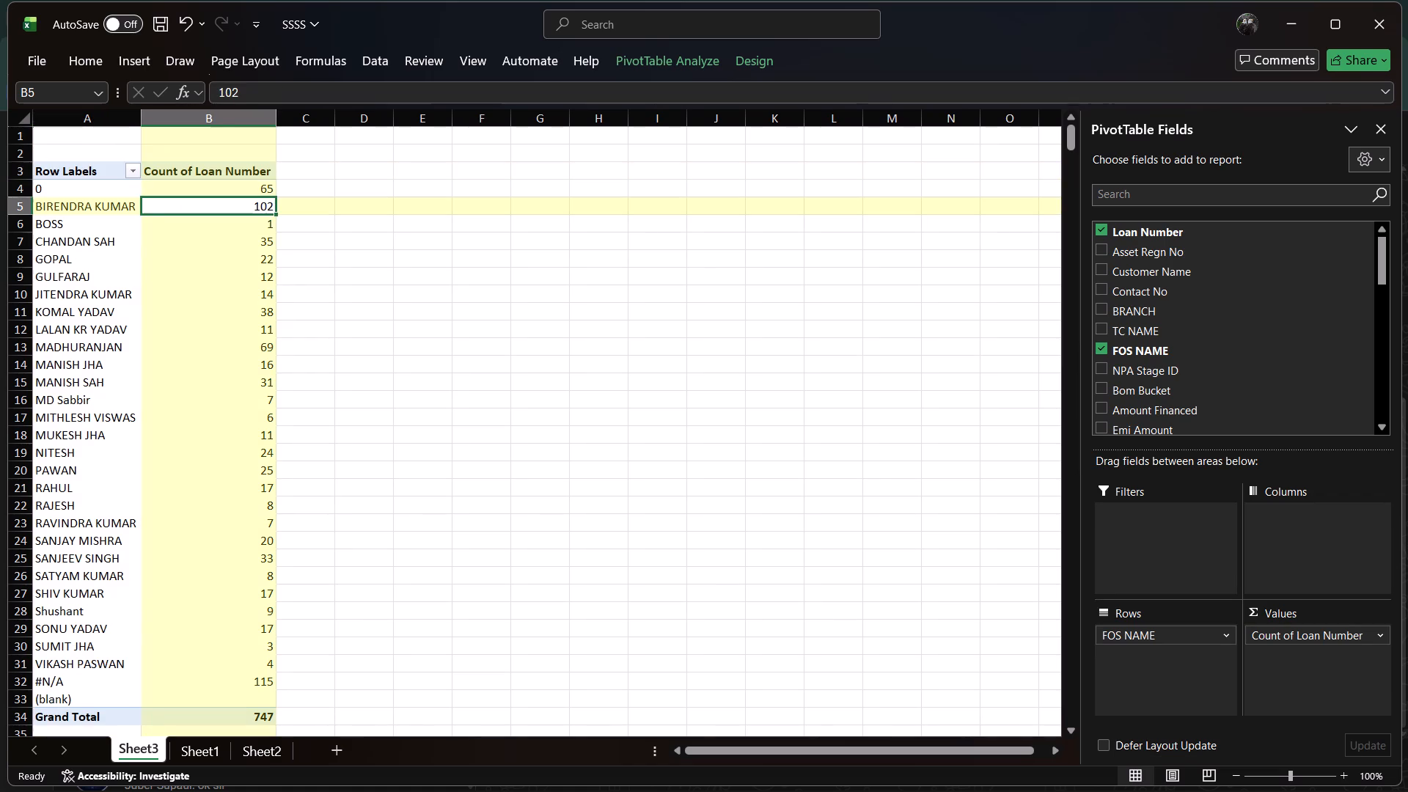
key(Down)
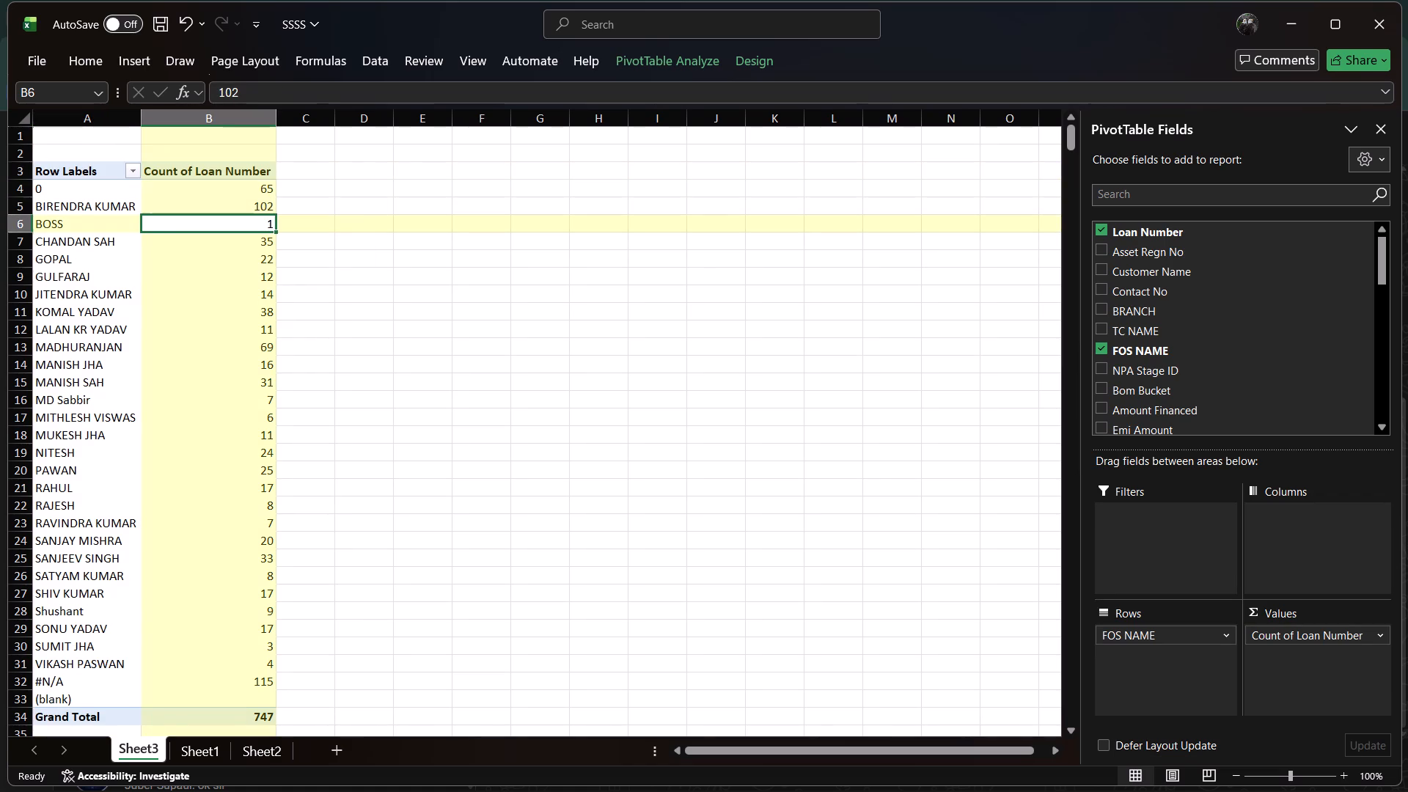
key(Down)
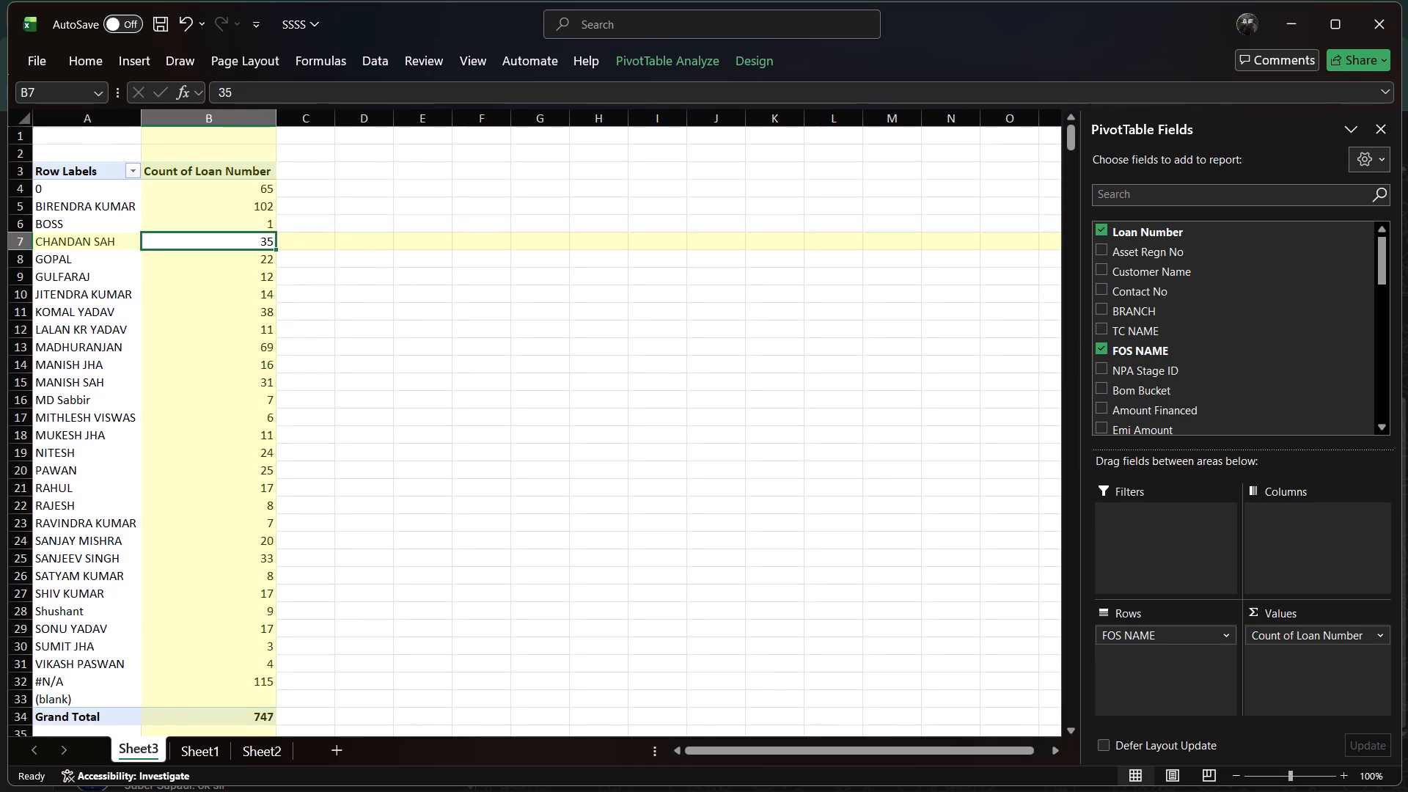
key(Down)
key(Down)
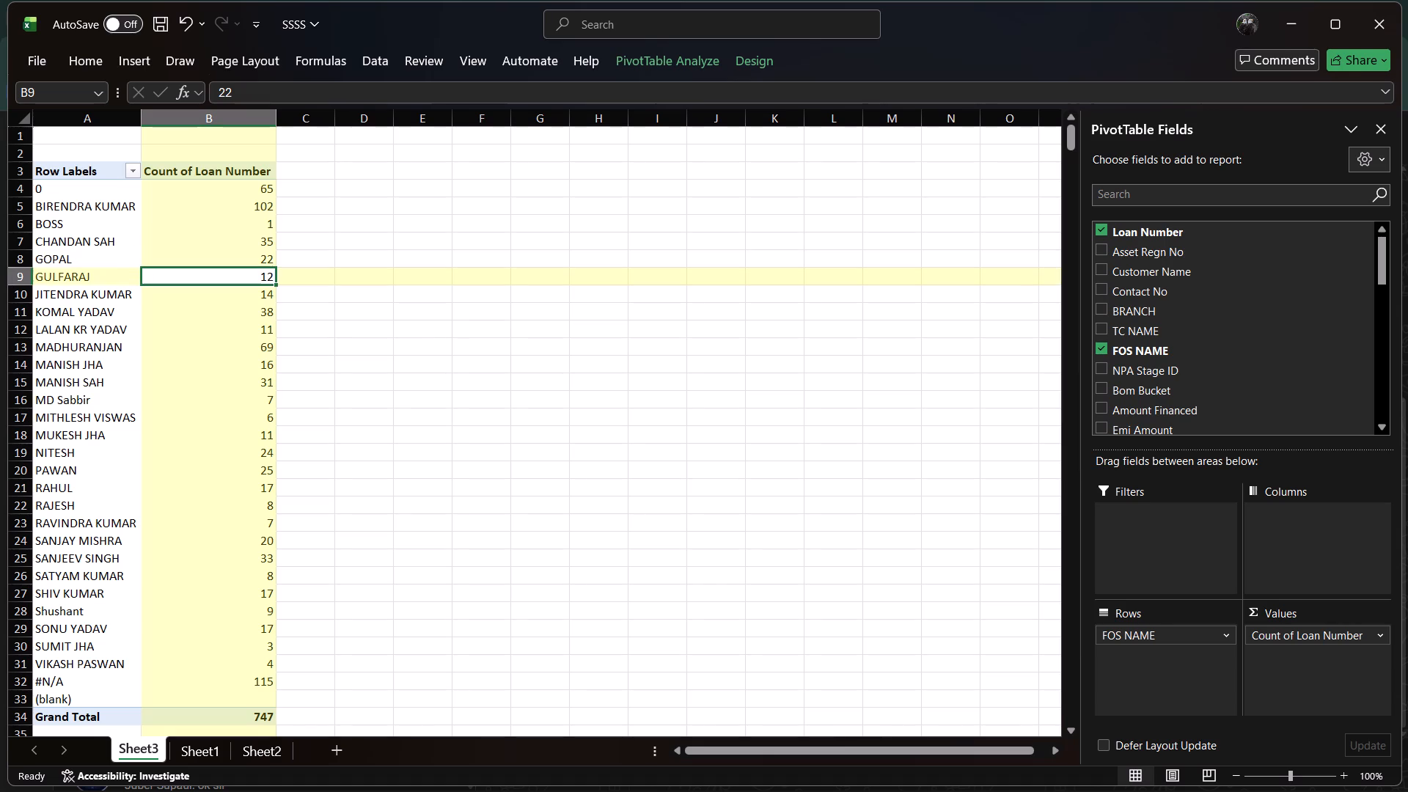
key(Down)
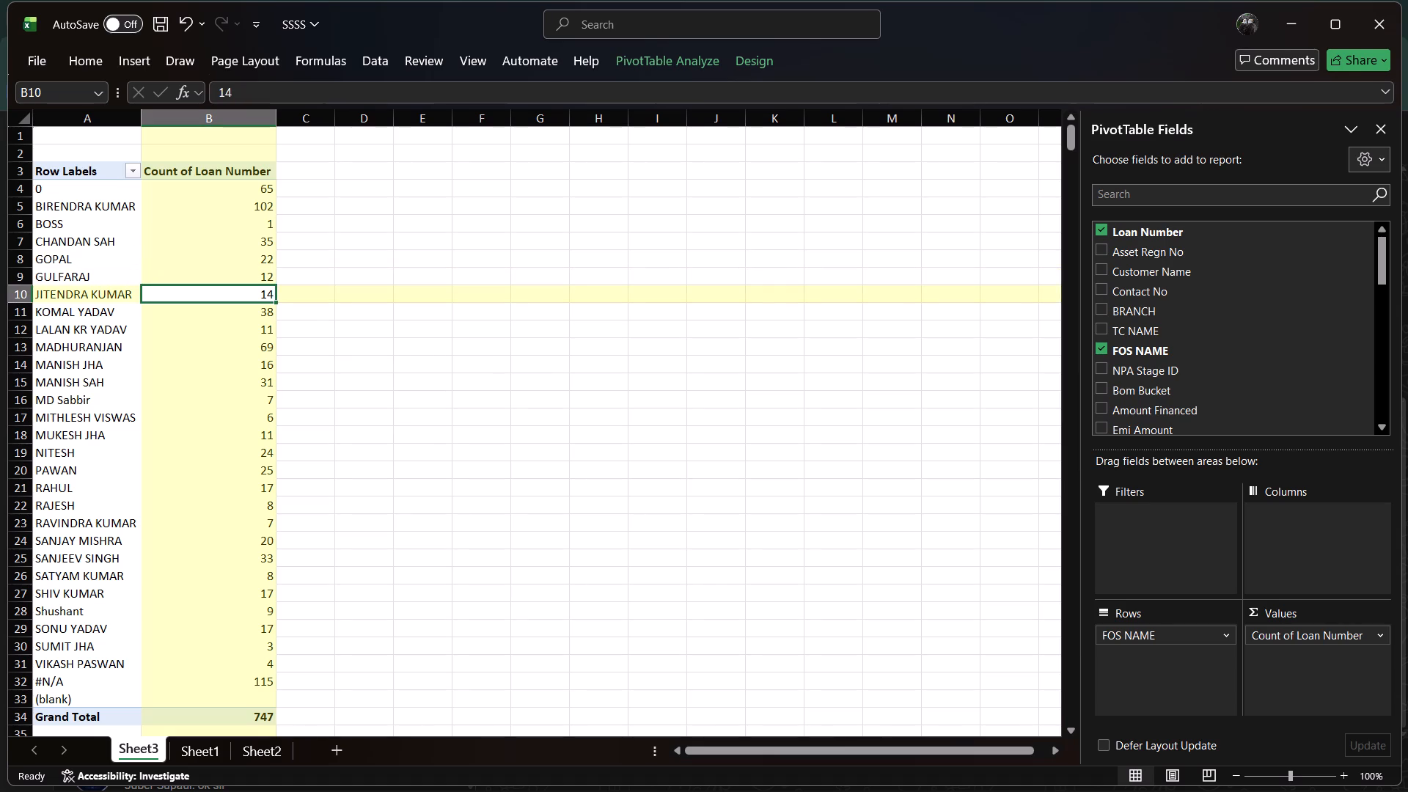
key(Down)
key(Down)
key(Down)
key(Down)
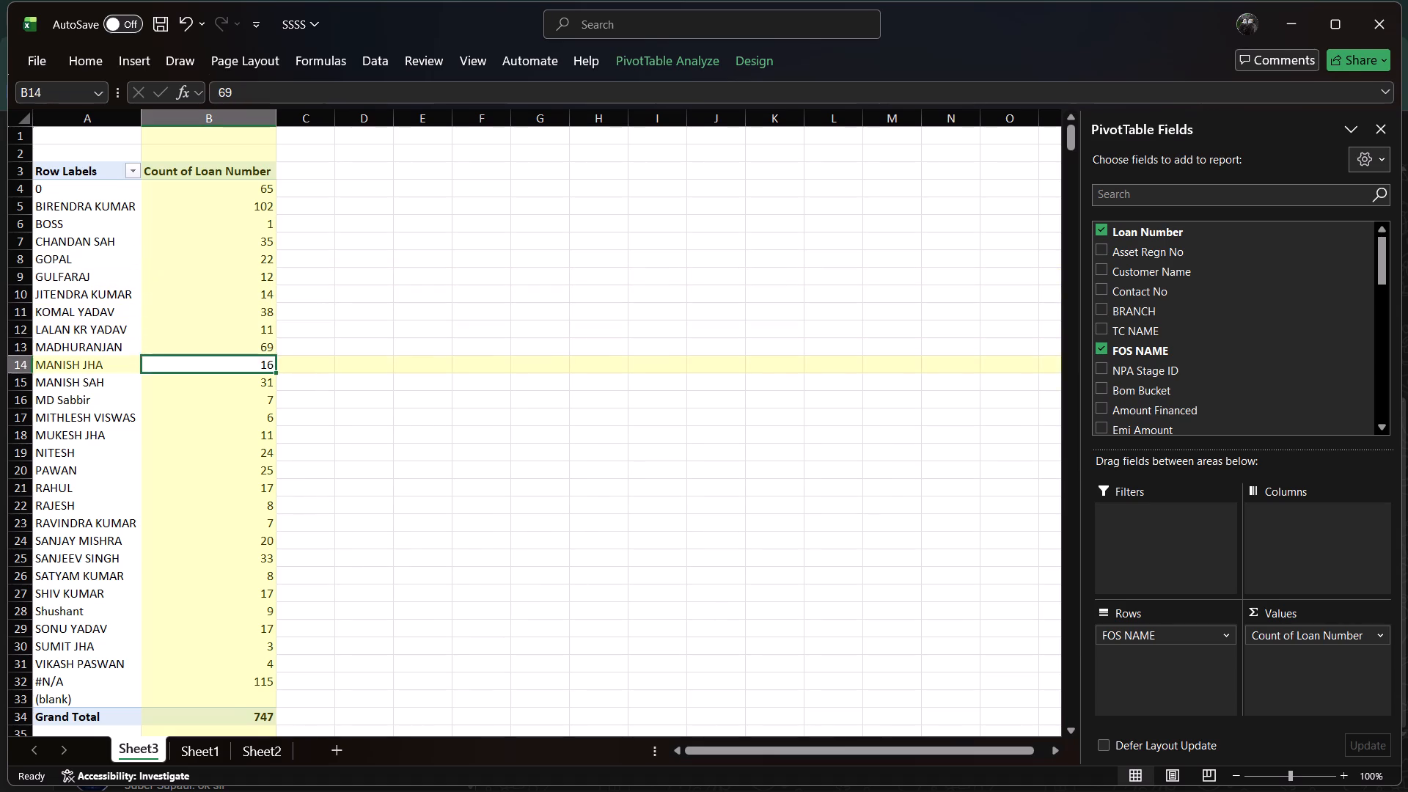
Continue reviewing the loan number counts for the FOS names further down the PivotTable.
key(Down)
key(Down)
key(Down)
key(Down)
key(Down)
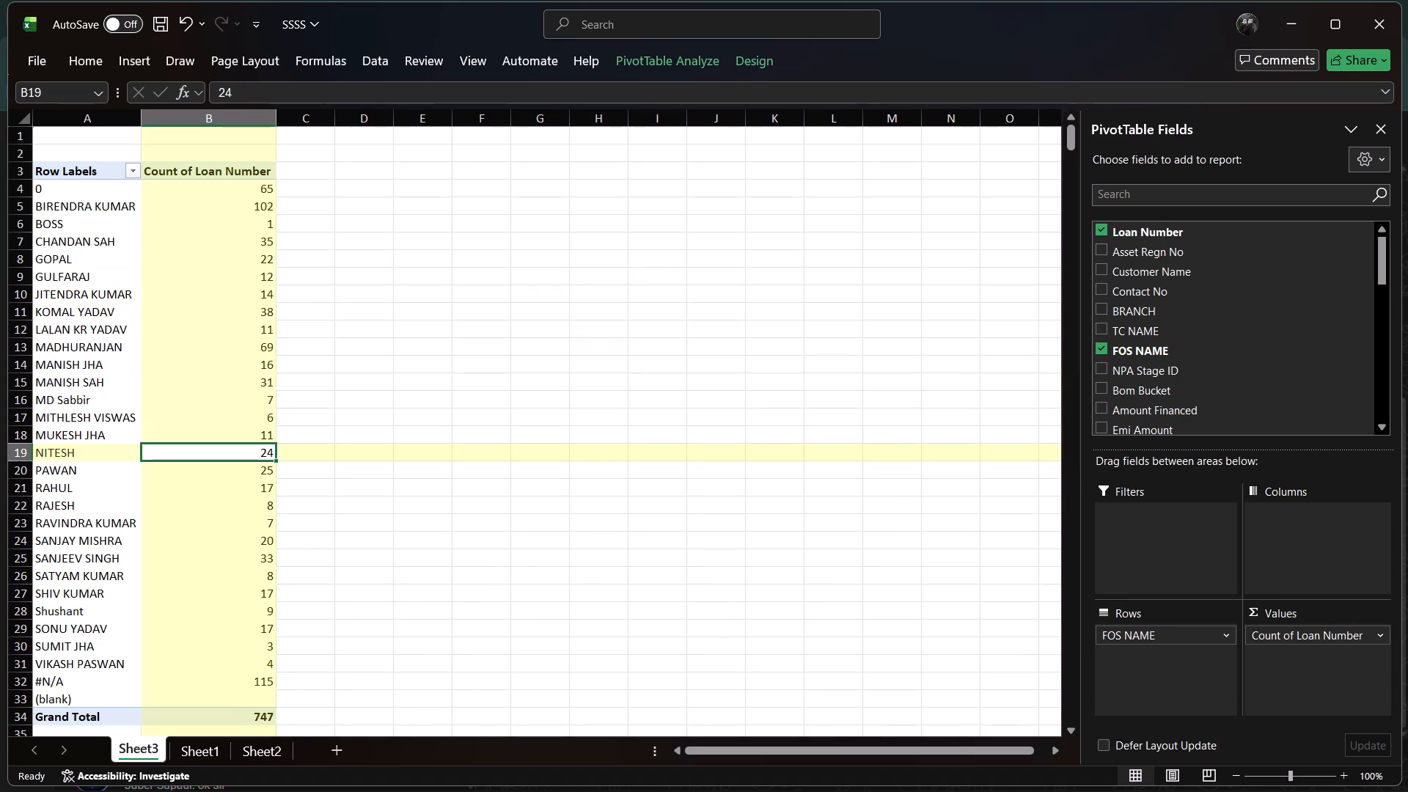
key(Down)
key(Down)
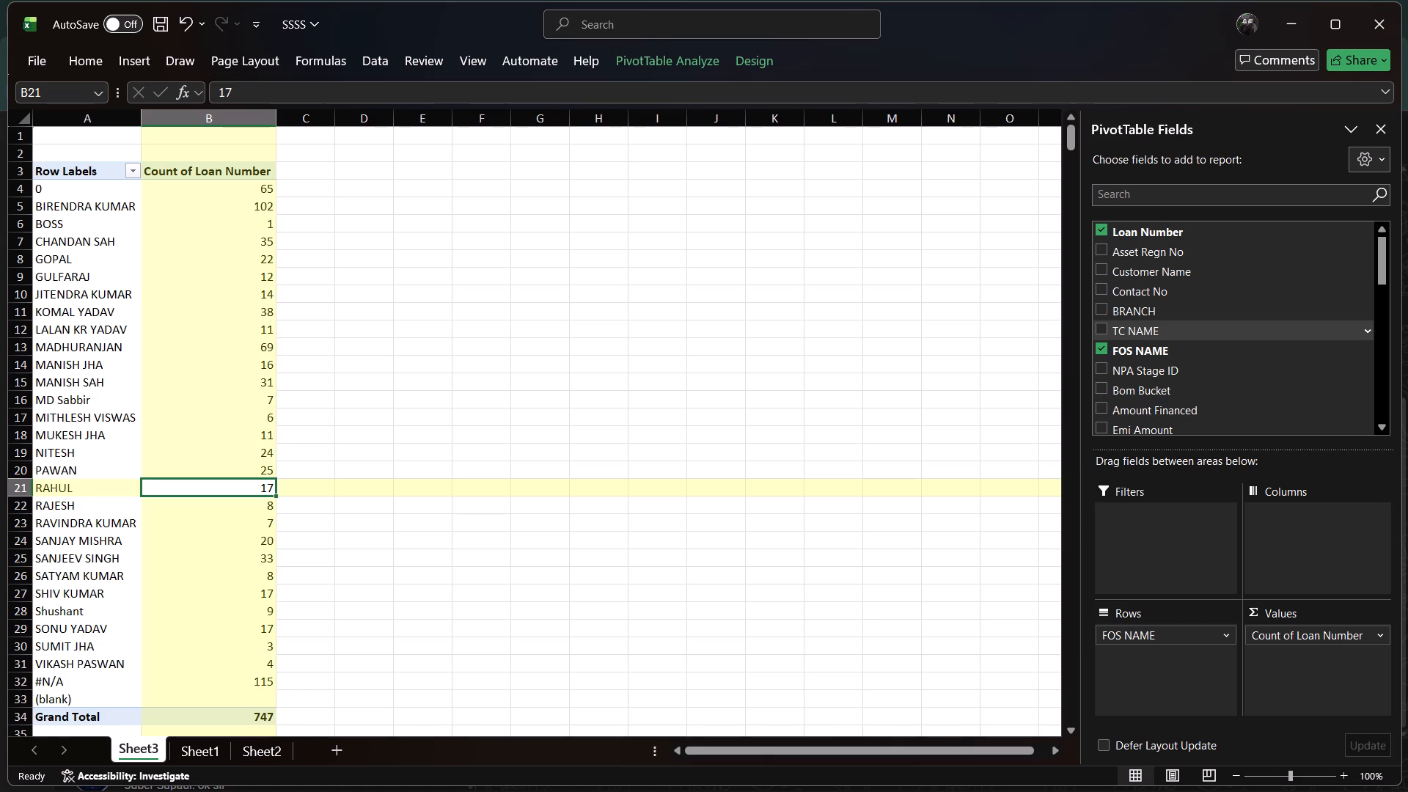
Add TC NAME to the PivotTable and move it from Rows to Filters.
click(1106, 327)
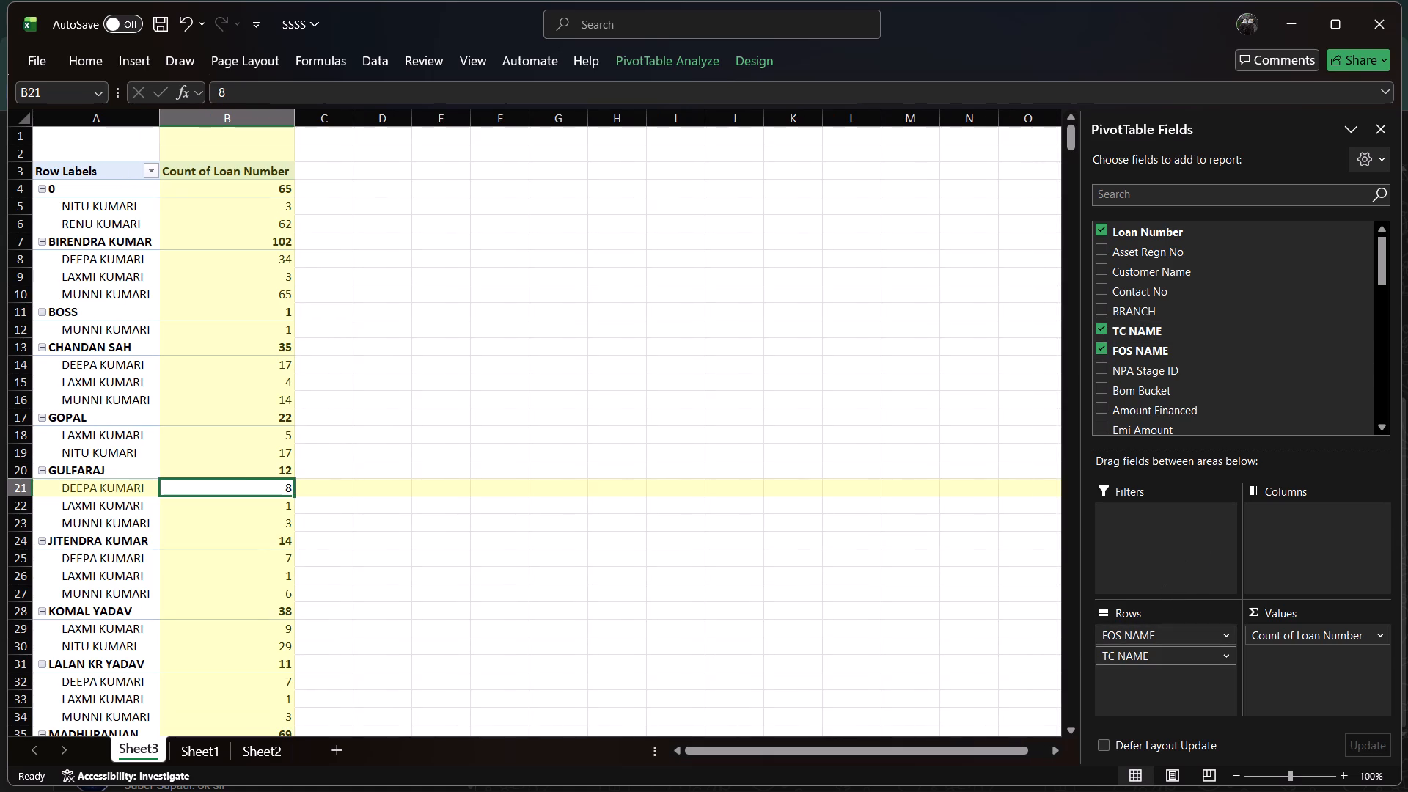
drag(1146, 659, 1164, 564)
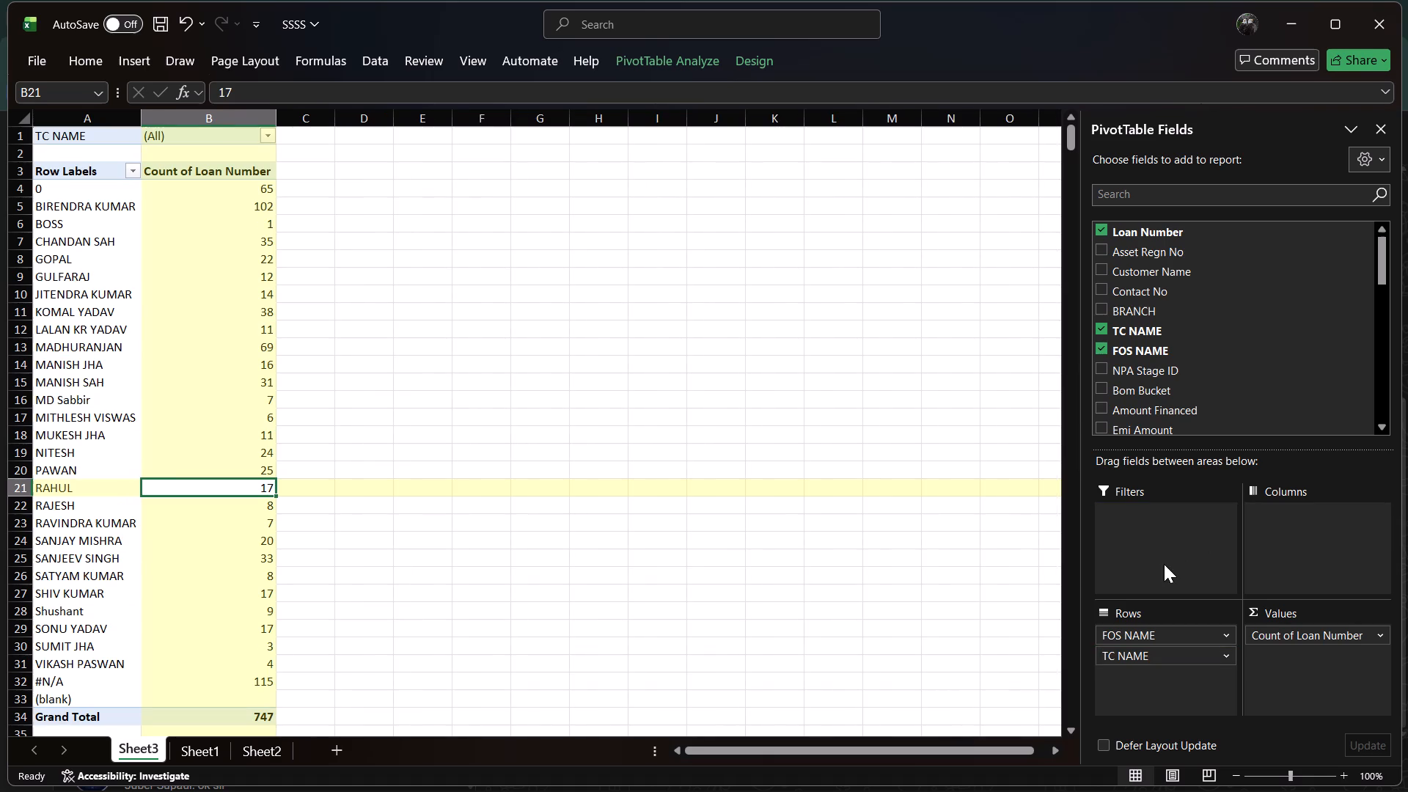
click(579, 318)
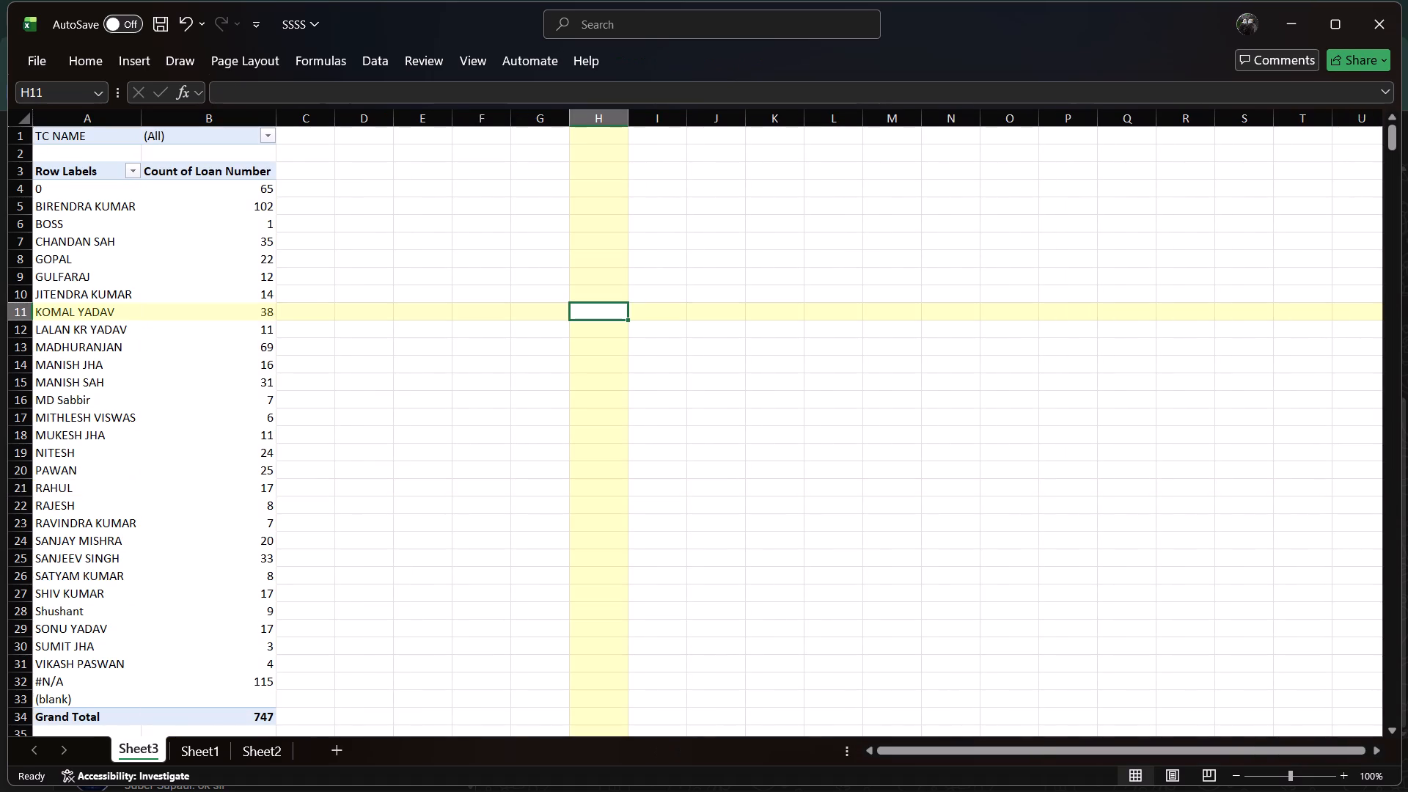
Examine the choices offered by the PivotTable's TC NAME report filter.
click(270, 139)
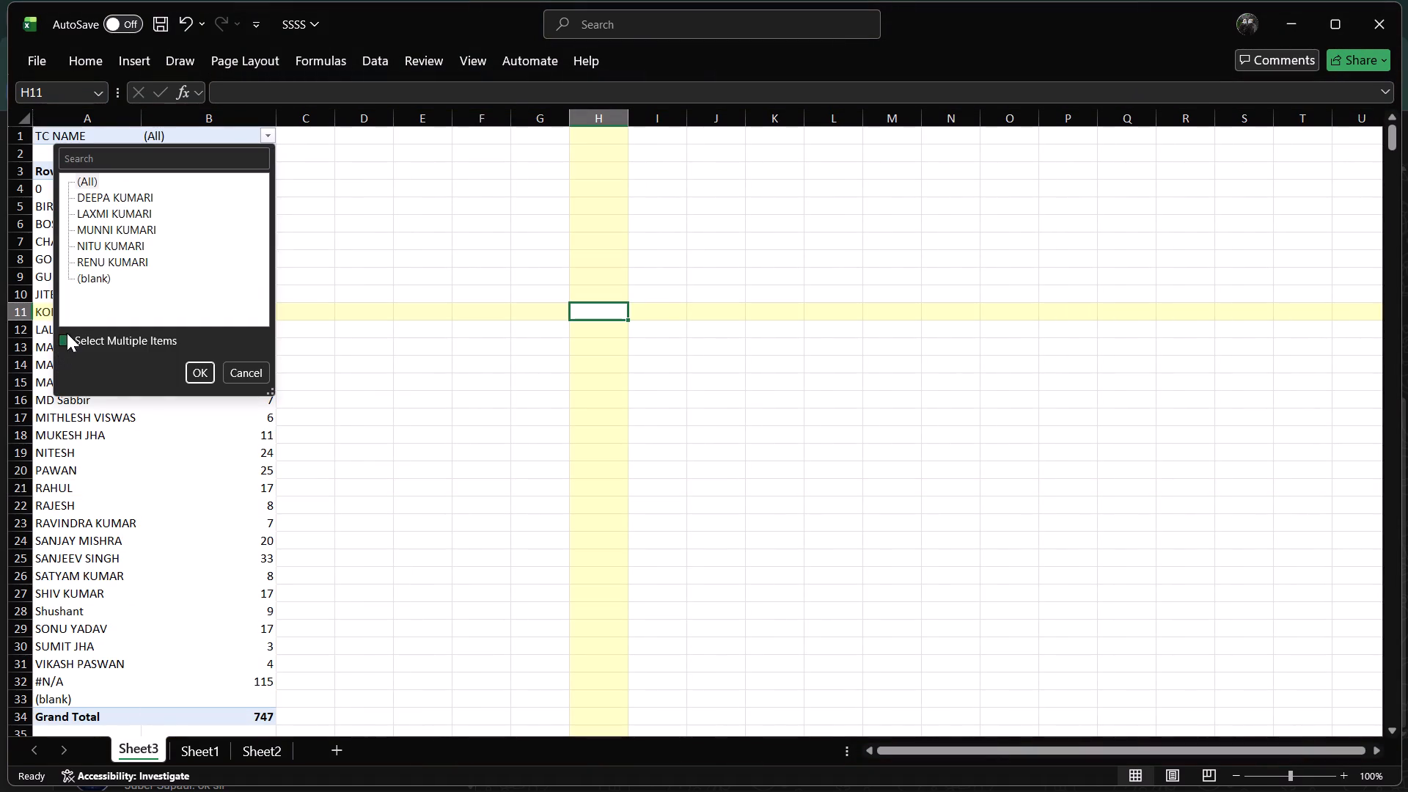
click(49, 349)
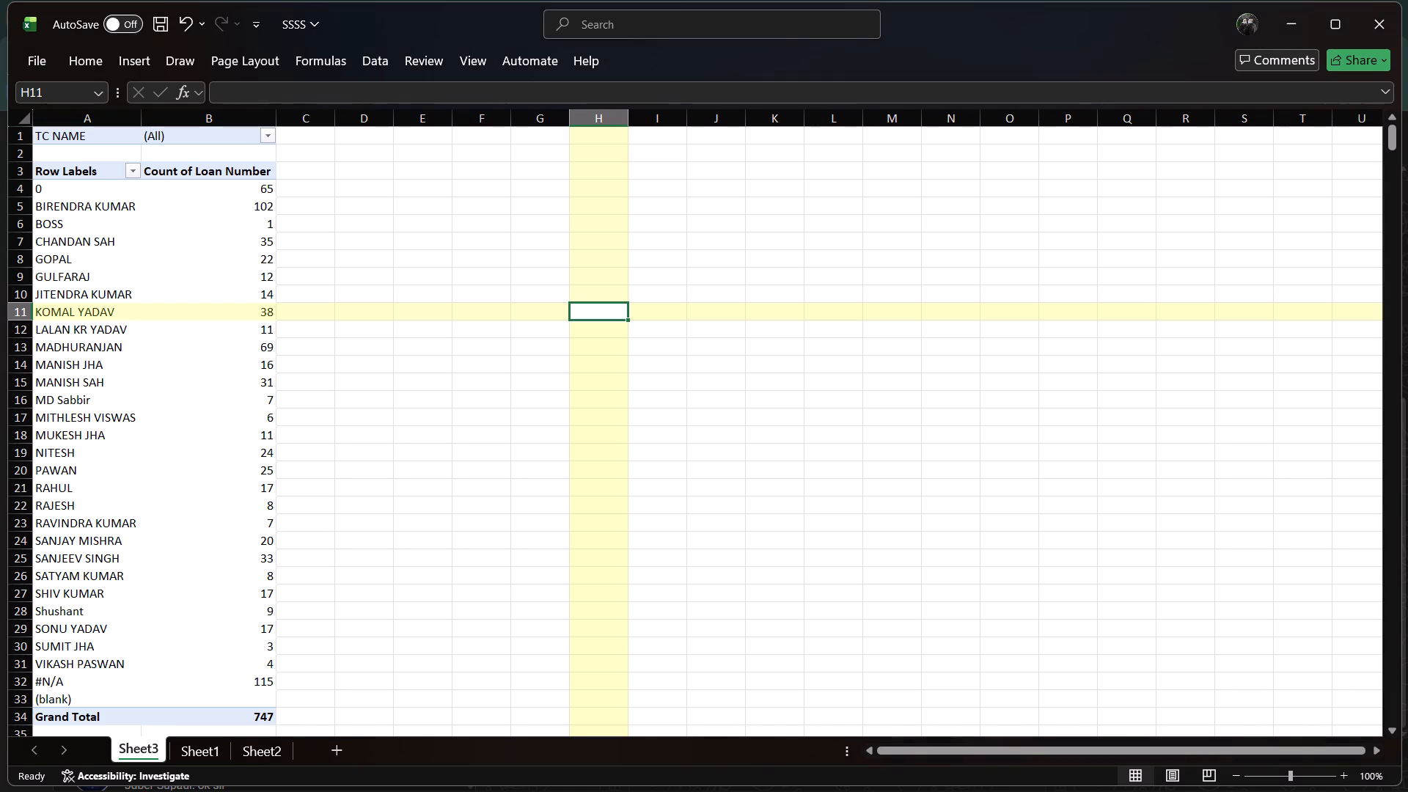
click(269, 142)
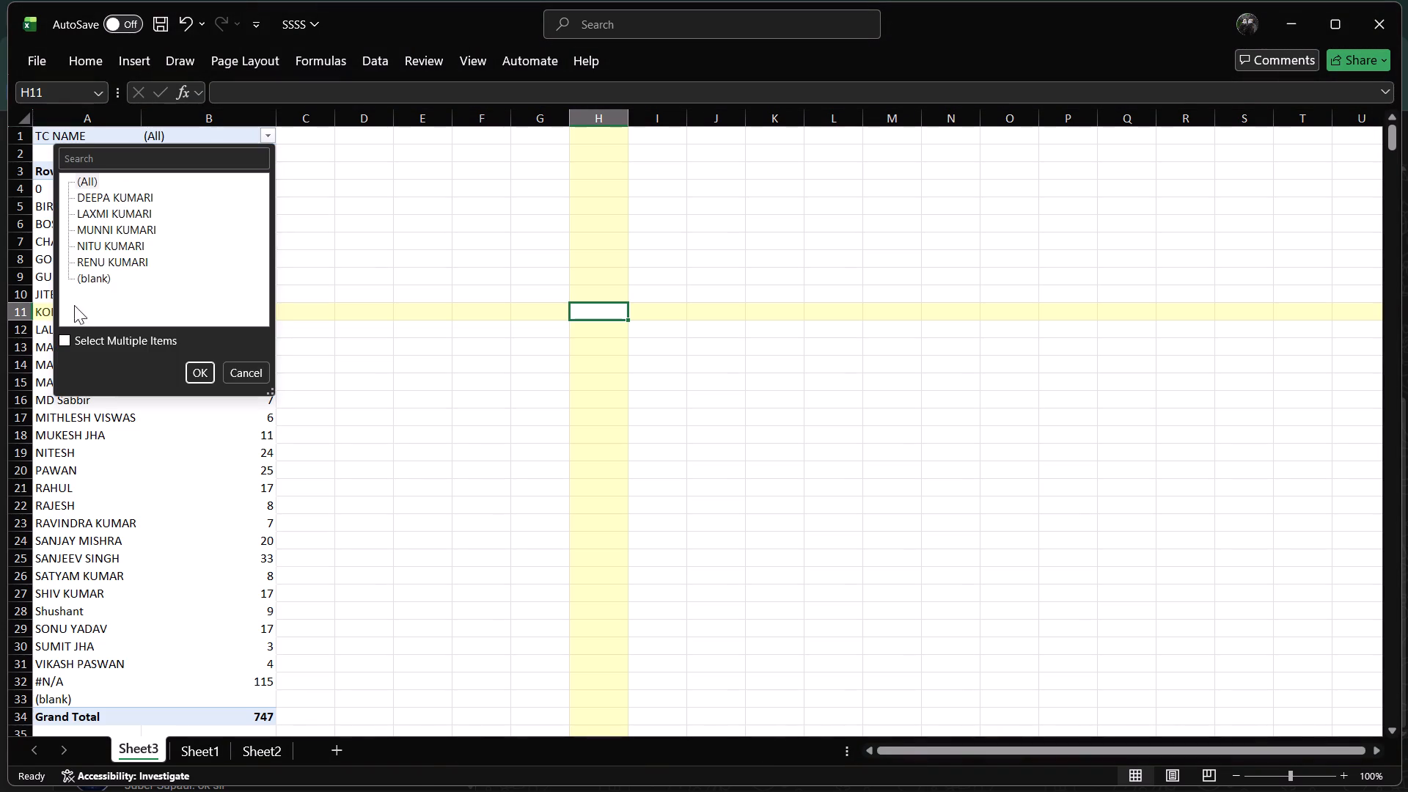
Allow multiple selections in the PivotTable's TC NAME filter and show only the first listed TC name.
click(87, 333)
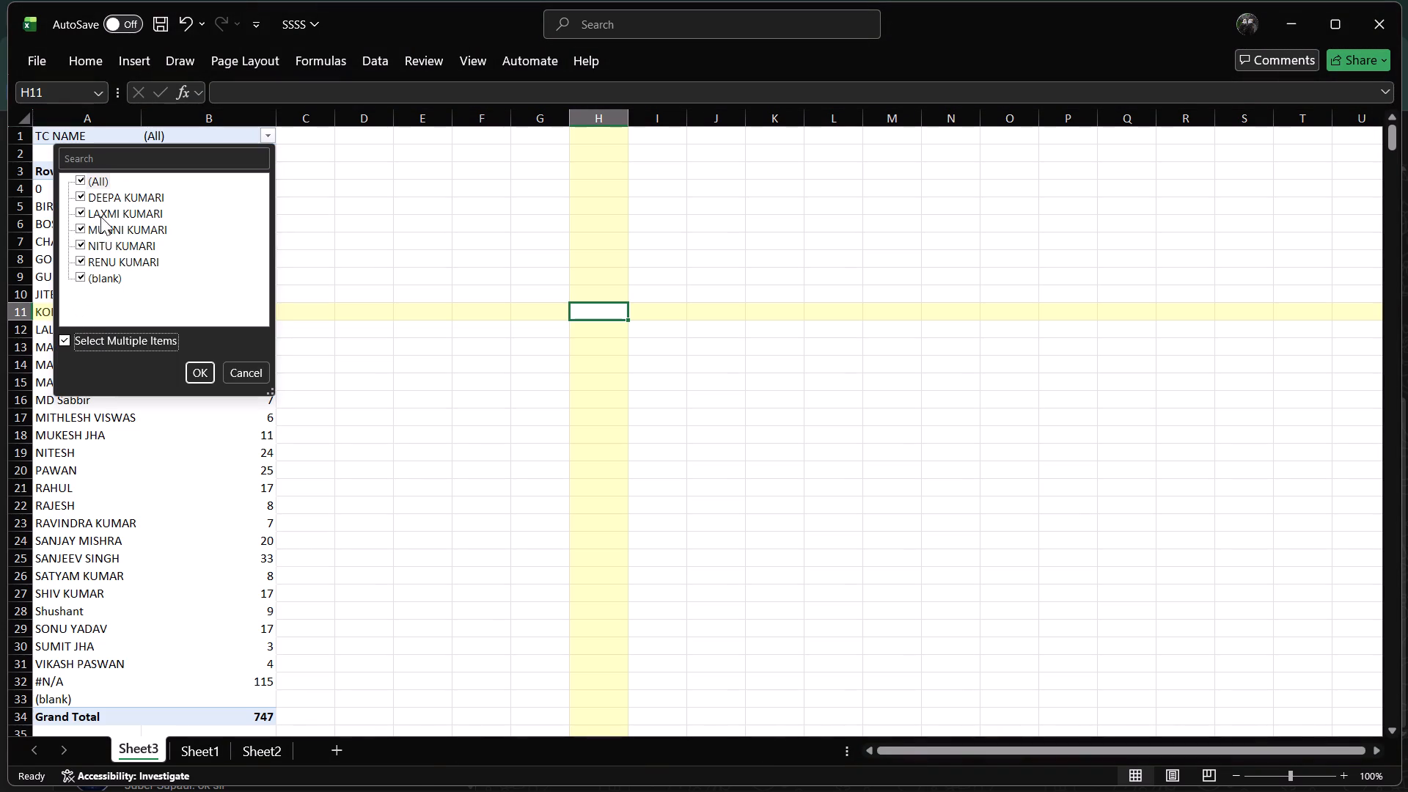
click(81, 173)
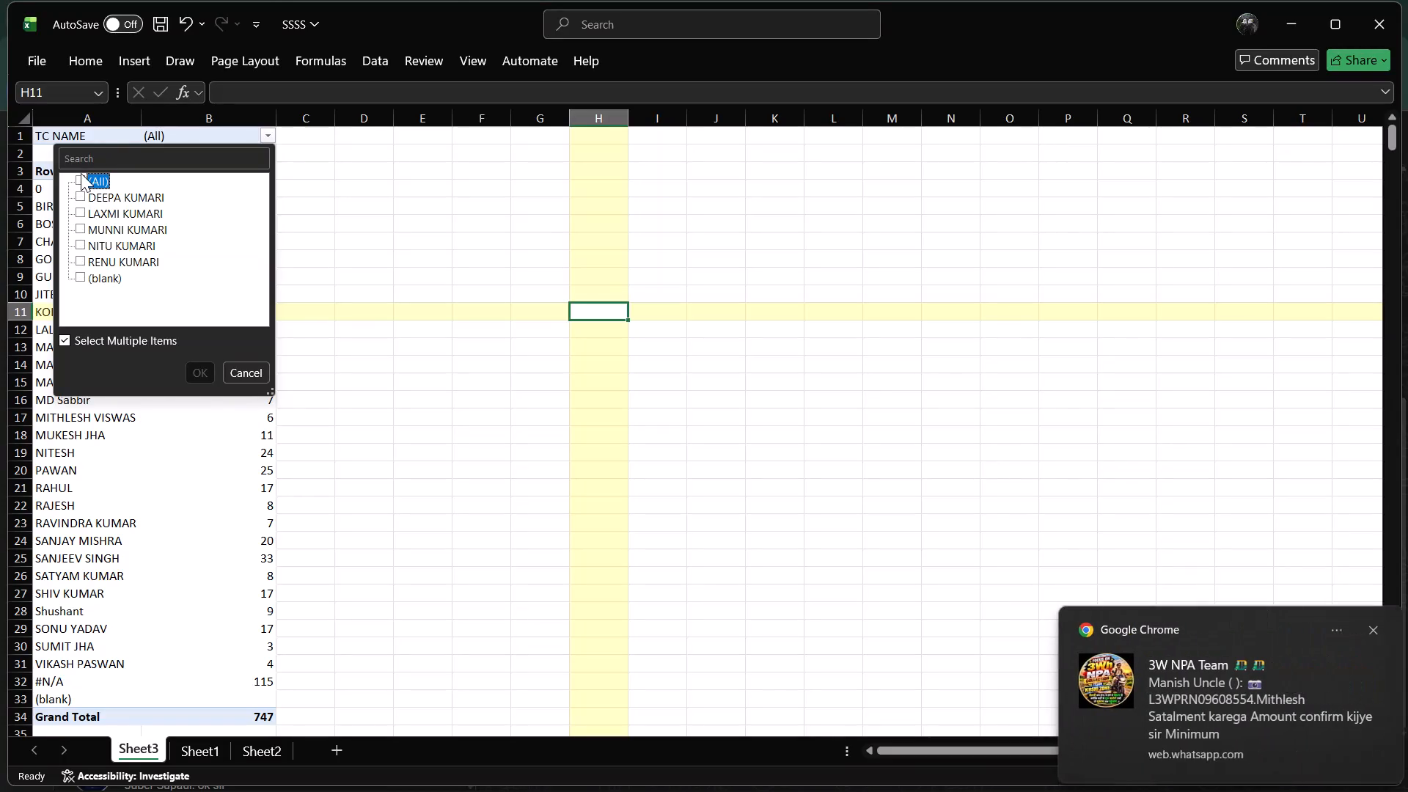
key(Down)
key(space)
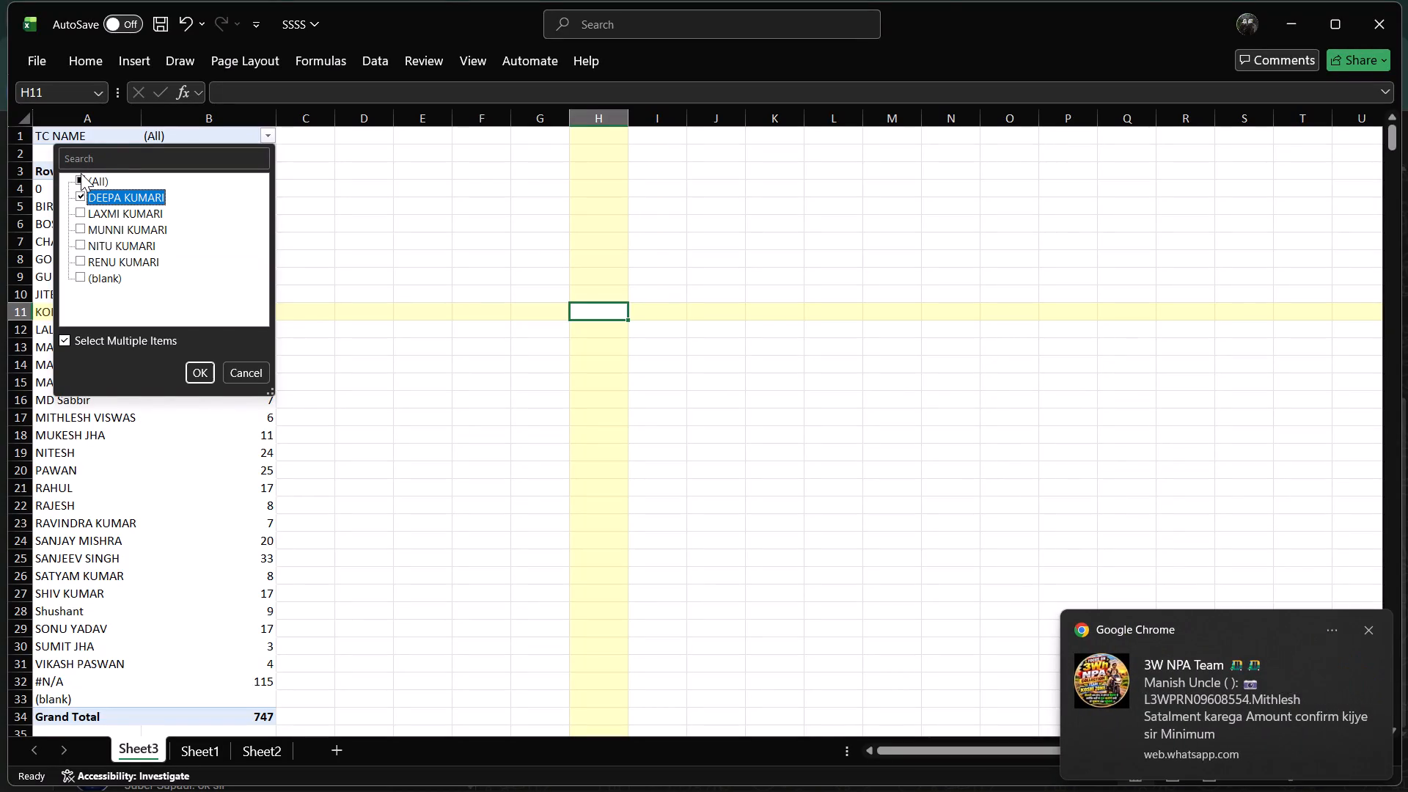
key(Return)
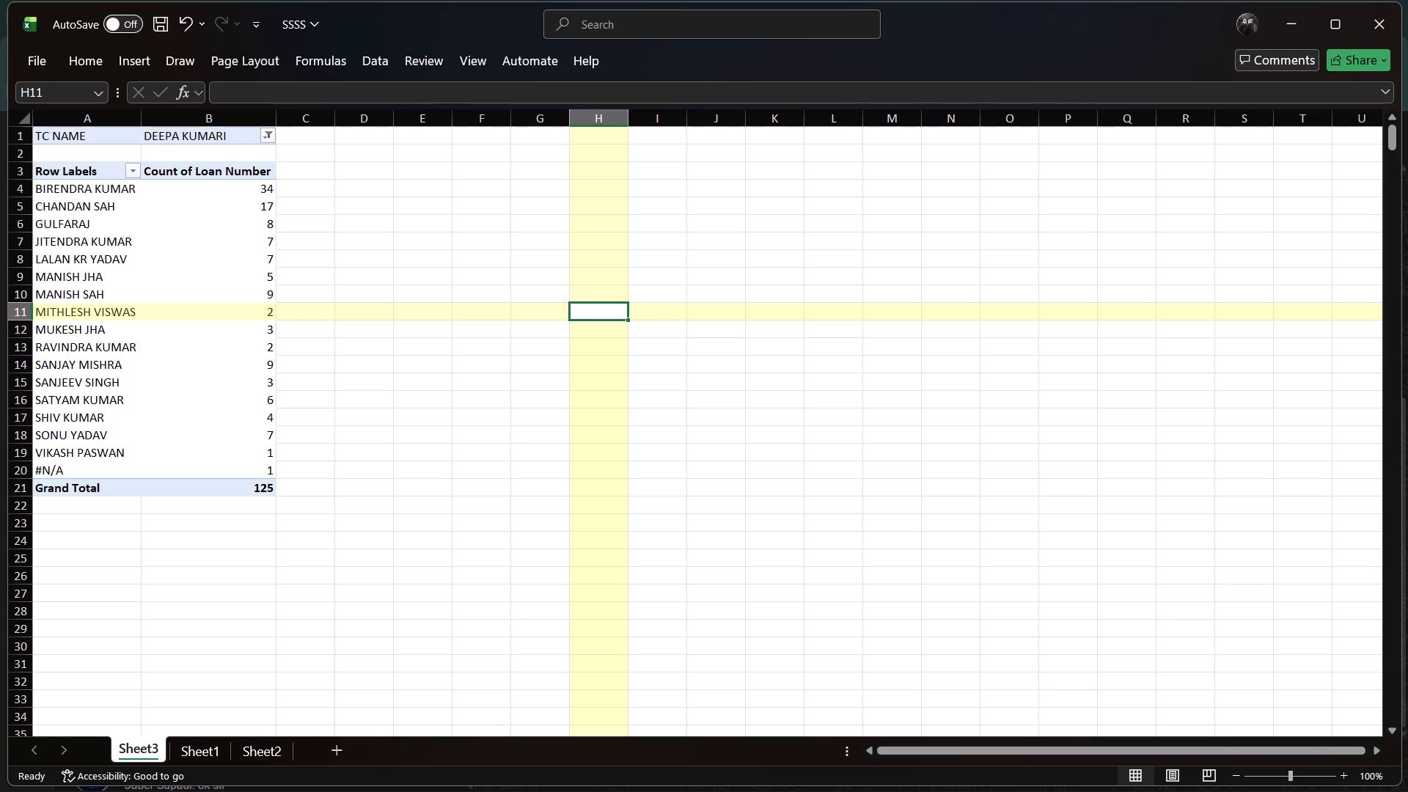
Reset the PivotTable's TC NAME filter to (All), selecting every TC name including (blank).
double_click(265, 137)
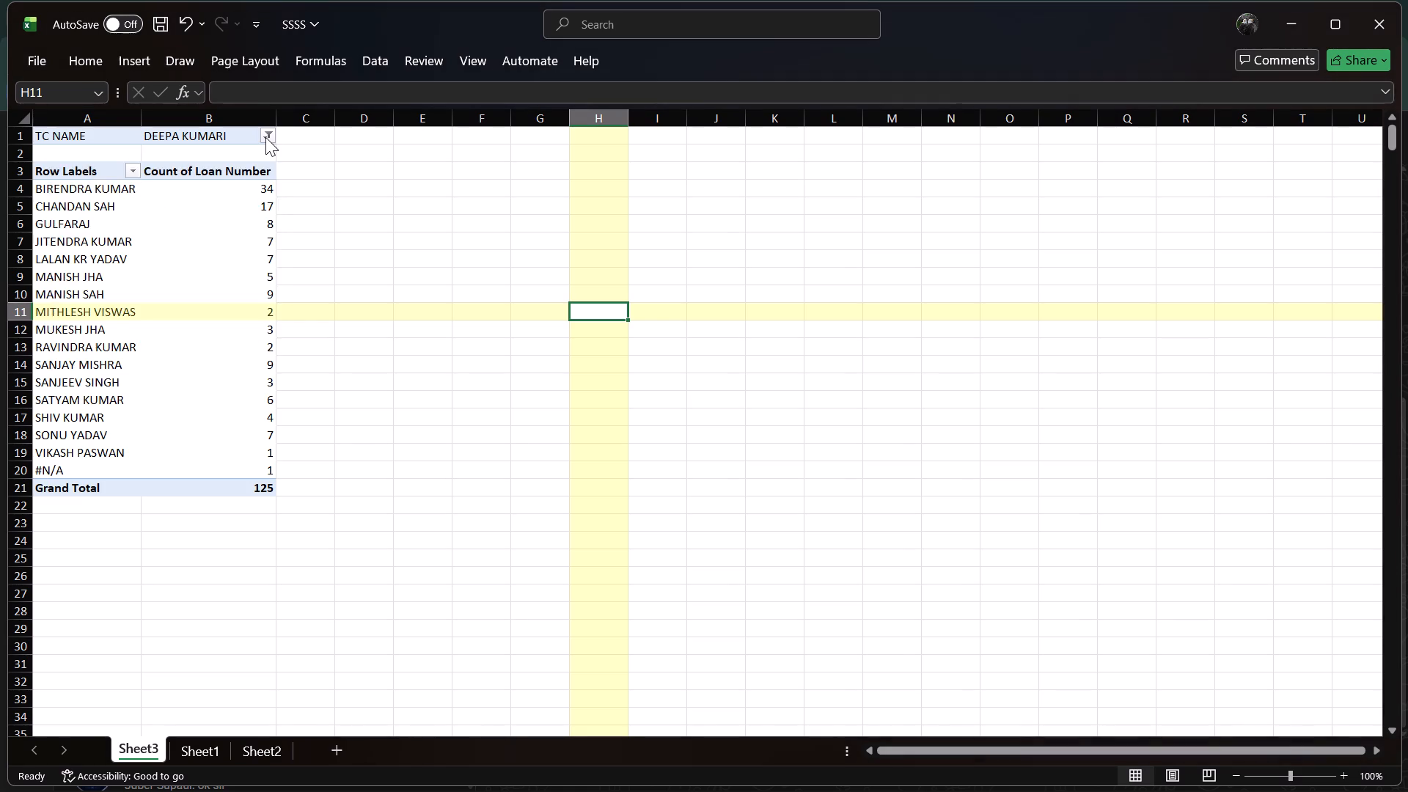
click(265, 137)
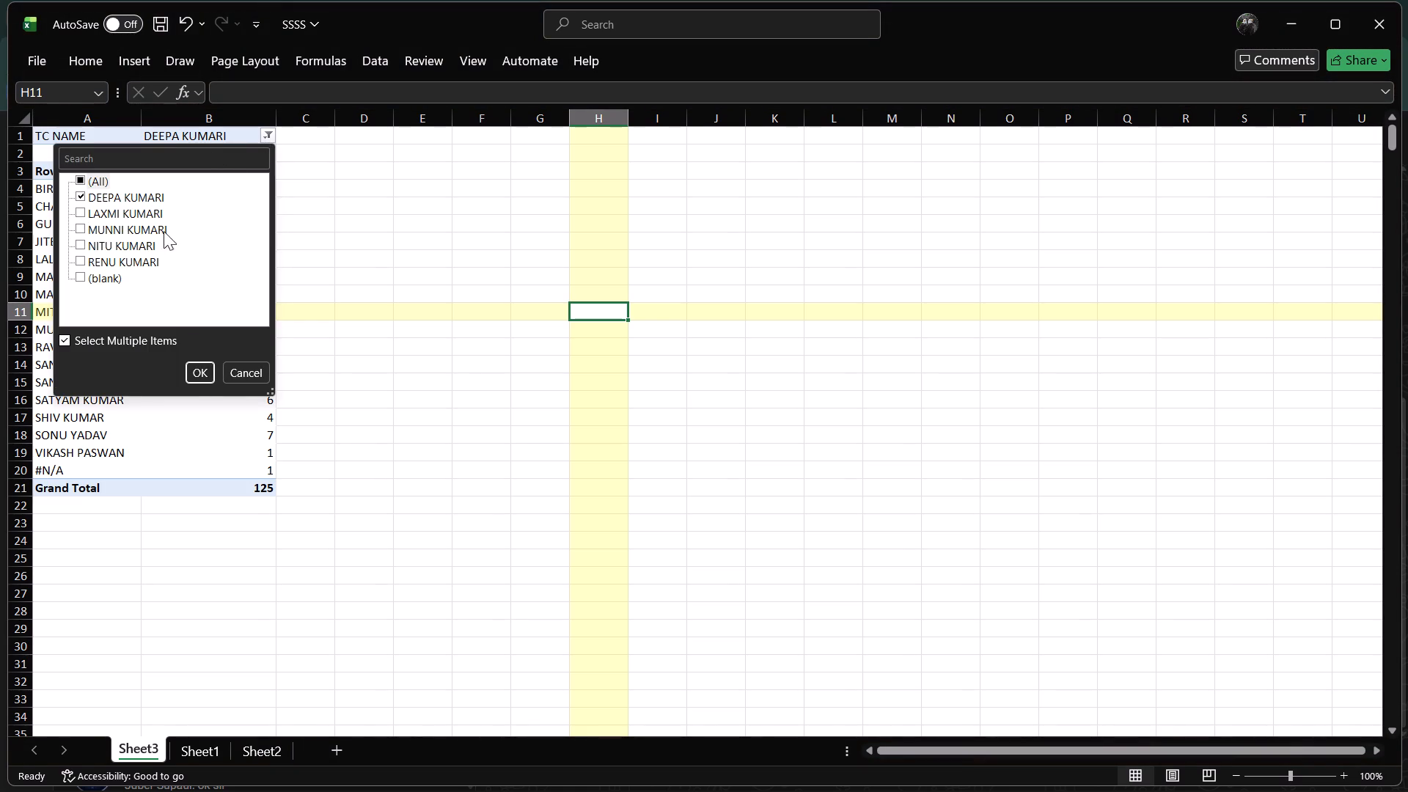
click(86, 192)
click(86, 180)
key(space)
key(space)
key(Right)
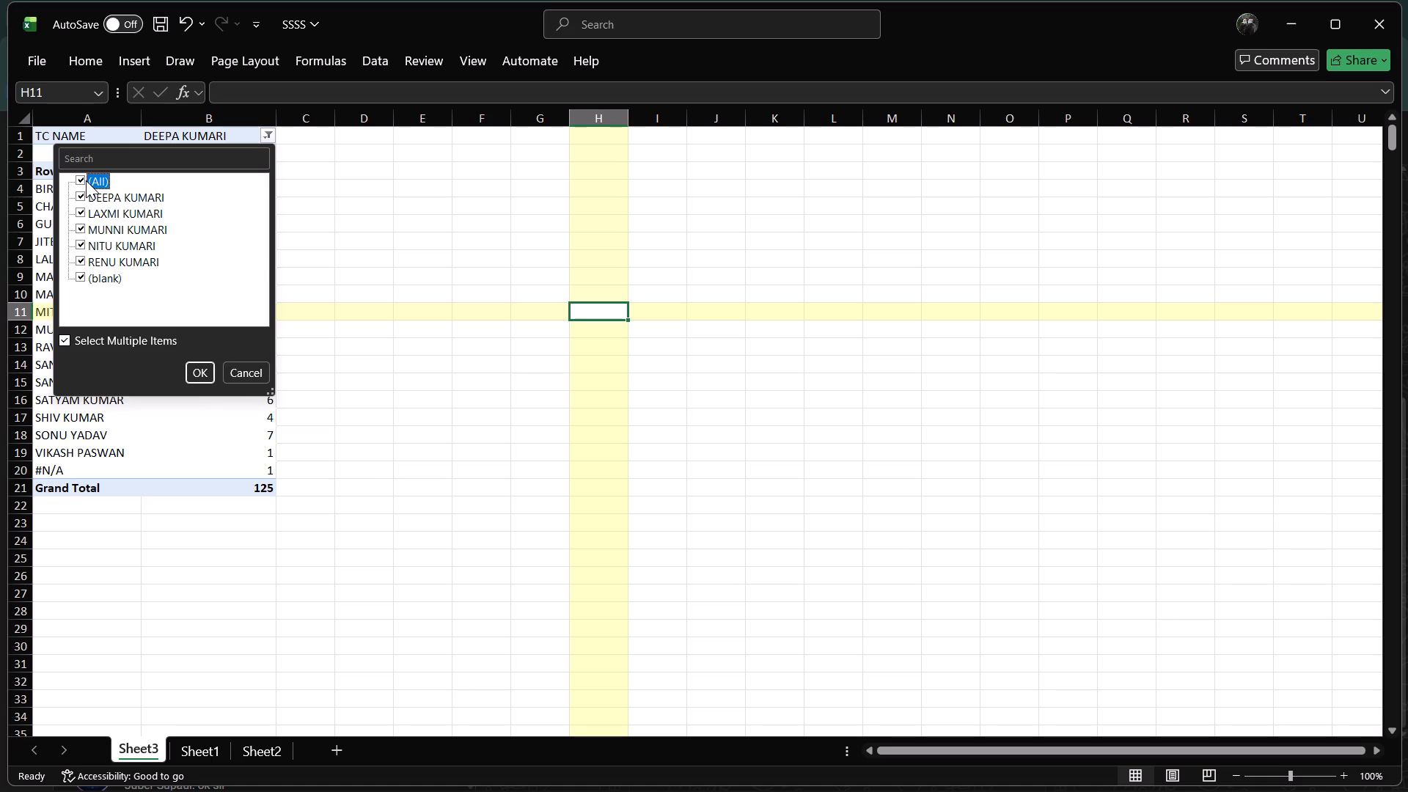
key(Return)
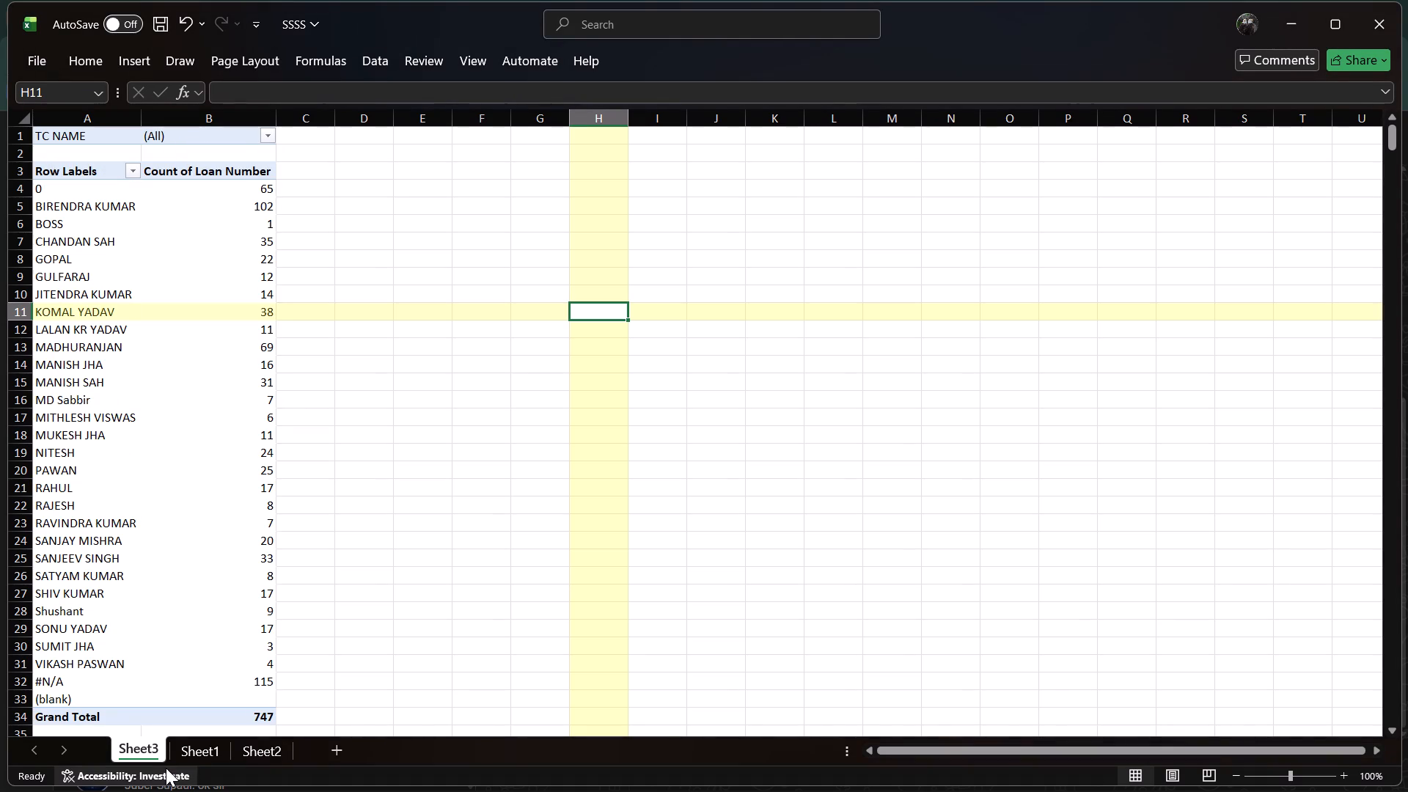
Delete the Sheet3 worksheet containing the PivotTable.
right_click(147, 746)
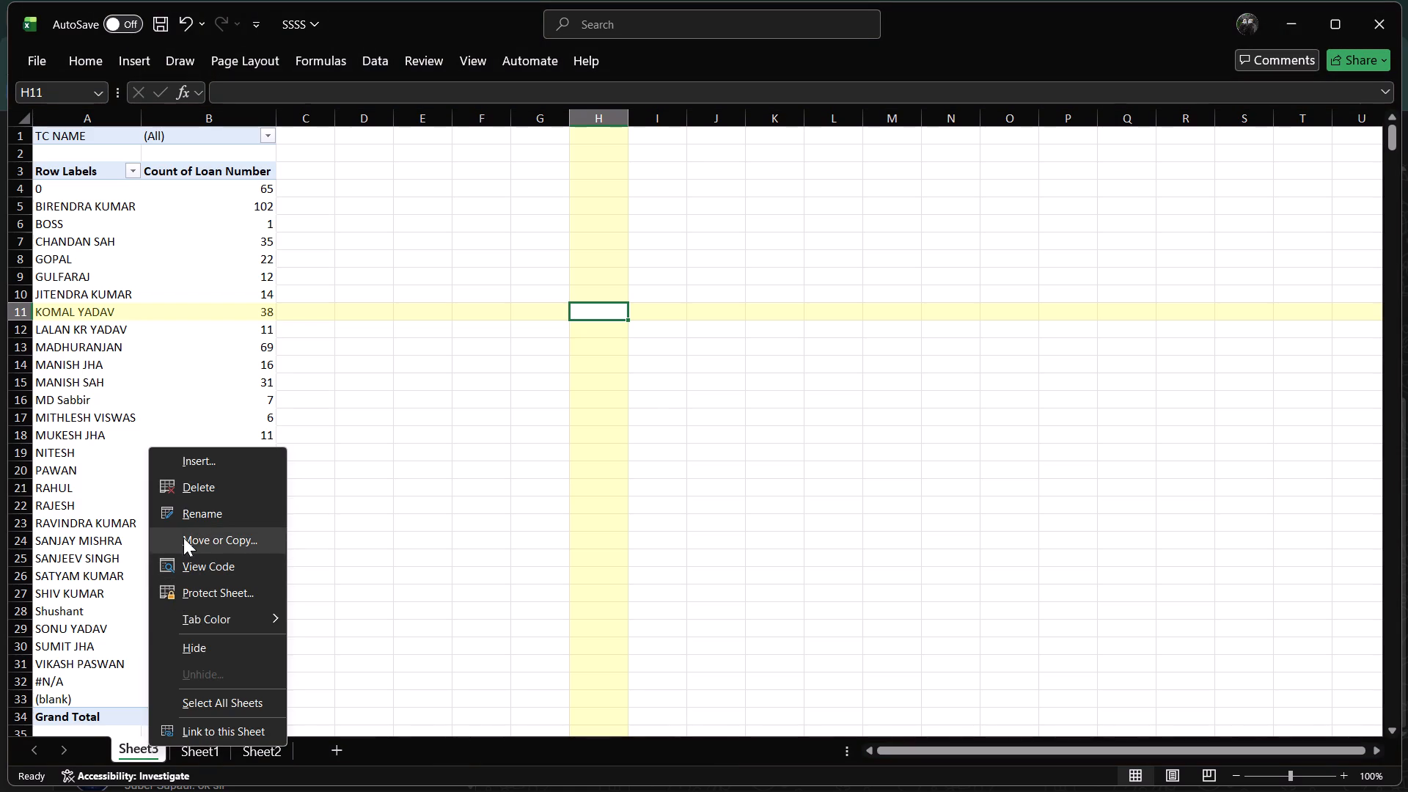
click(193, 492)
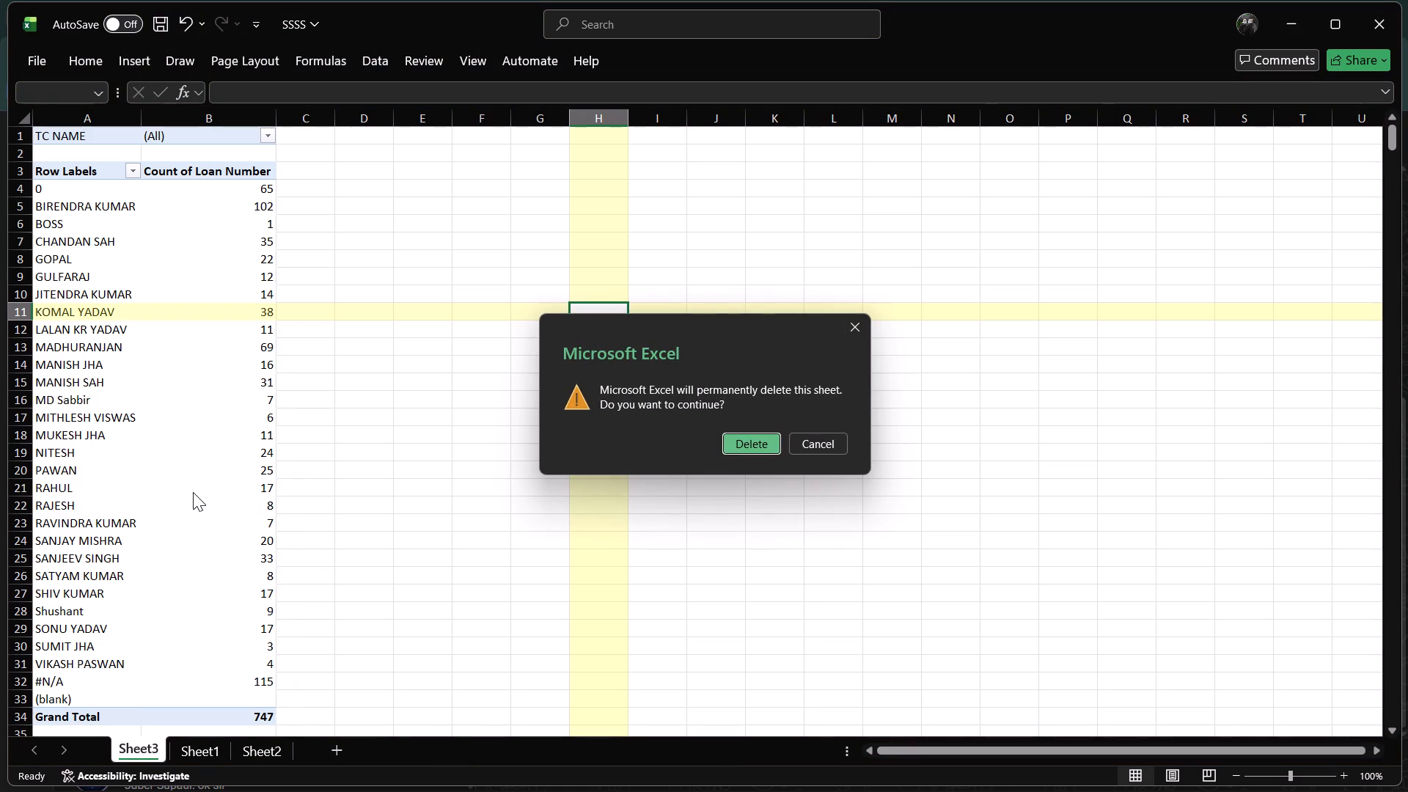
key(Return)
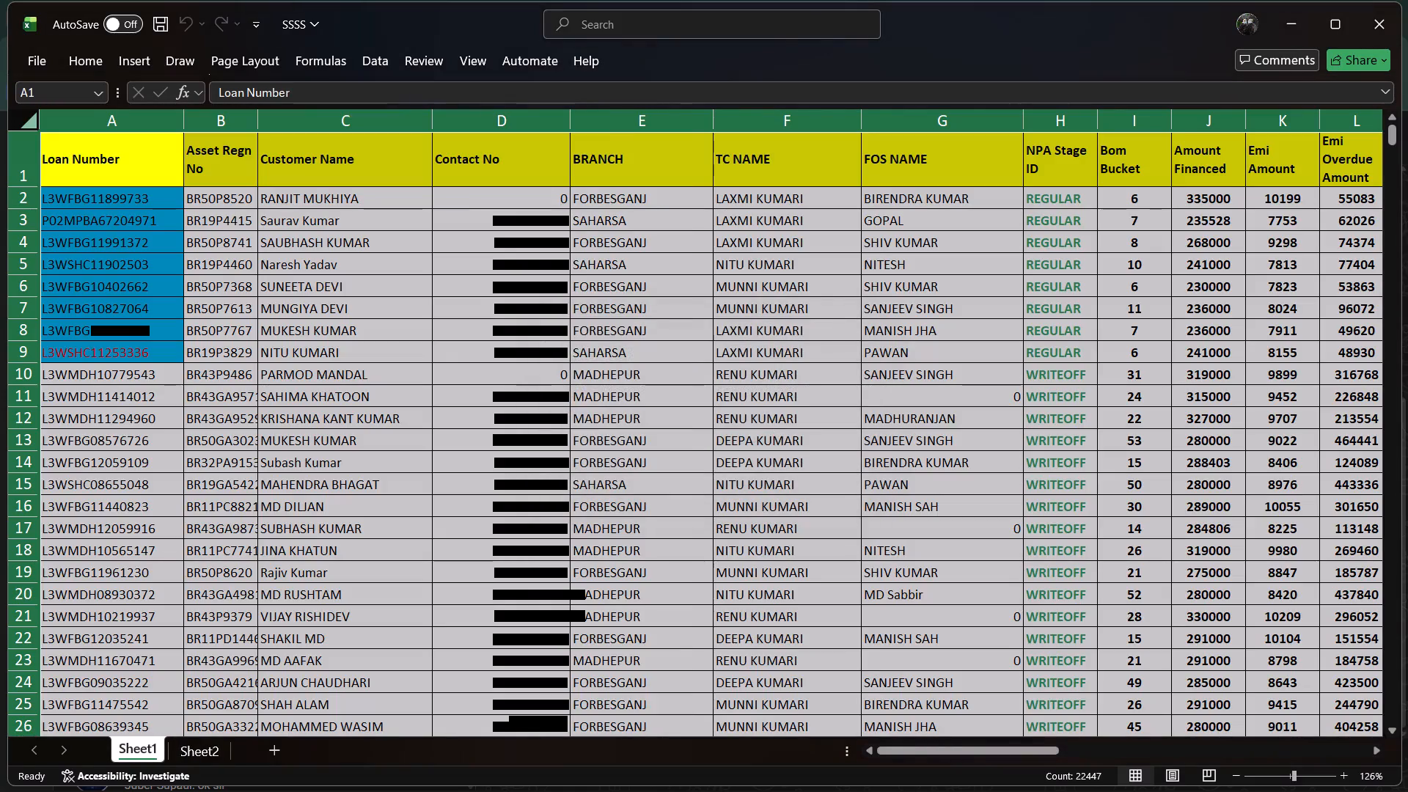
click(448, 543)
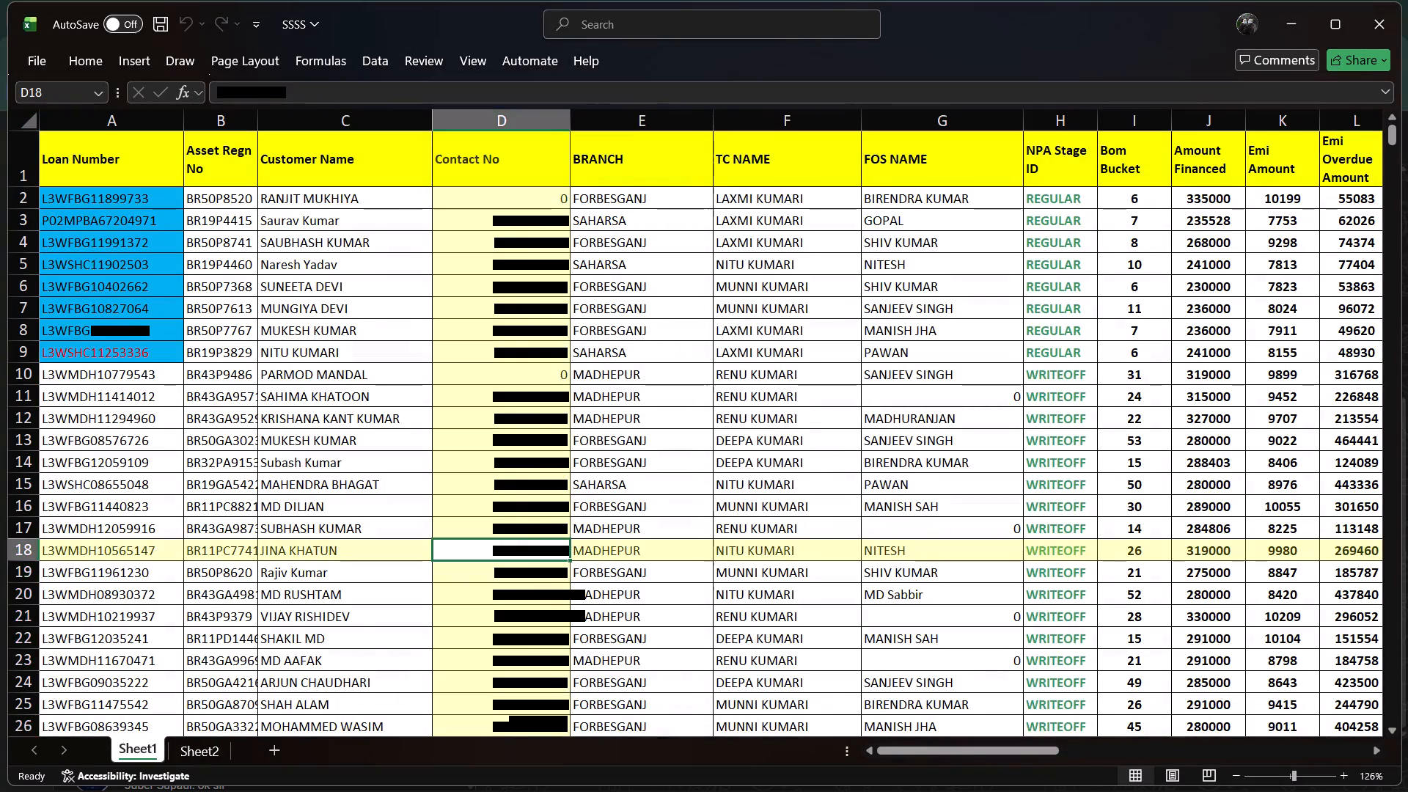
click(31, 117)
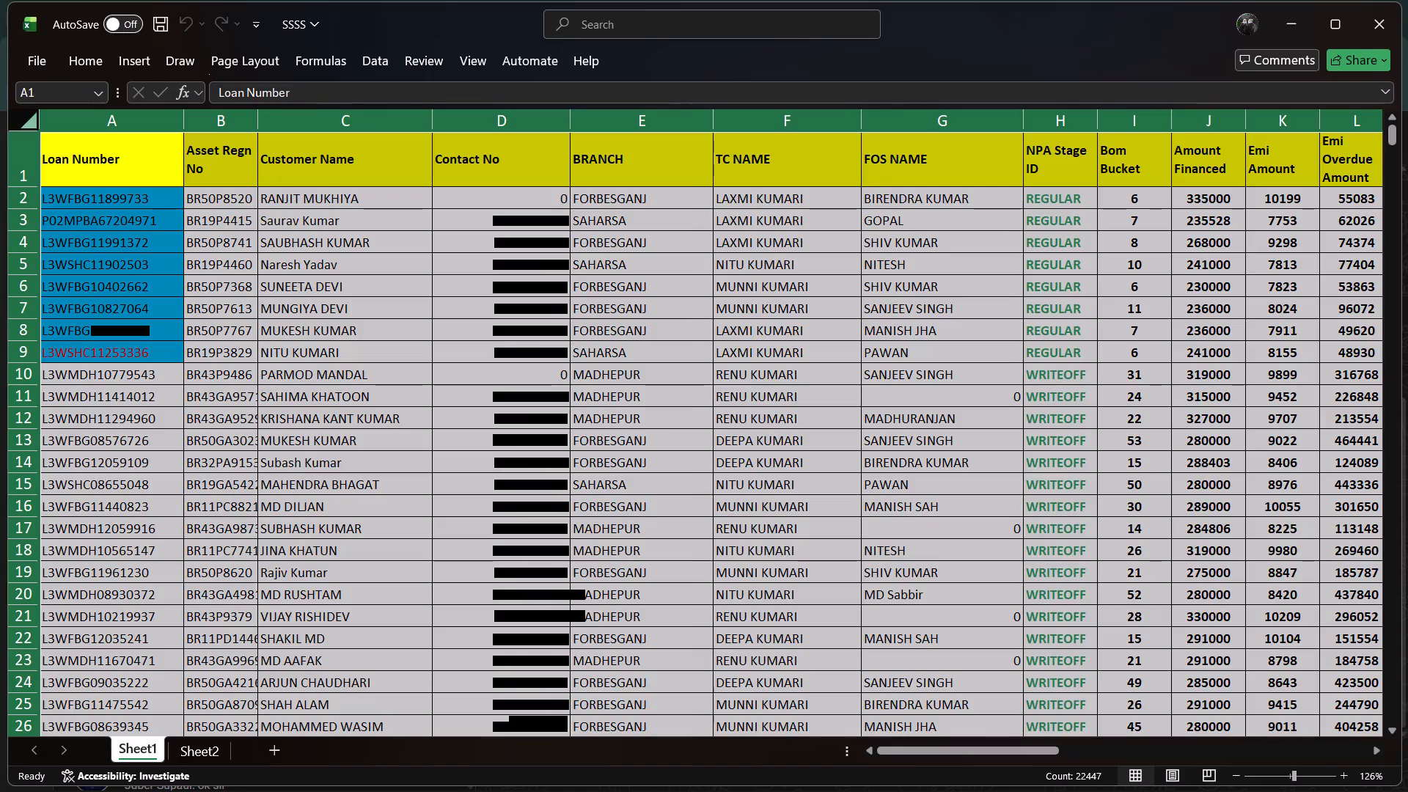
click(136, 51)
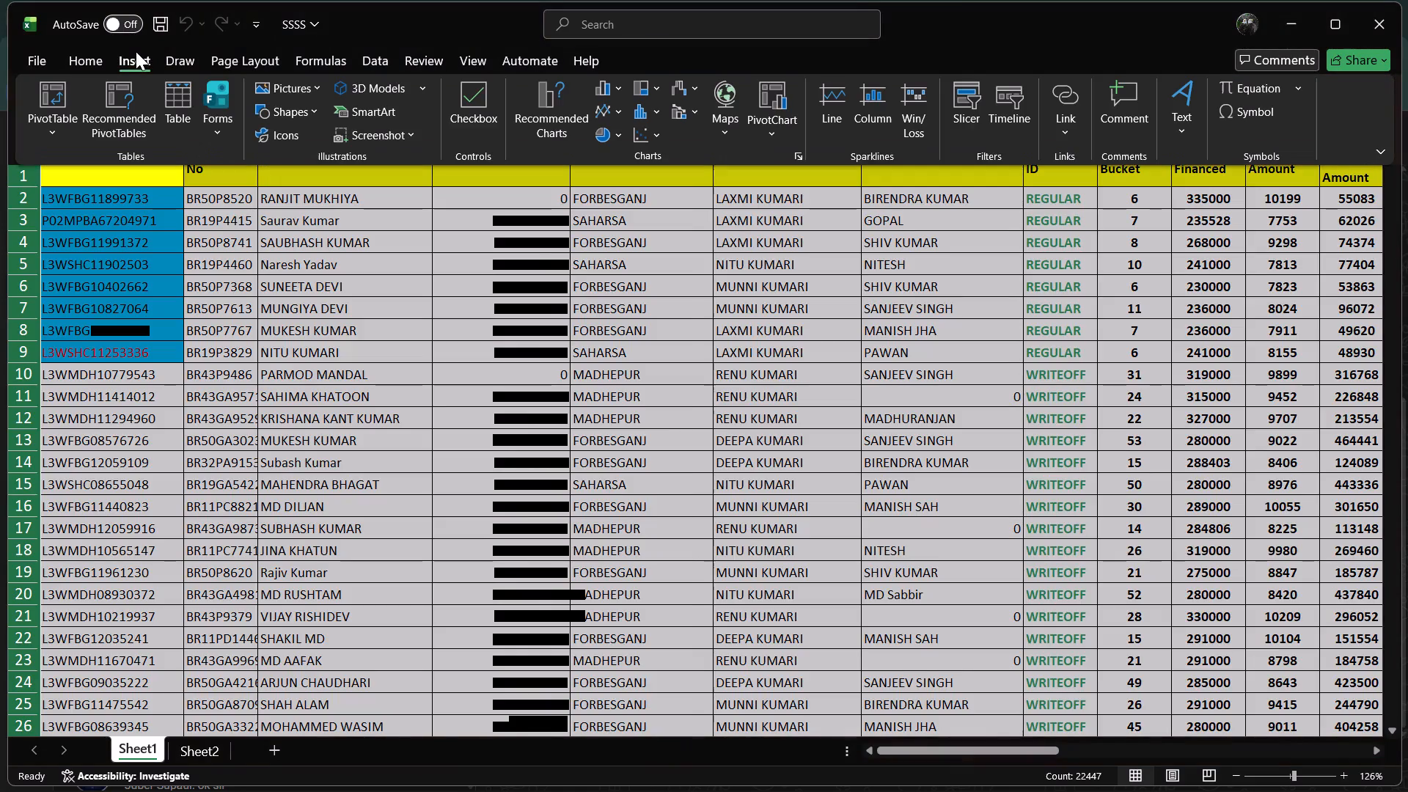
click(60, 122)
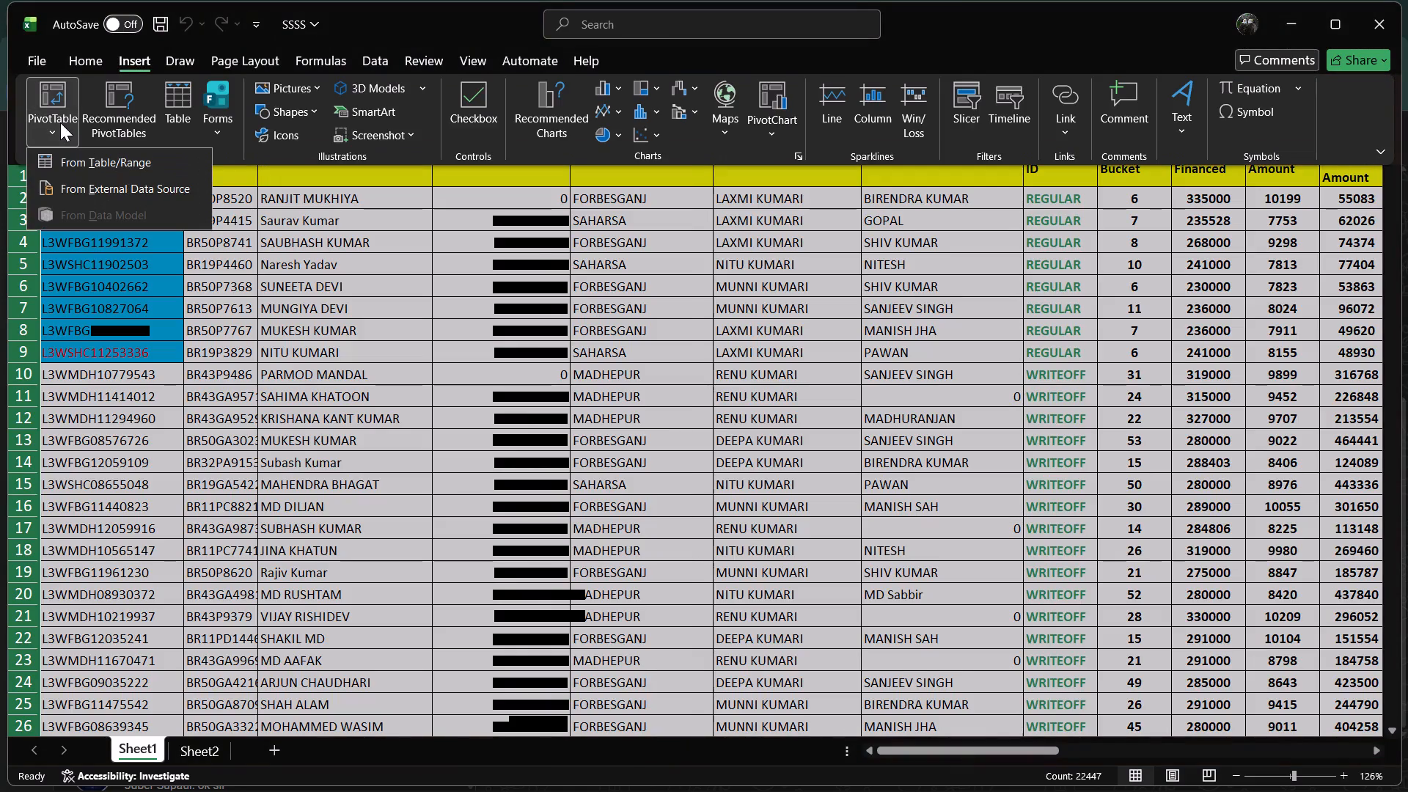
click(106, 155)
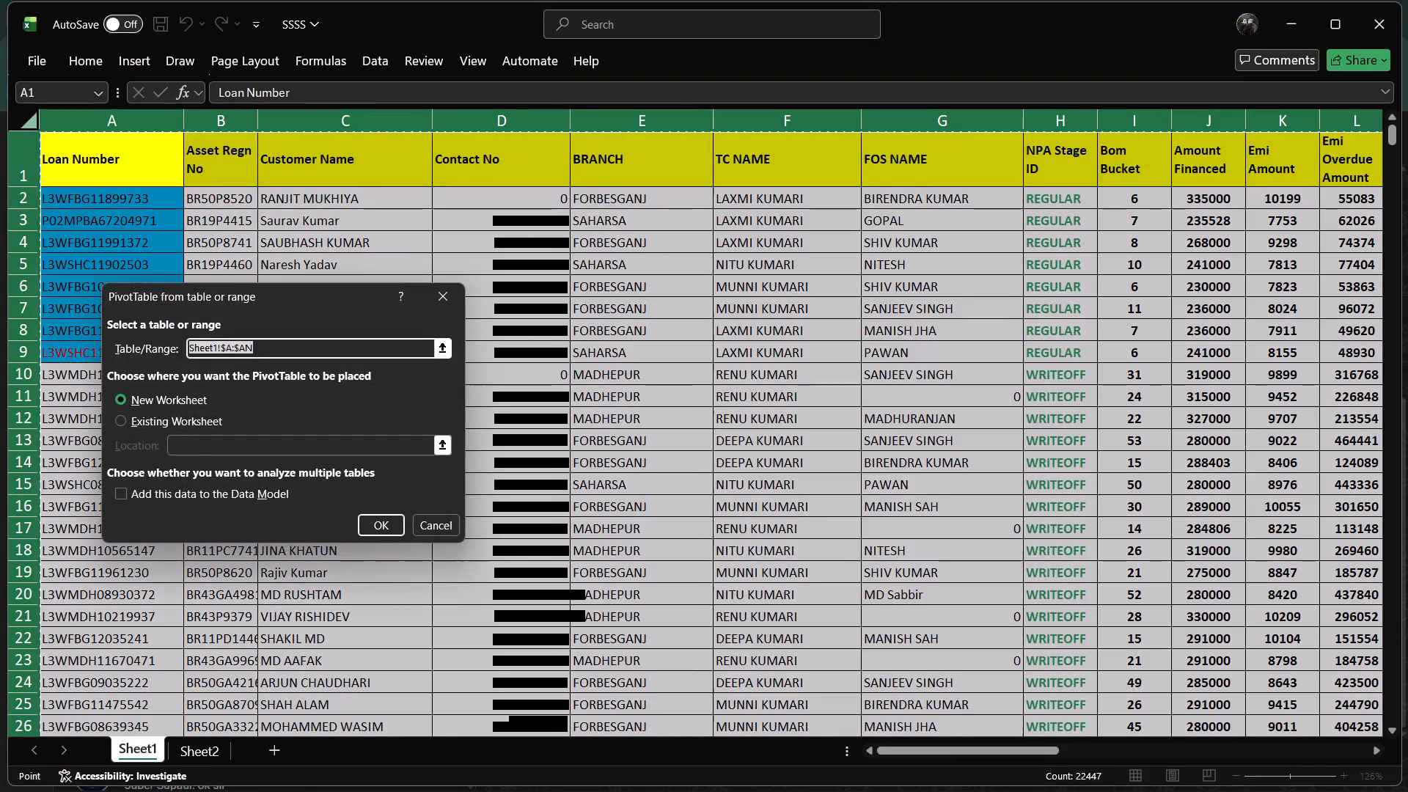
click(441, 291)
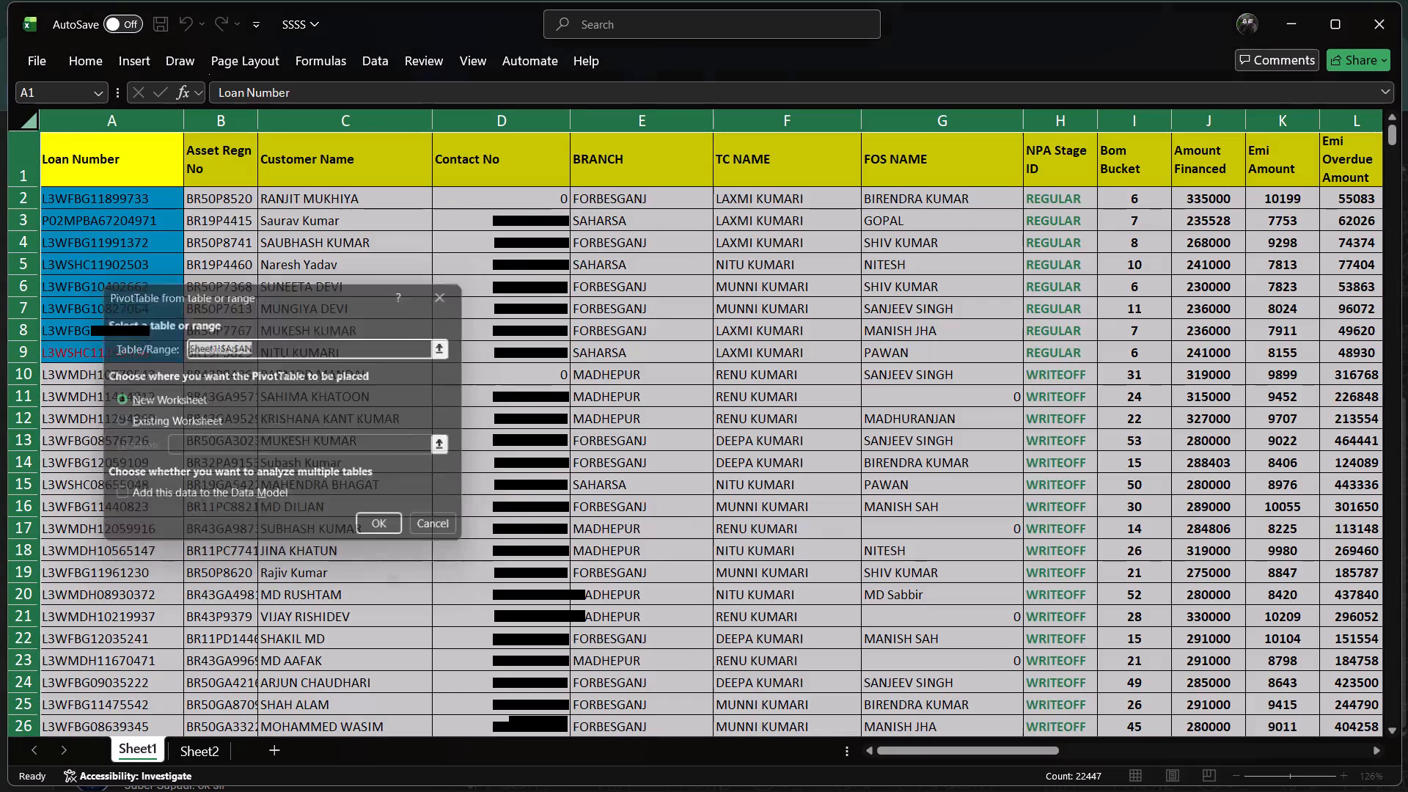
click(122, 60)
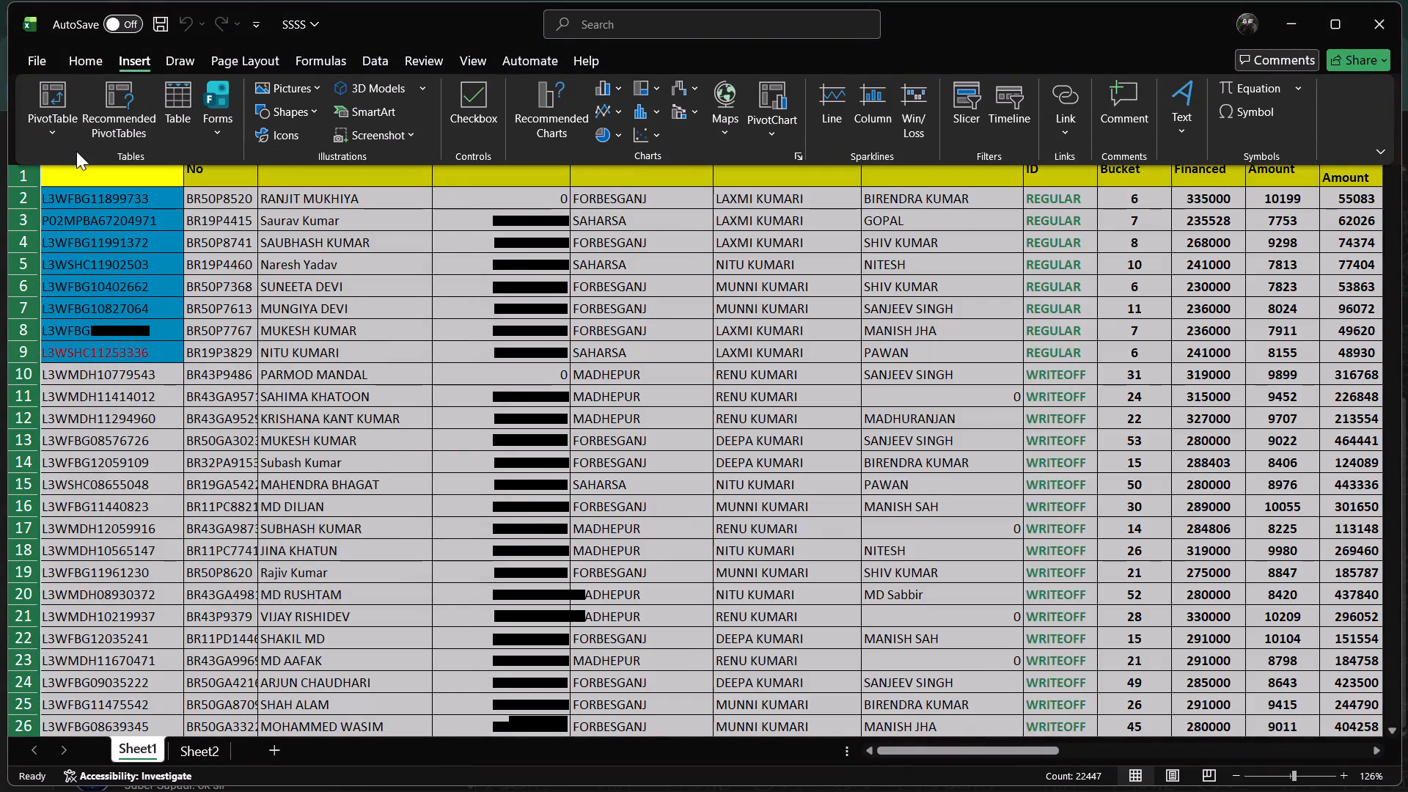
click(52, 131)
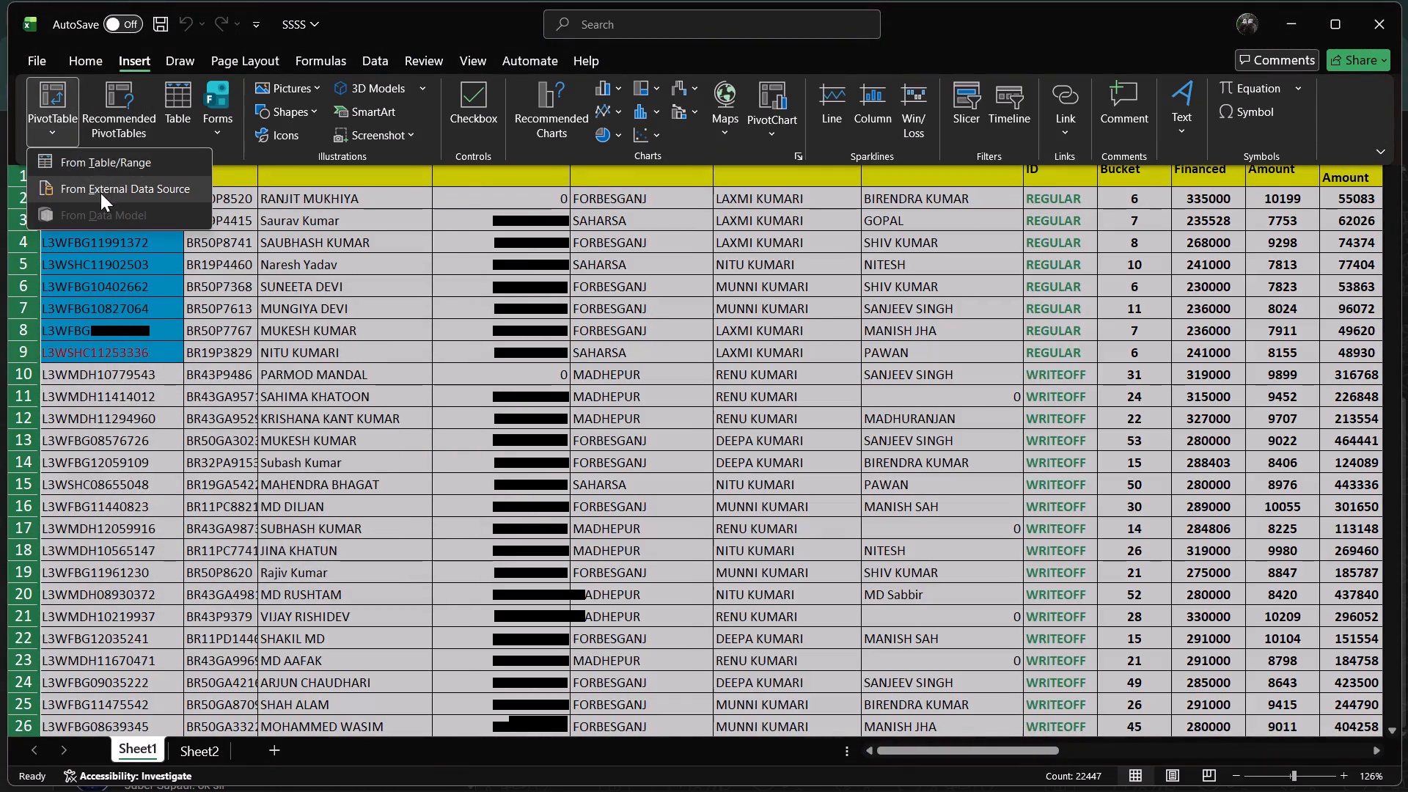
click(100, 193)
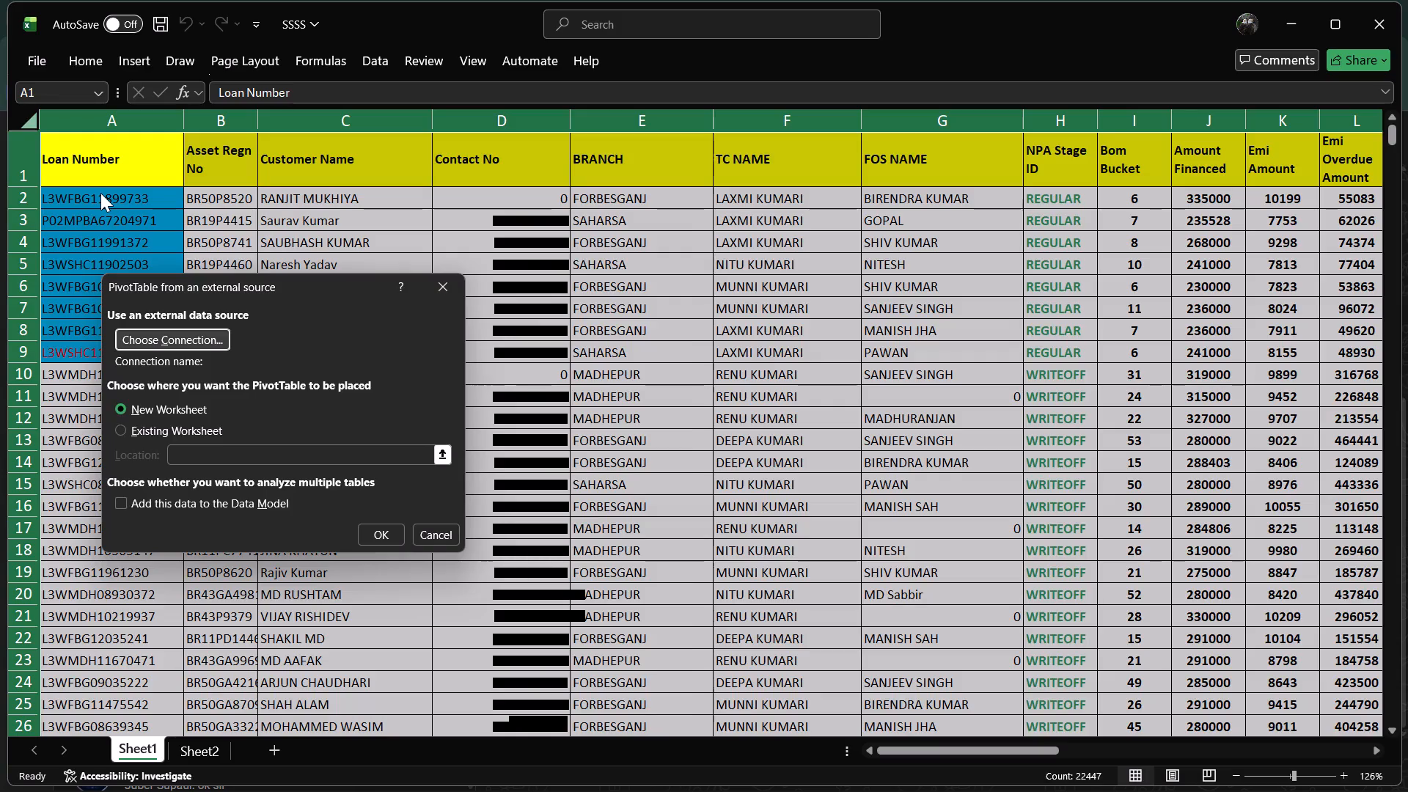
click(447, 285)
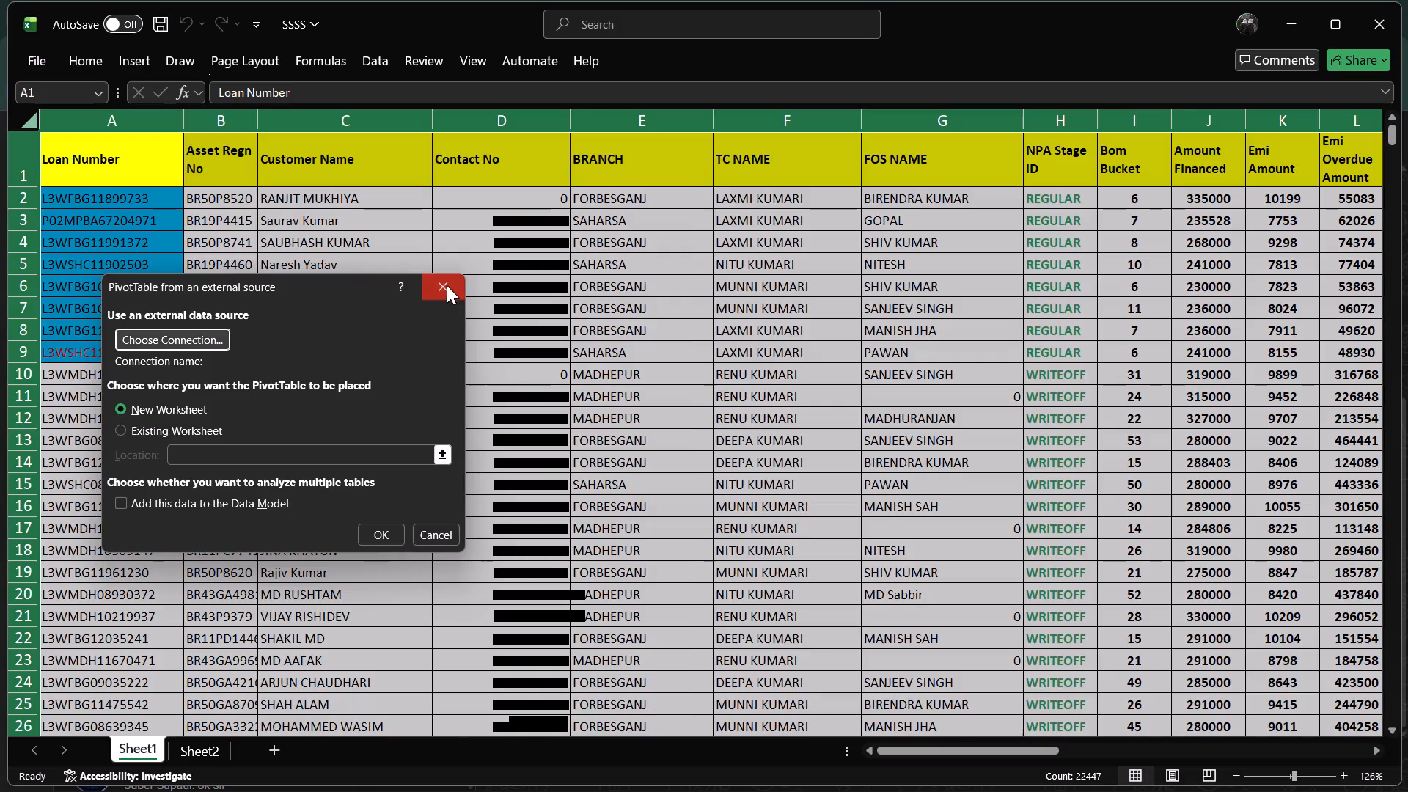
Insert a PivotTable on a new worksheet from all of Sheet1's data, using the range Sheet1!$A:$AN.
click(144, 59)
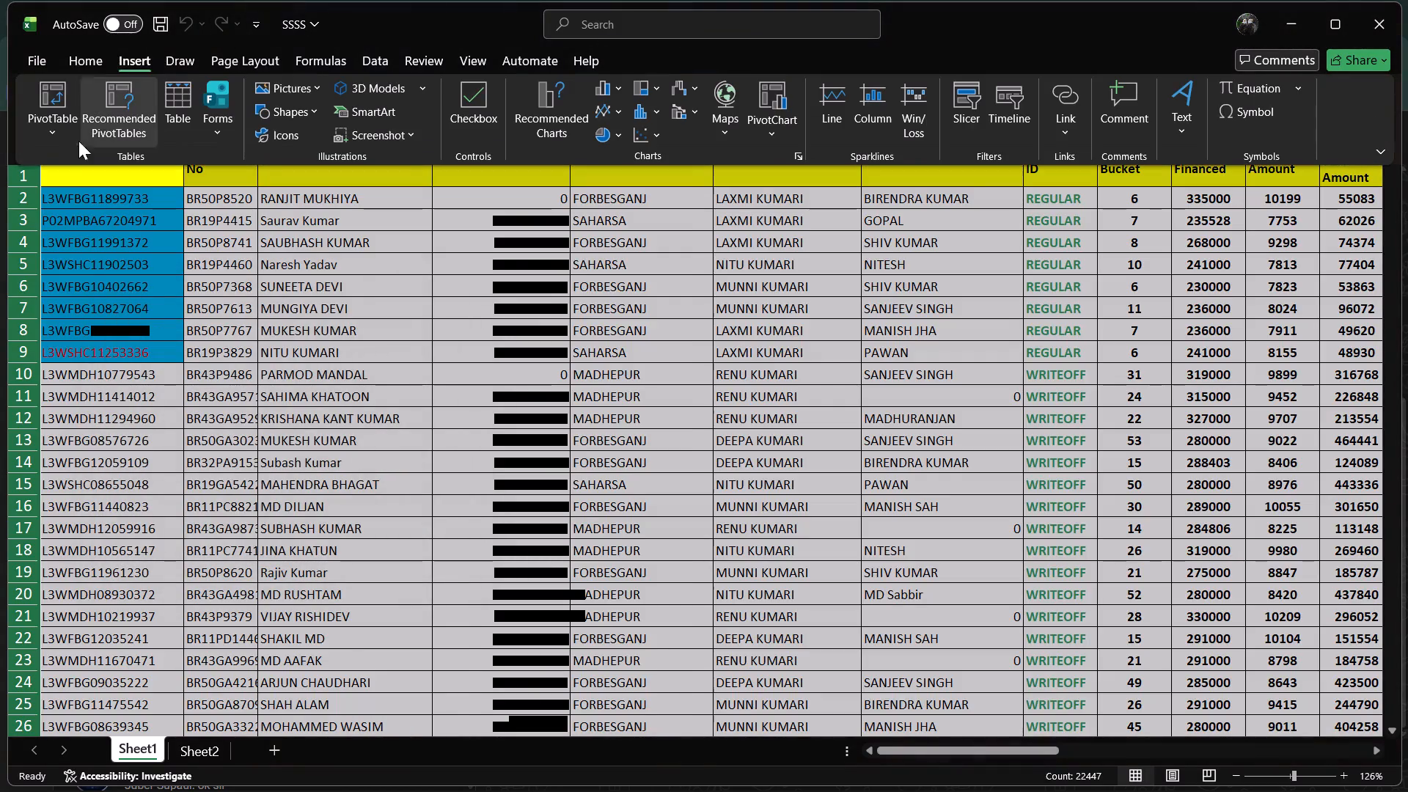
click(41, 128)
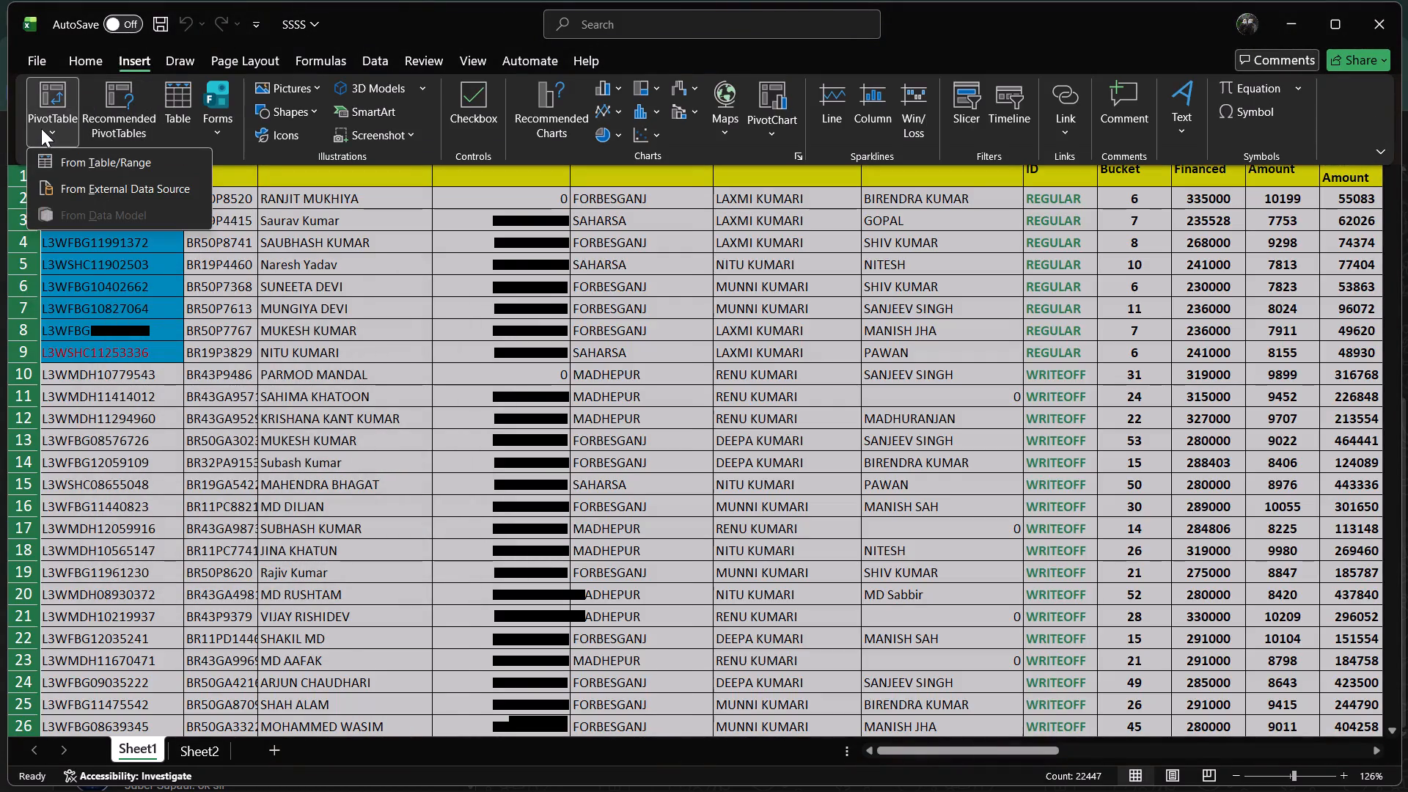
drag(234, 384, 100, 180)
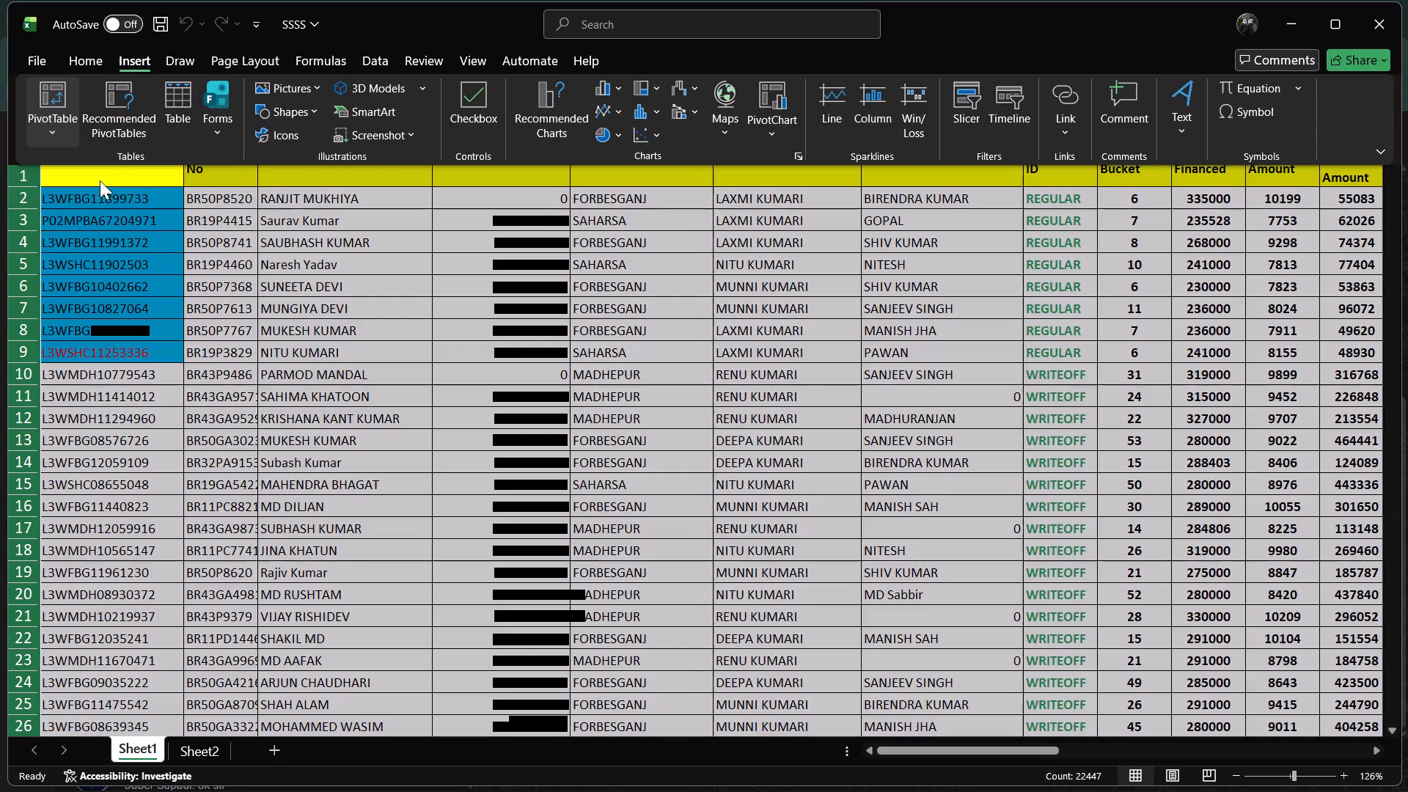
drag(100, 180, 59, 93)
click(59, 93)
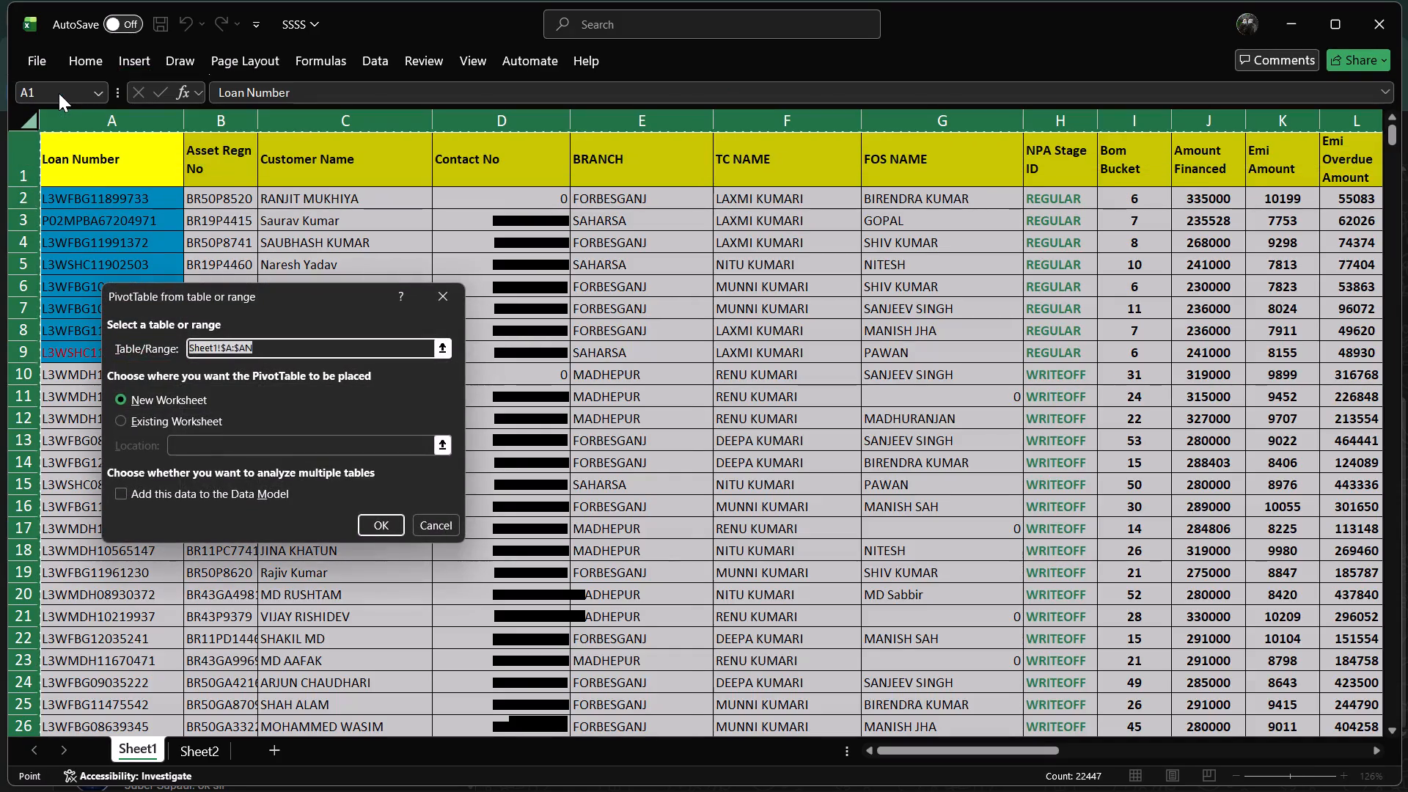
key(Return)
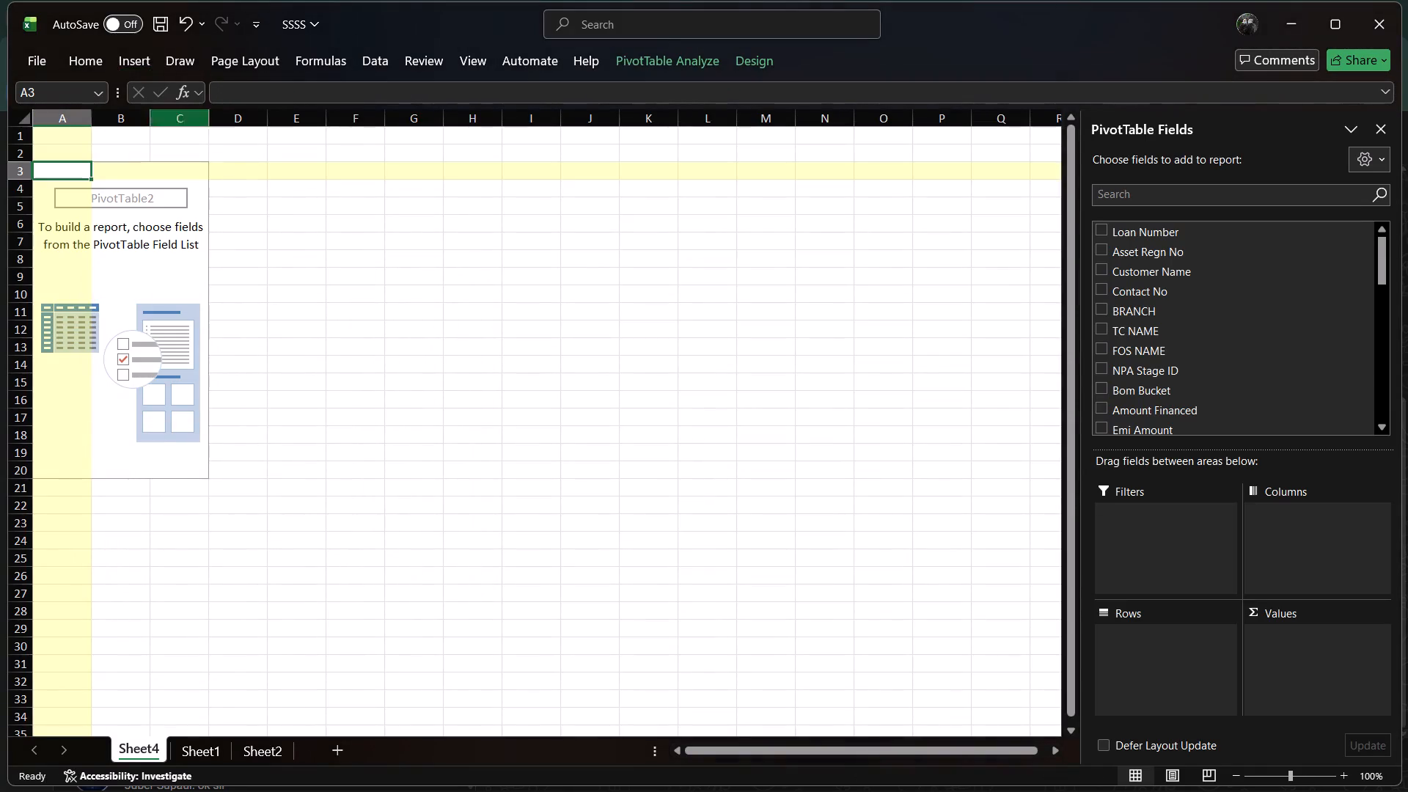
Add Loan Number to the new PivotTable as a row field.
click(1152, 234)
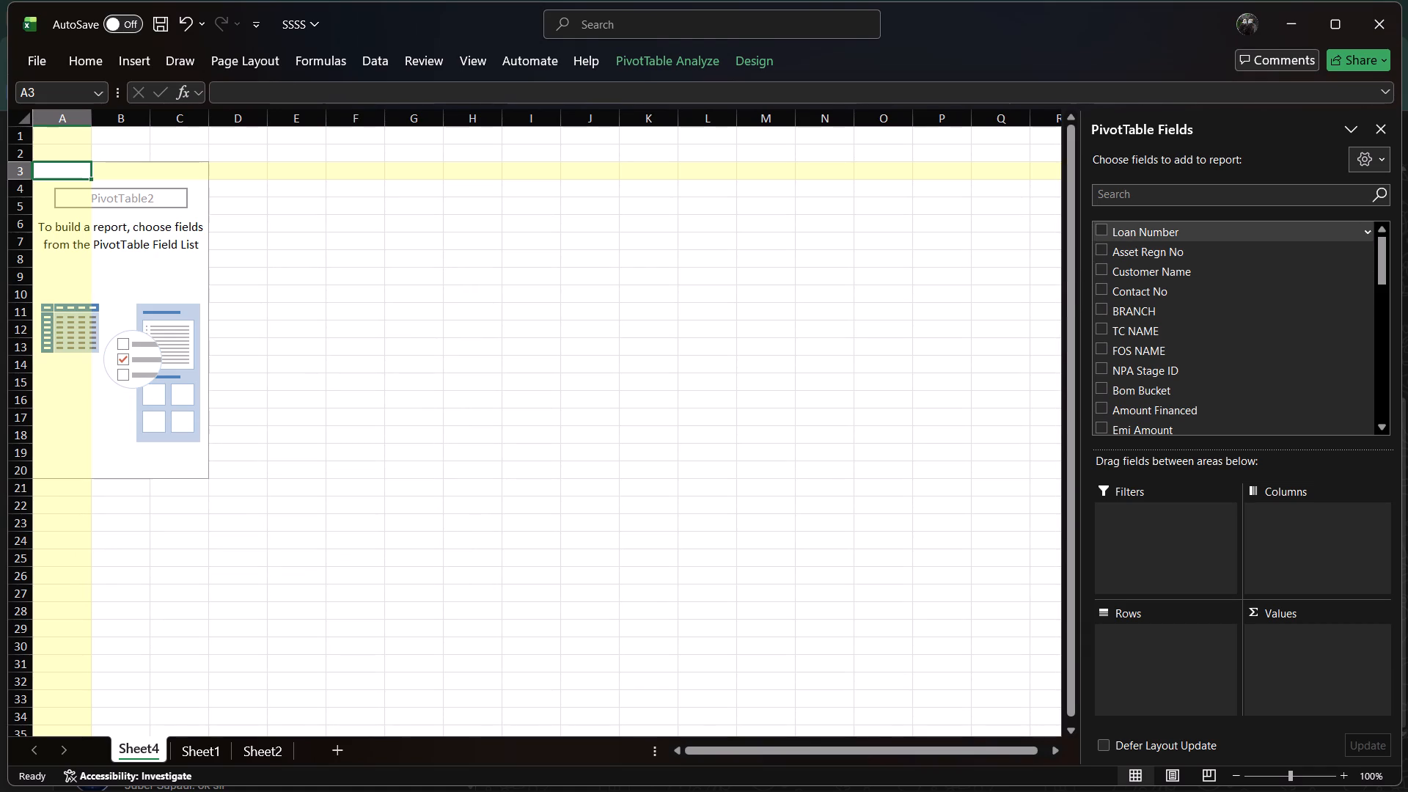
double_click(1143, 232)
double_click(1134, 227)
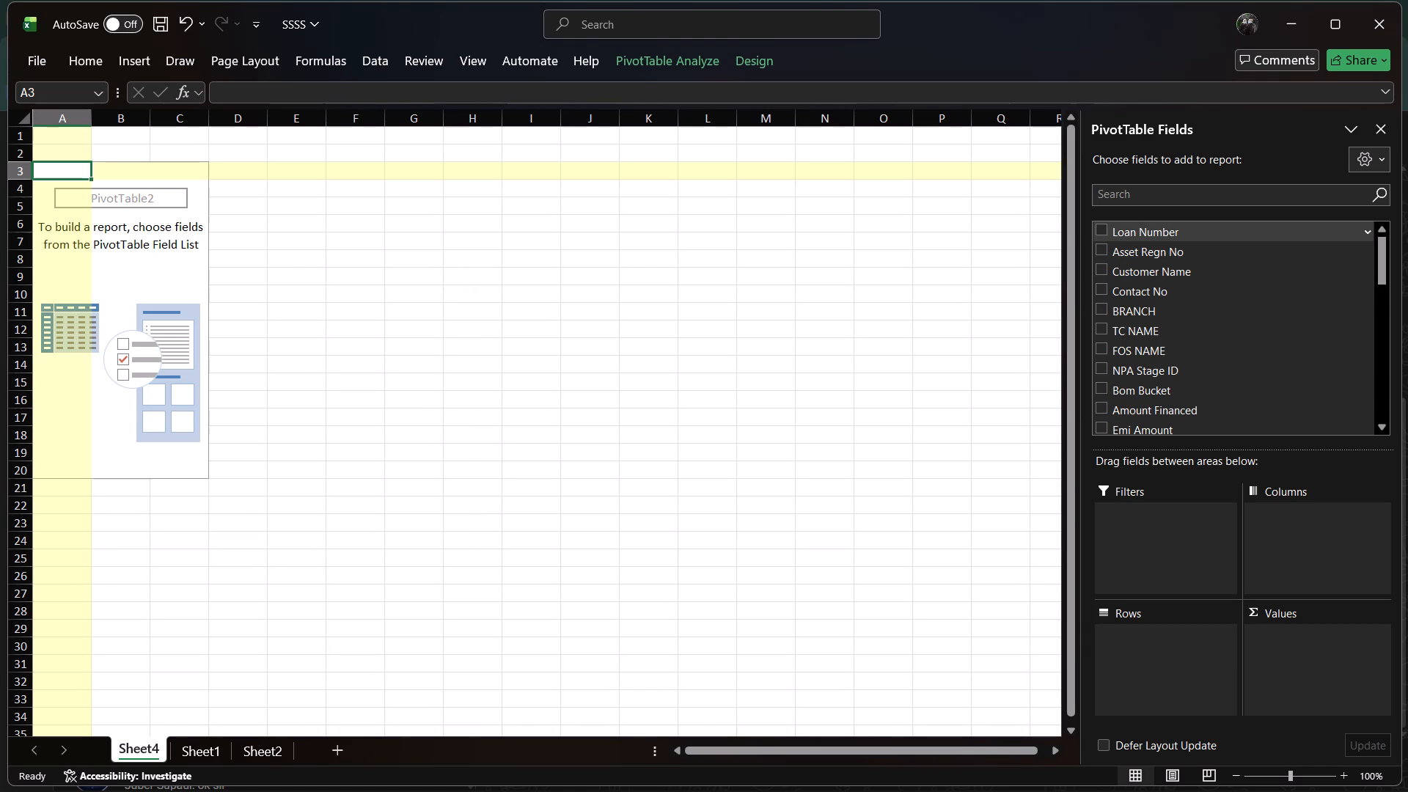
triple_click(1134, 227)
triple_click(1134, 229)
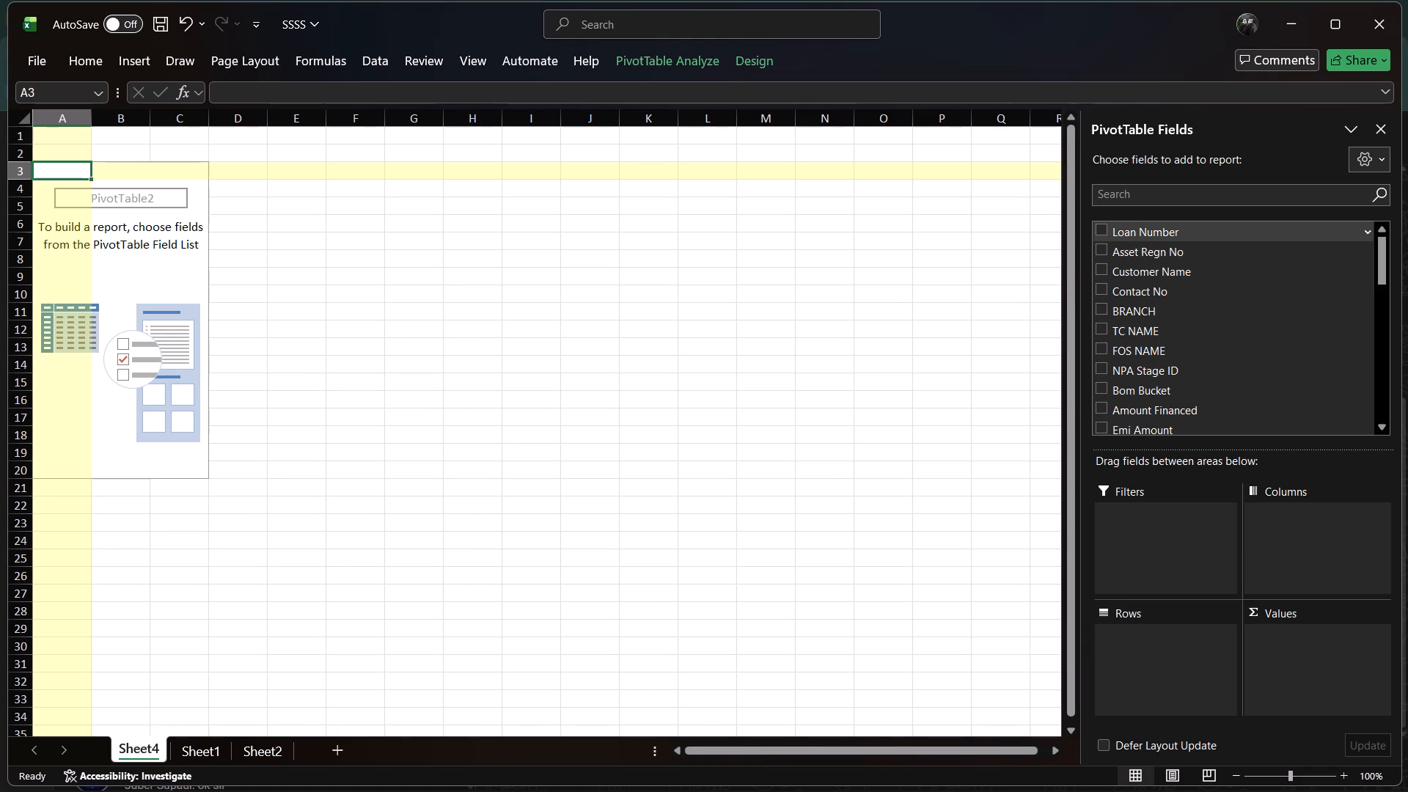
double_click(1134, 229)
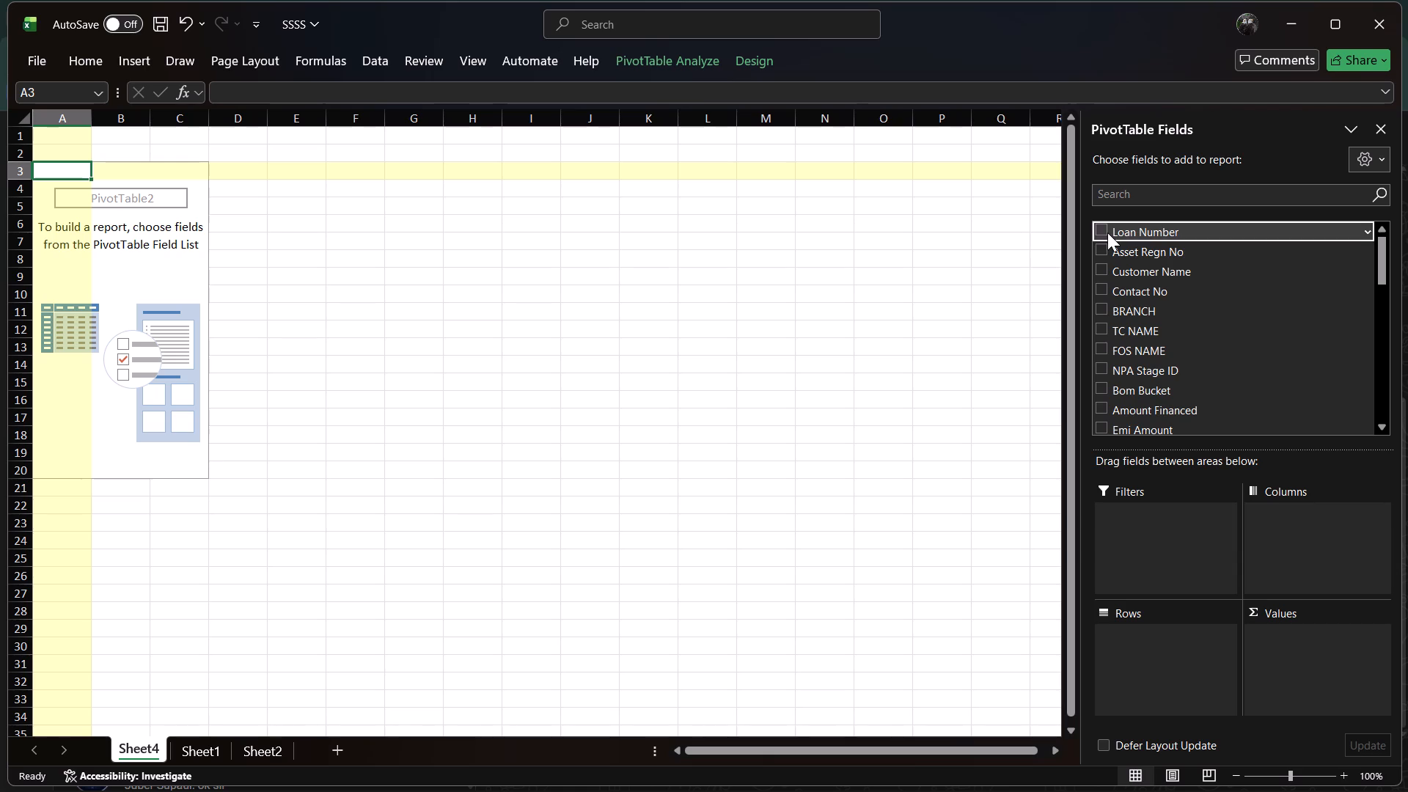
click(1107, 232)
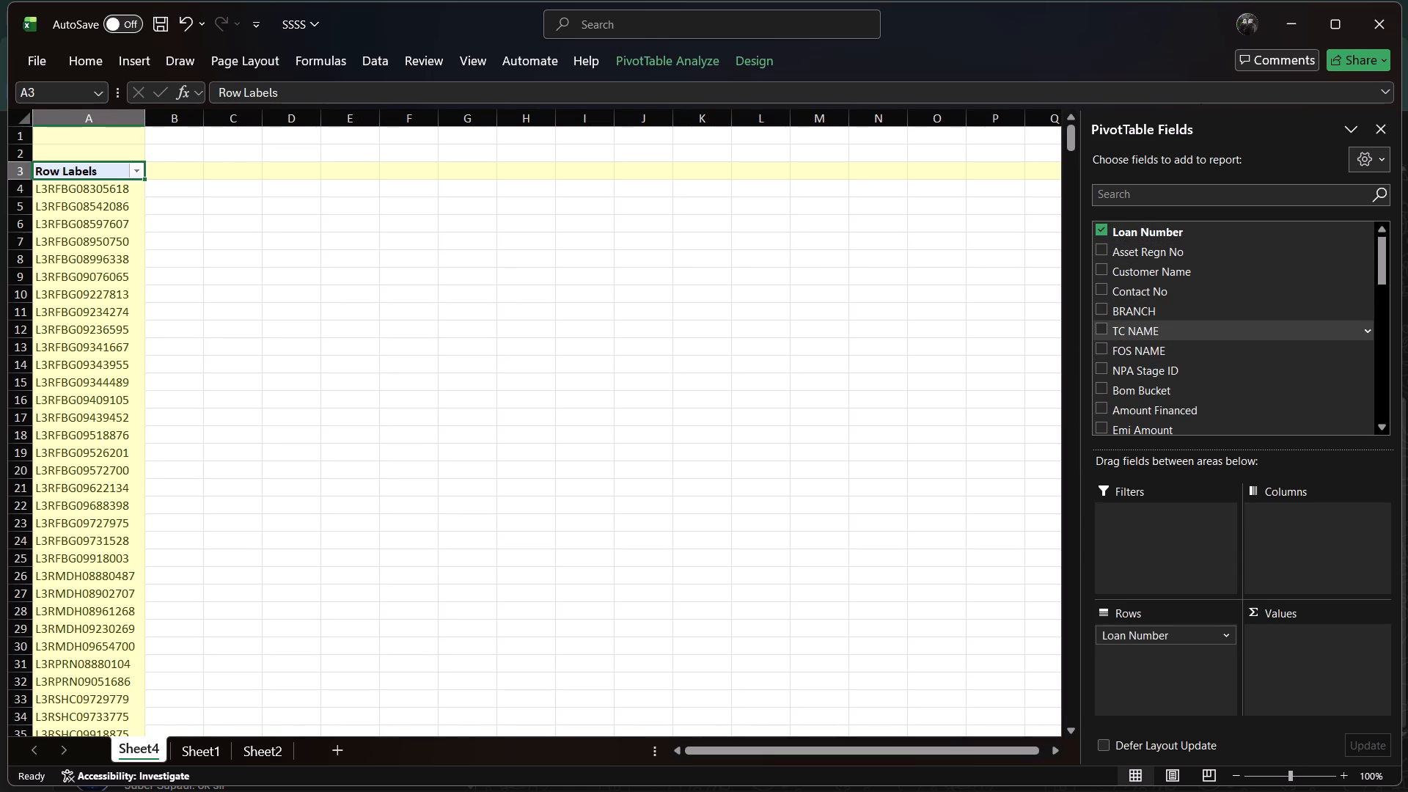
Add BRANCH to the PivotTable as a second row field beneath Loan Number.
double_click(1140, 311)
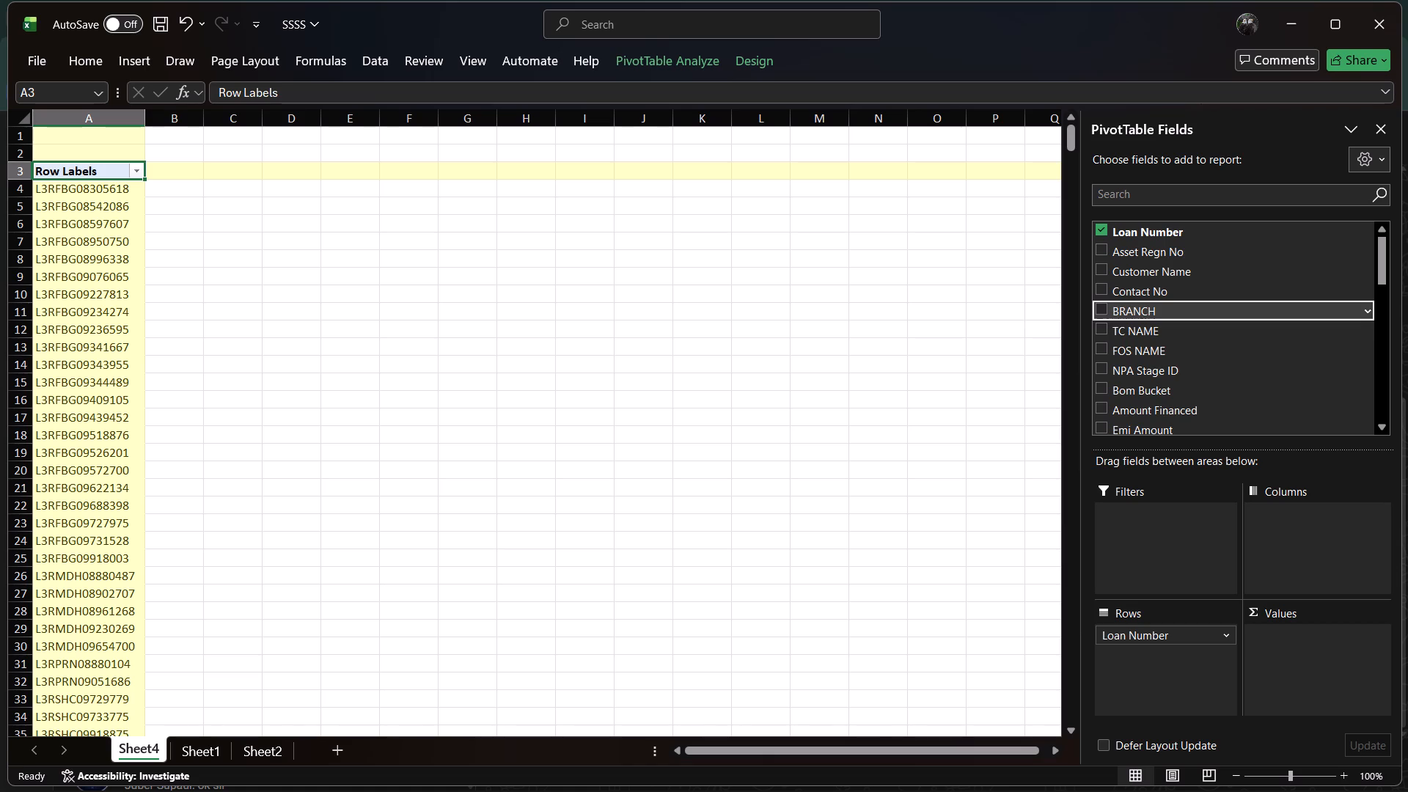
double_click(1102, 307)
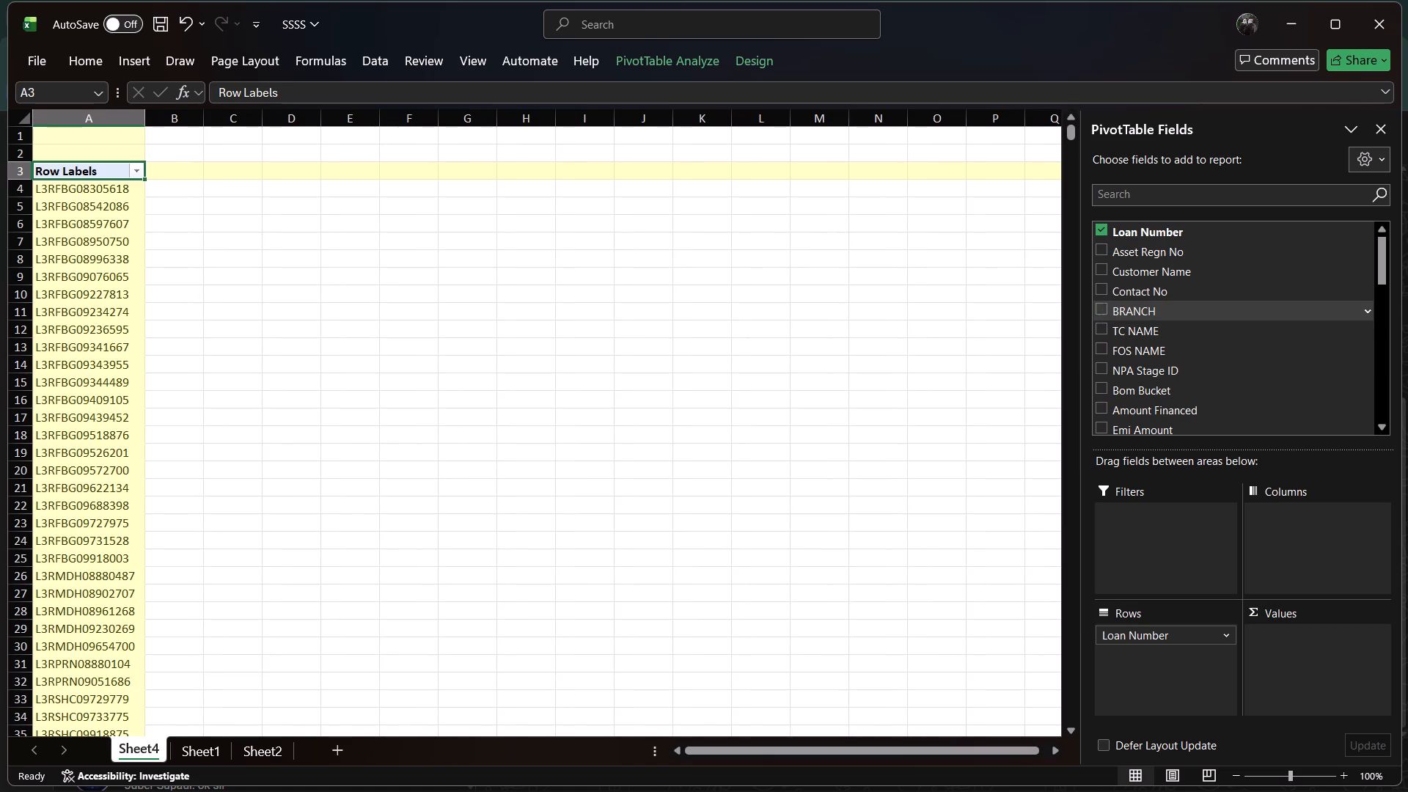
click(1104, 307)
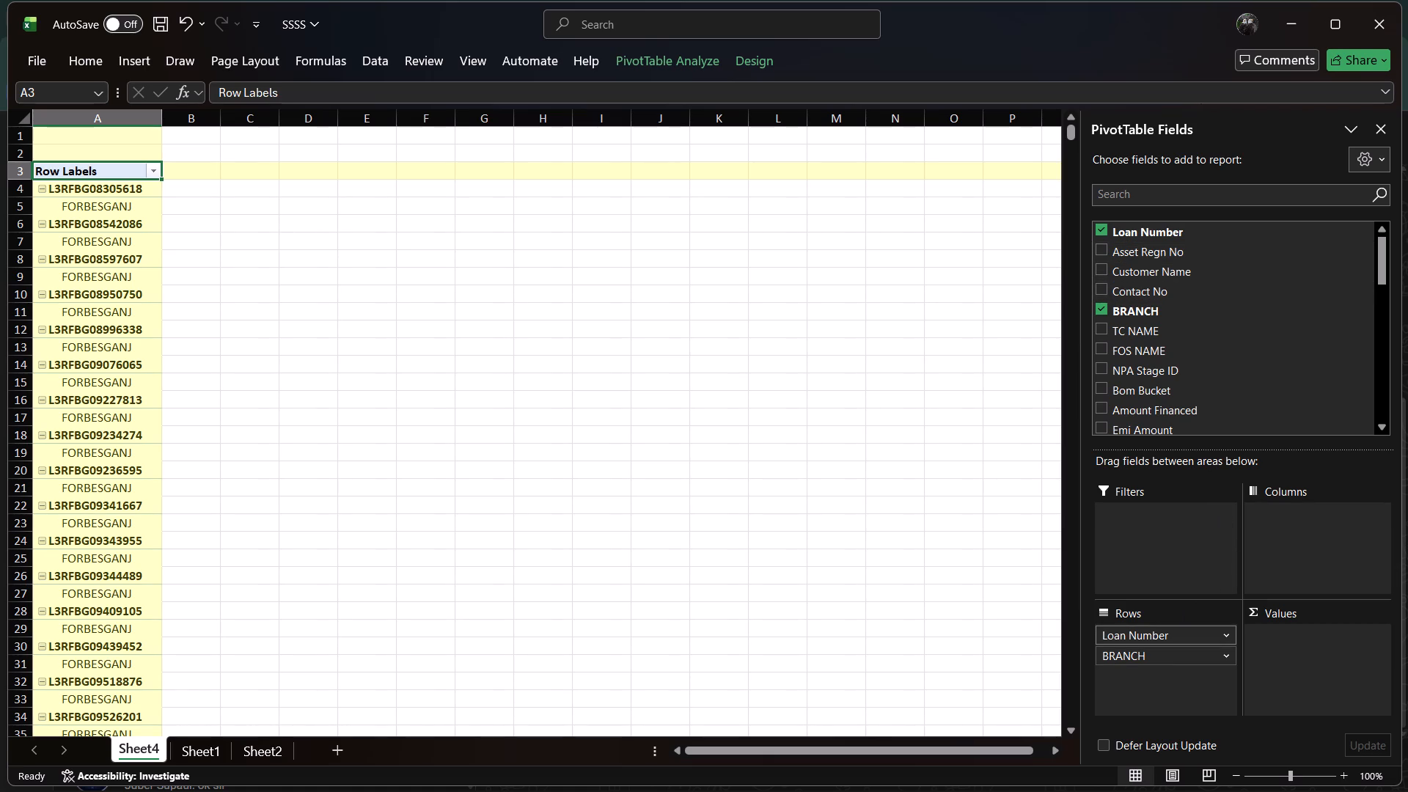
Move Loan Number from the PivotTable's row fields to its values, so it is counted for each BRANCH.
drag(1164, 637, 1281, 634)
drag(1281, 634, 1283, 639)
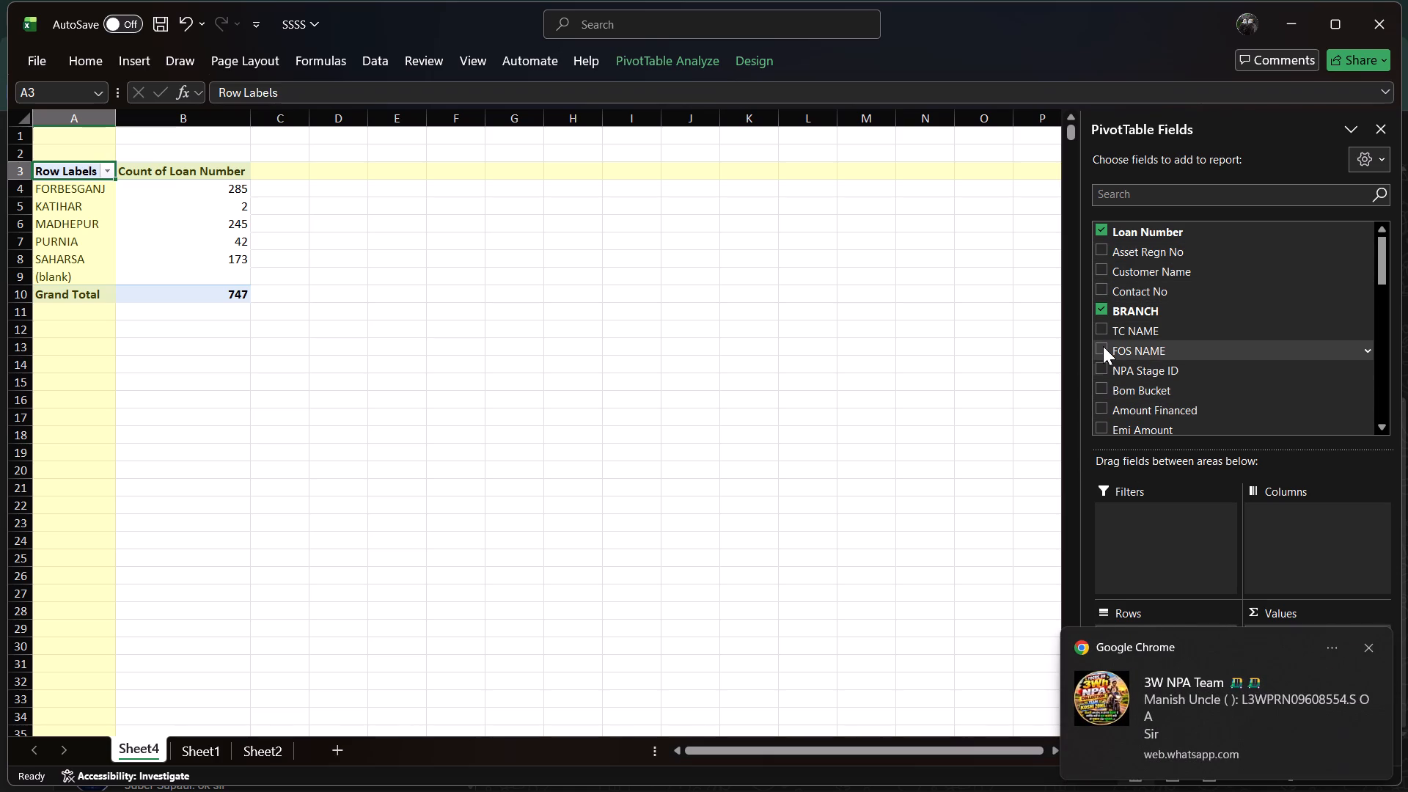
click(1370, 645)
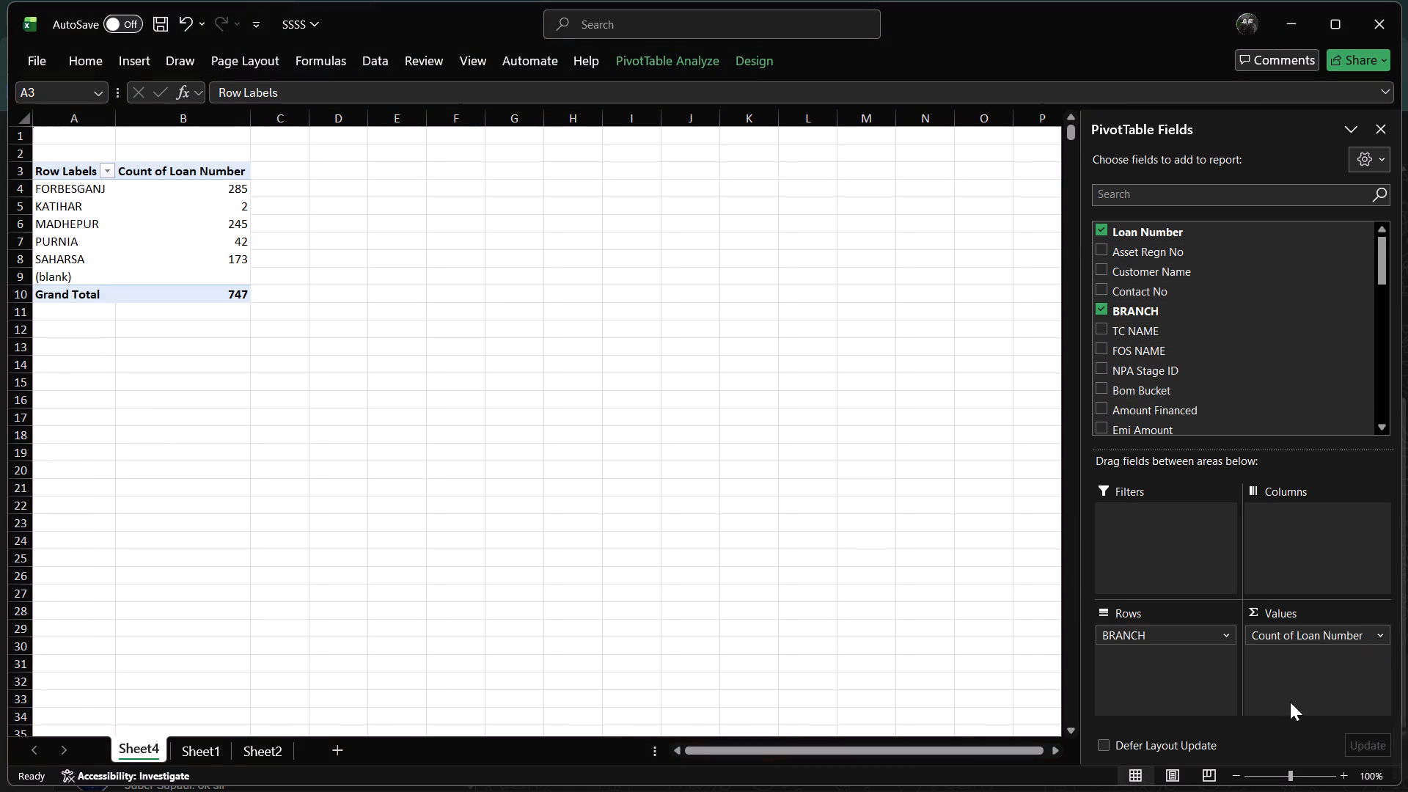
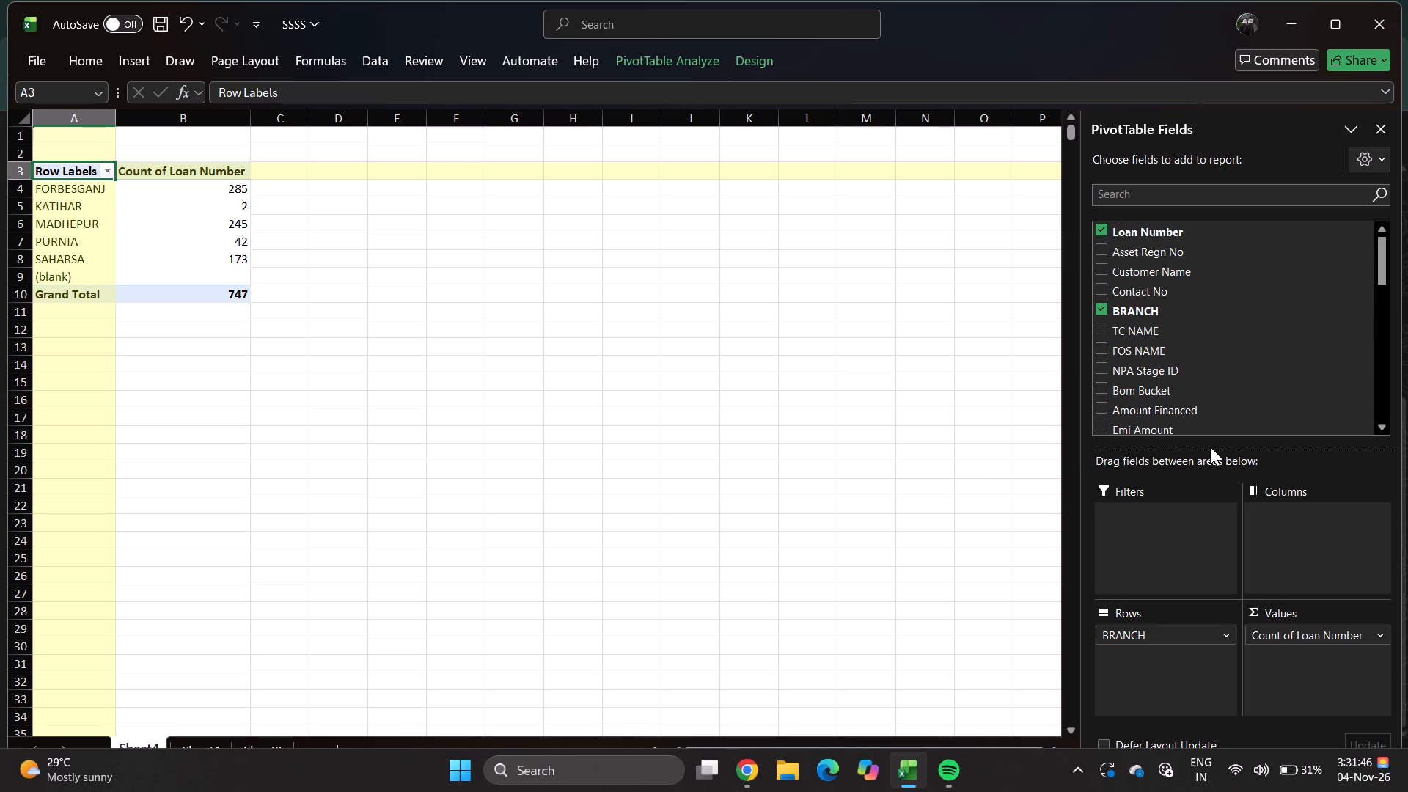
Add FOS NAME to the PivotTable as a row field beneath BRANCH.
click(1099, 345)
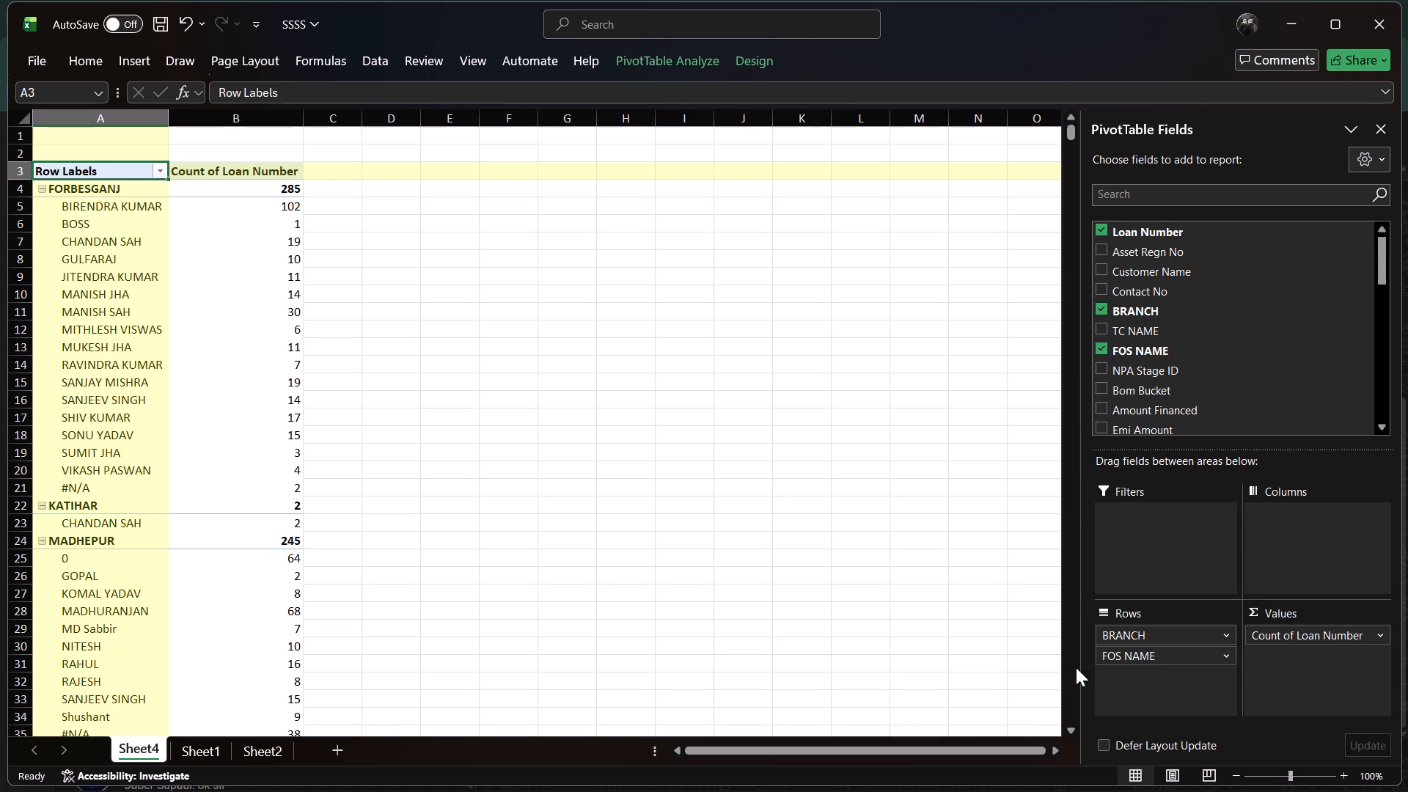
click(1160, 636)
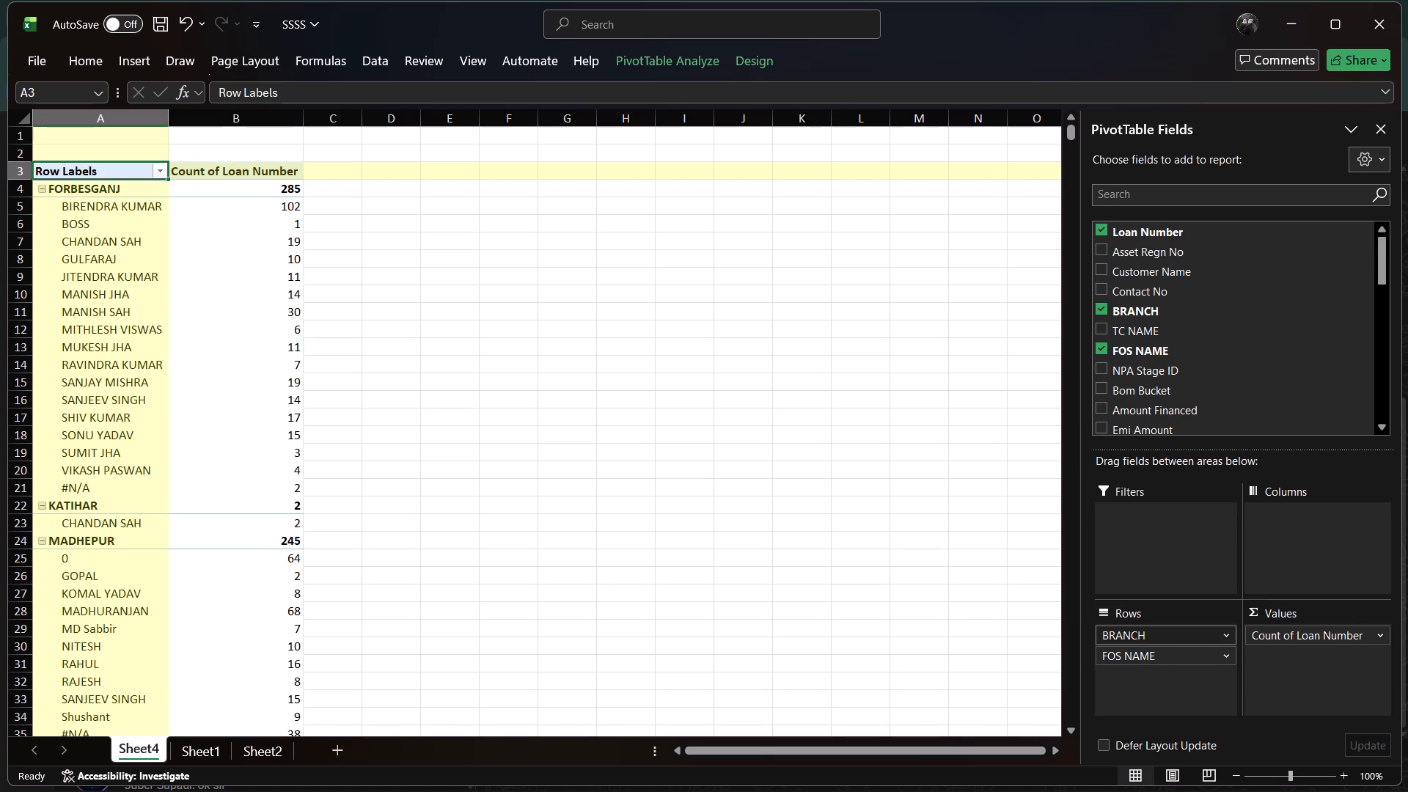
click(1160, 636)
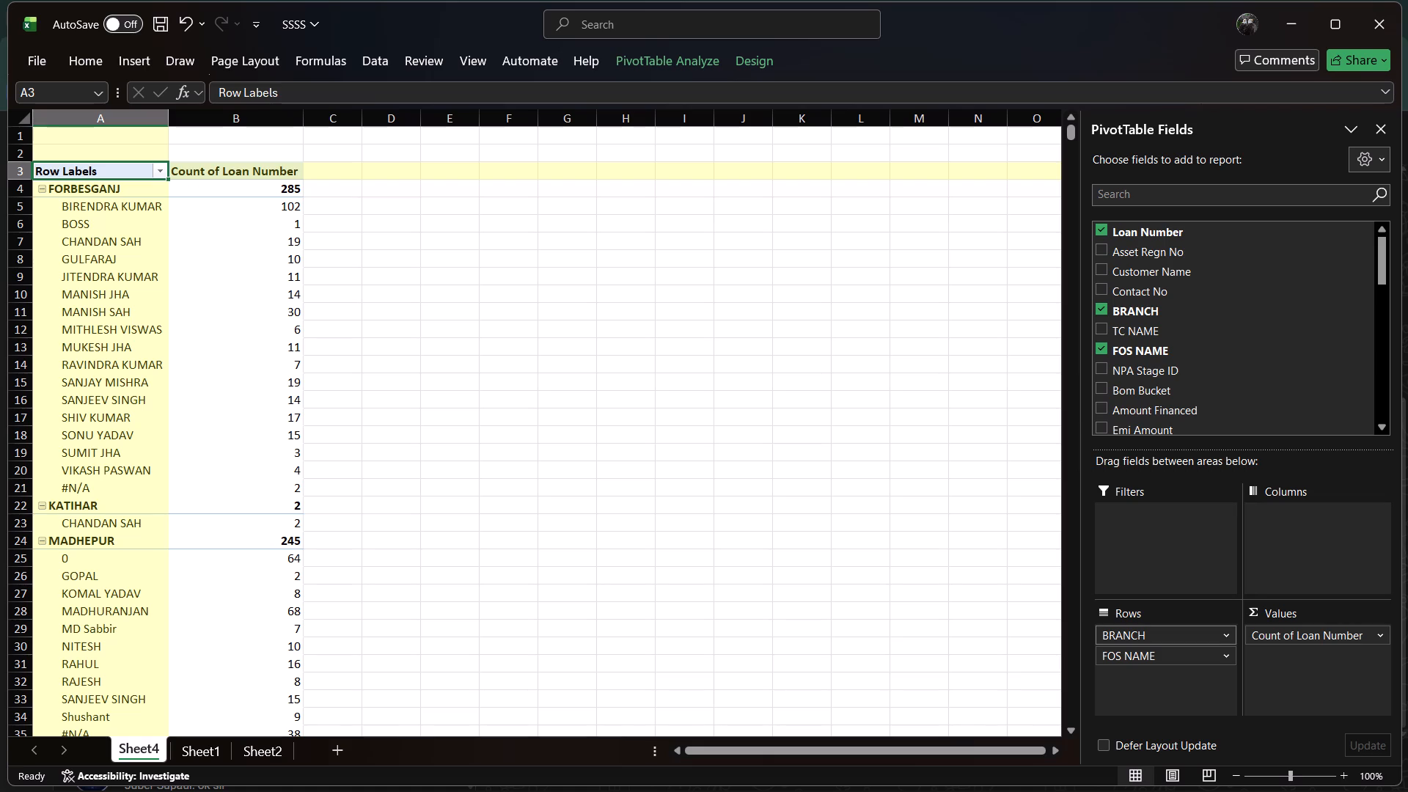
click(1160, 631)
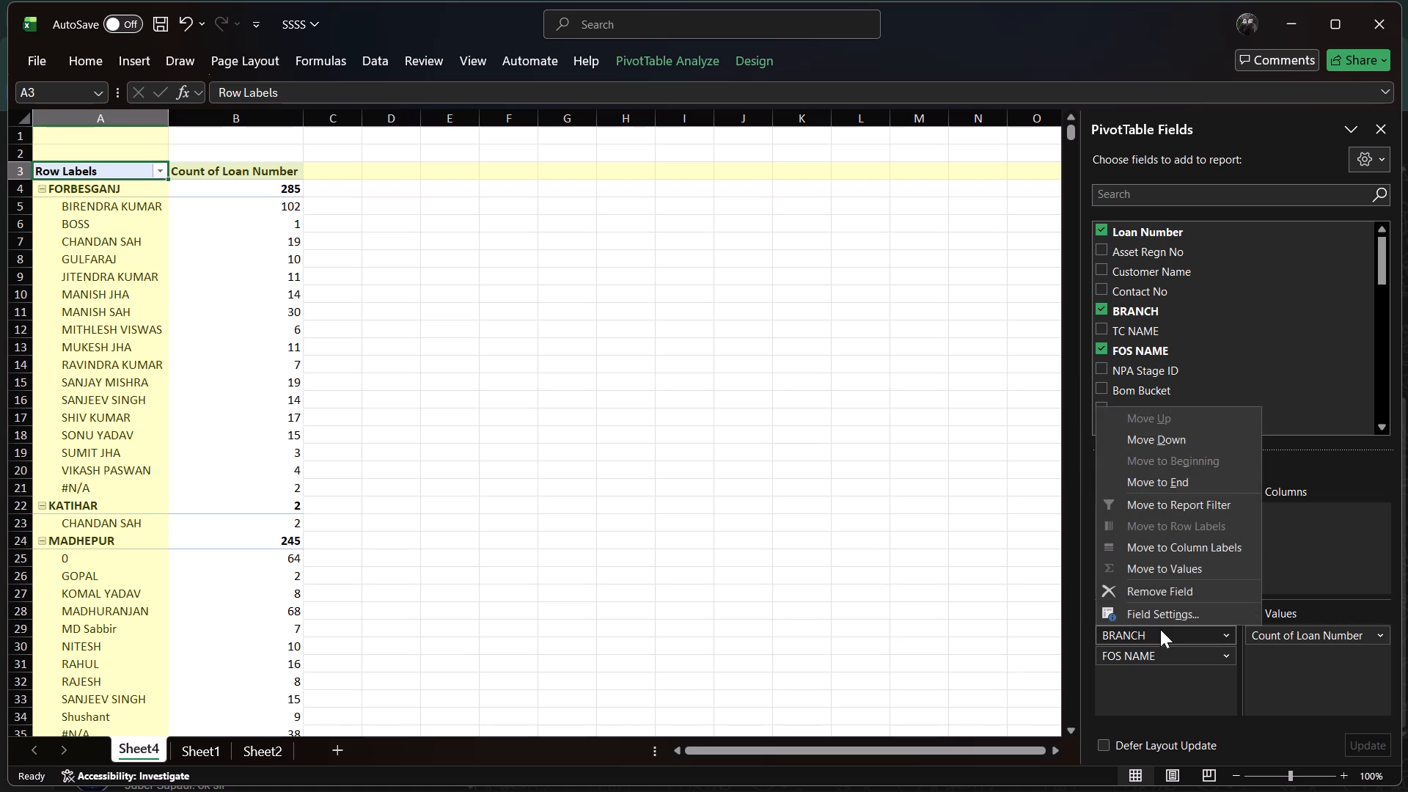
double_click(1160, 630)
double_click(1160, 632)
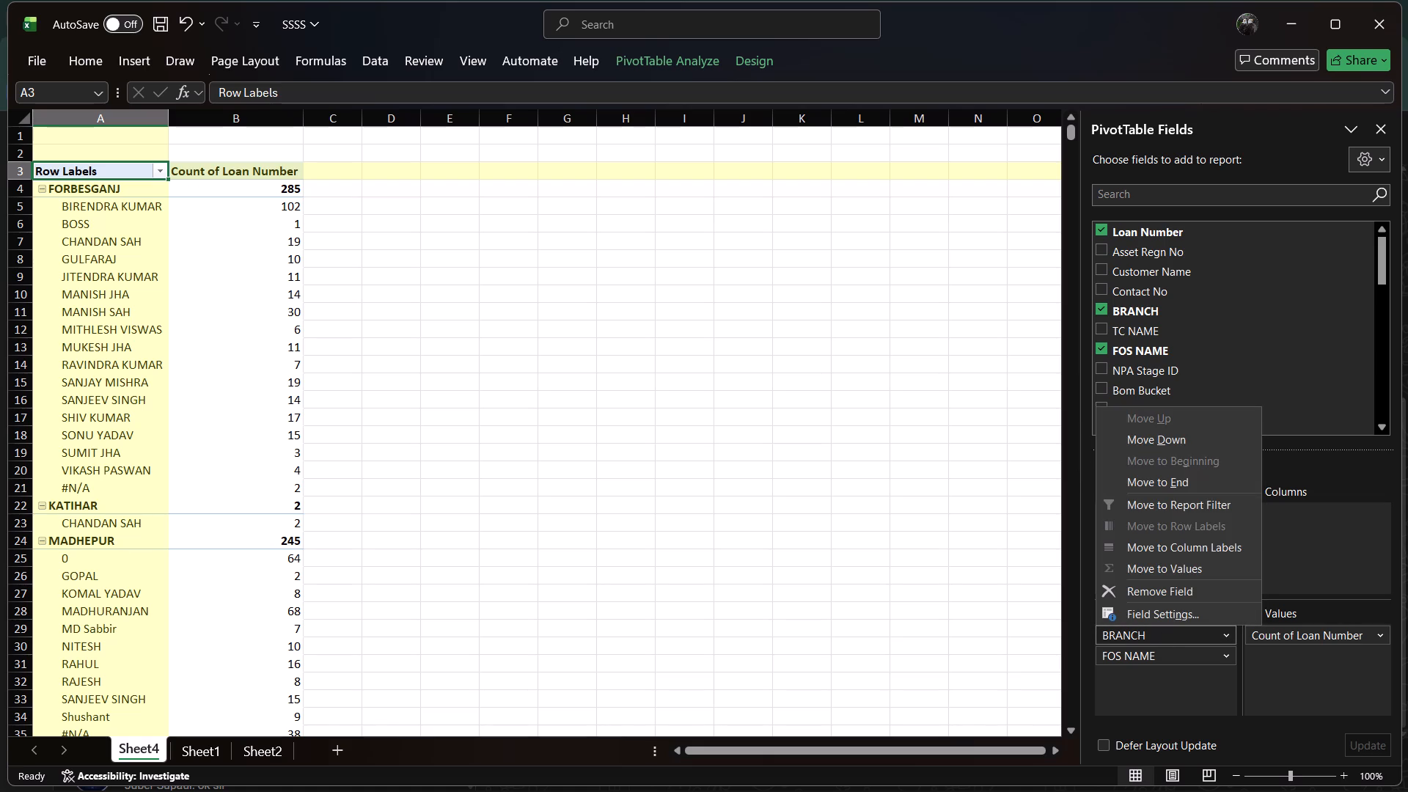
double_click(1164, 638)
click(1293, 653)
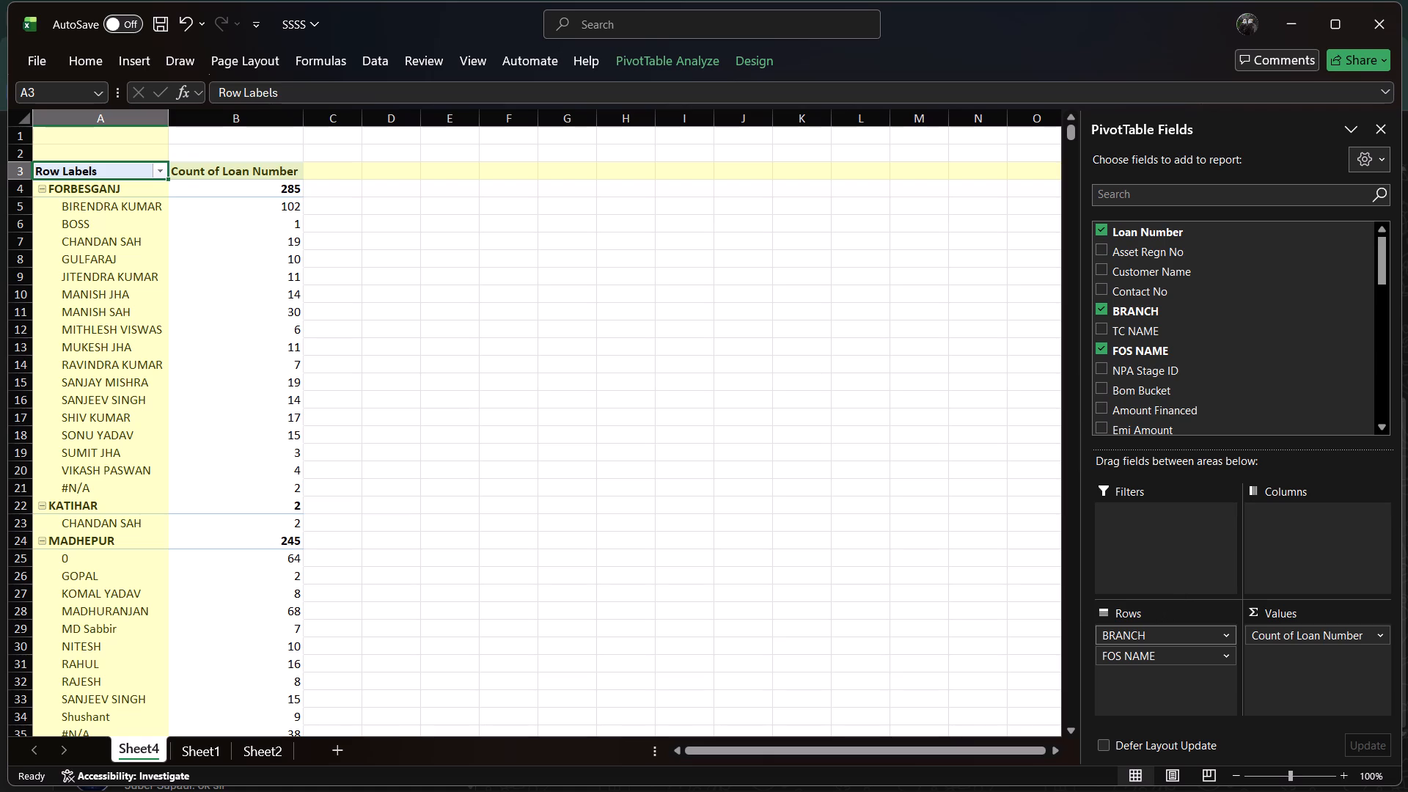
Move BRANCH from the PivotTable's rows to its report filter, leaving FOS NAME as the row field.
drag(1158, 634, 1174, 553)
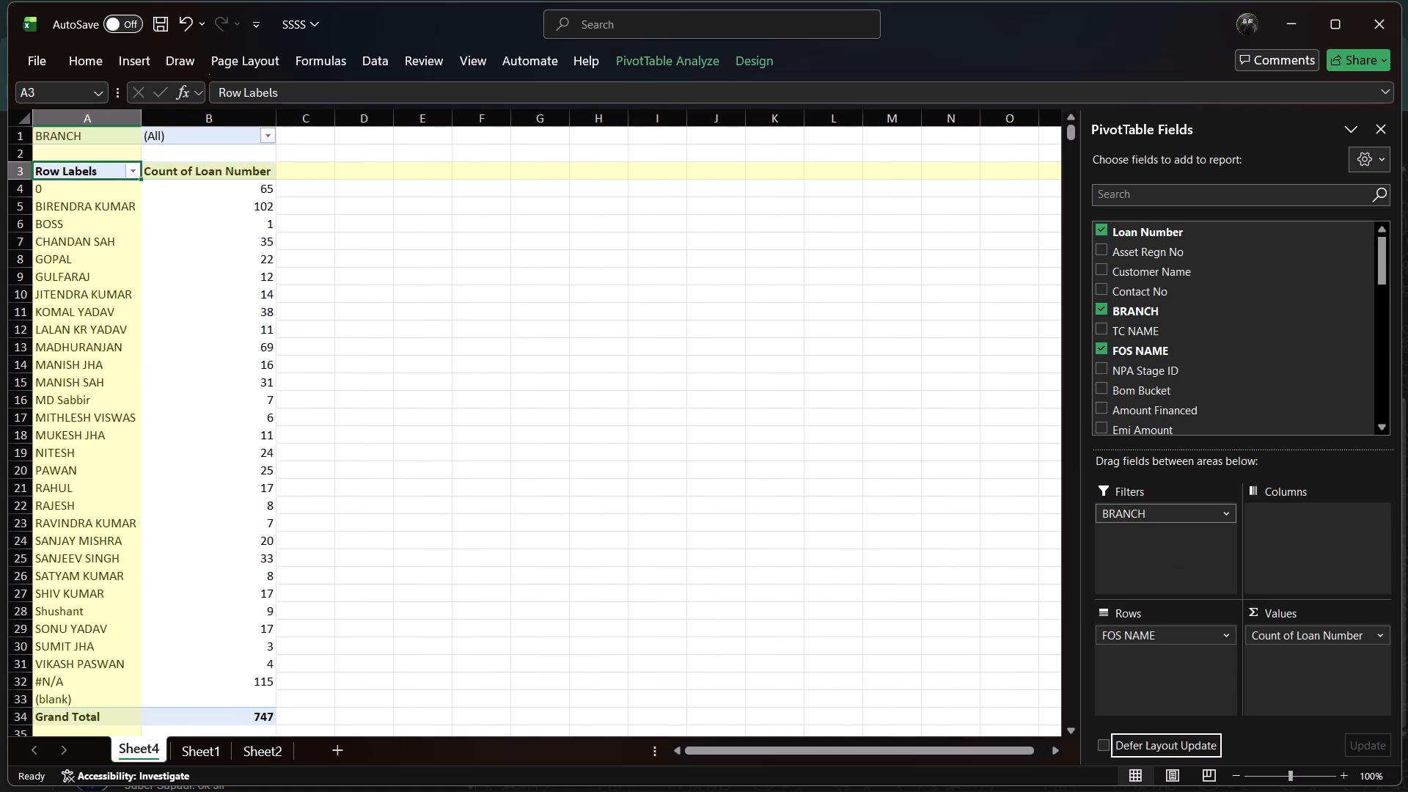
Enable selecting multiple items in the PivotTable's BRANCH report filter.
click(263, 135)
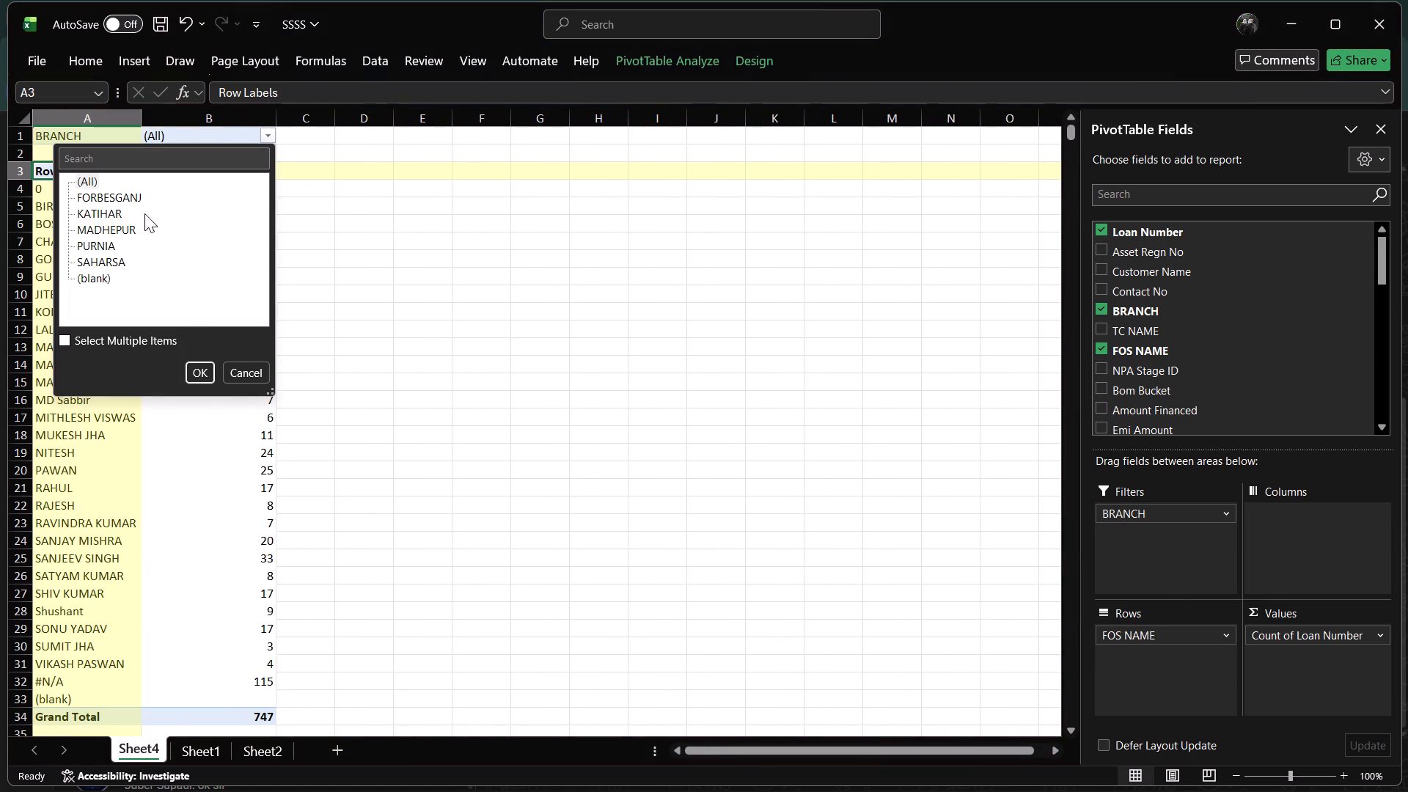
click(59, 335)
click(191, 374)
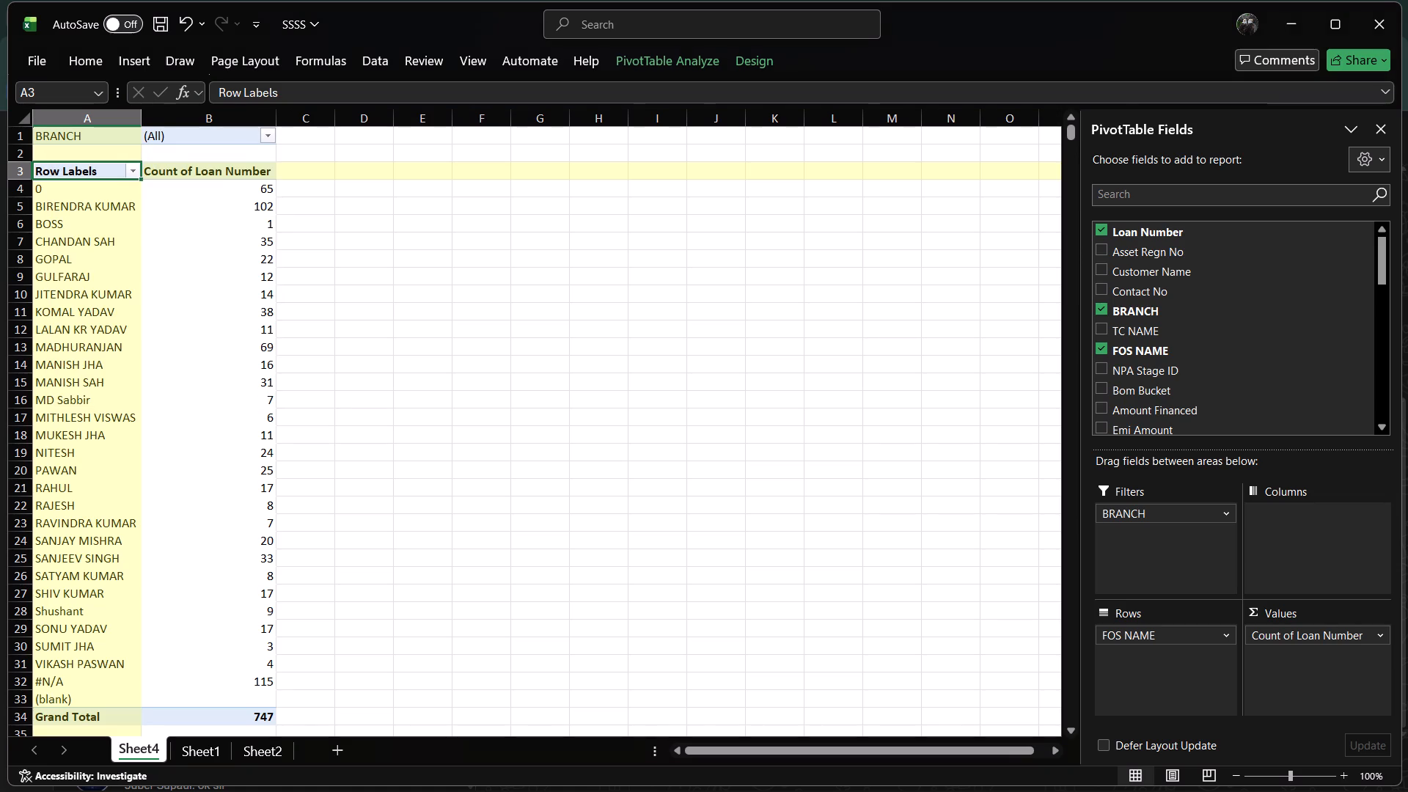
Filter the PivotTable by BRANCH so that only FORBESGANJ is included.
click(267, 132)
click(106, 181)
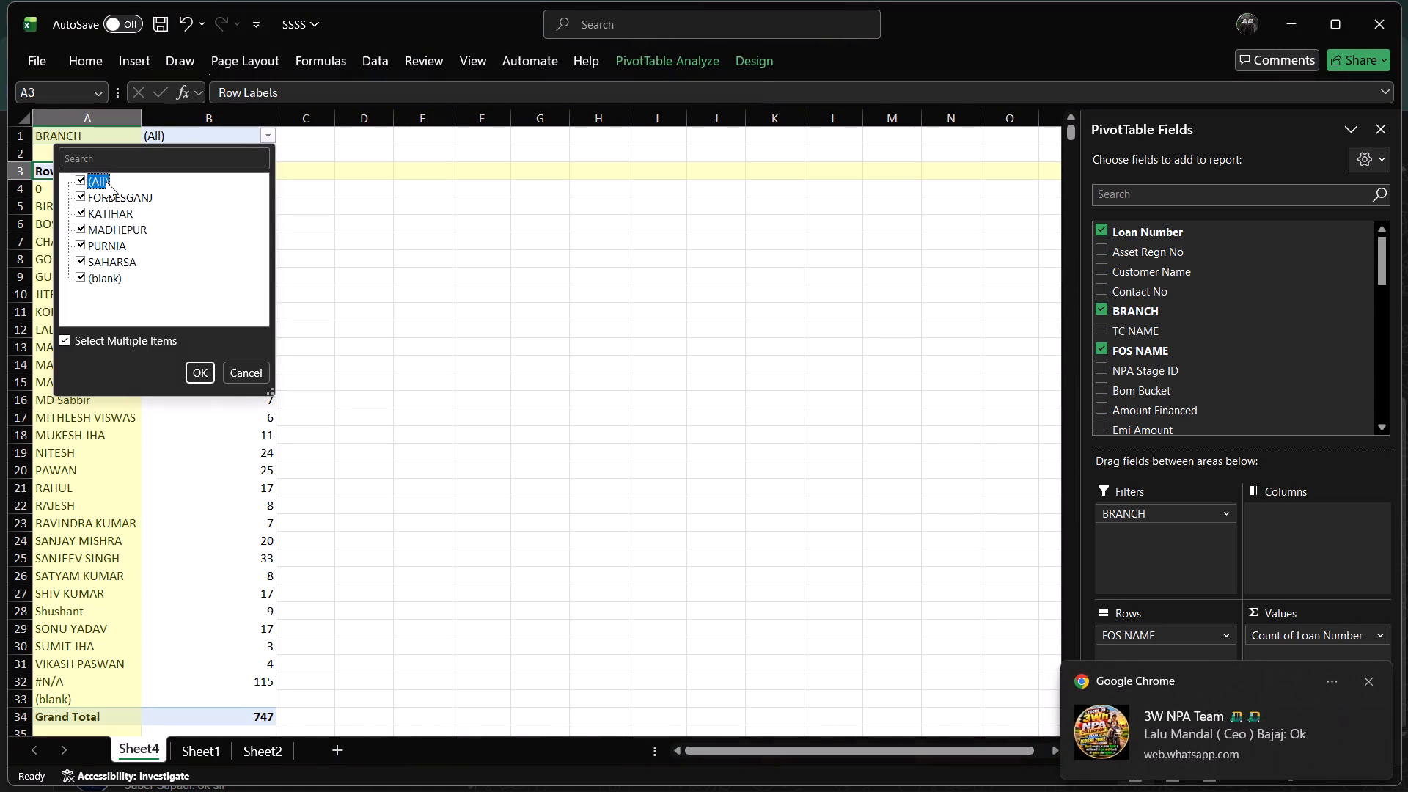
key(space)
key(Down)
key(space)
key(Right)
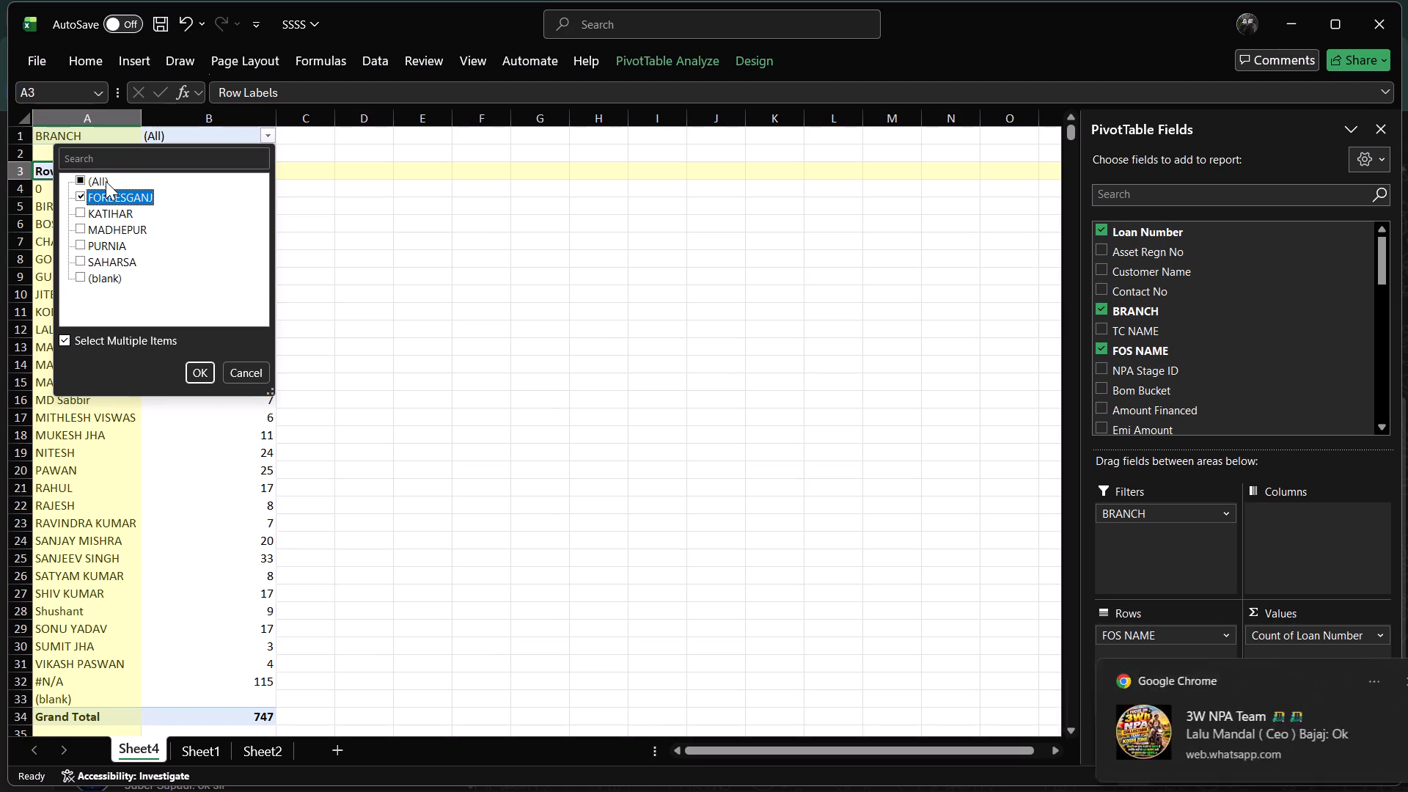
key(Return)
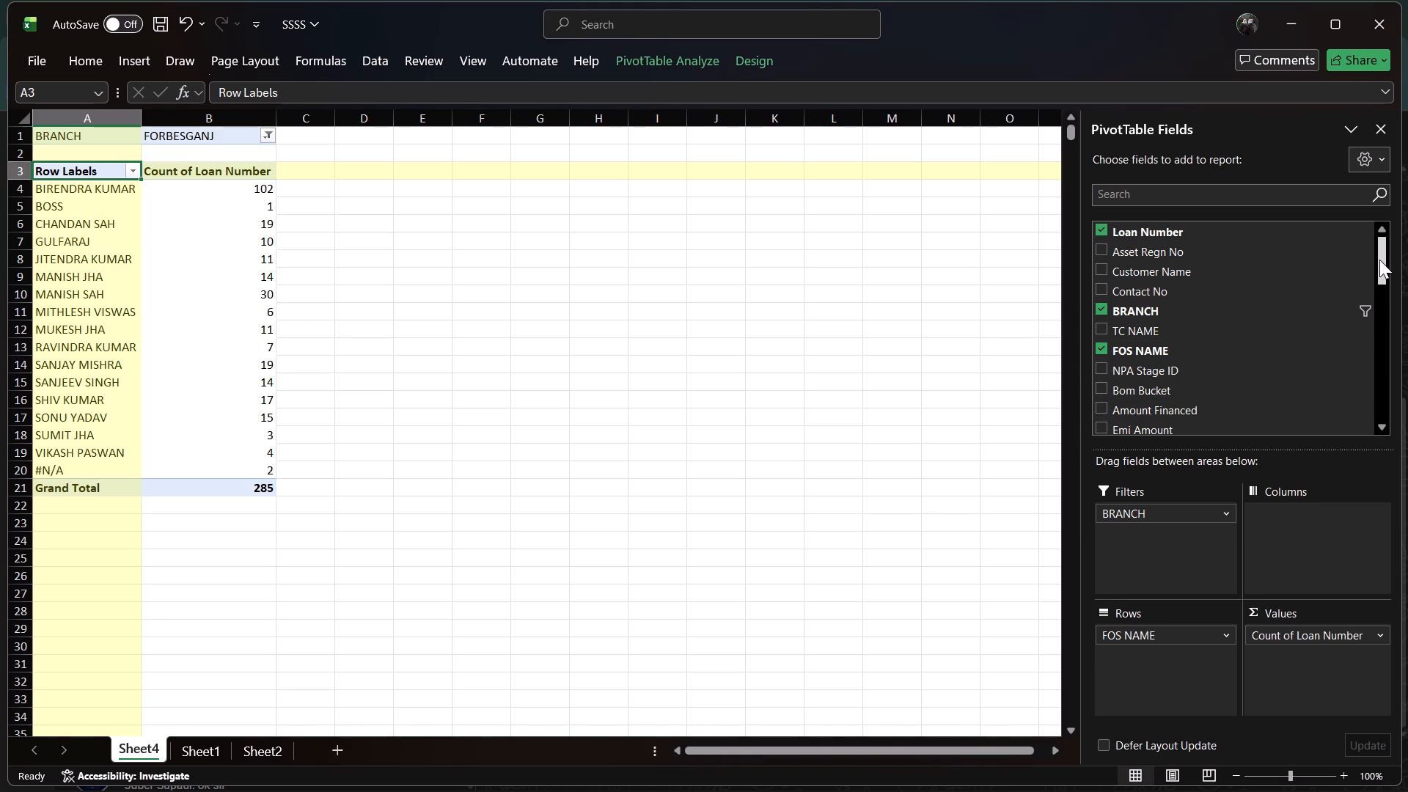
Add Principal Outstanding to the PivotTable as a summed value field.
drag(1379, 260, 1385, 301)
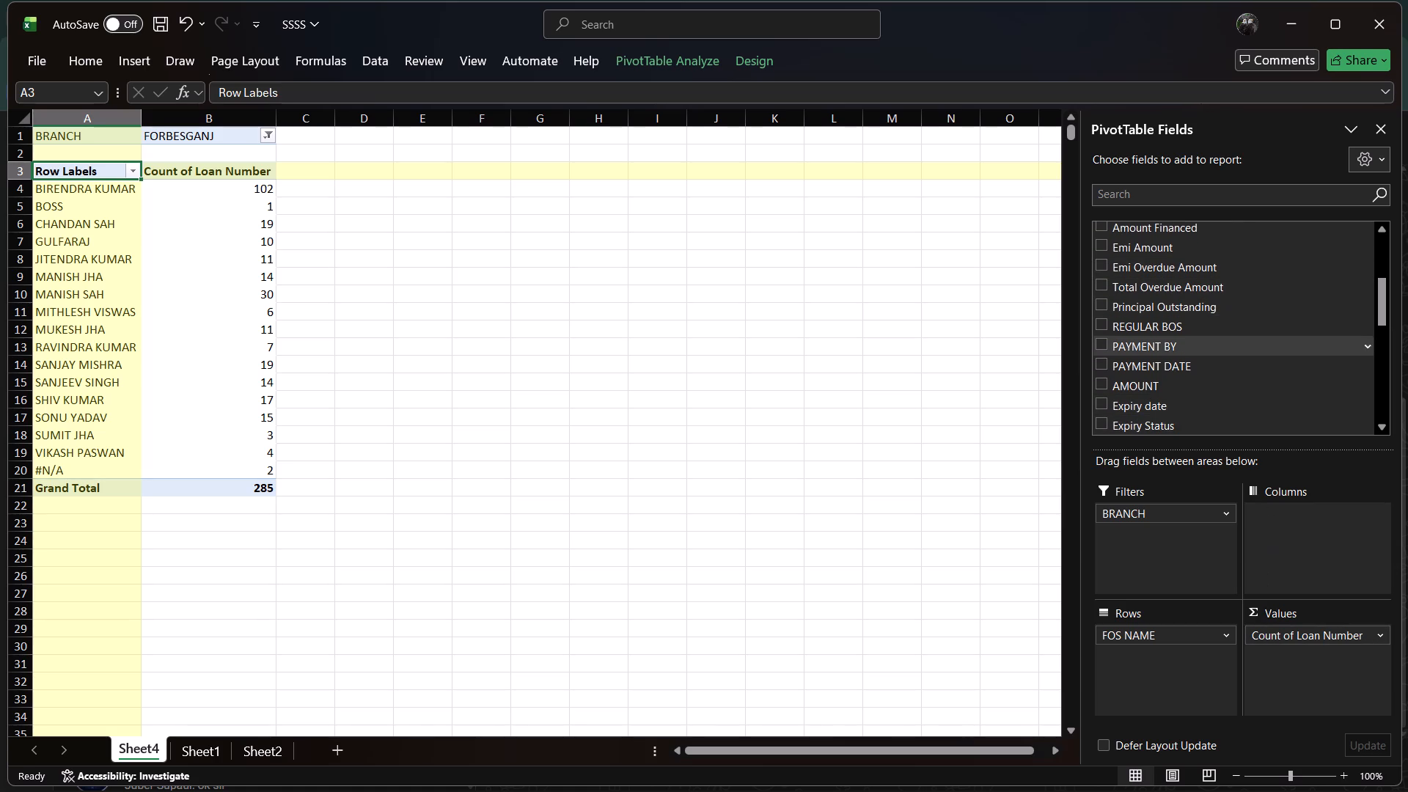
click(1105, 307)
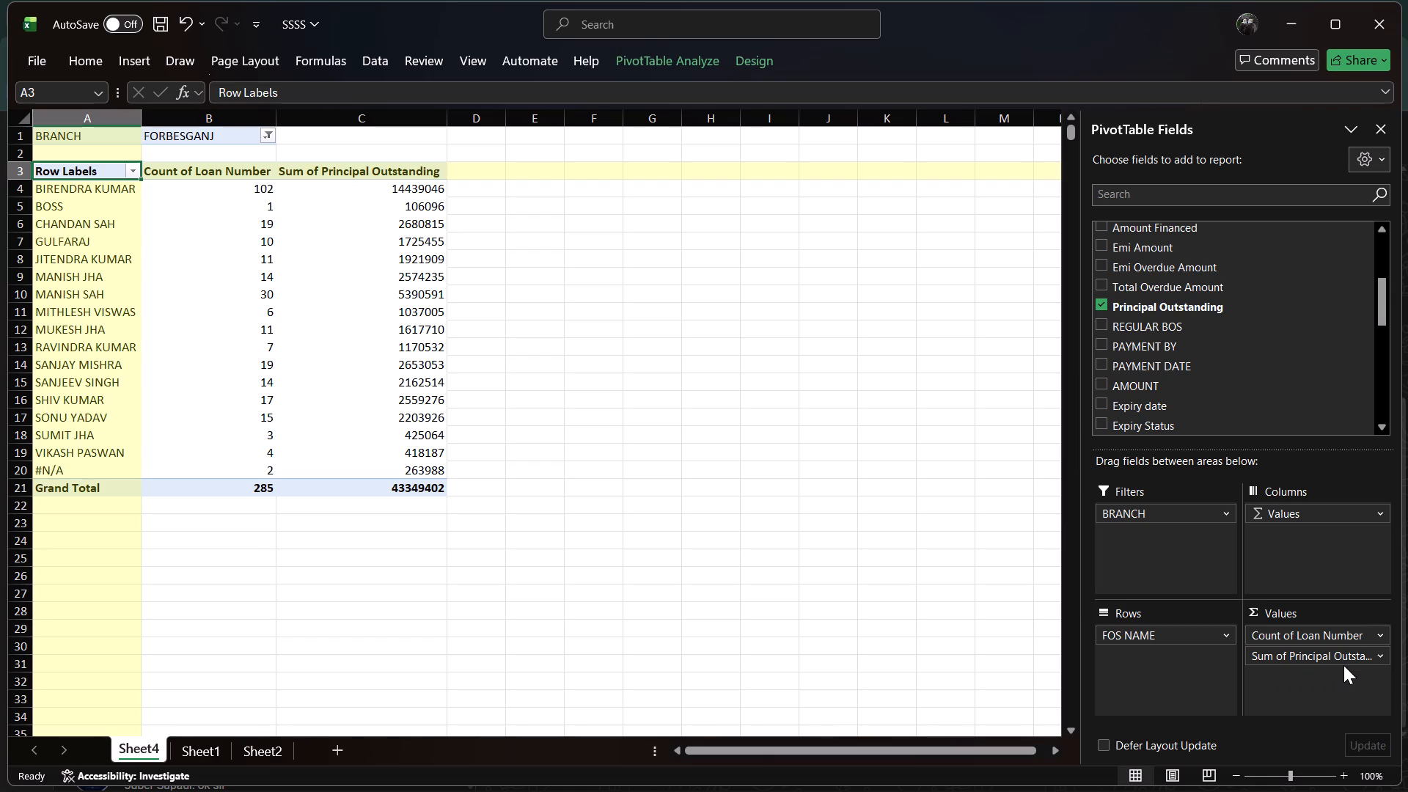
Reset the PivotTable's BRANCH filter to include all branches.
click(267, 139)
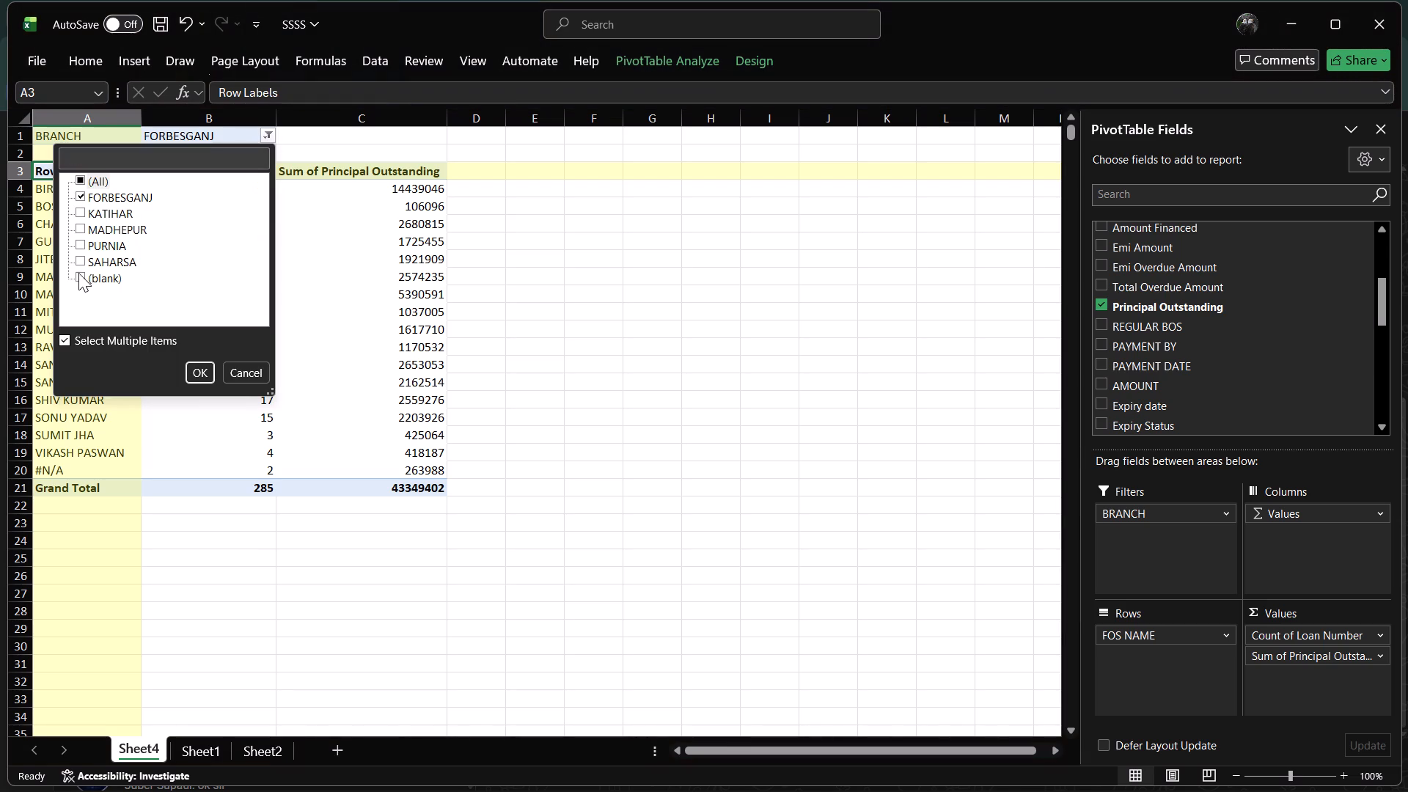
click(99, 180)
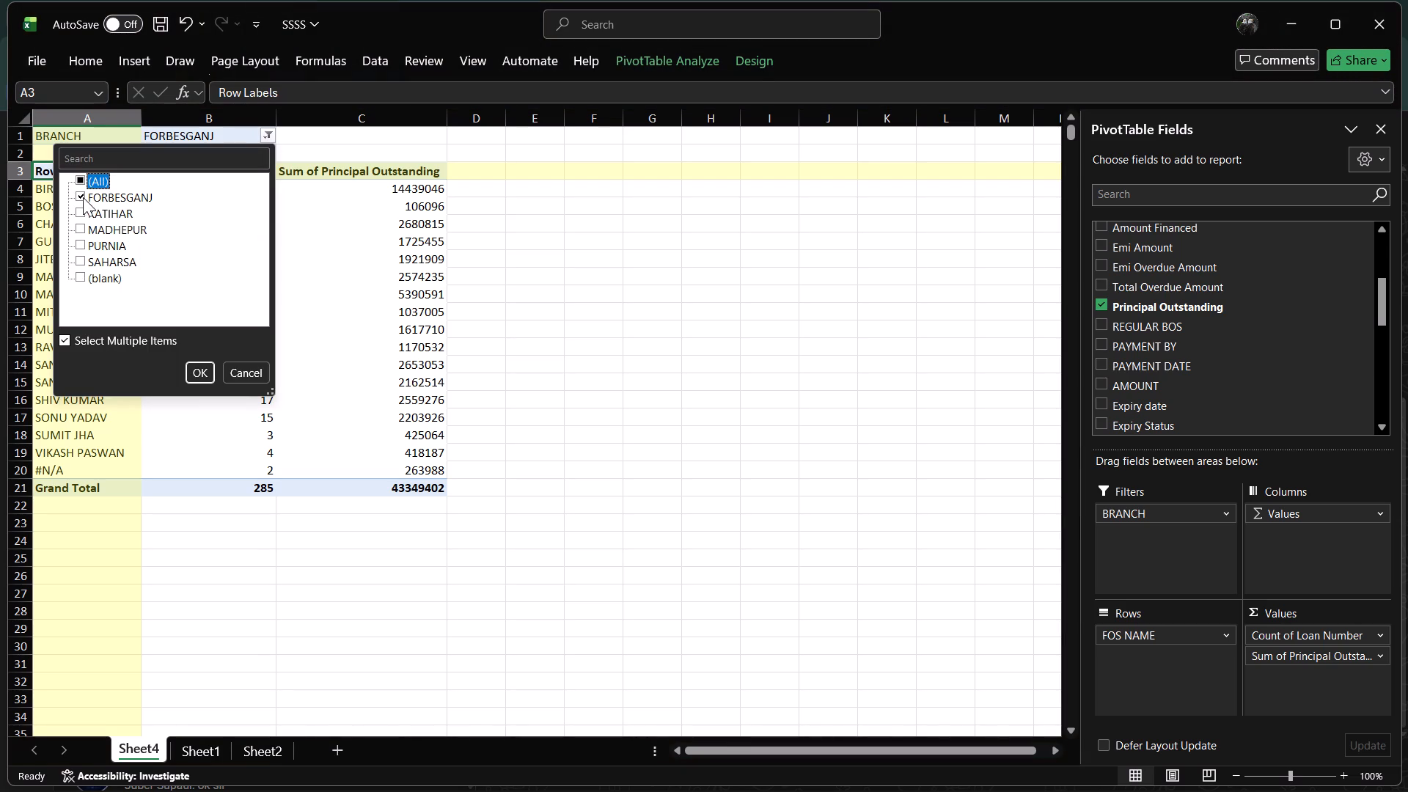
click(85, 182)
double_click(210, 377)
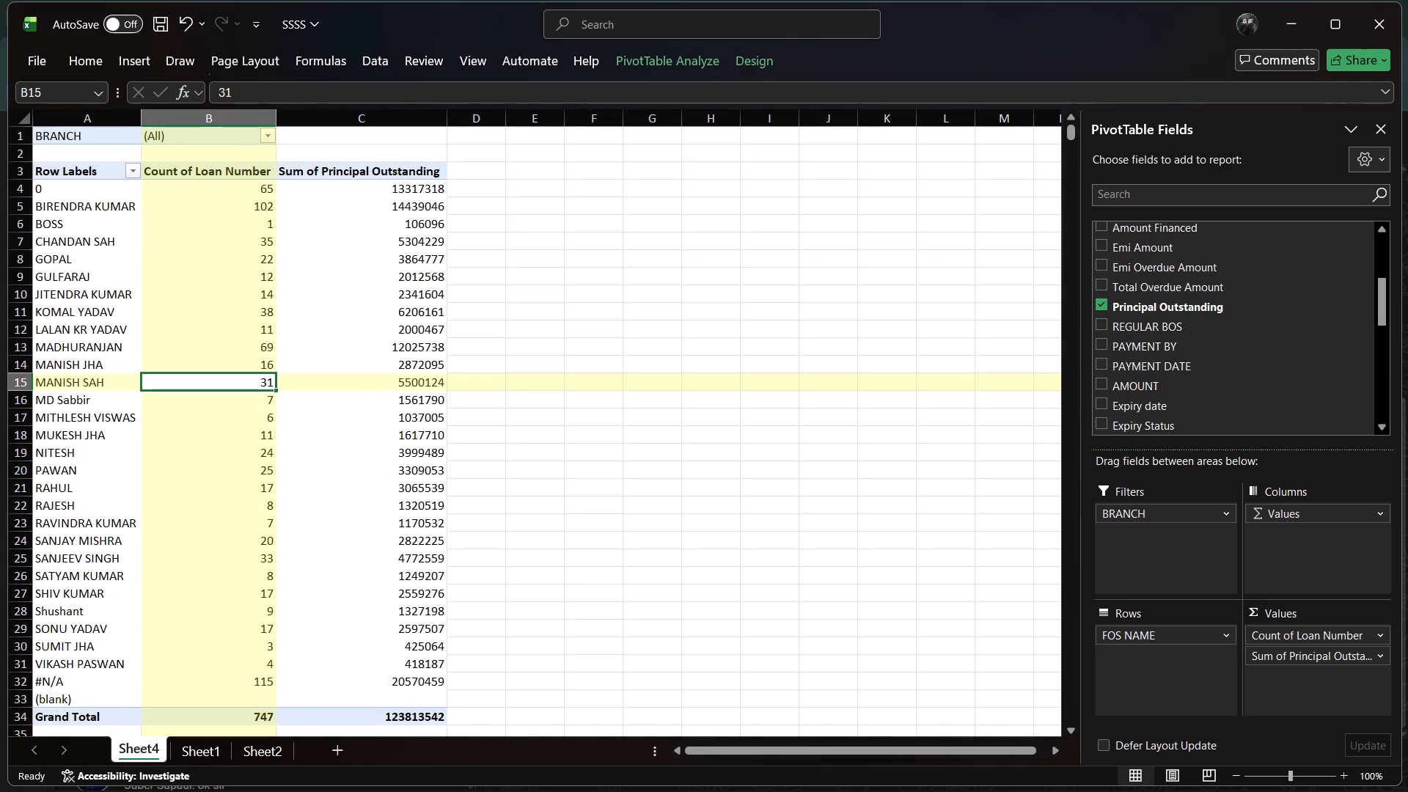
Check the BRANCH filter's choices, examine the row 9 record across Sheet1's source columns, and return to the PivotTable on Sheet4.
click(274, 140)
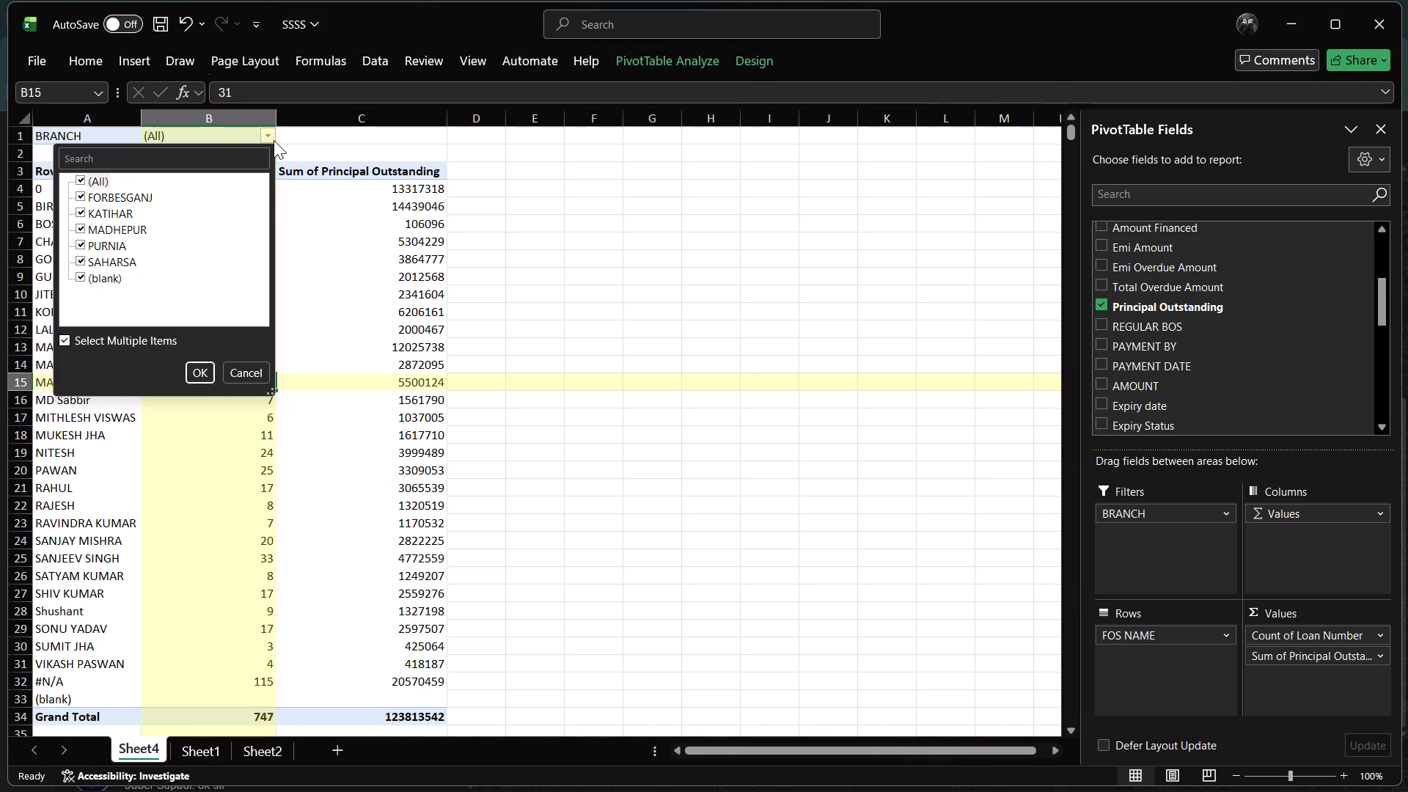
click(383, 623)
click(196, 754)
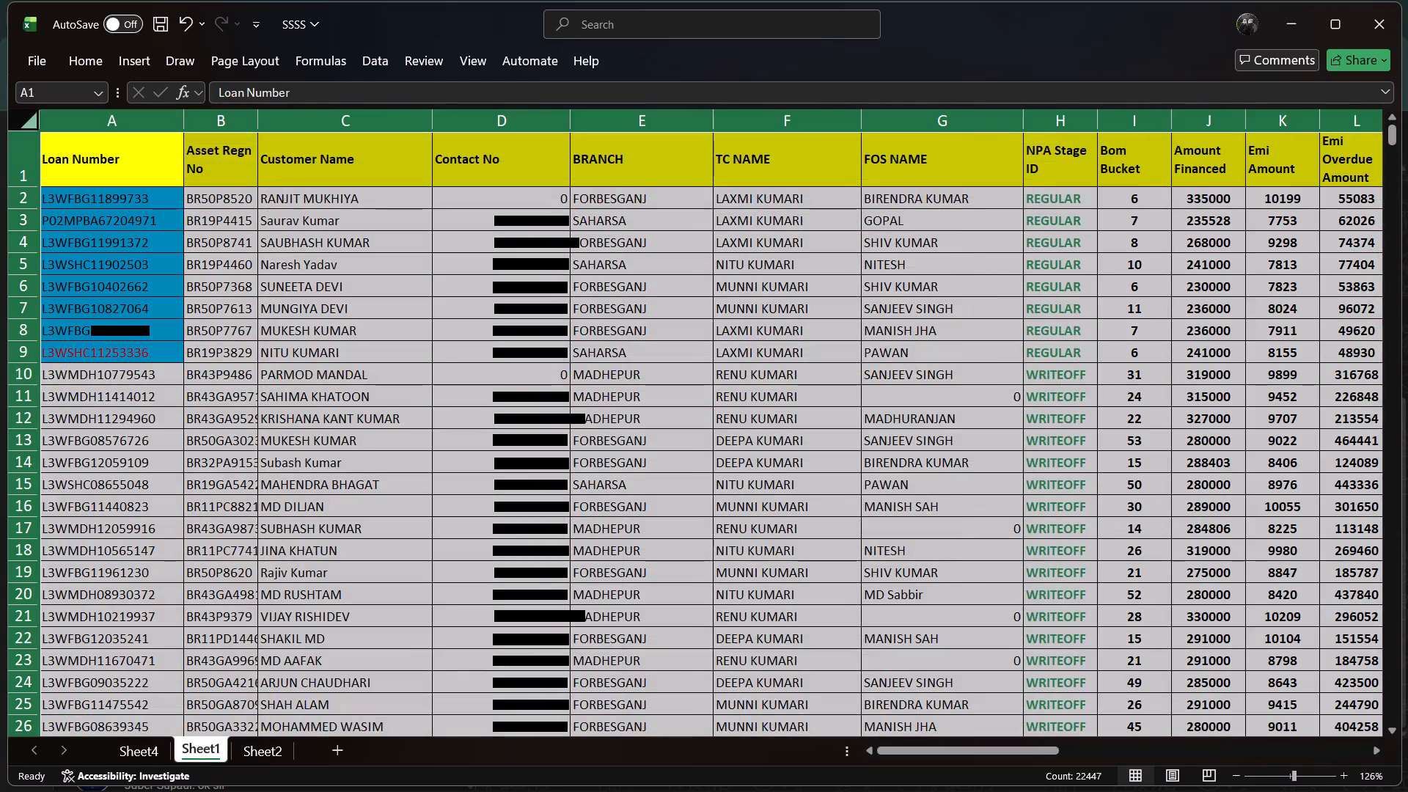
click(346, 445)
click(1025, 359)
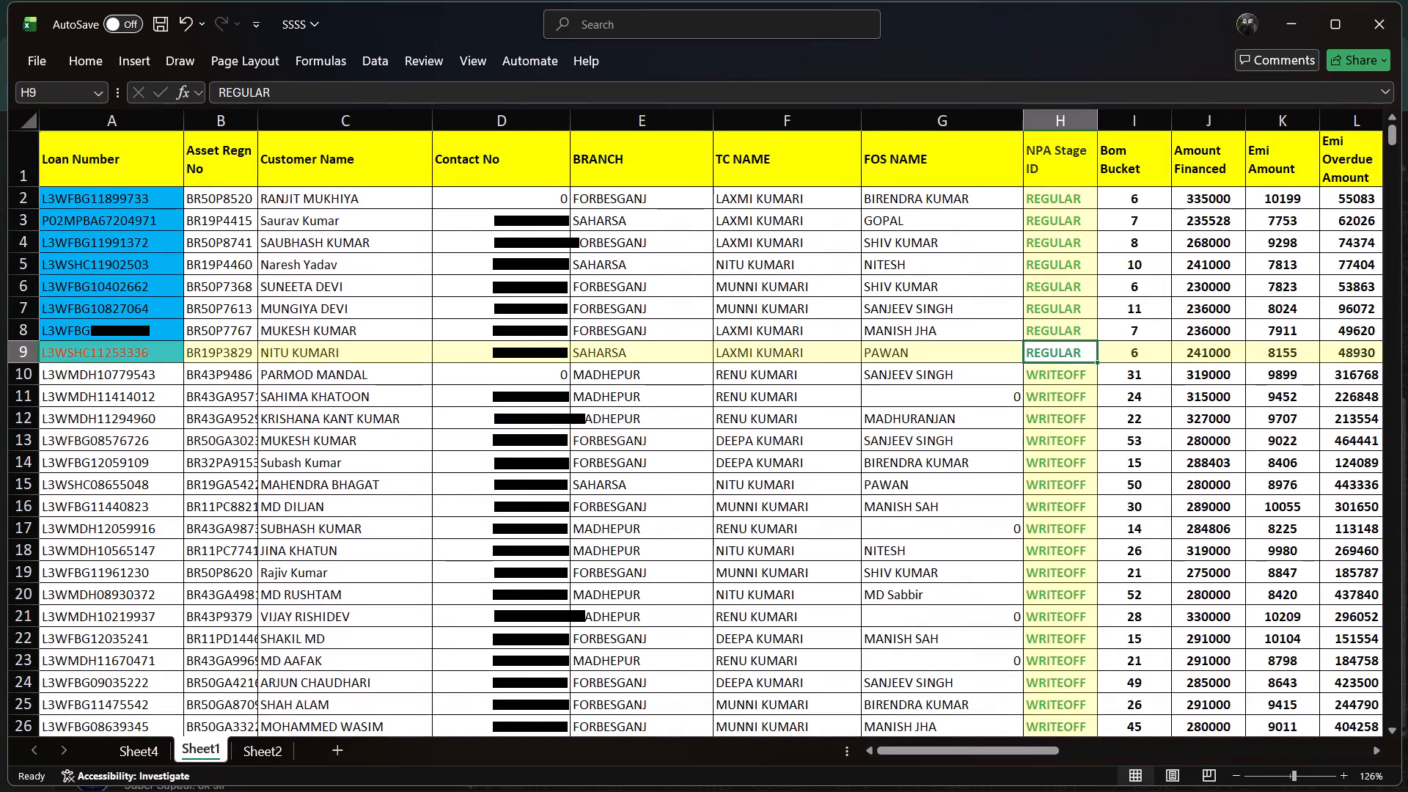
key(Right)
key(Right)
key(Right)
key(Right)
key(Right)
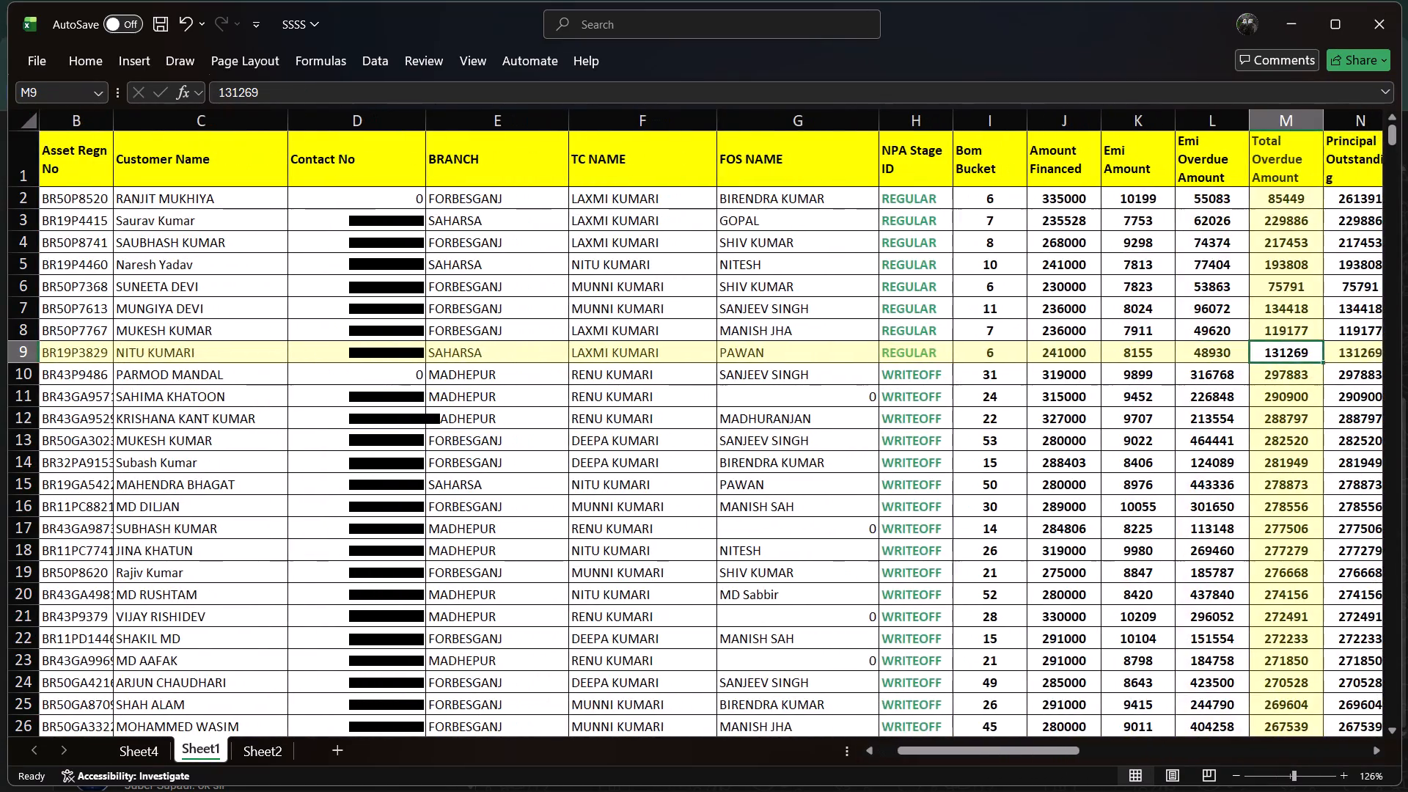
key(Right)
key(Right)
key(Left)
key(Left)
key(Left)
key(Left)
key(Left)
key(Left)
key(Left)
key(Left)
key(Left)
key(Left)
key(Left)
key(Left)
key(Left)
key(Left)
key(Left)
key(Left)
key(Left)
key(Left)
key(Left)
key(Left)
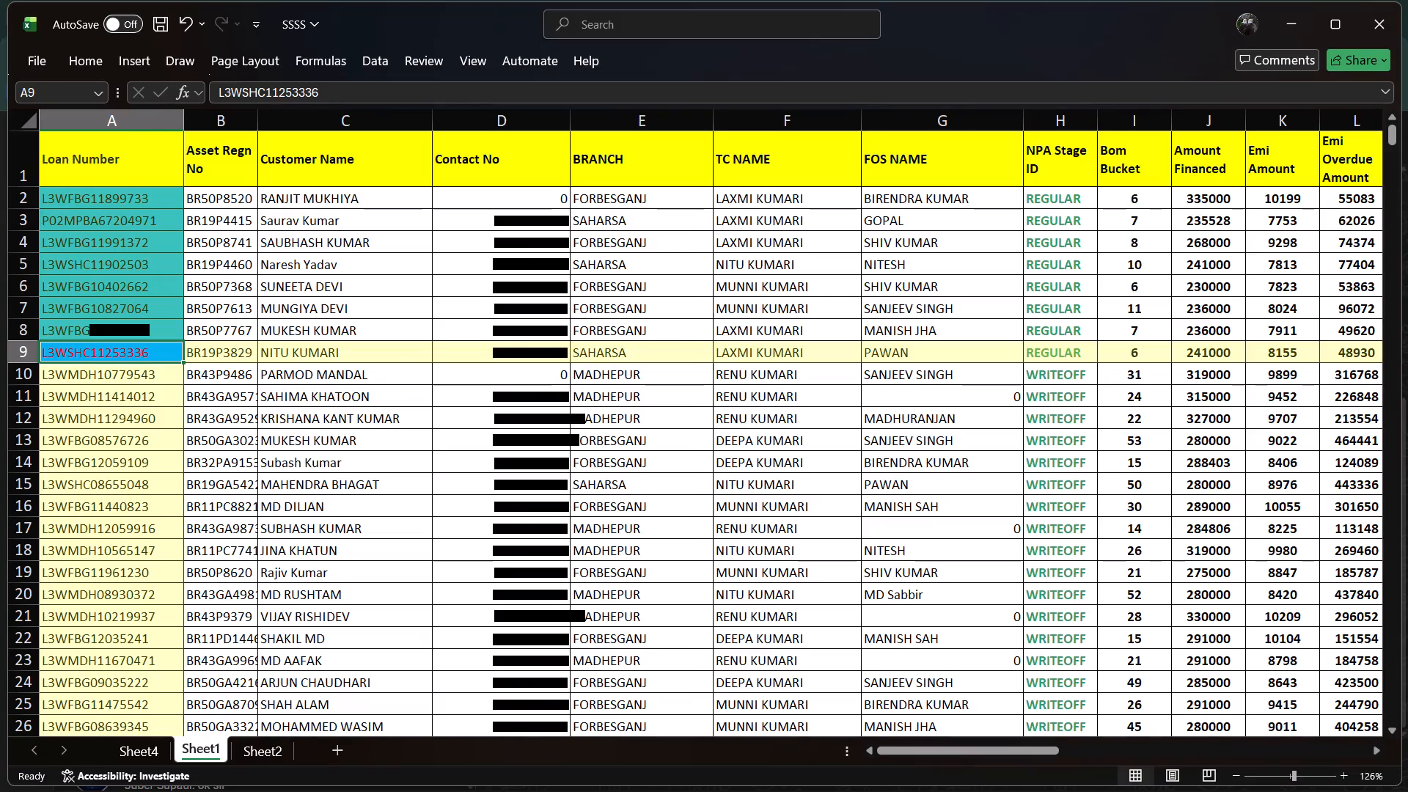
click(162, 760)
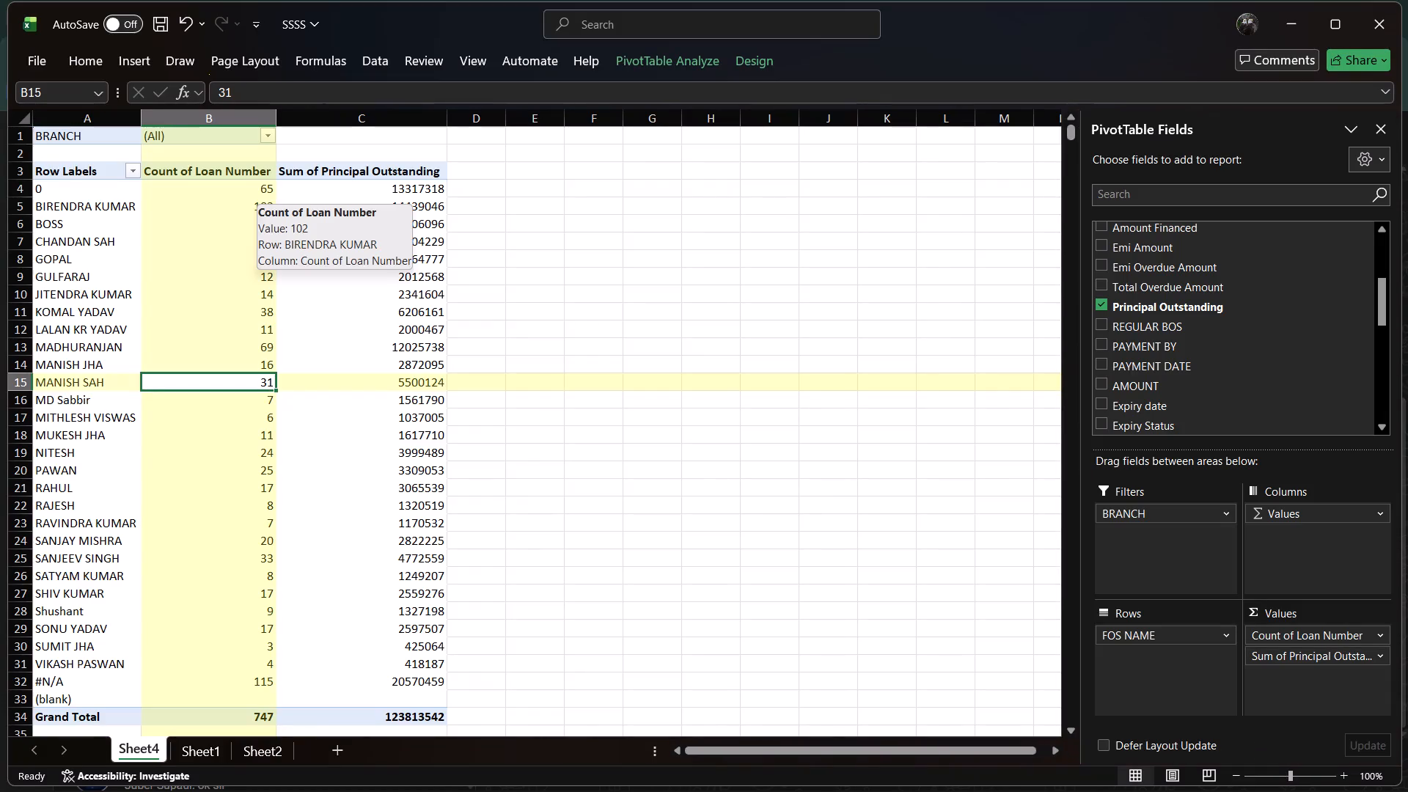
Delete row 2, the first loan record beneath the headers, from Sheet1's source data.
click(216, 756)
click(439, 448)
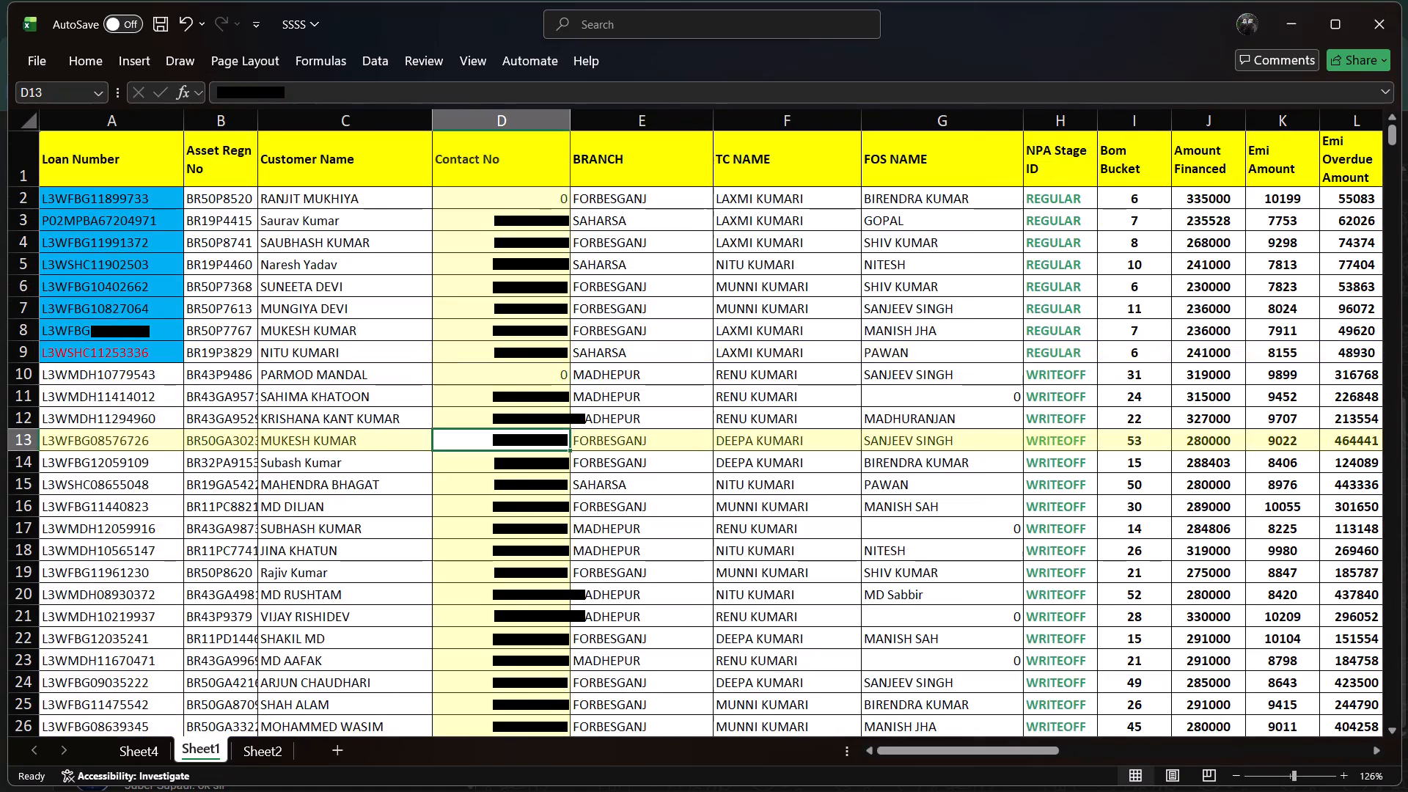
click(612, 350)
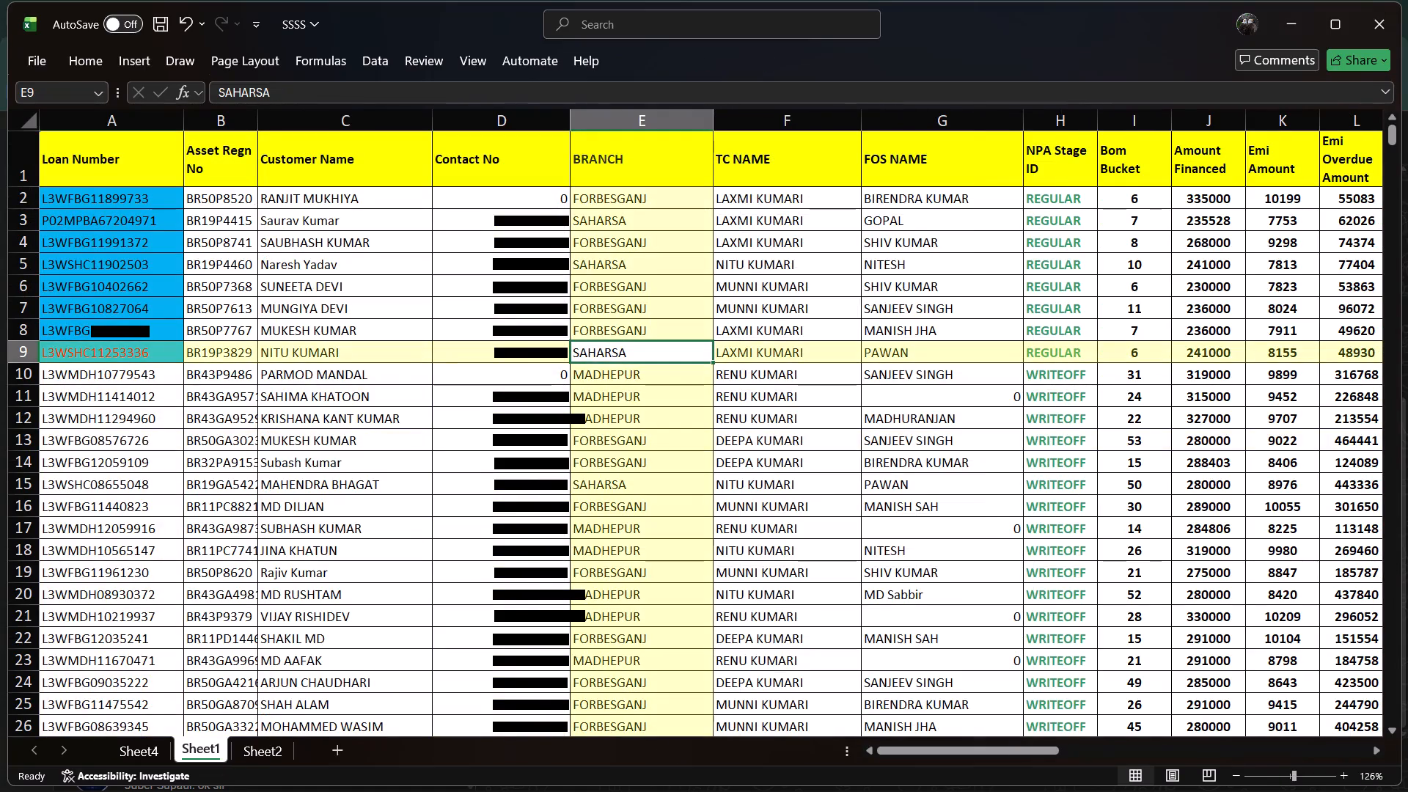
click(30, 202)
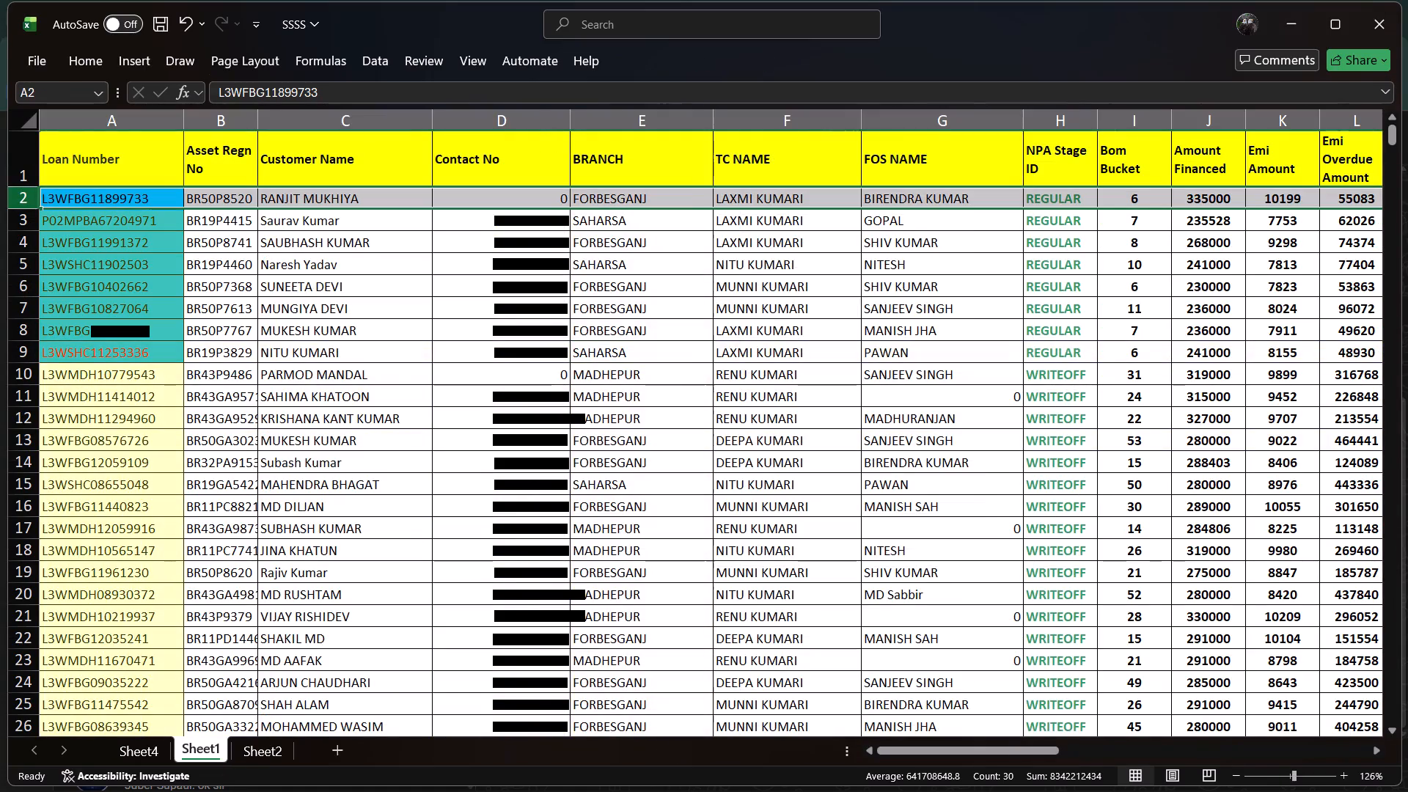
key(ctrl+minus)
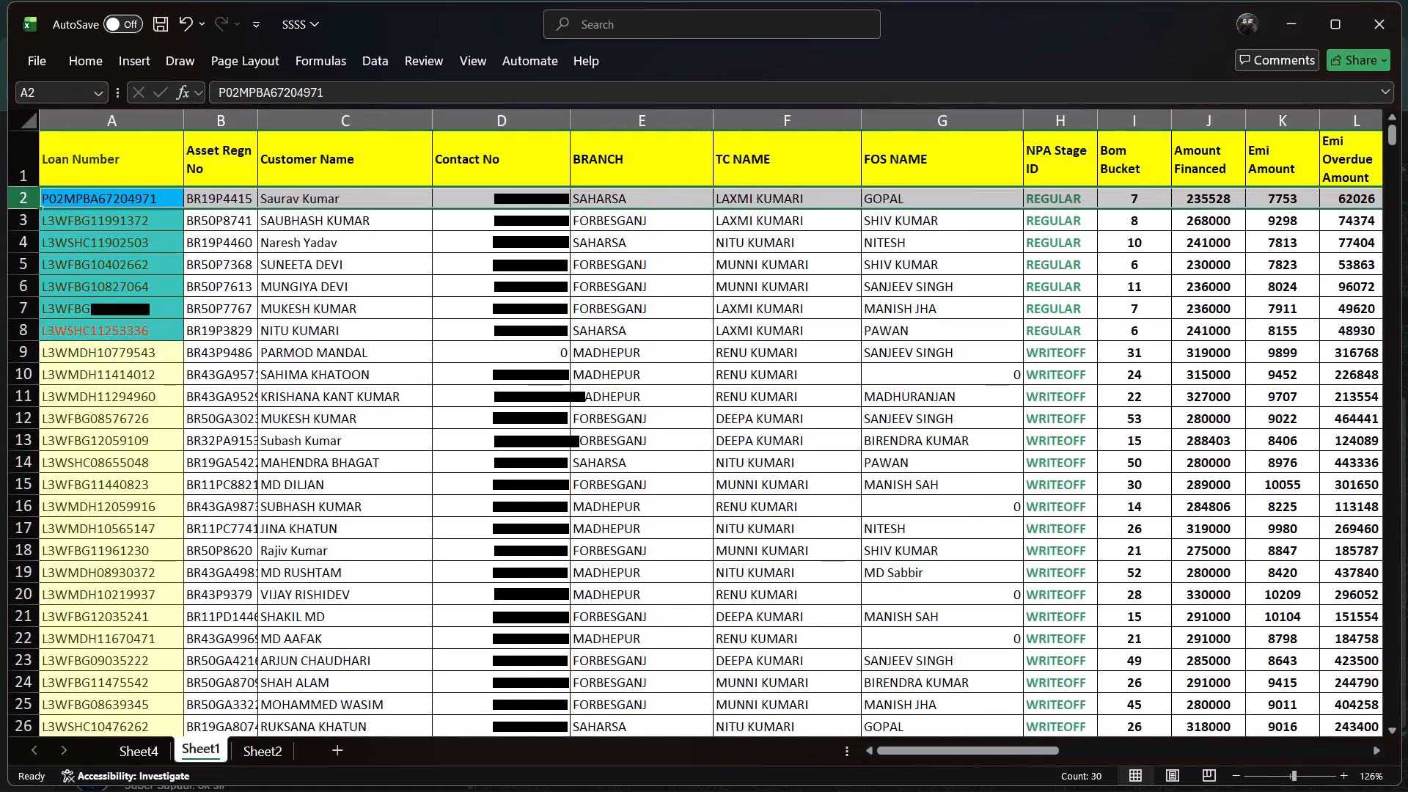
Delete row 13, the FORBESGANJ write-off loan record with Bom Bucket 15, from Sheet1's source data.
click(221, 380)
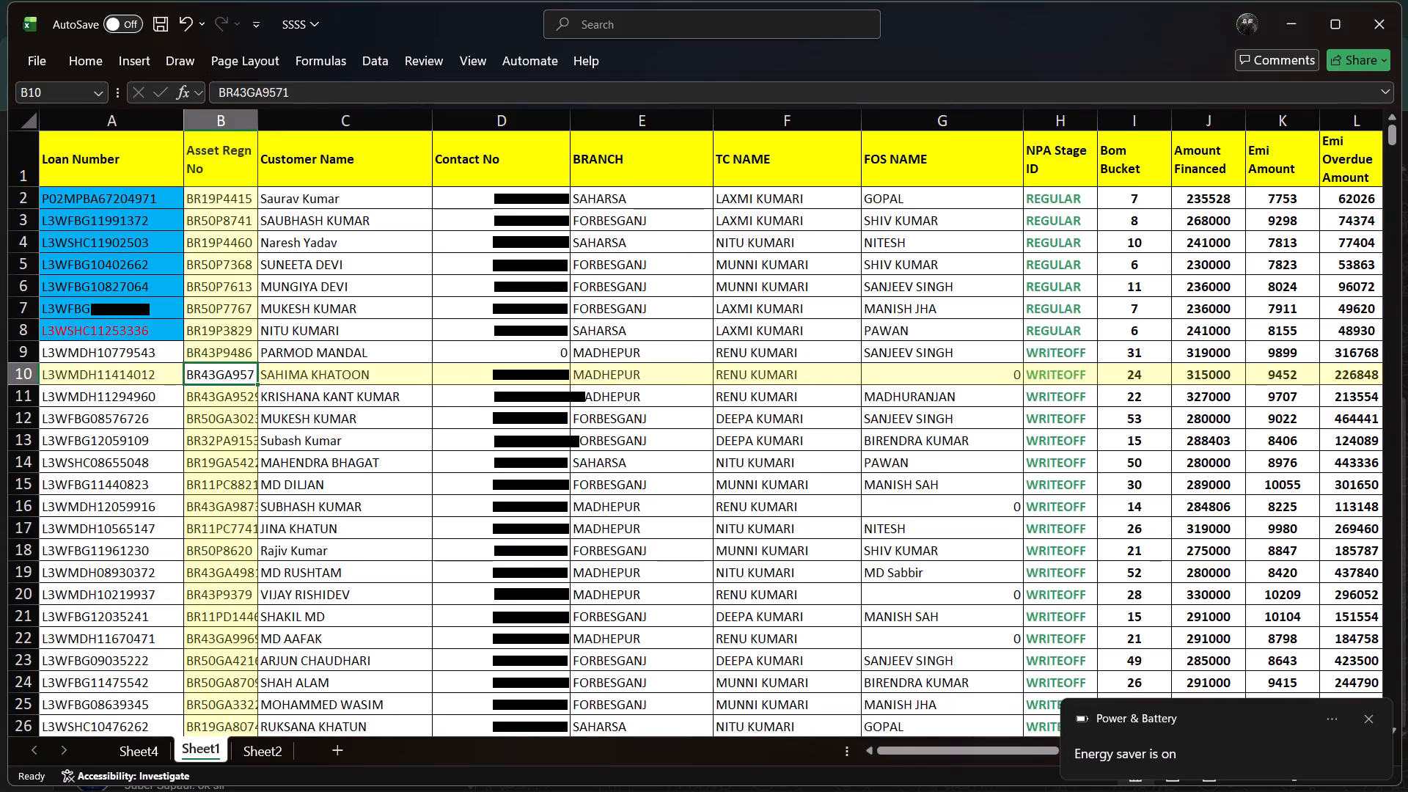
click(24, 420)
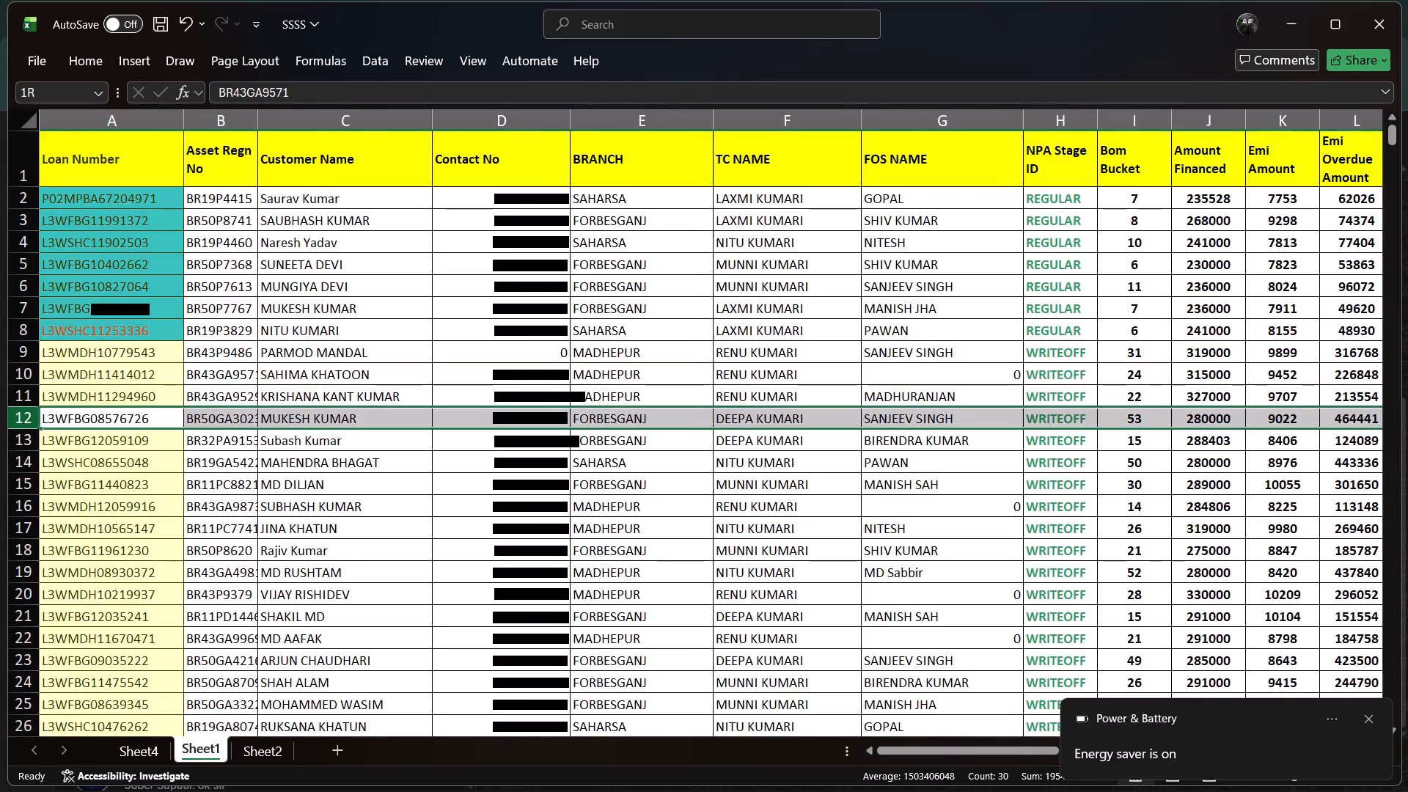
key(Left)
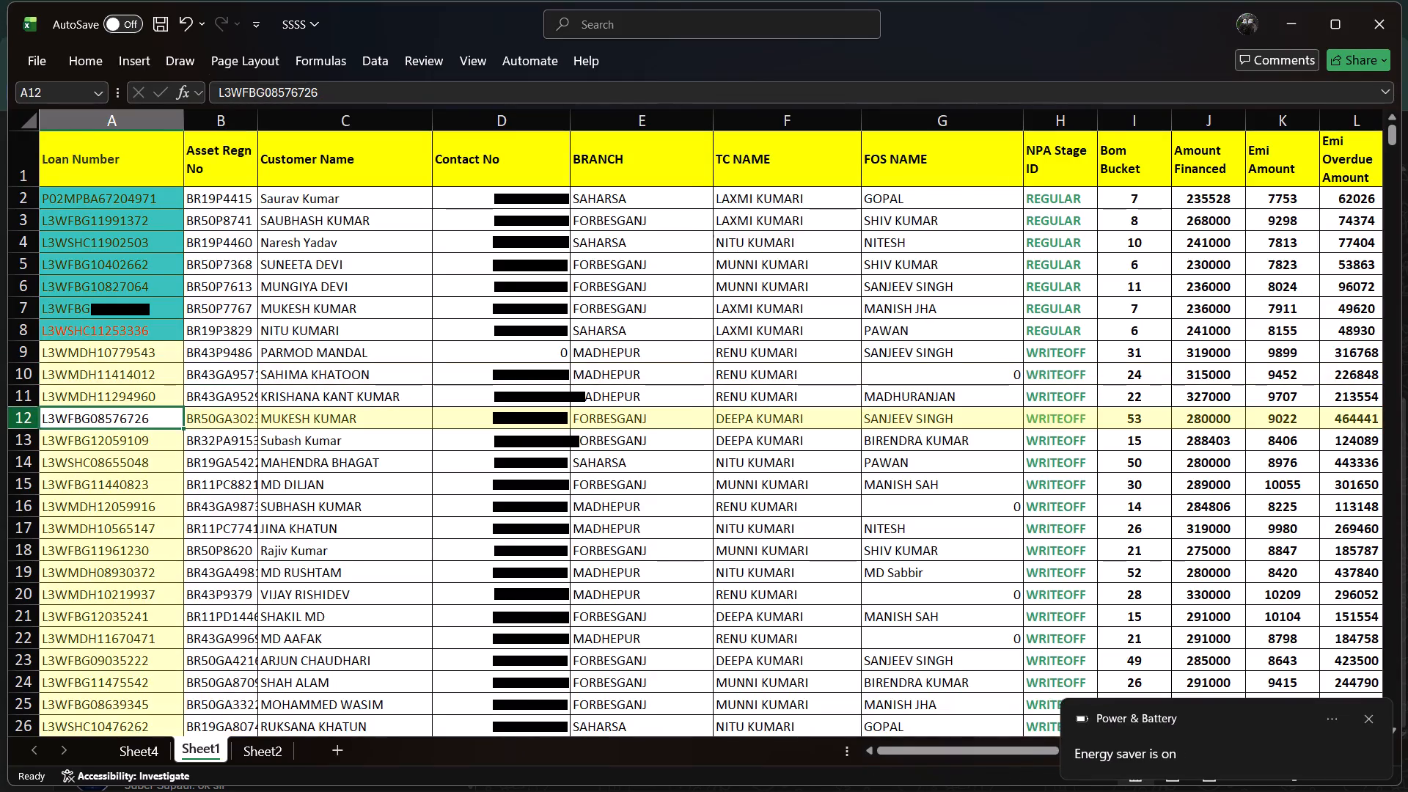
click(32, 446)
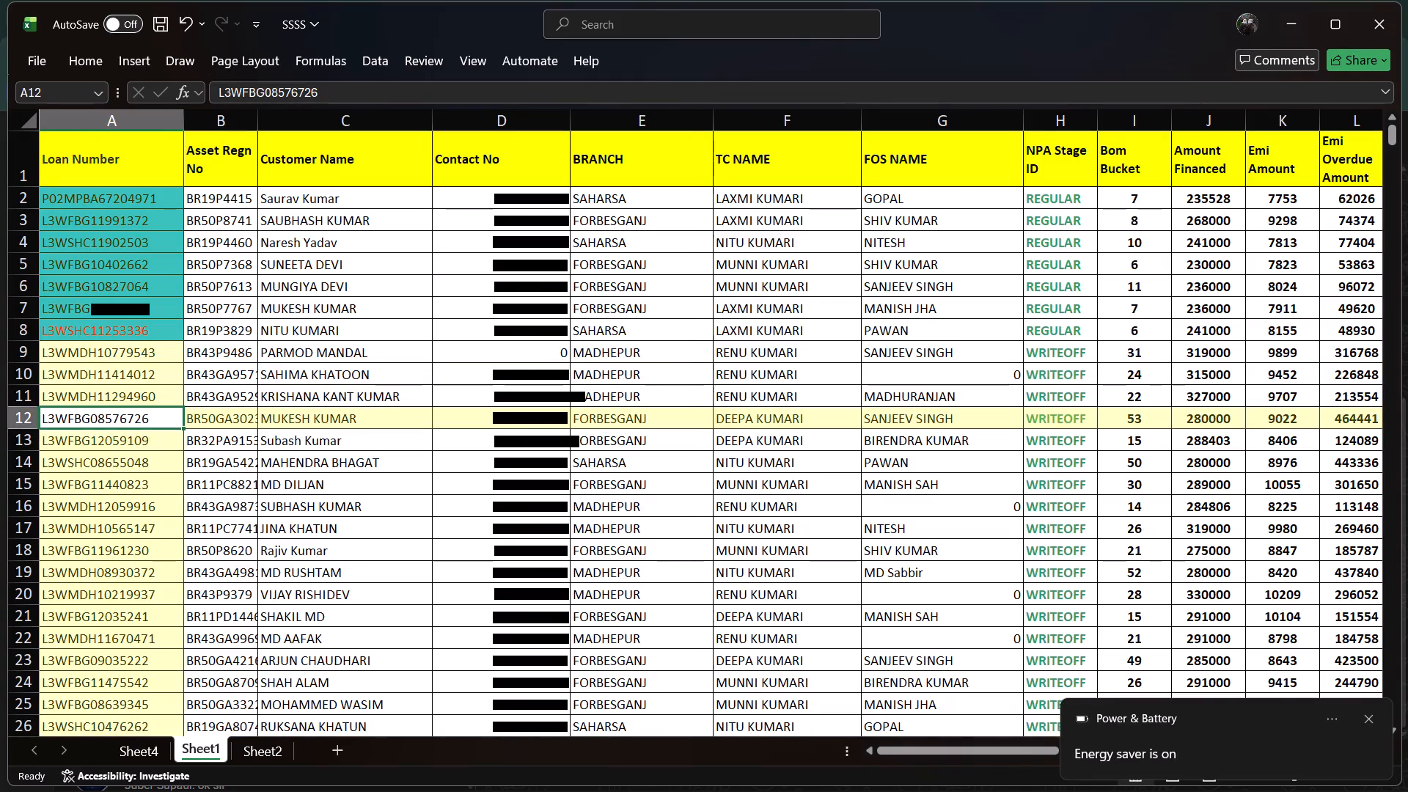
click(25, 418)
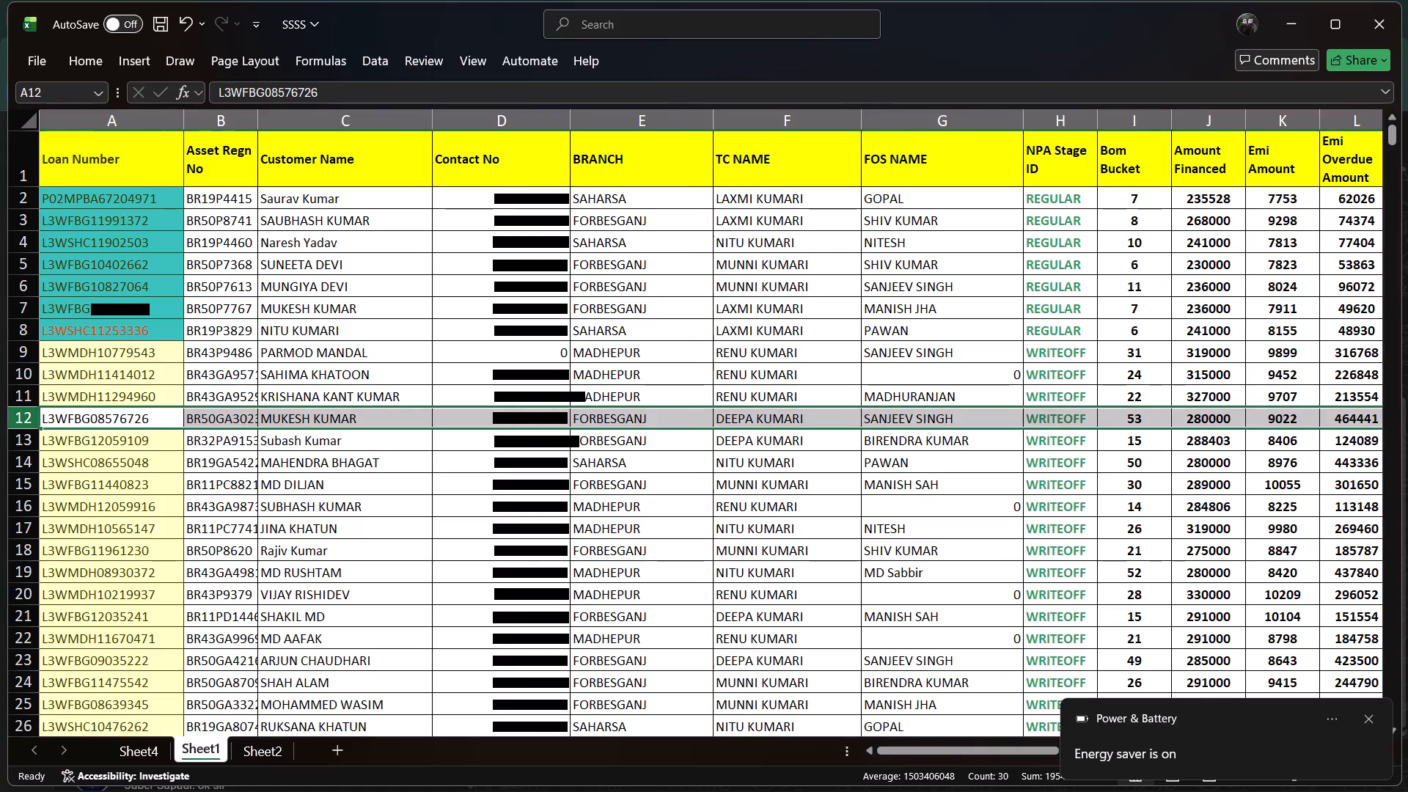
click(26, 434)
click(26, 437)
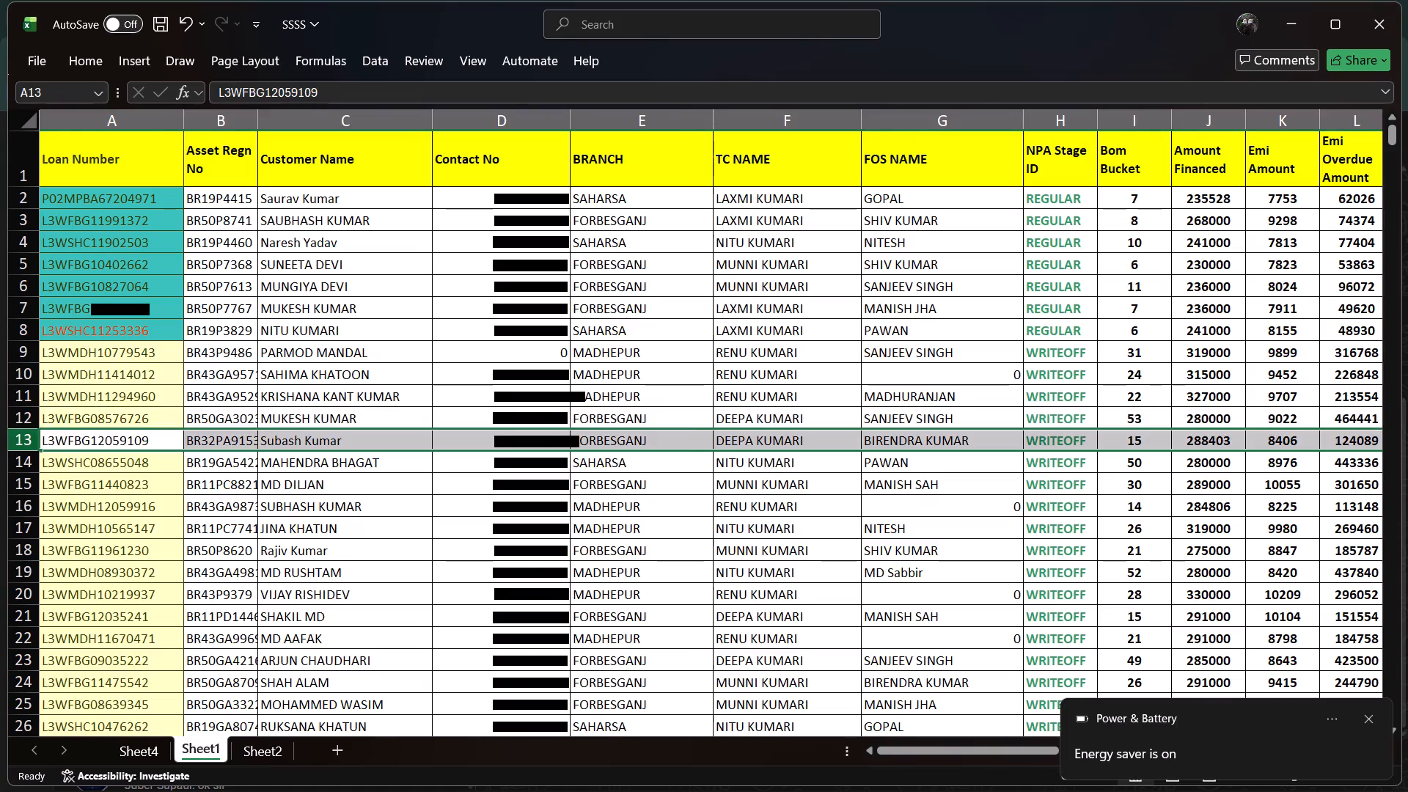
key(ctrl+minus)
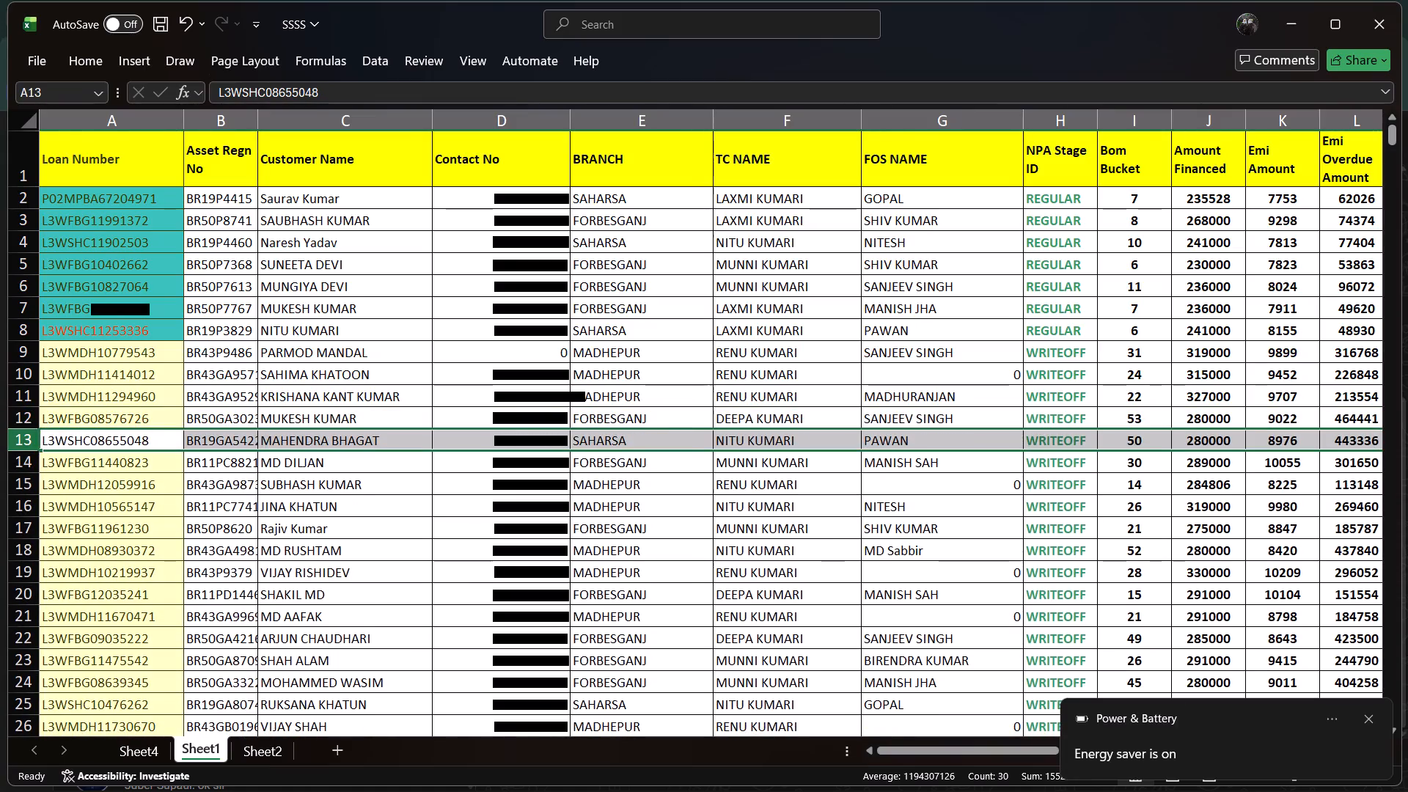
click(252, 390)
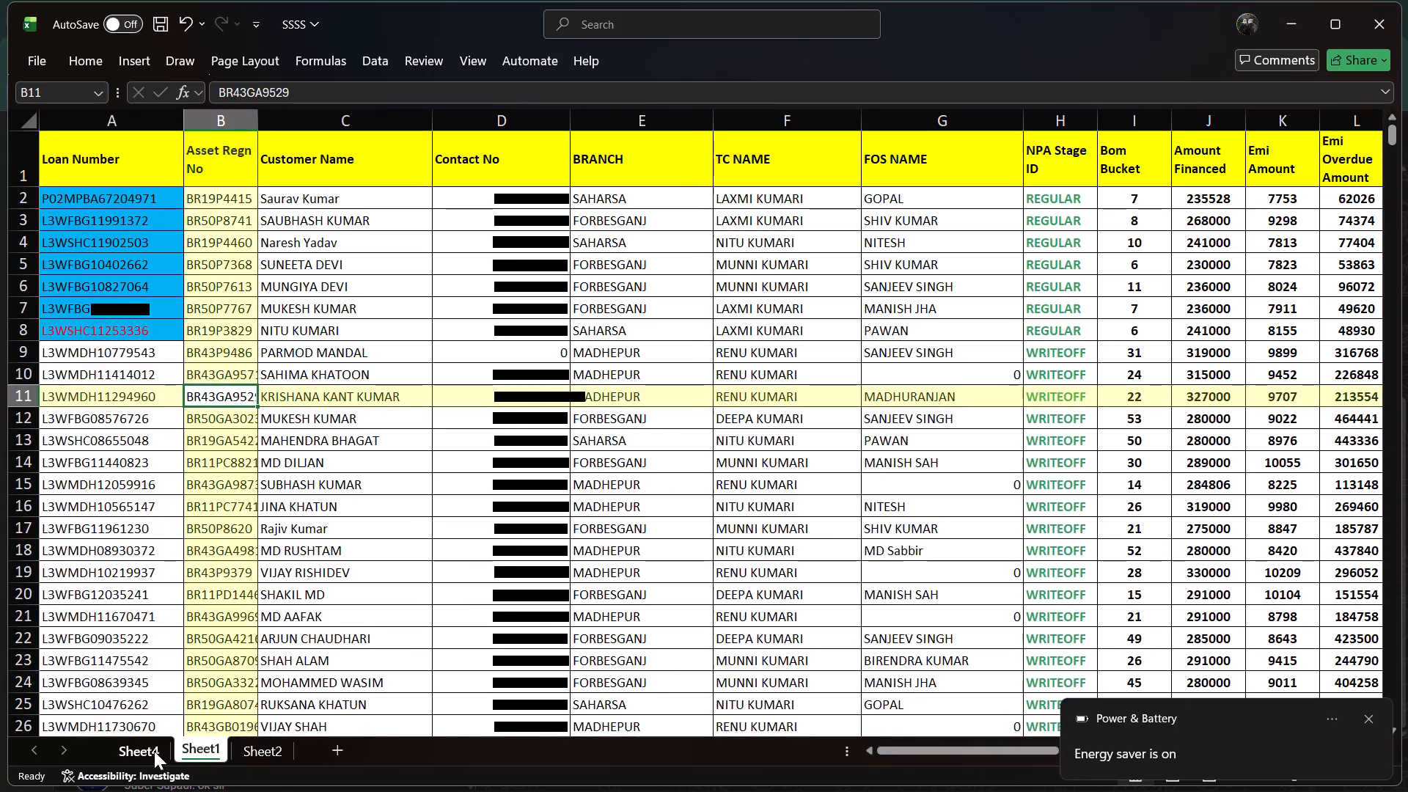
Return to Sheet4 and refresh the PivotTable to pick up the rows deleted from Sheet1's source data.
click(148, 751)
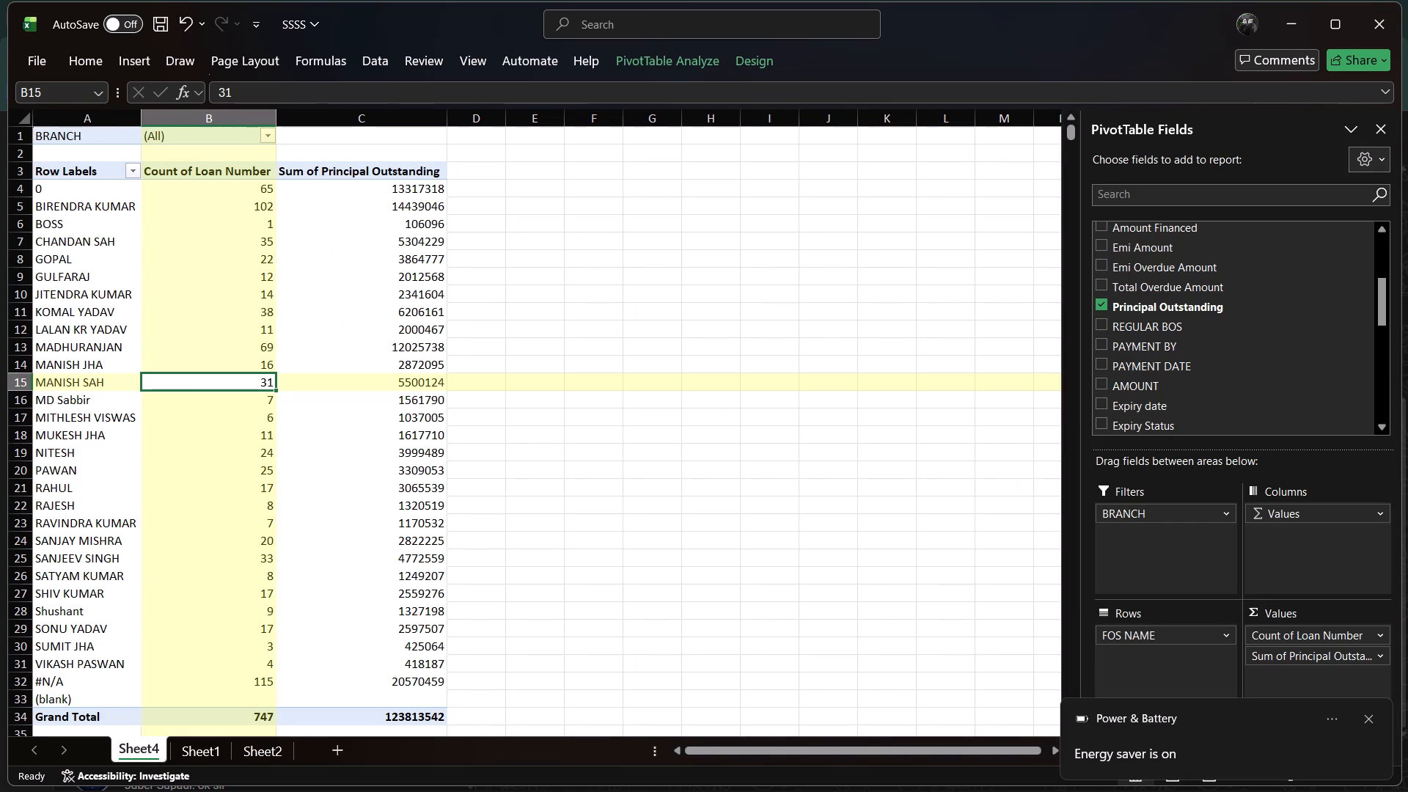
click(259, 293)
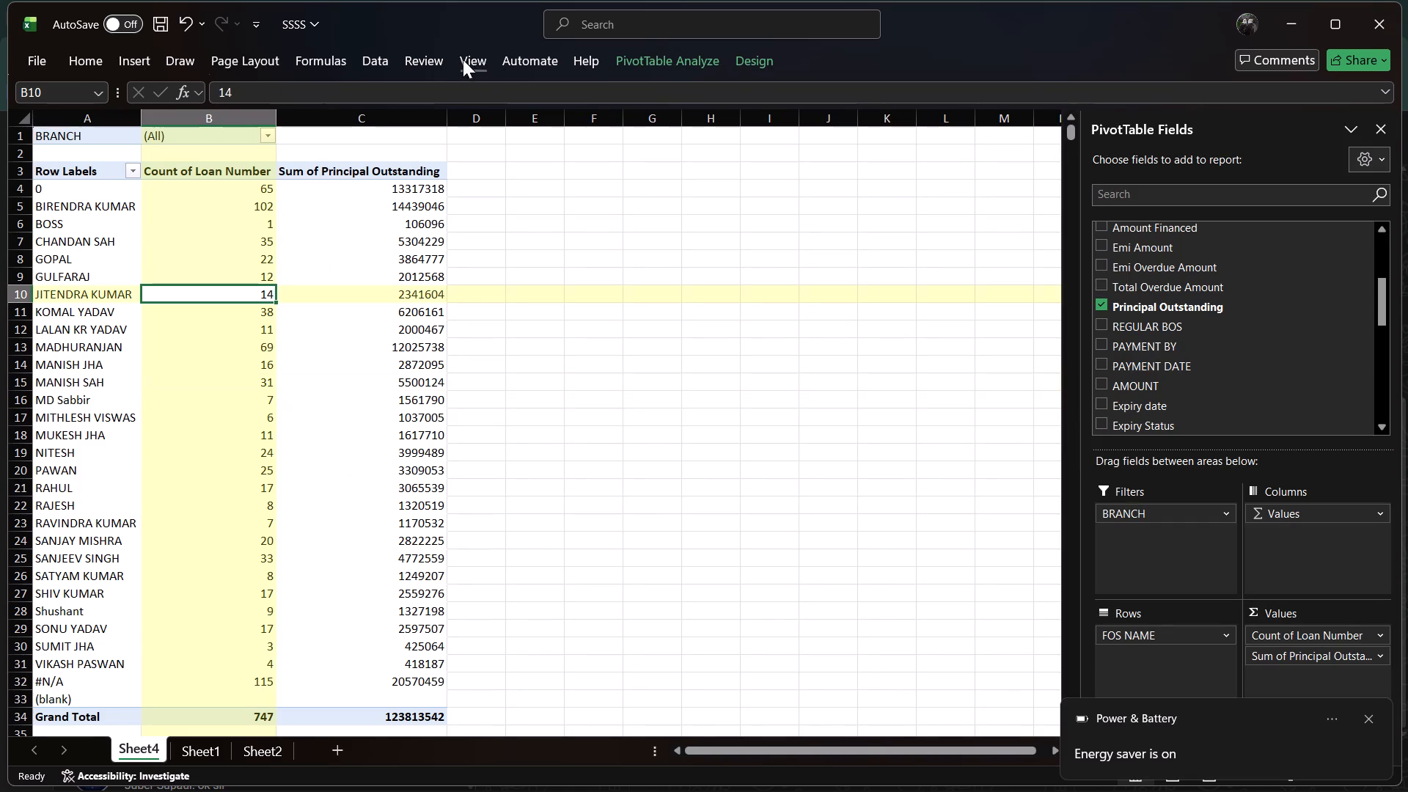
click(270, 51)
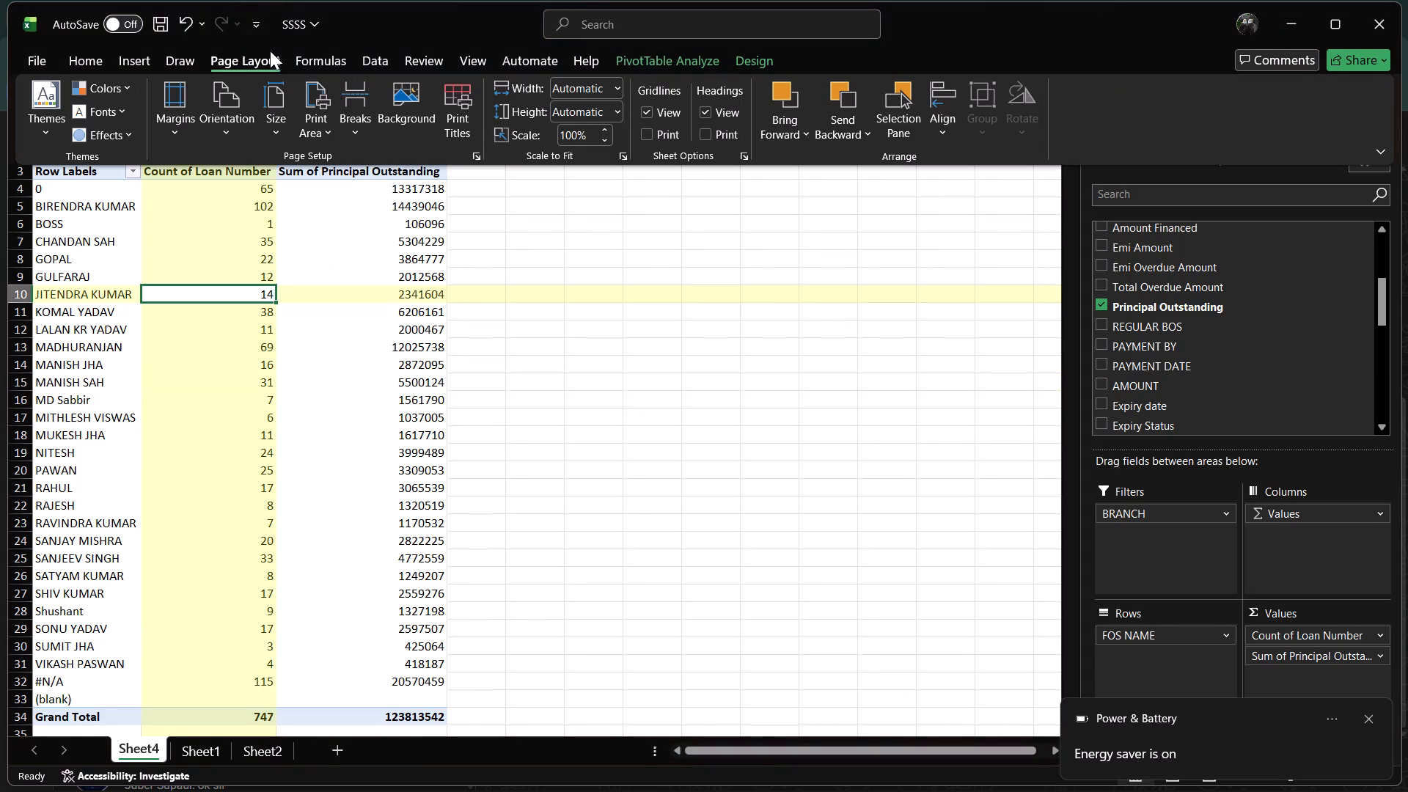
click(312, 54)
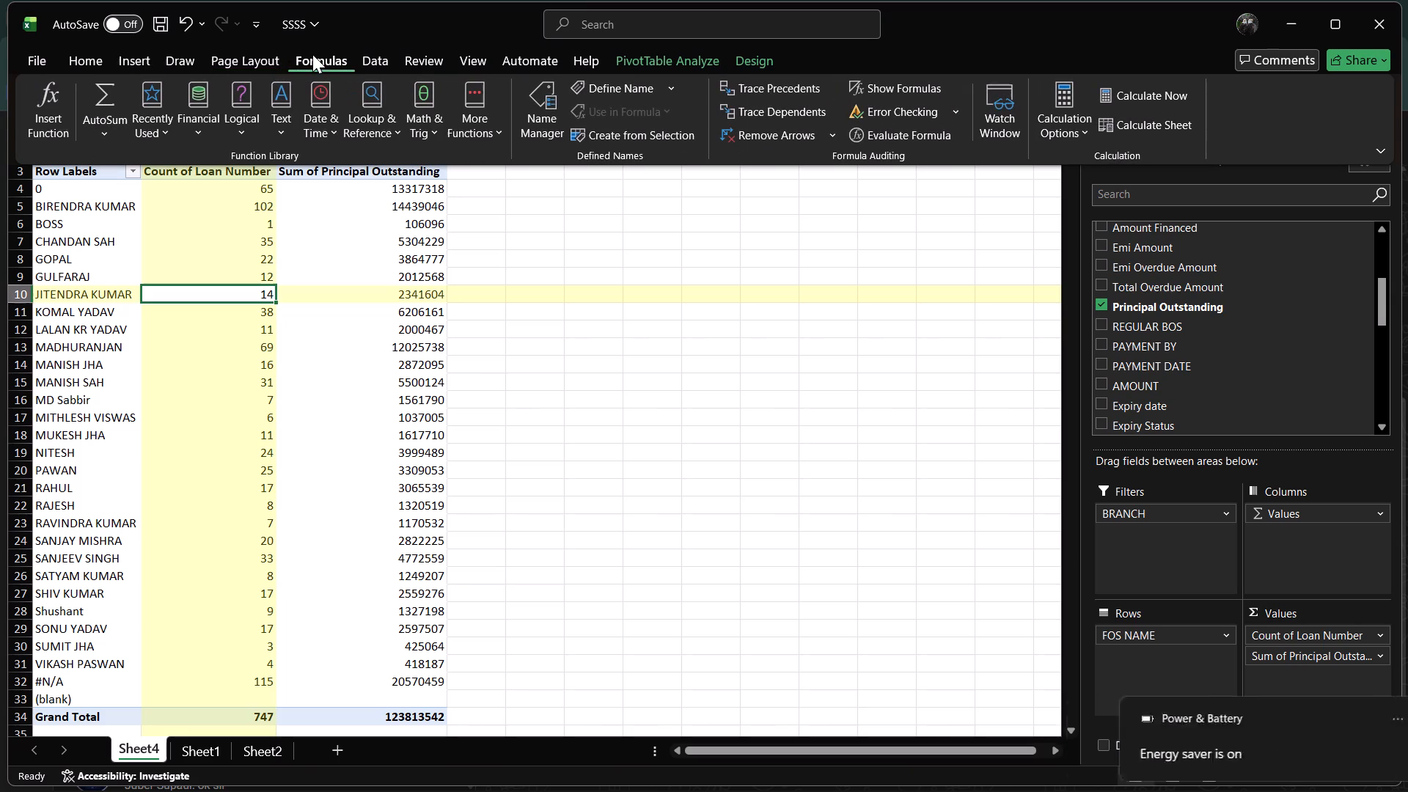
click(187, 59)
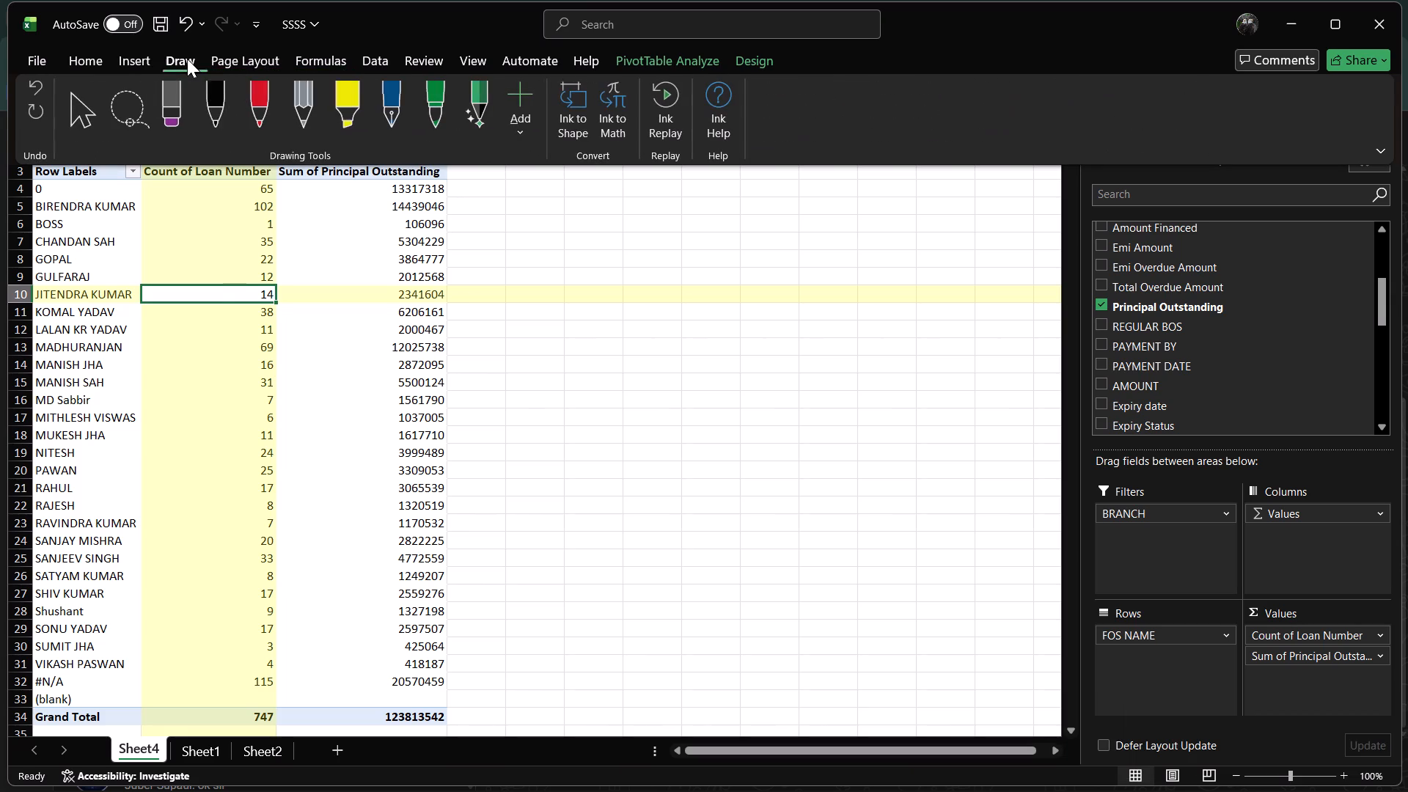
click(215, 334)
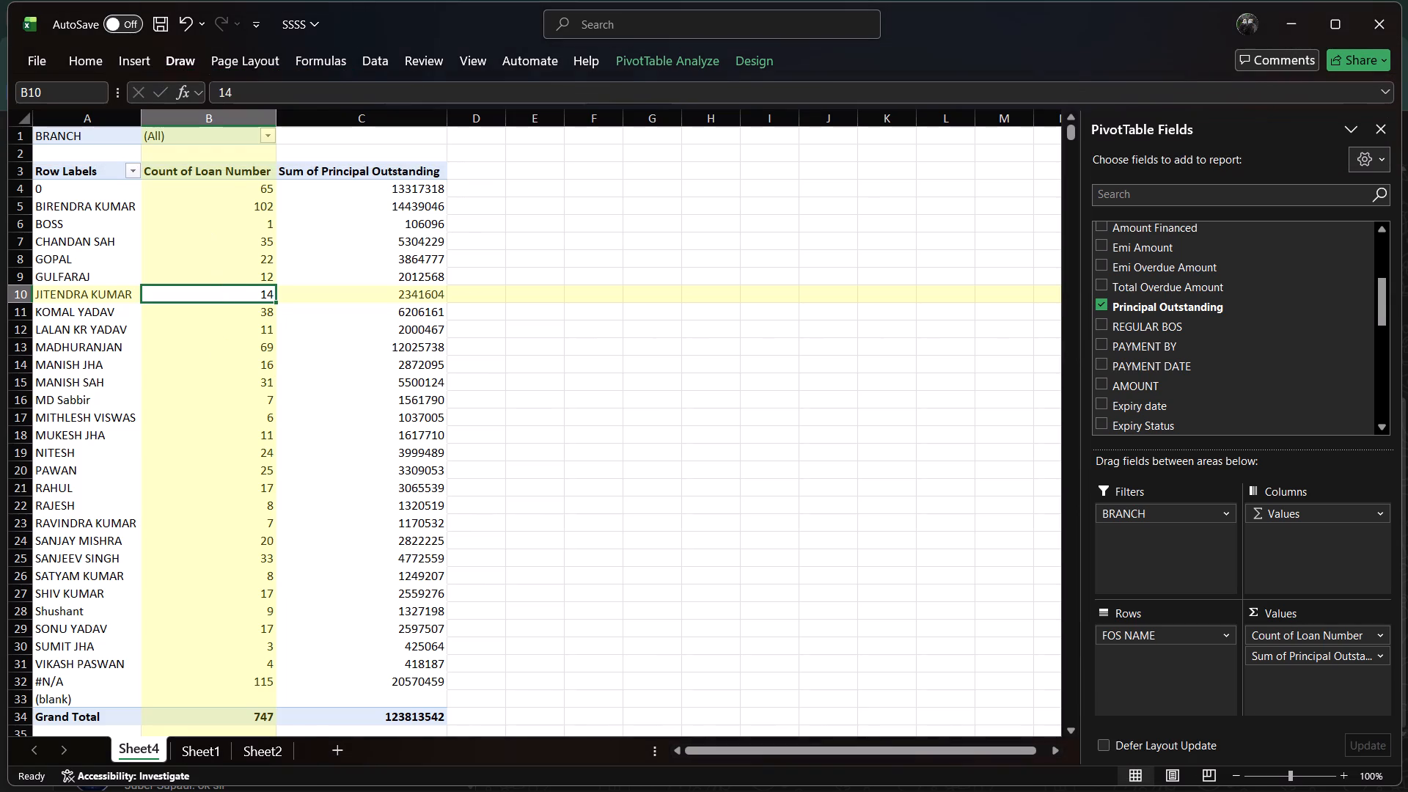
click(215, 334)
right_click(215, 334)
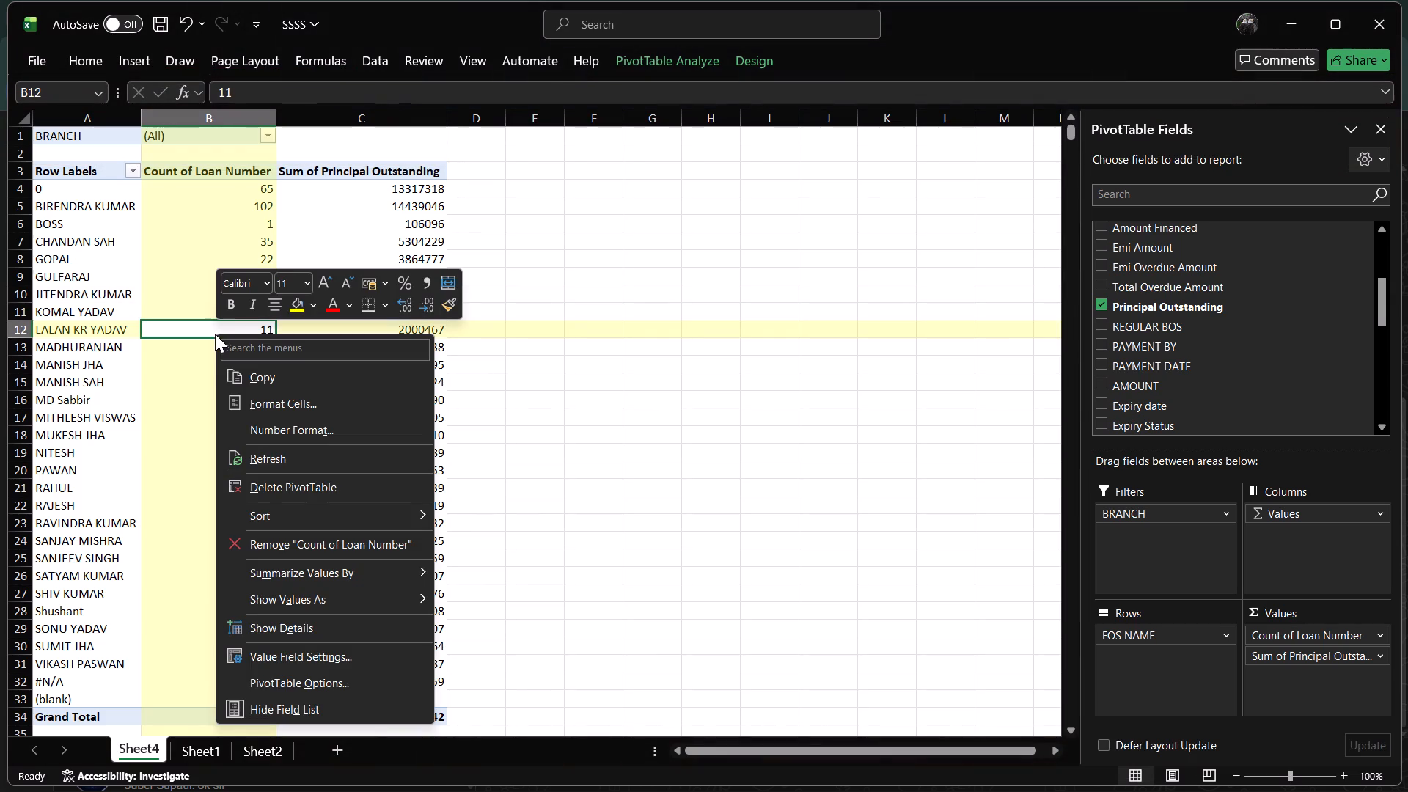
click(318, 452)
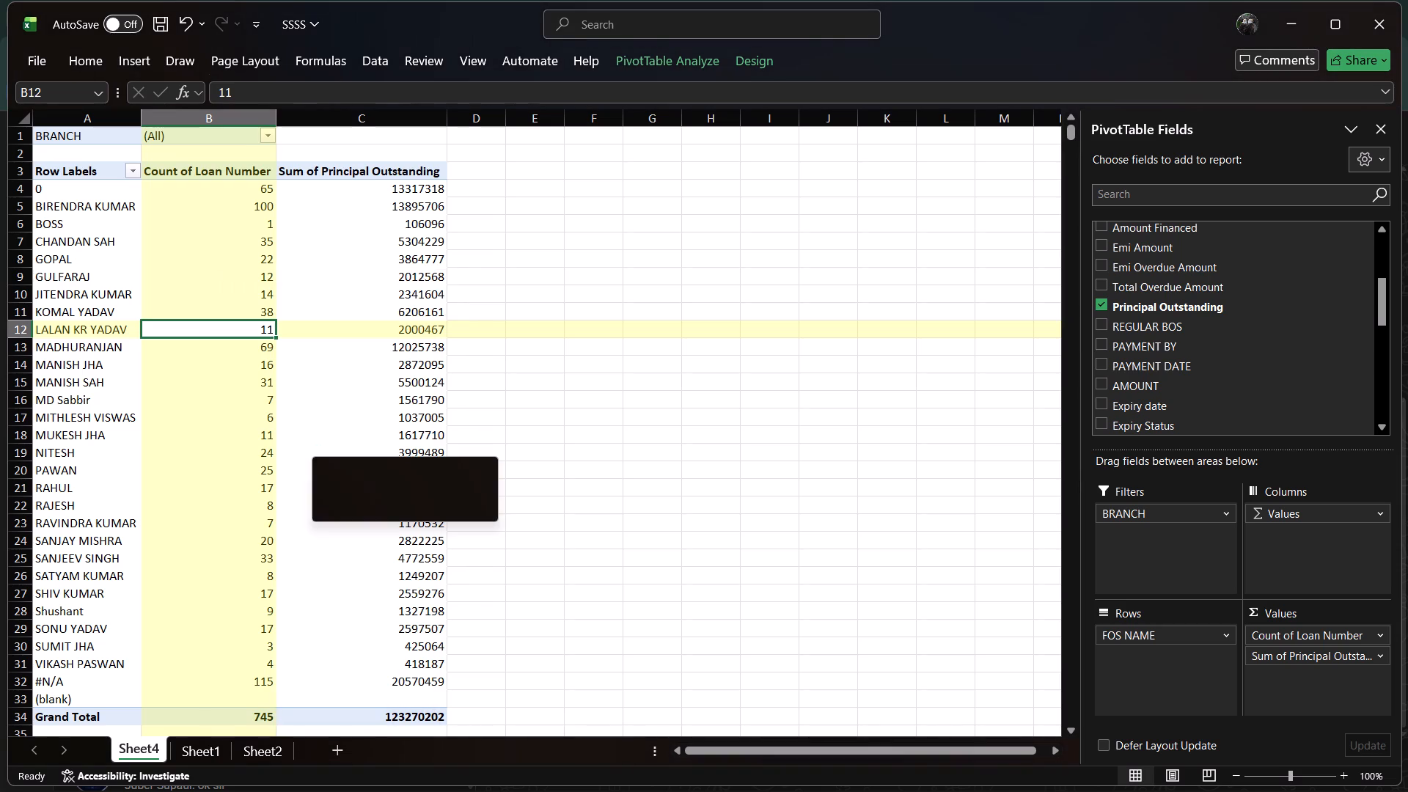
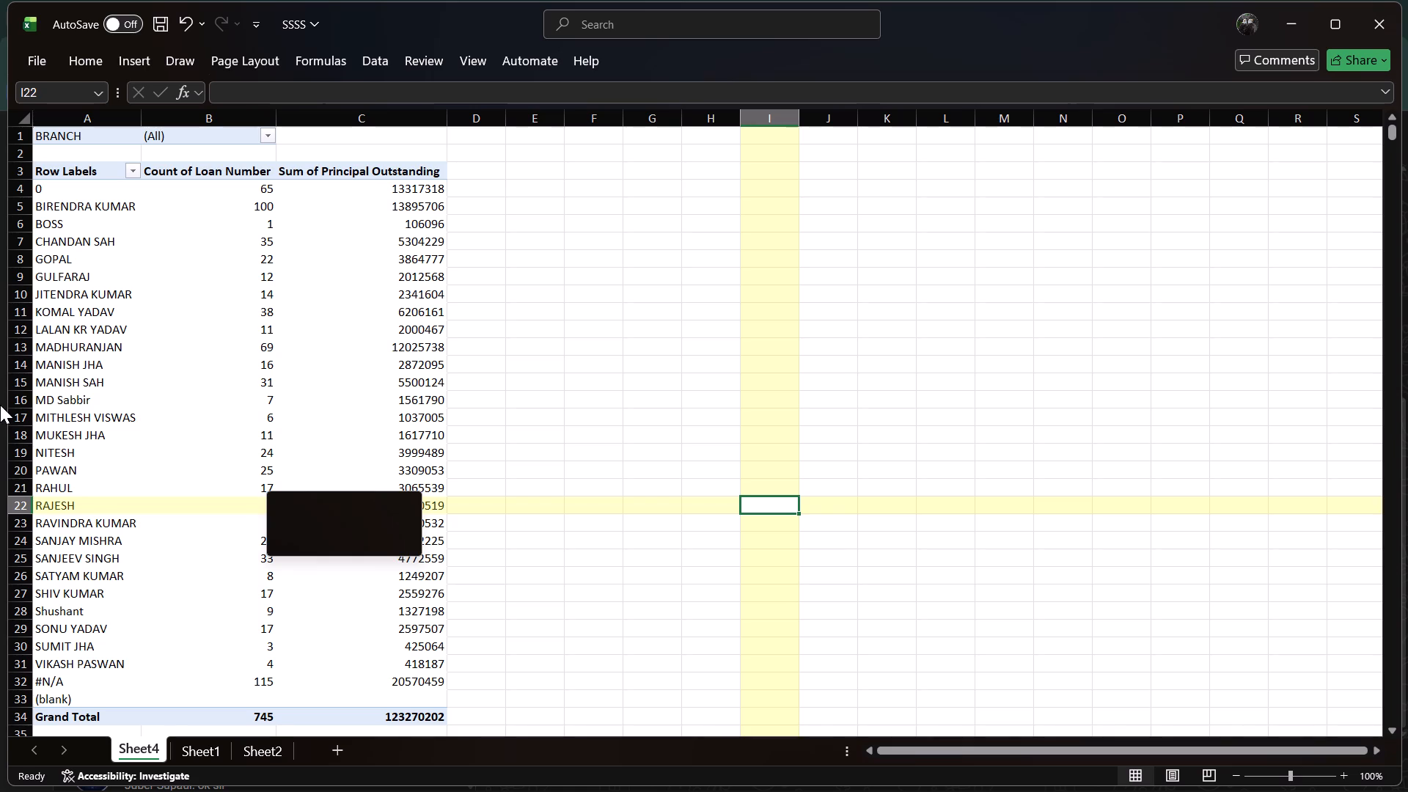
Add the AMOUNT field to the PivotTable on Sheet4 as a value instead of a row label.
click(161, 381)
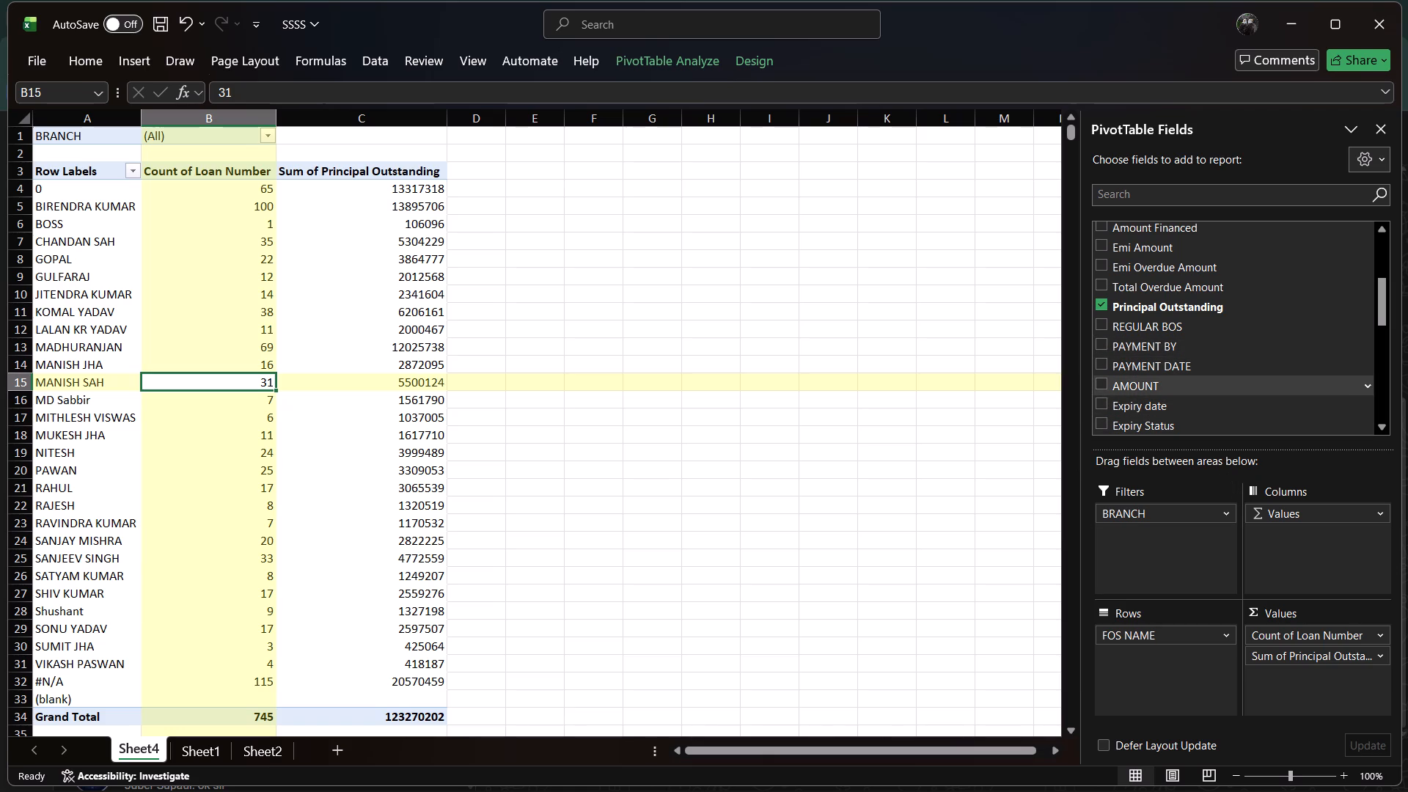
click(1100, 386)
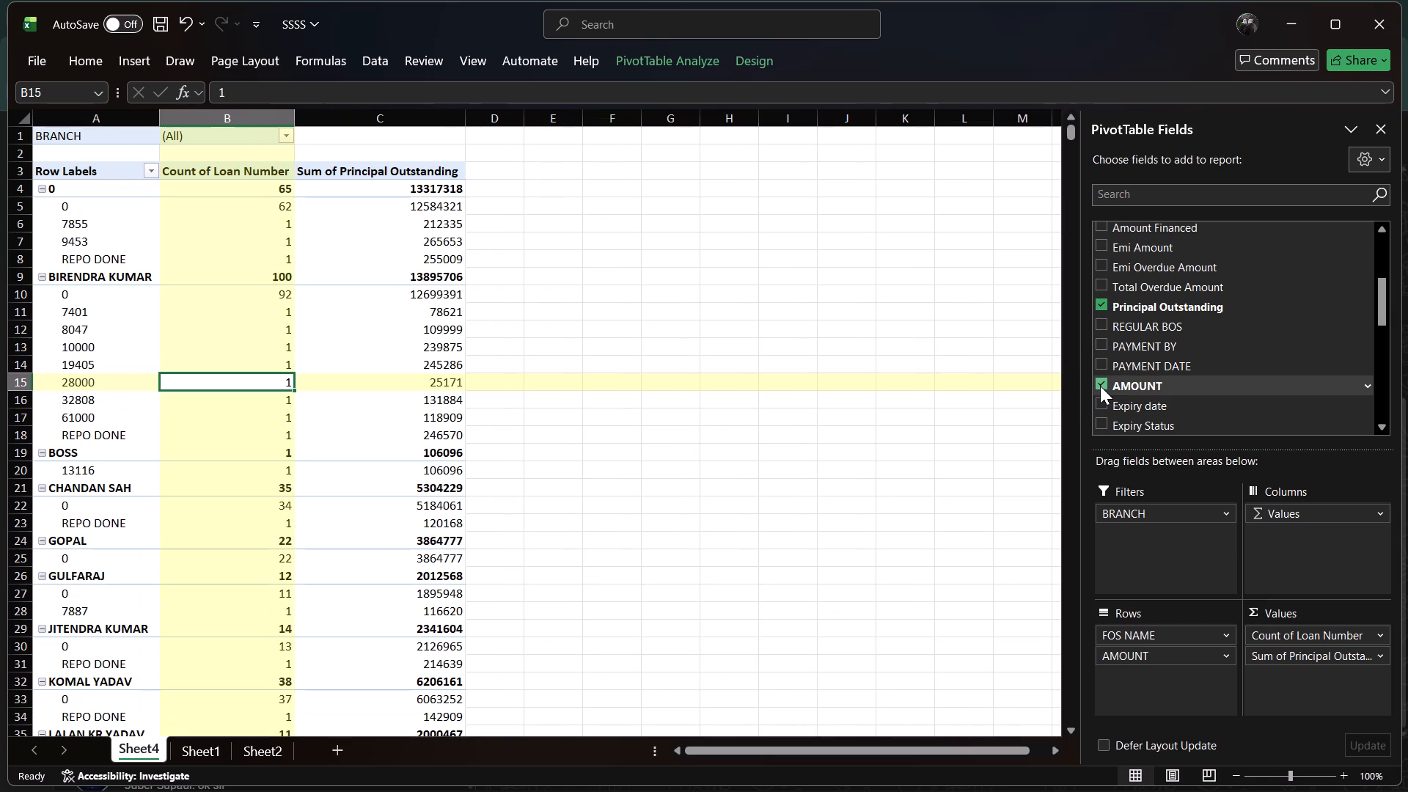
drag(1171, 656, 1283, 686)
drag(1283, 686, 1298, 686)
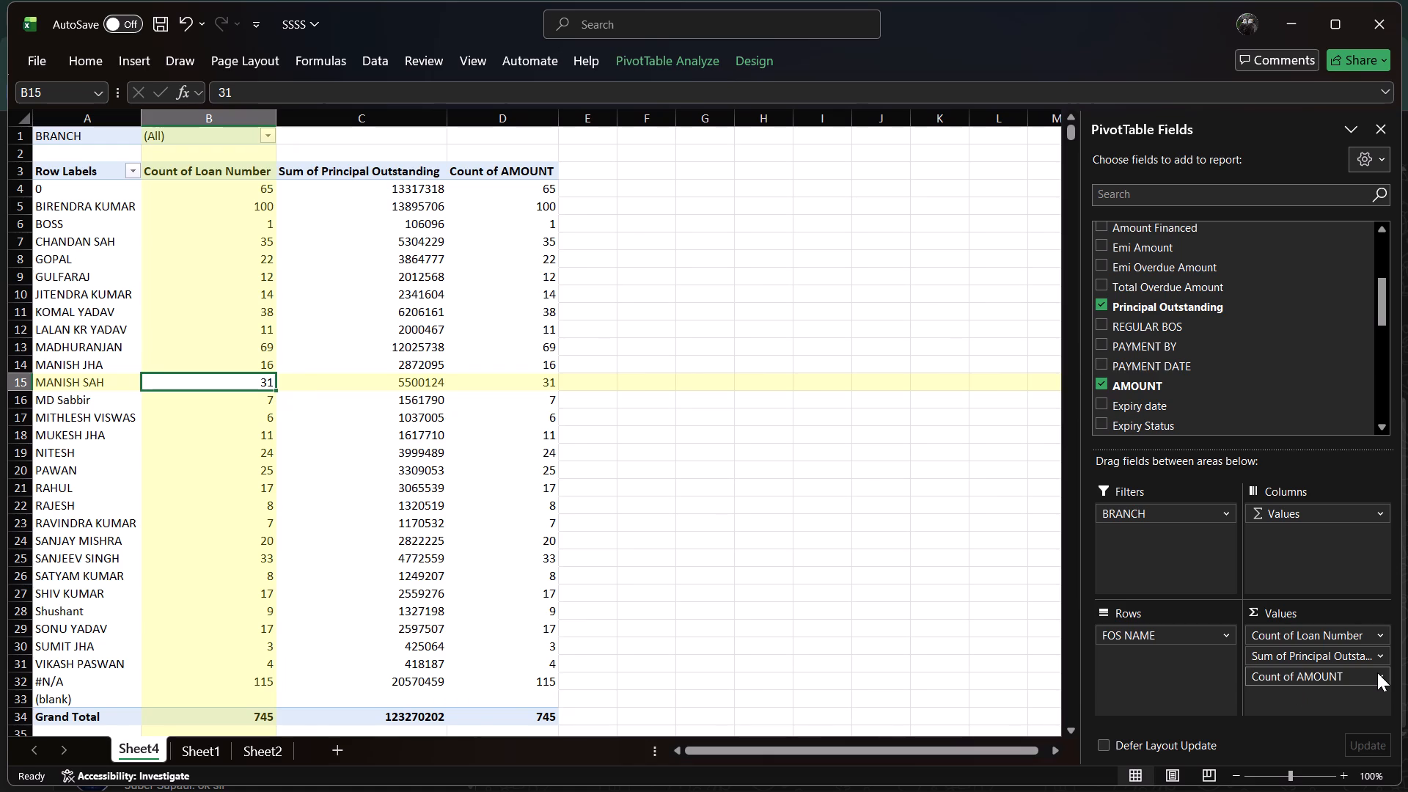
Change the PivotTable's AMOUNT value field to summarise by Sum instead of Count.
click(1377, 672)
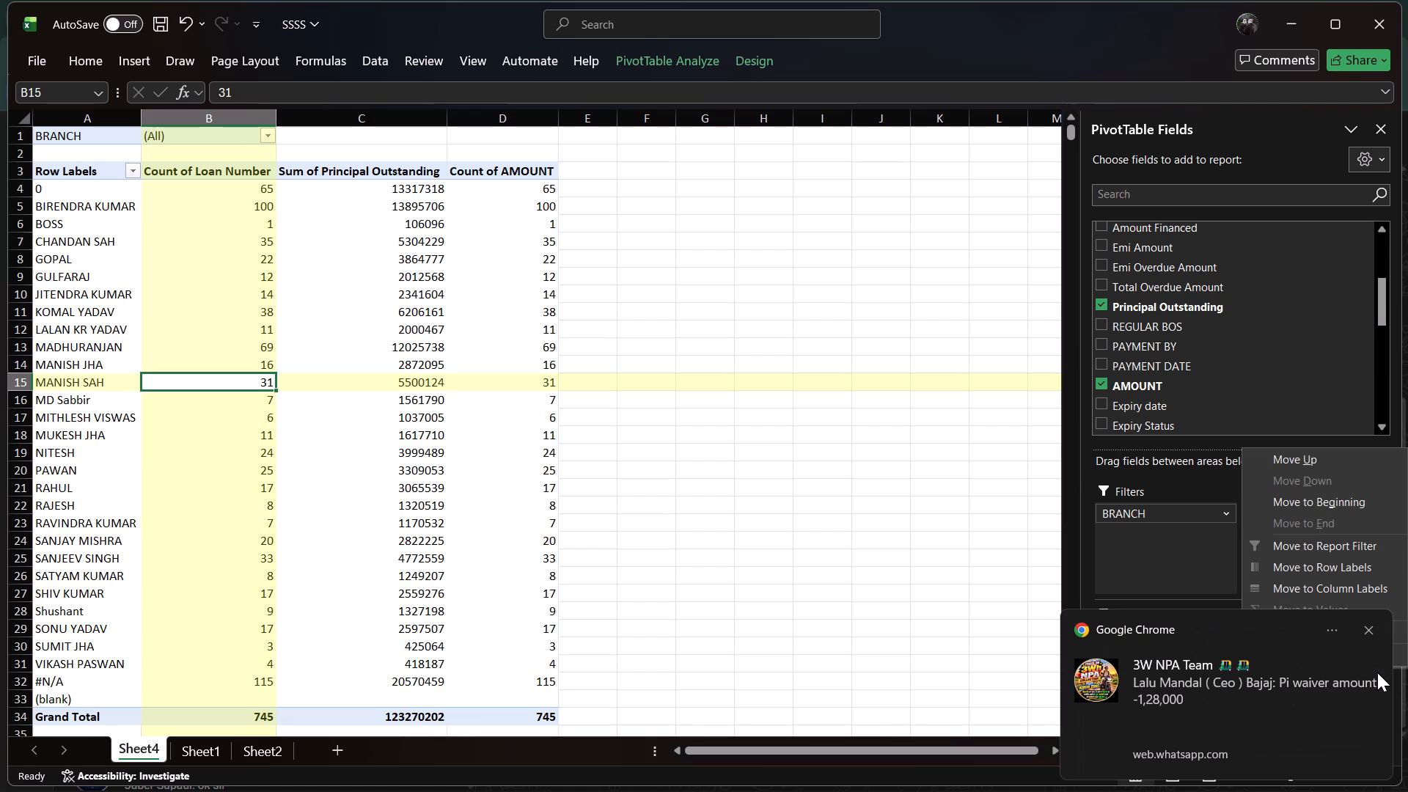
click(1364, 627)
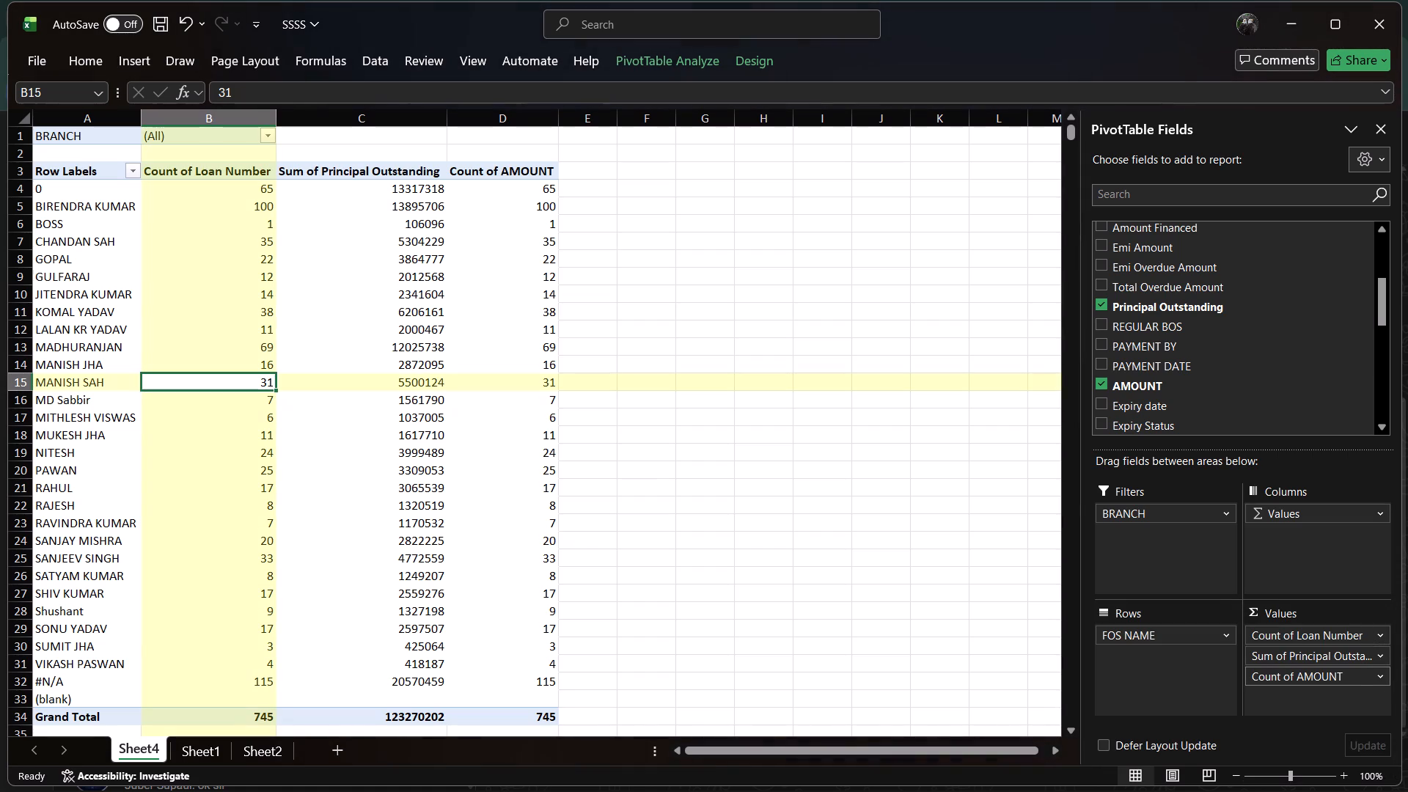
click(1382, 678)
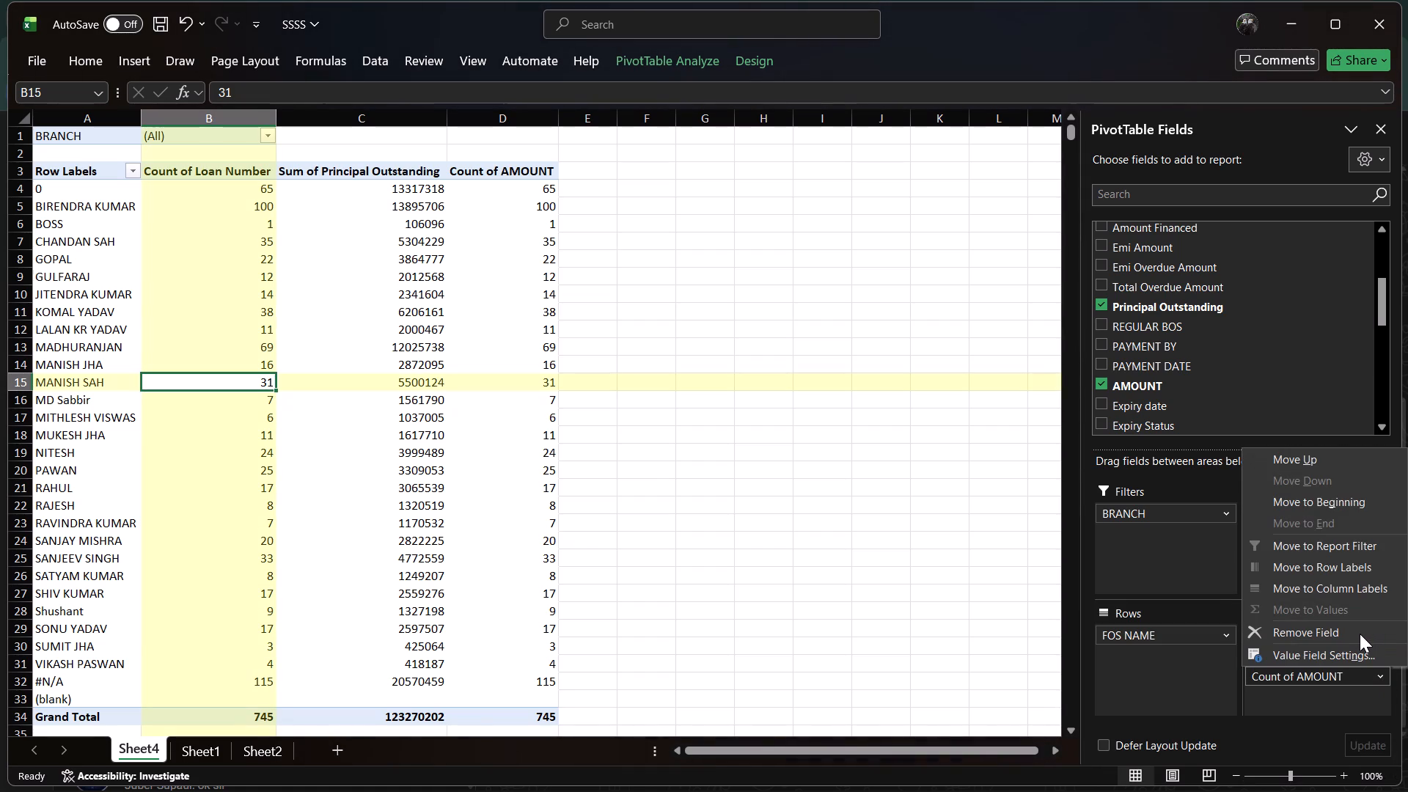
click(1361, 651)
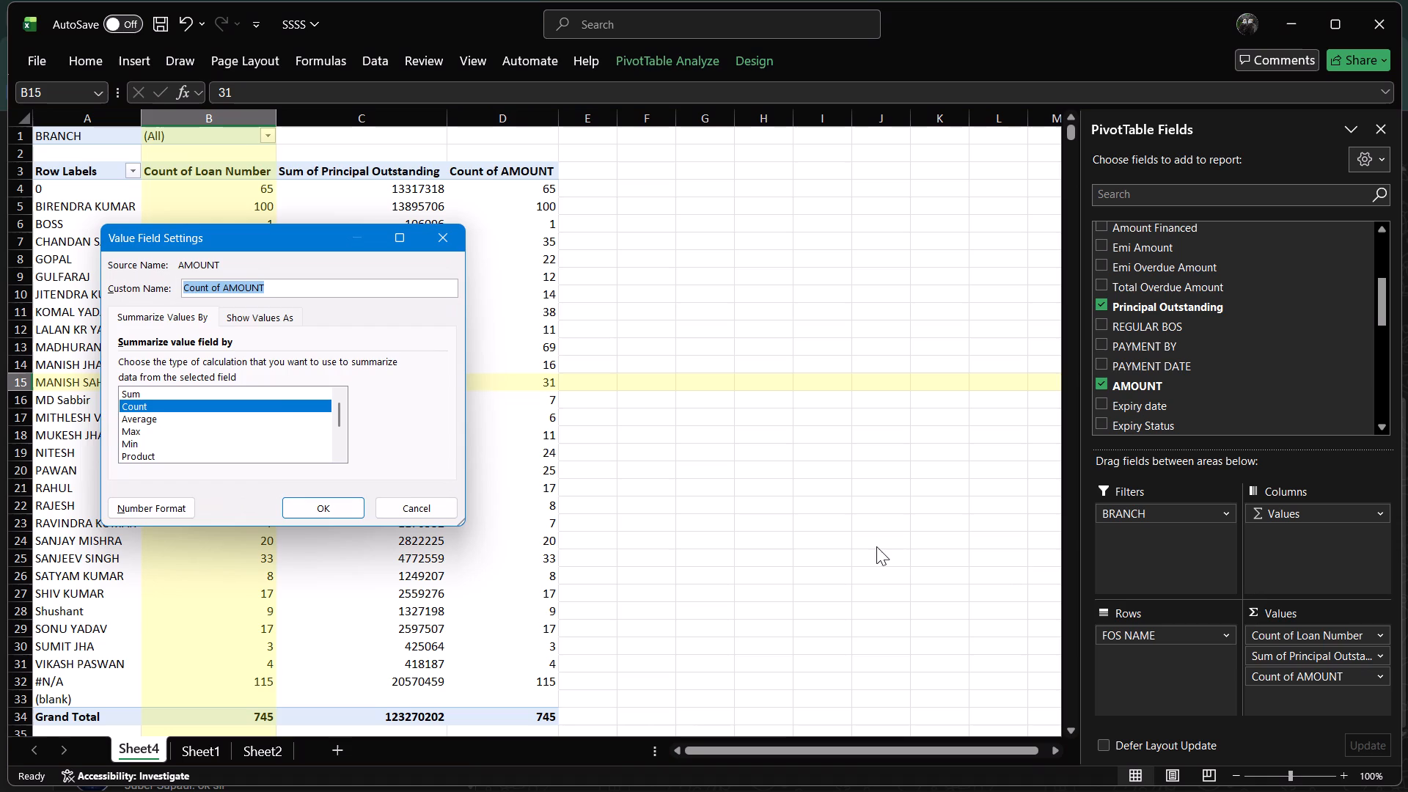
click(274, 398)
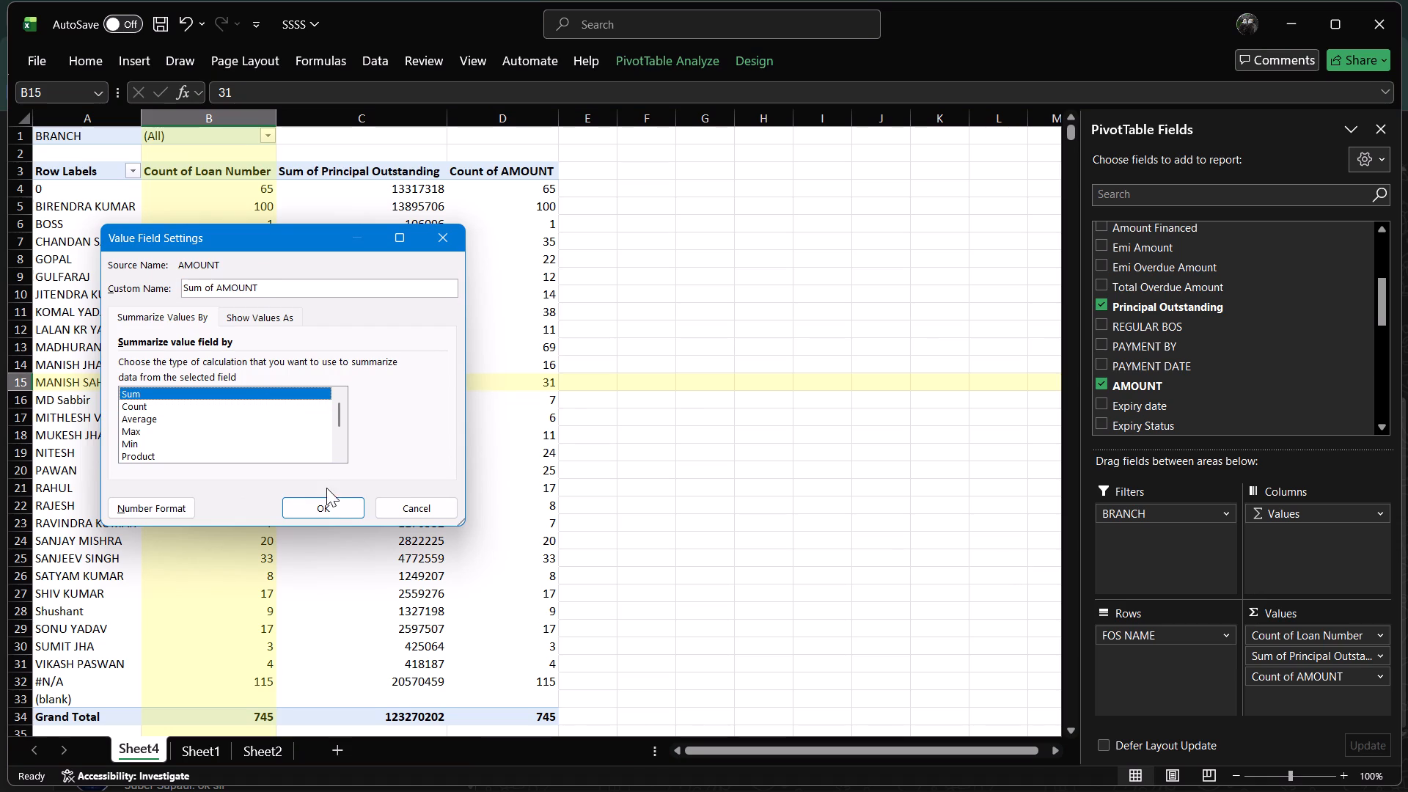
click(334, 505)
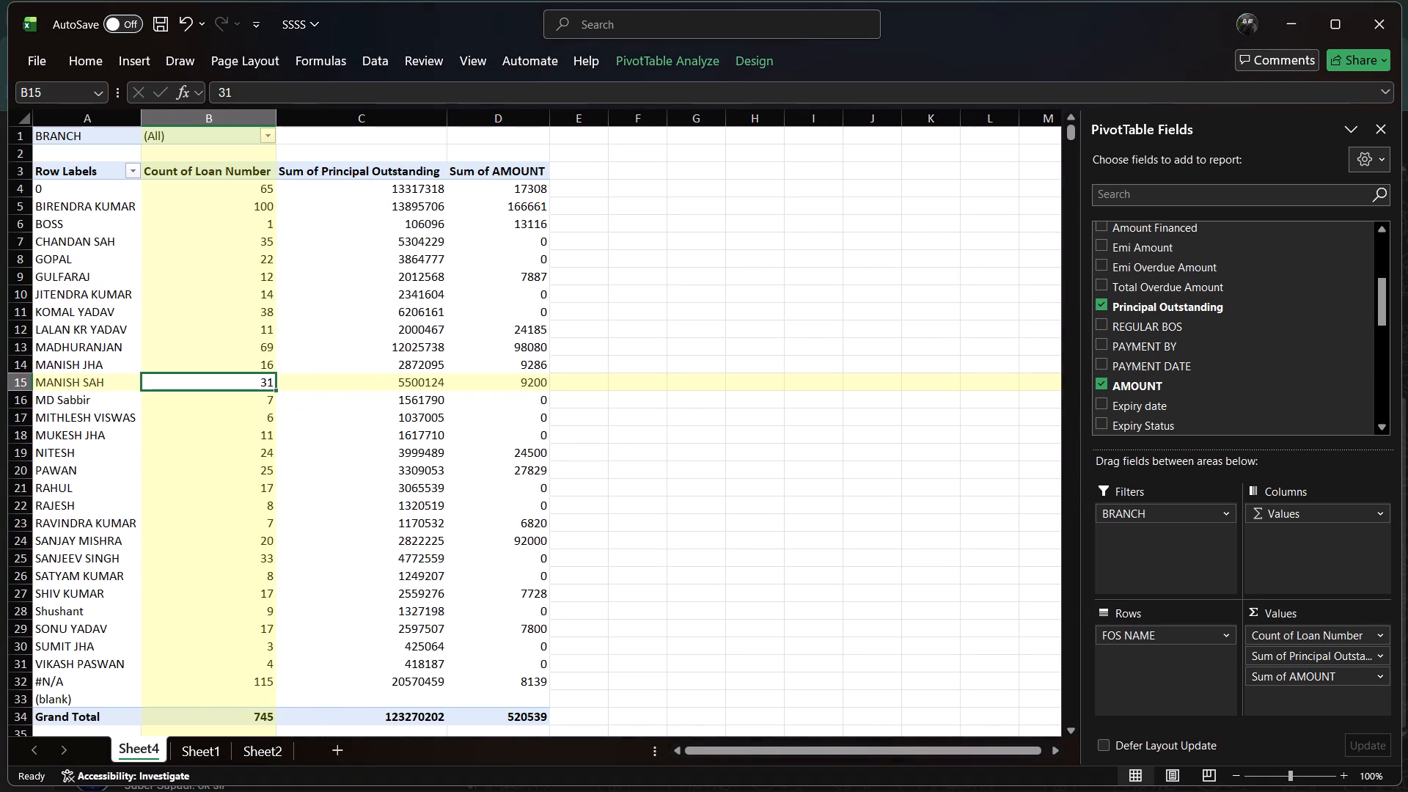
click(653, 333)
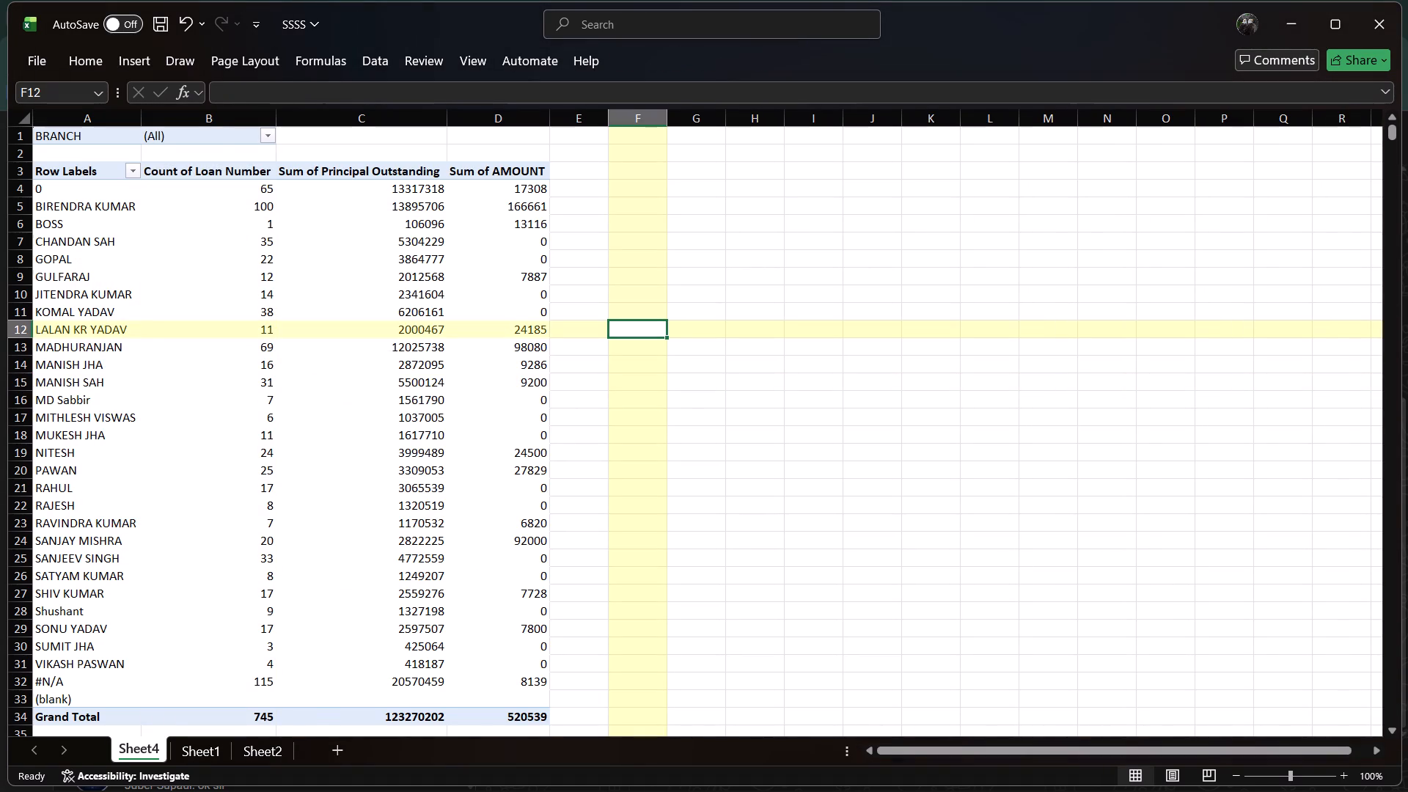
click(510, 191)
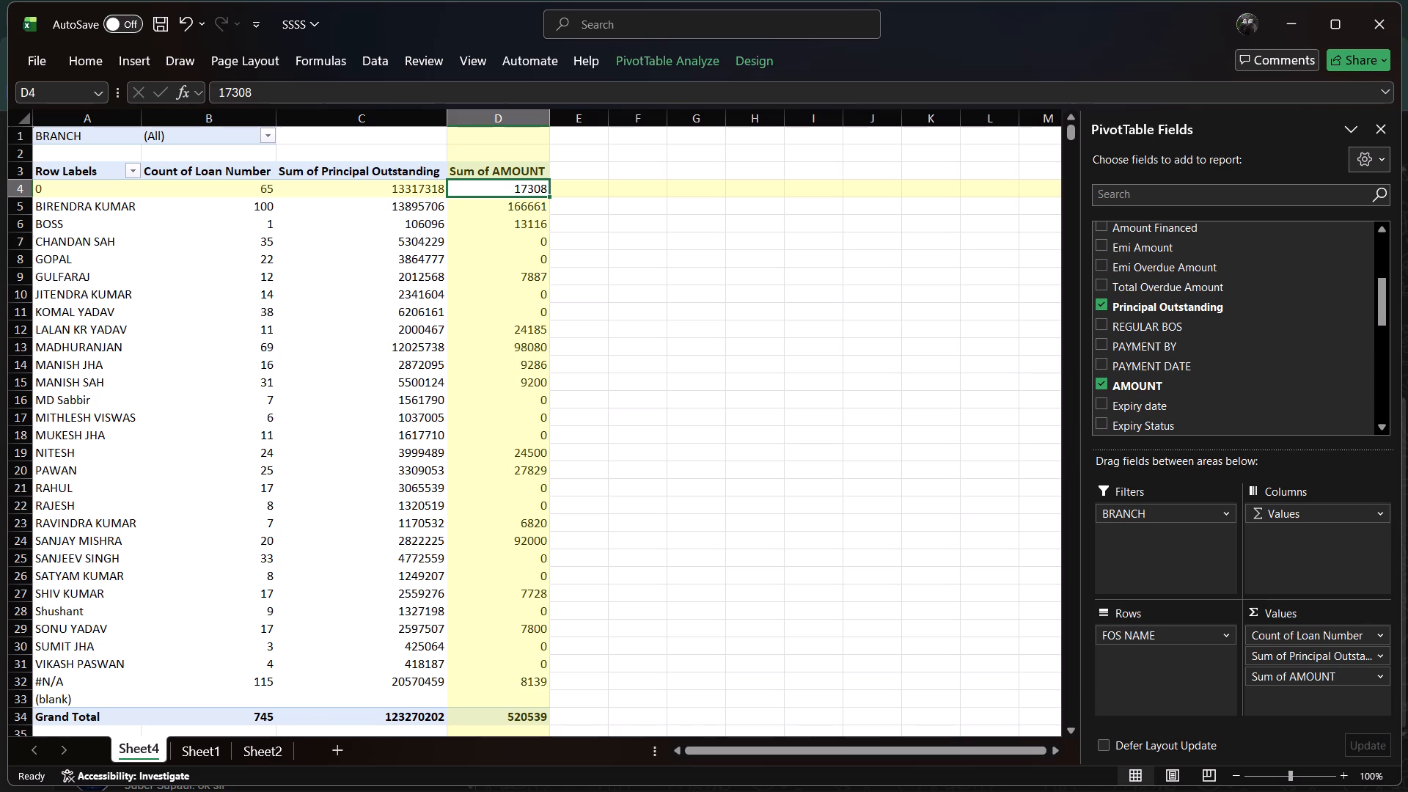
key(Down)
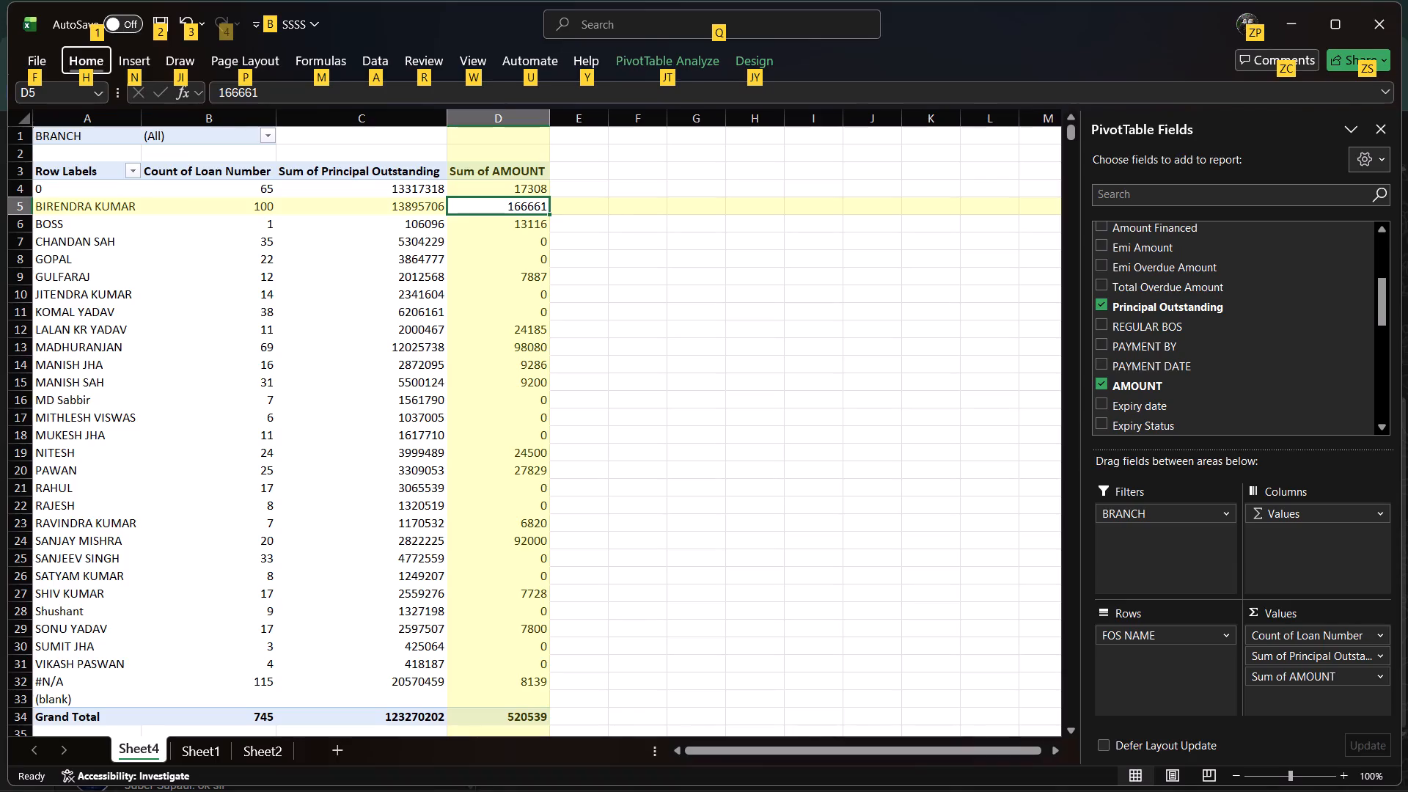
On Sheet1, set the AMOUNT in row 2, the SAHARSA loan with FOS NAME GOPAL, to 45000.
click(209, 749)
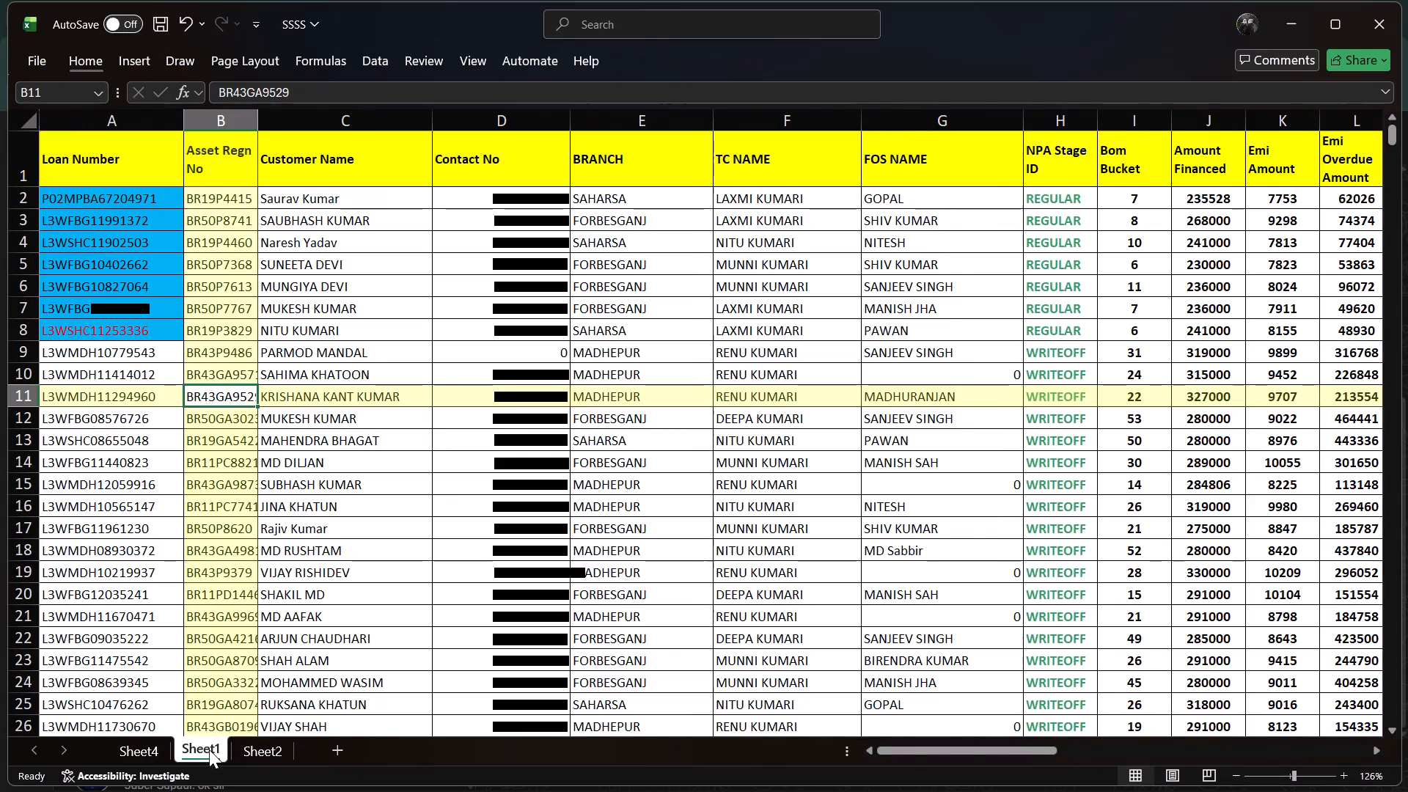
click(918, 199)
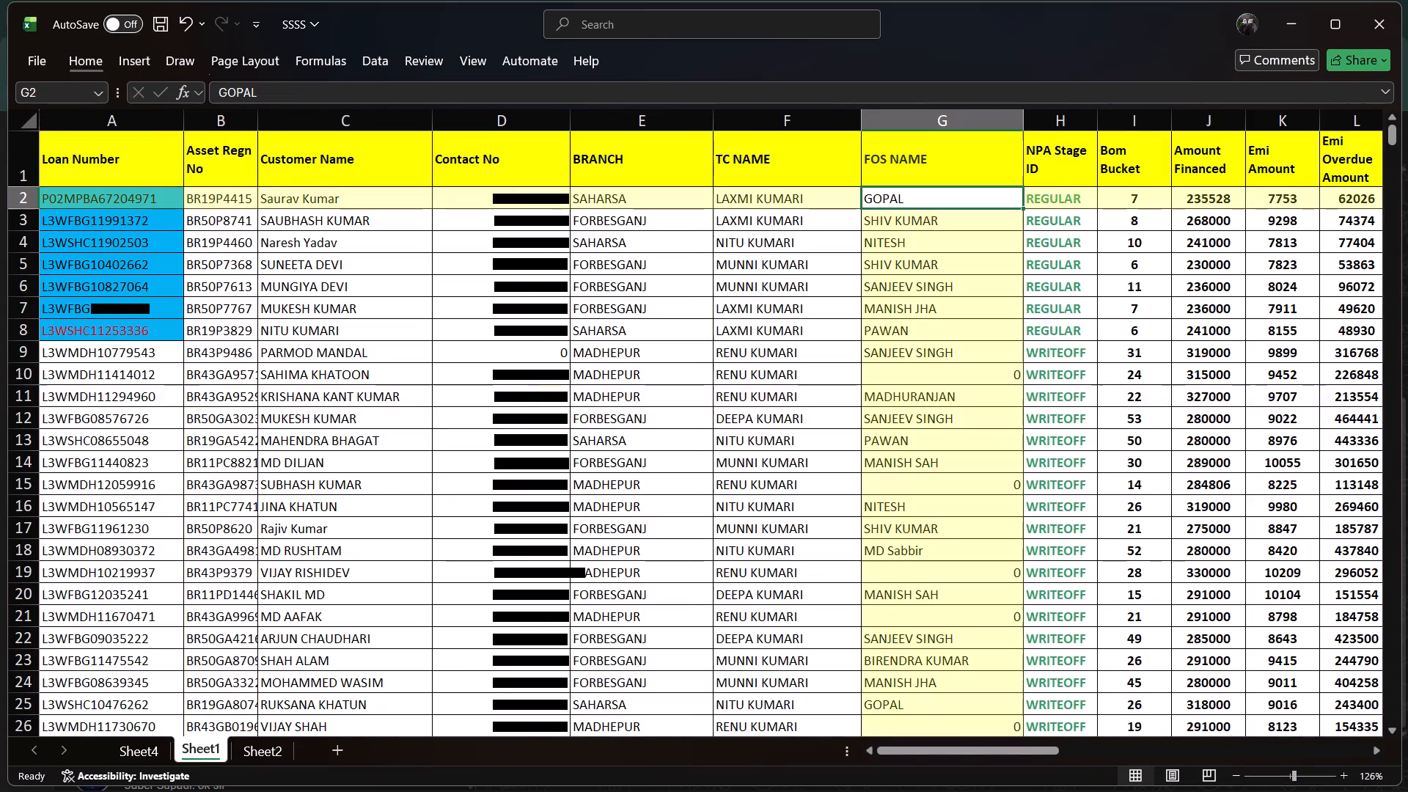
key(Right)
key(Right)
key(Right)
key(Right)
key(Right)
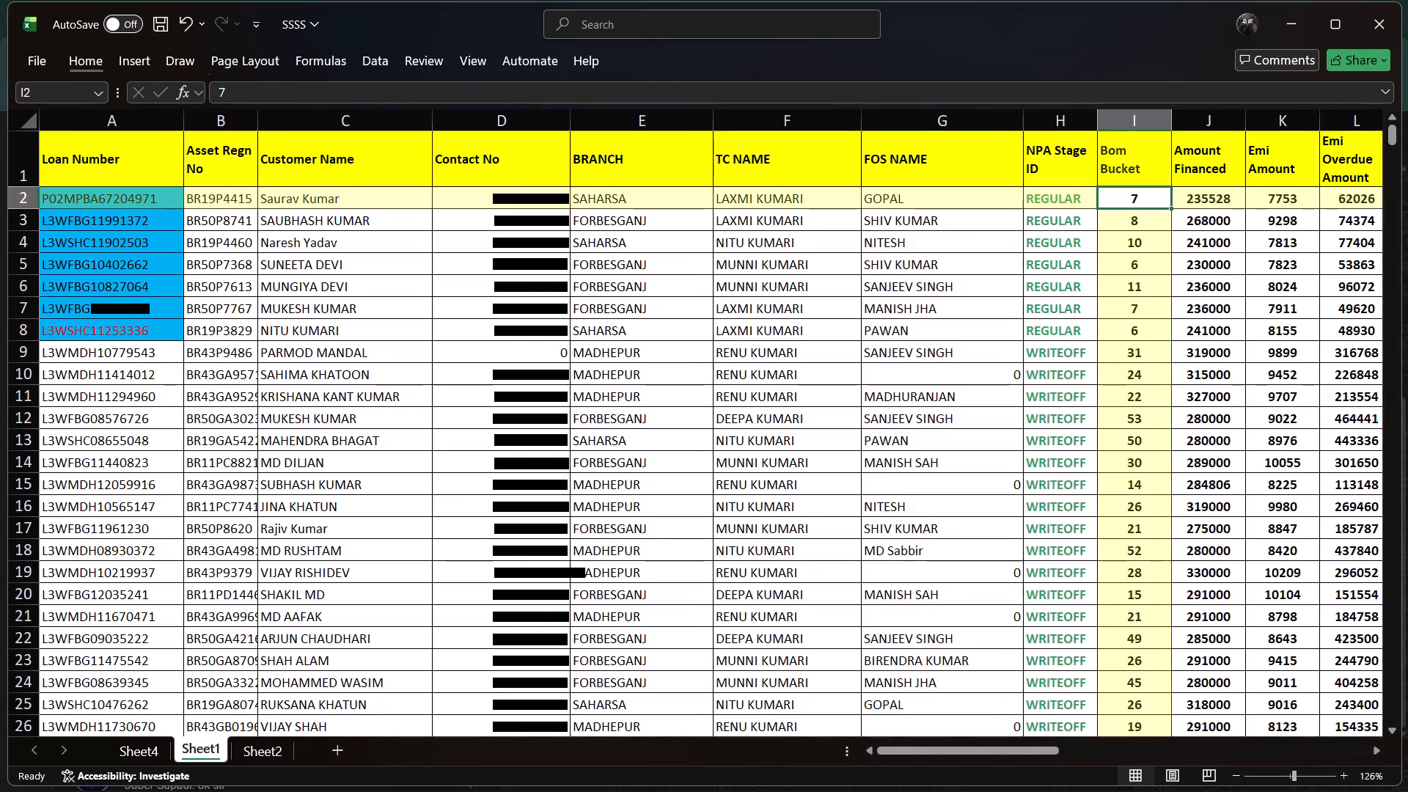
key(Right)
key(Right)
key(Right)
key(Right)
key(Right)
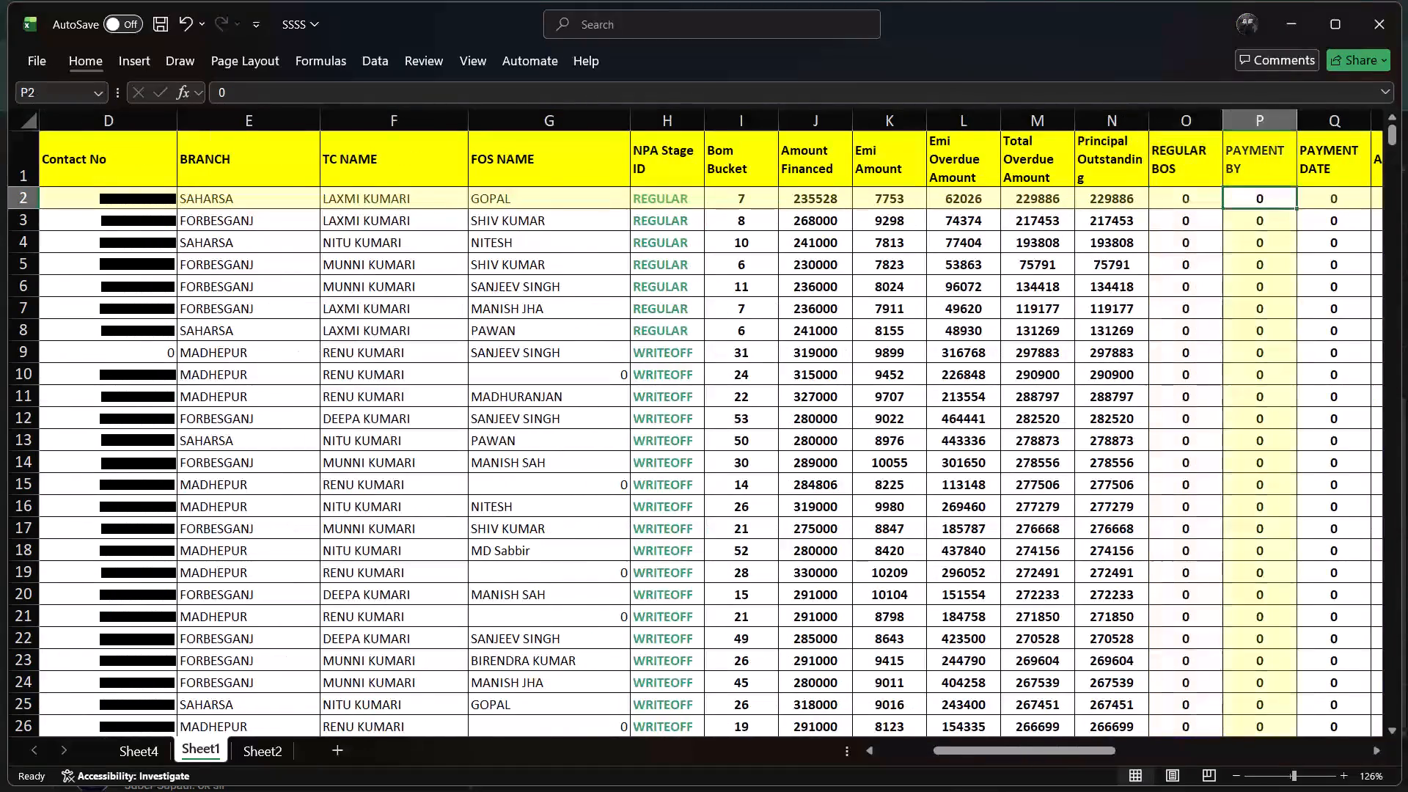
key(Right)
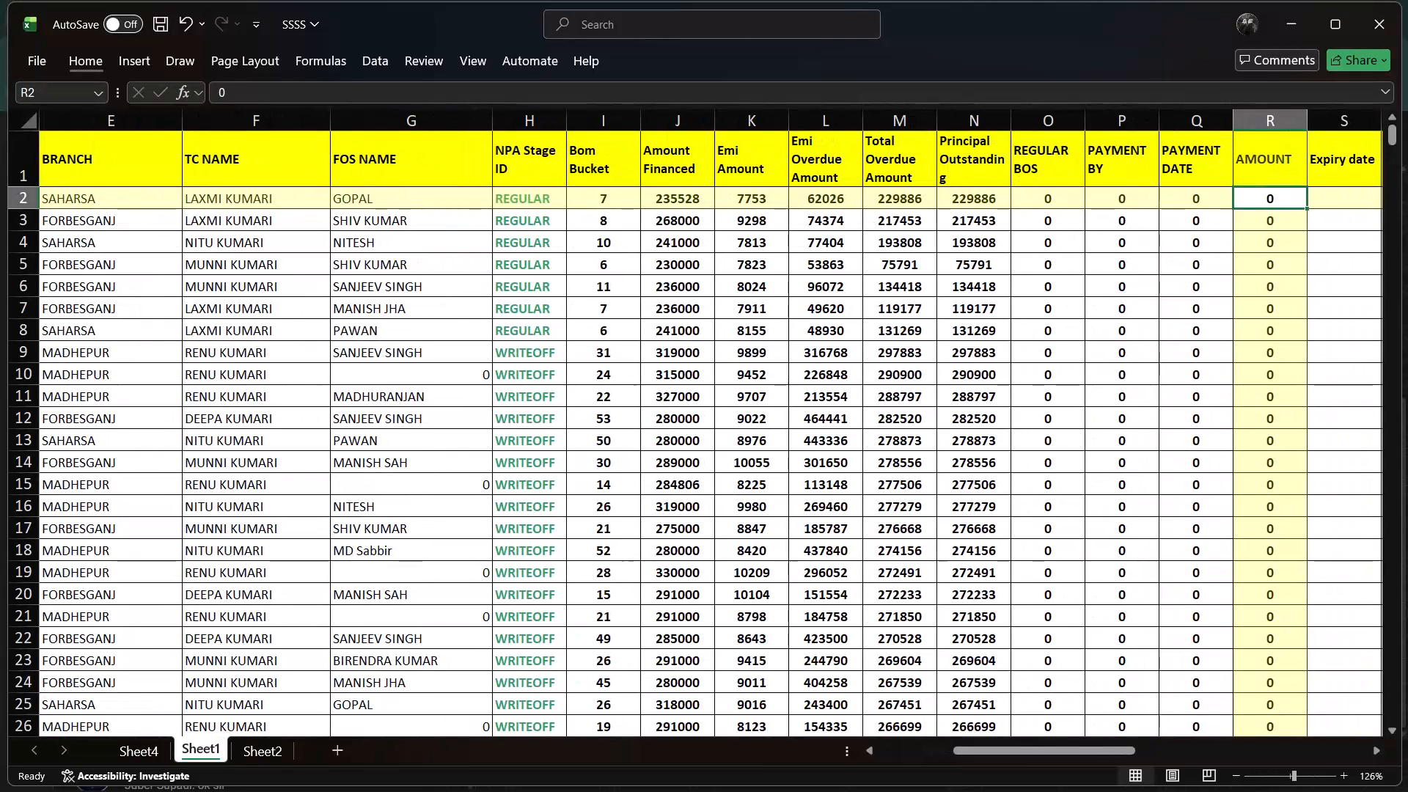
key(1)
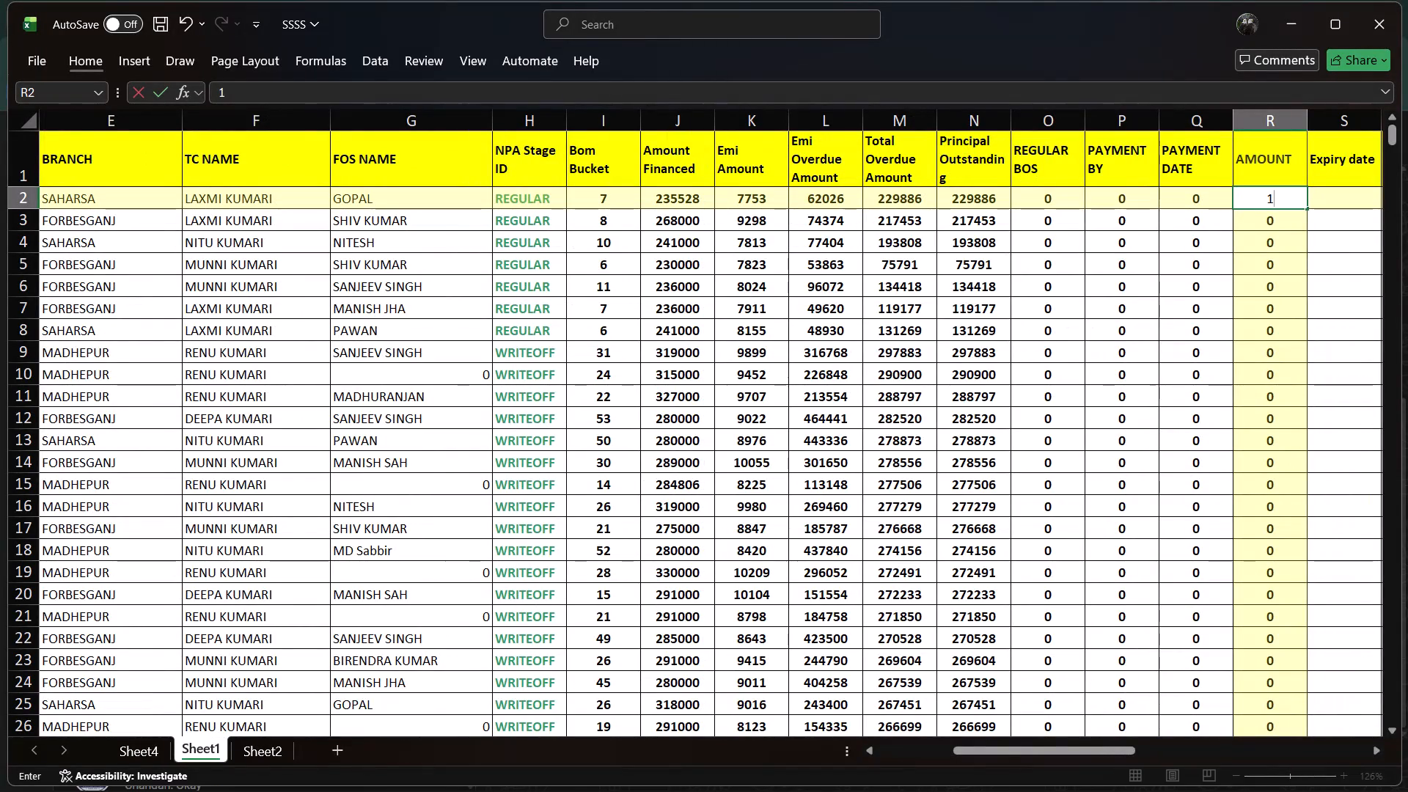
text(000)
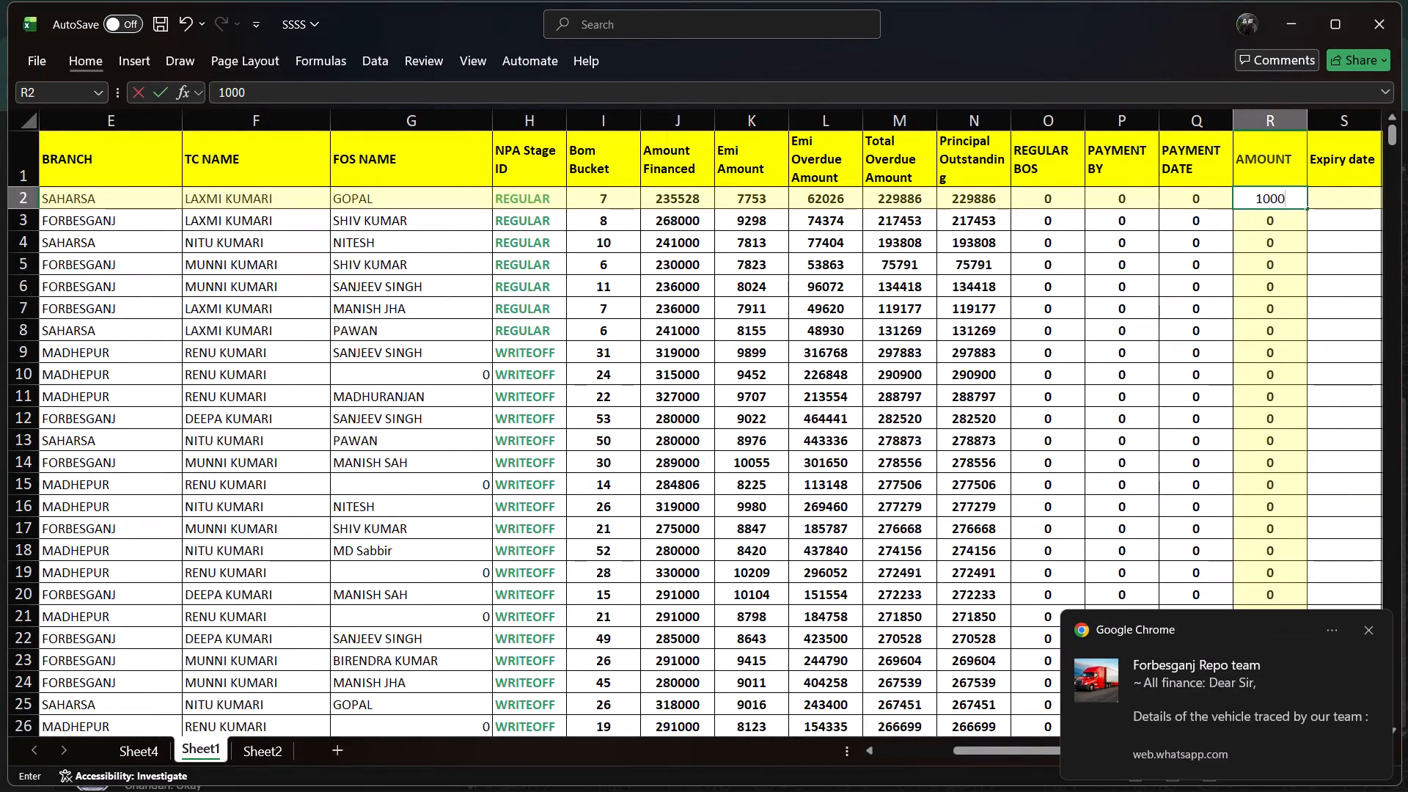
key(BackSpace)
key(BackSpace)
key(BackSpace)
key(BackSpace)
key(BackSpace)
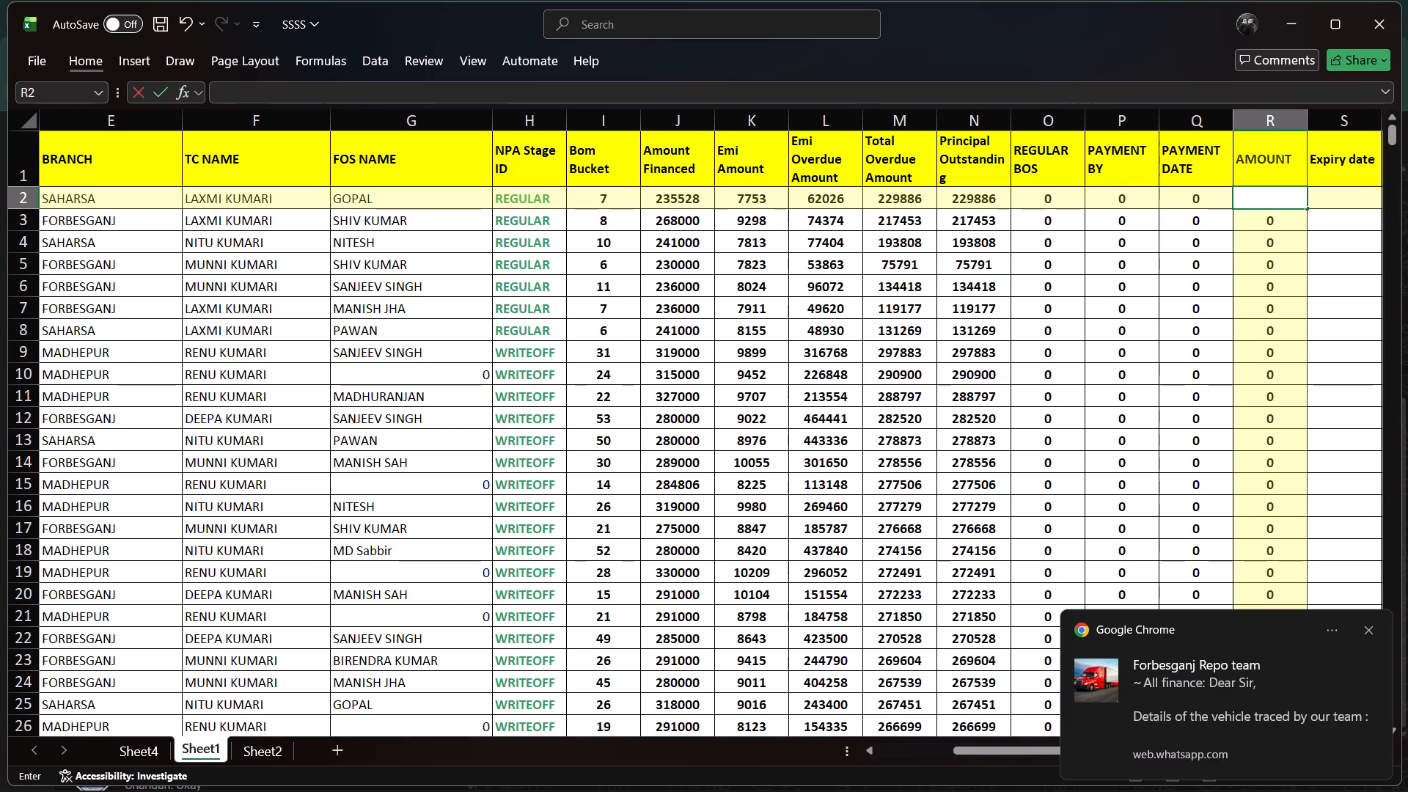
text(45)
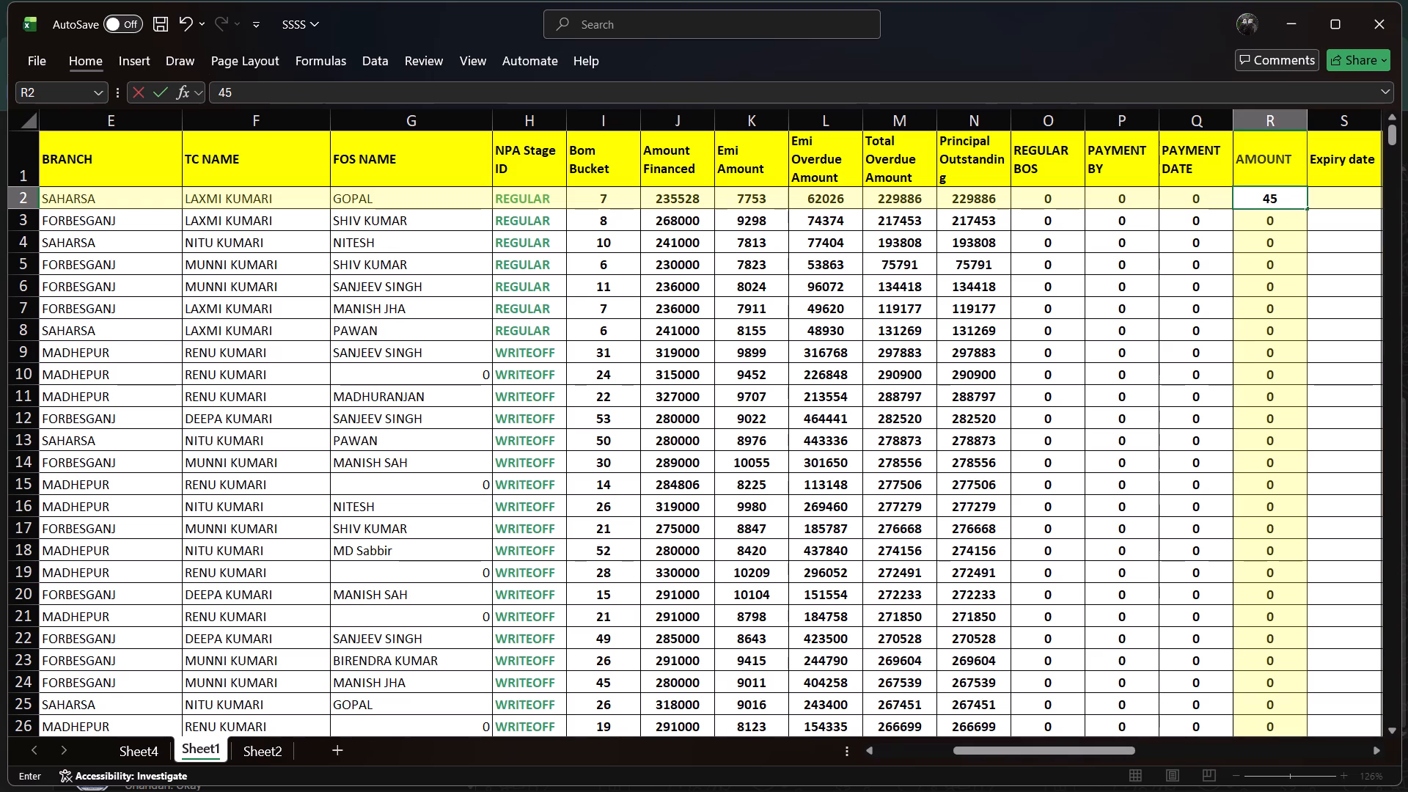
text(000)
click(409, 517)
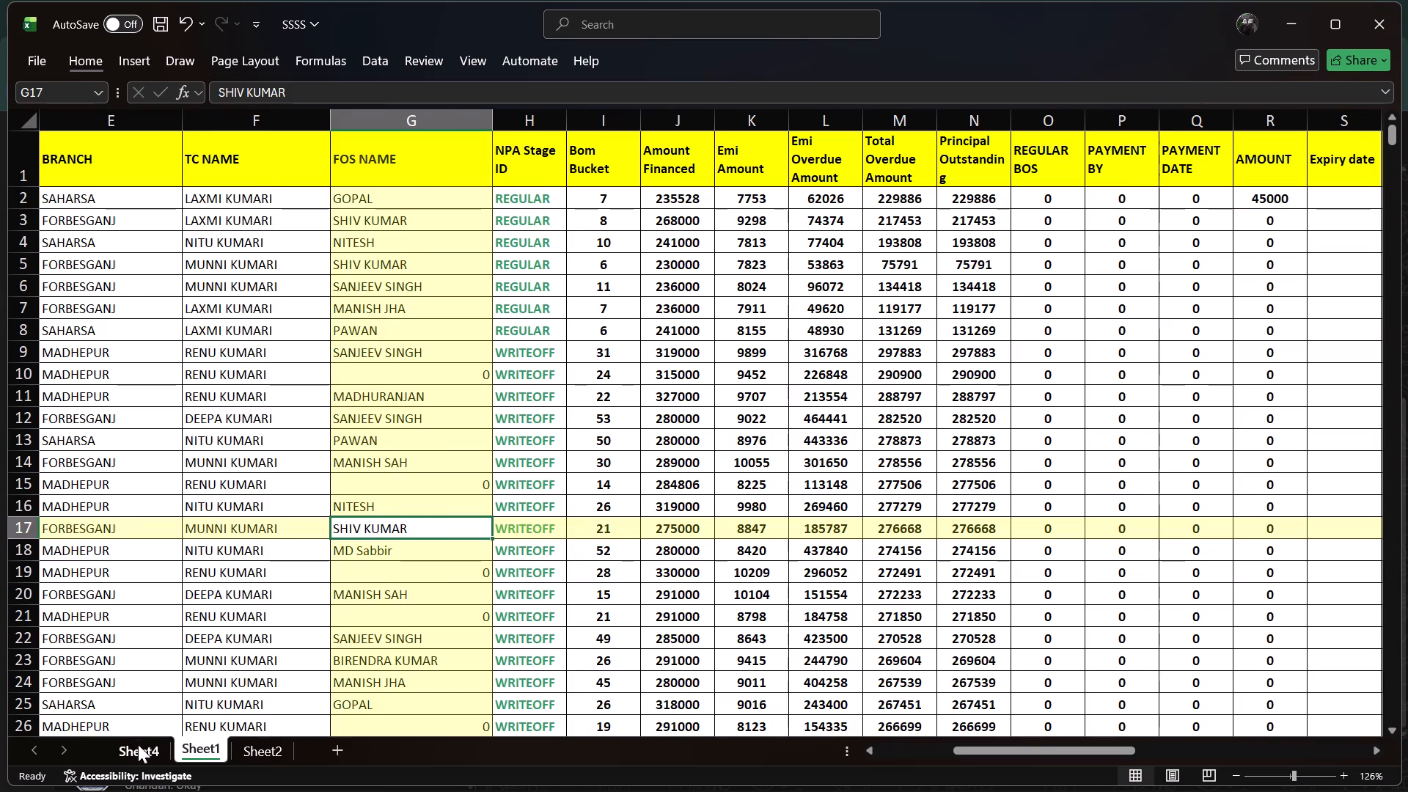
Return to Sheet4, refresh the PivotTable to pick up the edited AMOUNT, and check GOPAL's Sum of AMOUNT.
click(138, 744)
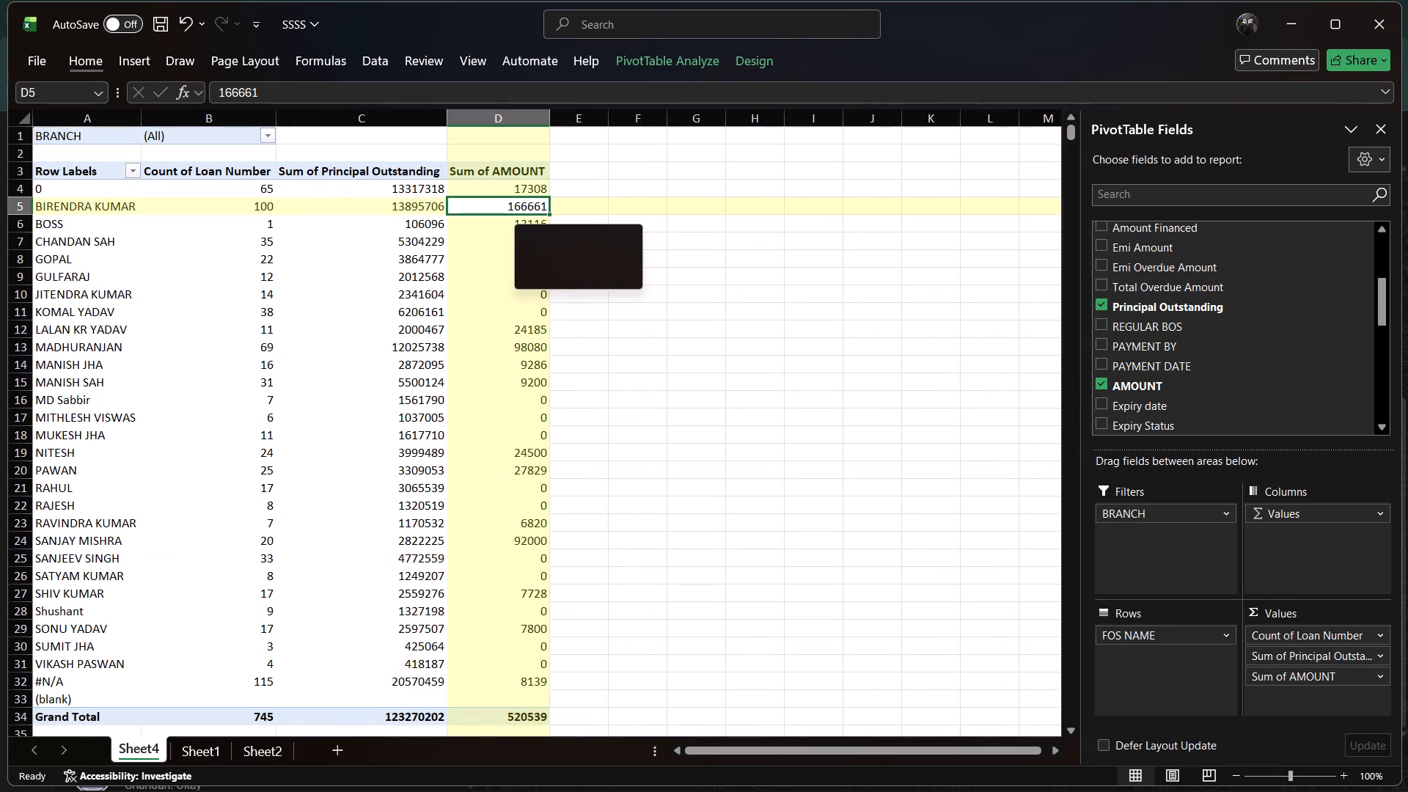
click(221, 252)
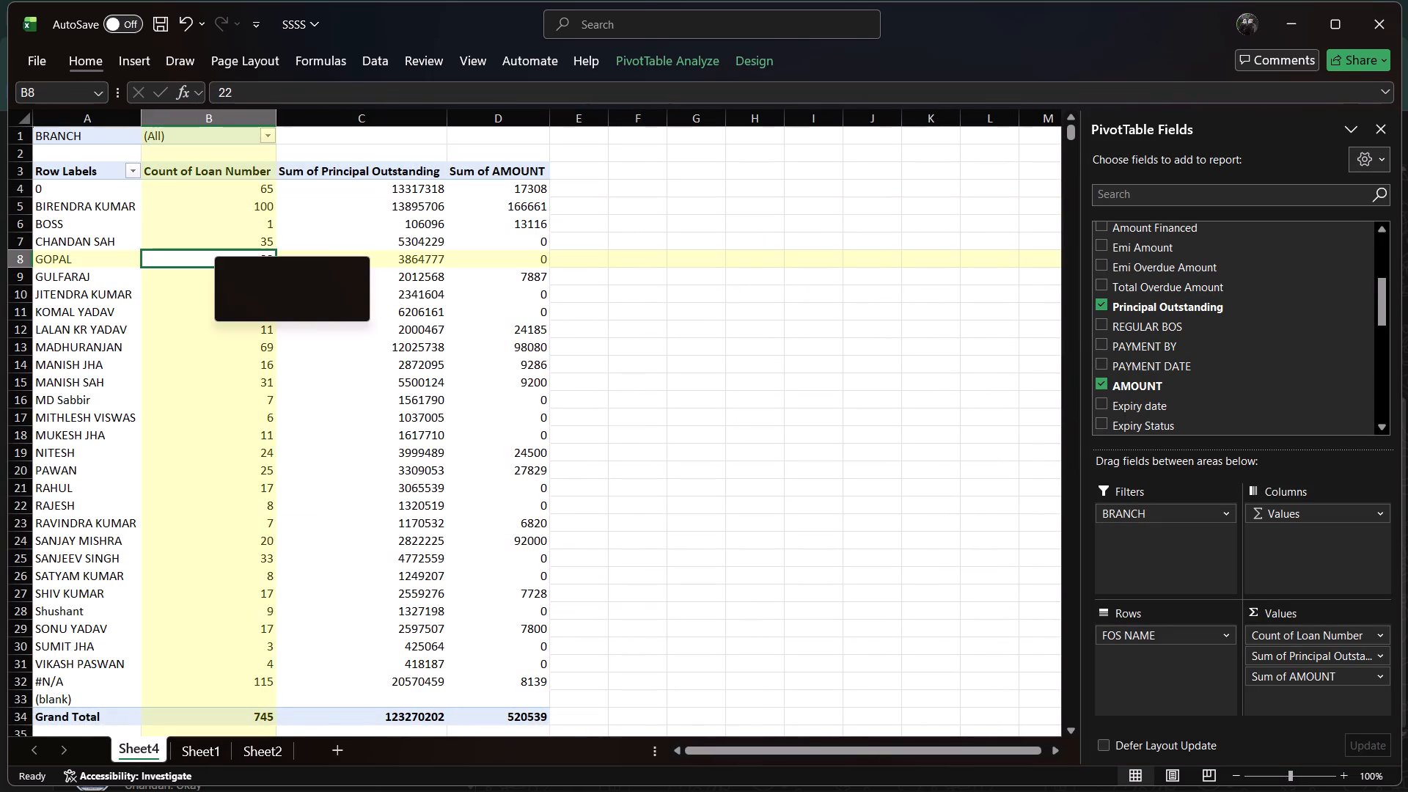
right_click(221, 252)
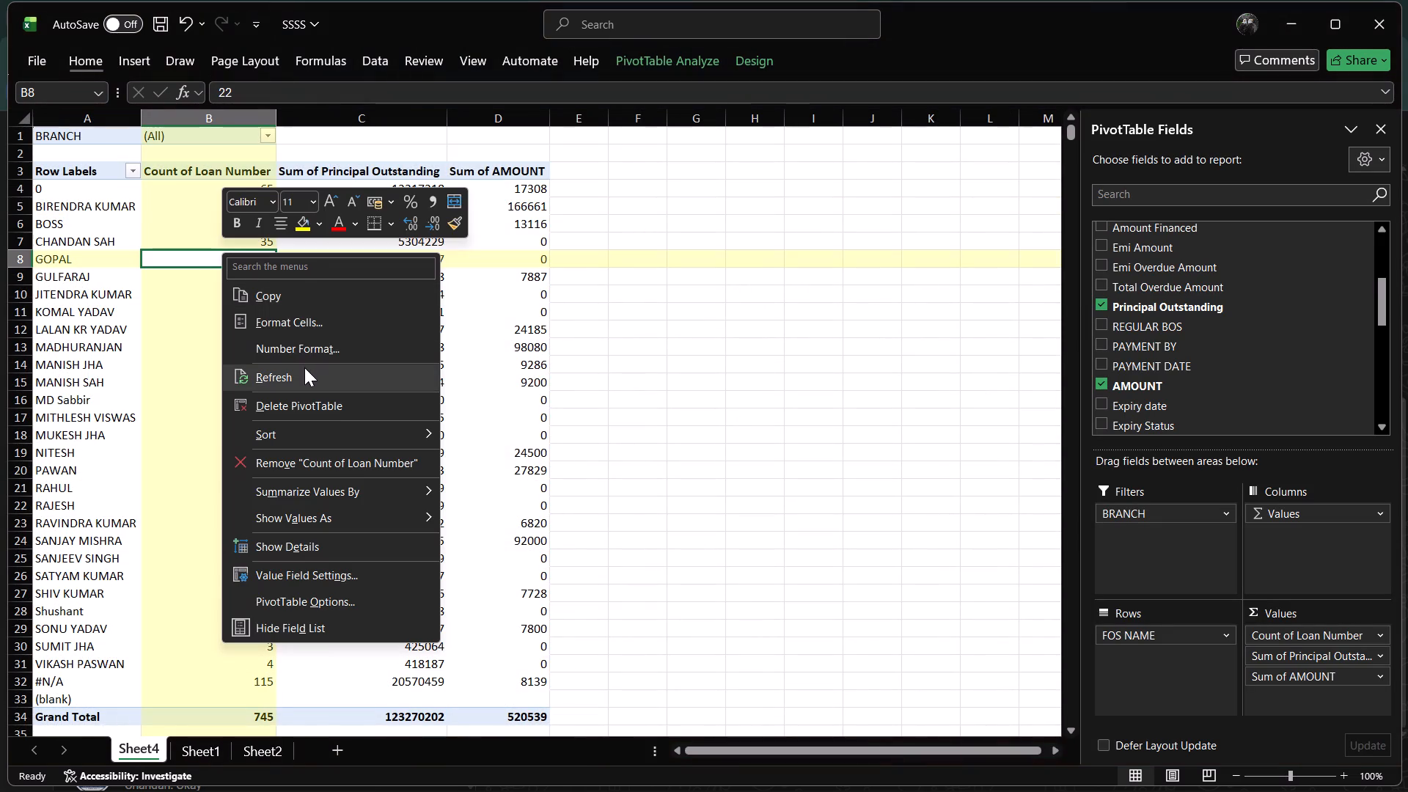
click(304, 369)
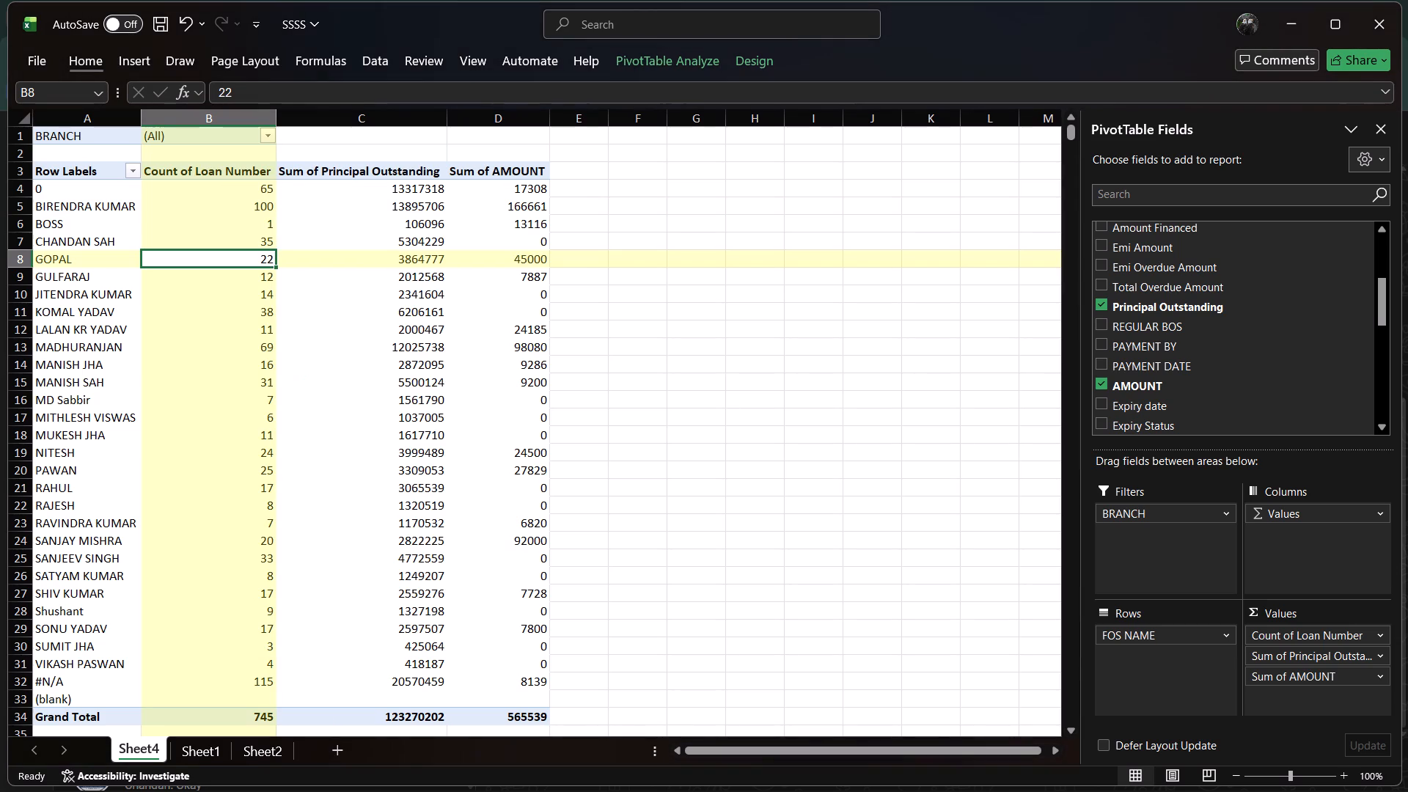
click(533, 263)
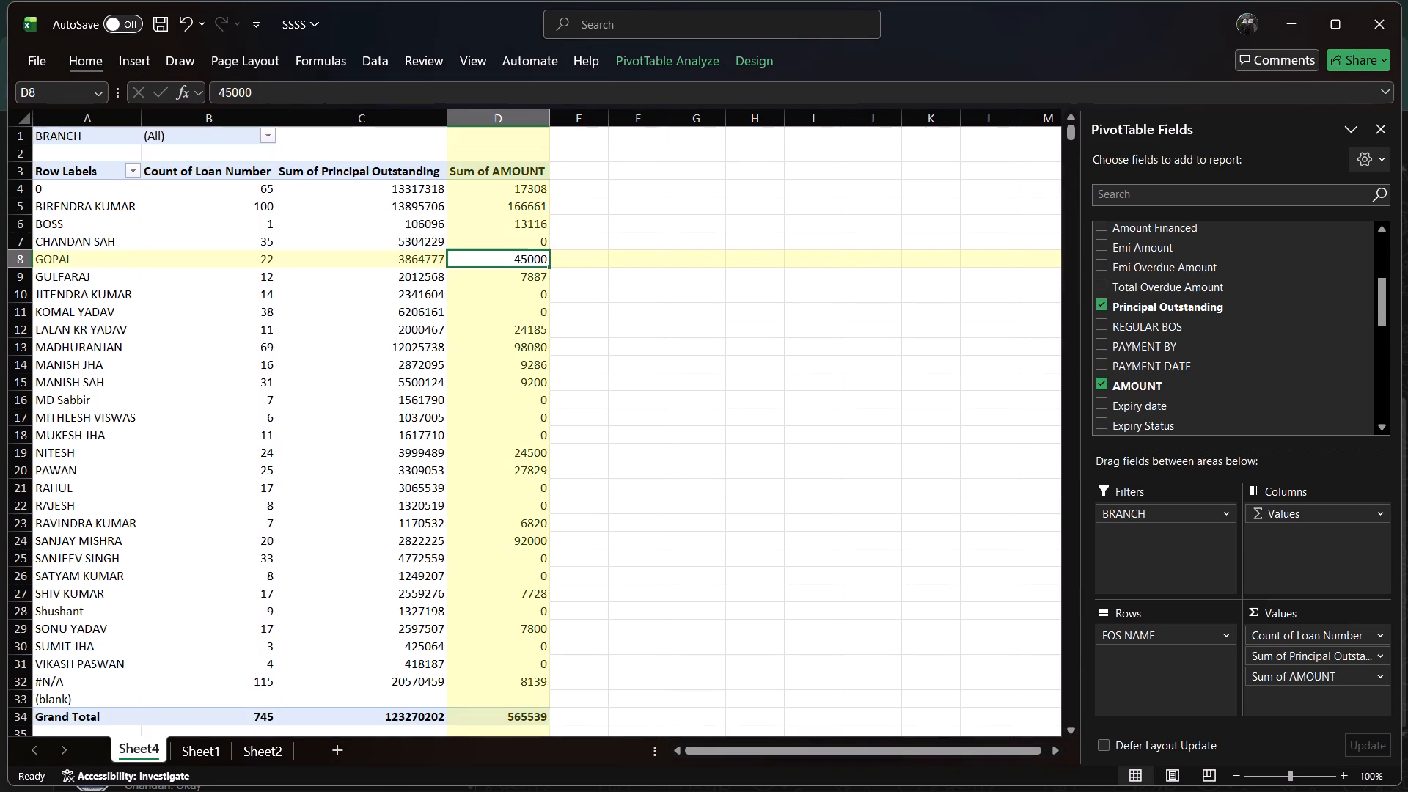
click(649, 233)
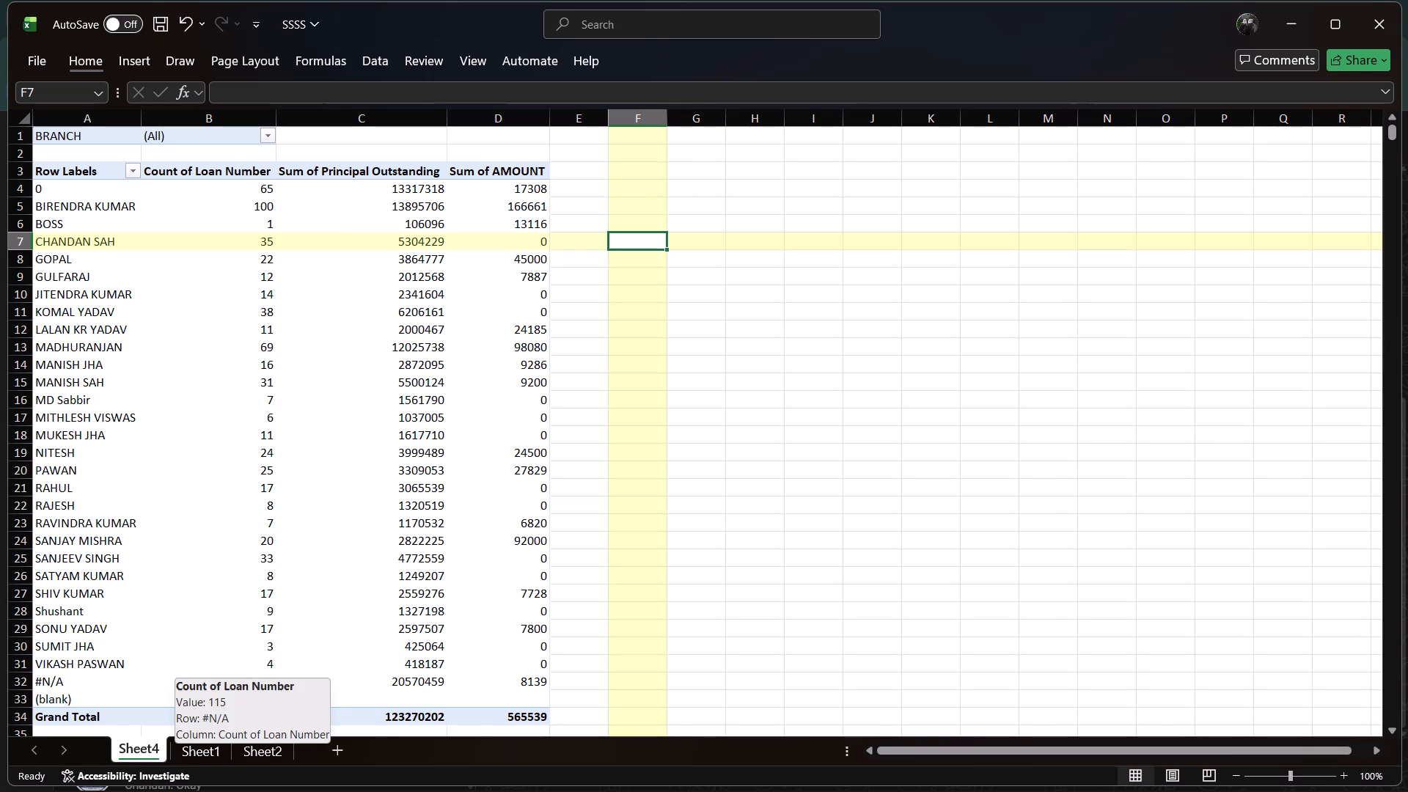
Clear the whole of Sheet4, removing the PivotTable.
key(ctrl+a)
key(Delete)
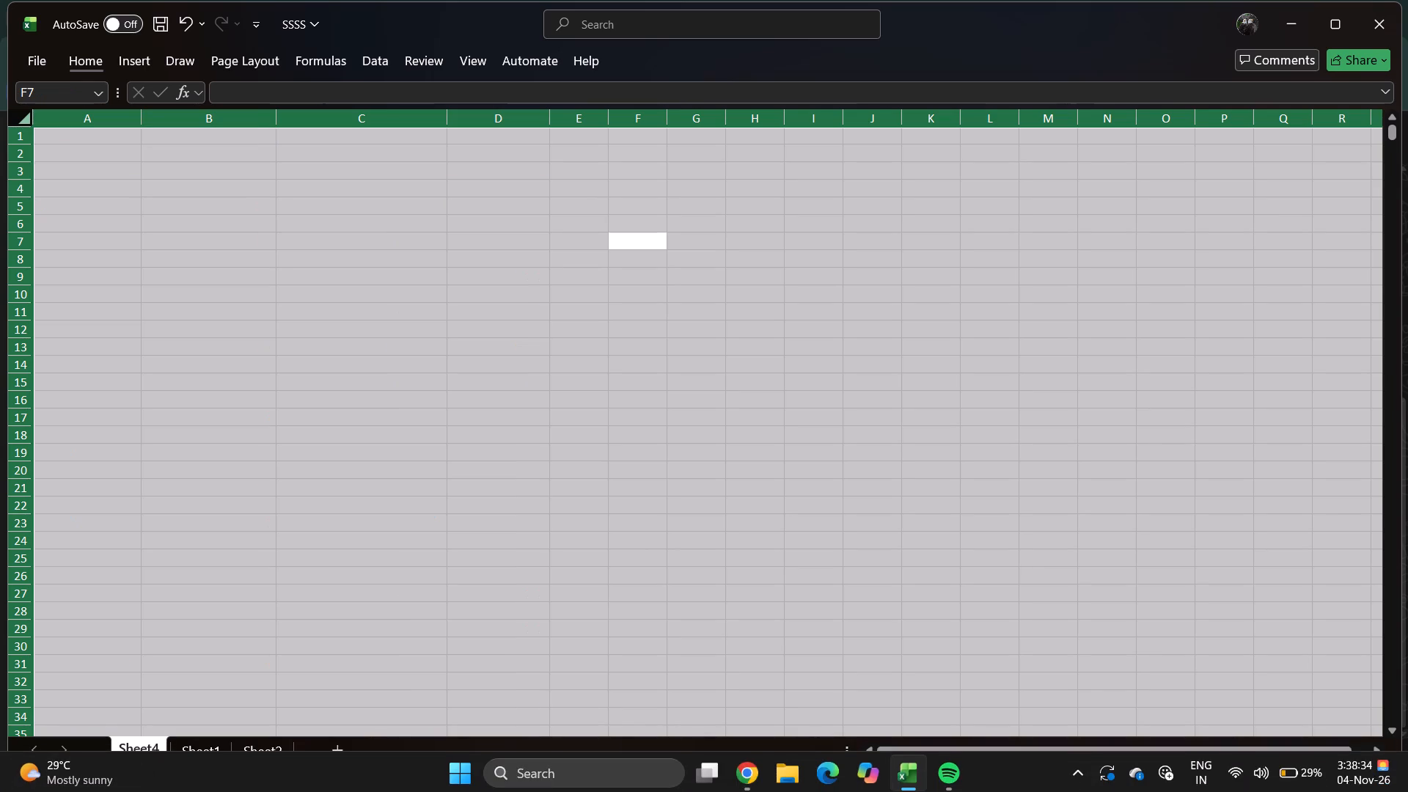
click(246, 368)
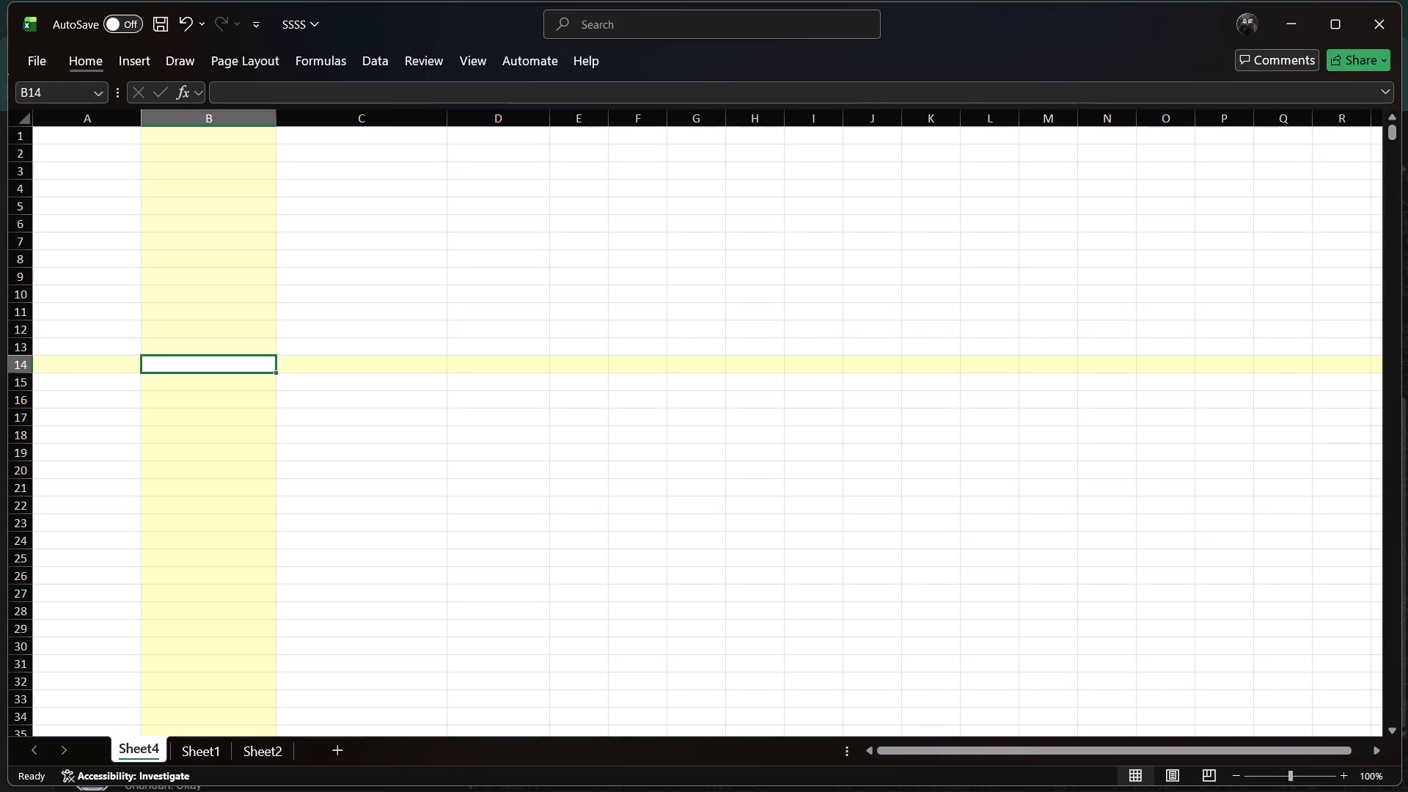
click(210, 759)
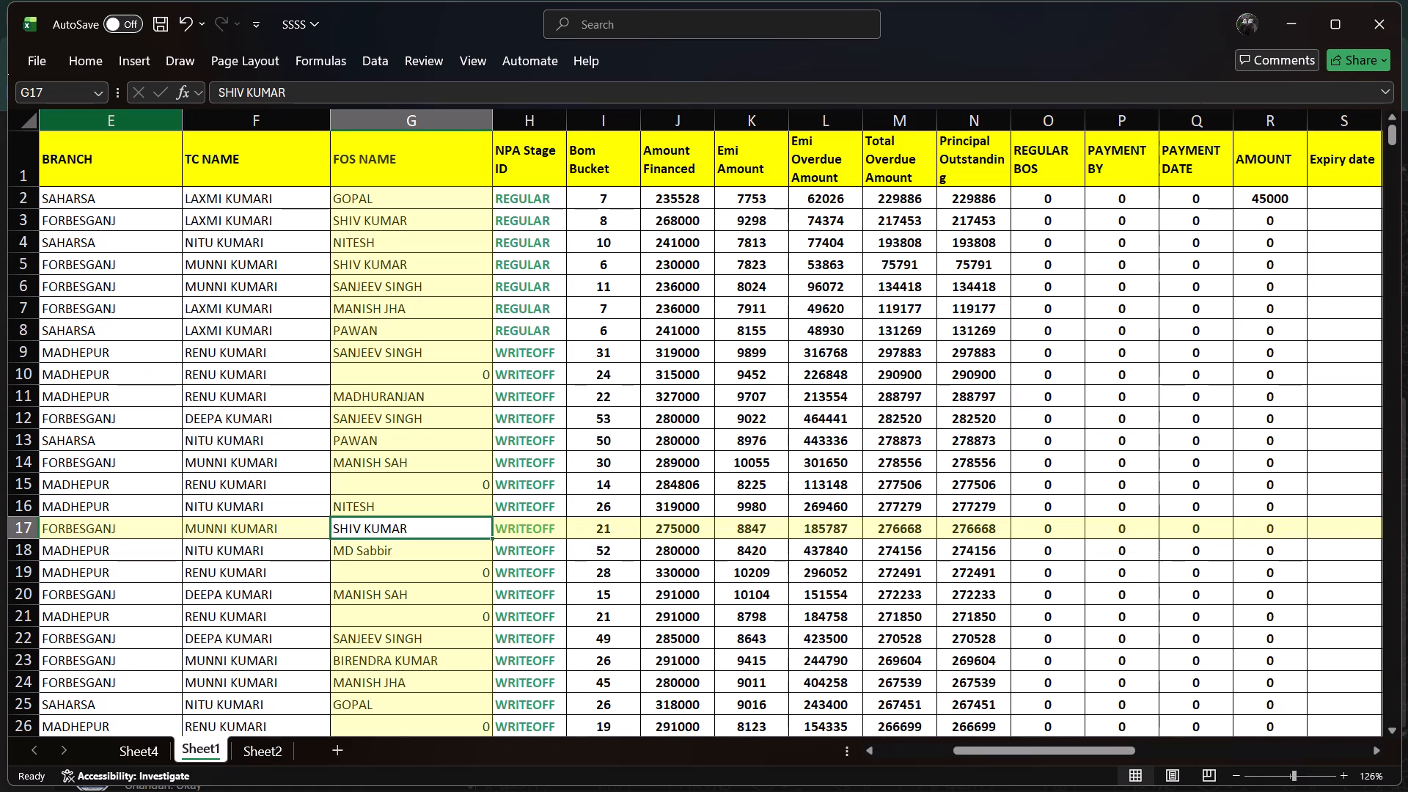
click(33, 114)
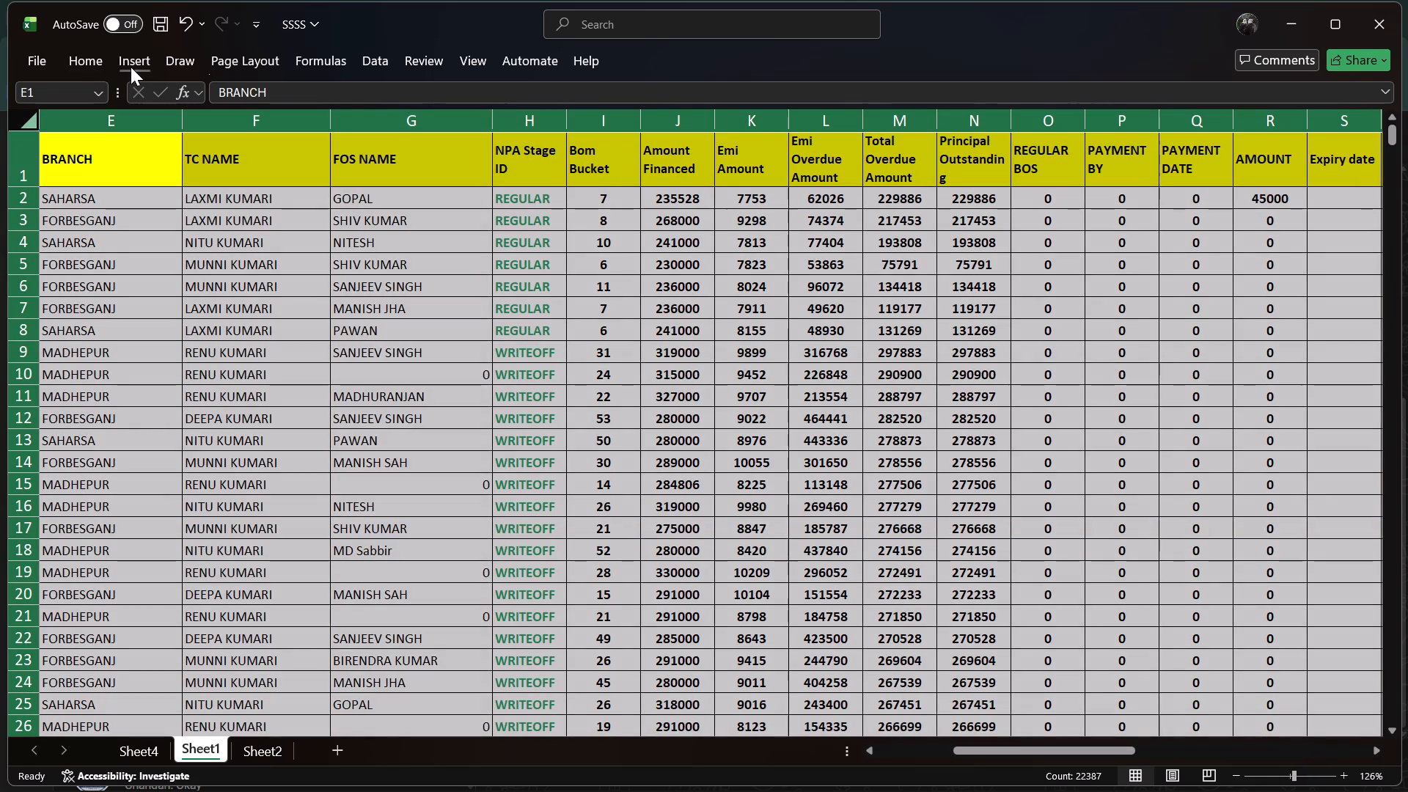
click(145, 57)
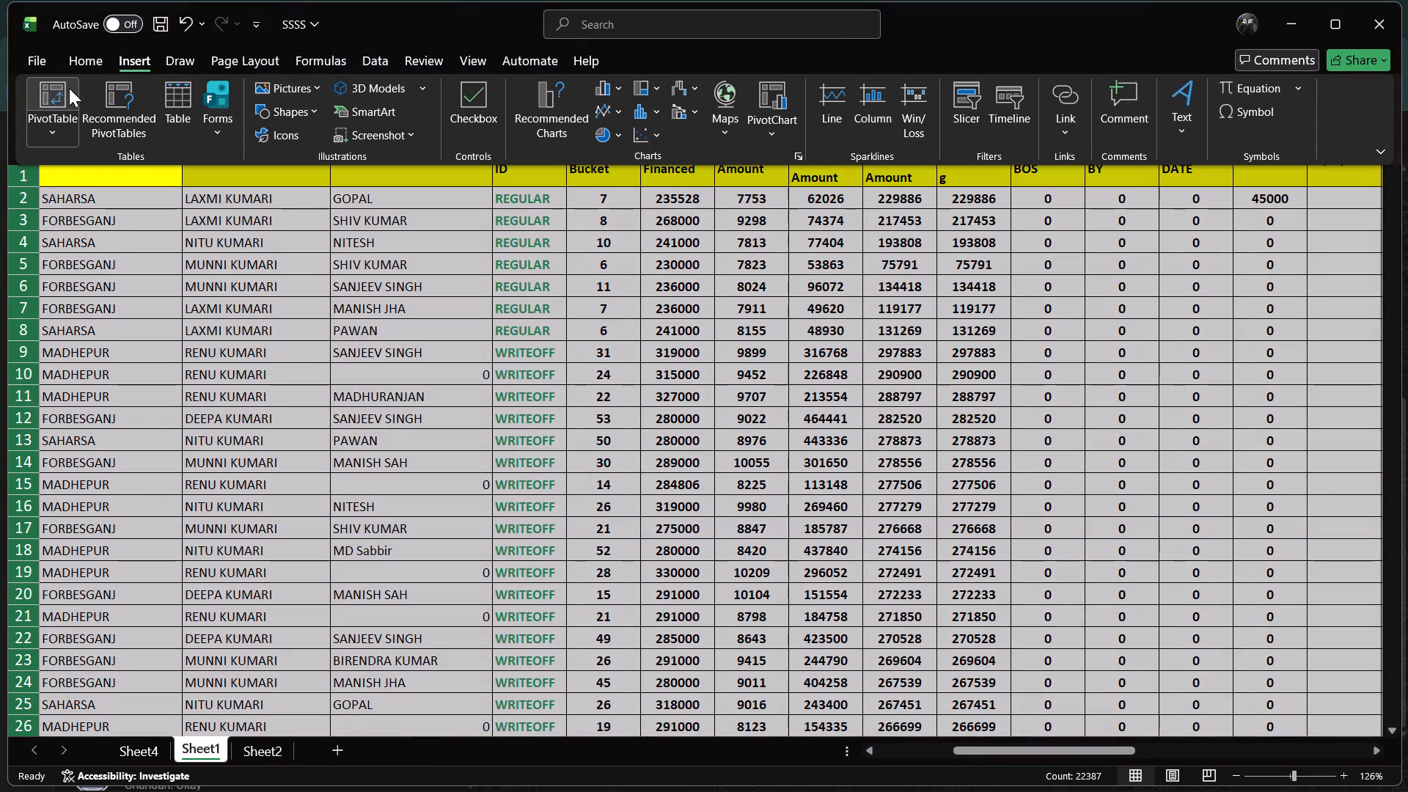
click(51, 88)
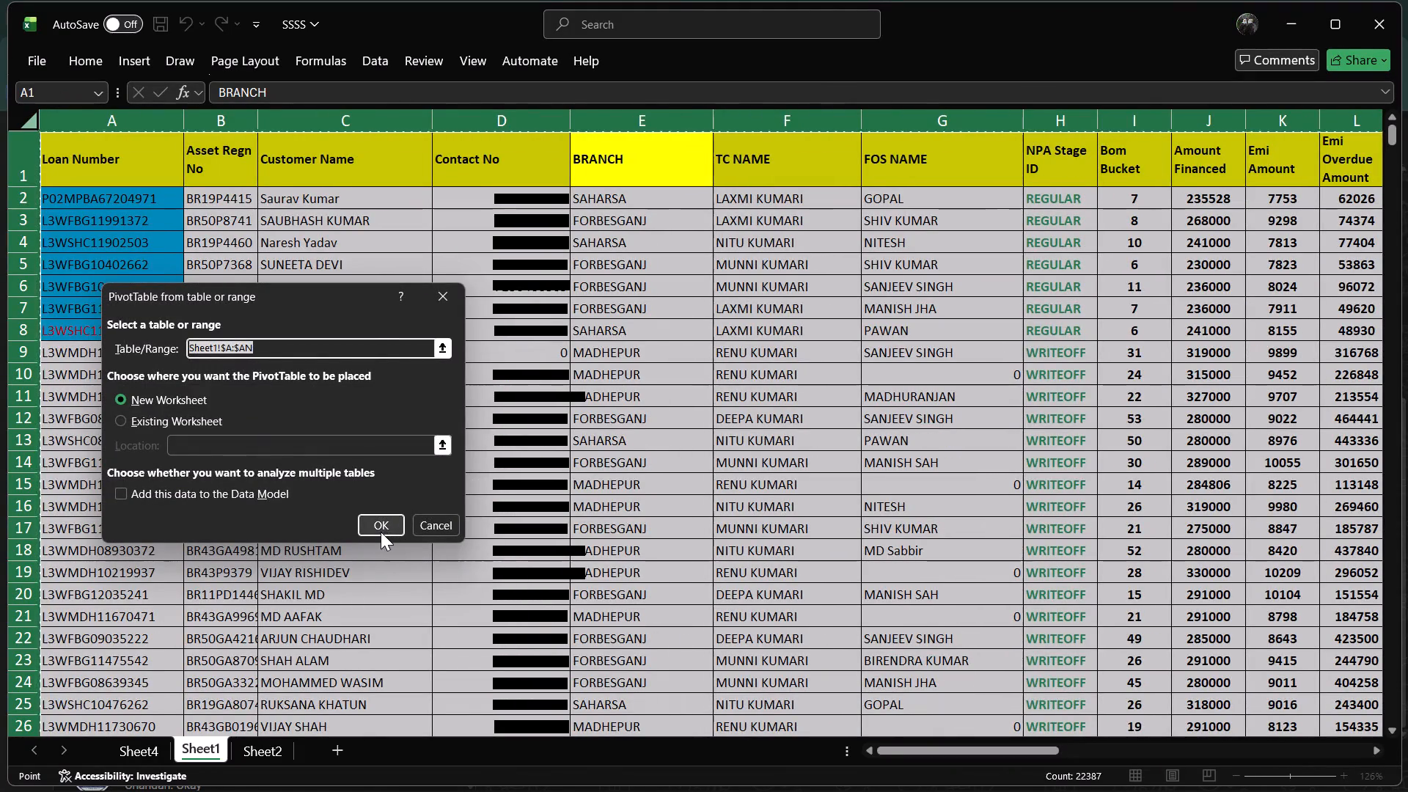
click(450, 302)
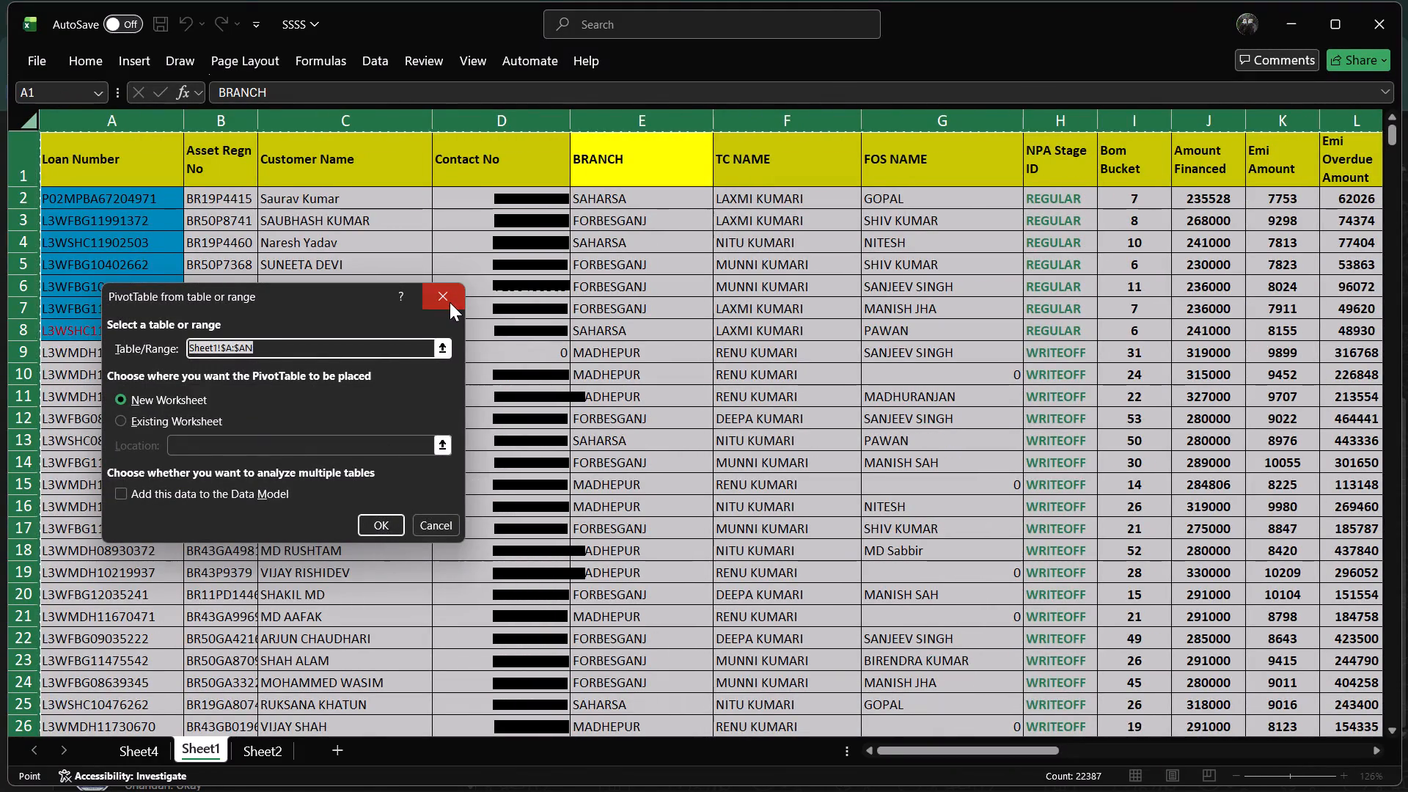
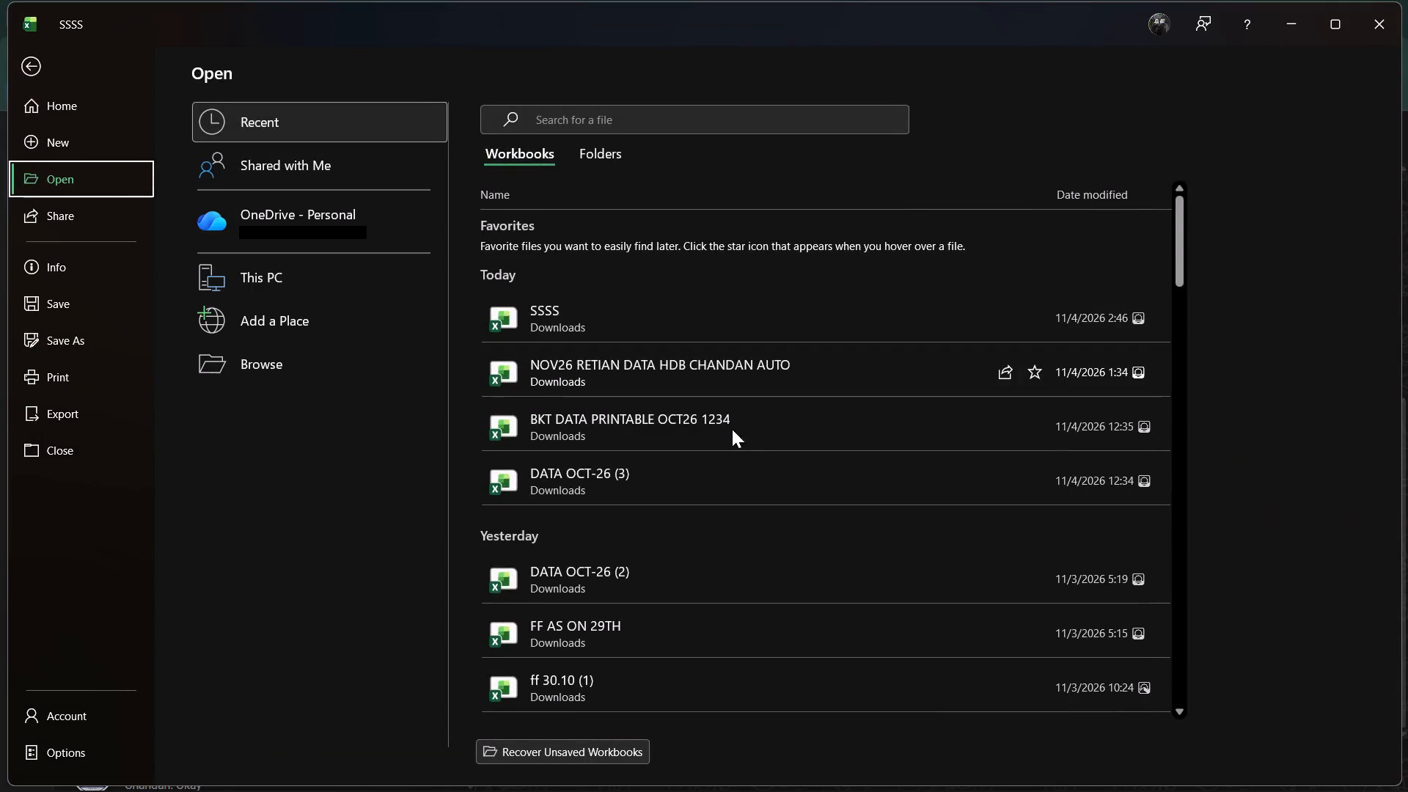
Open the recent workbook BKT DATA PRINTABLE OCT26 1234 from Downloads.
double_click(727, 422)
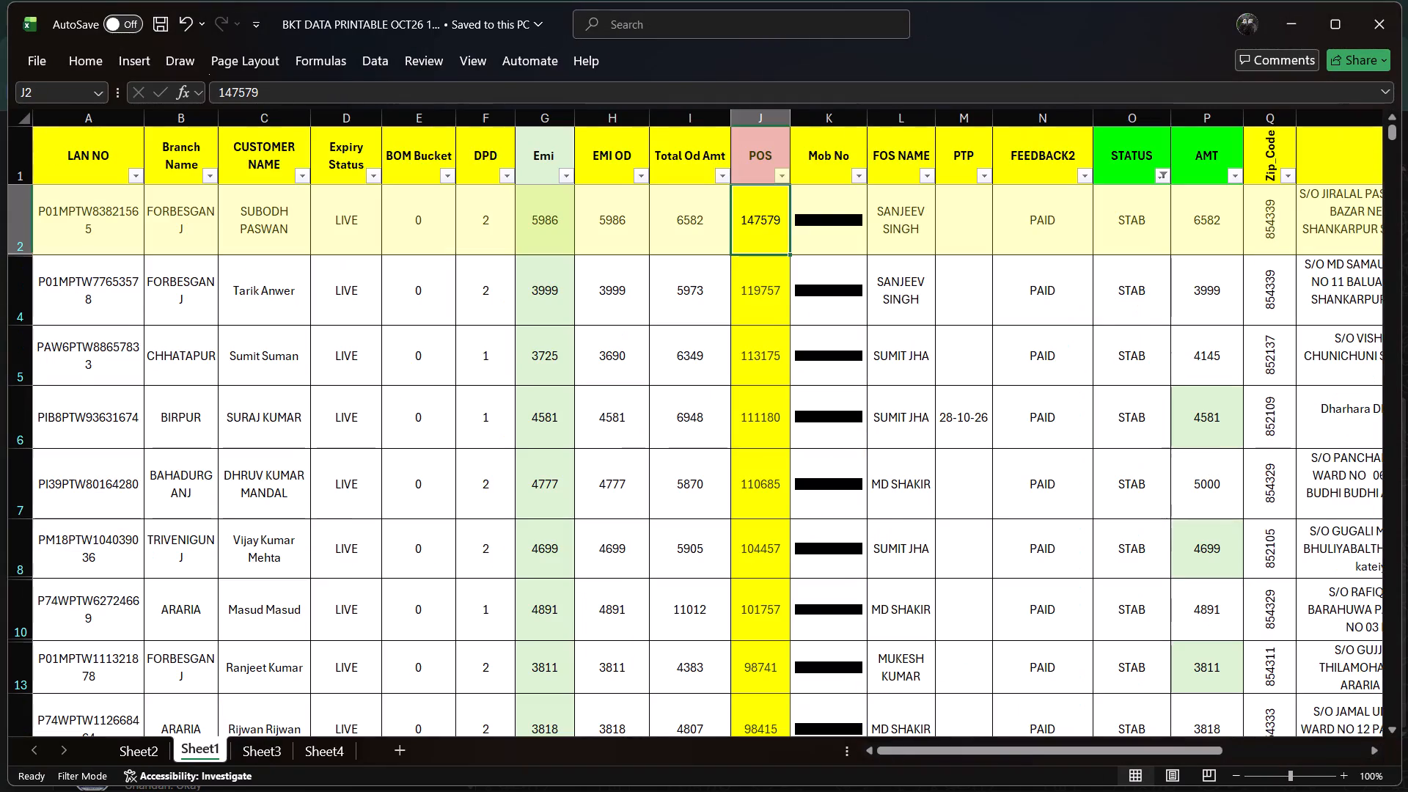
Remove the AutoFilter from the header row of Sheet1's loan data so that every record is listed.
click(458, 395)
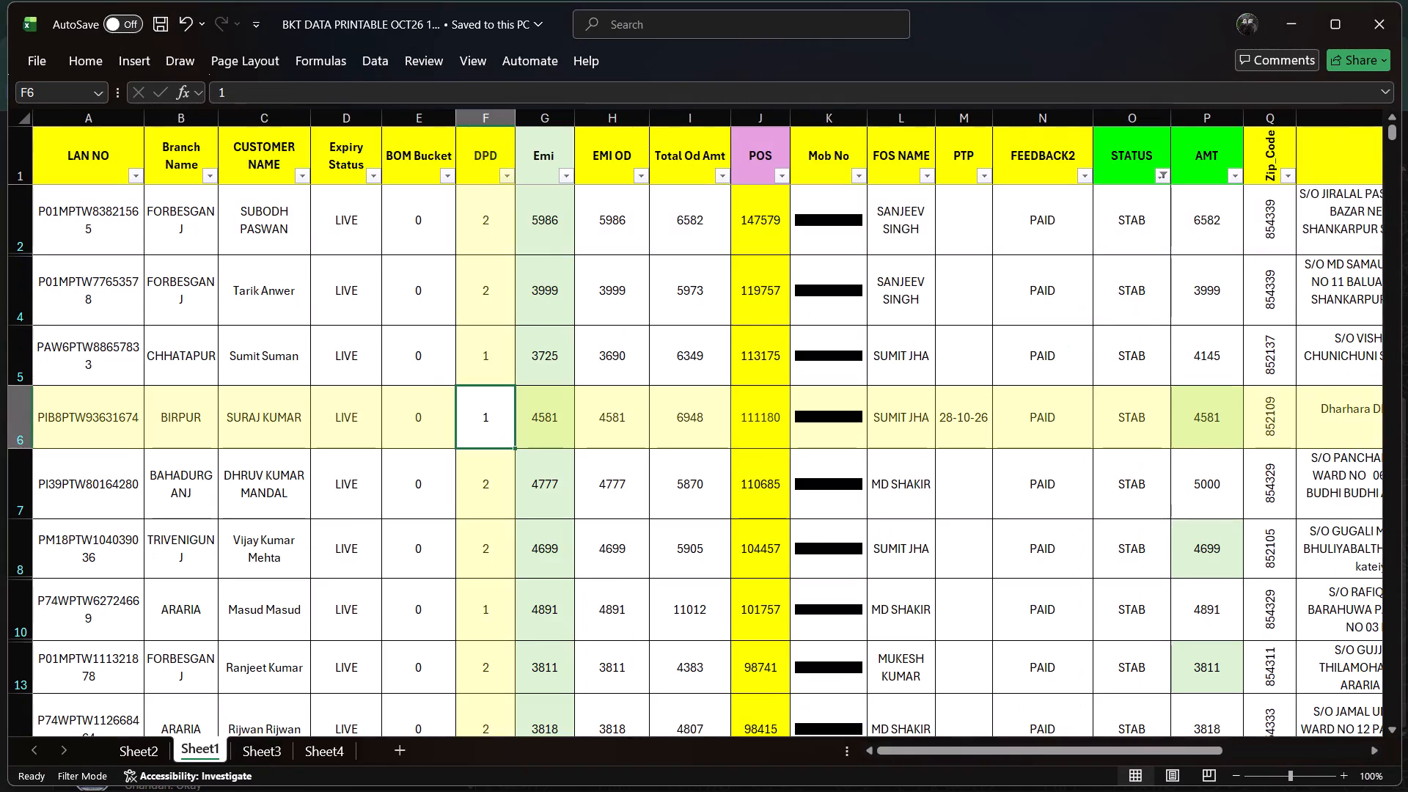
key(ctrl+shift+l)
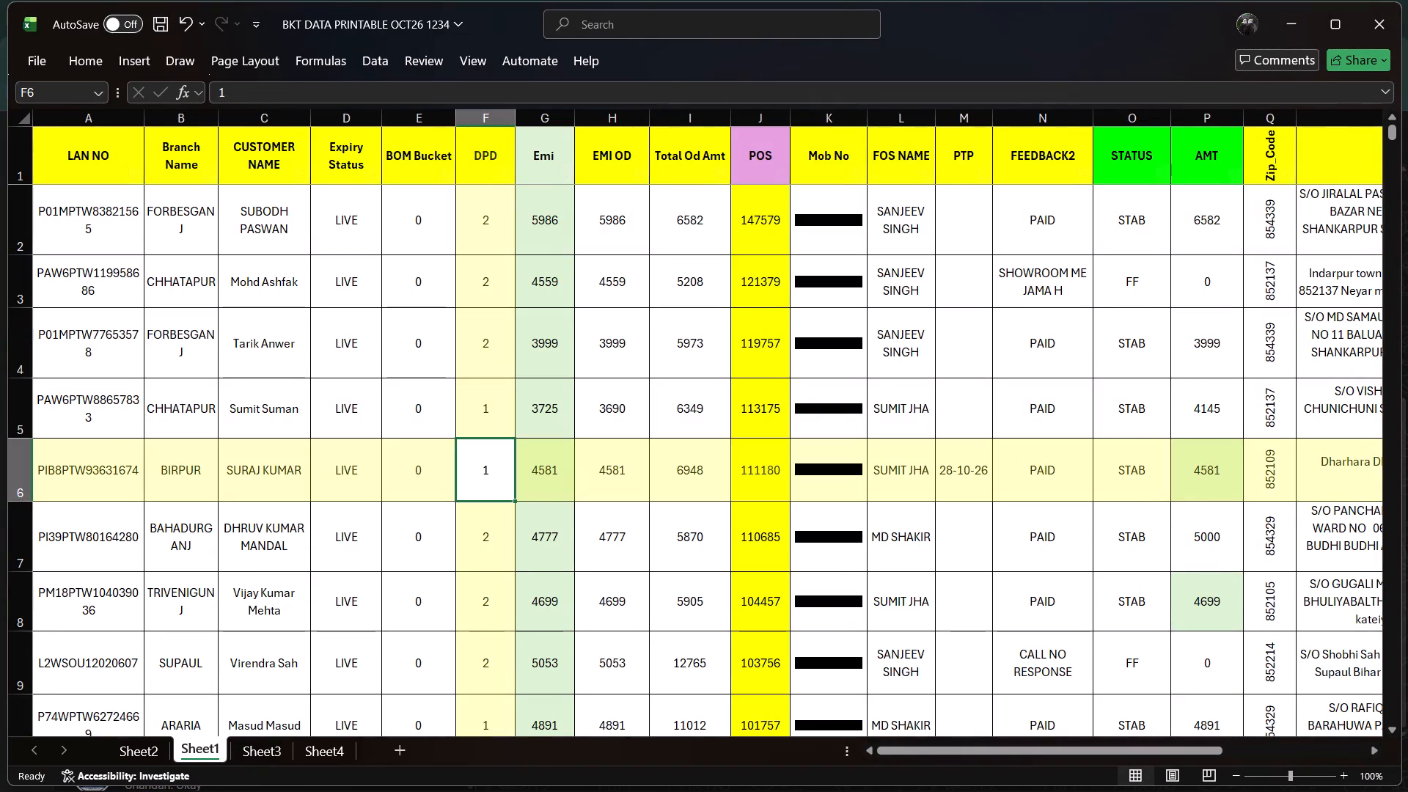
Search Sheet1 for a customer by full name, starting with Suraj, using Find.
key(ctrl+f)
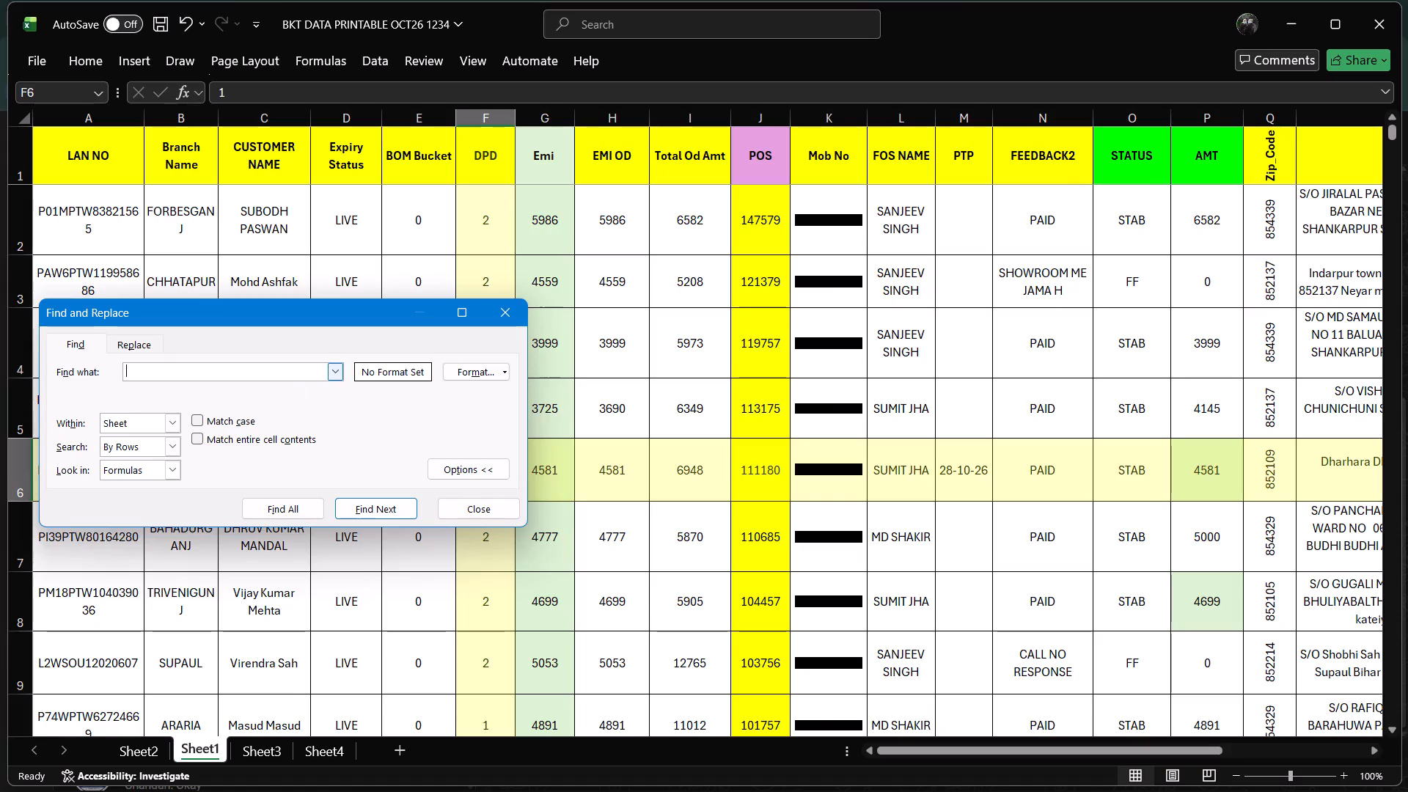
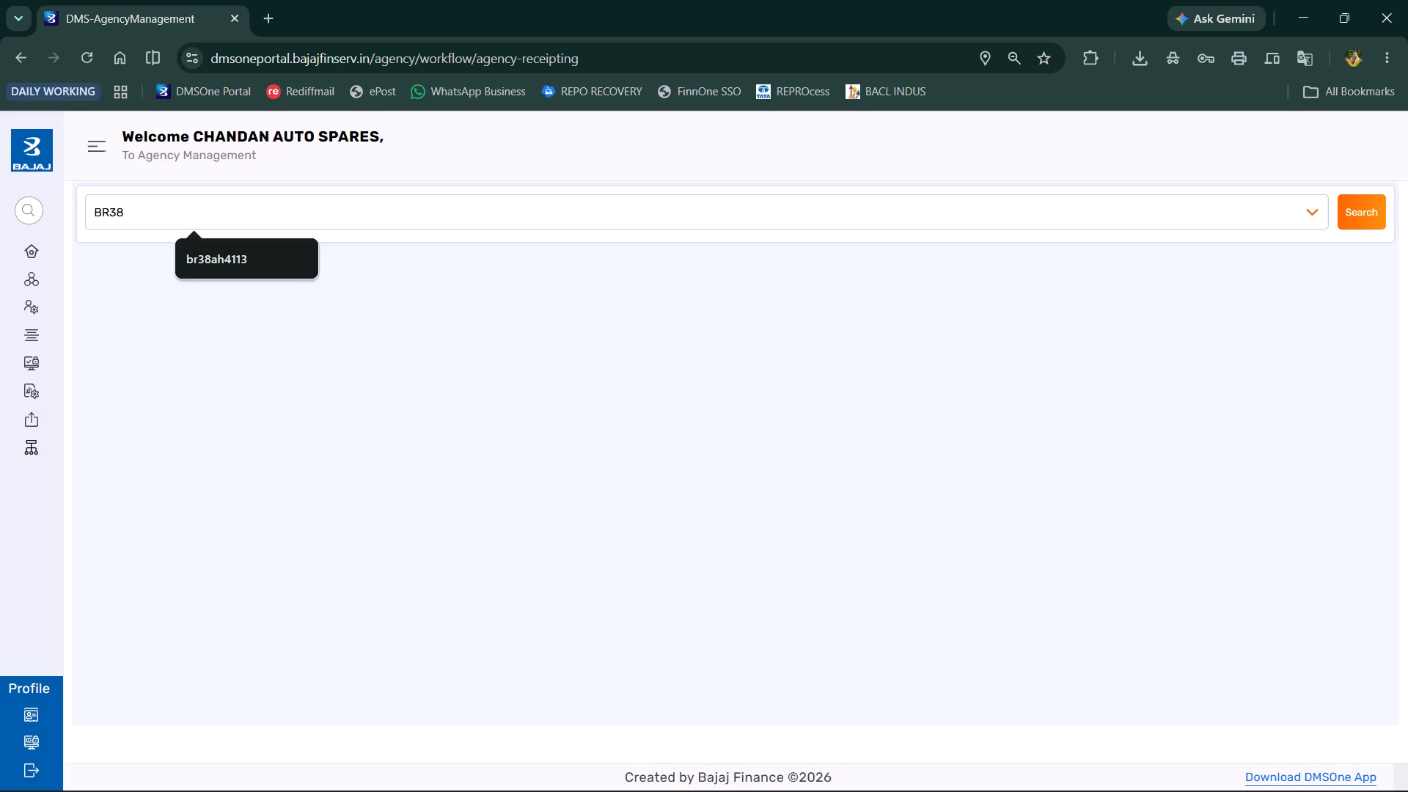
Complete the customer's vehicle registration number beginning with BR38 and search for its record in the agency receipting page.
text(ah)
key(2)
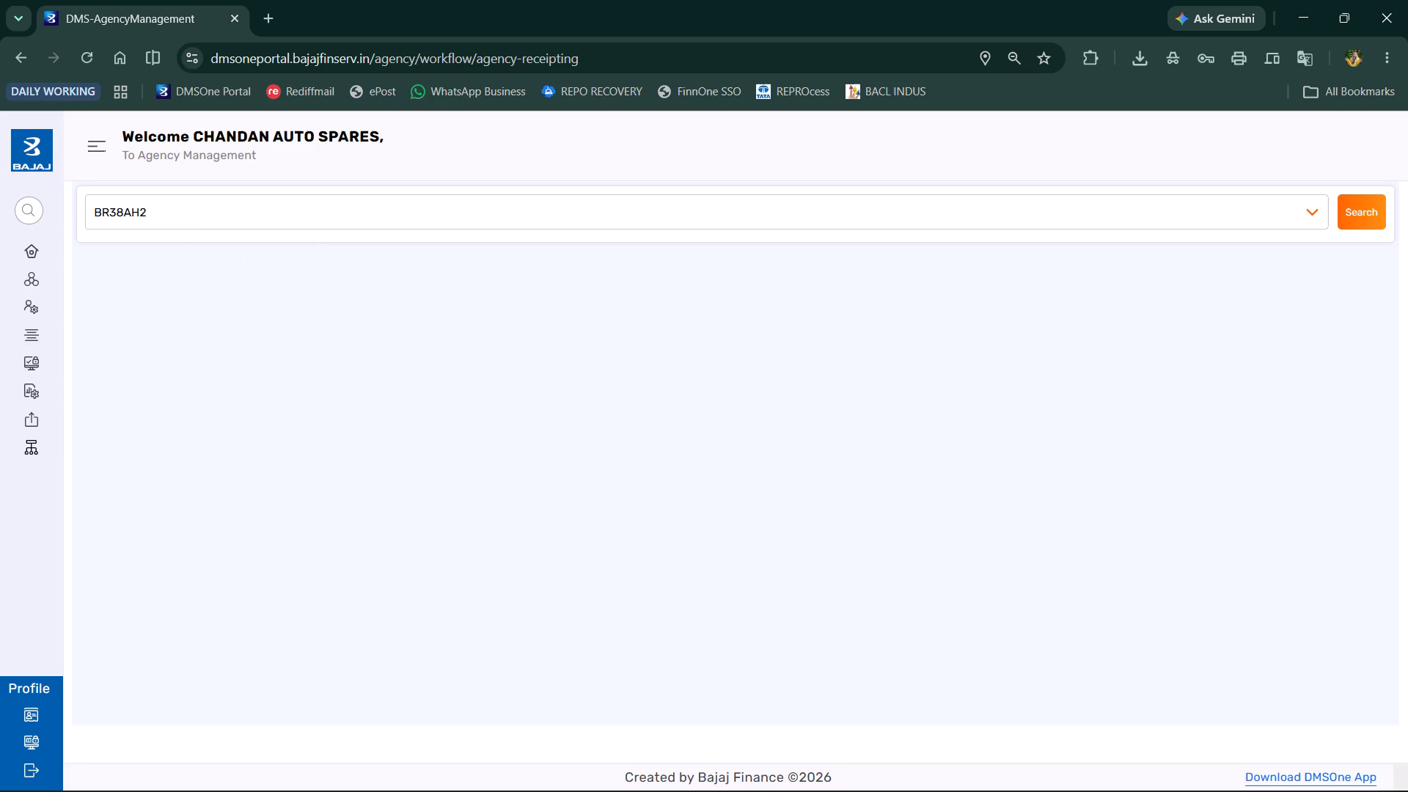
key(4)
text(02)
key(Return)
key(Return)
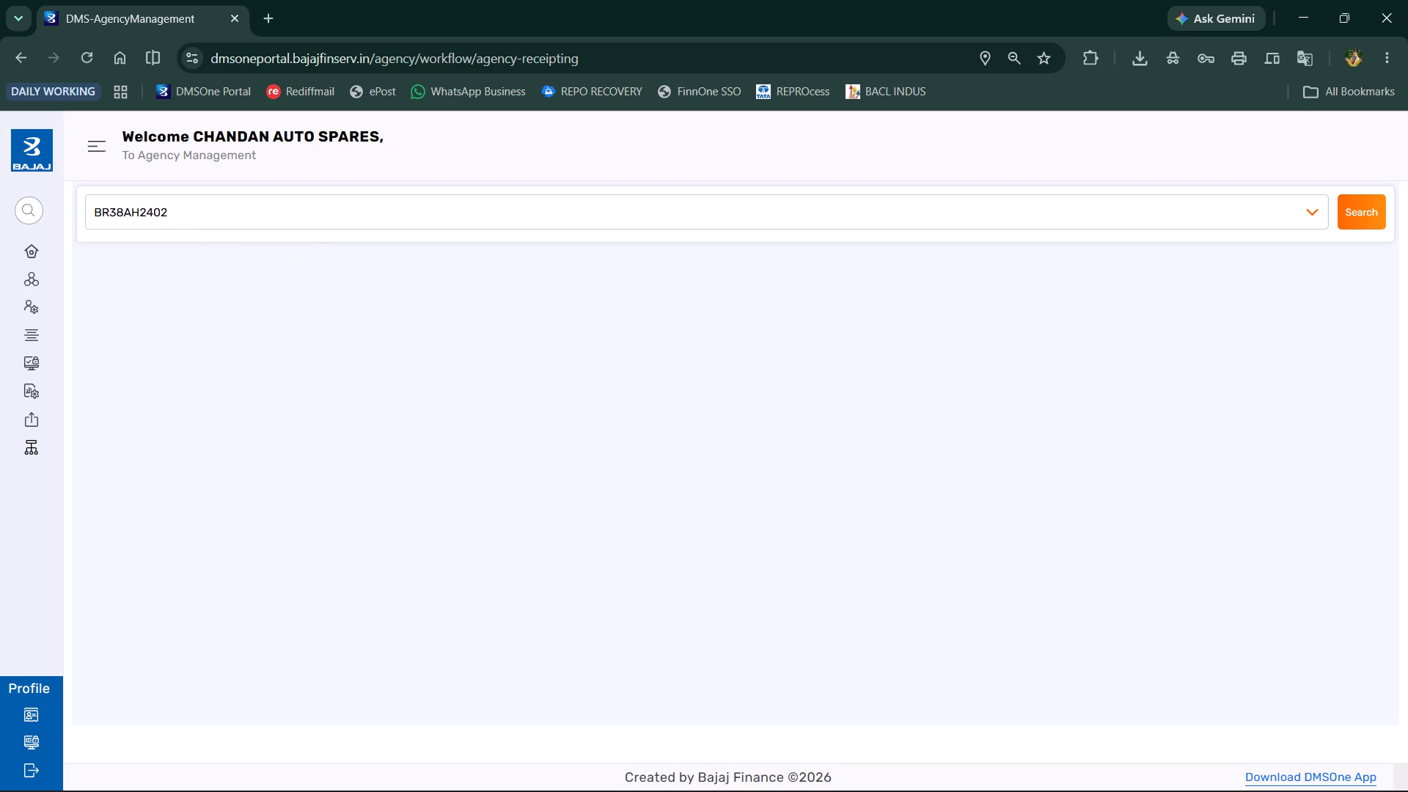
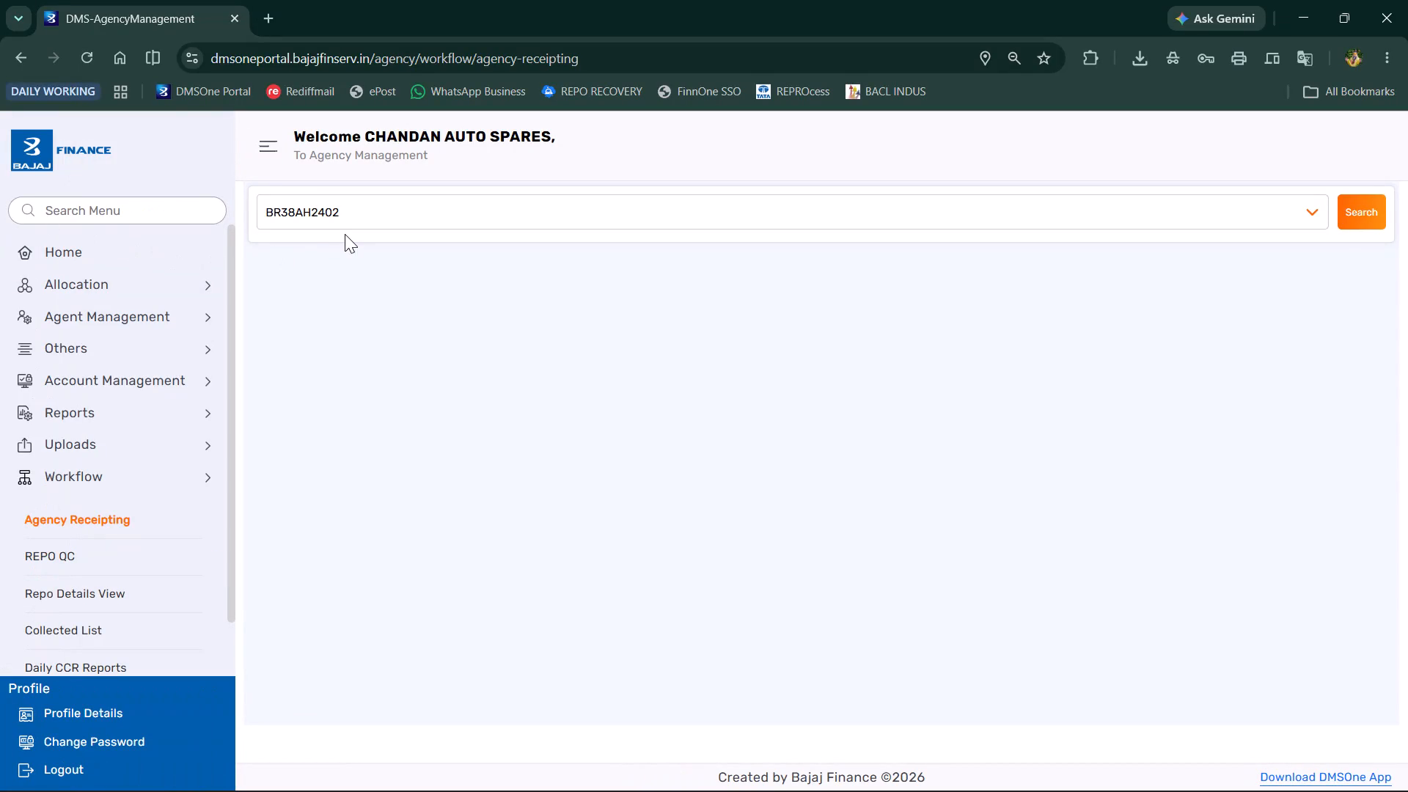
Replace the vehicle number with the customer's loan number and search for its record in the agency receipting page.
click(348, 219)
key(BackSpace)
key(BackSpace)
key(BackSpace)
key(BackSpace)
key(BackSpace)
key(BackSpace)
key(BackSpace)
key(BackSpace)
key(BackSpace)
key(BackSpace)
key(BackSpace)
key(BackSpace)
key(BackSpace)
key(BackSpace)
key(BackSpace)
key(BackSpace)
key(BackSpace)
key(BackSpace)
key(BackSpace)
key(BackSpace)
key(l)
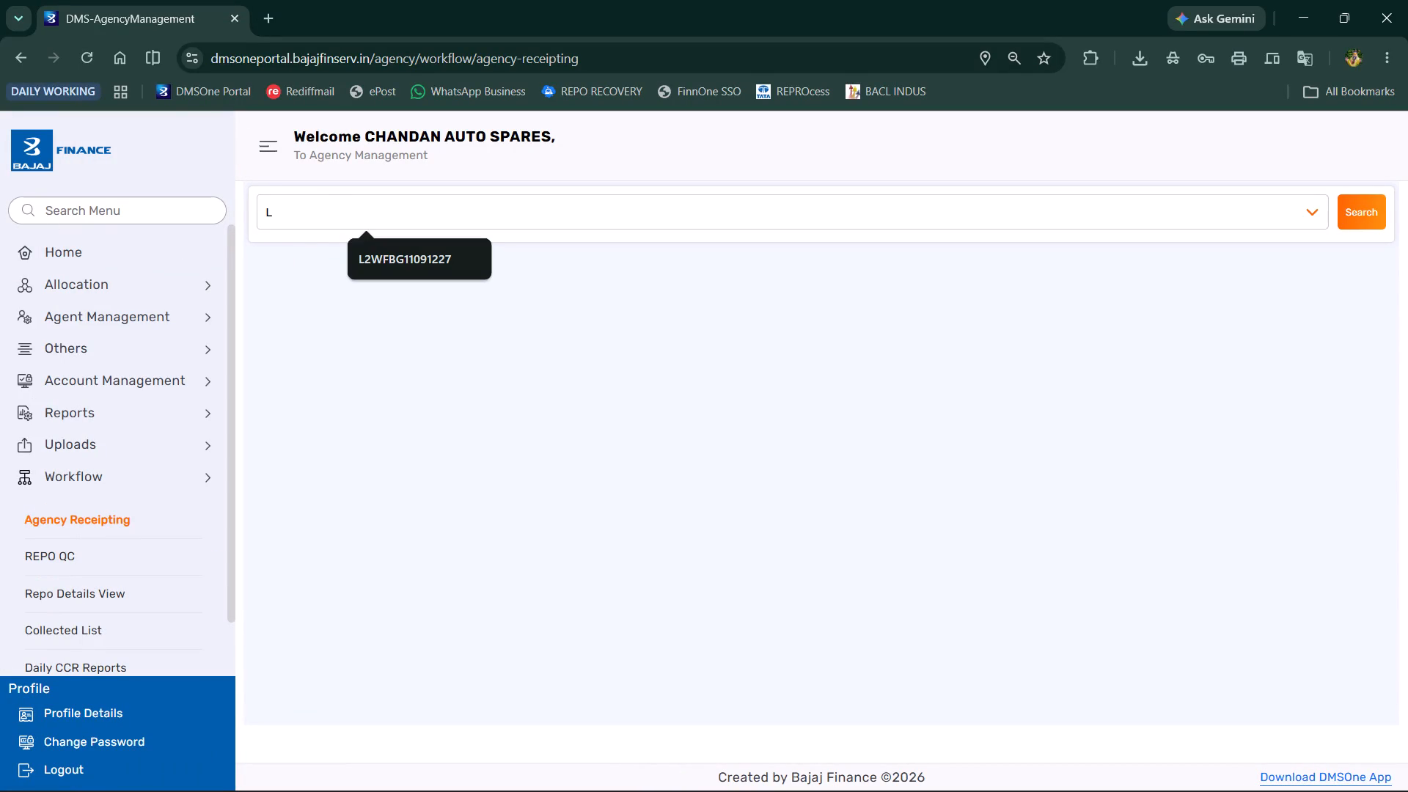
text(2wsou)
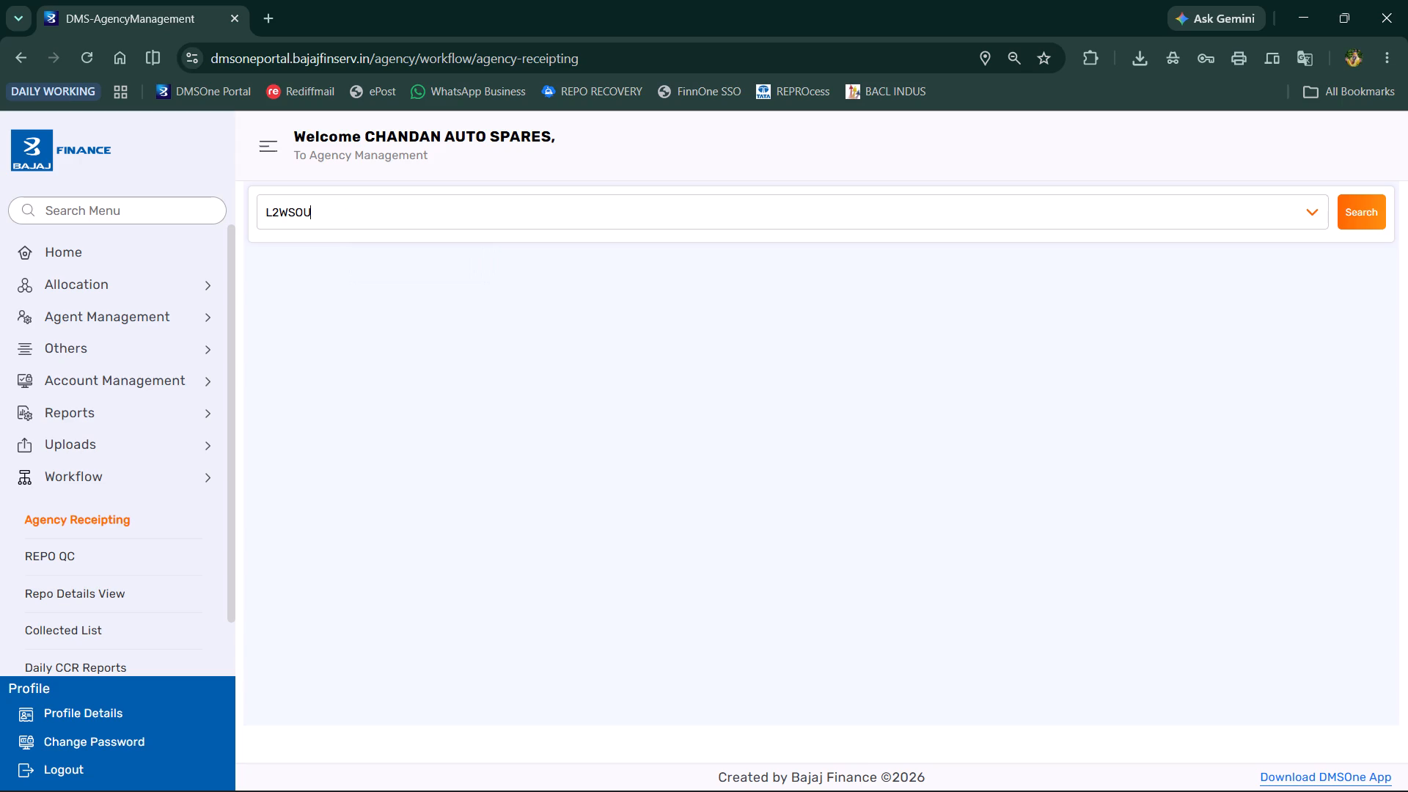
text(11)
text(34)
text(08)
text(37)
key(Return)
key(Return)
Switch to the SSSS workbook in Excel and close Find and Replace.
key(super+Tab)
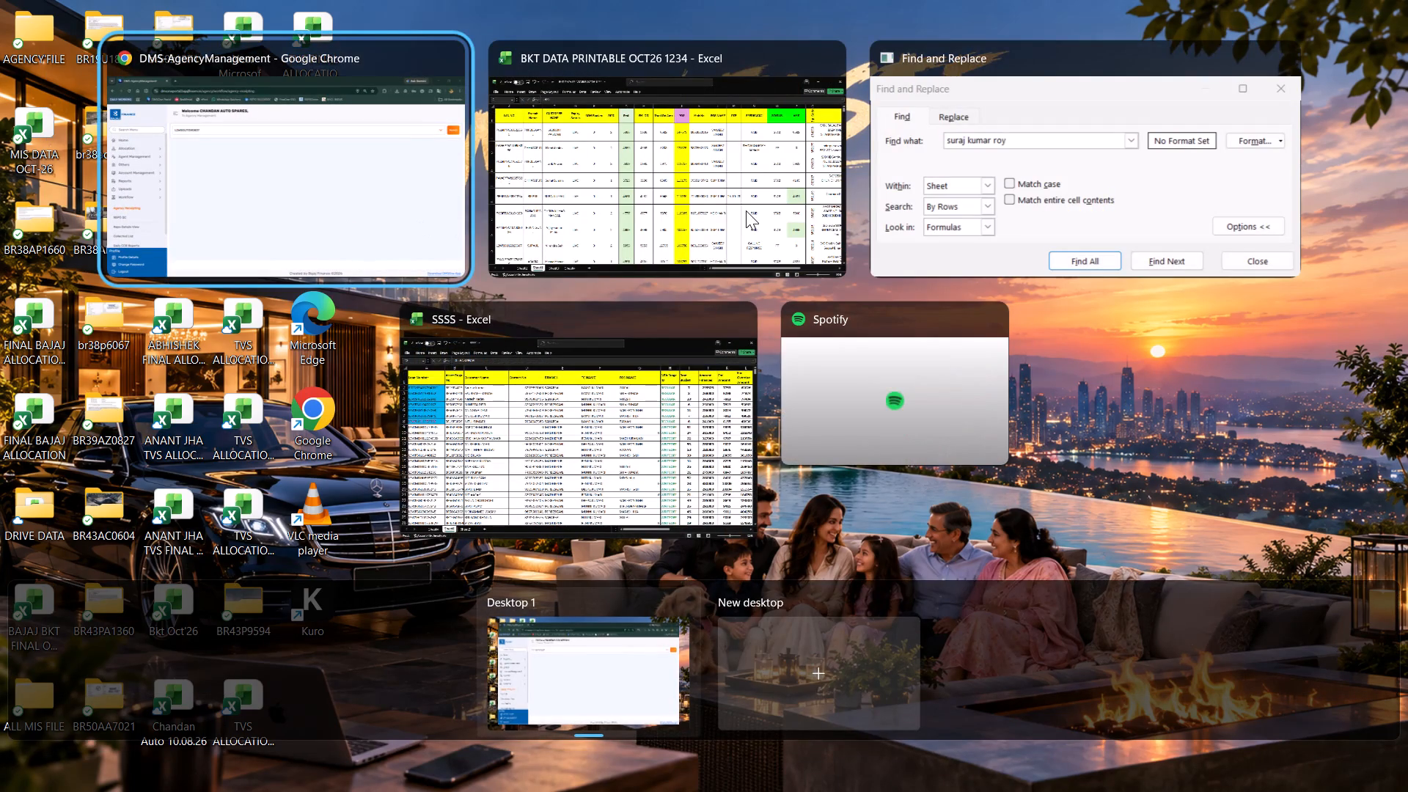
click(508, 436)
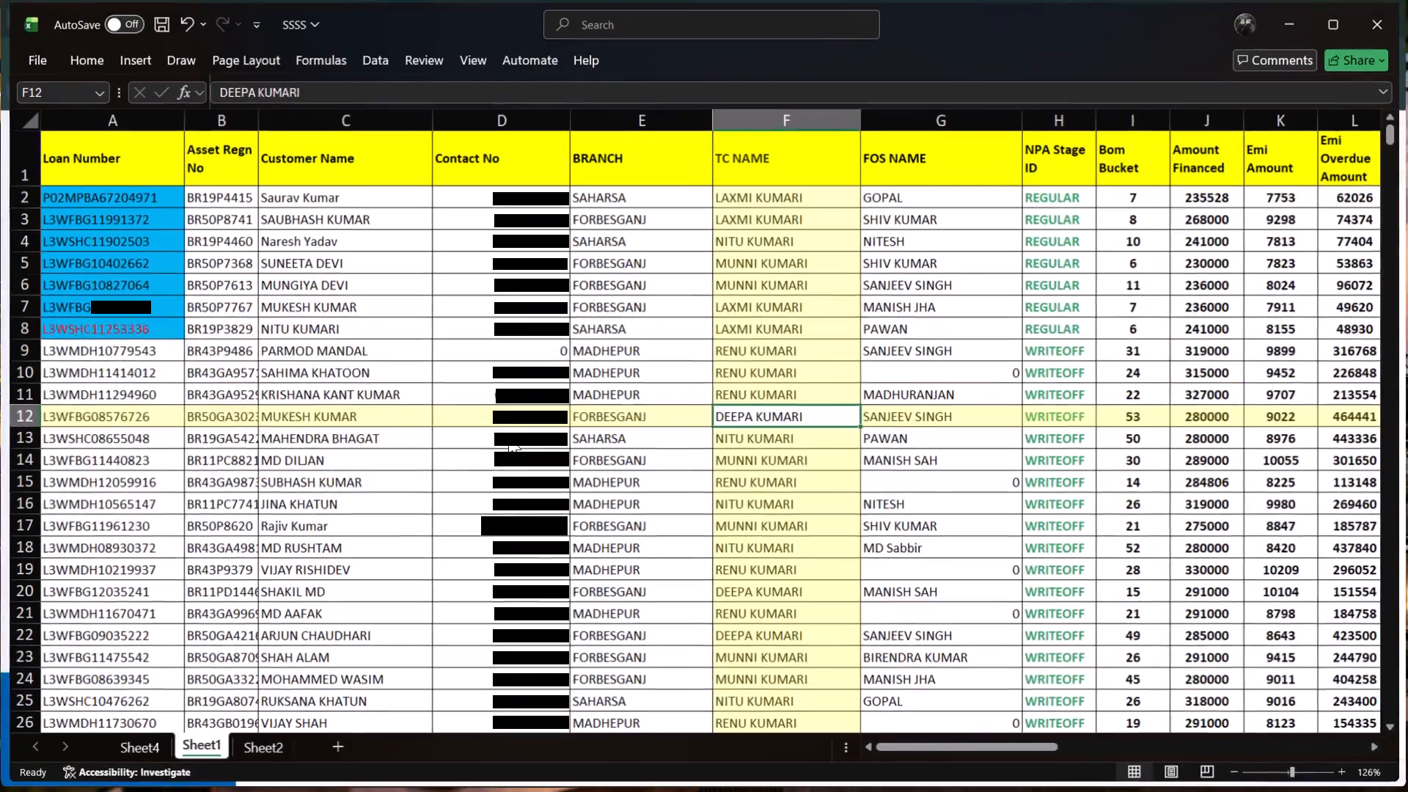
click(504, 312)
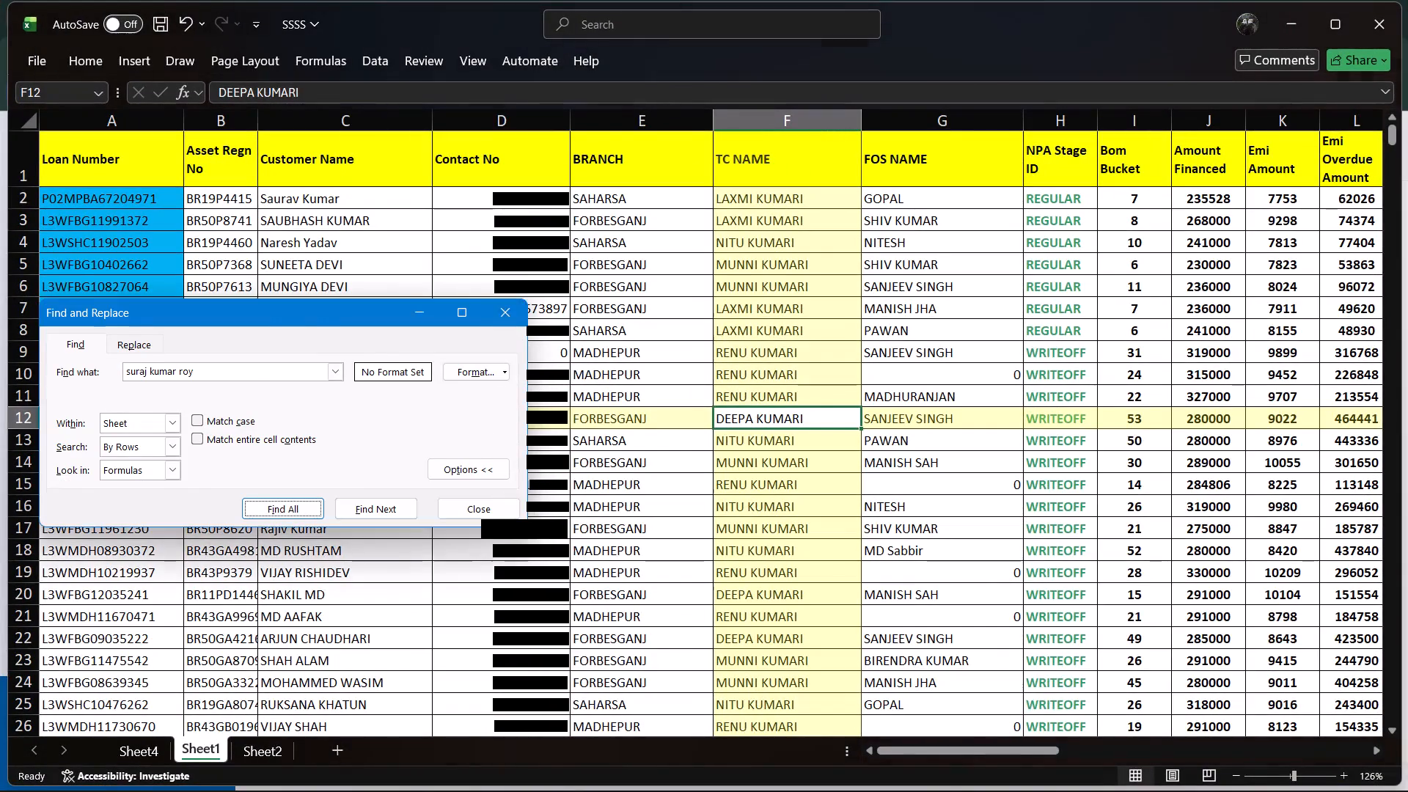
Review the header row of Sheet1 across its columns as far as Contact Person, and return to Loan Number.
click(780, 293)
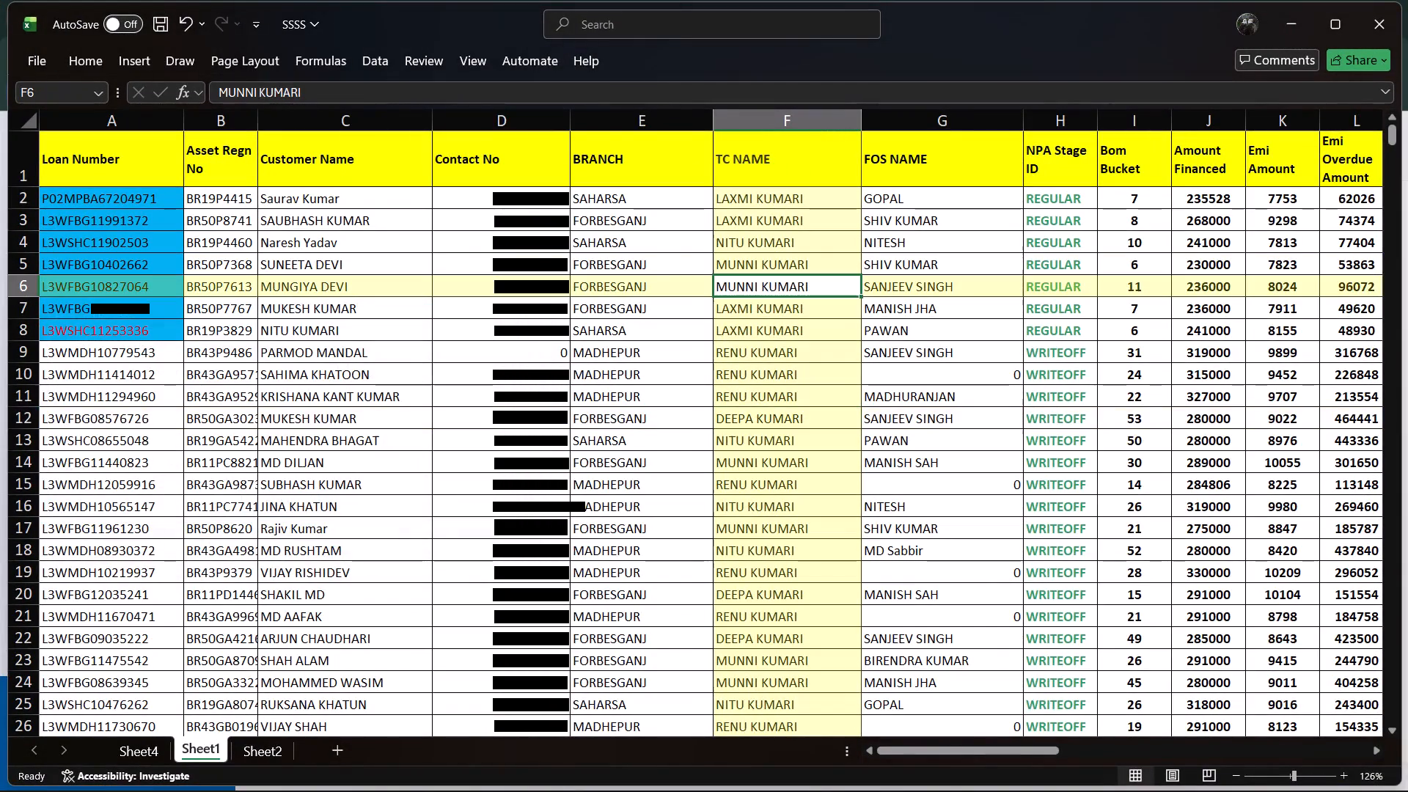
key(Up)
key(Up)
key(Up)
key(Up)
key(Up)
key(Up)
key(Up)
key(Up)
key(Up)
key(Up)
key(Up)
key(Up)
key(Up)
key(Up)
key(Up)
key(Up)
key(Up)
key(Right)
key(Right)
key(Right)
key(Right)
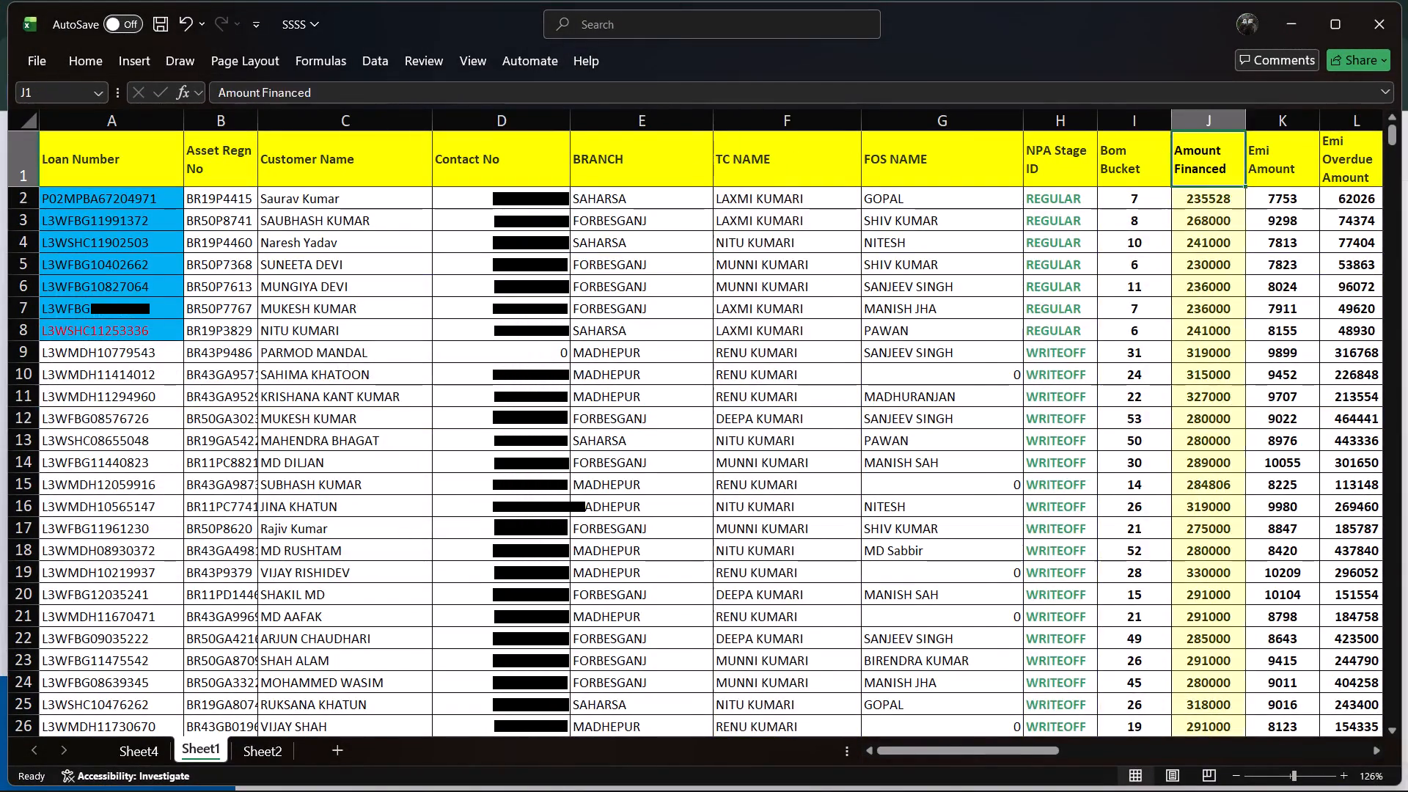
key(Right)
key(Right)
key(Right)
key(Right)
key(Right)
key(Right)
key(Right)
key(Right)
key(Right)
key(Right)
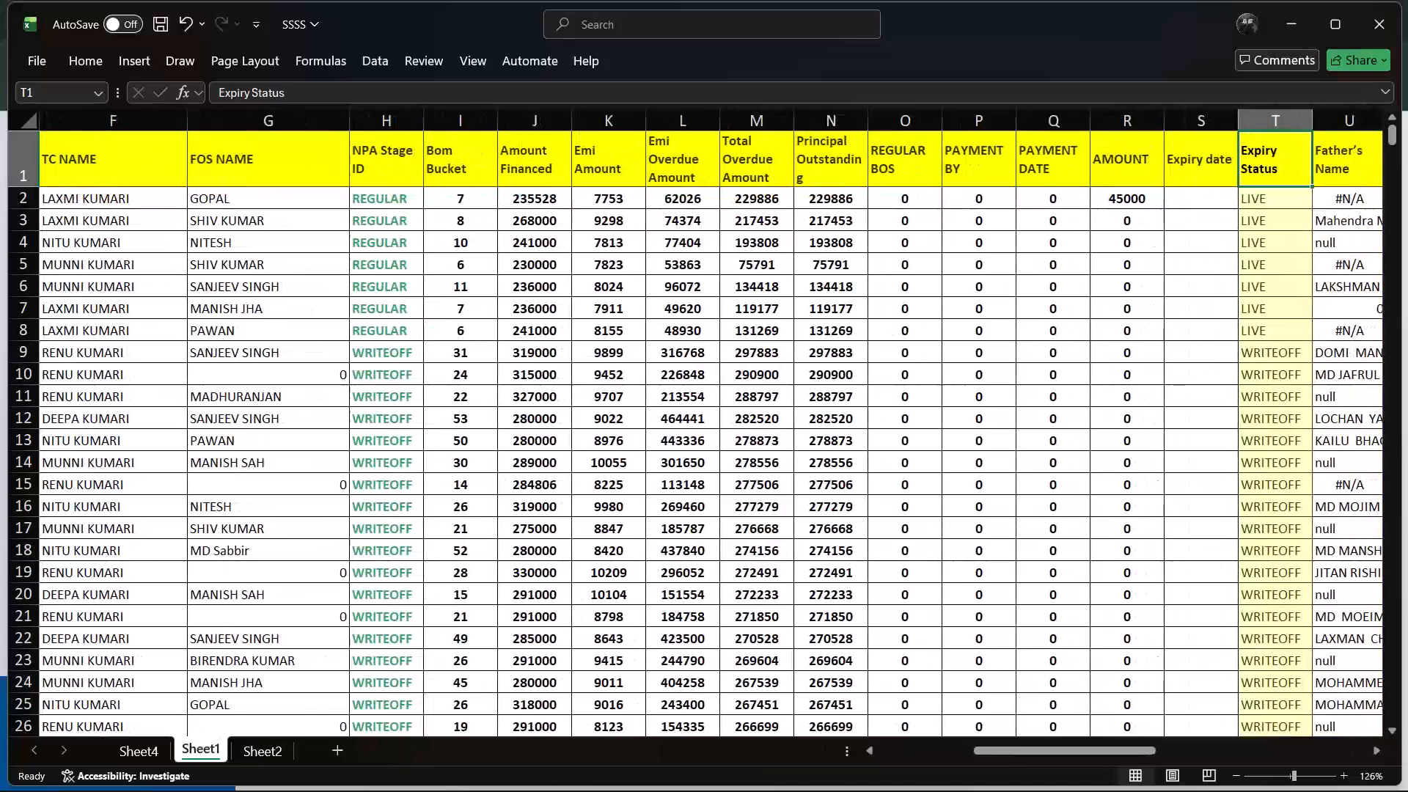
key(Right)
key(Right)
key(Right)
key(Right)
key(Right)
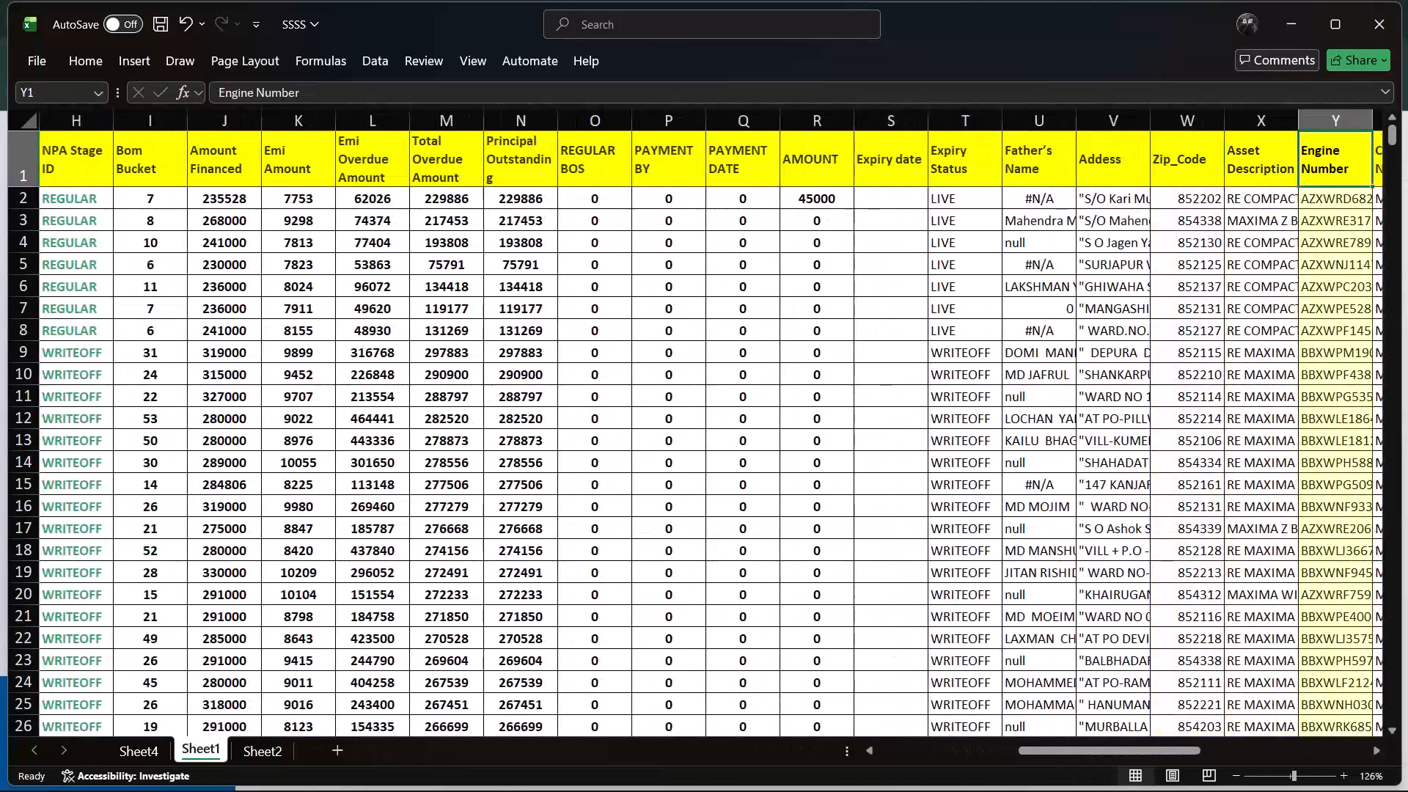
key(Right)
key(Right)
key(Right)
key(Right)
key(Right)
key(Right)
key(Right)
key(Right)
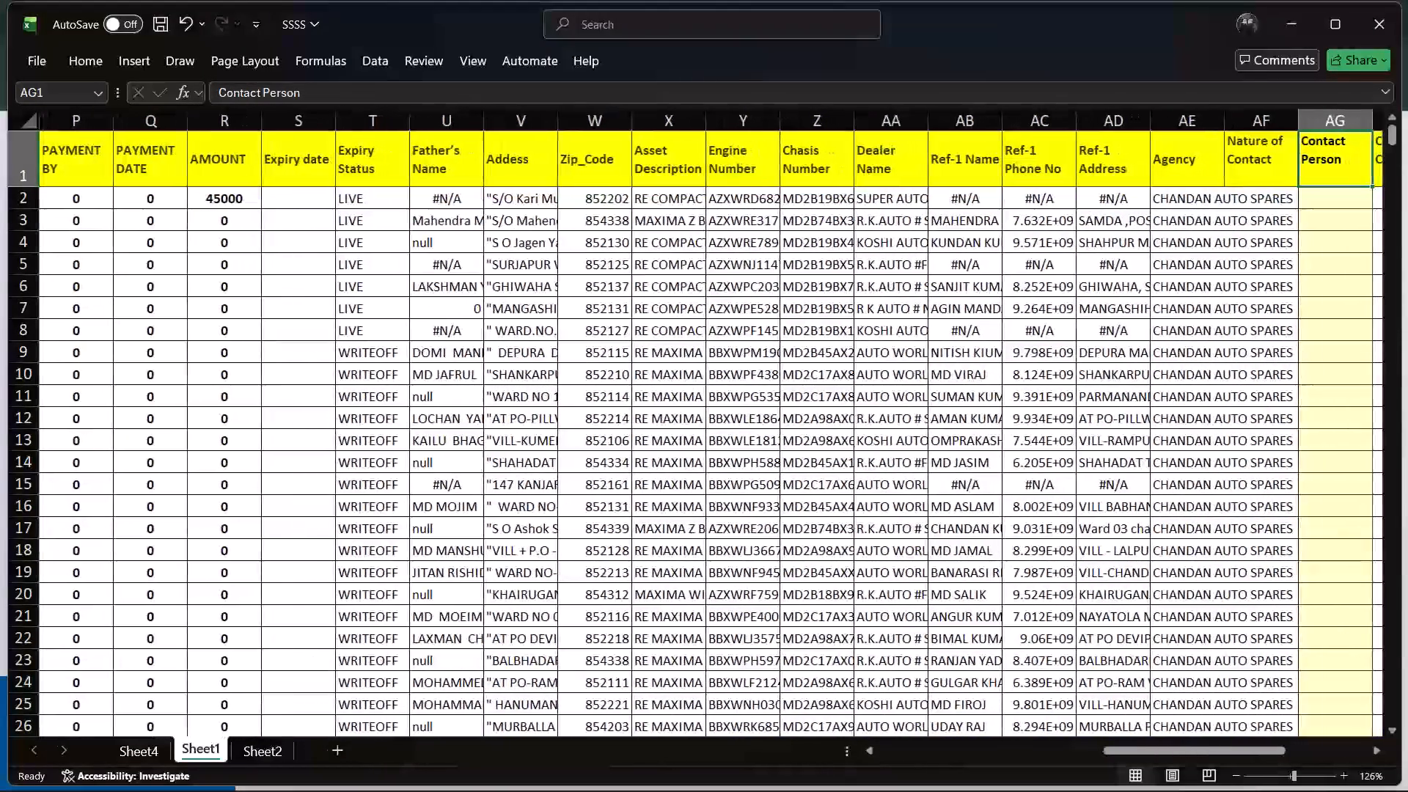
key(Left)
key(Left)
key(Left)
key(Left)
key(Left)
key(Left)
key(Left)
key(Left)
key(Left)
key(Left)
key(Left)
key(Left)
key(Left)
key(Left)
key(Left)
key(Left)
key(Left)
key(Left)
key(Left)
key(Left)
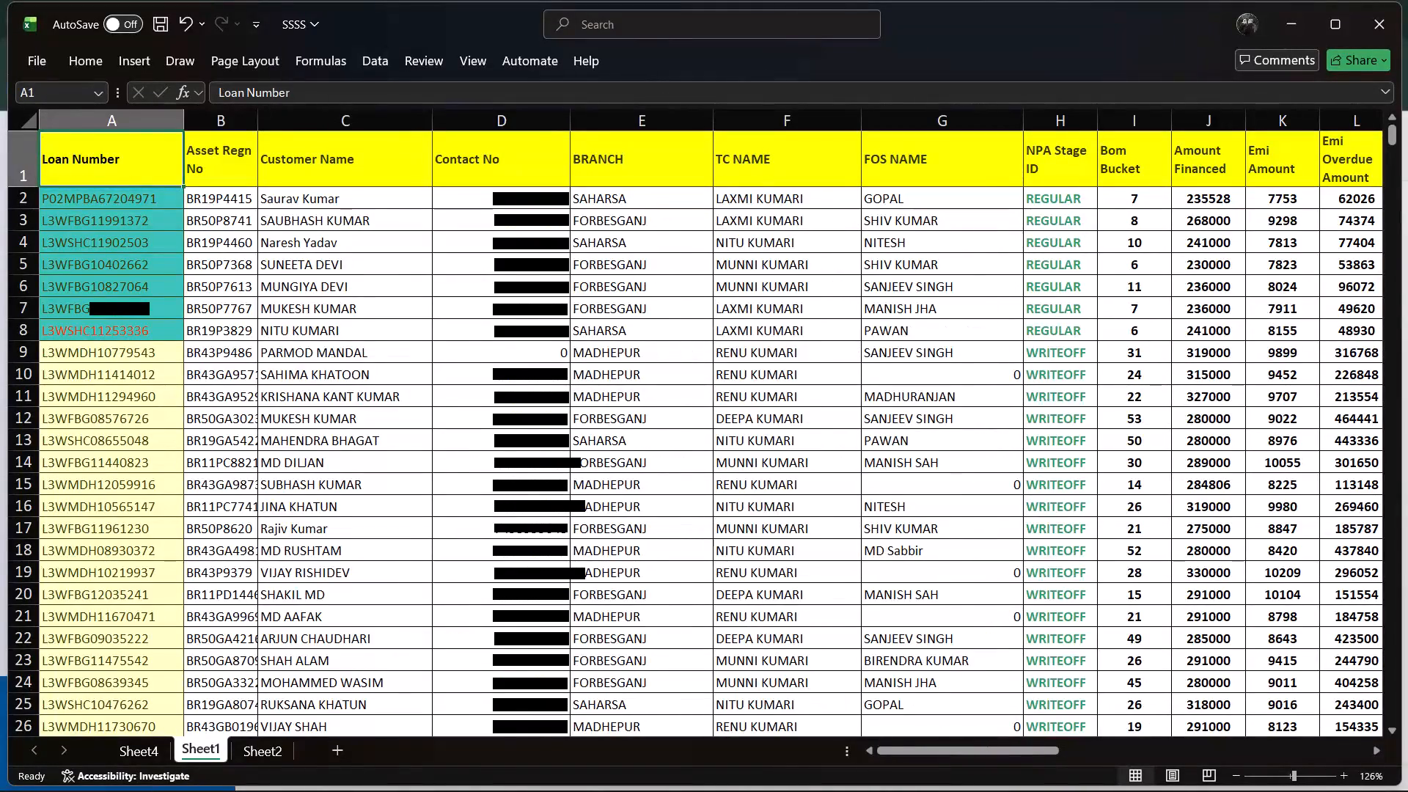
Create a PivotTable from all the data in Sheet1, placed on a new worksheet.
click(16, 114)
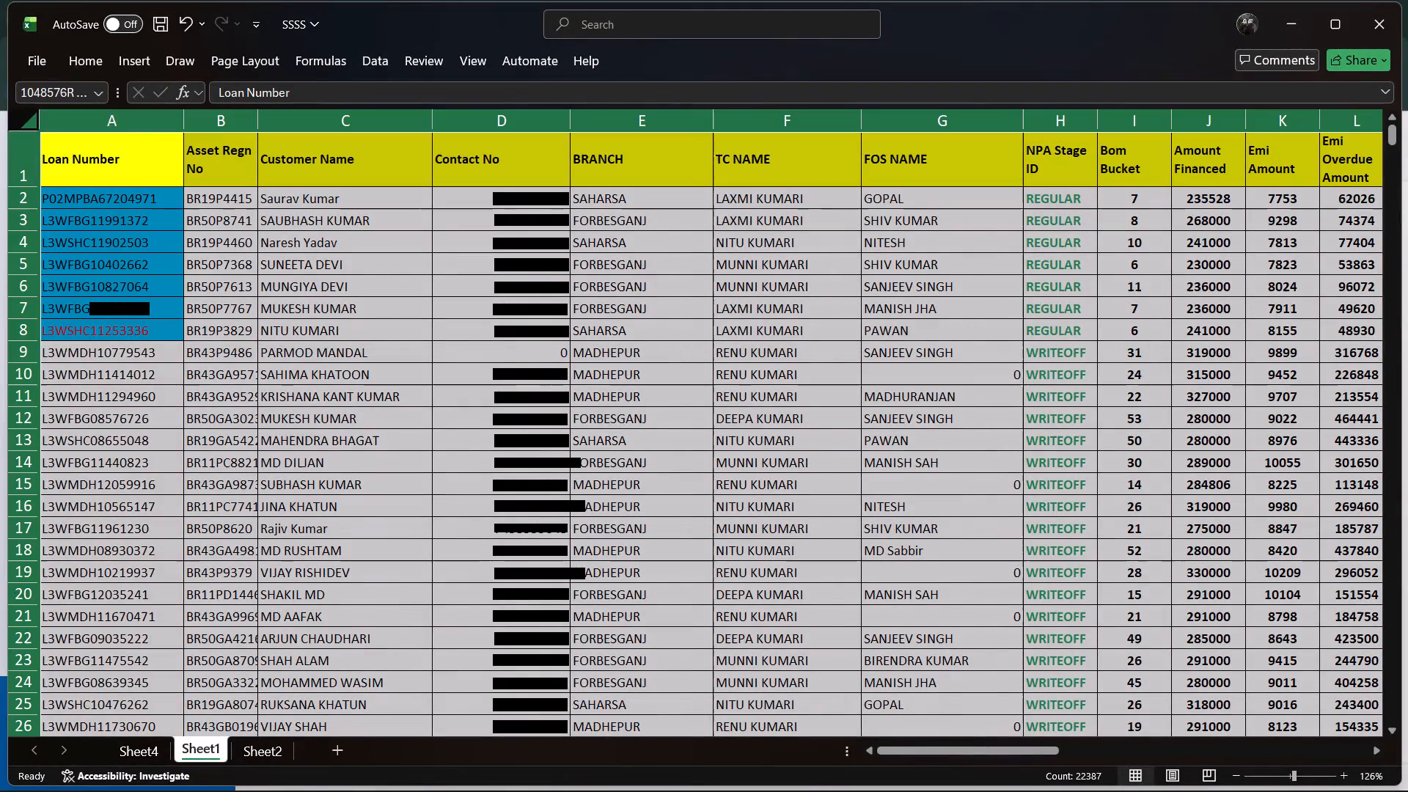
click(143, 65)
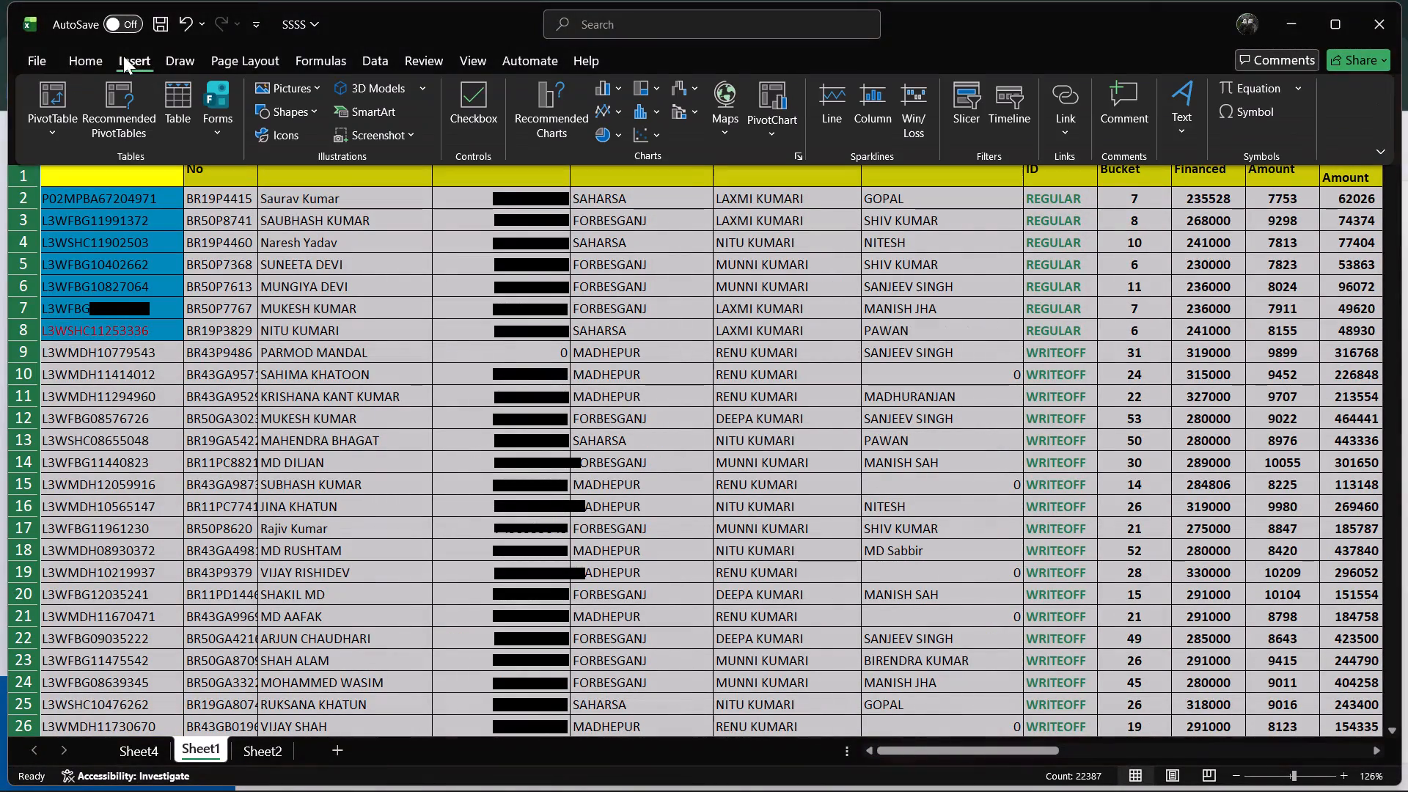
double_click(56, 83)
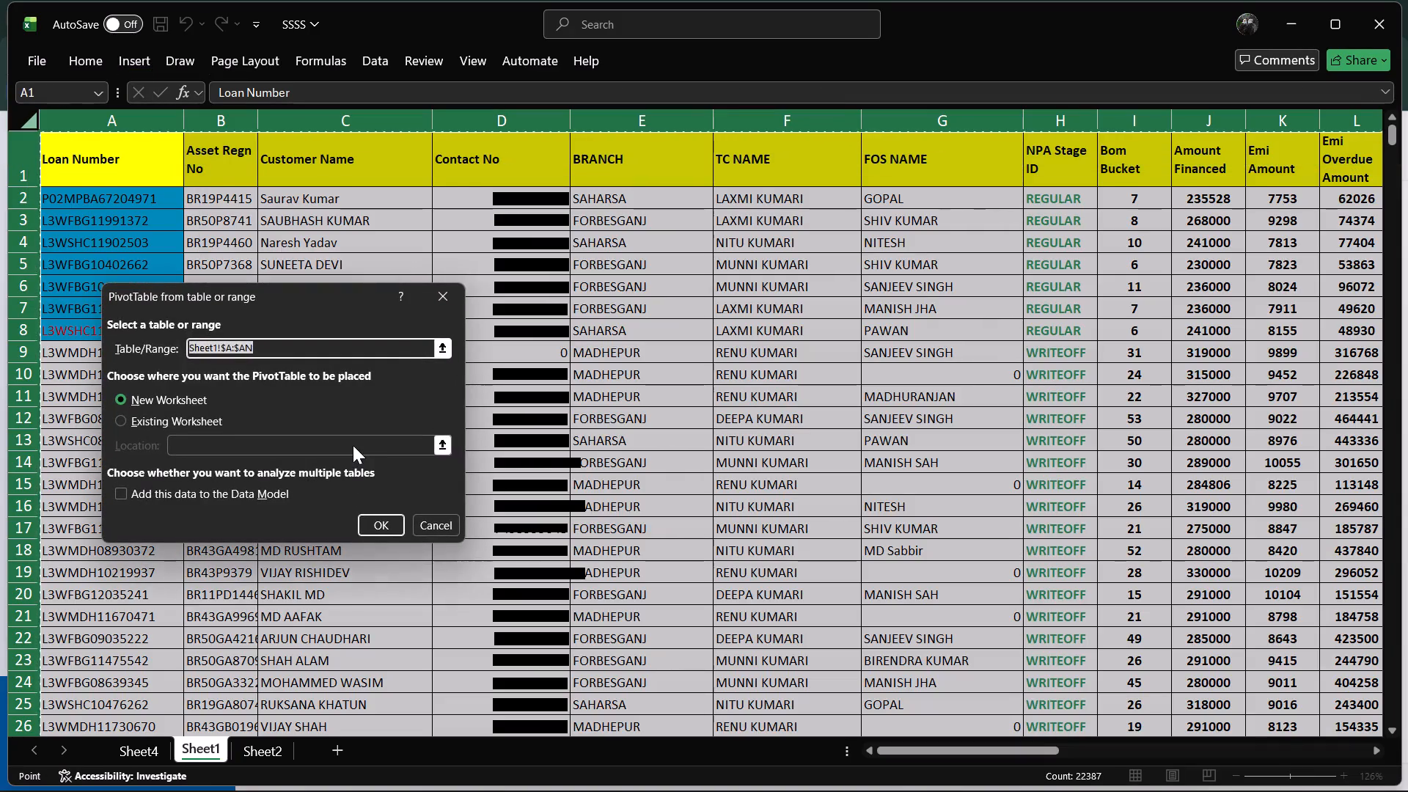
click(388, 527)
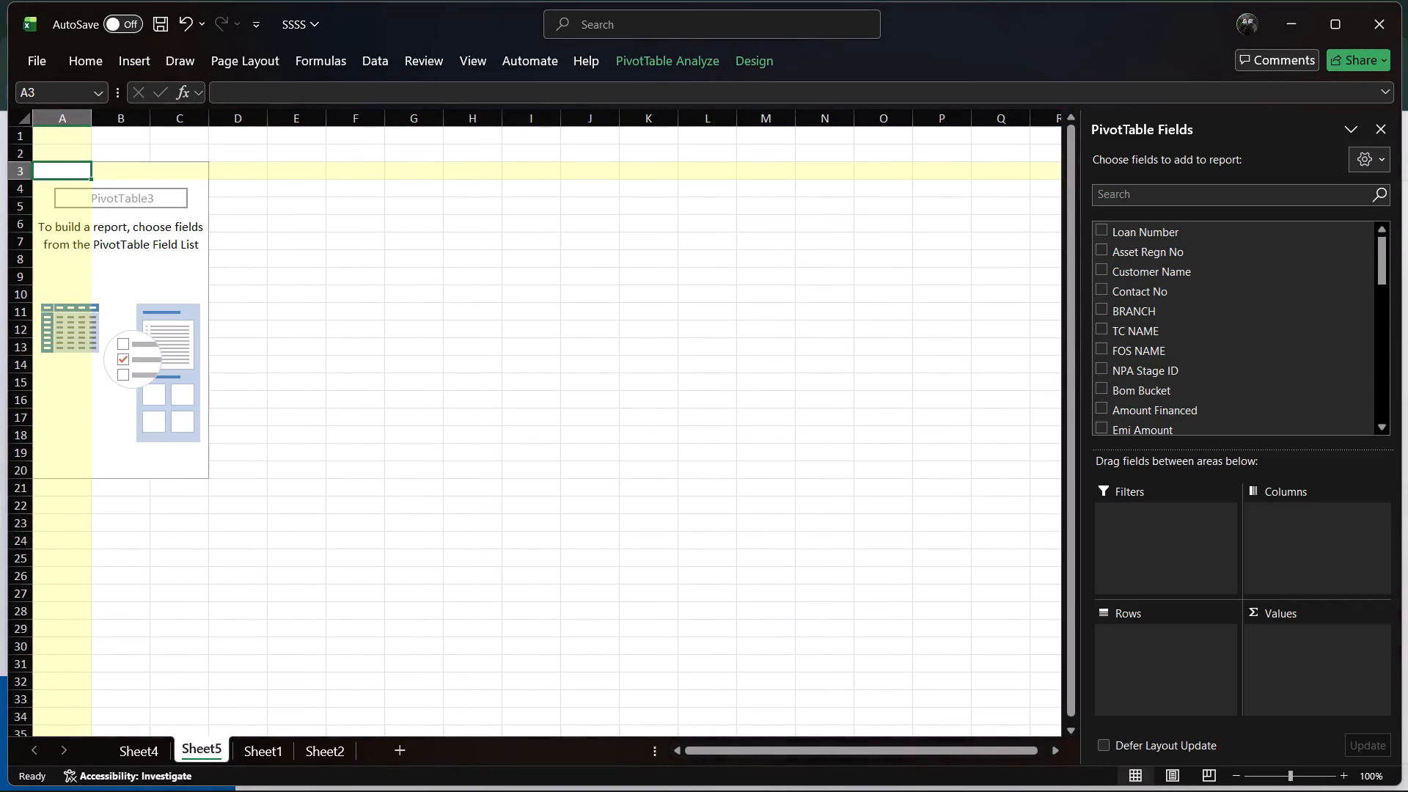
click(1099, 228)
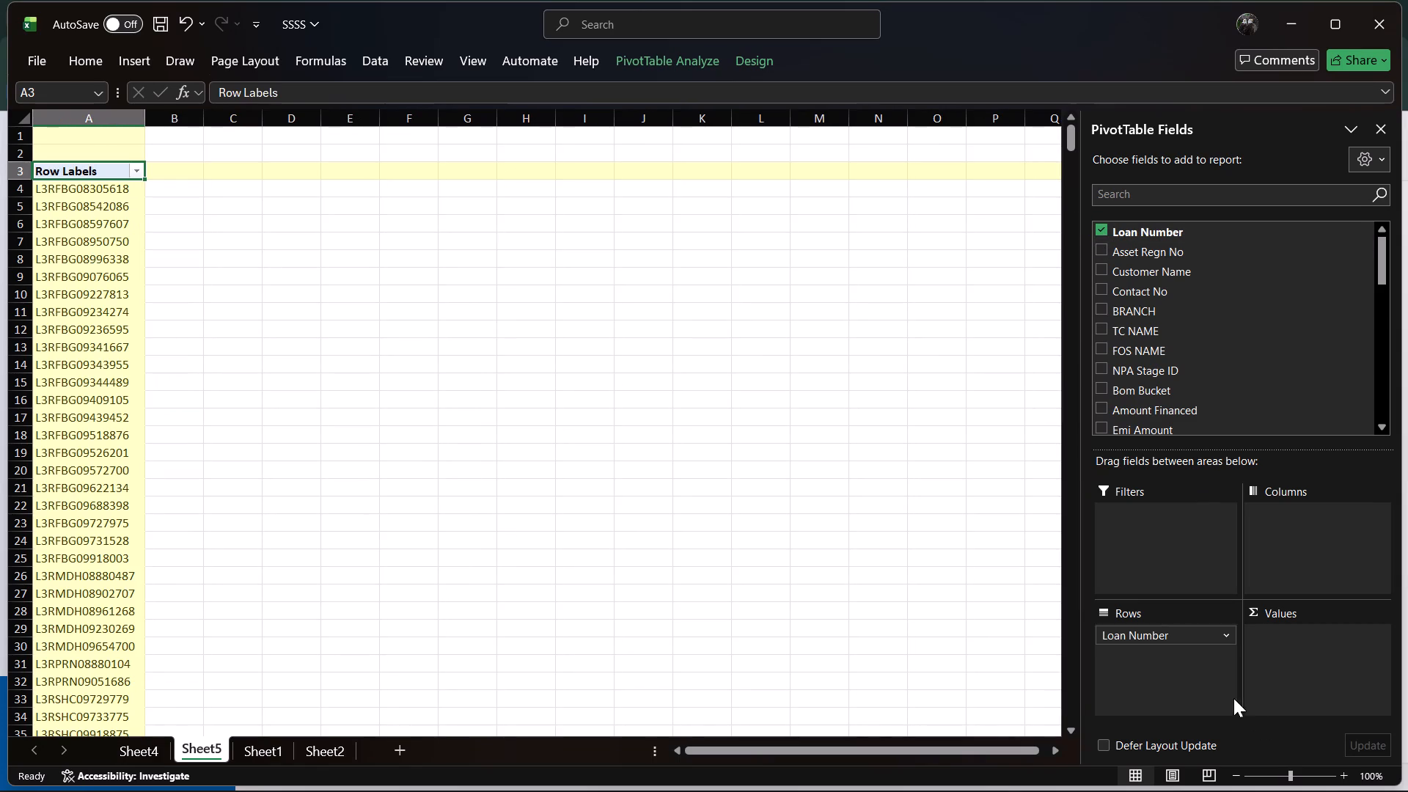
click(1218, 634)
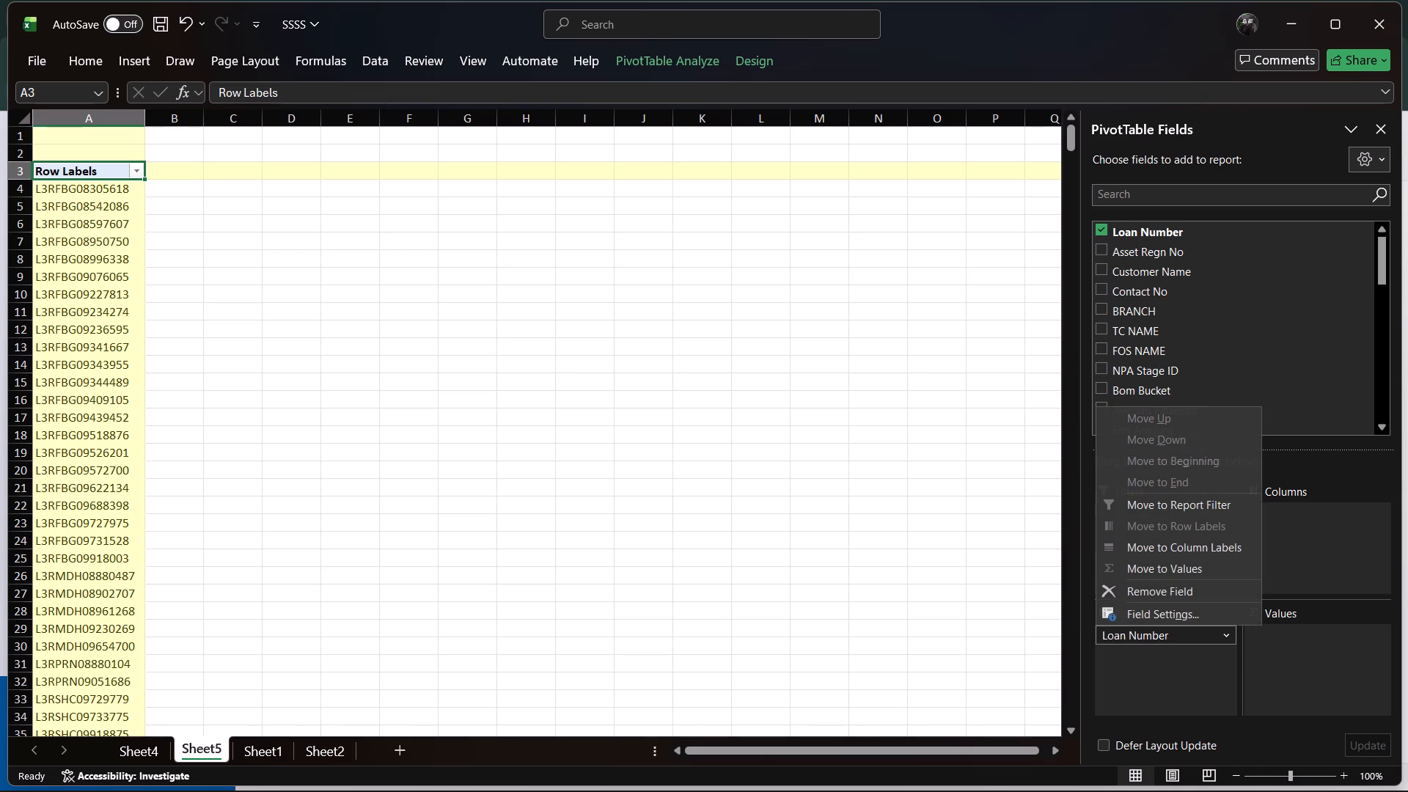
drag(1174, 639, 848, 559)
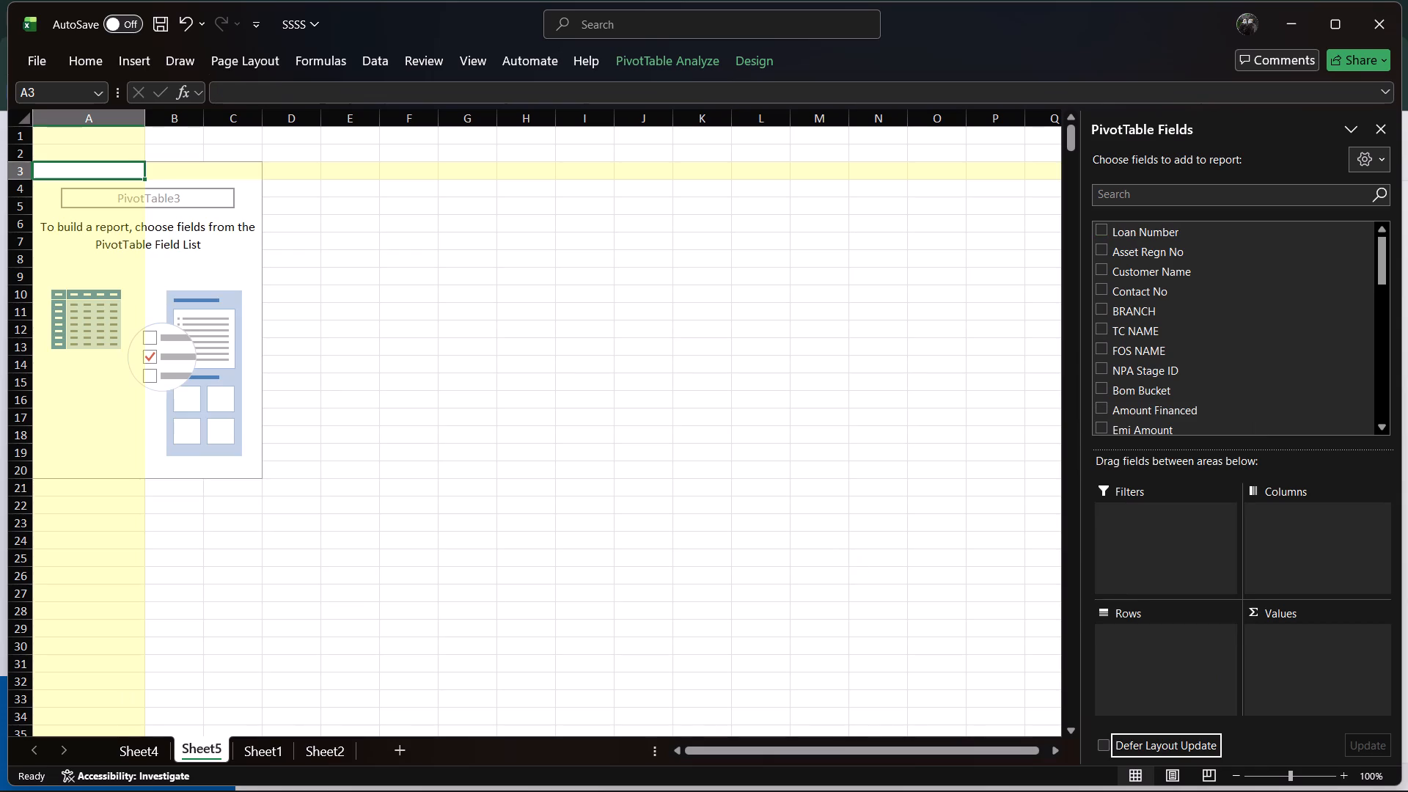
Add Loan Number and FOS NAME as row fields of the new PivotTable.
double_click(1106, 225)
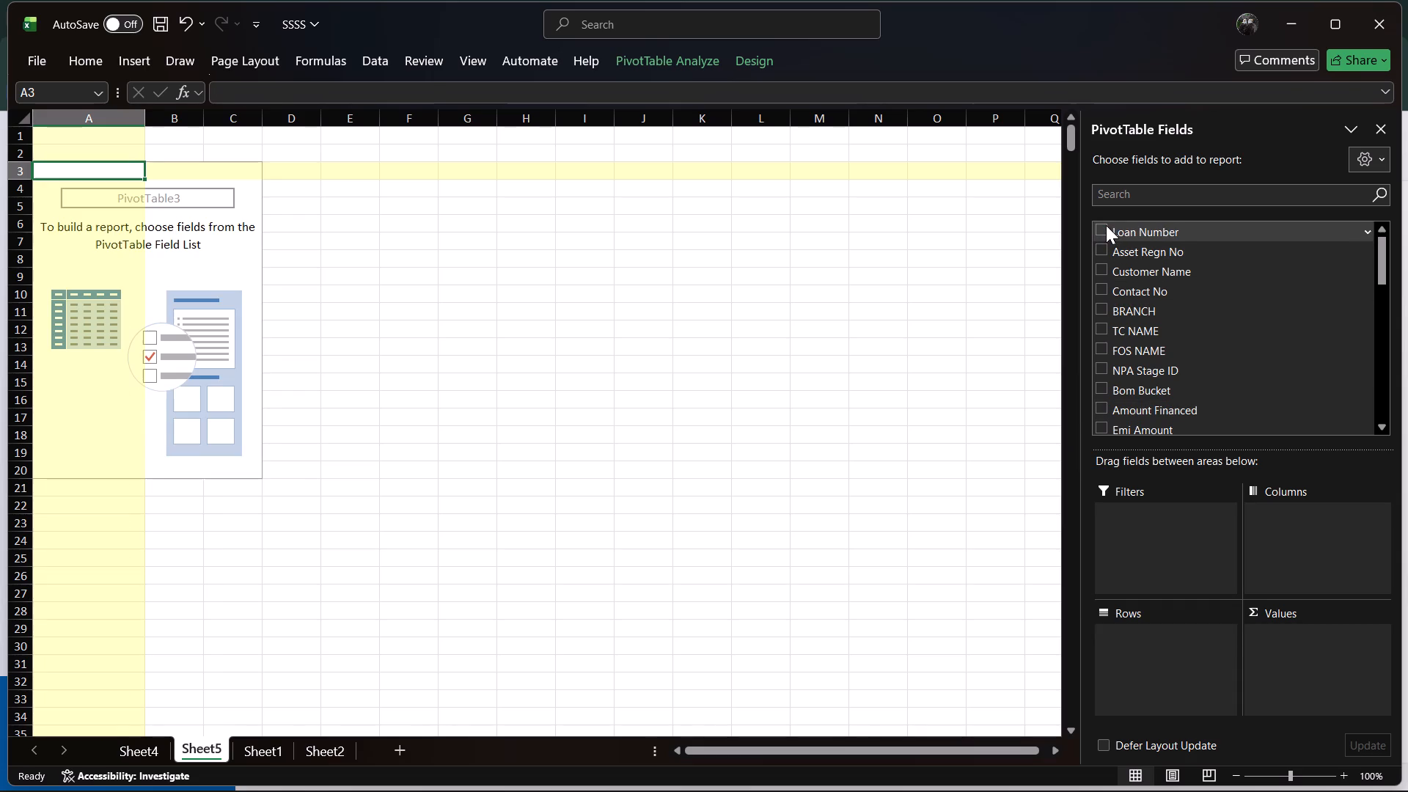
click(1106, 225)
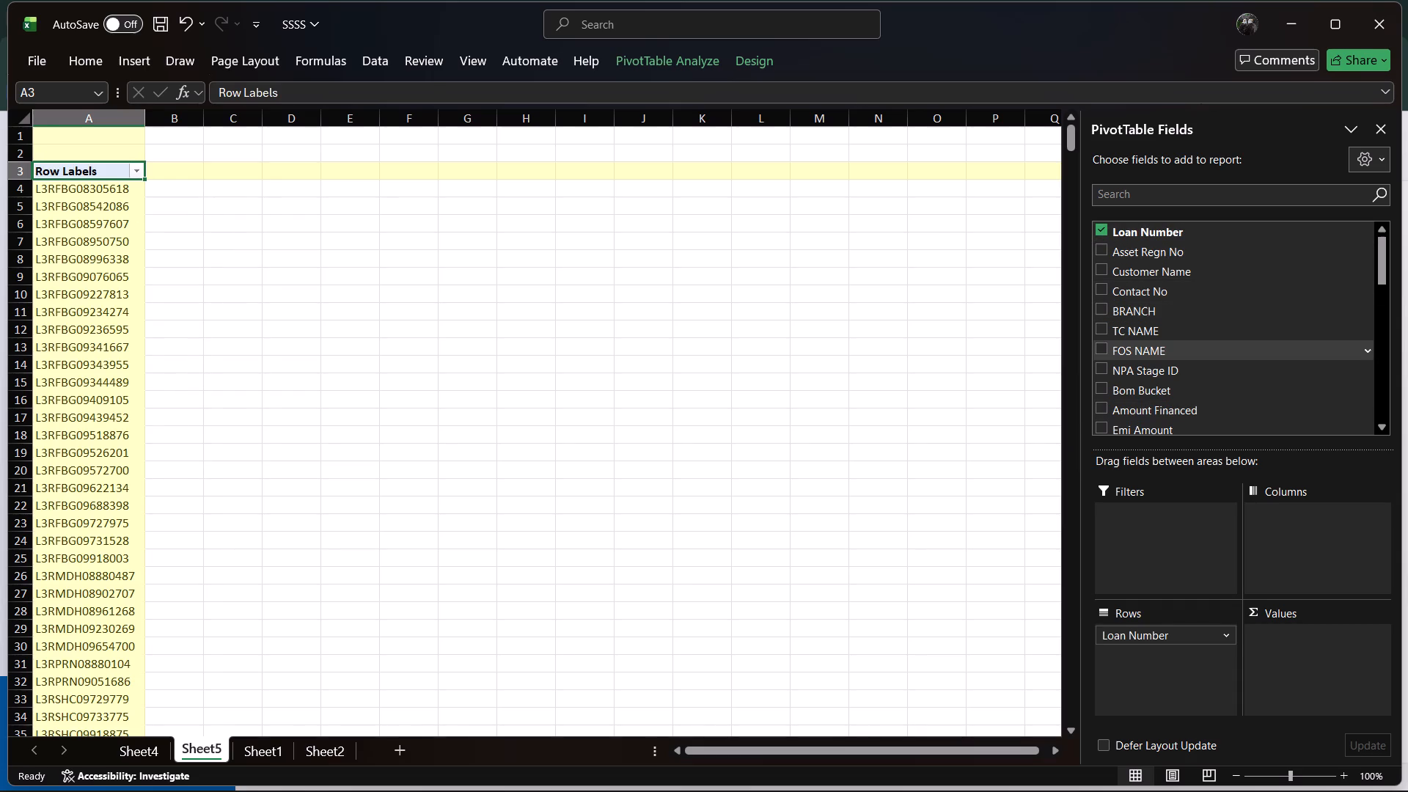
click(1103, 349)
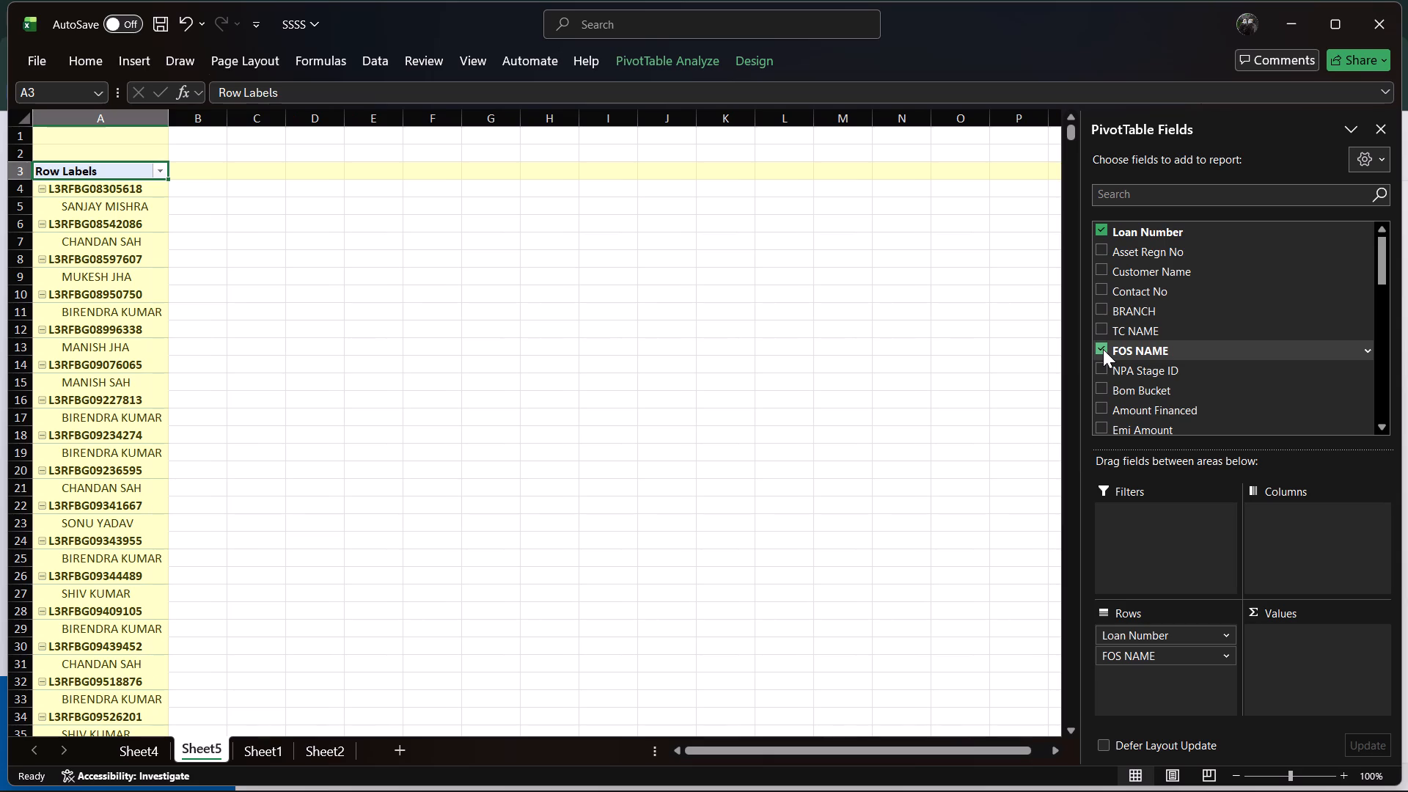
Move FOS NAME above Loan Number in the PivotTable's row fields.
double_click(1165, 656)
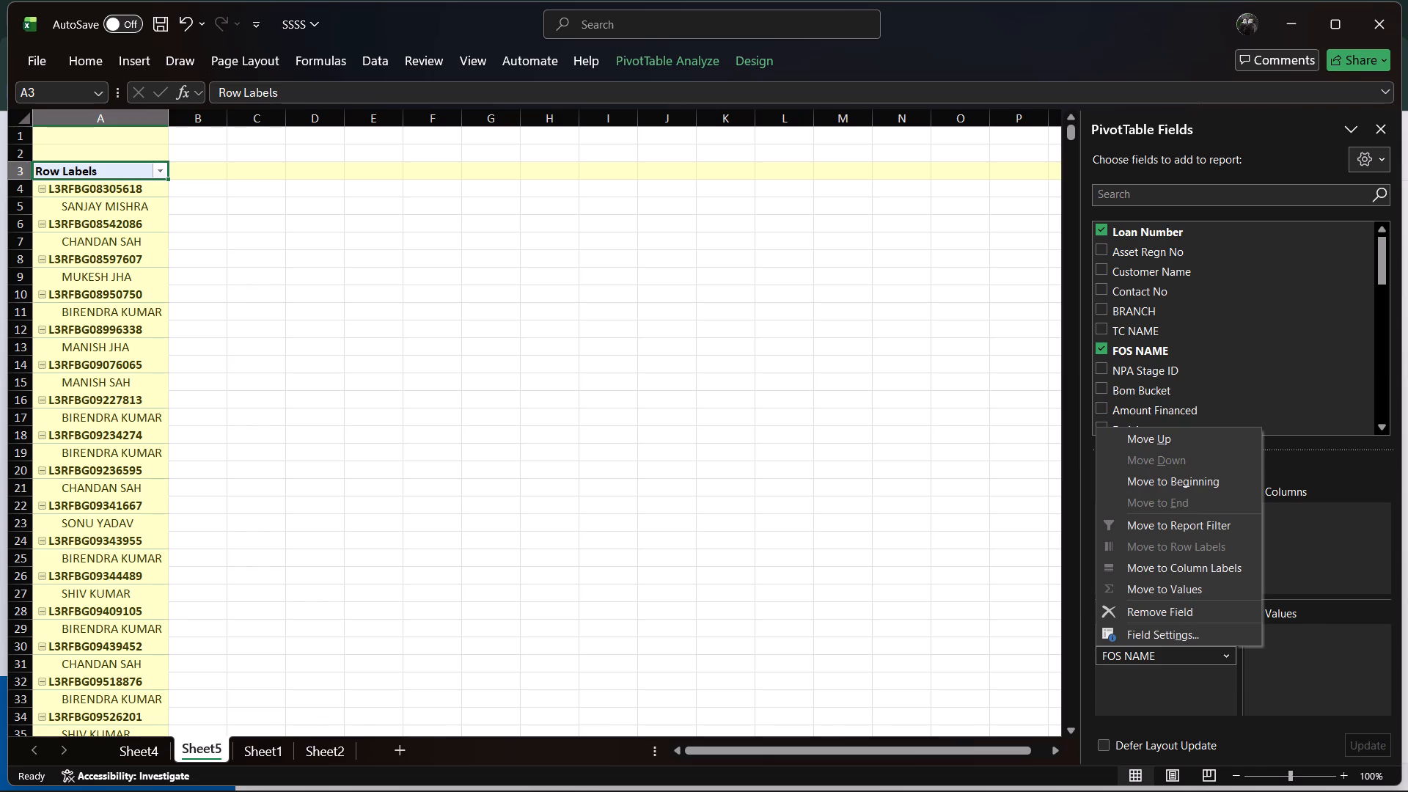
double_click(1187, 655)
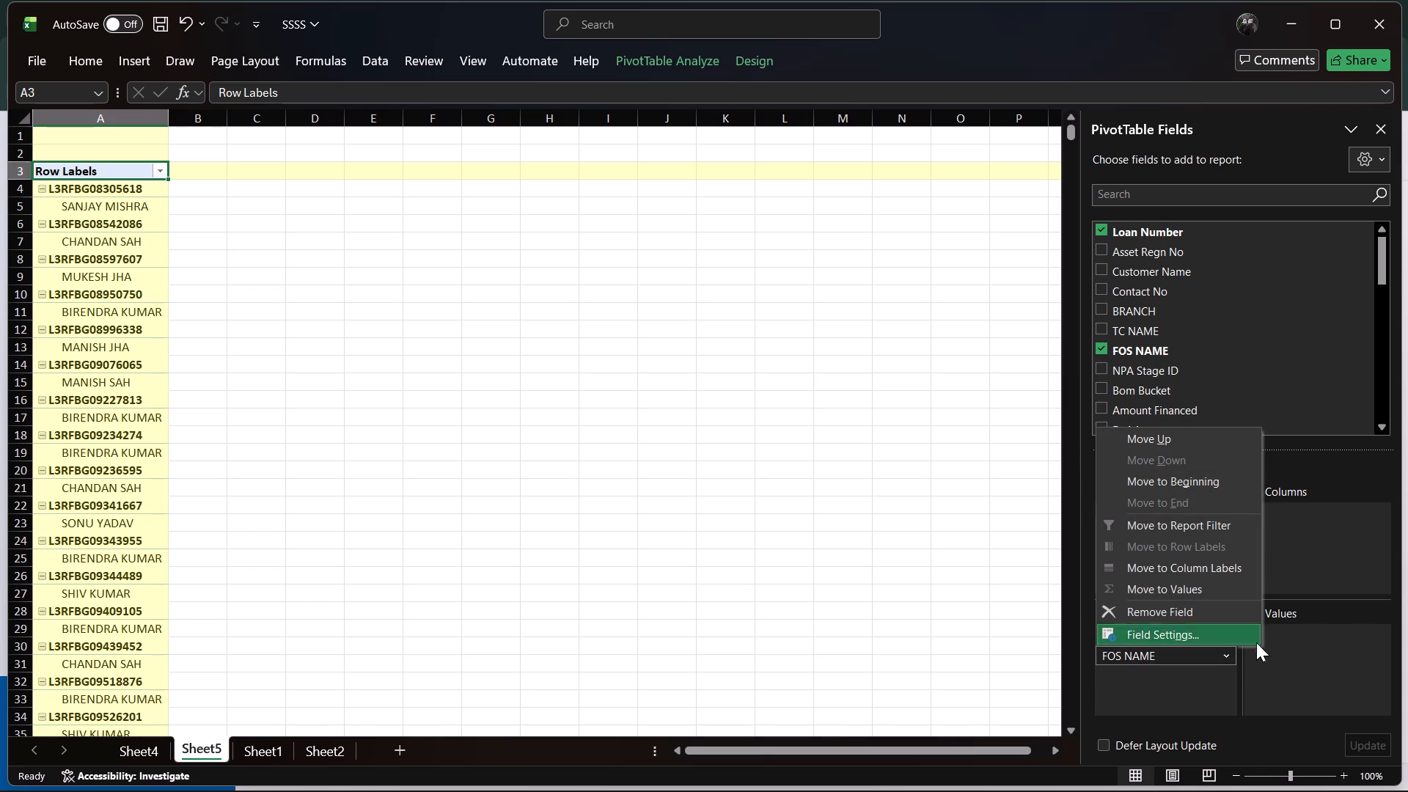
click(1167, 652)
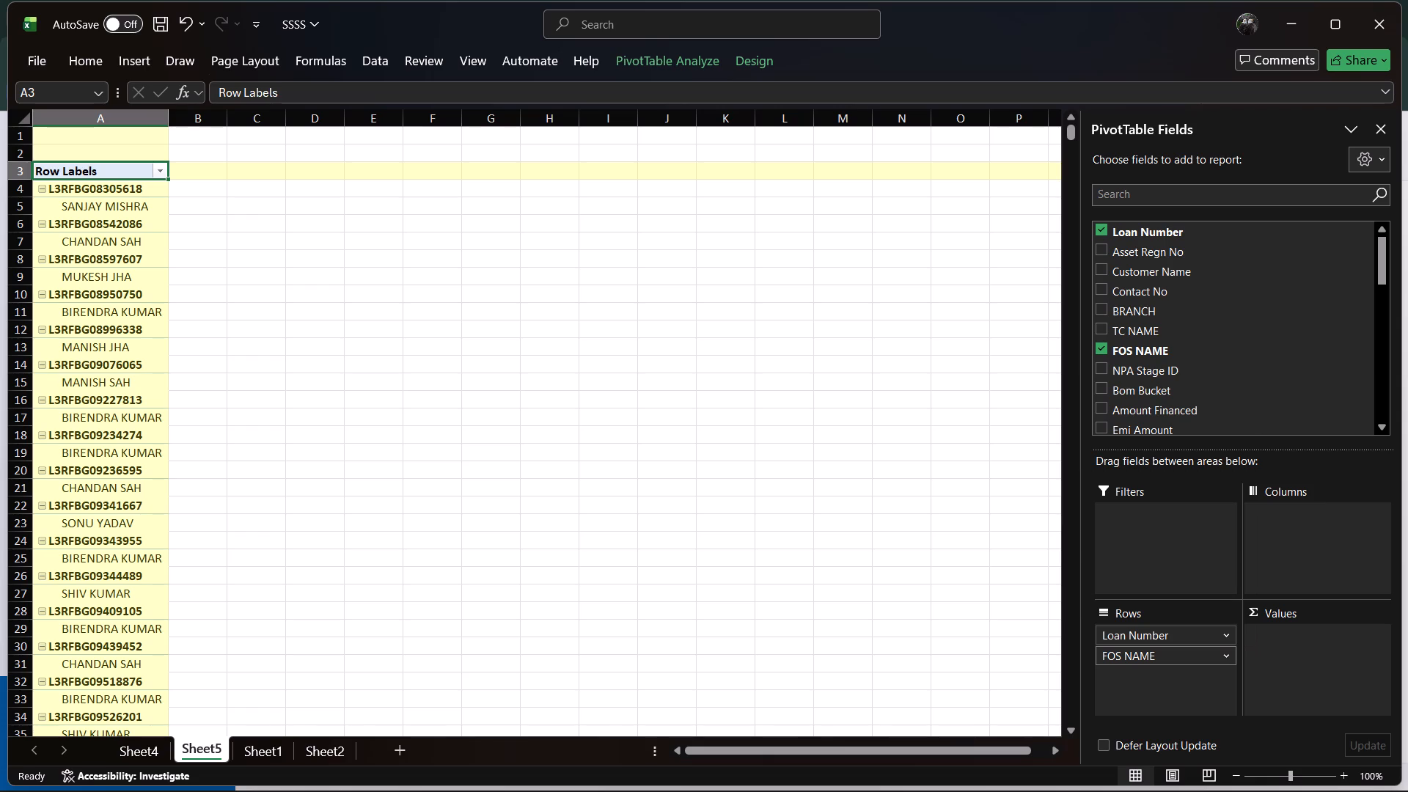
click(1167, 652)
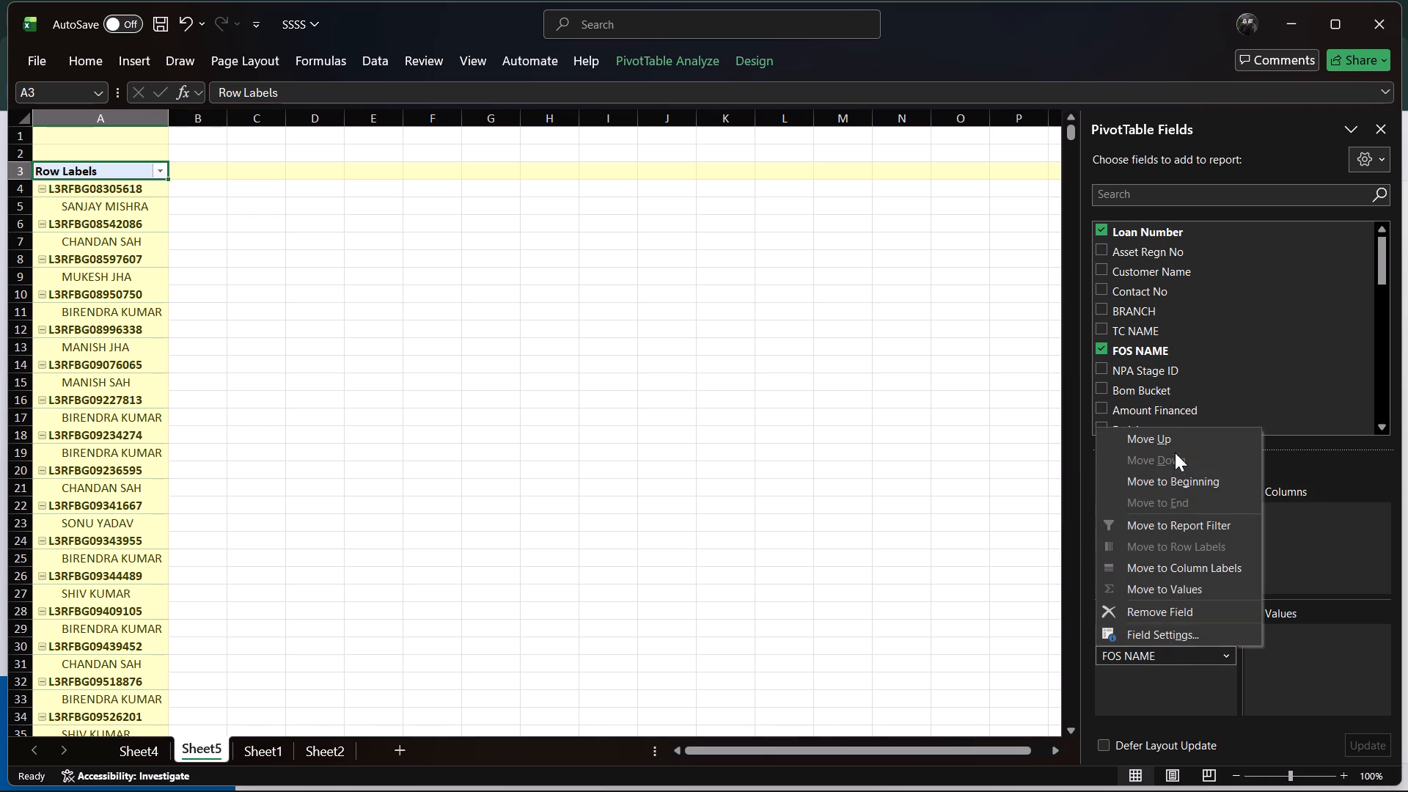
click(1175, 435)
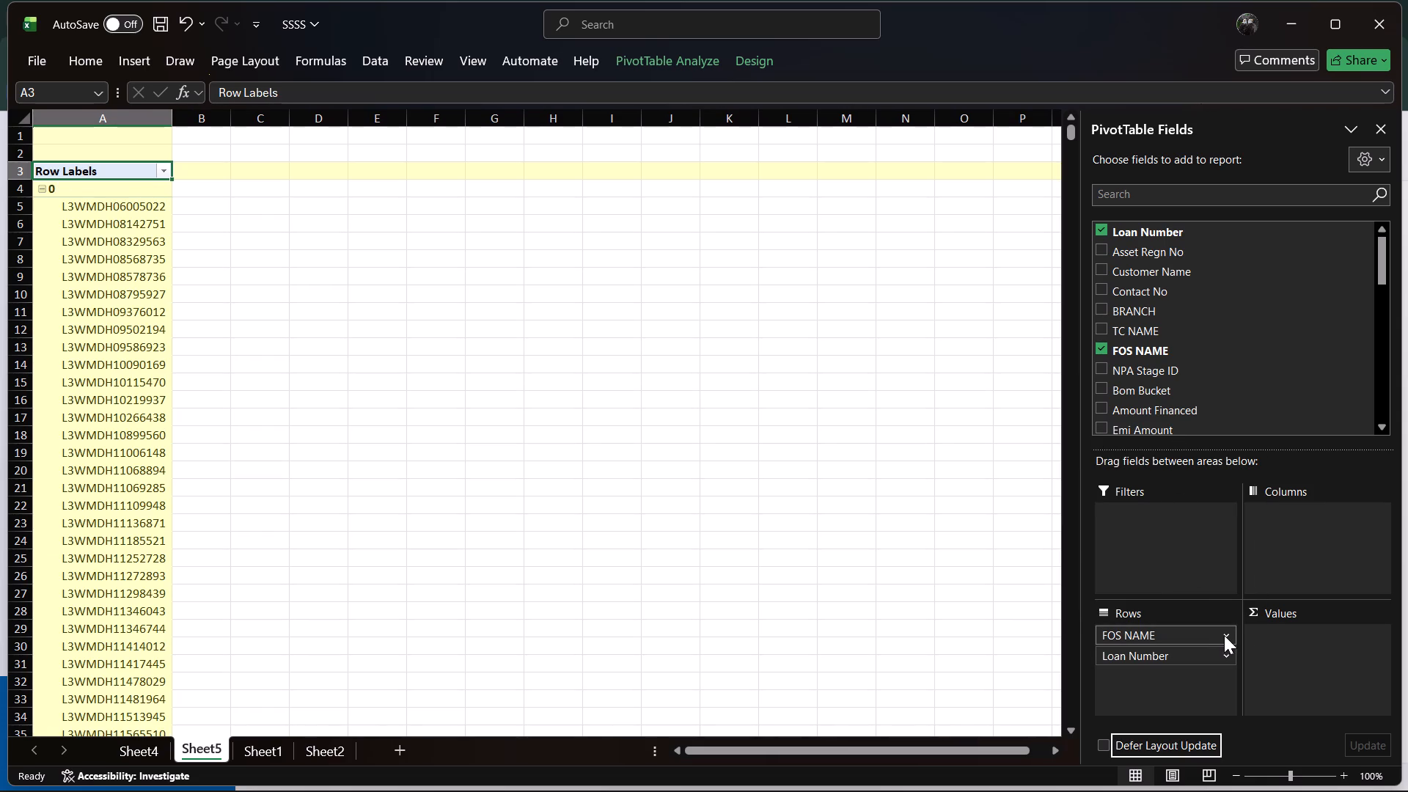
Move FOS NAME from the PivotTable's rows to its values so that it is counted per loan number.
click(1224, 635)
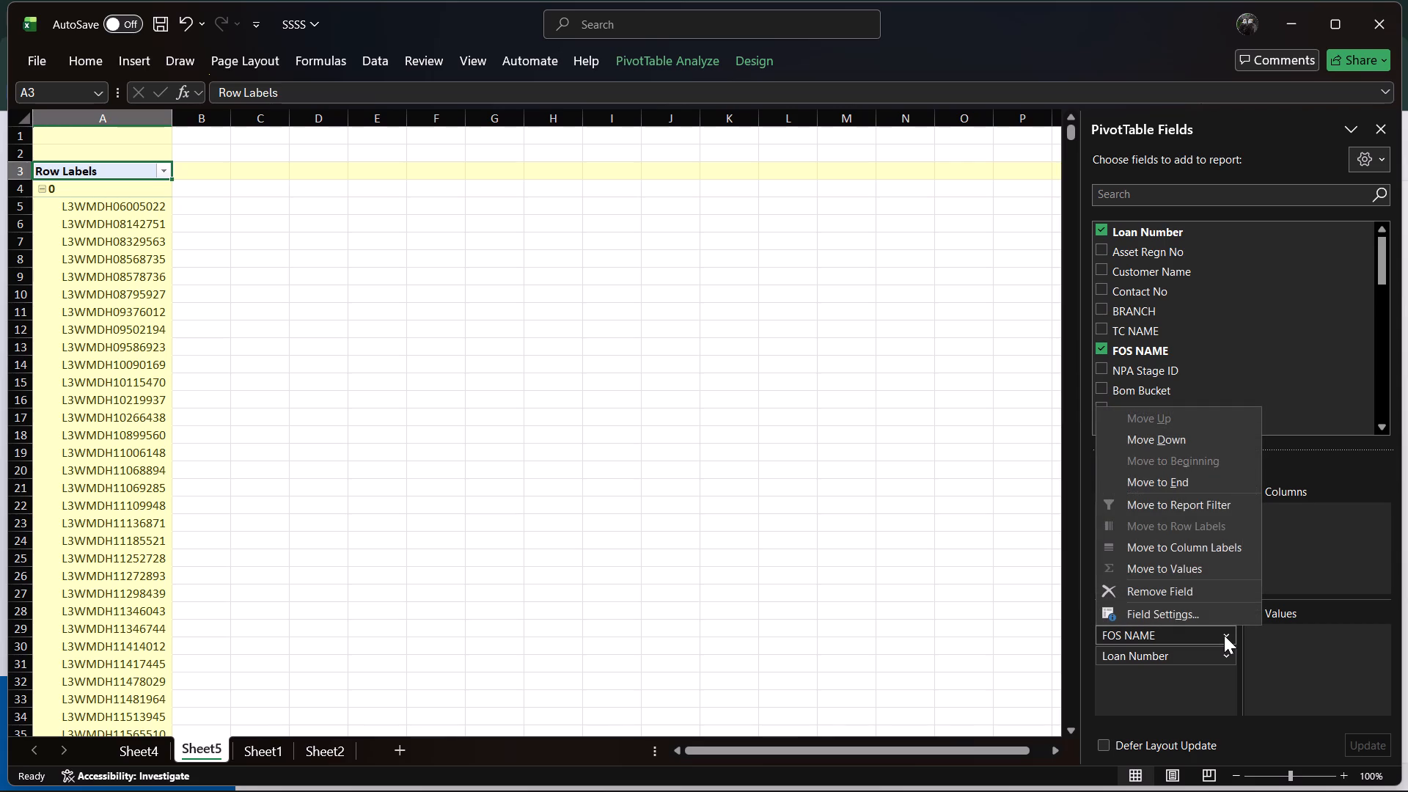
double_click(1185, 634)
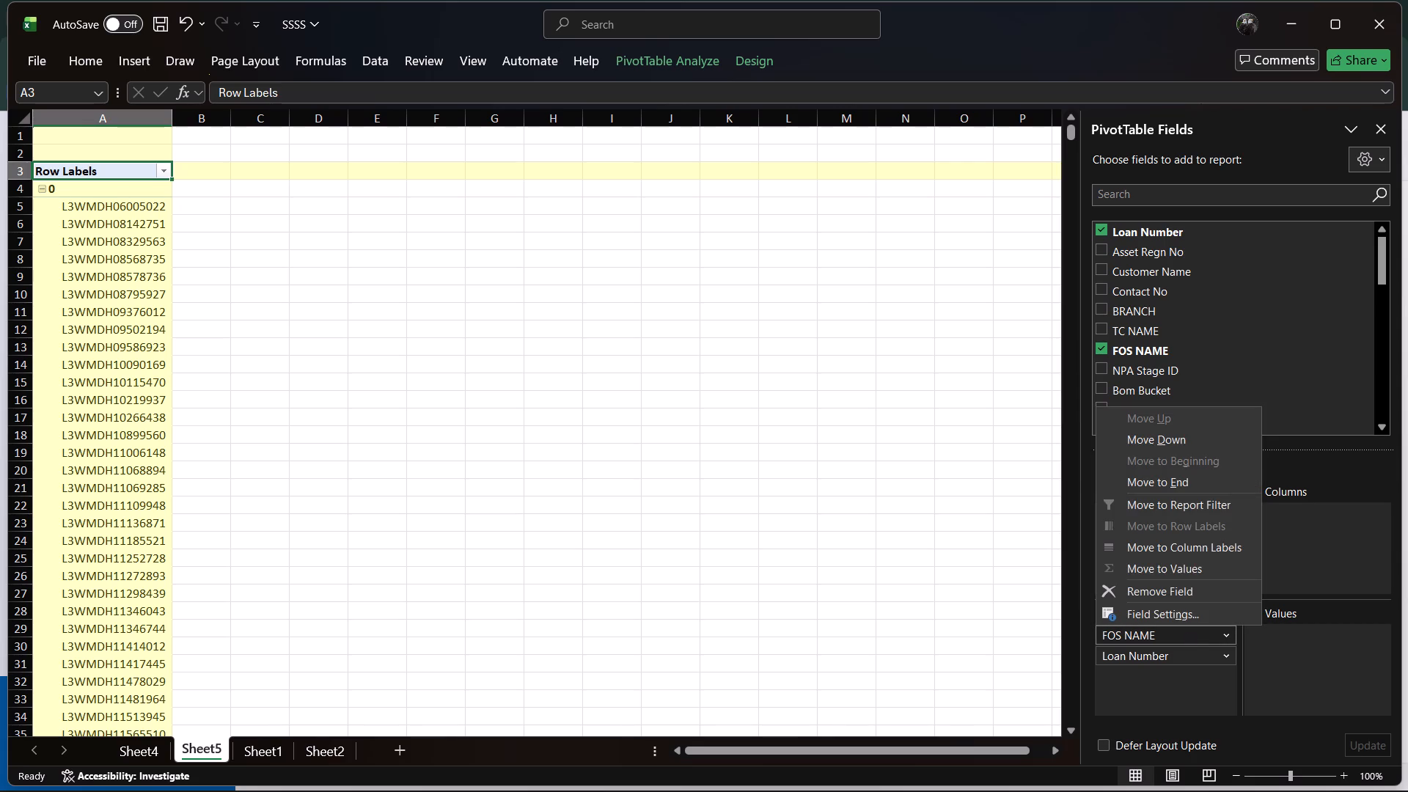
double_click(1168, 635)
click(1168, 635)
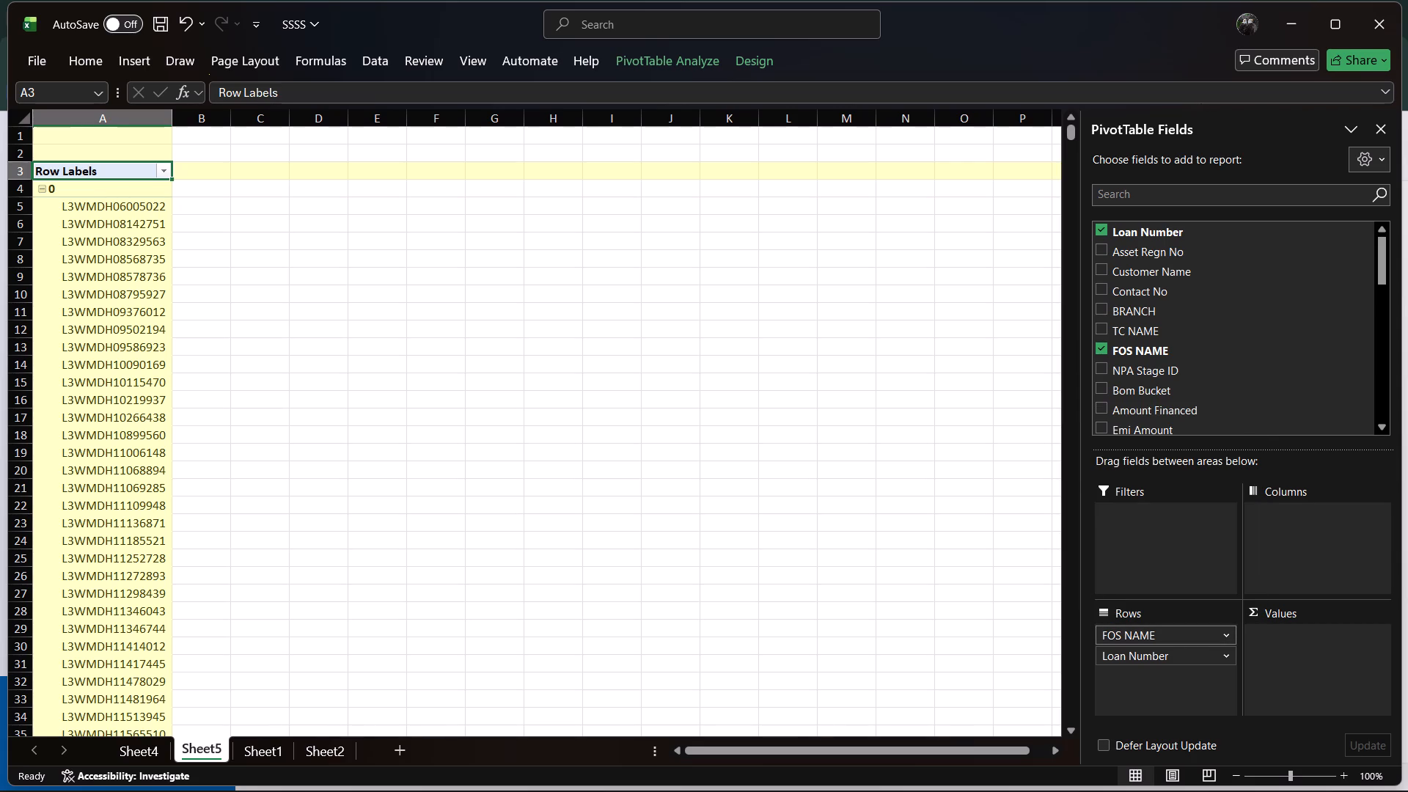
drag(1168, 635, 1233, 606)
drag(1233, 606, 1283, 630)
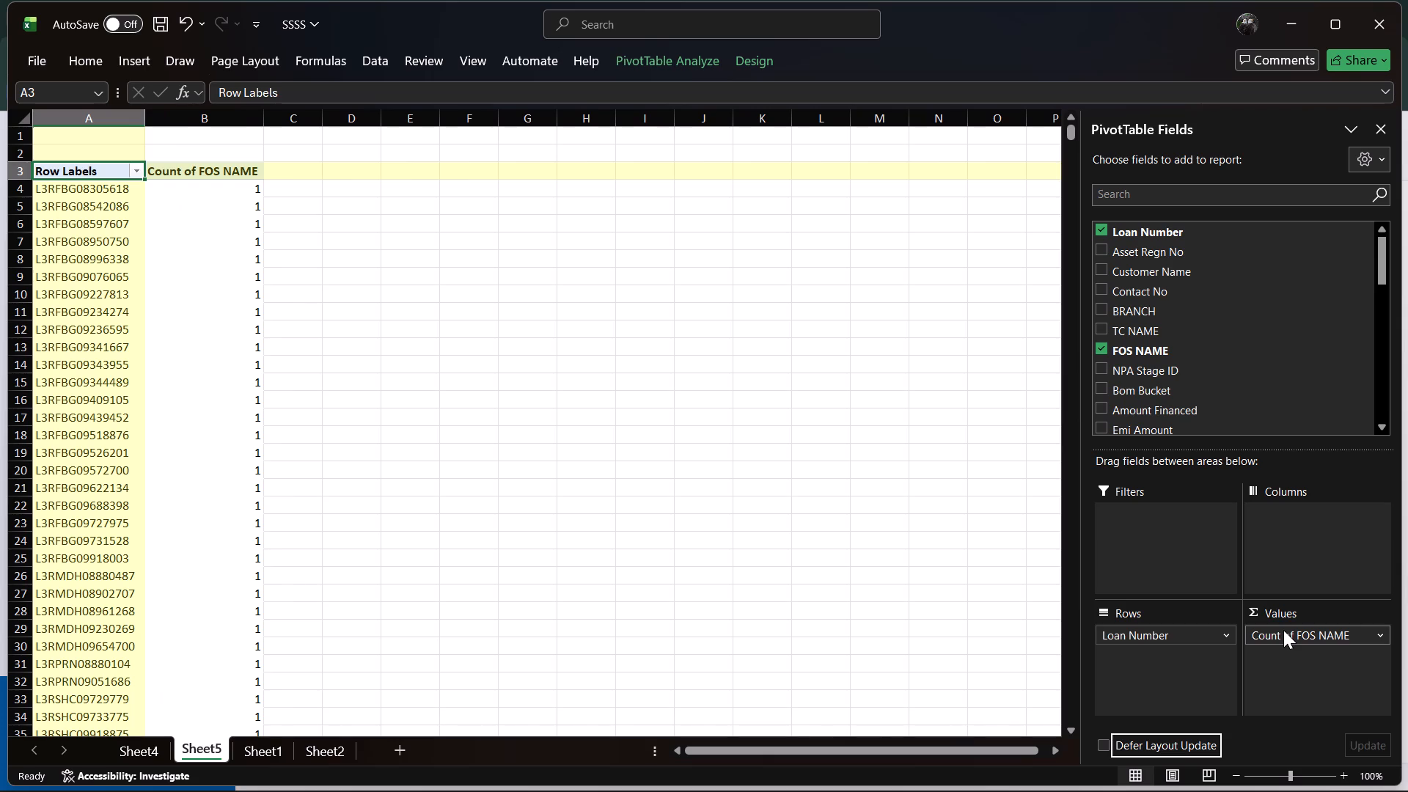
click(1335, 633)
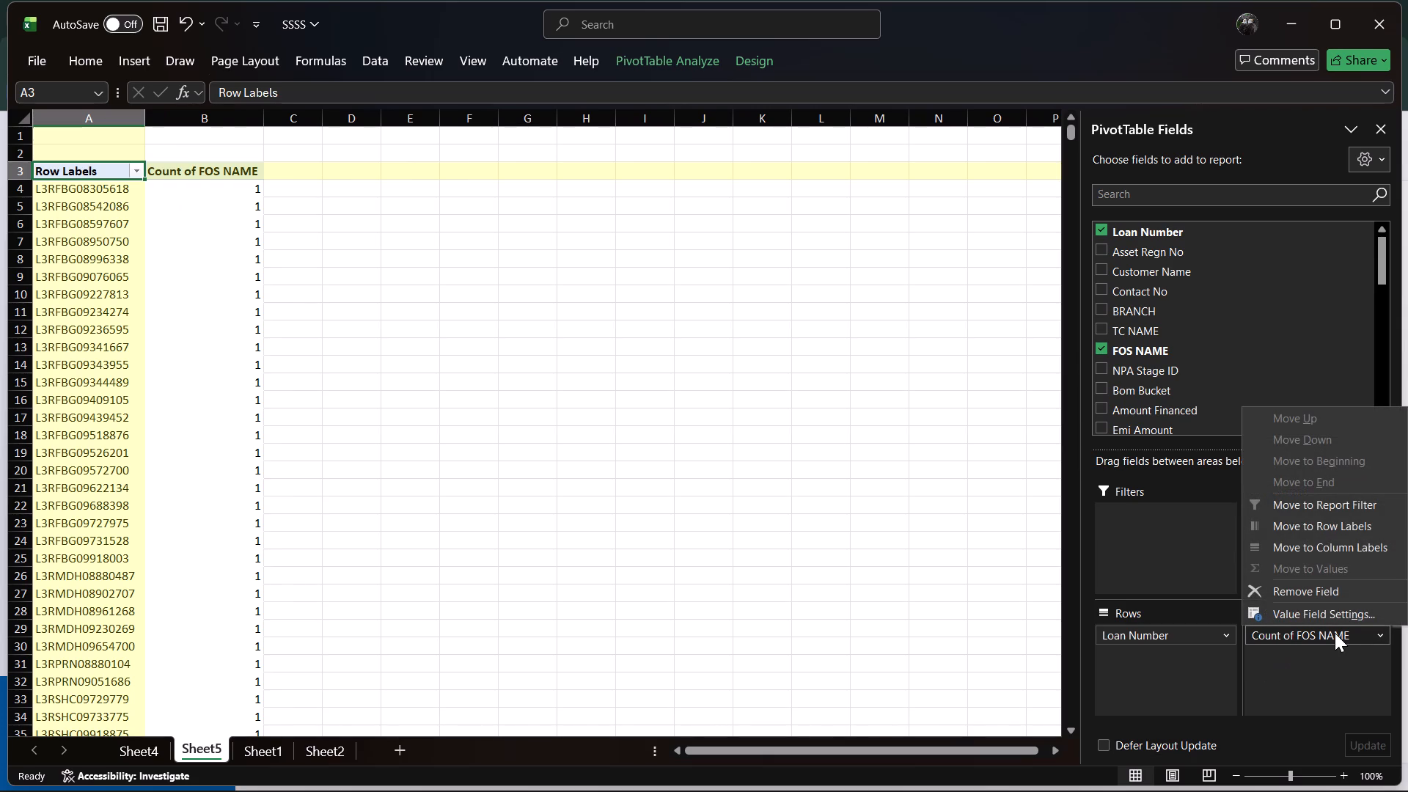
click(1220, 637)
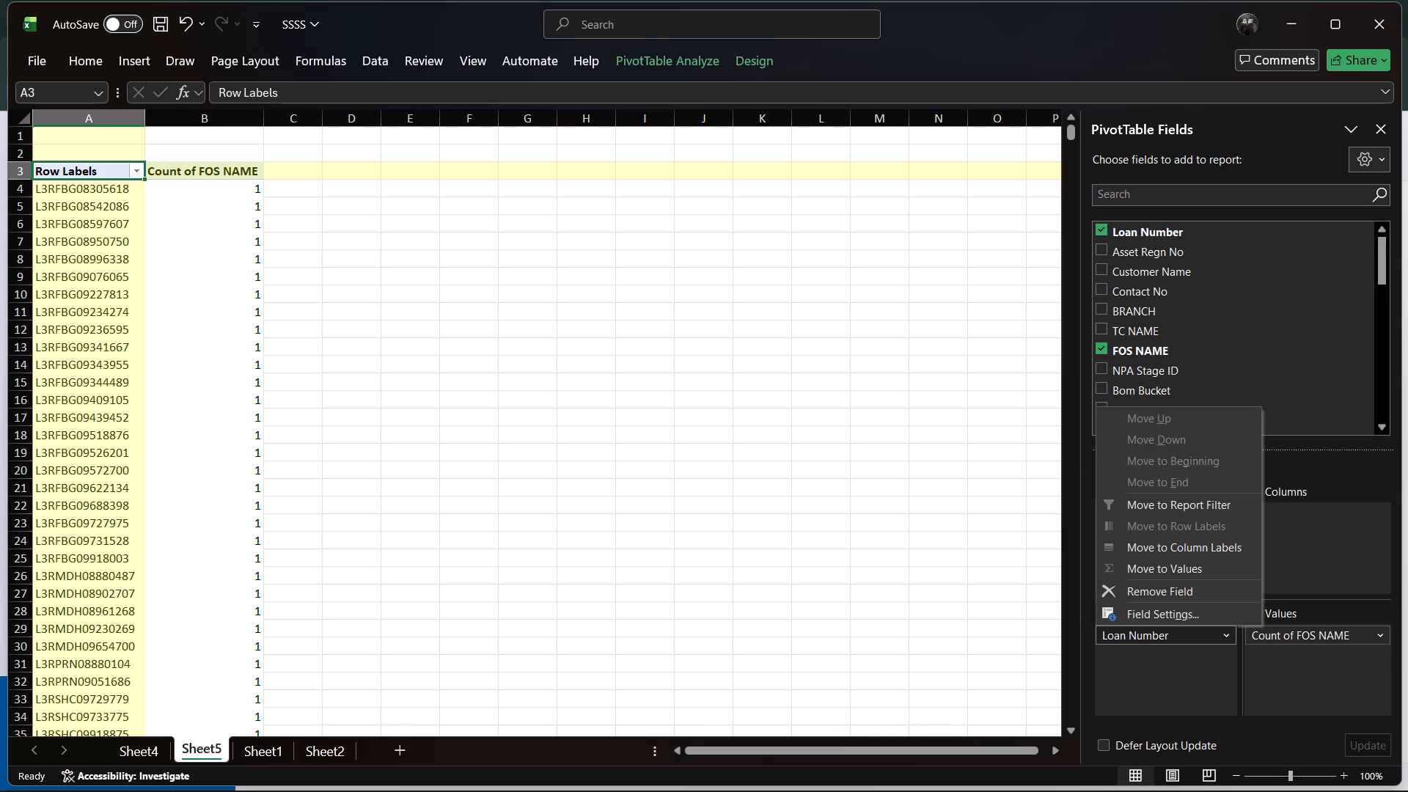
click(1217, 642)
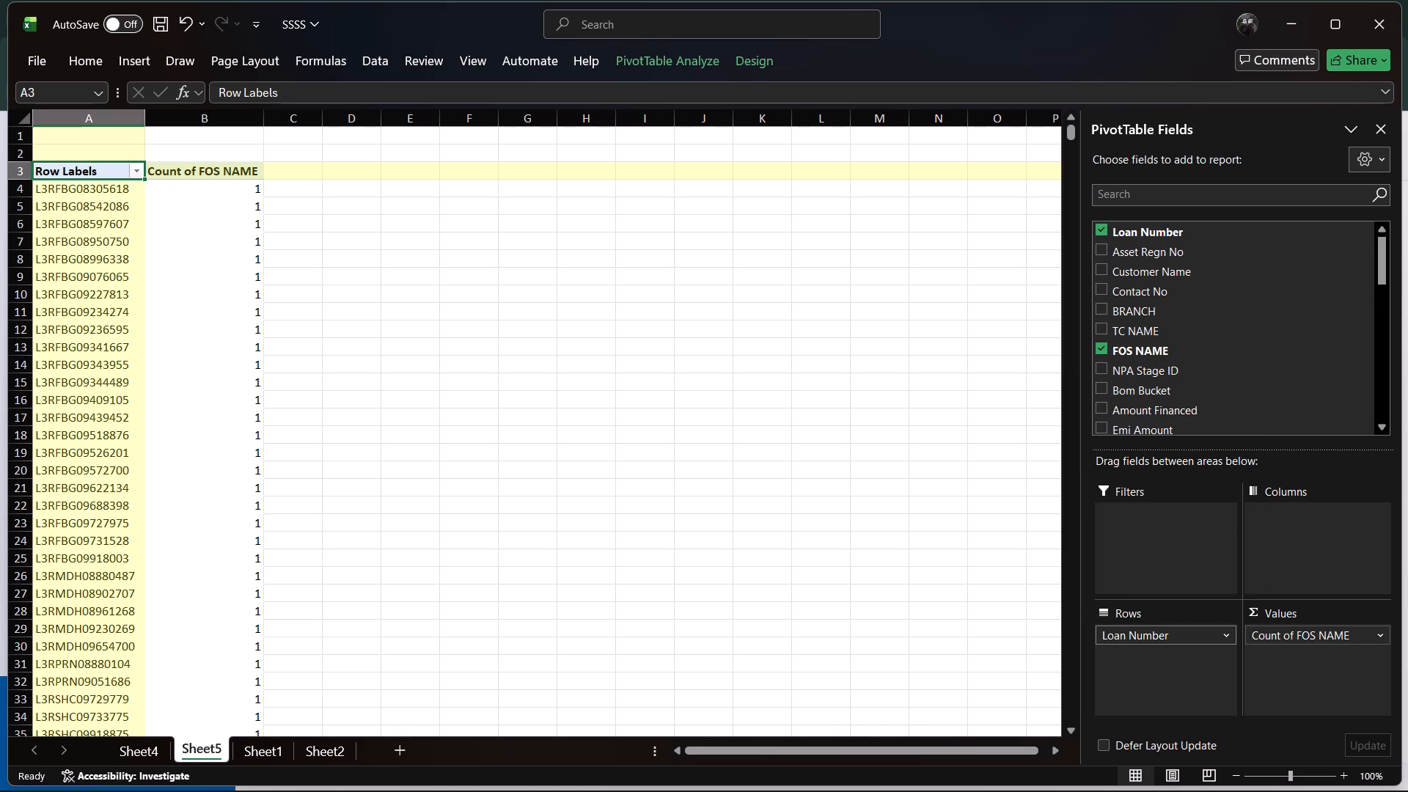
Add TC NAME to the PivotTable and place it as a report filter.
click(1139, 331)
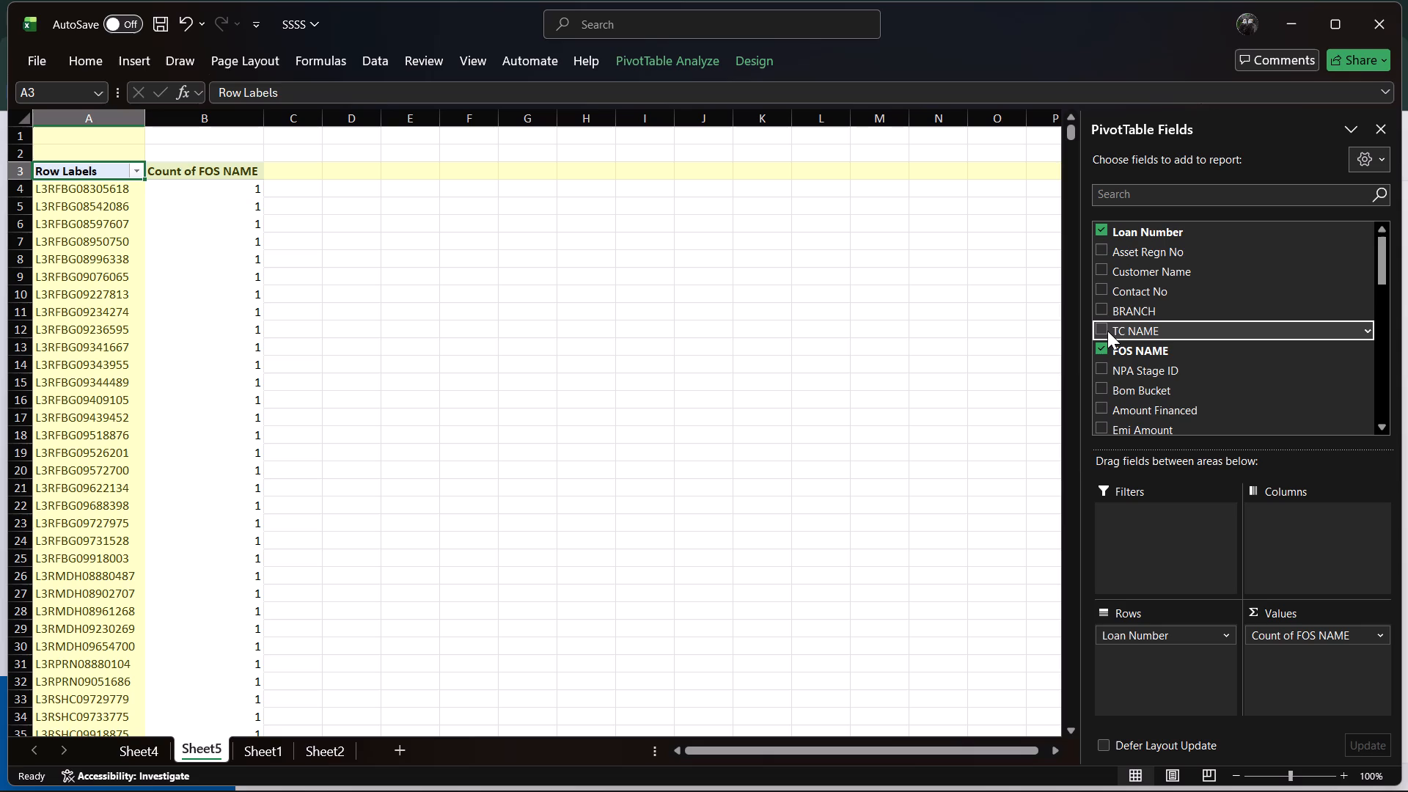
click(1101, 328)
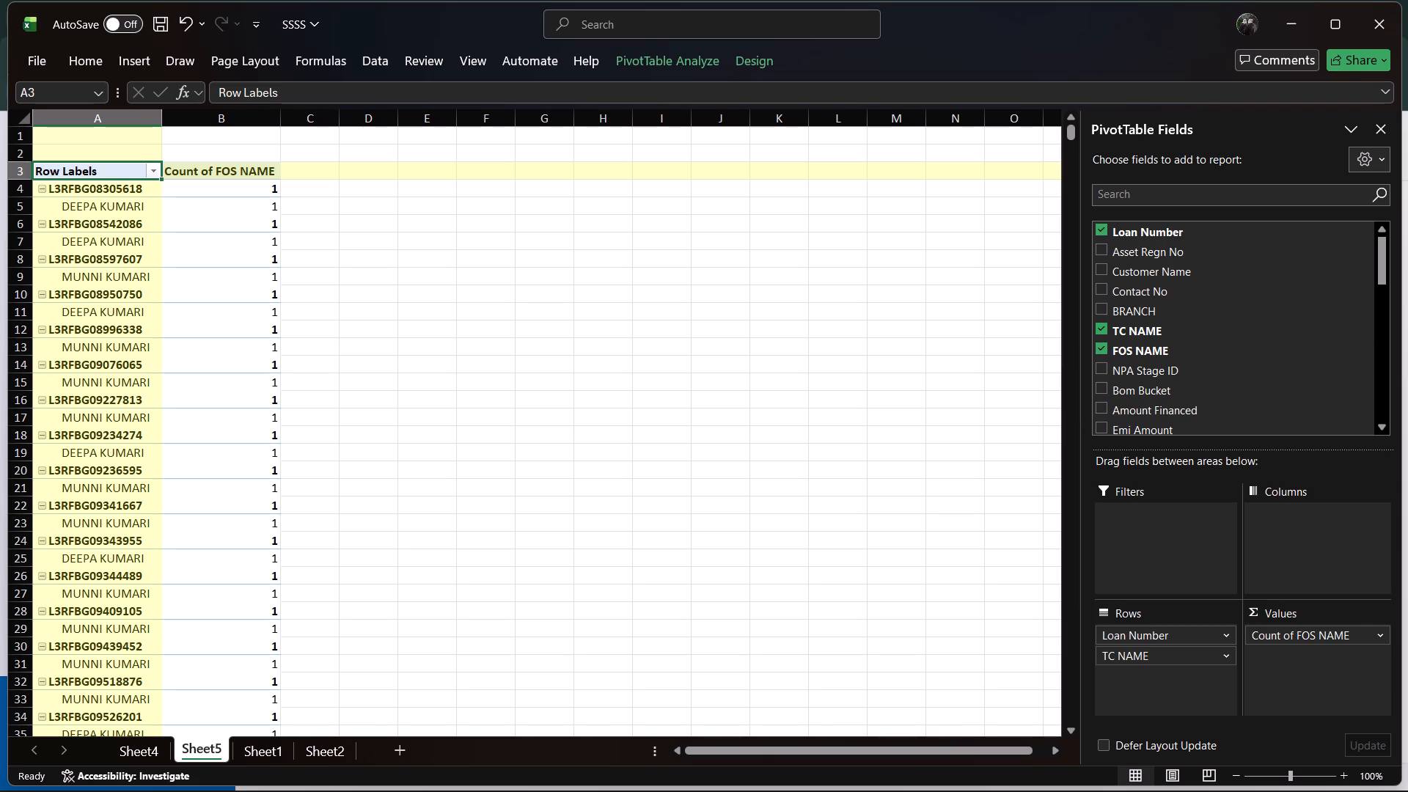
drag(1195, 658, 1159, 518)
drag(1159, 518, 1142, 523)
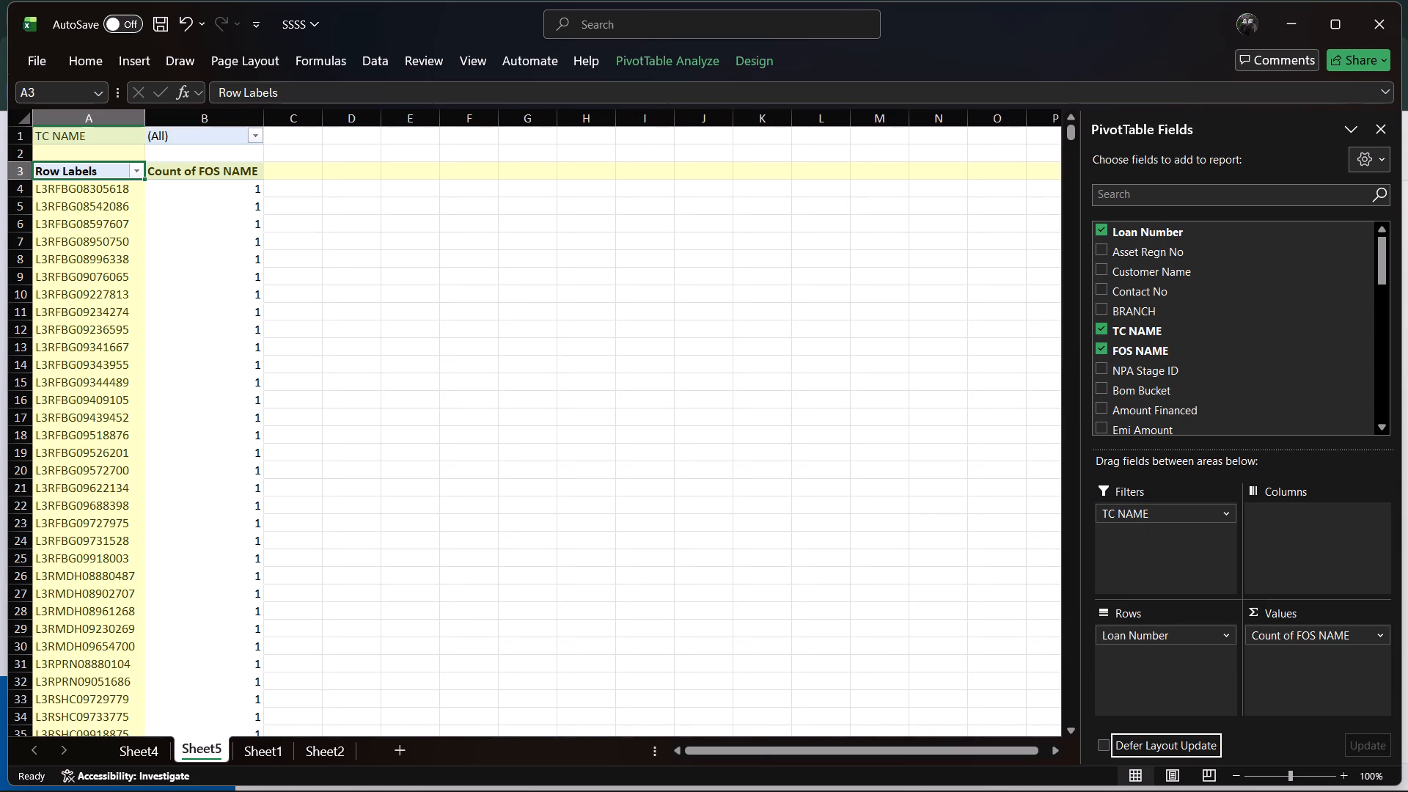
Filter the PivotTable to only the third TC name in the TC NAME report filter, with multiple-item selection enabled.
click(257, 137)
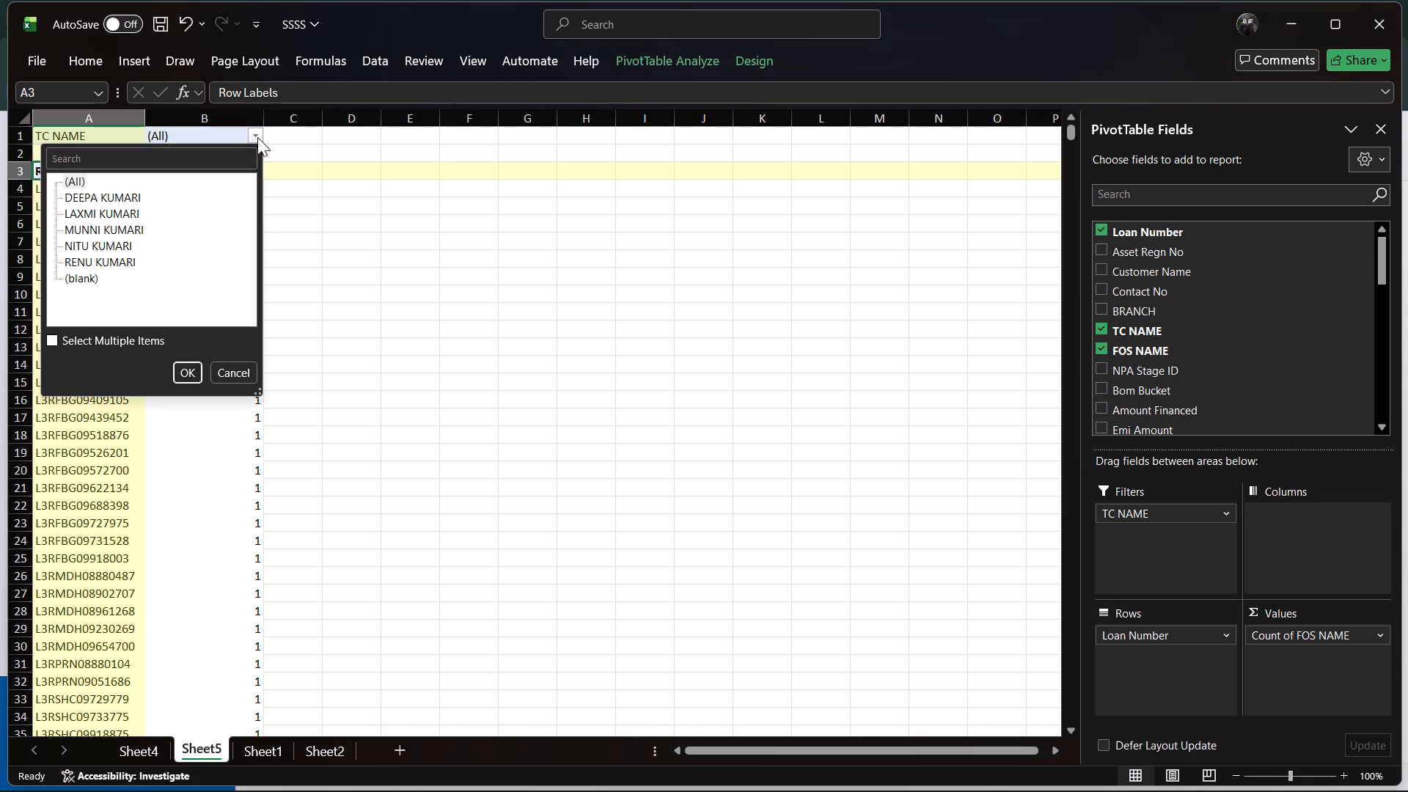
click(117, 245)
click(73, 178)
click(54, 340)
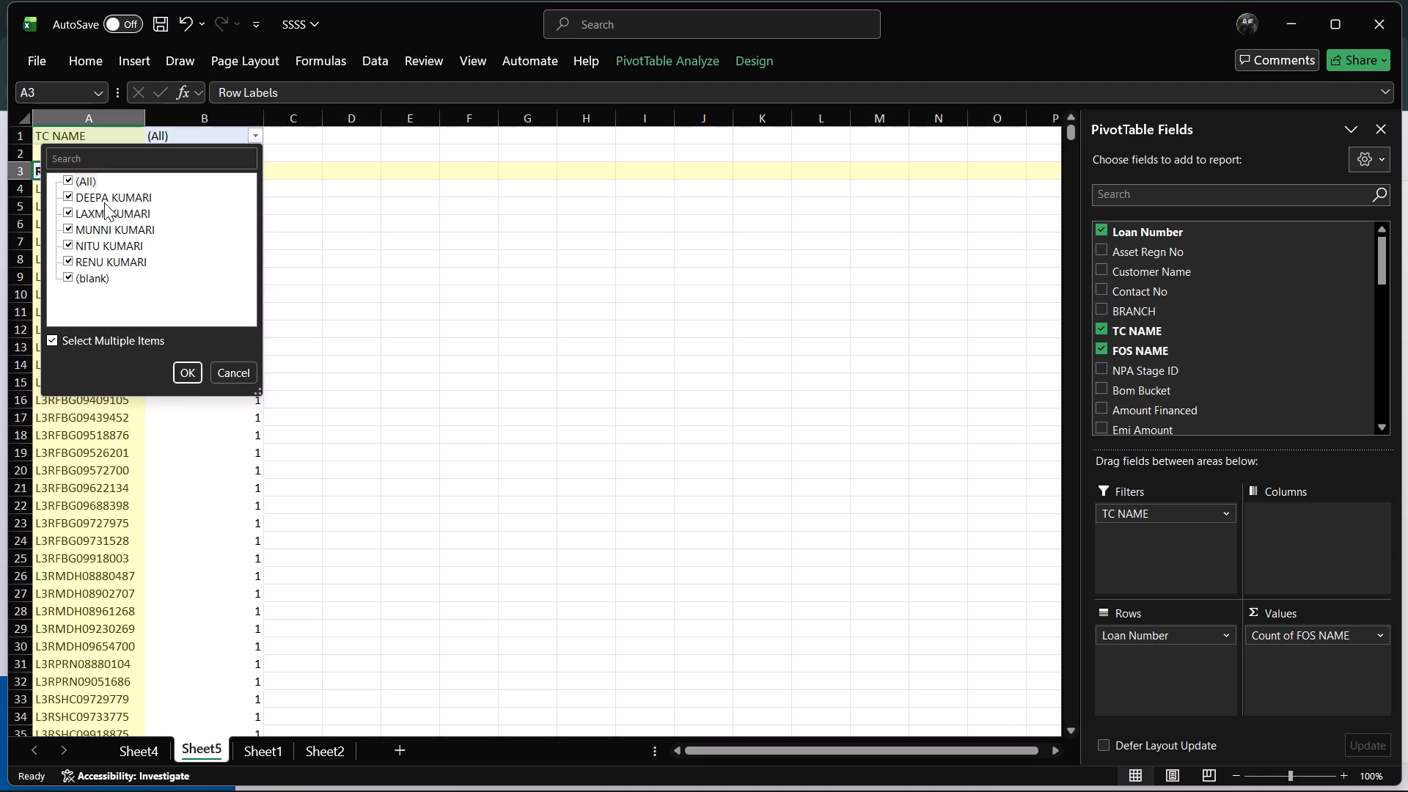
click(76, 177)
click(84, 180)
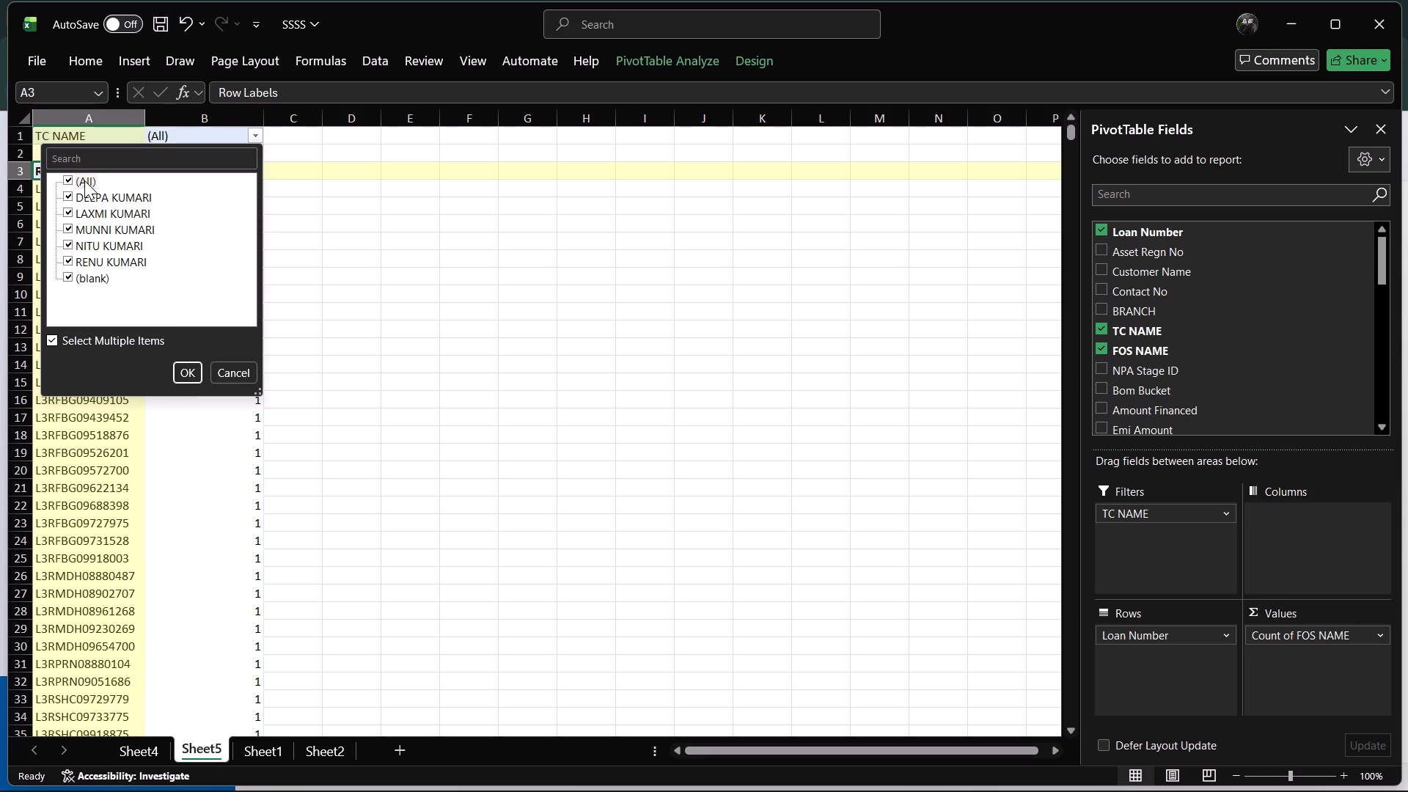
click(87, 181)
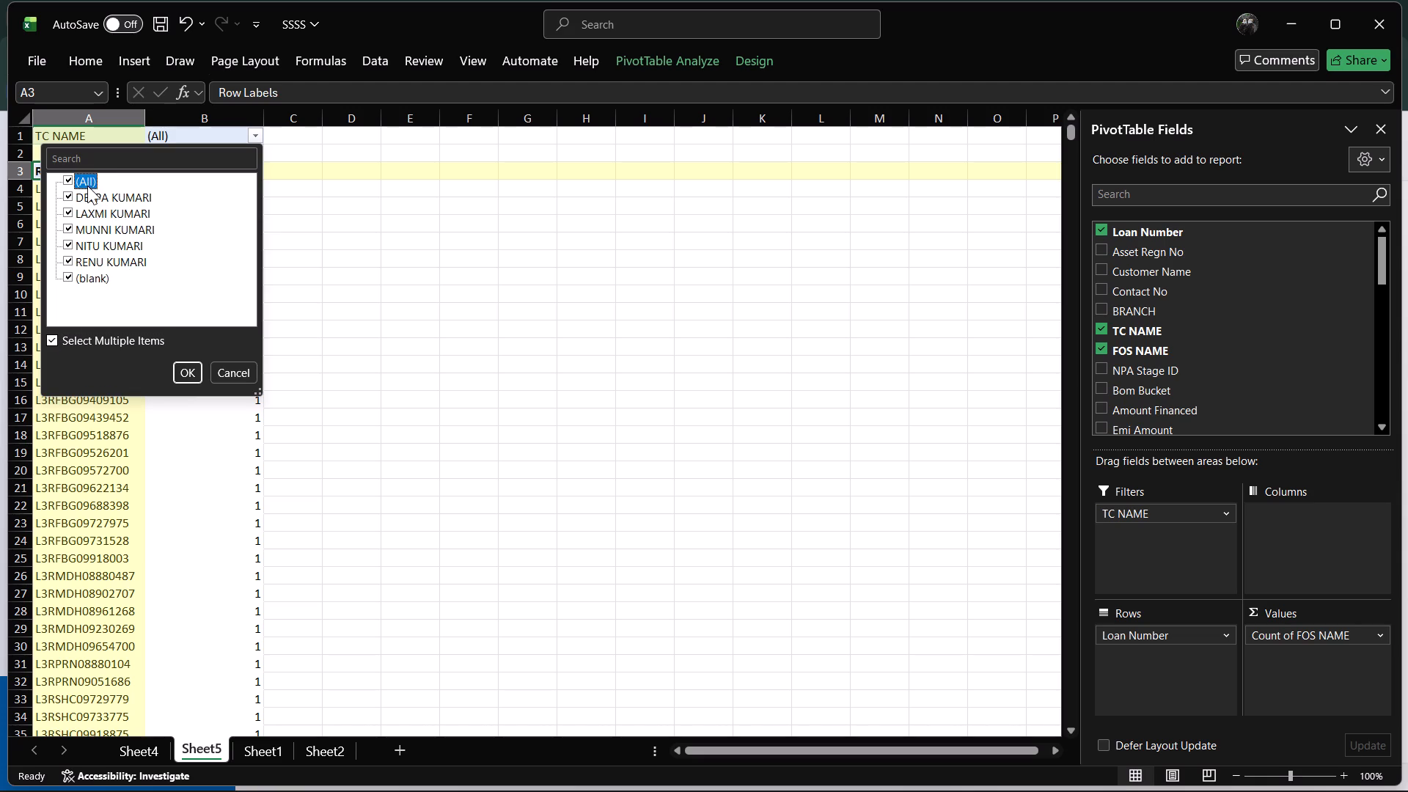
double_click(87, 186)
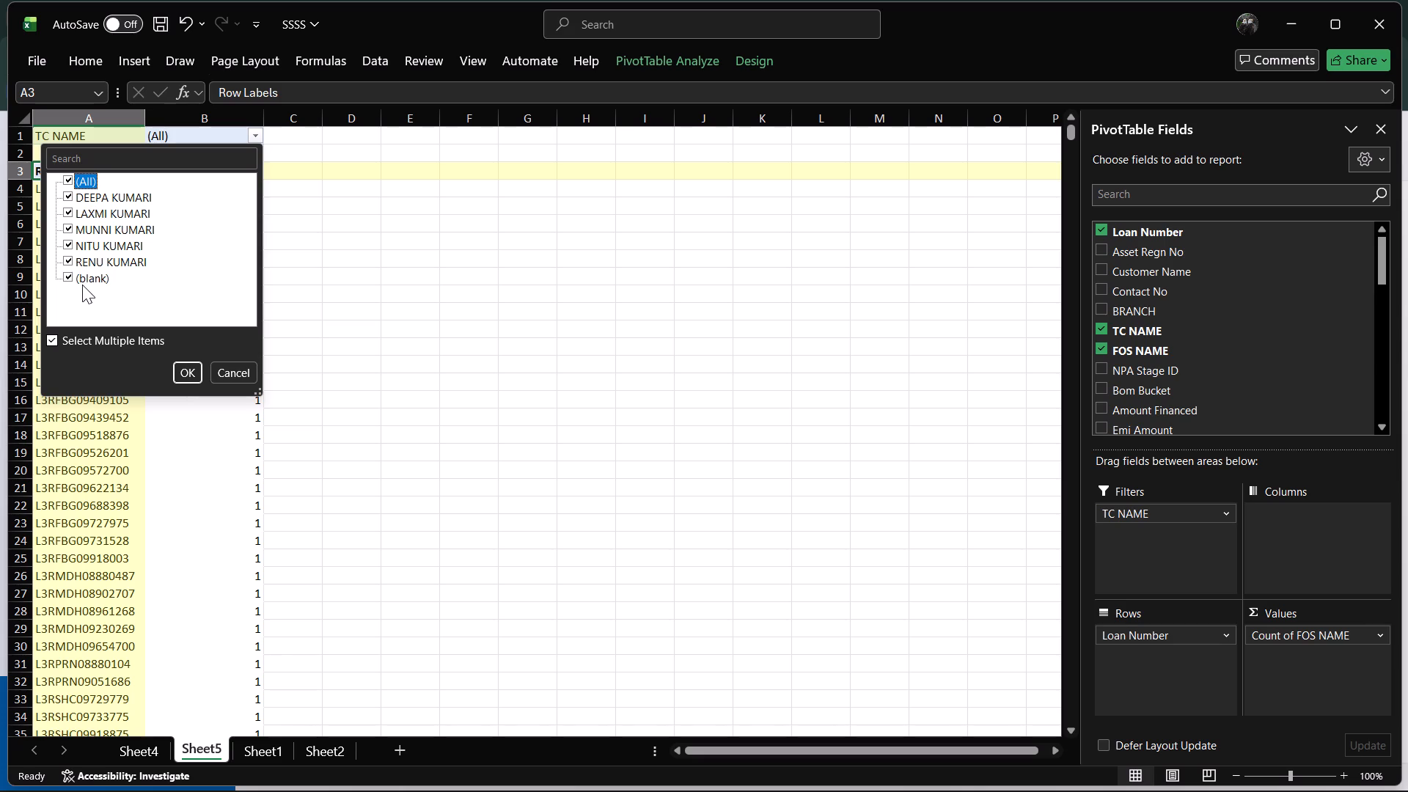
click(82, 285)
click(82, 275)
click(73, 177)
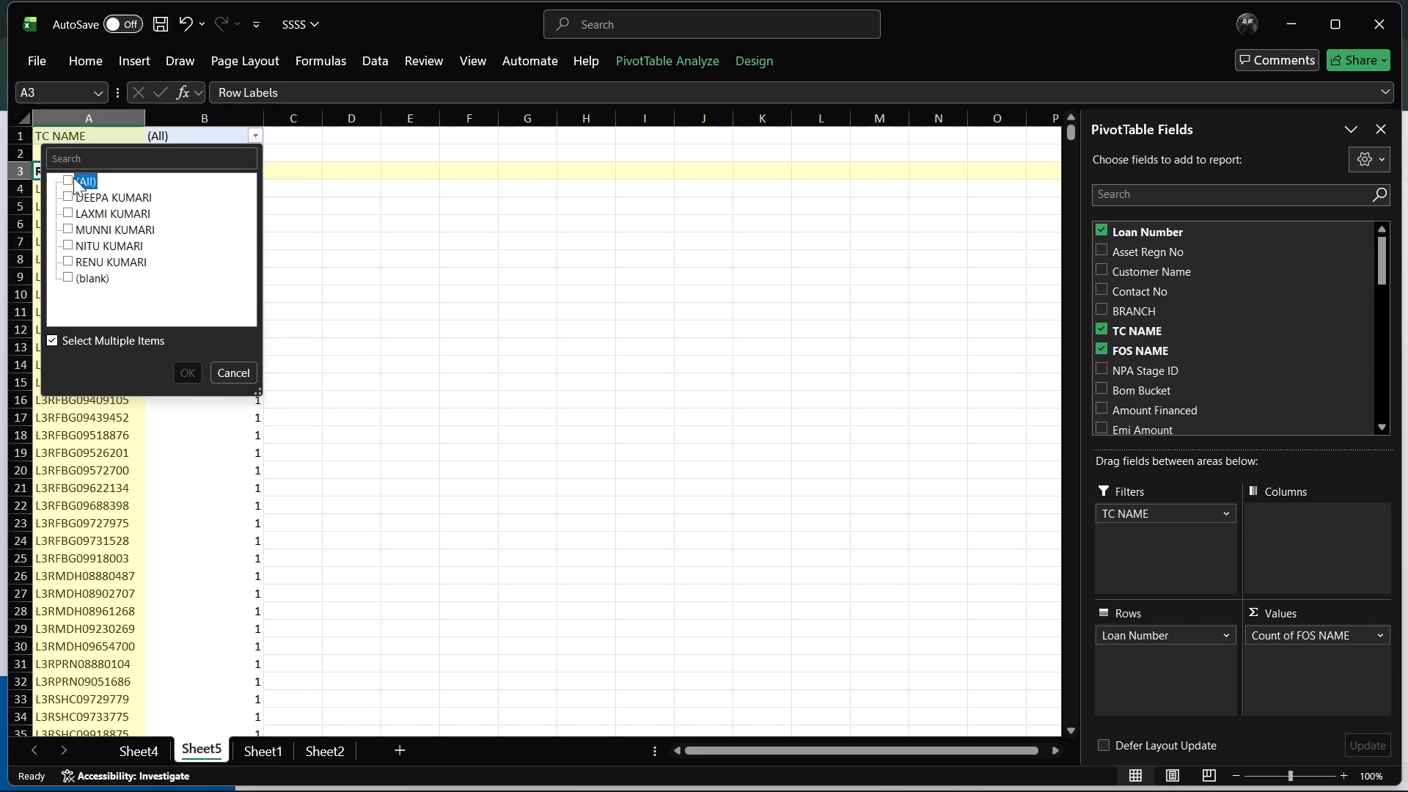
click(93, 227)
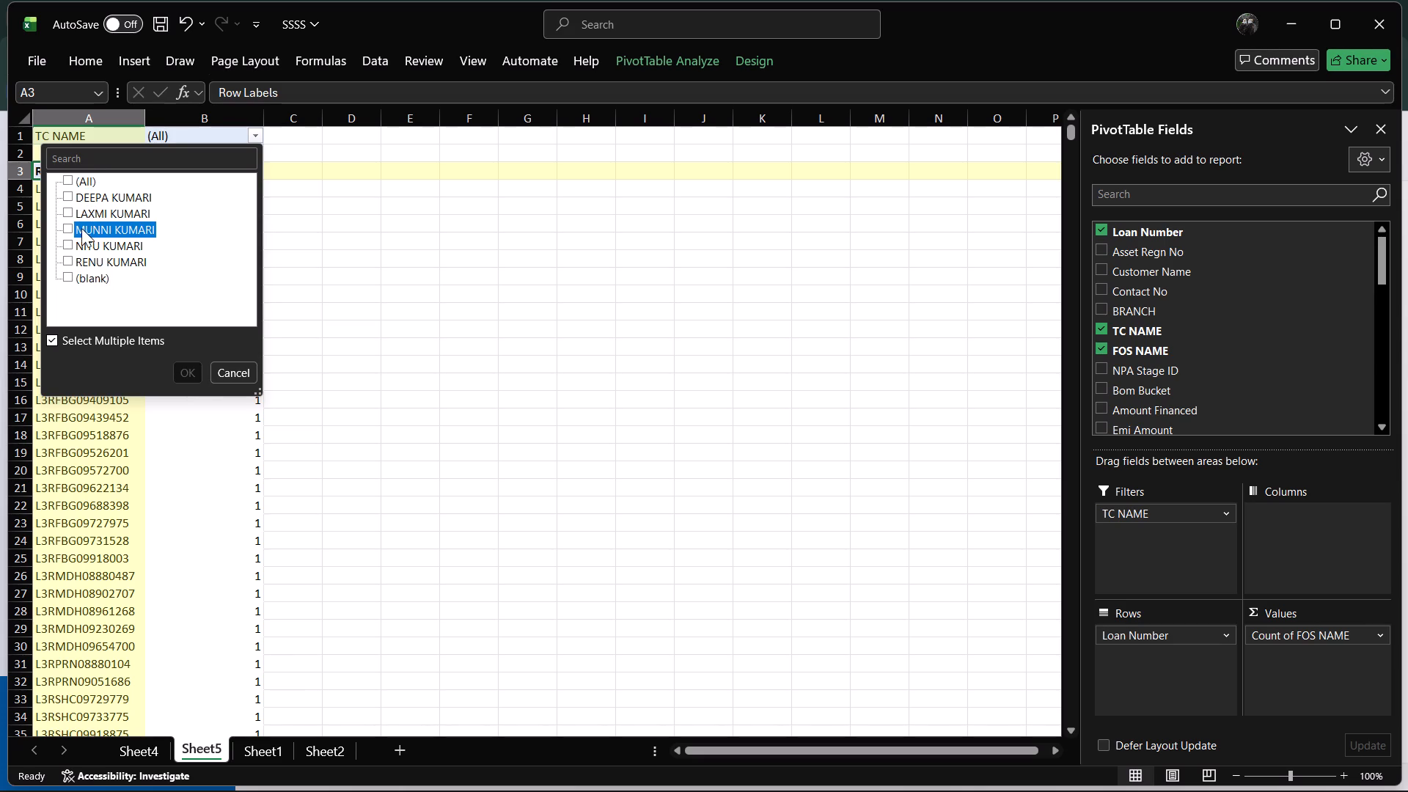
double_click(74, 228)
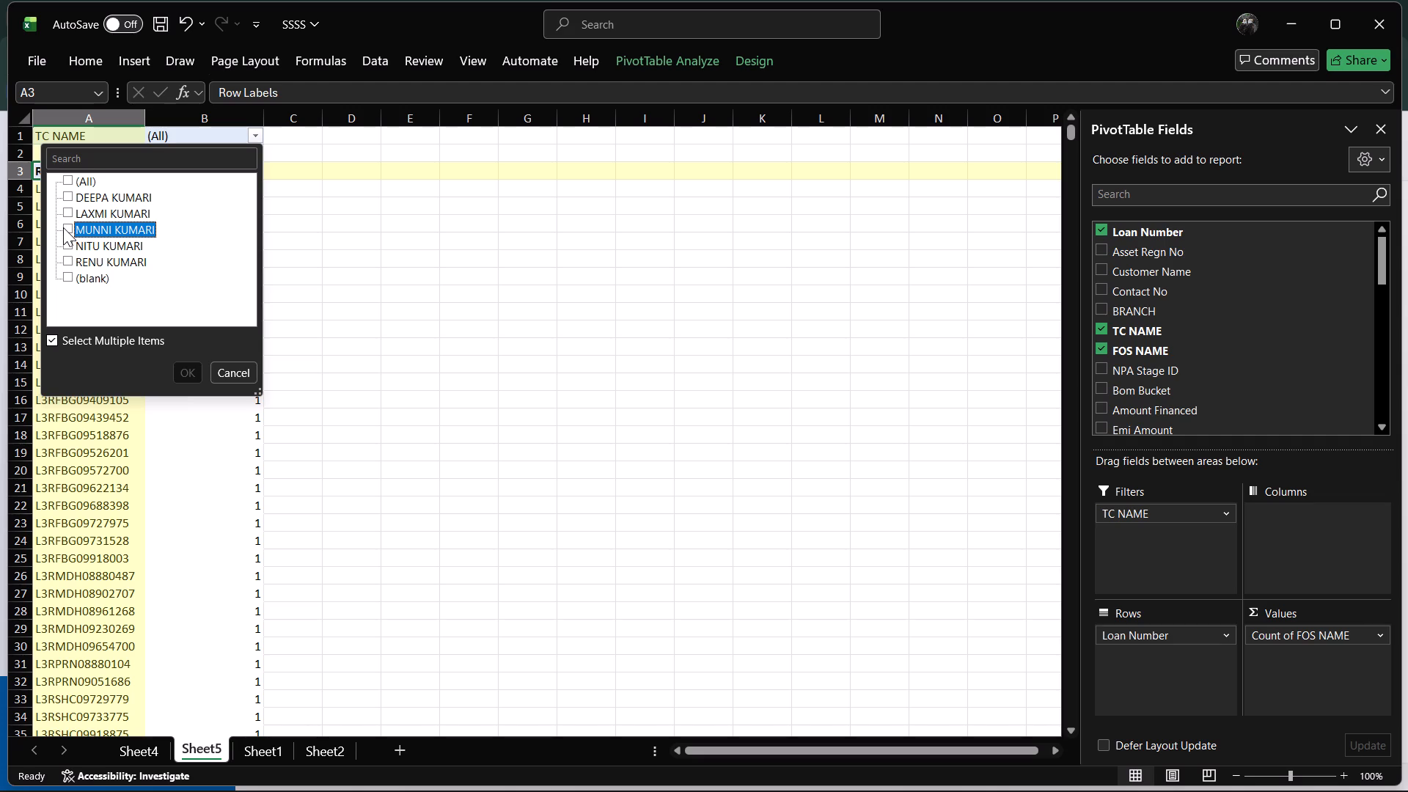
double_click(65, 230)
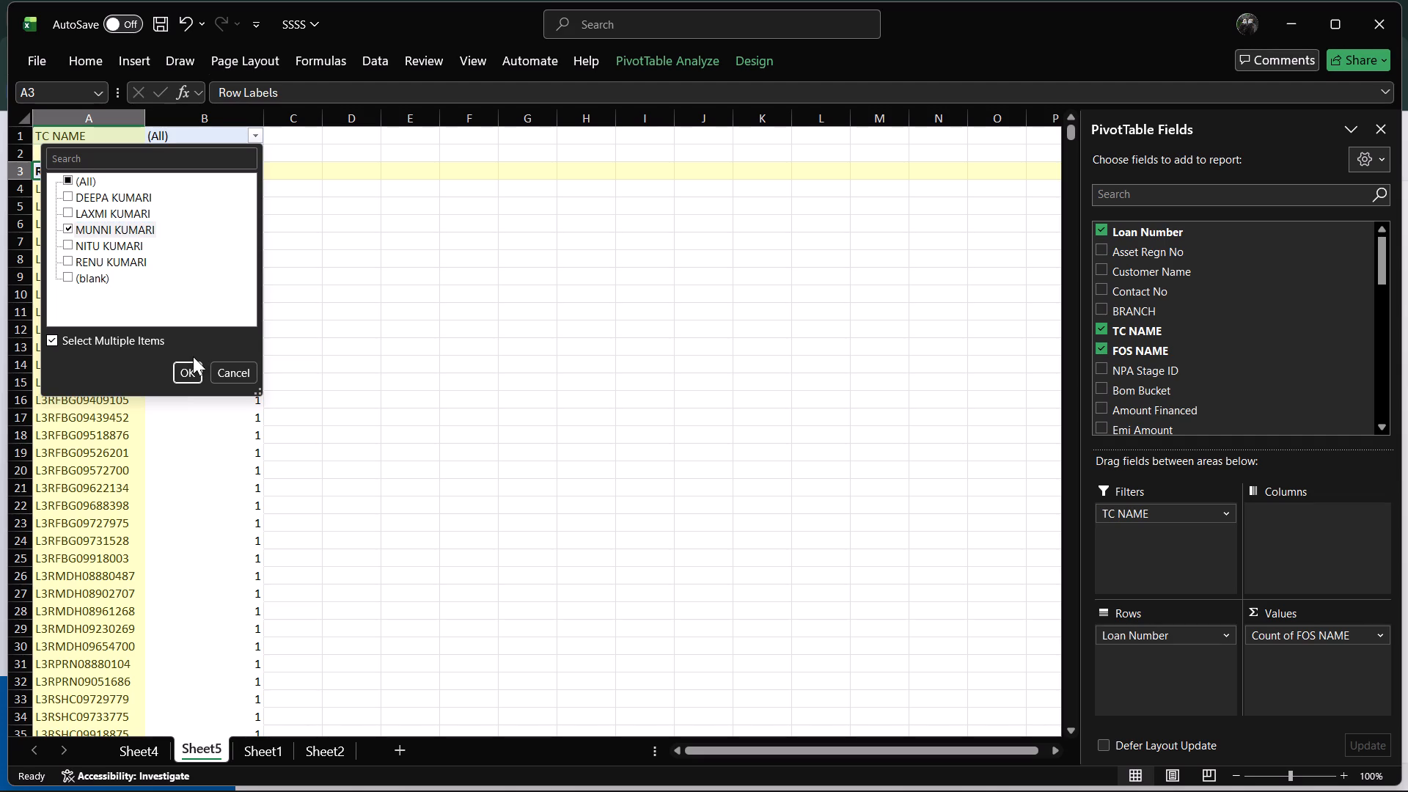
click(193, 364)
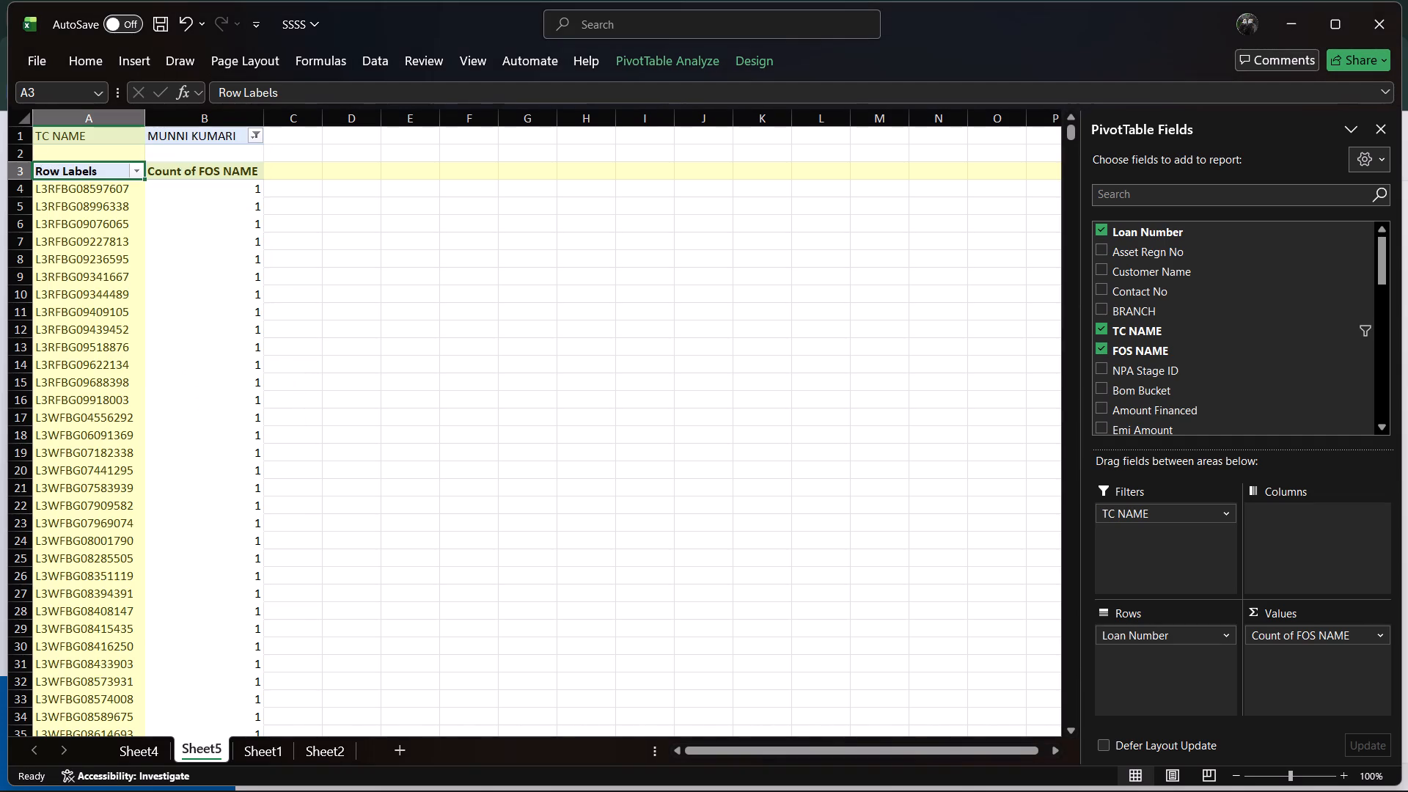
Examine the loan numbers listed in the PivotTable for the filtered TC name.
key(Down)
key(Down)
key(Down)
key(Down)
key(Down)
key(Down)
key(Down)
key(Down)
key(Down)
key(Down)
key(Down)
key(Down)
key(Down)
key(Down)
key(Down)
key(Down)
key(Down)
key(Down)
key(Down)
key(Down)
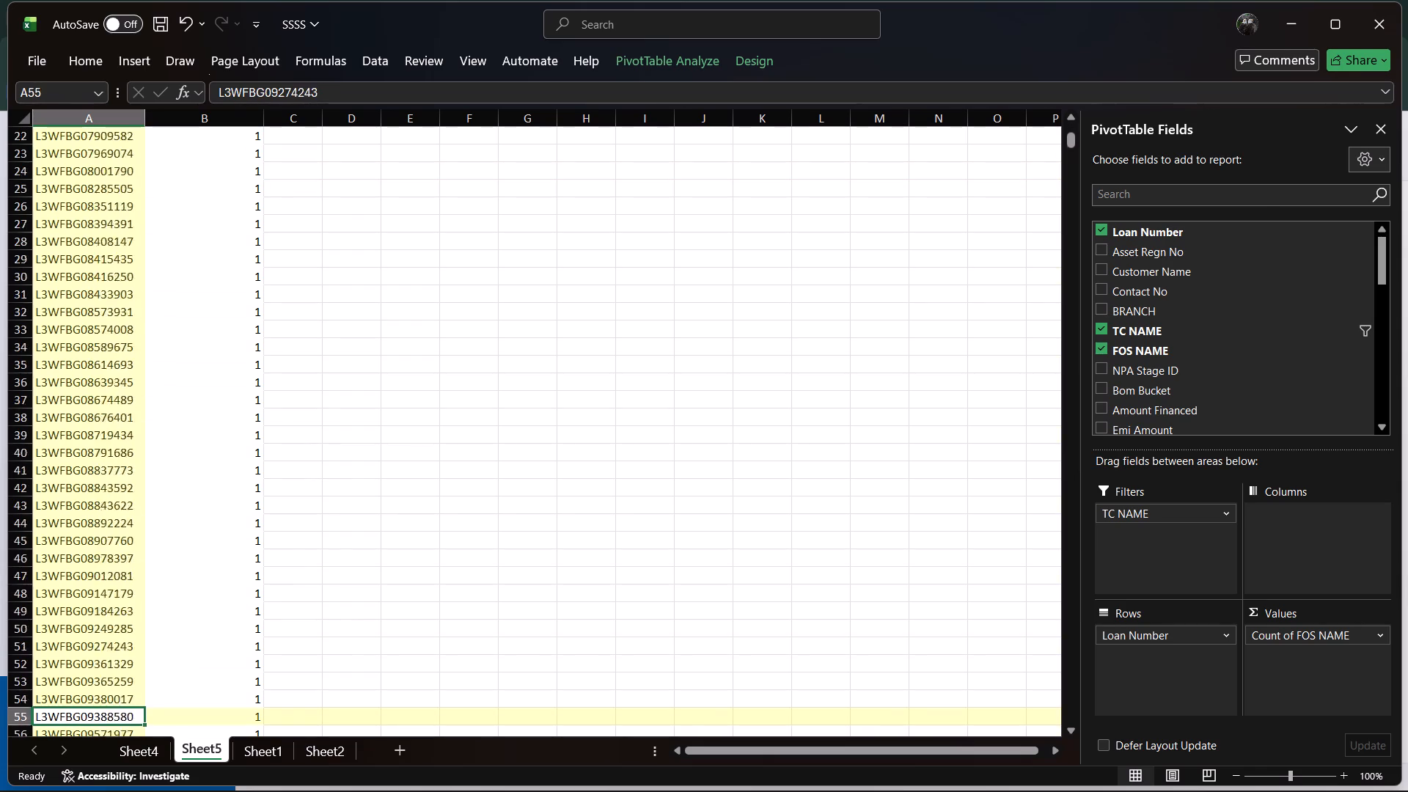
key(Up)
key(Up)
key(Up)
key(Up)
key(Up)
key(Up)
key(Up)
key(Up)
key(Up)
key(Up)
key(Up)
key(Up)
key(Up)
key(Up)
key(Up)
key(Up)
key(Up)
key(Up)
key(Up)
key(Up)
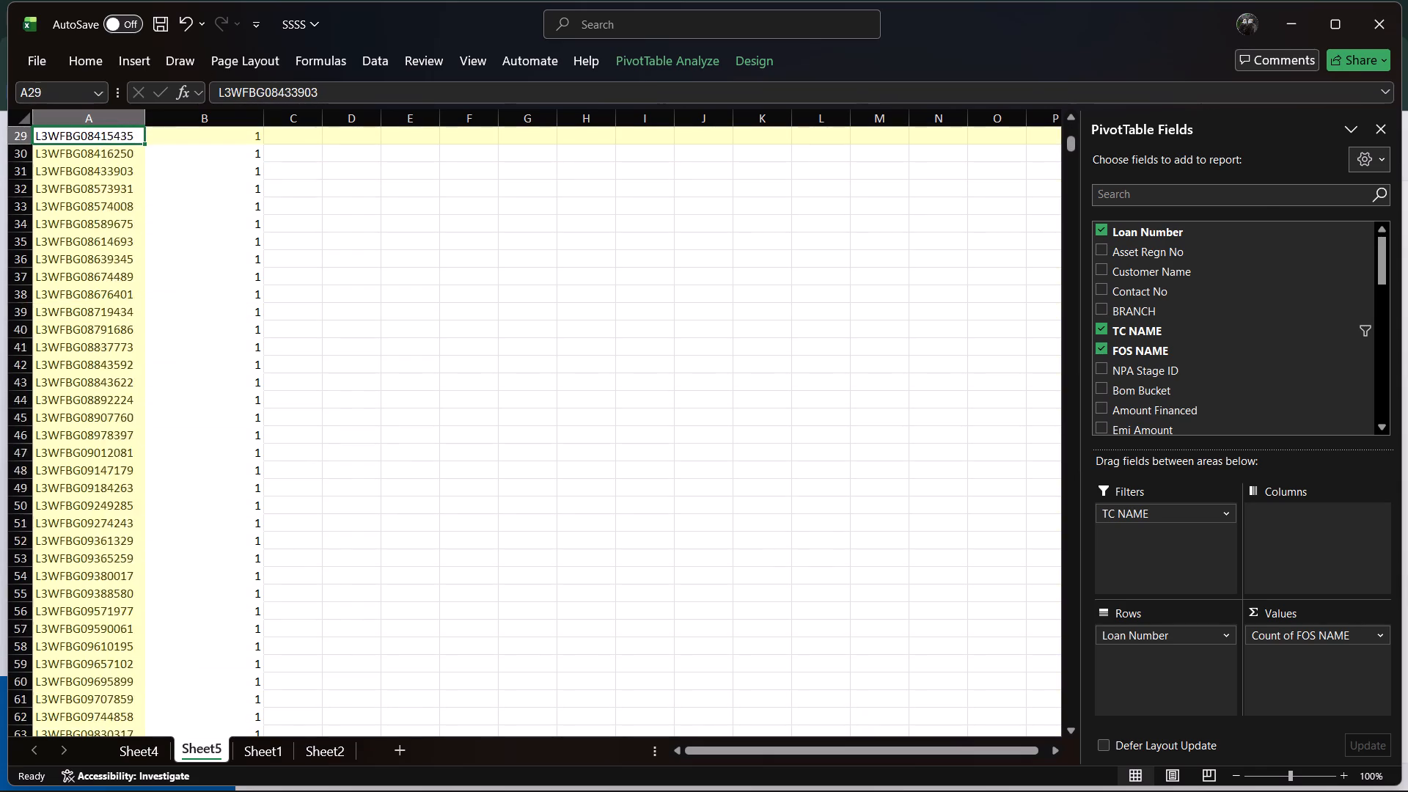
Clear the entire PivotTable from Sheet5.
click(832, 340)
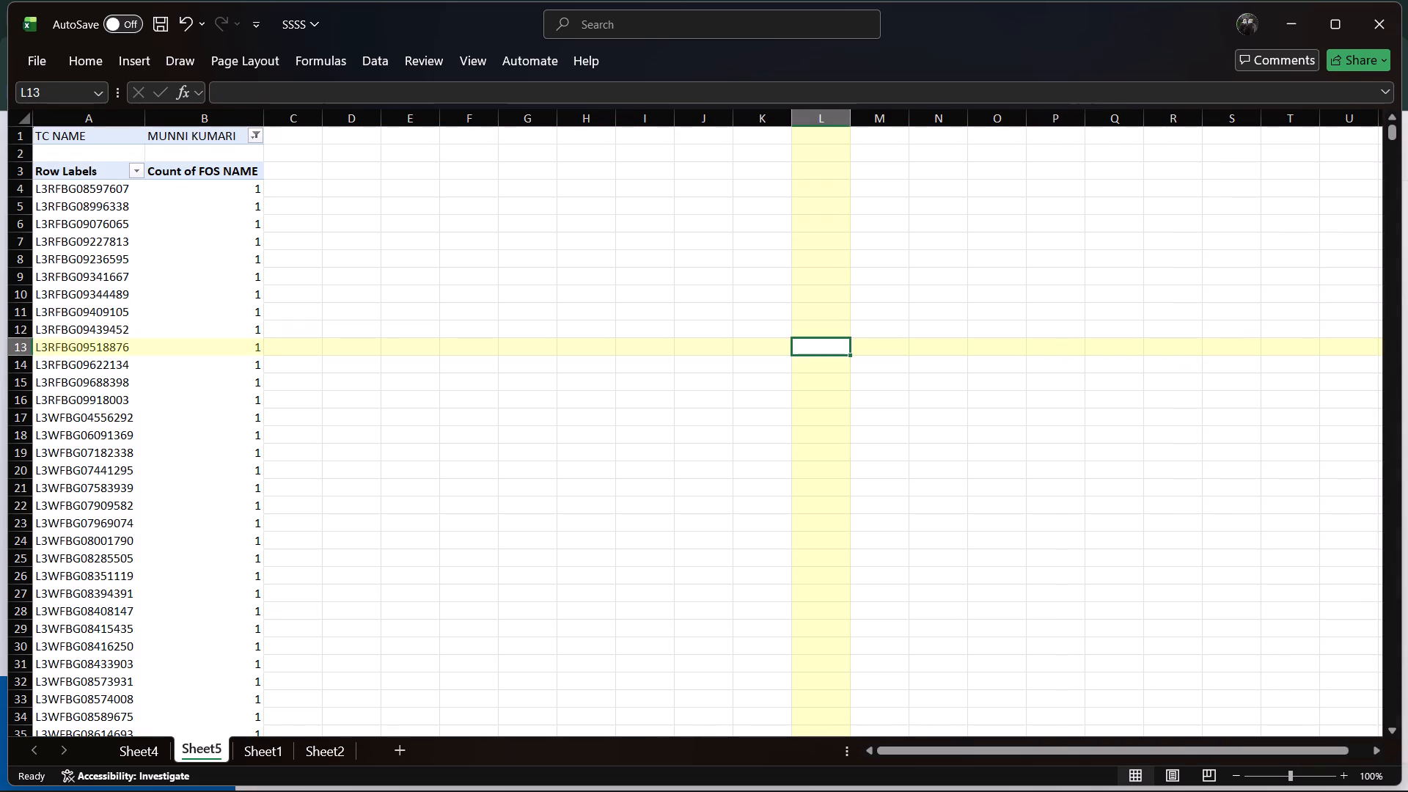
key(ctrl+a)
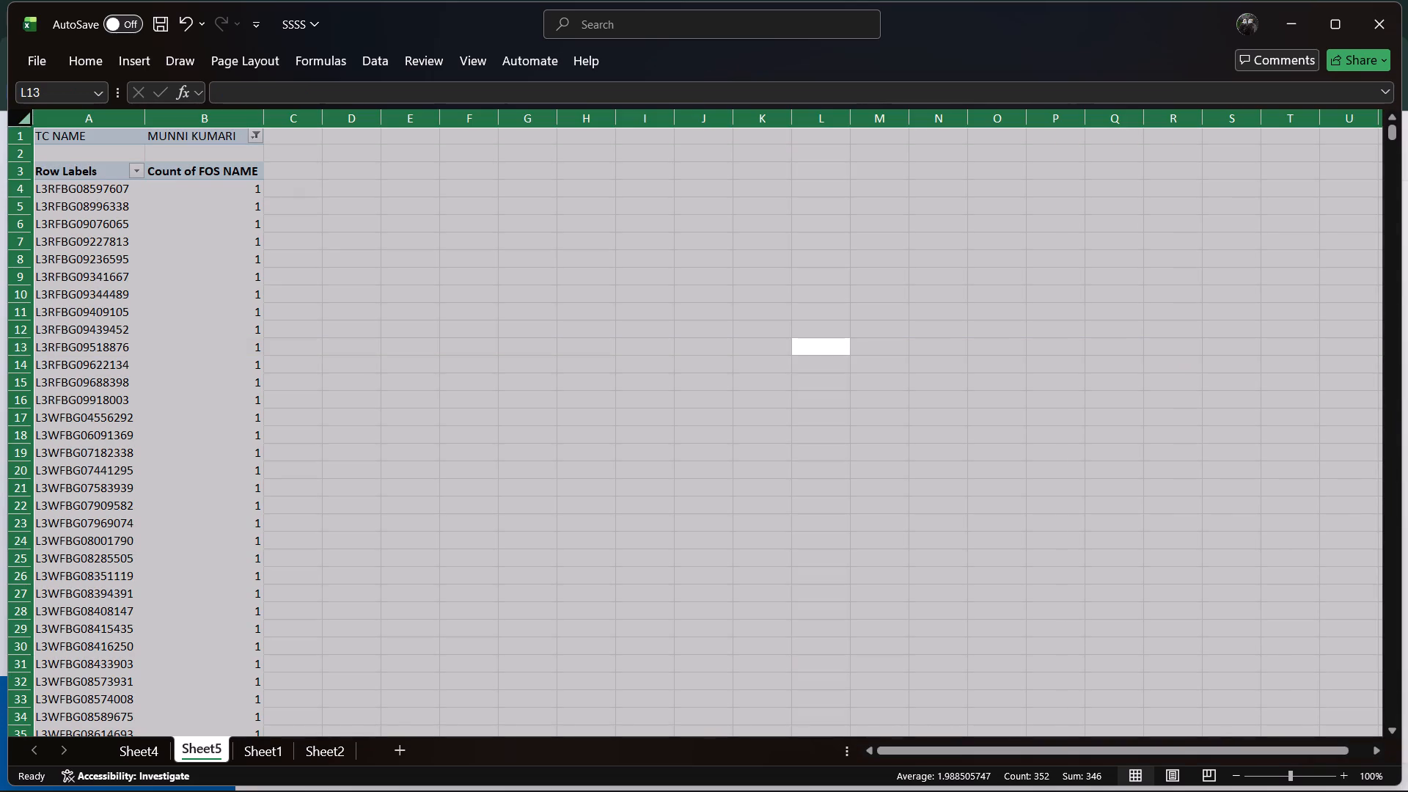
key(Delete)
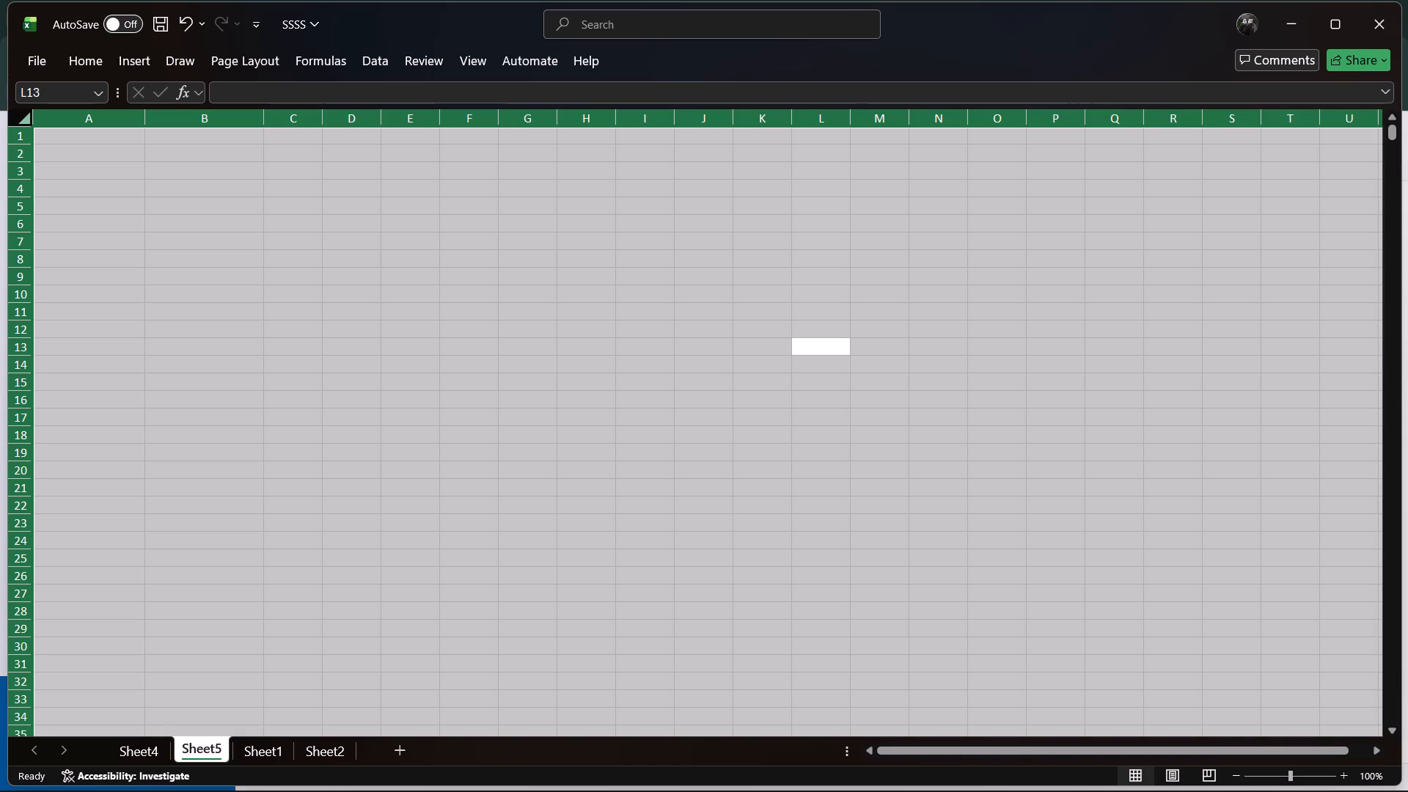
key(ctrl+F8)
click(331, 355)
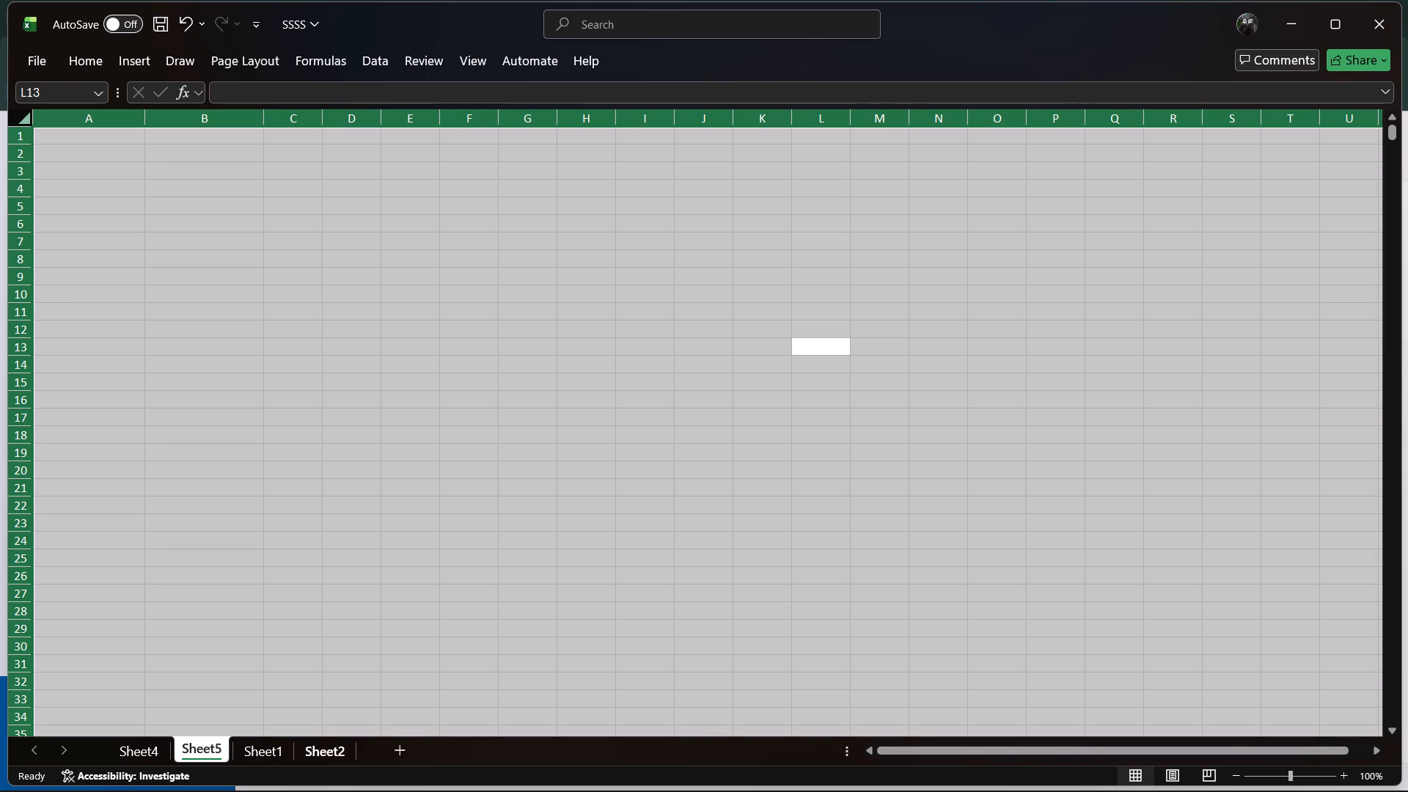
click(231, 632)
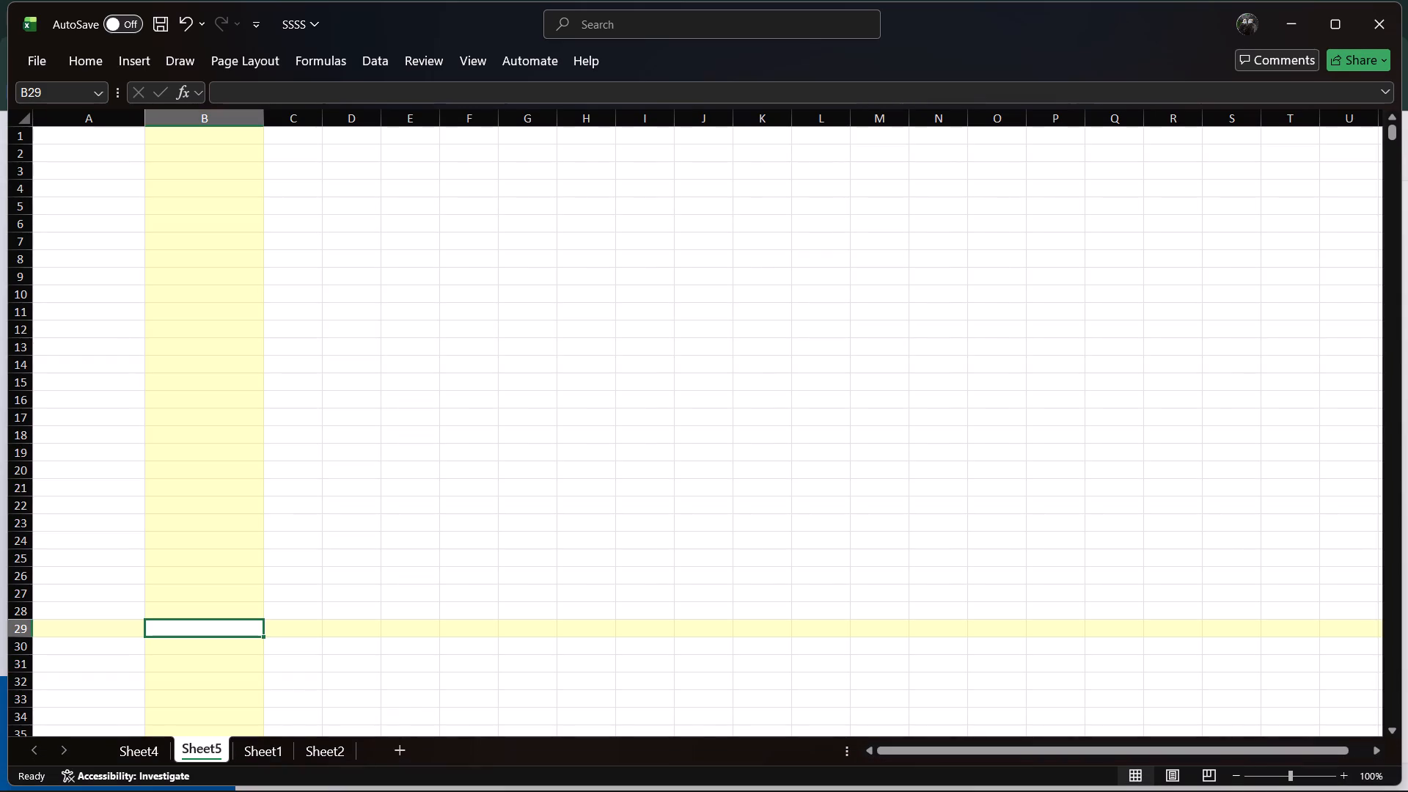
Delete all cells on Sheet5 to reset the emptied sheet.
click(278, 754)
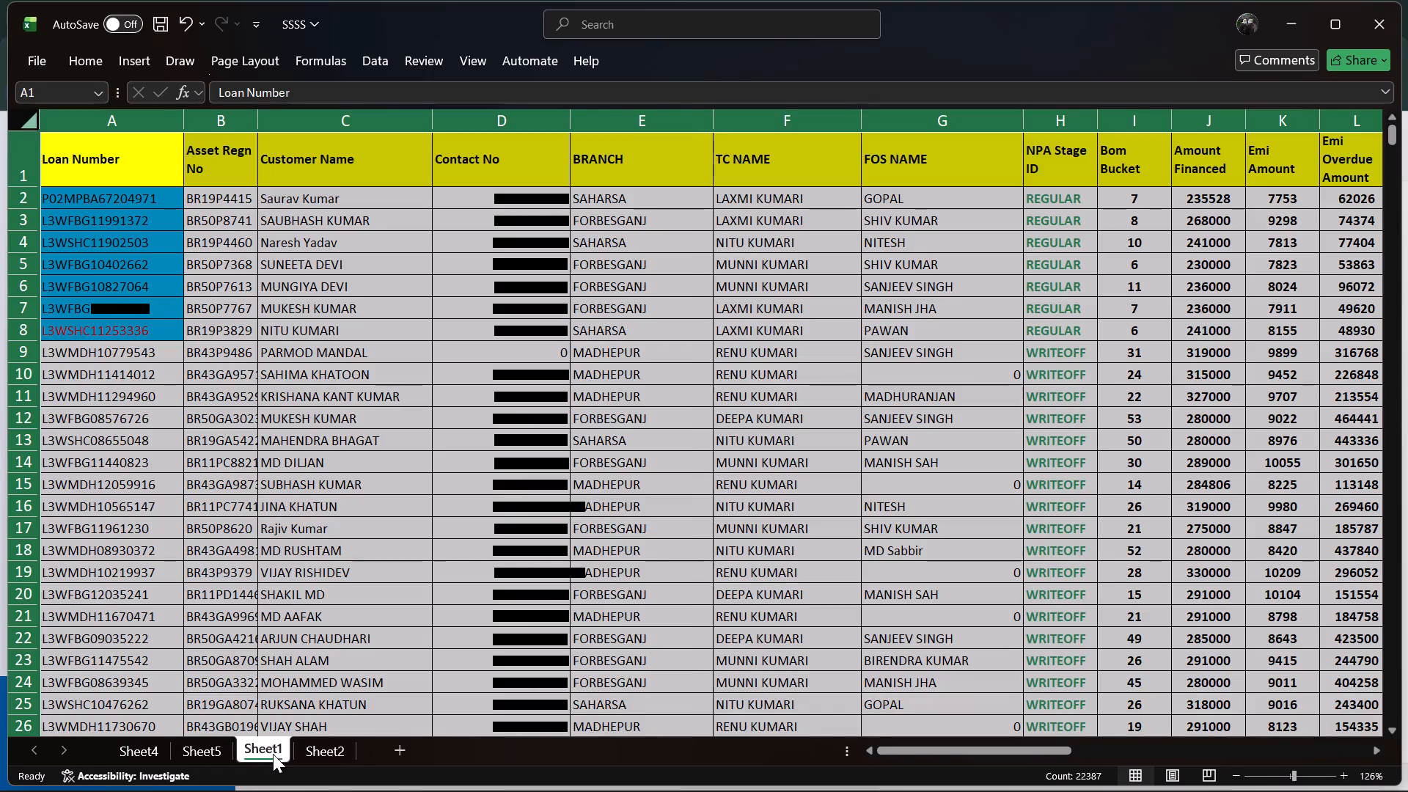
click(342, 750)
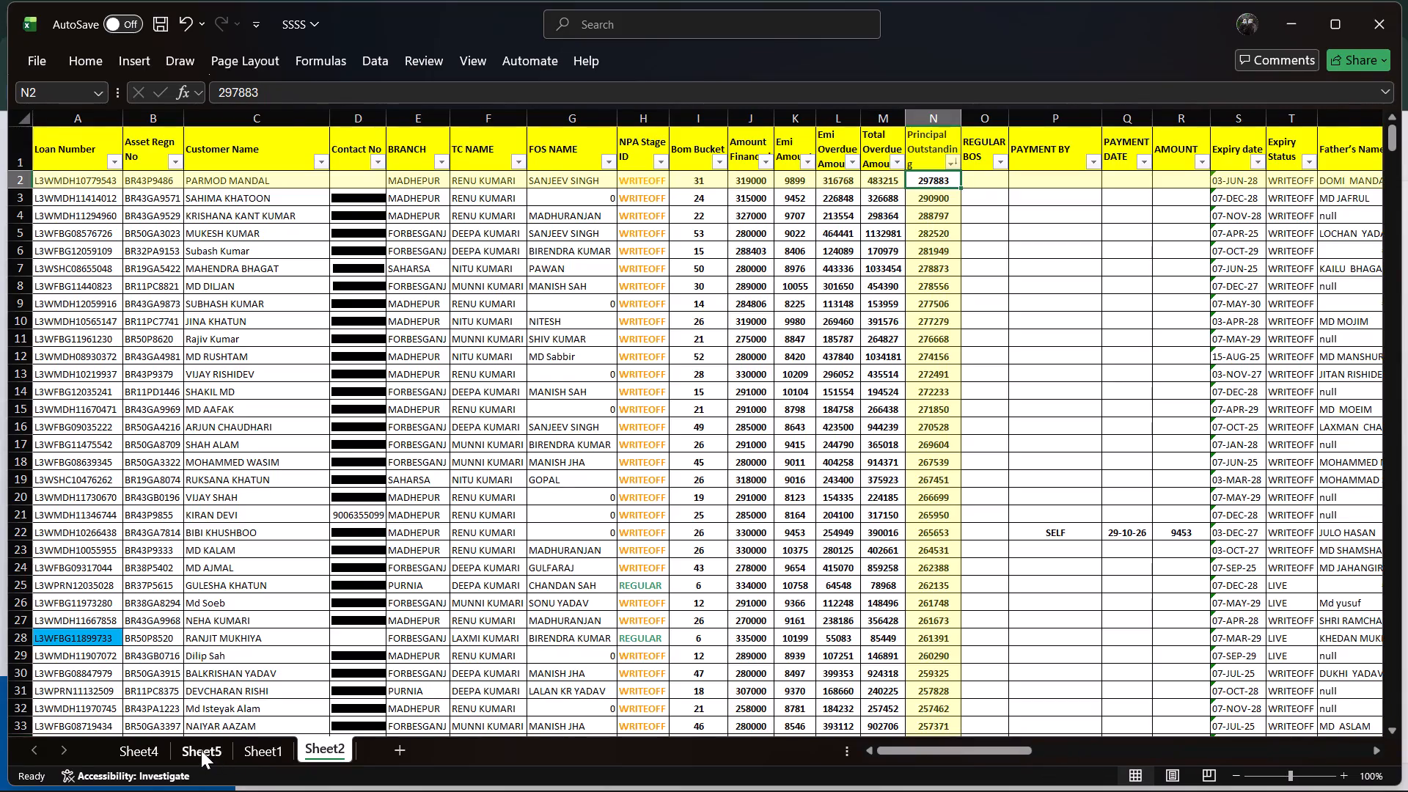
click(201, 750)
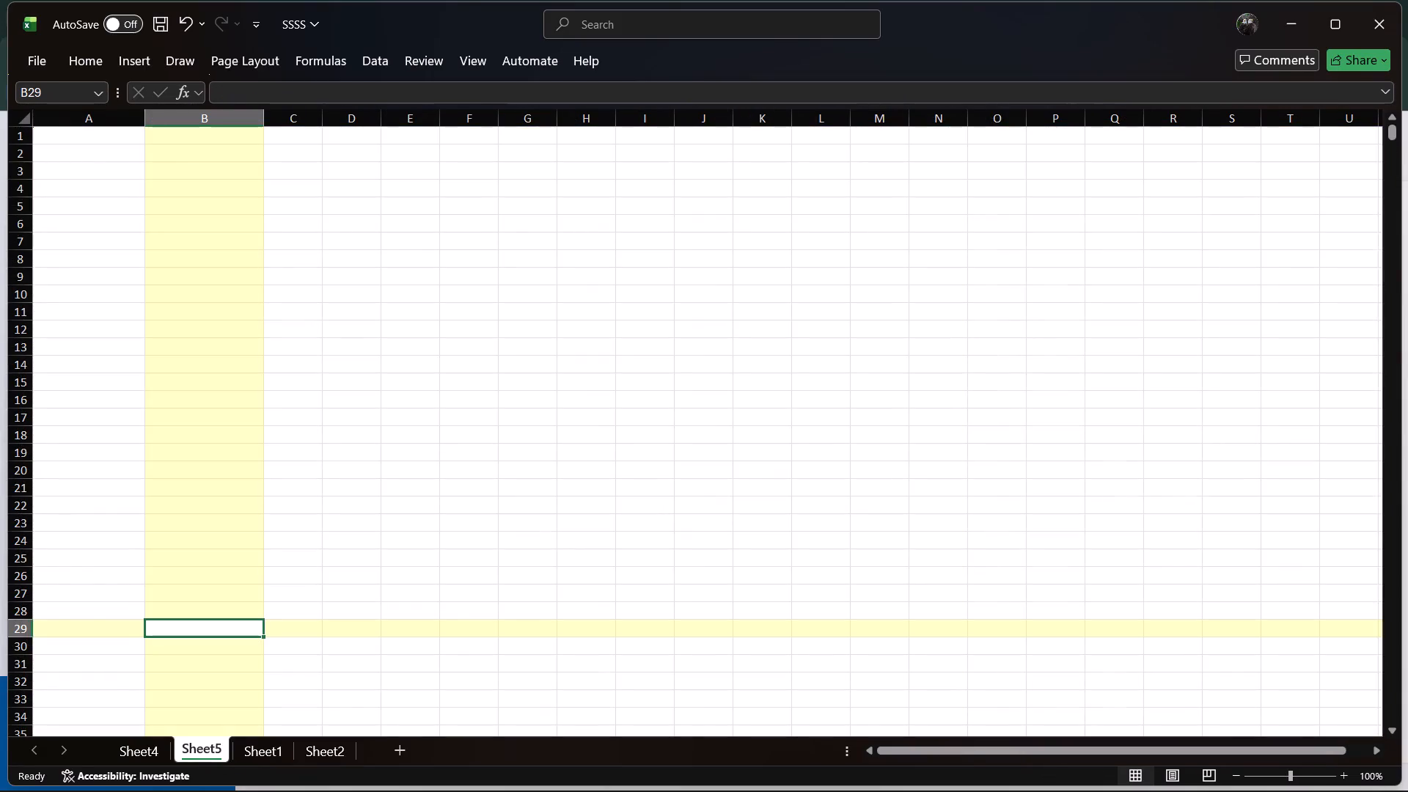
key(ctrl+a)
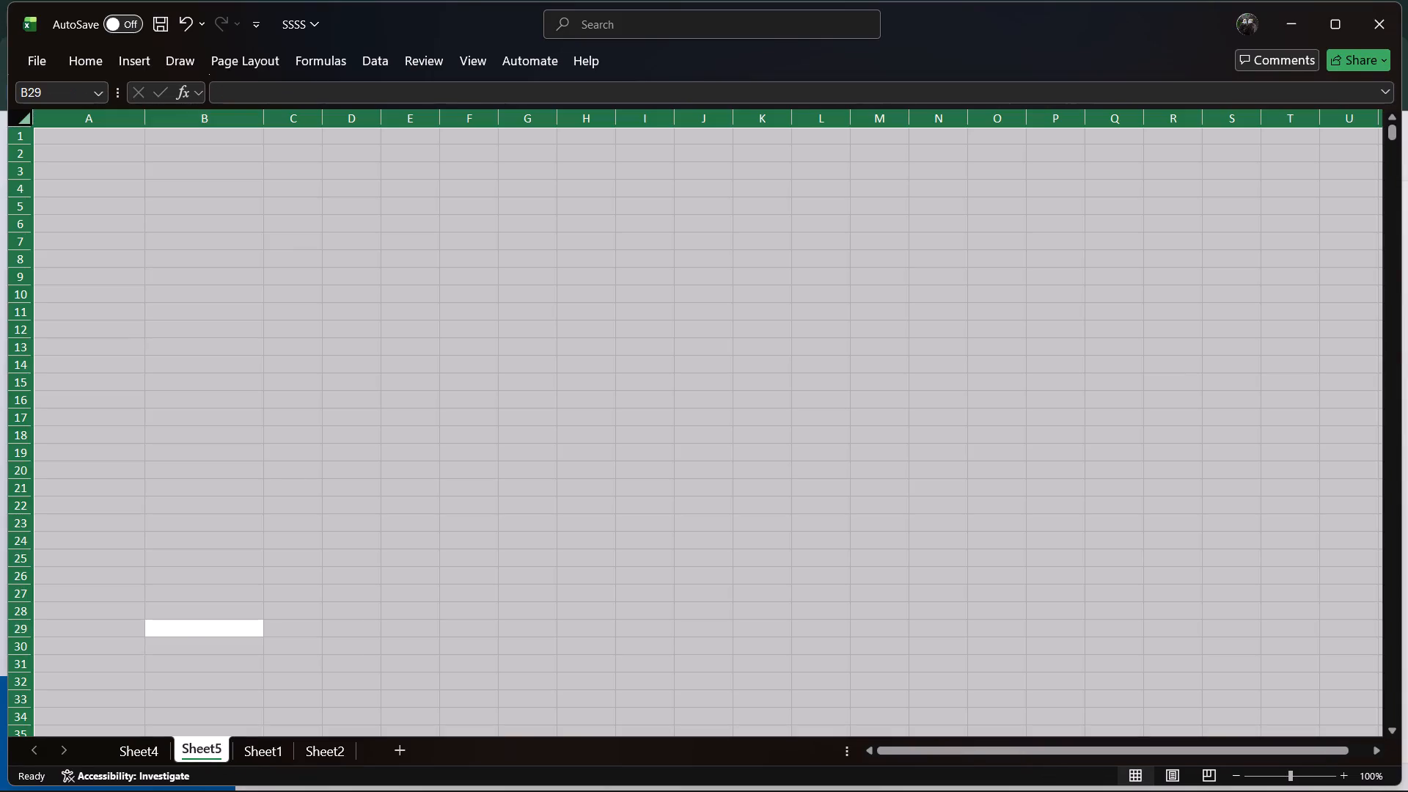
right_click(156, 683)
click(156, 683)
right_click(156, 683)
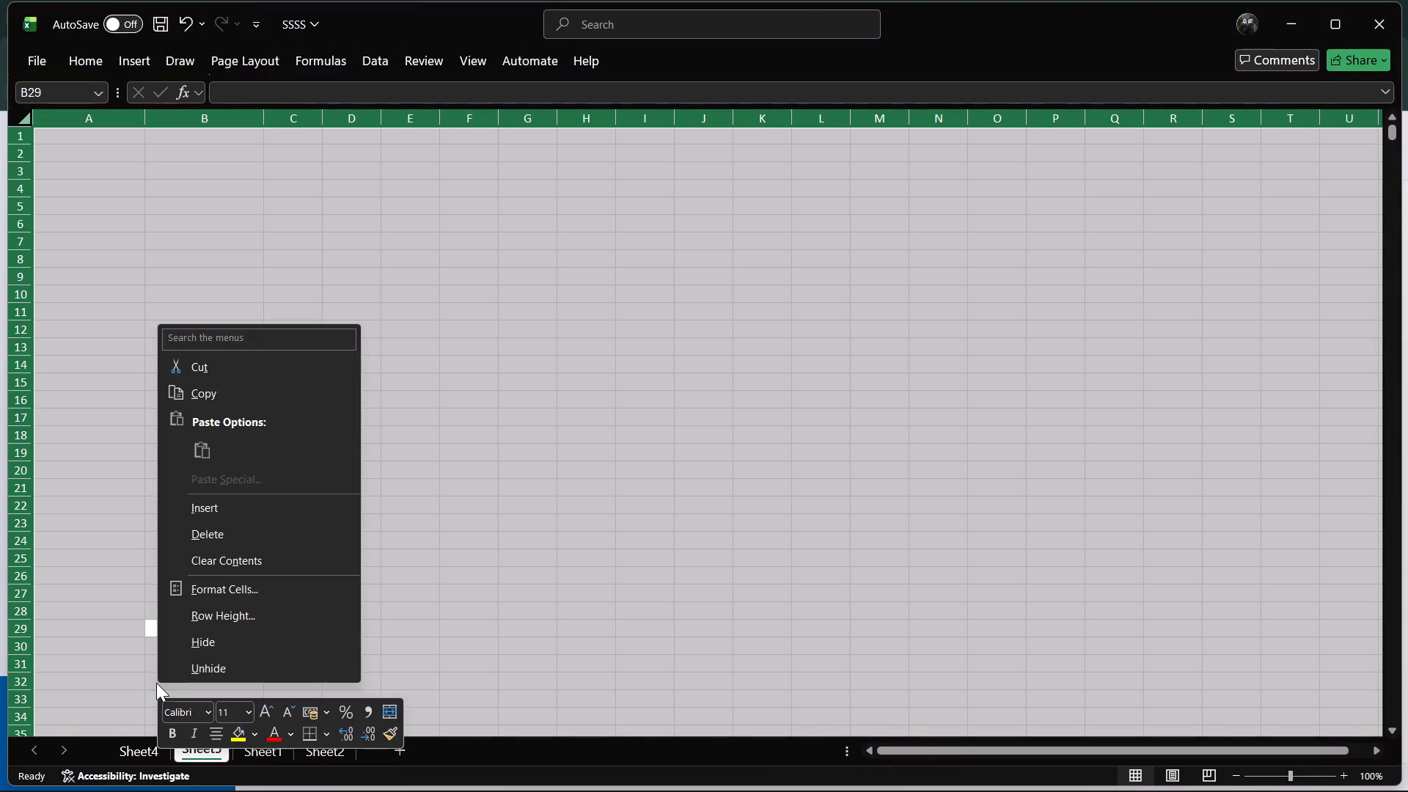
click(233, 536)
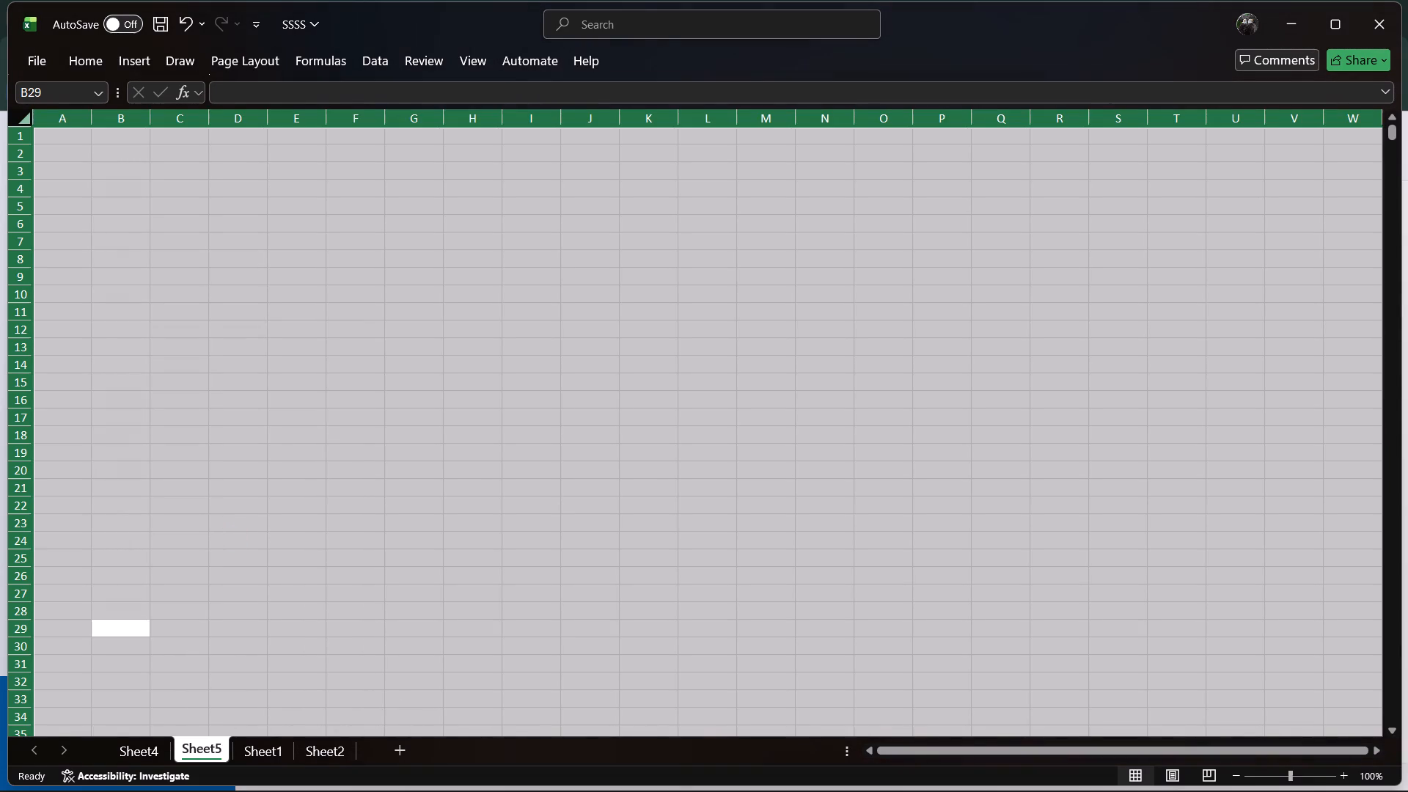
click(275, 485)
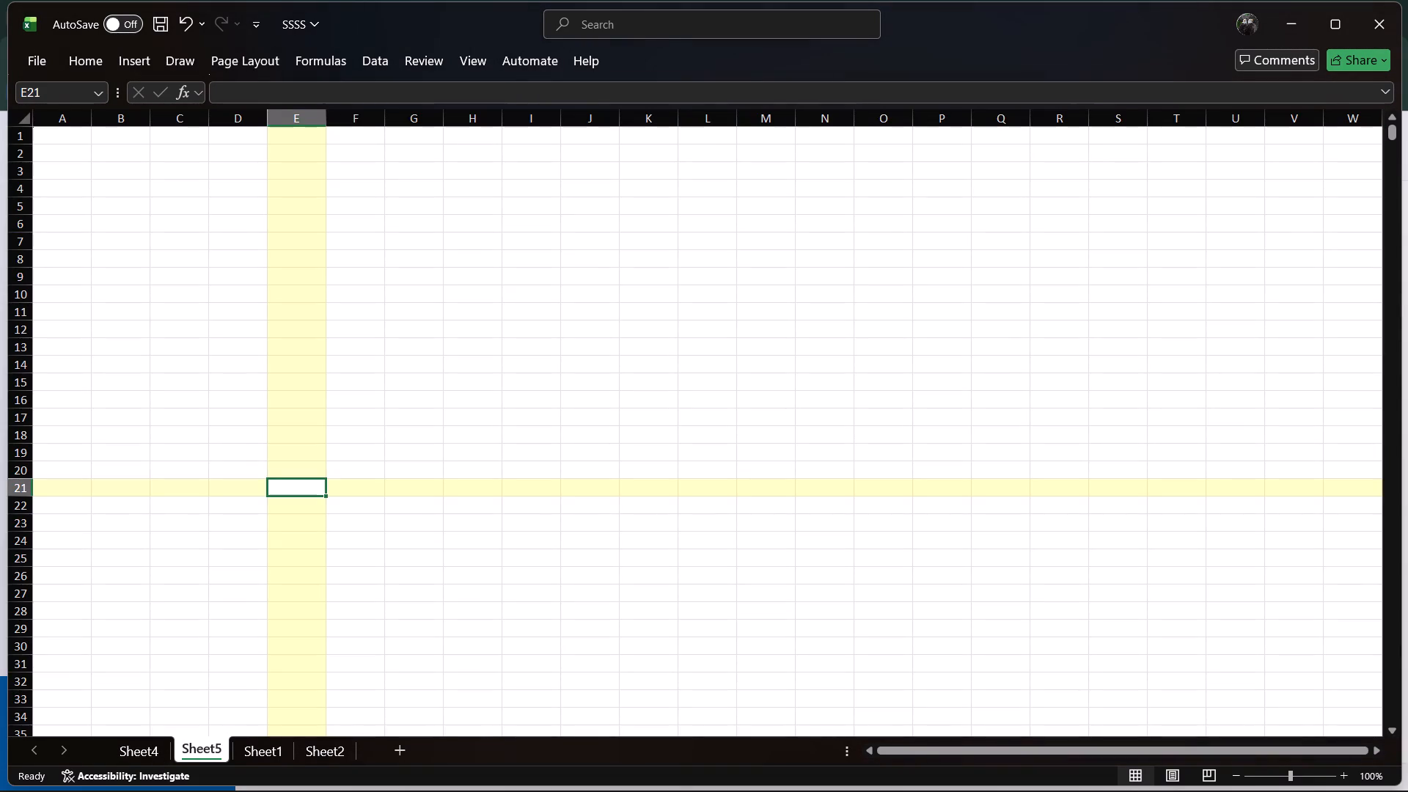
Review the header row of the loan data in Sheet1, from Loan Number across to CAVA/CAVNA/CNAVA/CNAVNA and back.
click(277, 756)
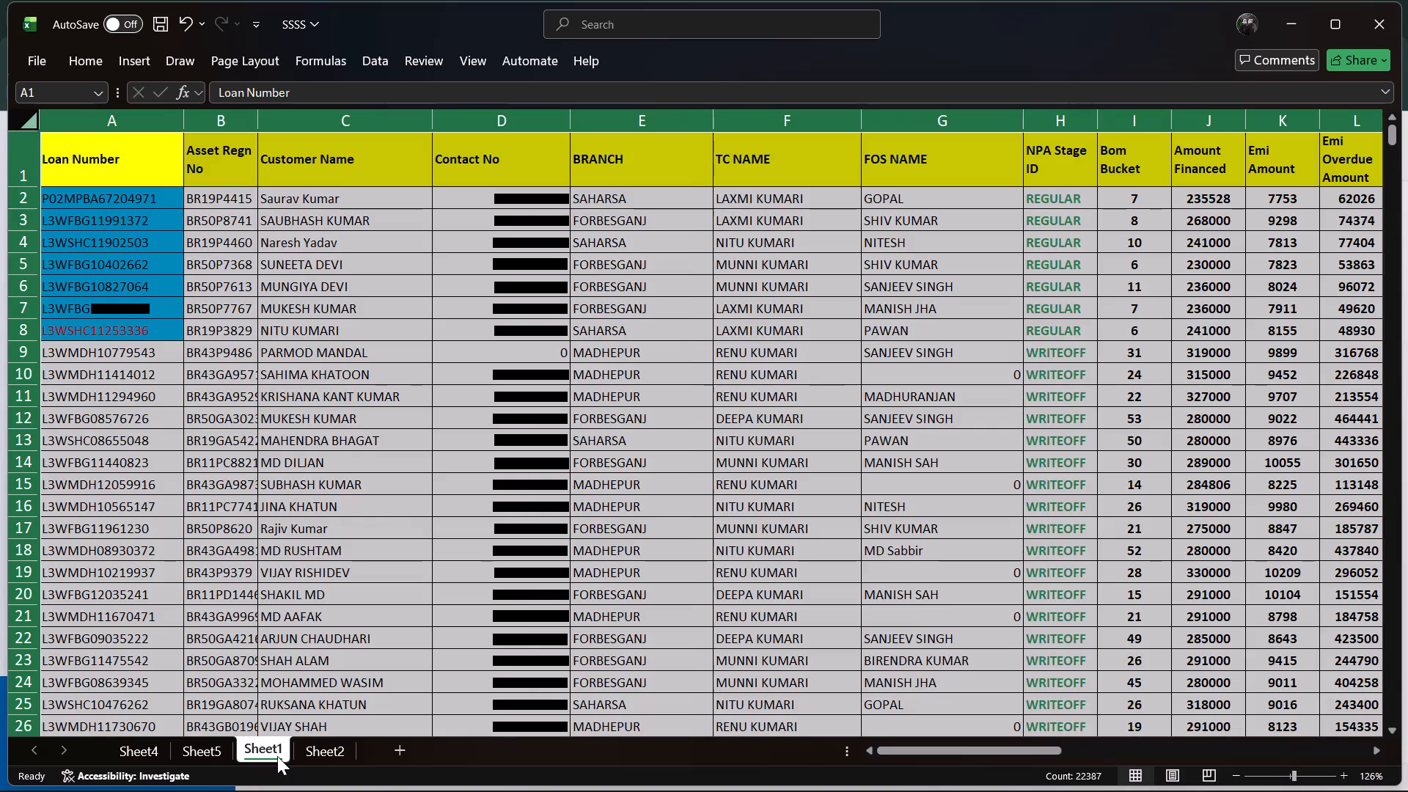
key(Right)
key(Right)
key(Right)
key(Right)
key(Right)
key(Right)
key(Right)
key(Right)
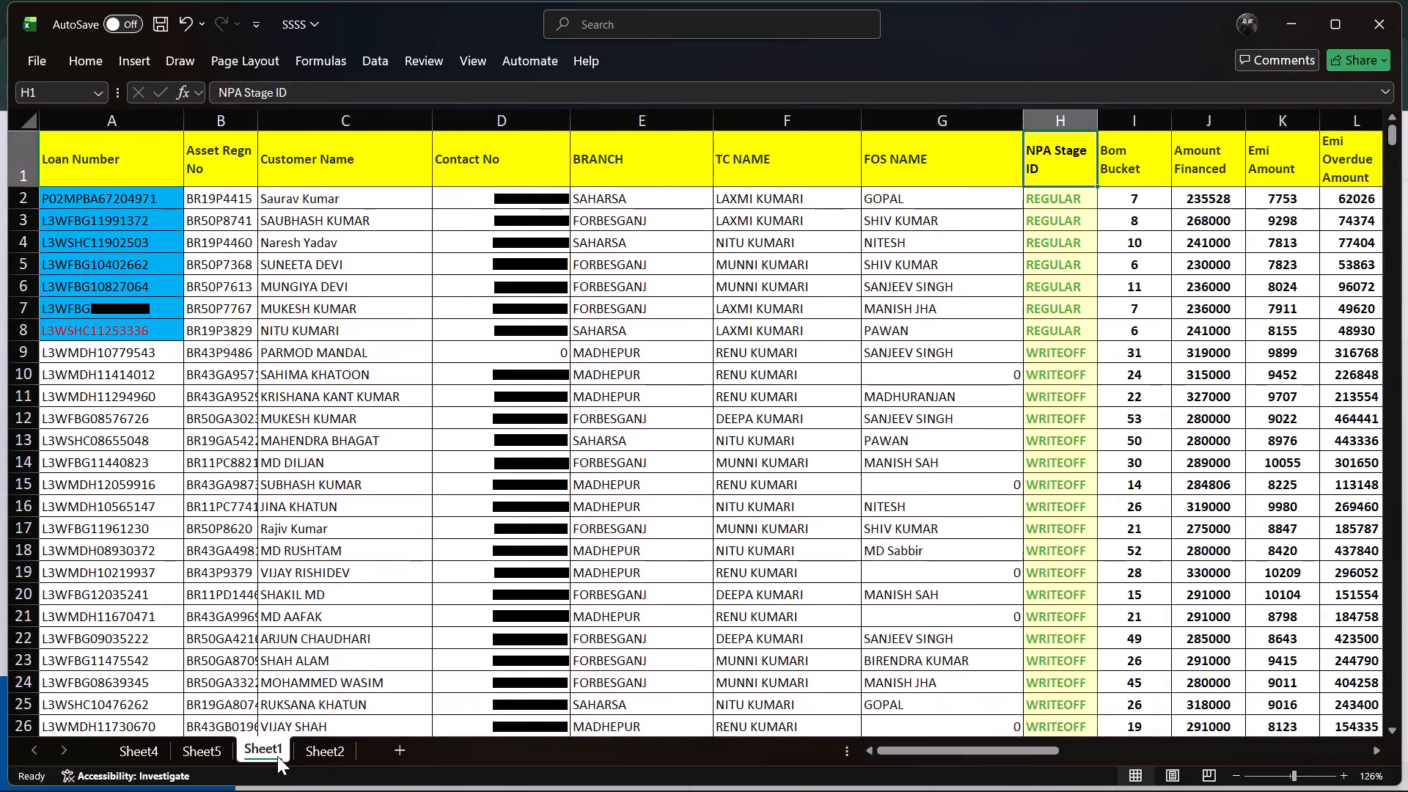
key(Right)
key(Right)
key(Right)
key(Right)
key(Right)
key(Right)
key(Right)
key(Right)
key(Right)
key(Right)
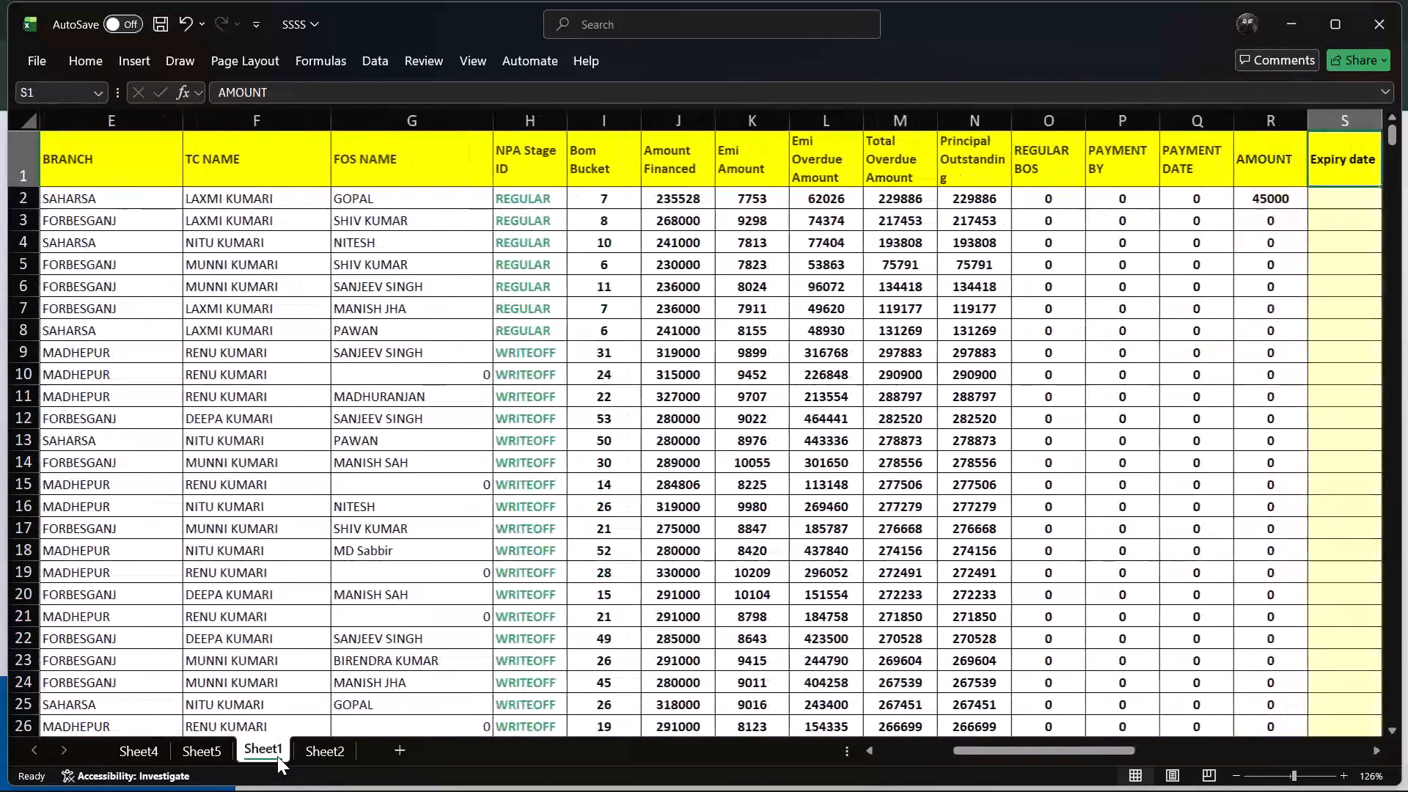
key(Right)
key(Right)
key(Right)
key(Right)
key(Right)
key(Right)
key(Right)
key(Right)
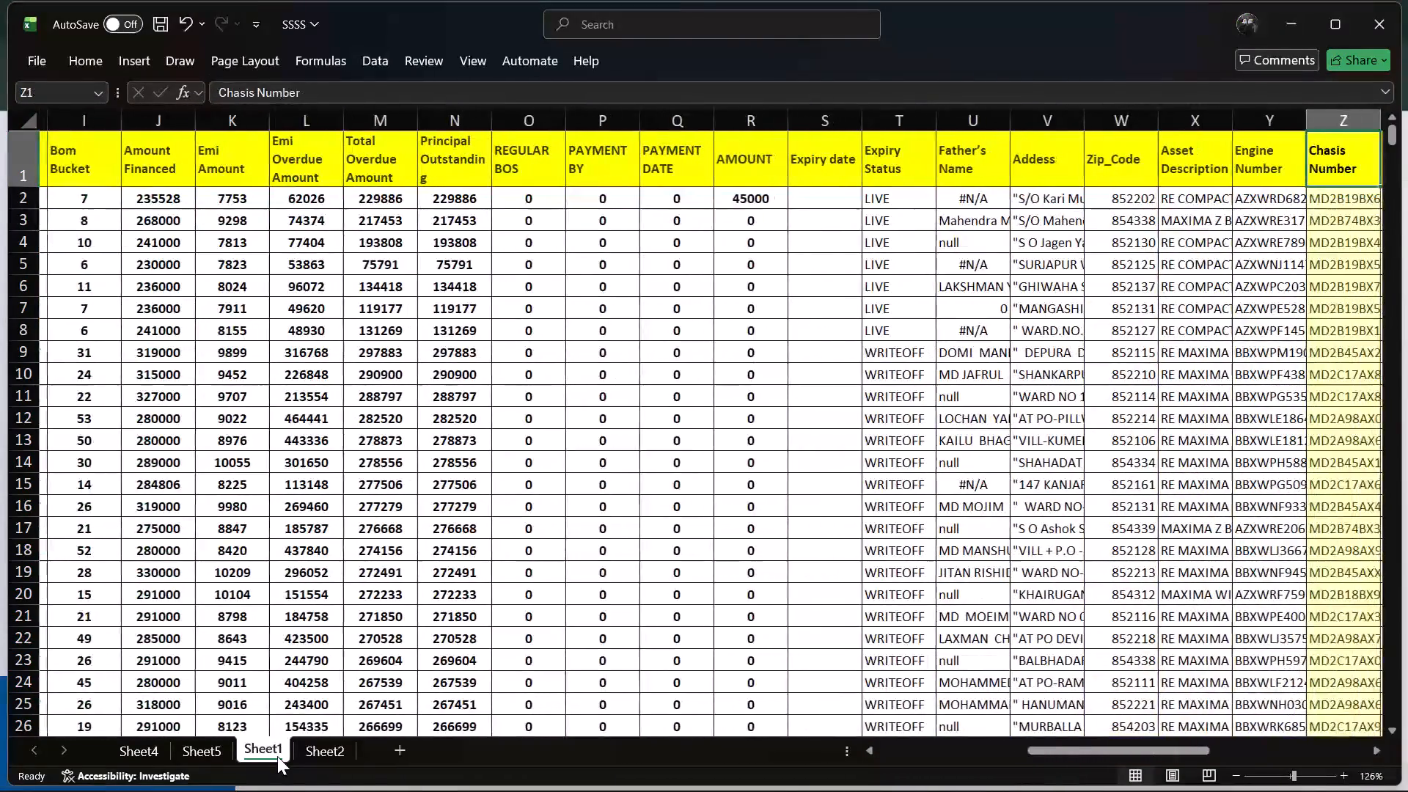
key(Right)
key(Right)
key(Right)
key(Right)
key(Right)
key(Right)
key(Right)
key(Right)
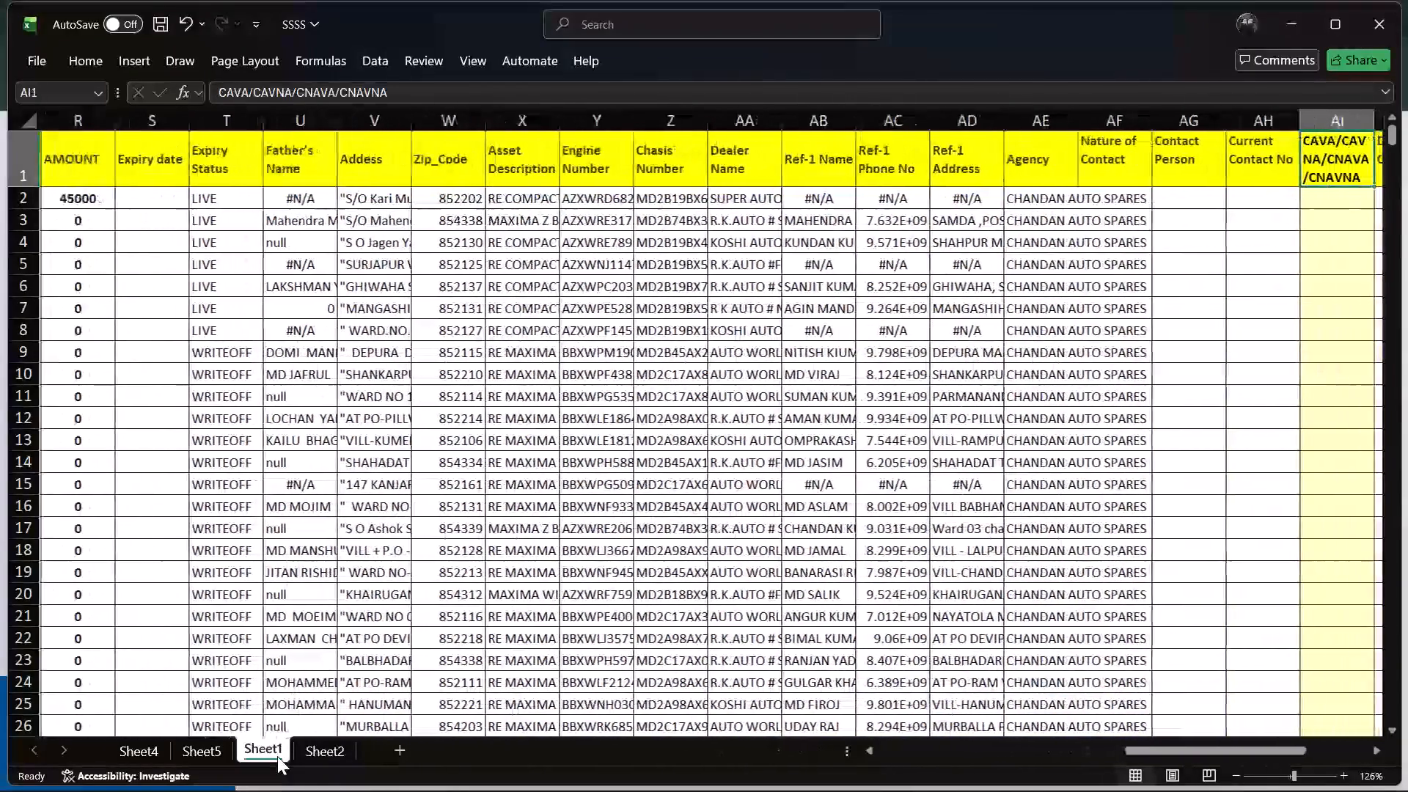
key(Left)
key(Left)
key(Left)
key(Left)
key(Left)
key(Left)
key(Left)
key(Left)
key(Left)
key(Left)
key(Left)
key(Left)
key(Left)
key(Left)
key(Left)
key(Left)
key(Left)
key(Left)
key(Left)
key(Left)
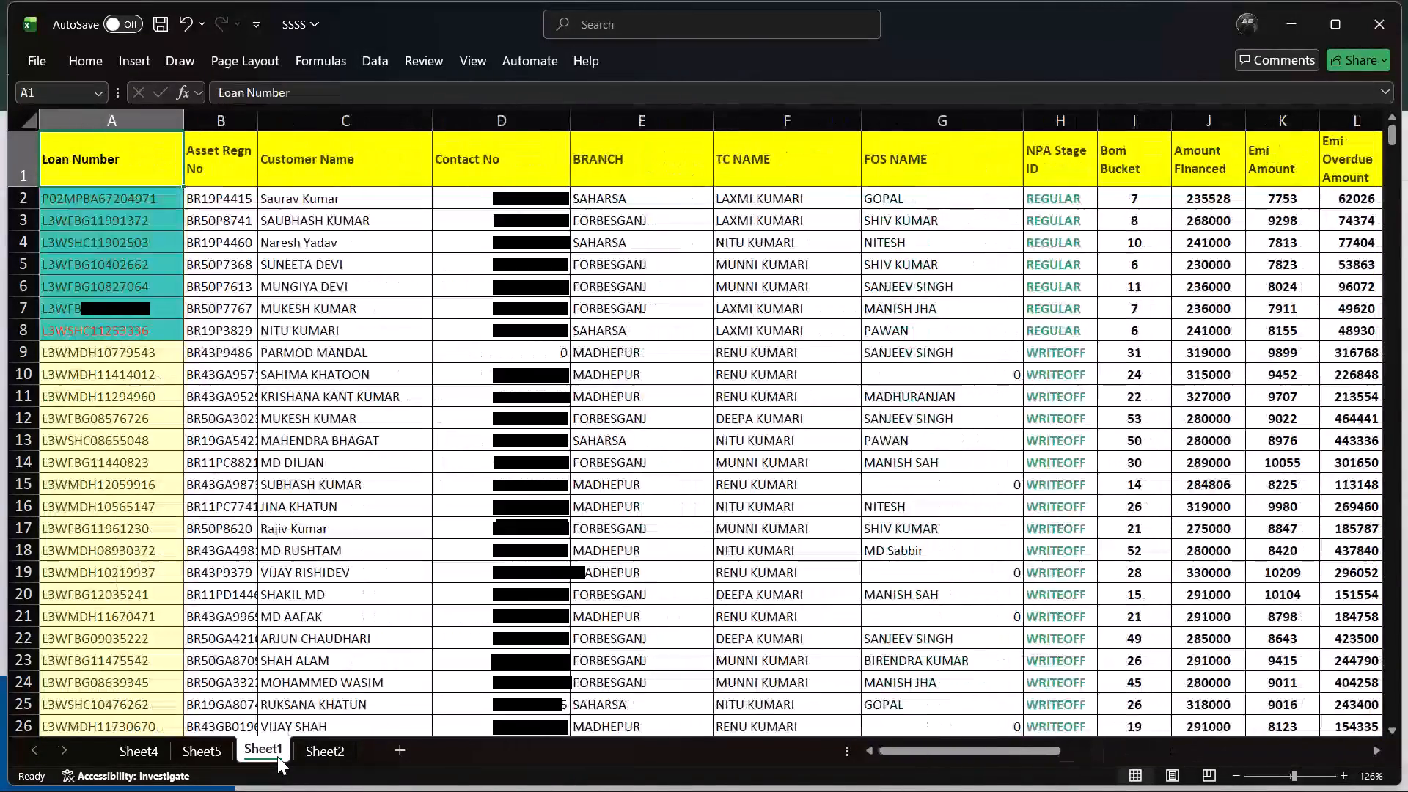
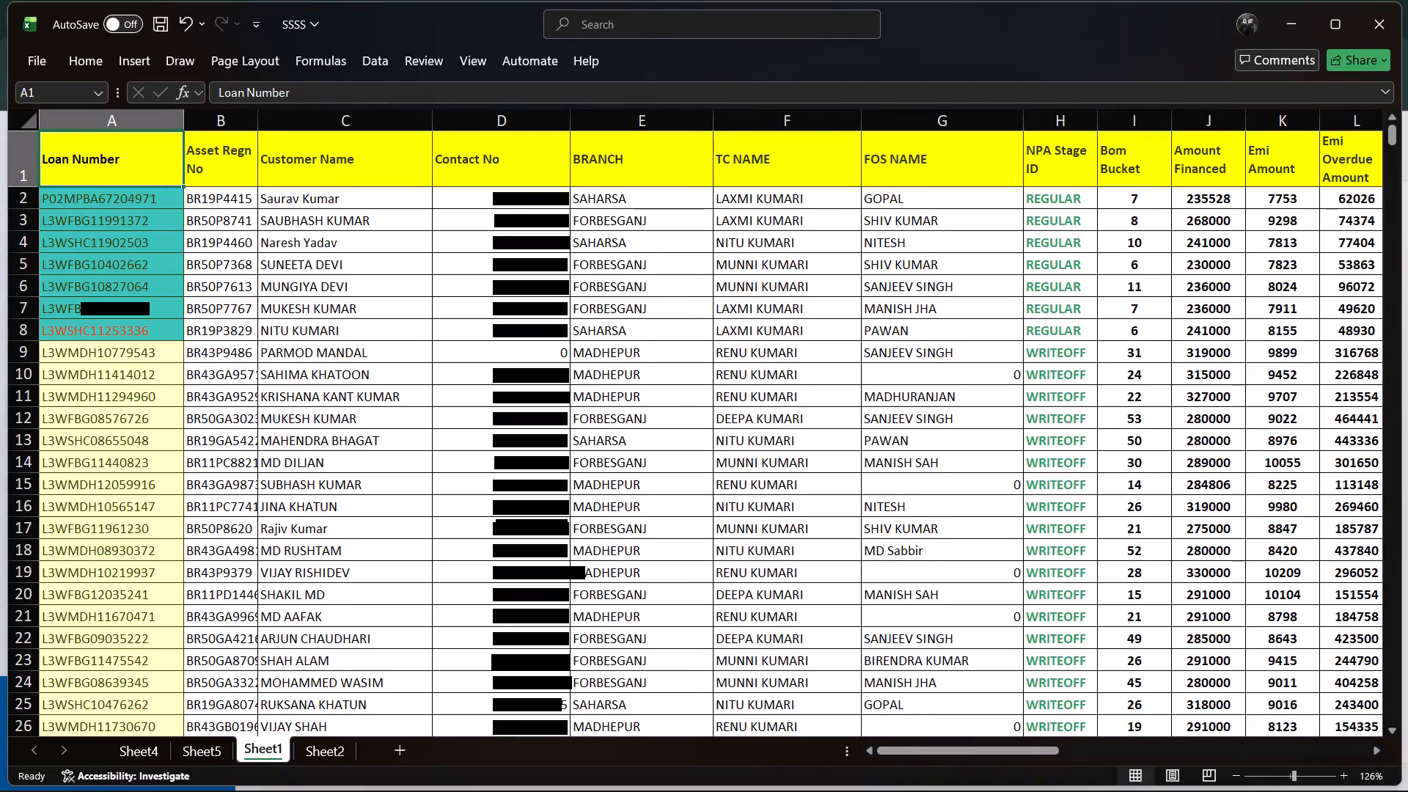
Switch to the Sheet5 worksheet.
click(199, 750)
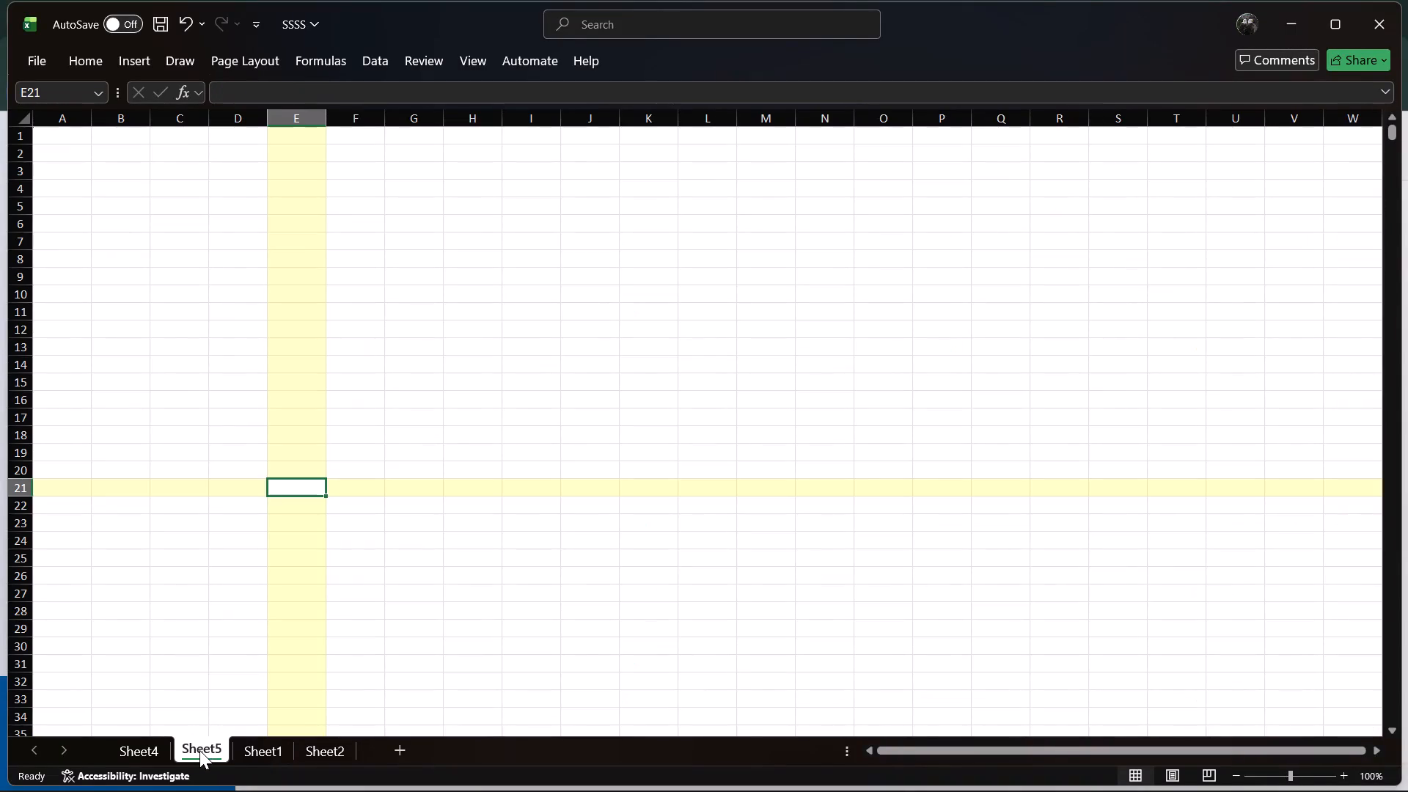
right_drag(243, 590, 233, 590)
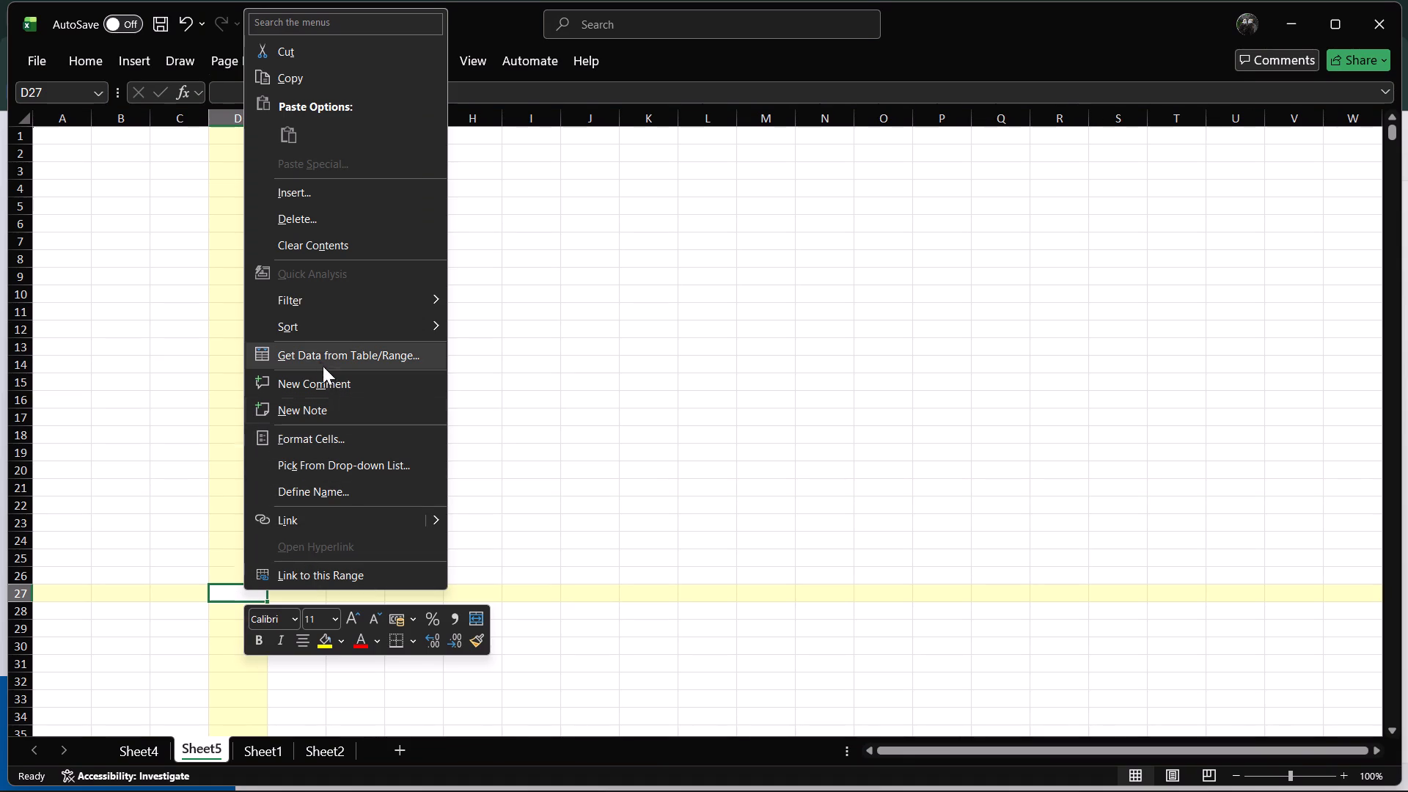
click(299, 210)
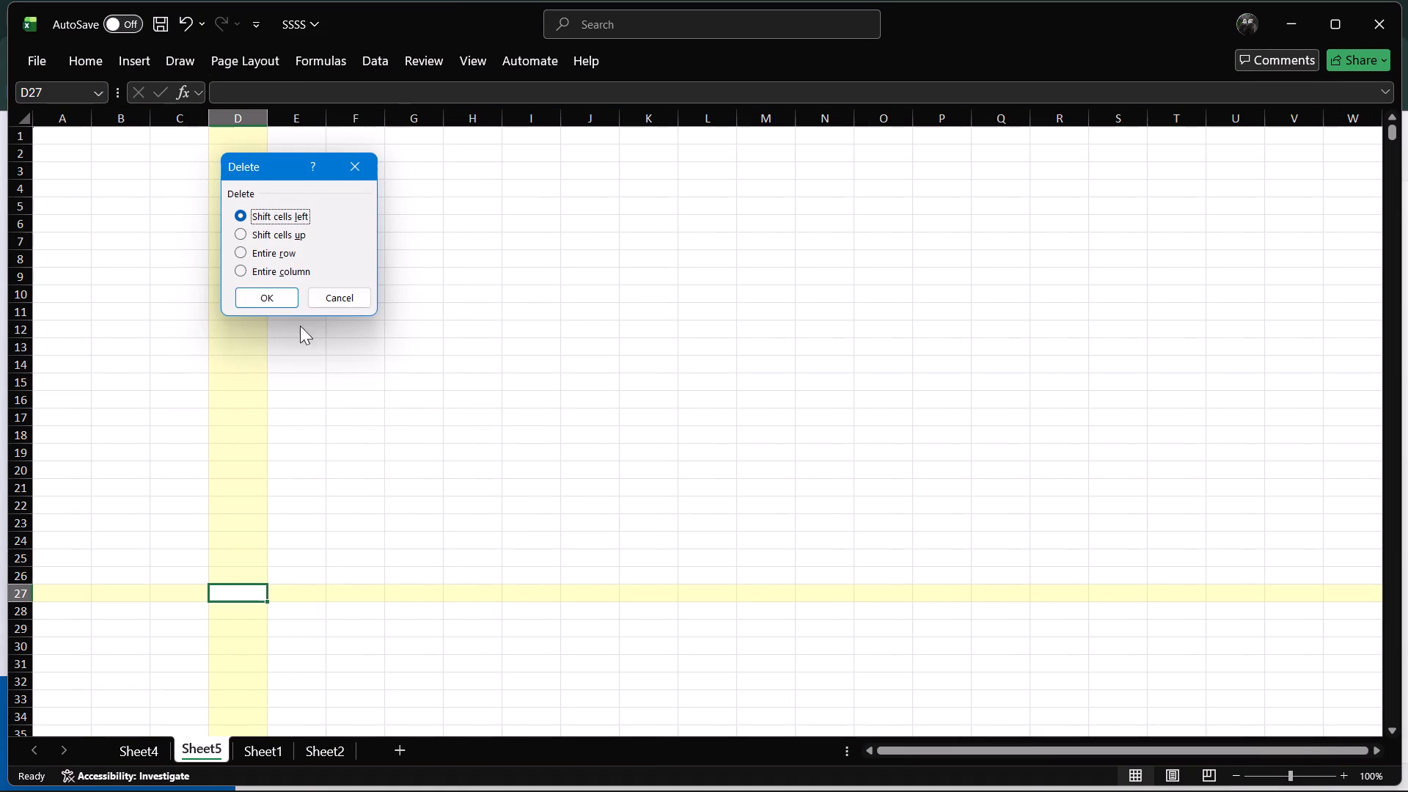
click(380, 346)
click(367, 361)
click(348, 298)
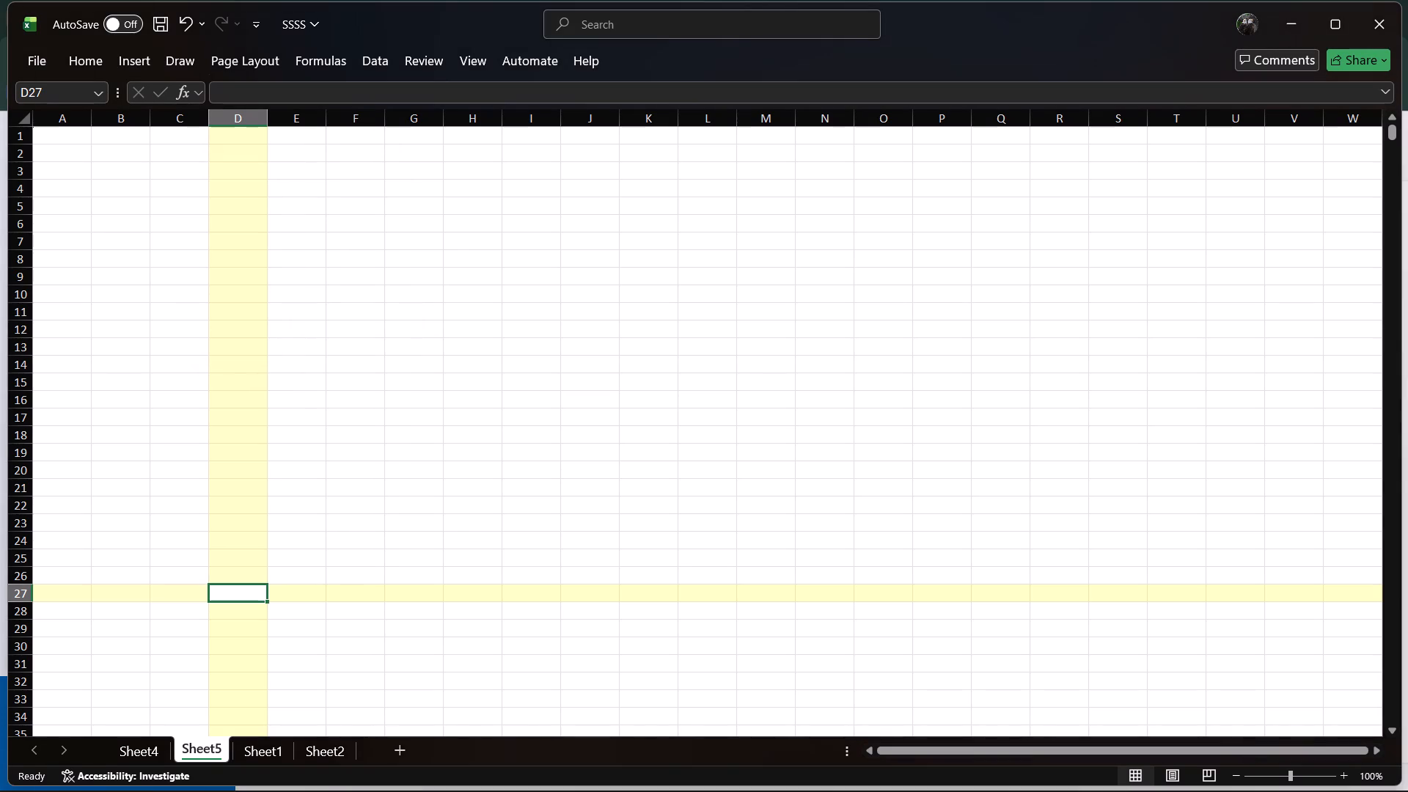
Select every cell in Sheet5, delete them all with their contents, and clear the selection.
key(ctrl+a)
right_click(348, 298)
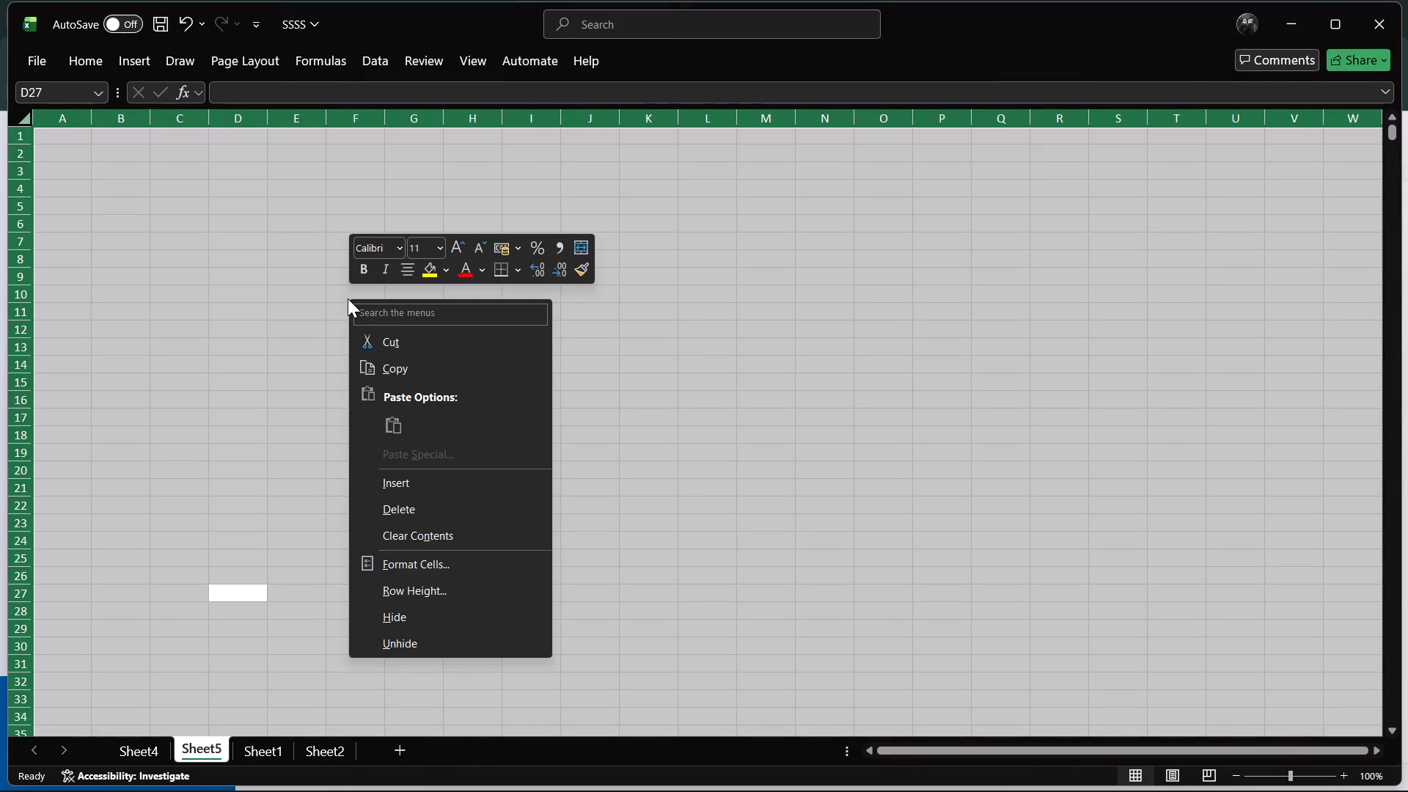
click(417, 510)
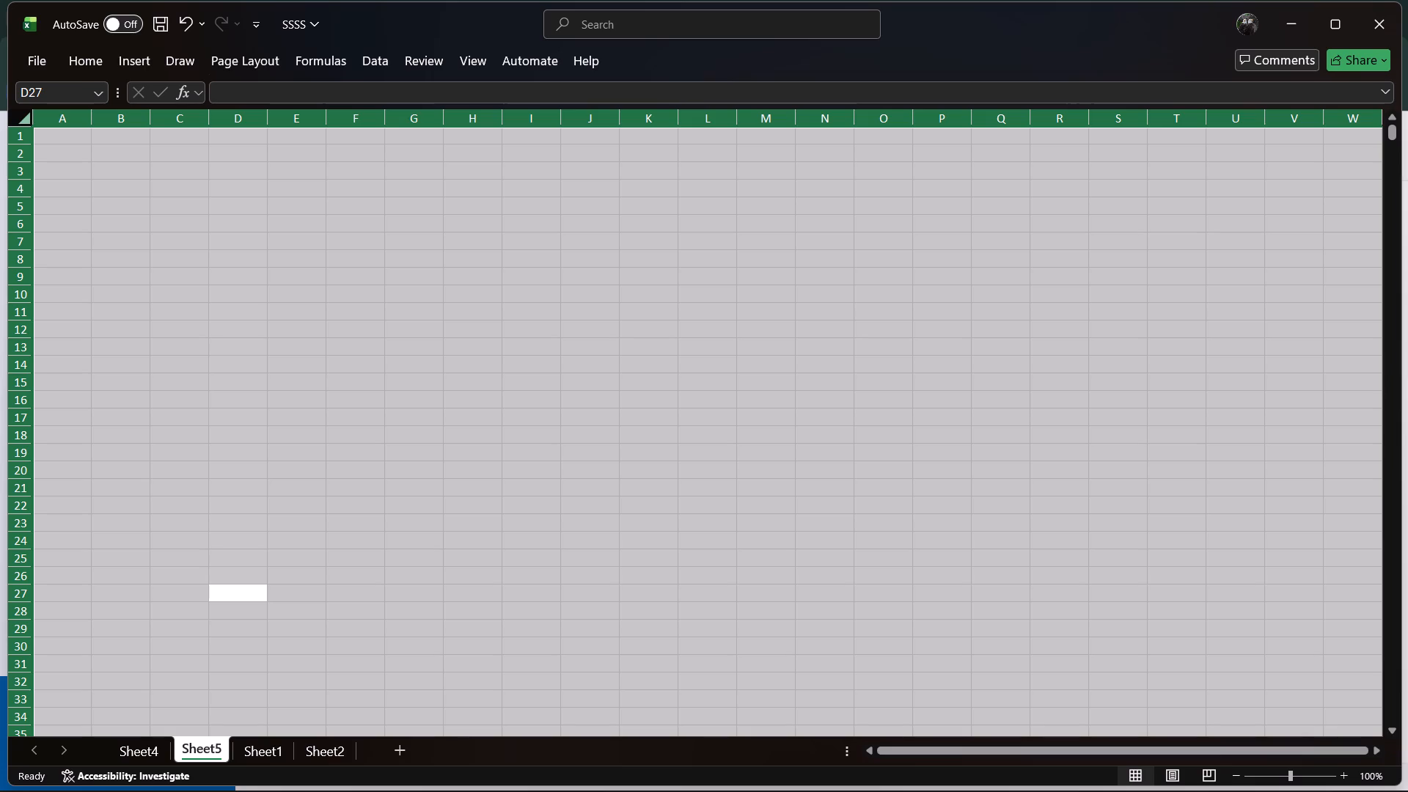
key(Delete)
key(Delete)
key(F8)
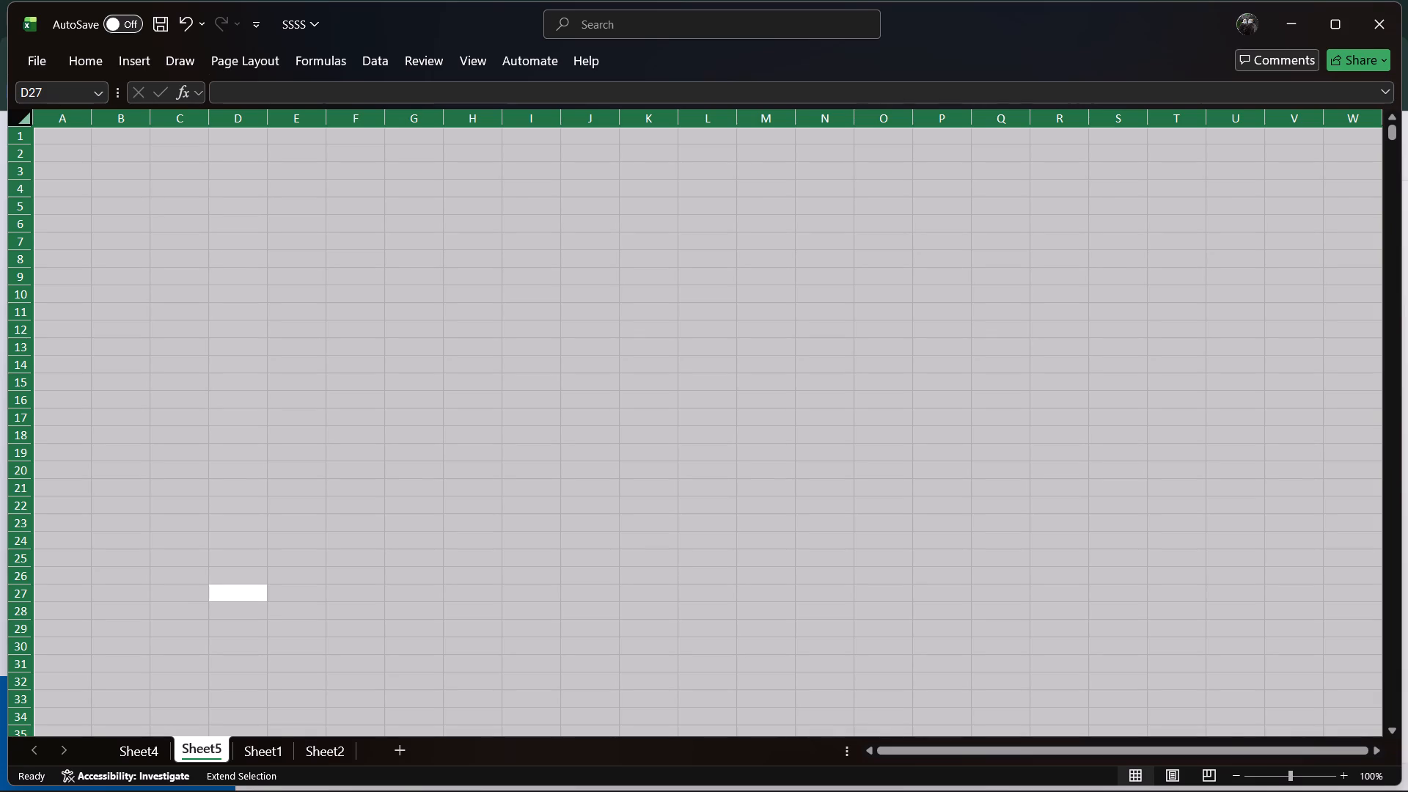
key(F8)
click(417, 510)
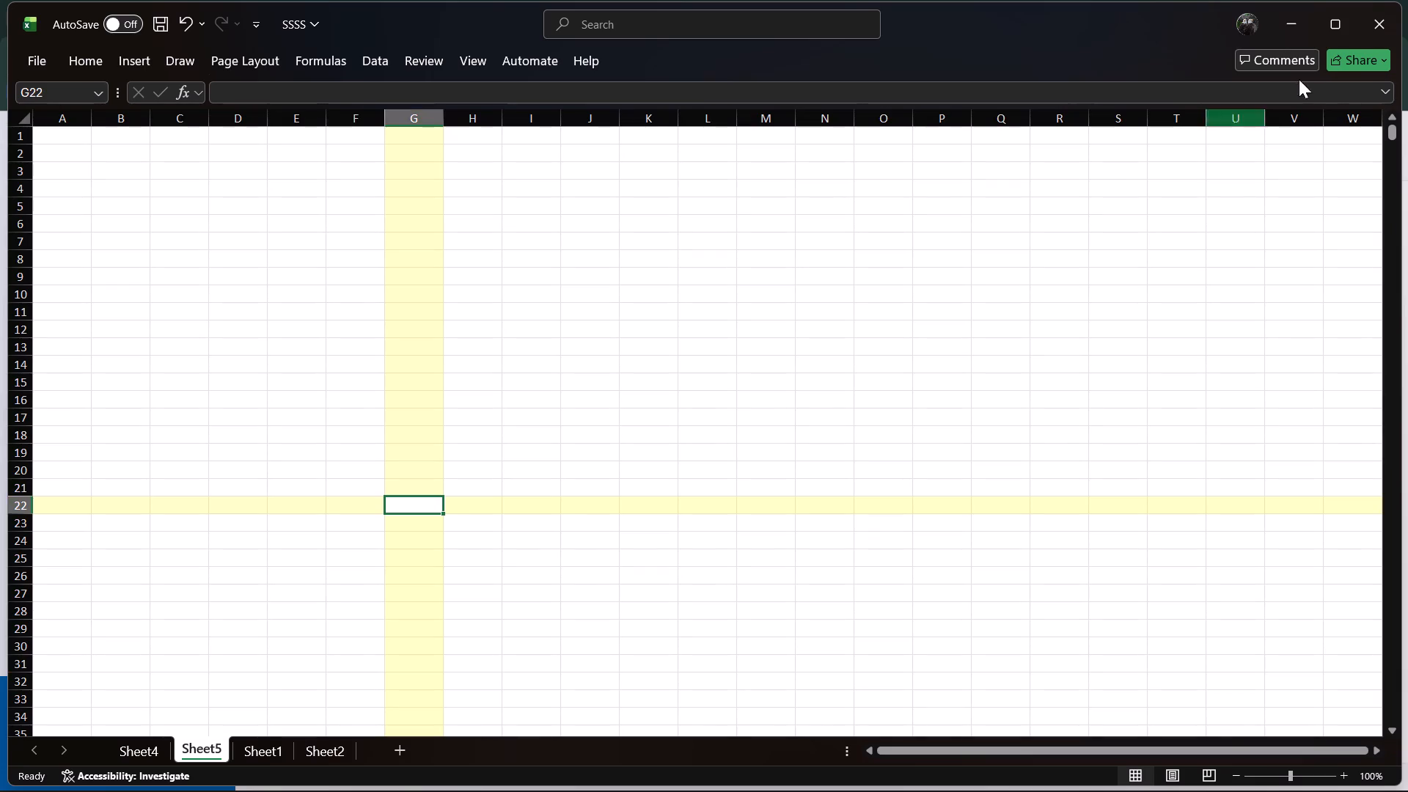
Maximize the workbook window.
click(1331, 27)
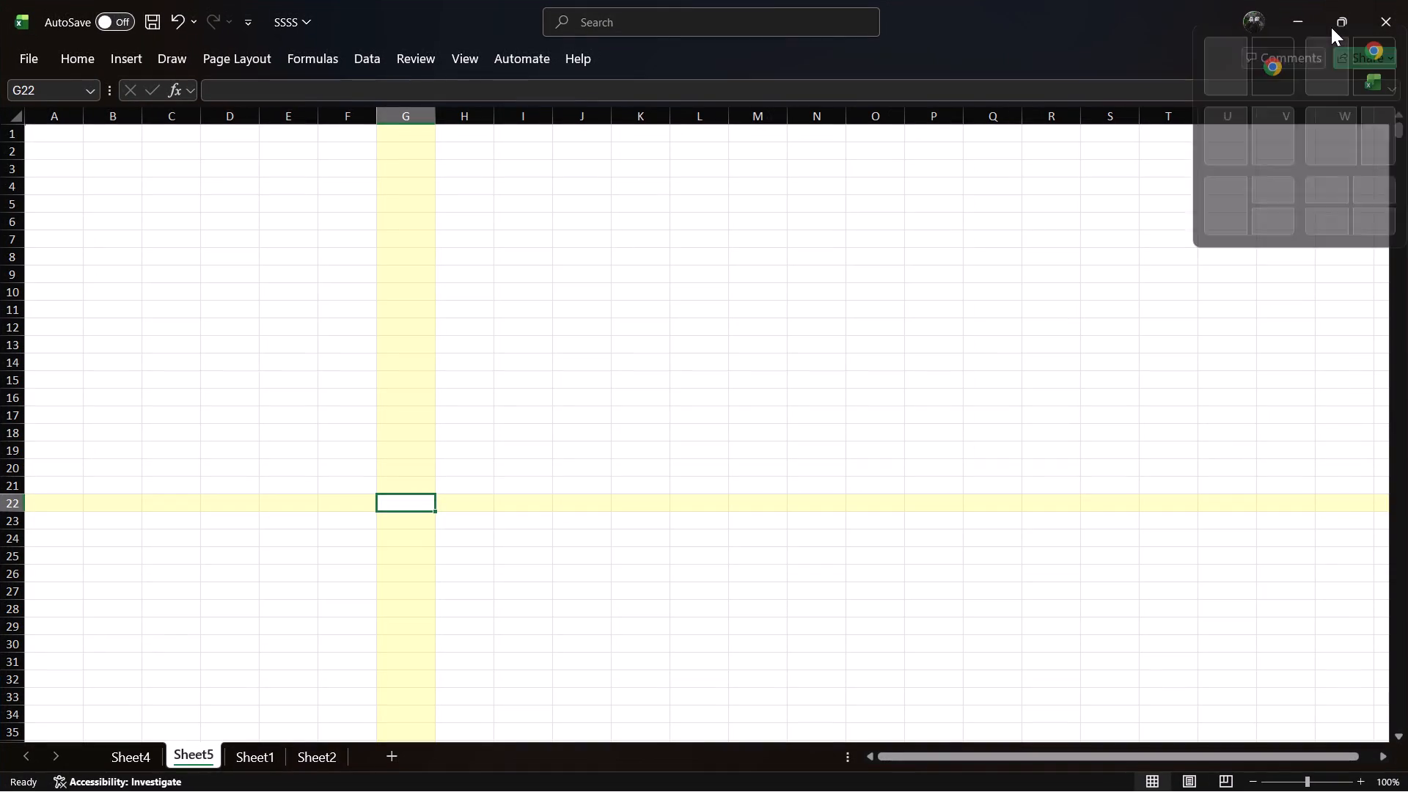
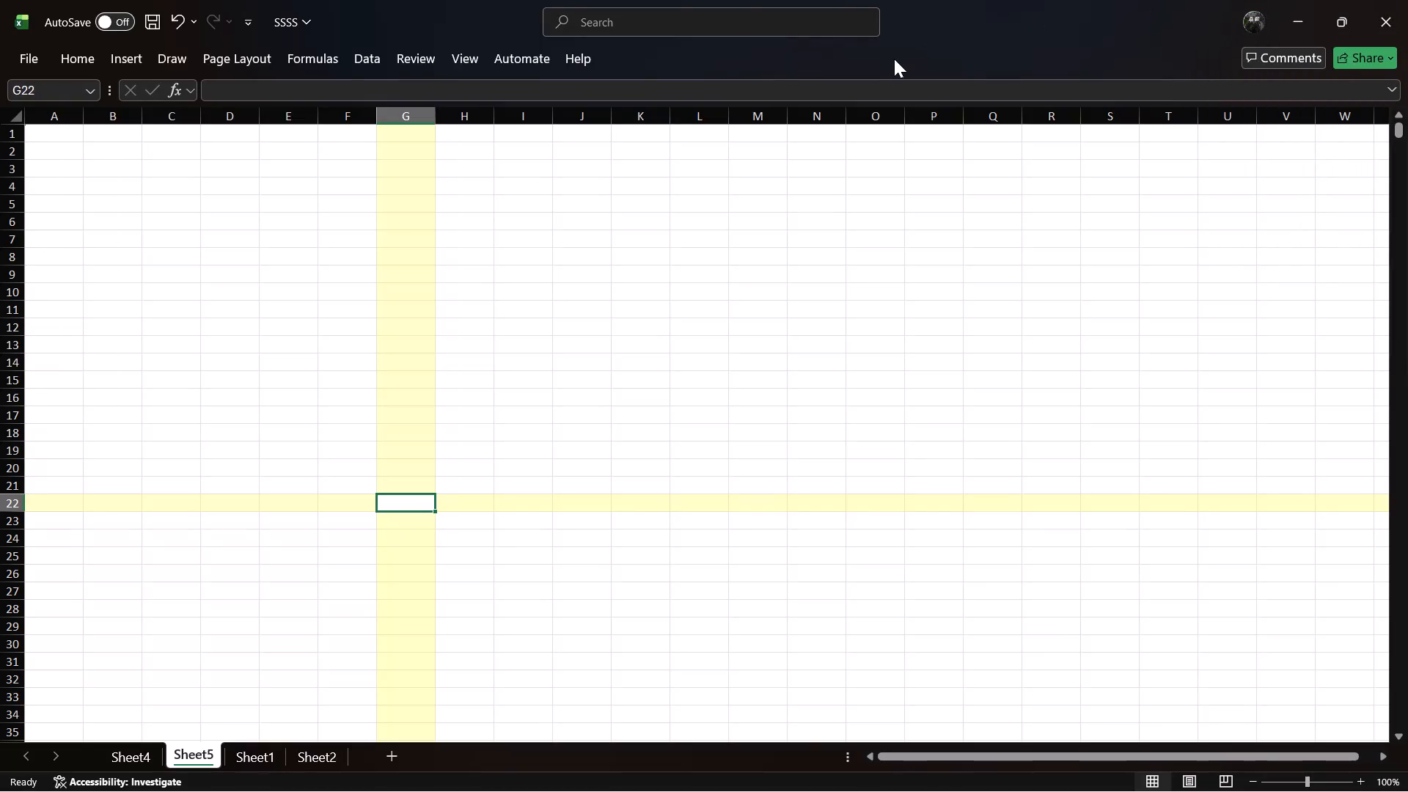
Select every cell in the empty Sheet5 worksheet.
click(235, 482)
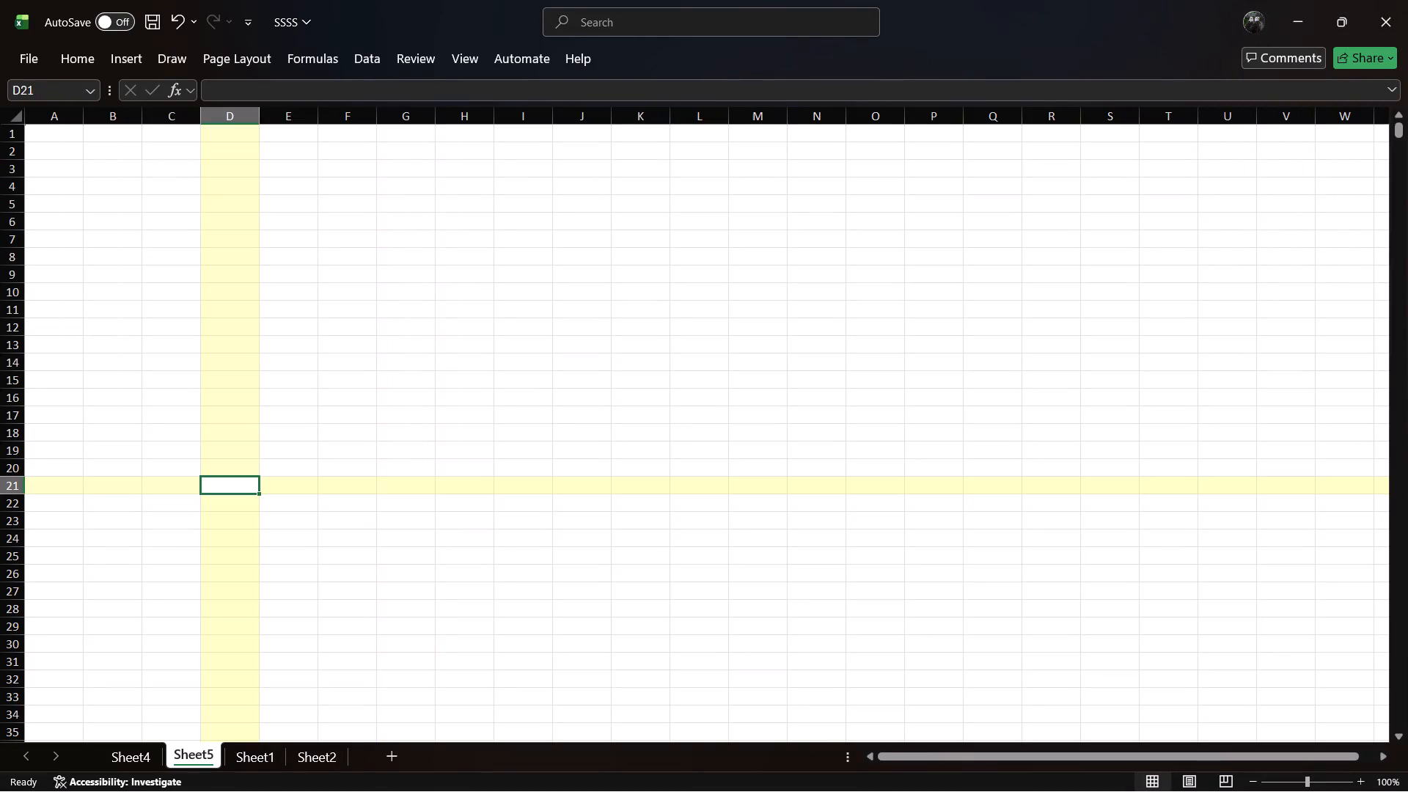
click(7, 108)
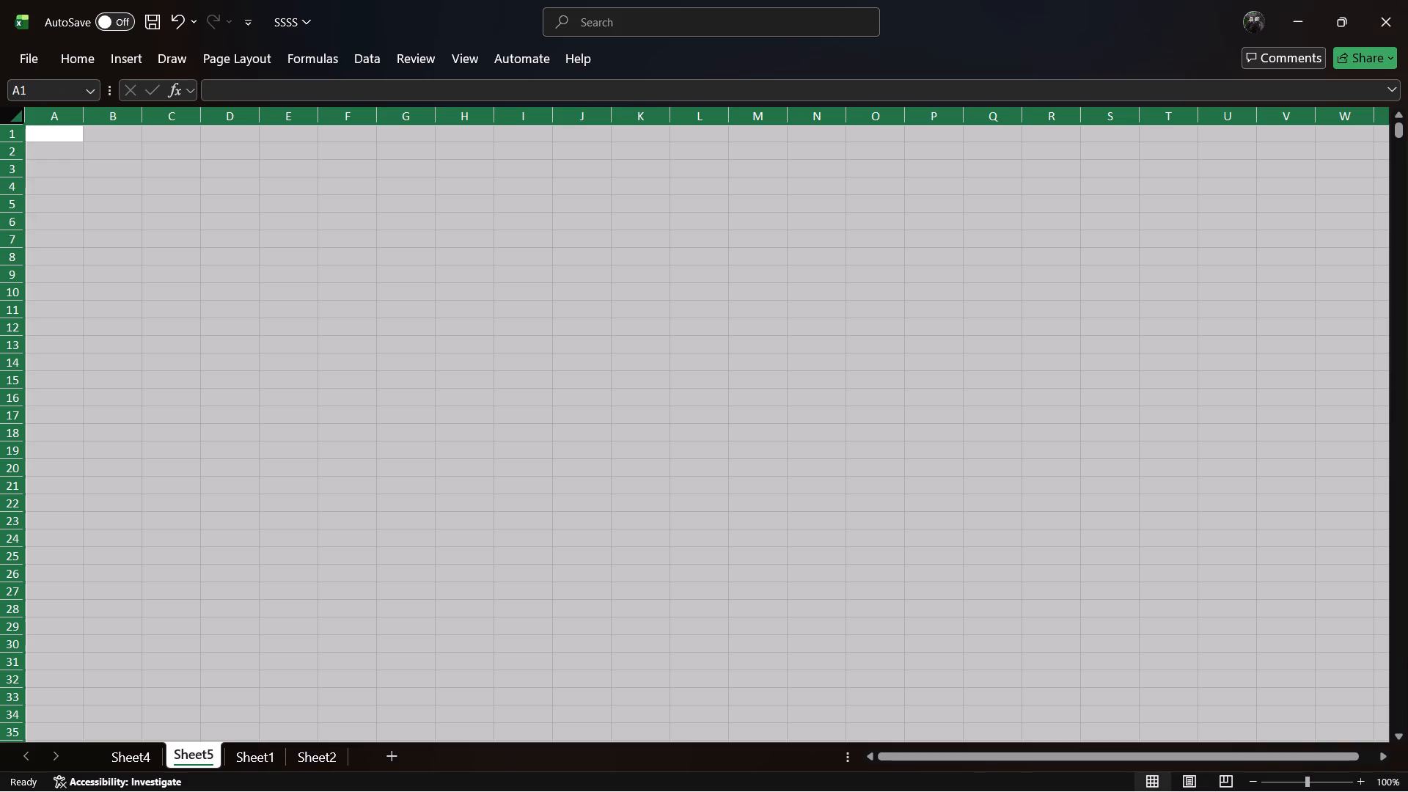
Open a File Explorer window.
key(super+e)
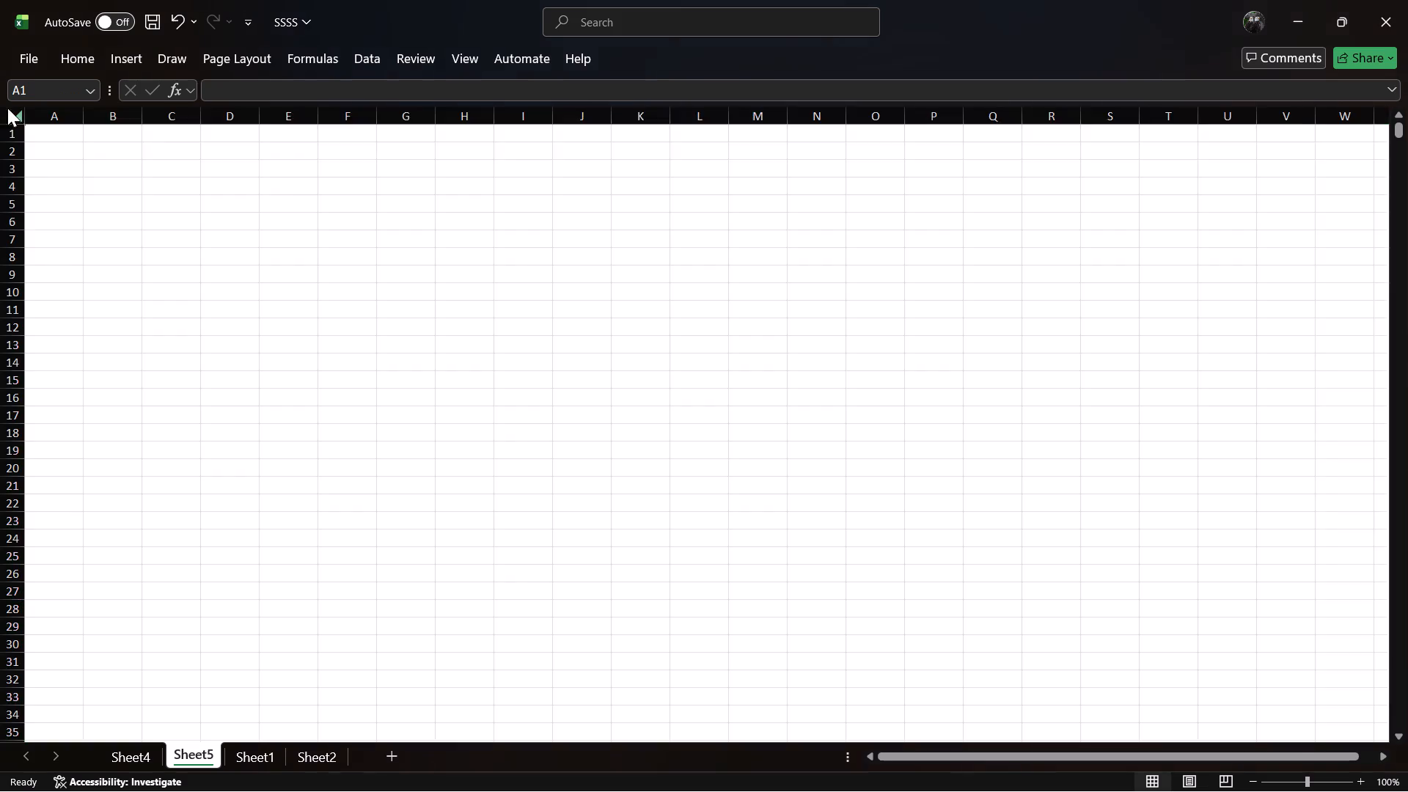